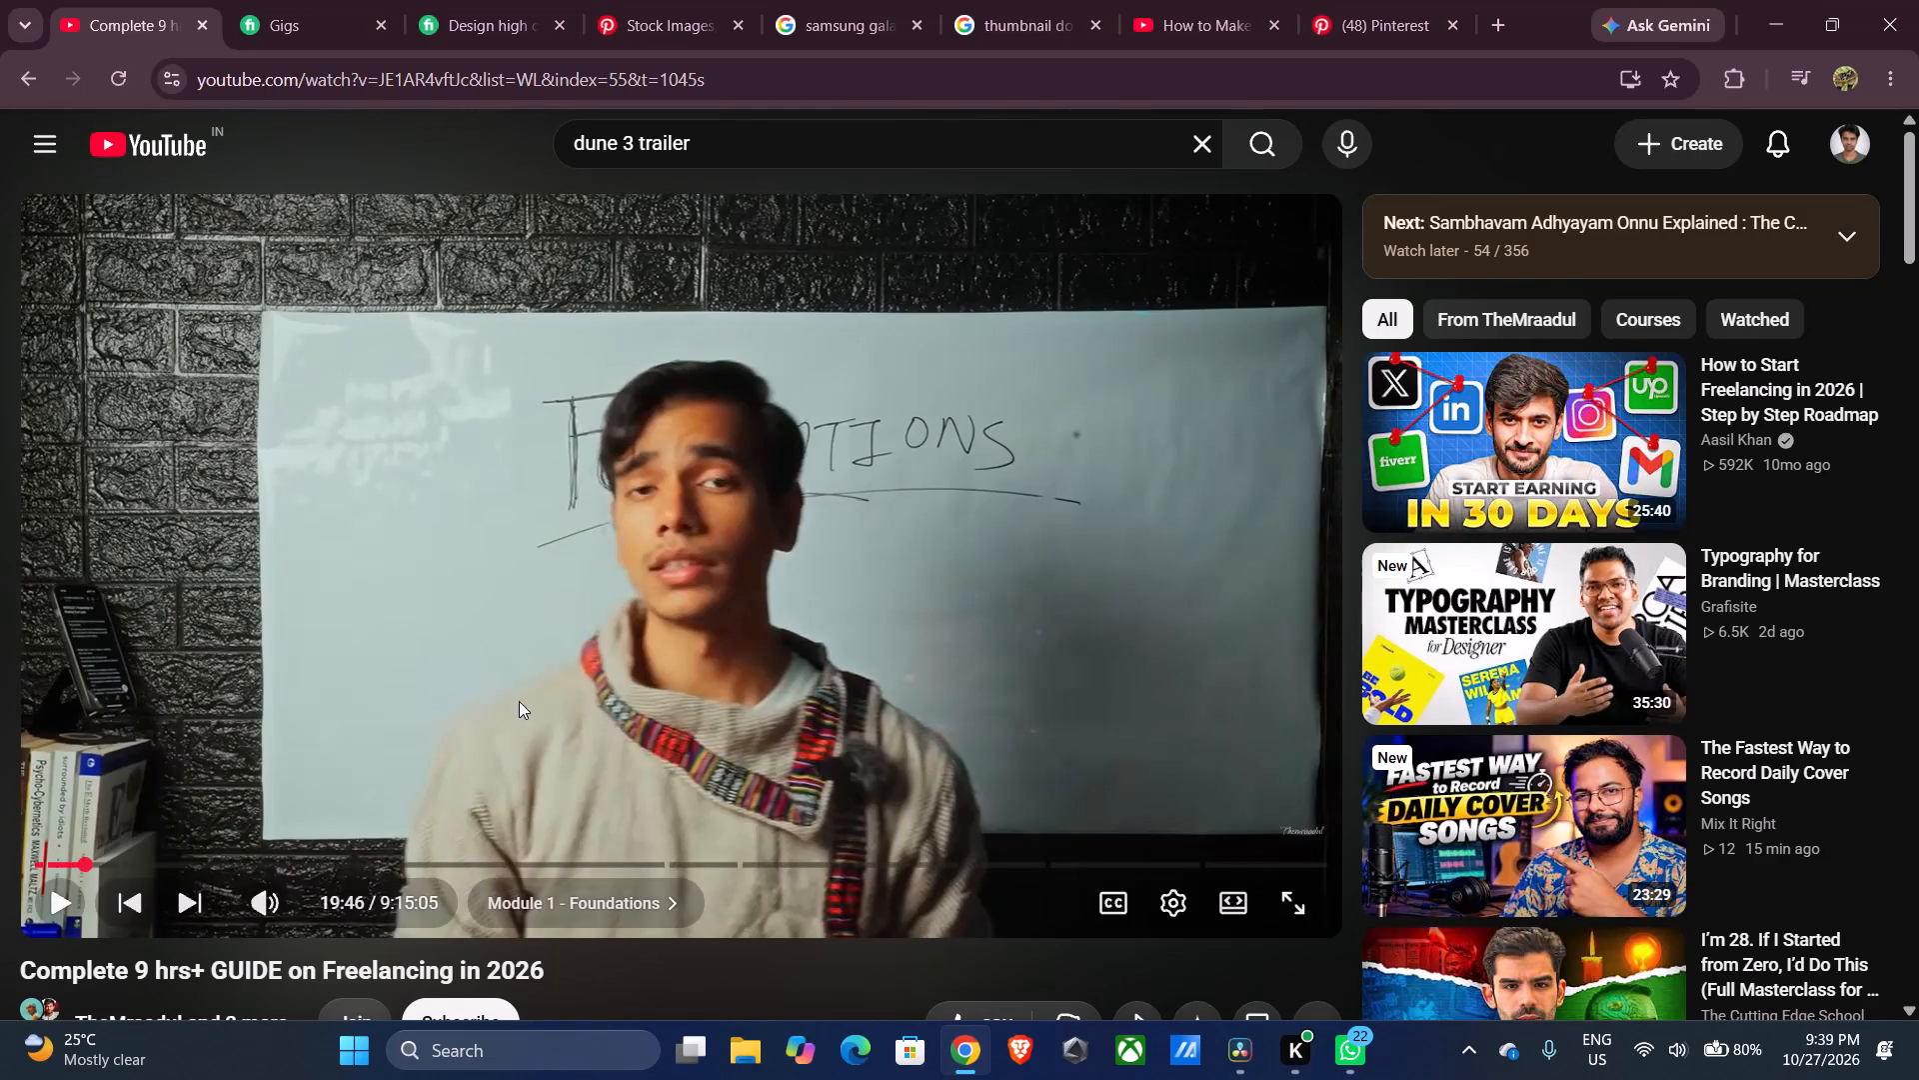
Launch Adobe Photoshop 2026 from the installed apps.
left_click(366, 1046)
scroll(783, 730, "down", 2)
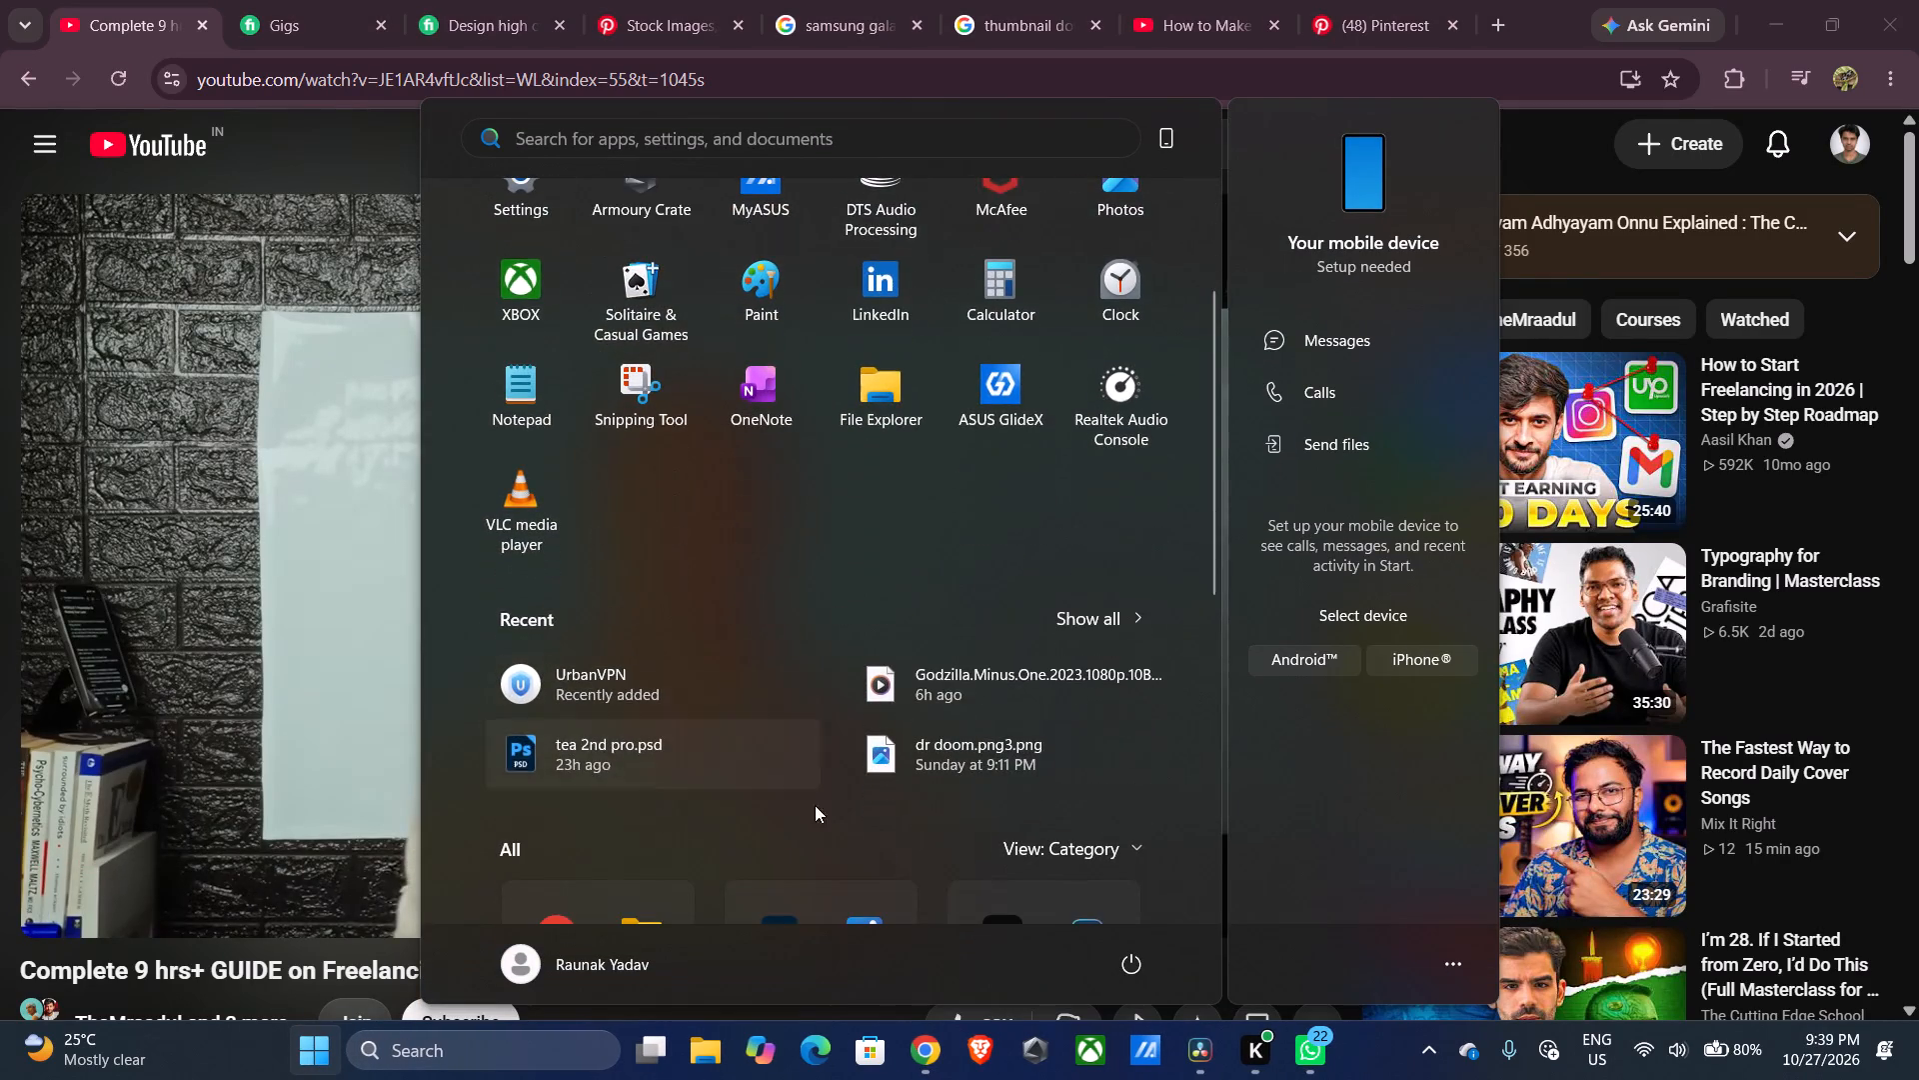
scroll(597, 823, "down", 2)
left_click(767, 718)
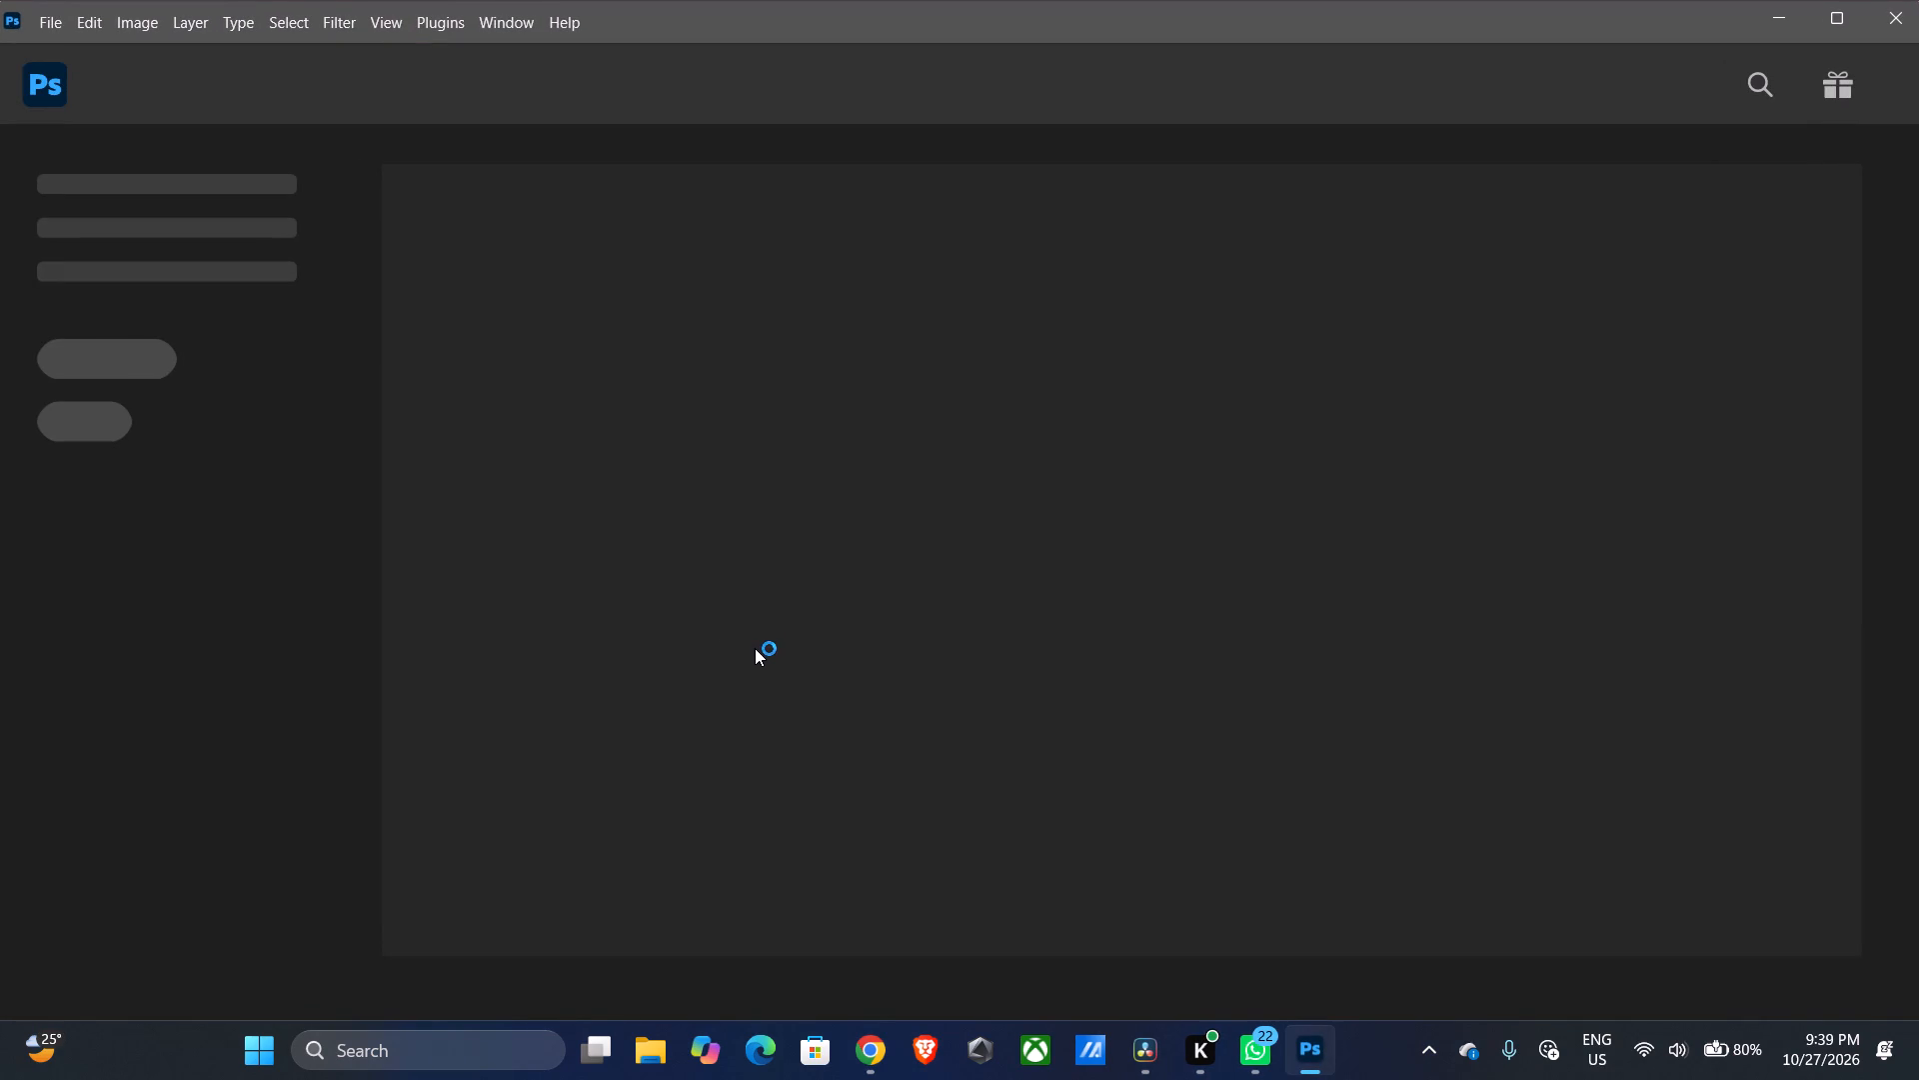
Open the recent PSD file "tea 2nd pro", the yellow design showing a woman holding a phone.
scroll(894, 643, "down", 5)
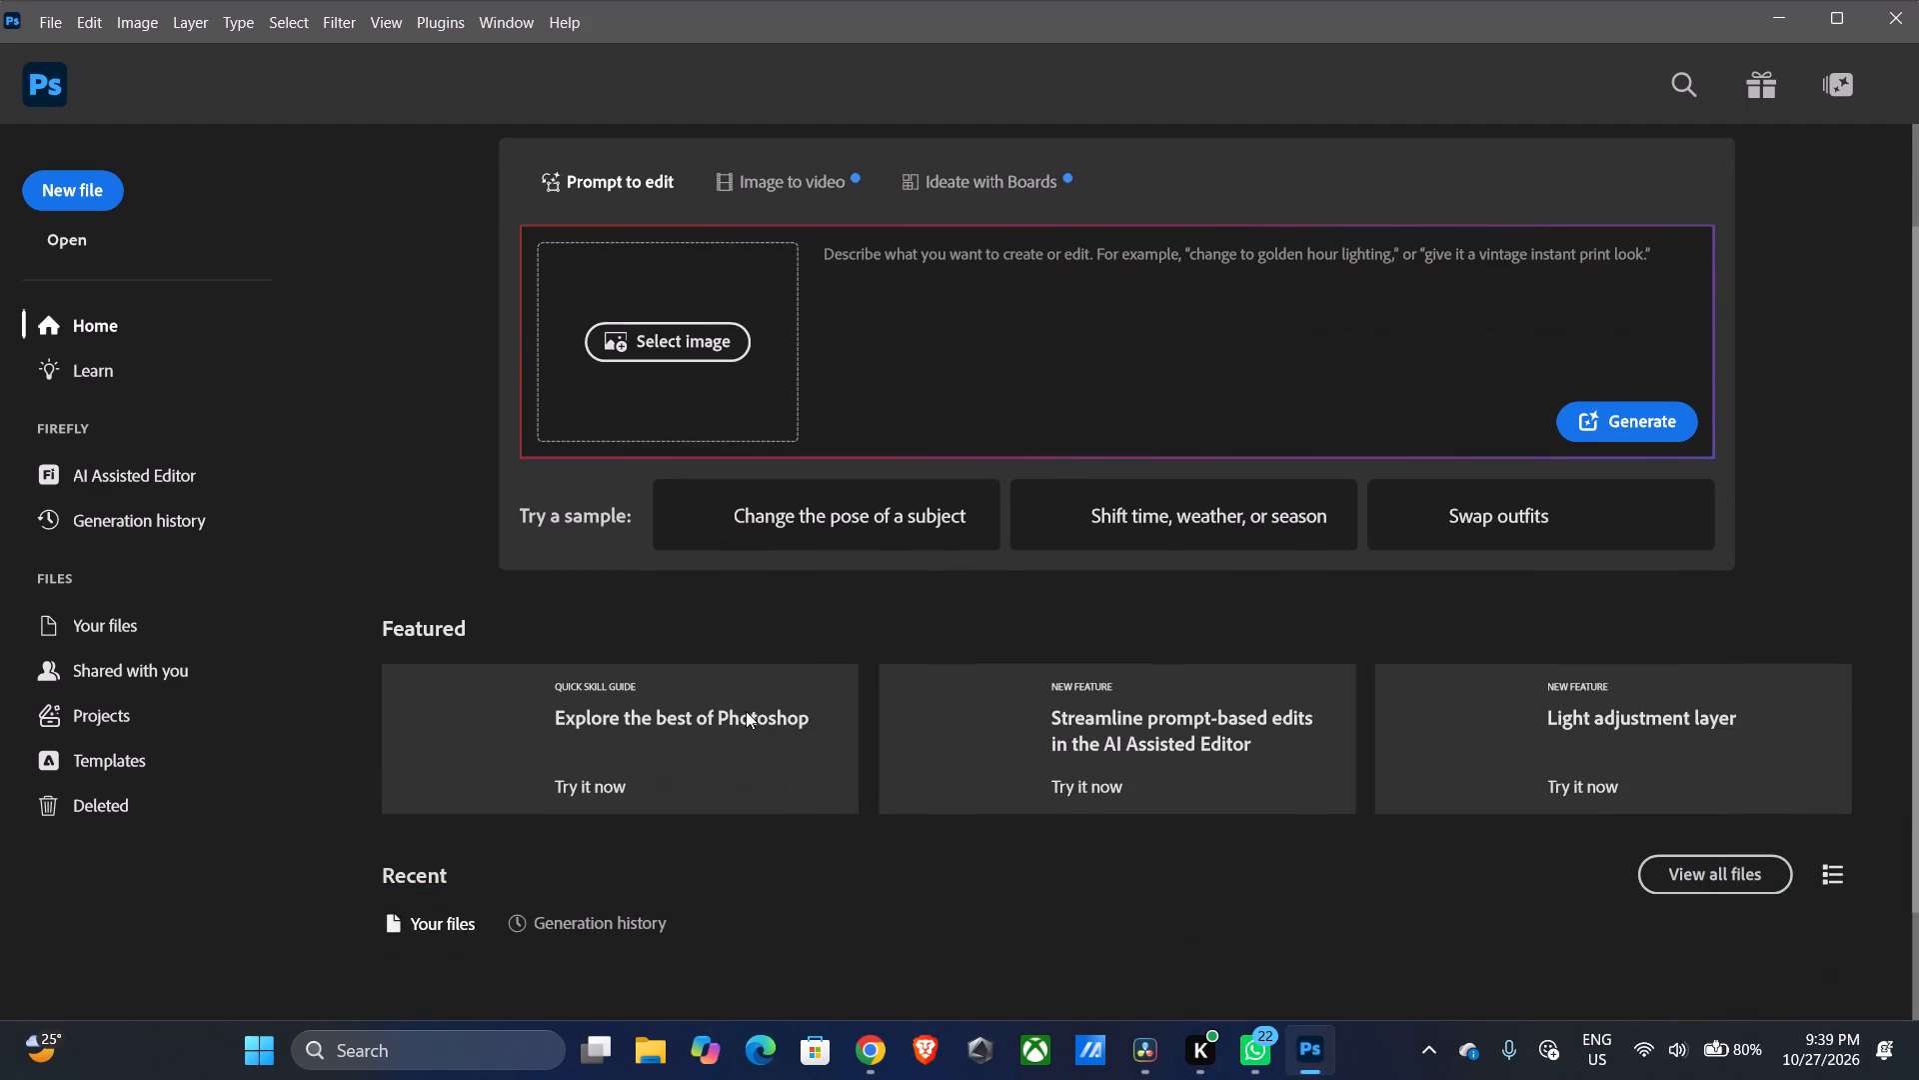
scroll(746, 711, "down", 7)
scroll(653, 780, "down", 3)
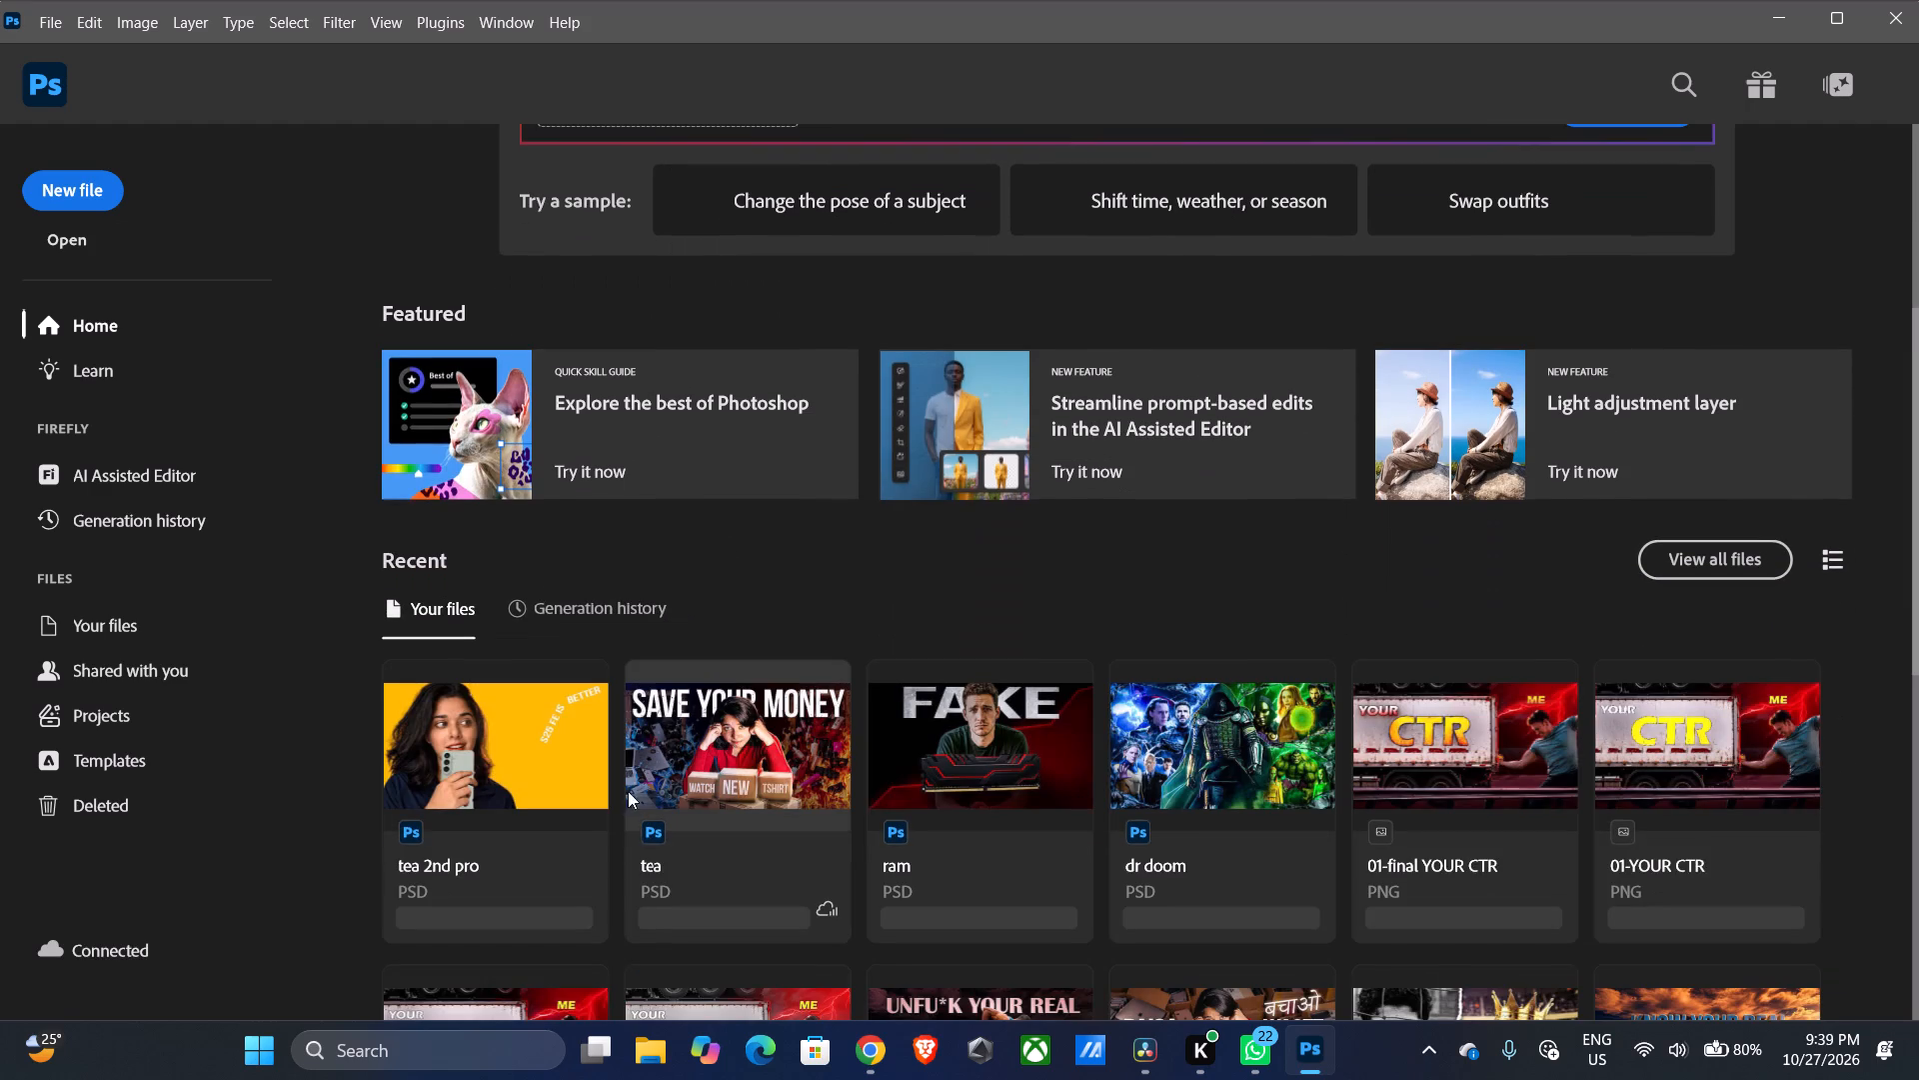
left_click(472, 761)
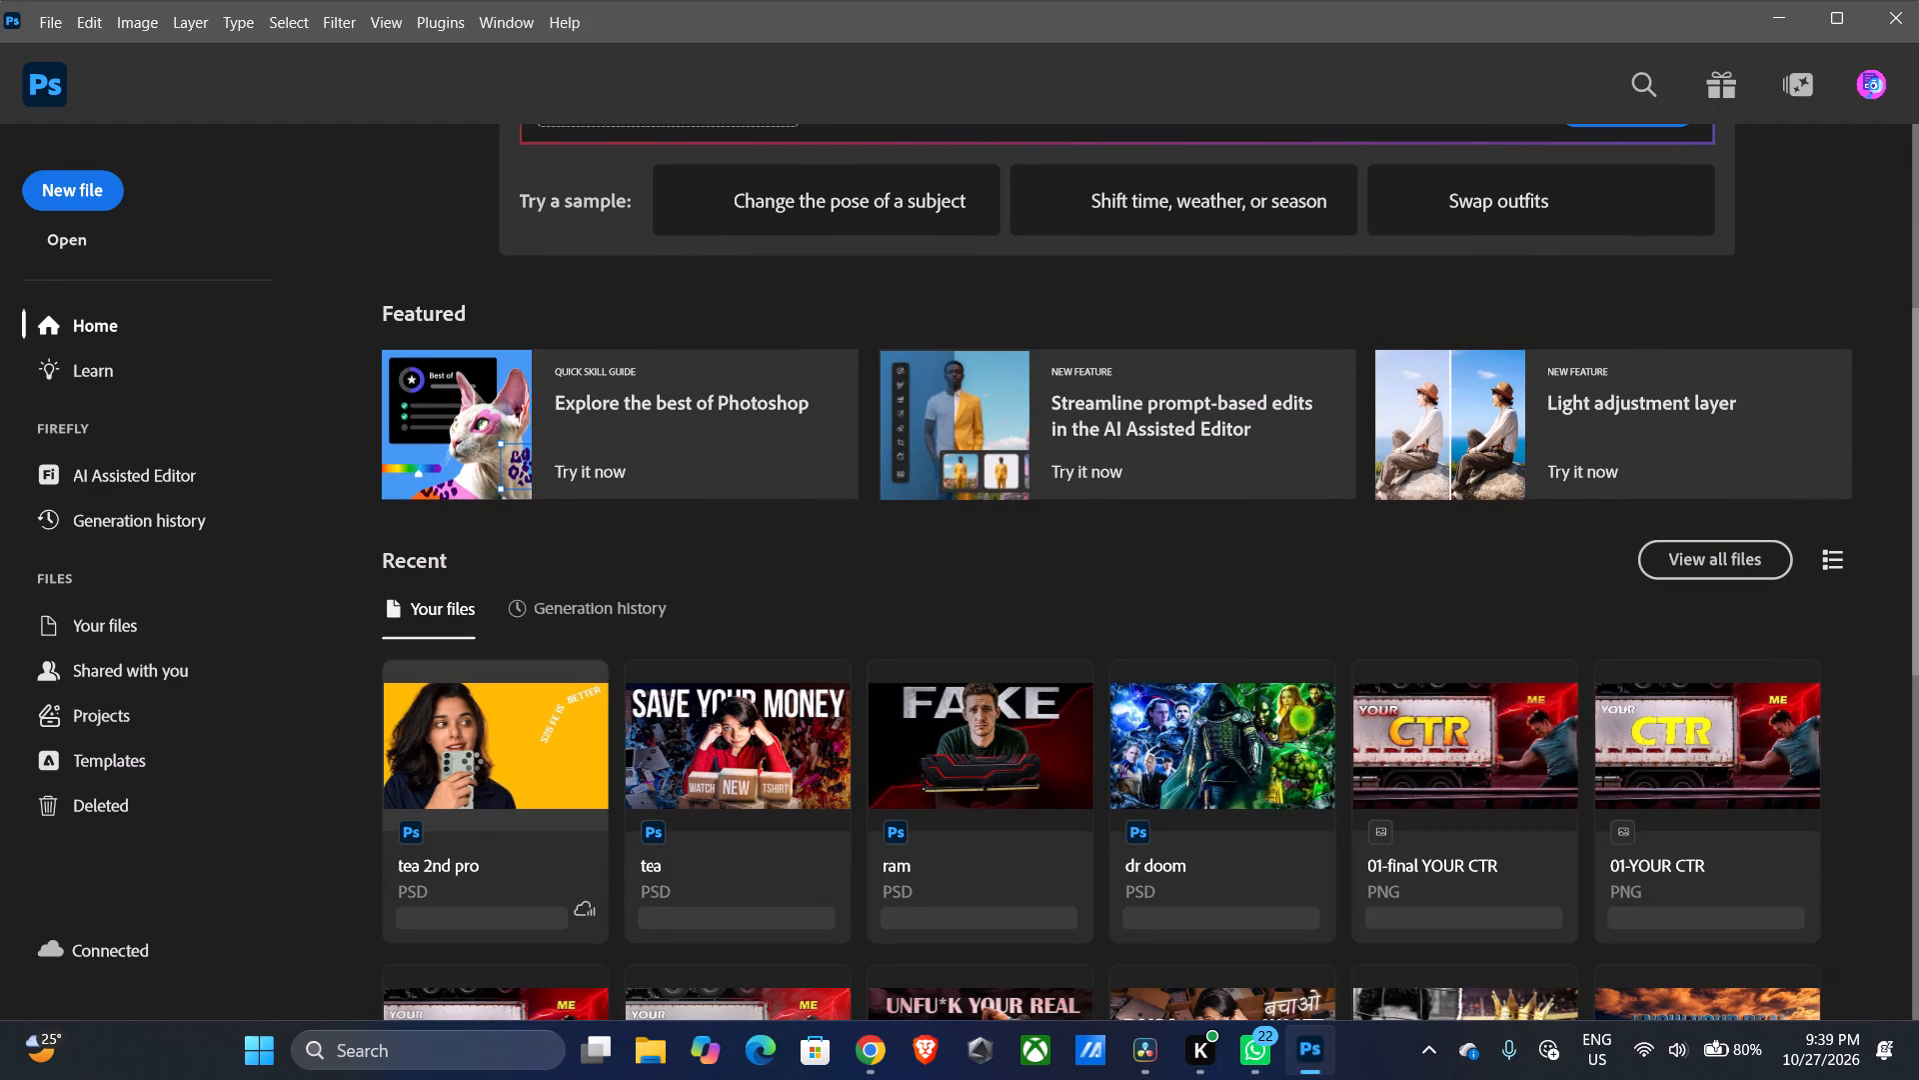
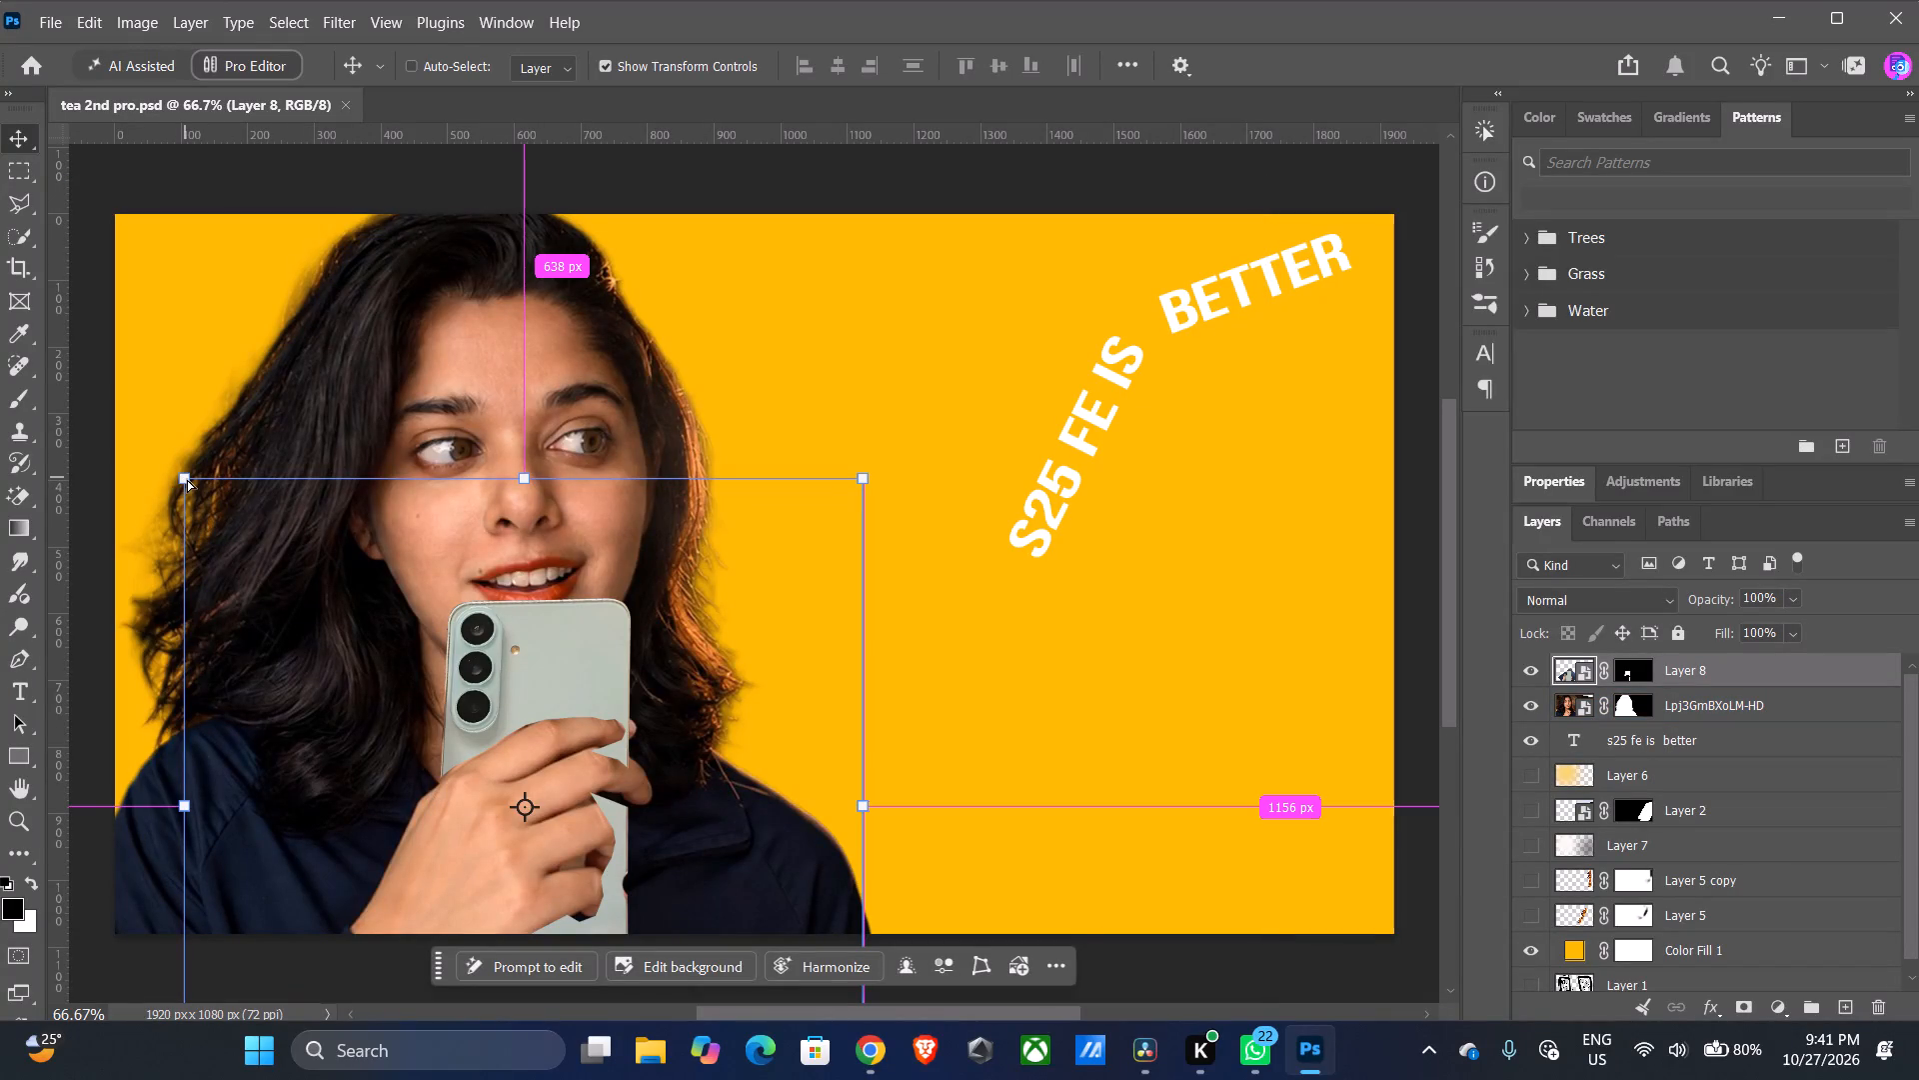
Distort the phone on Layer 8 by pulling its upper-left corner outward to about 105.9% width, 101.7% height and 4.39° horizontal skew.
left_click_drag(187, 479, 164, 476, "ctrl")
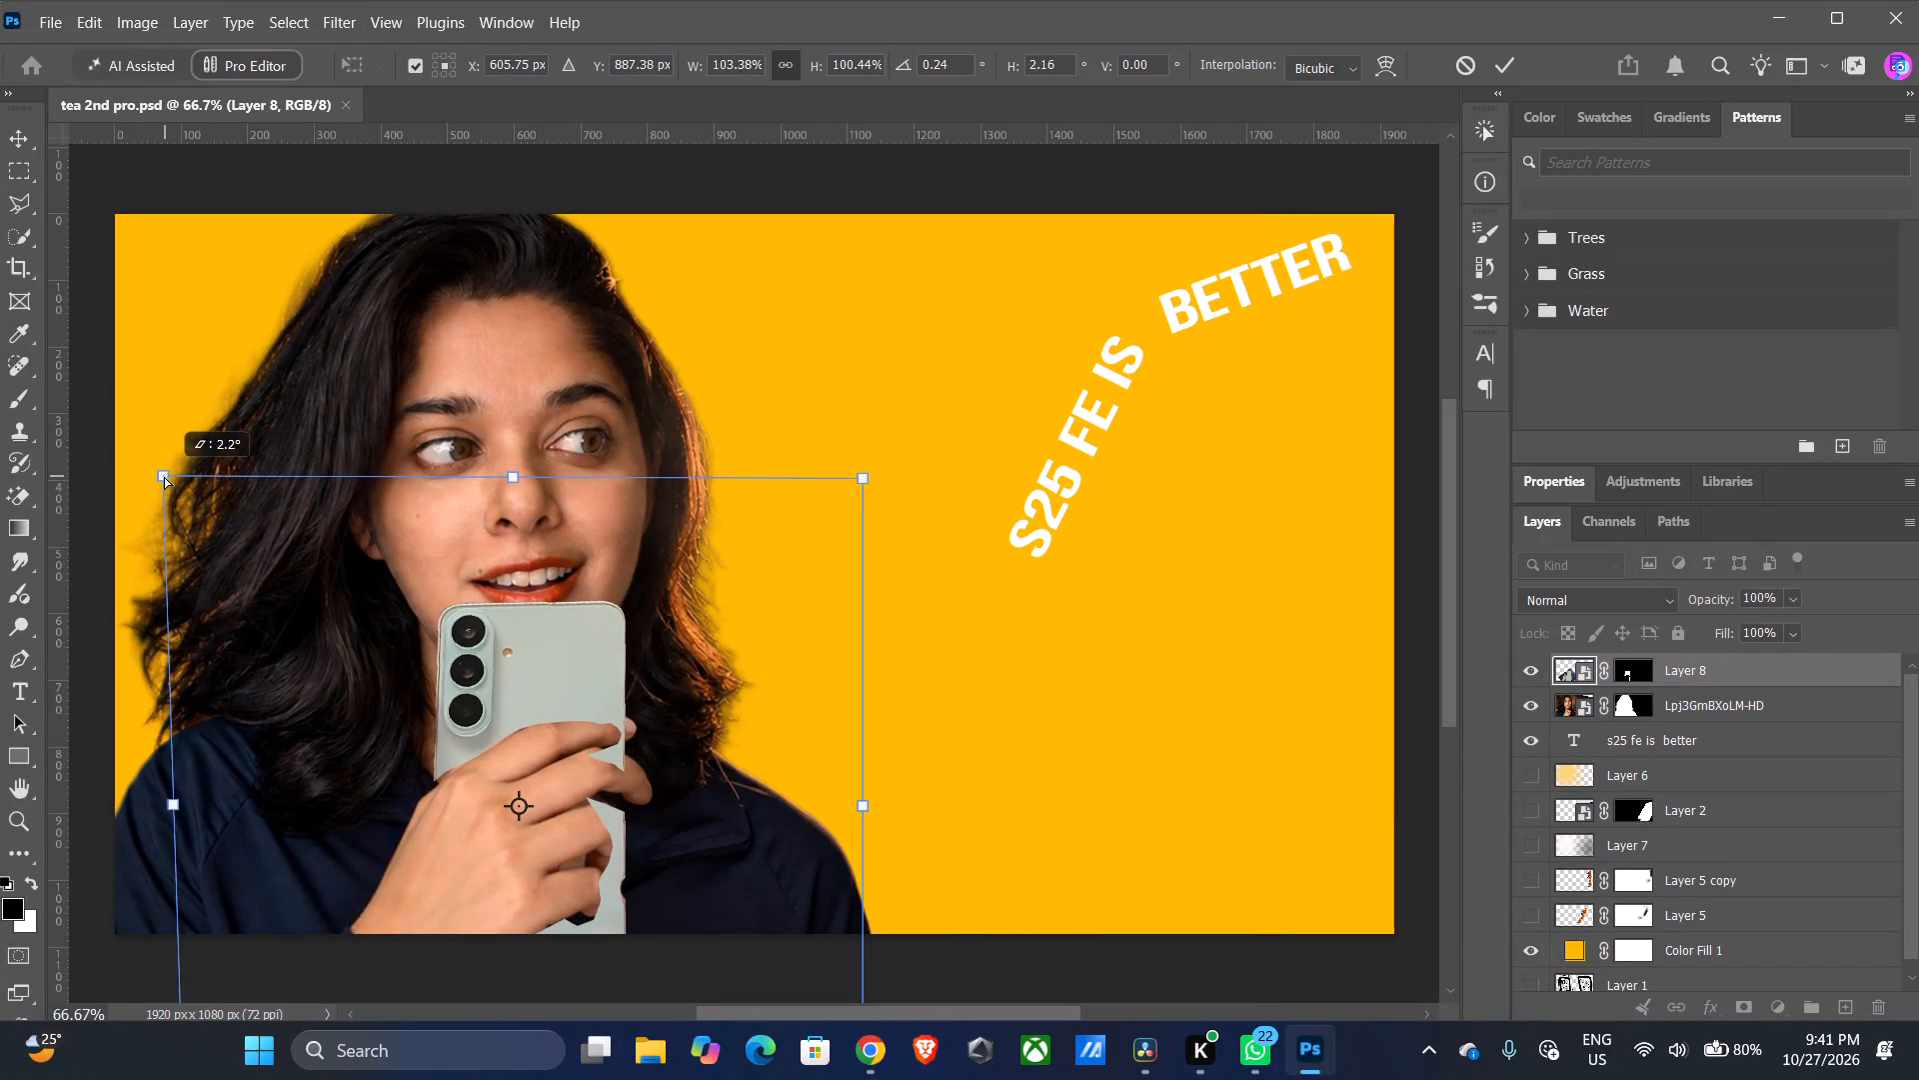
left_click_drag(164, 476, 147, 467, "ctrl")
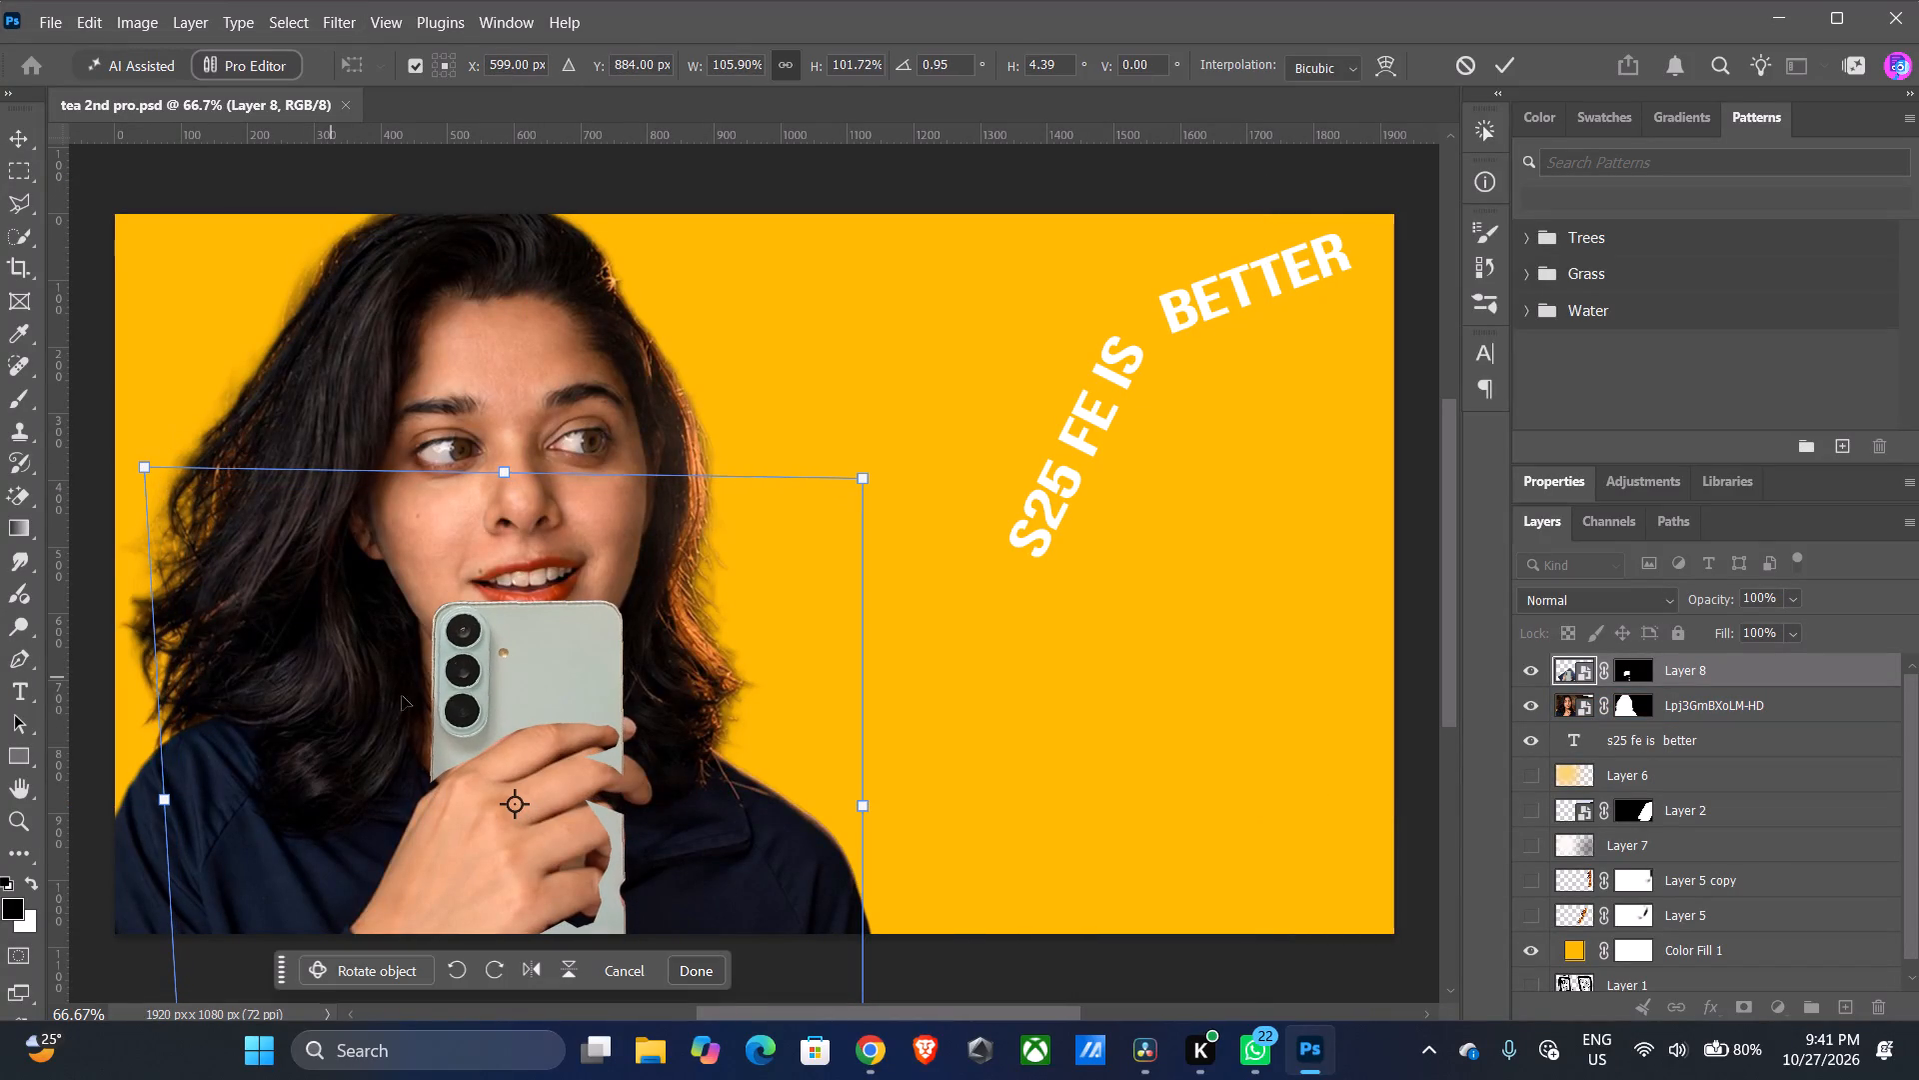
Target Layer 8's layer mask and choose the Brush tool for painting on the phone's mask.
scroll(622, 704, "down", 10)
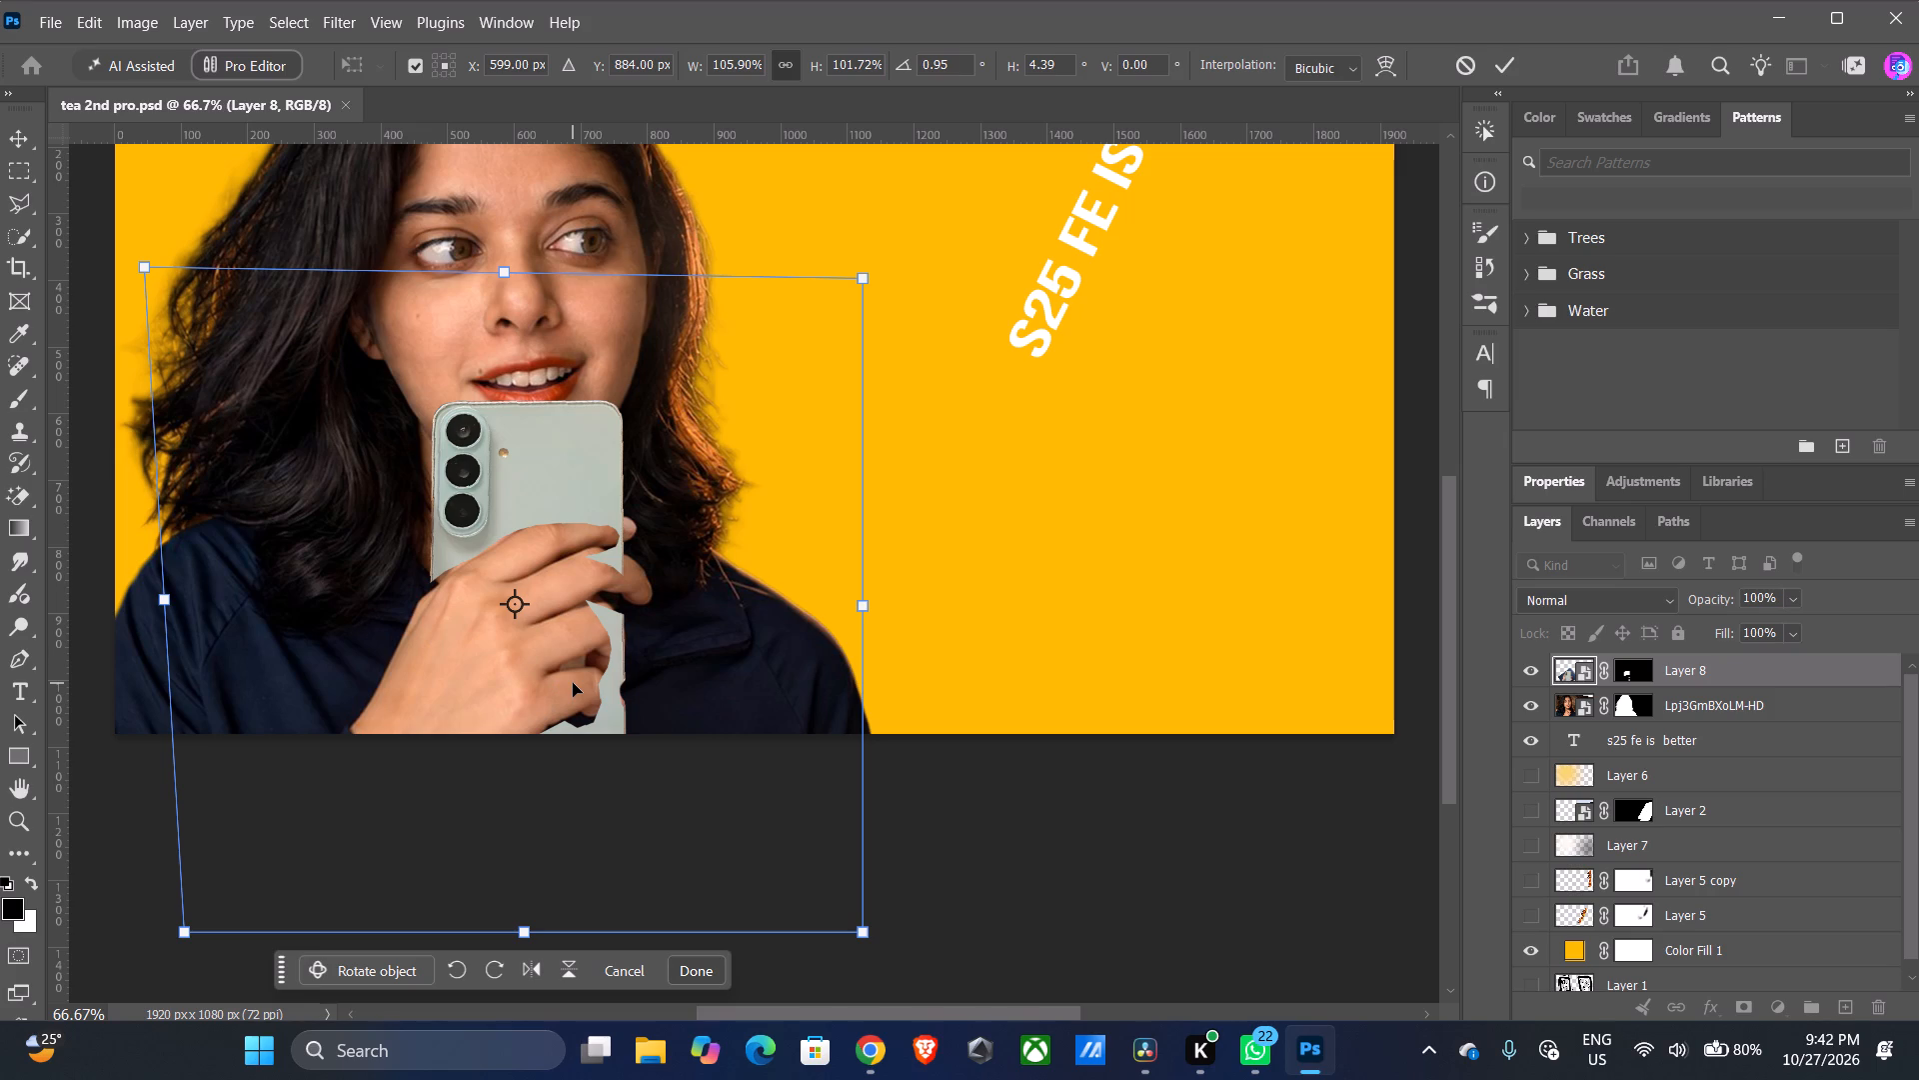
left_click(1634, 675)
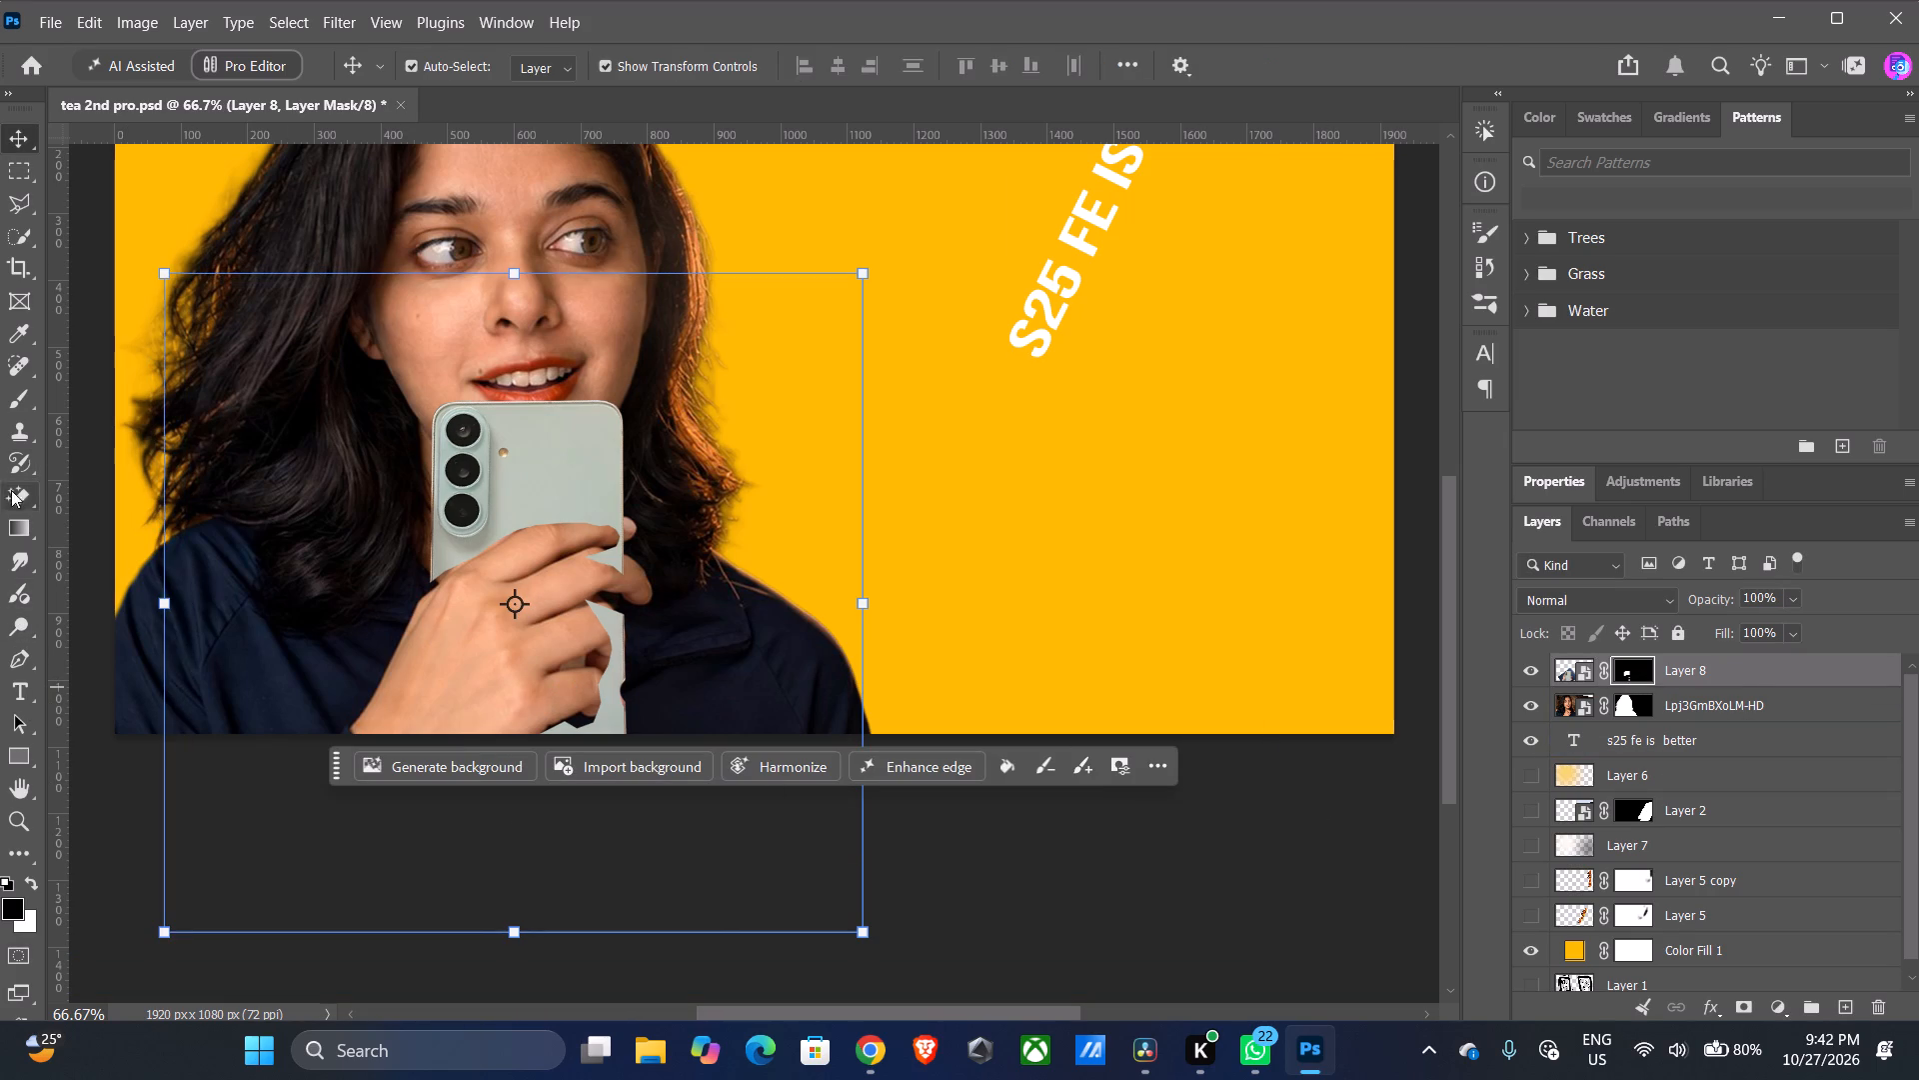
left_click(15, 393)
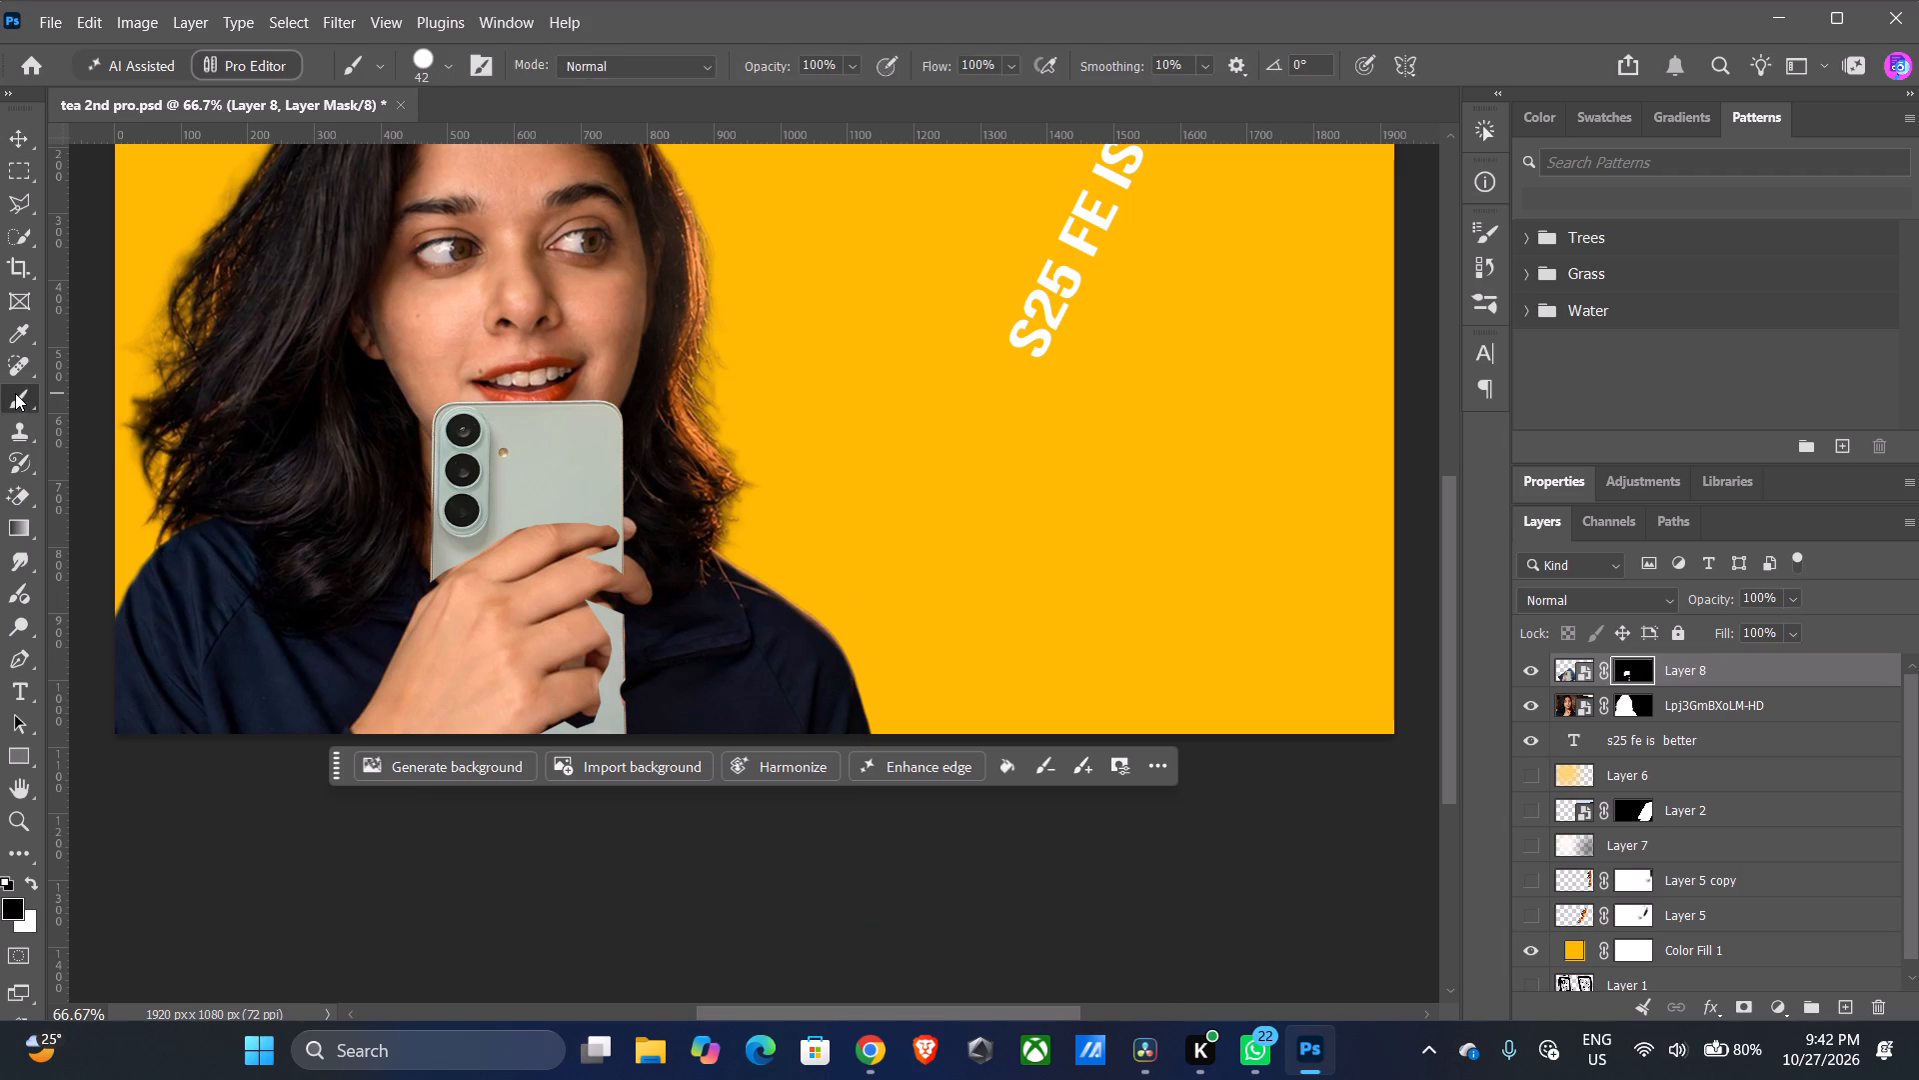
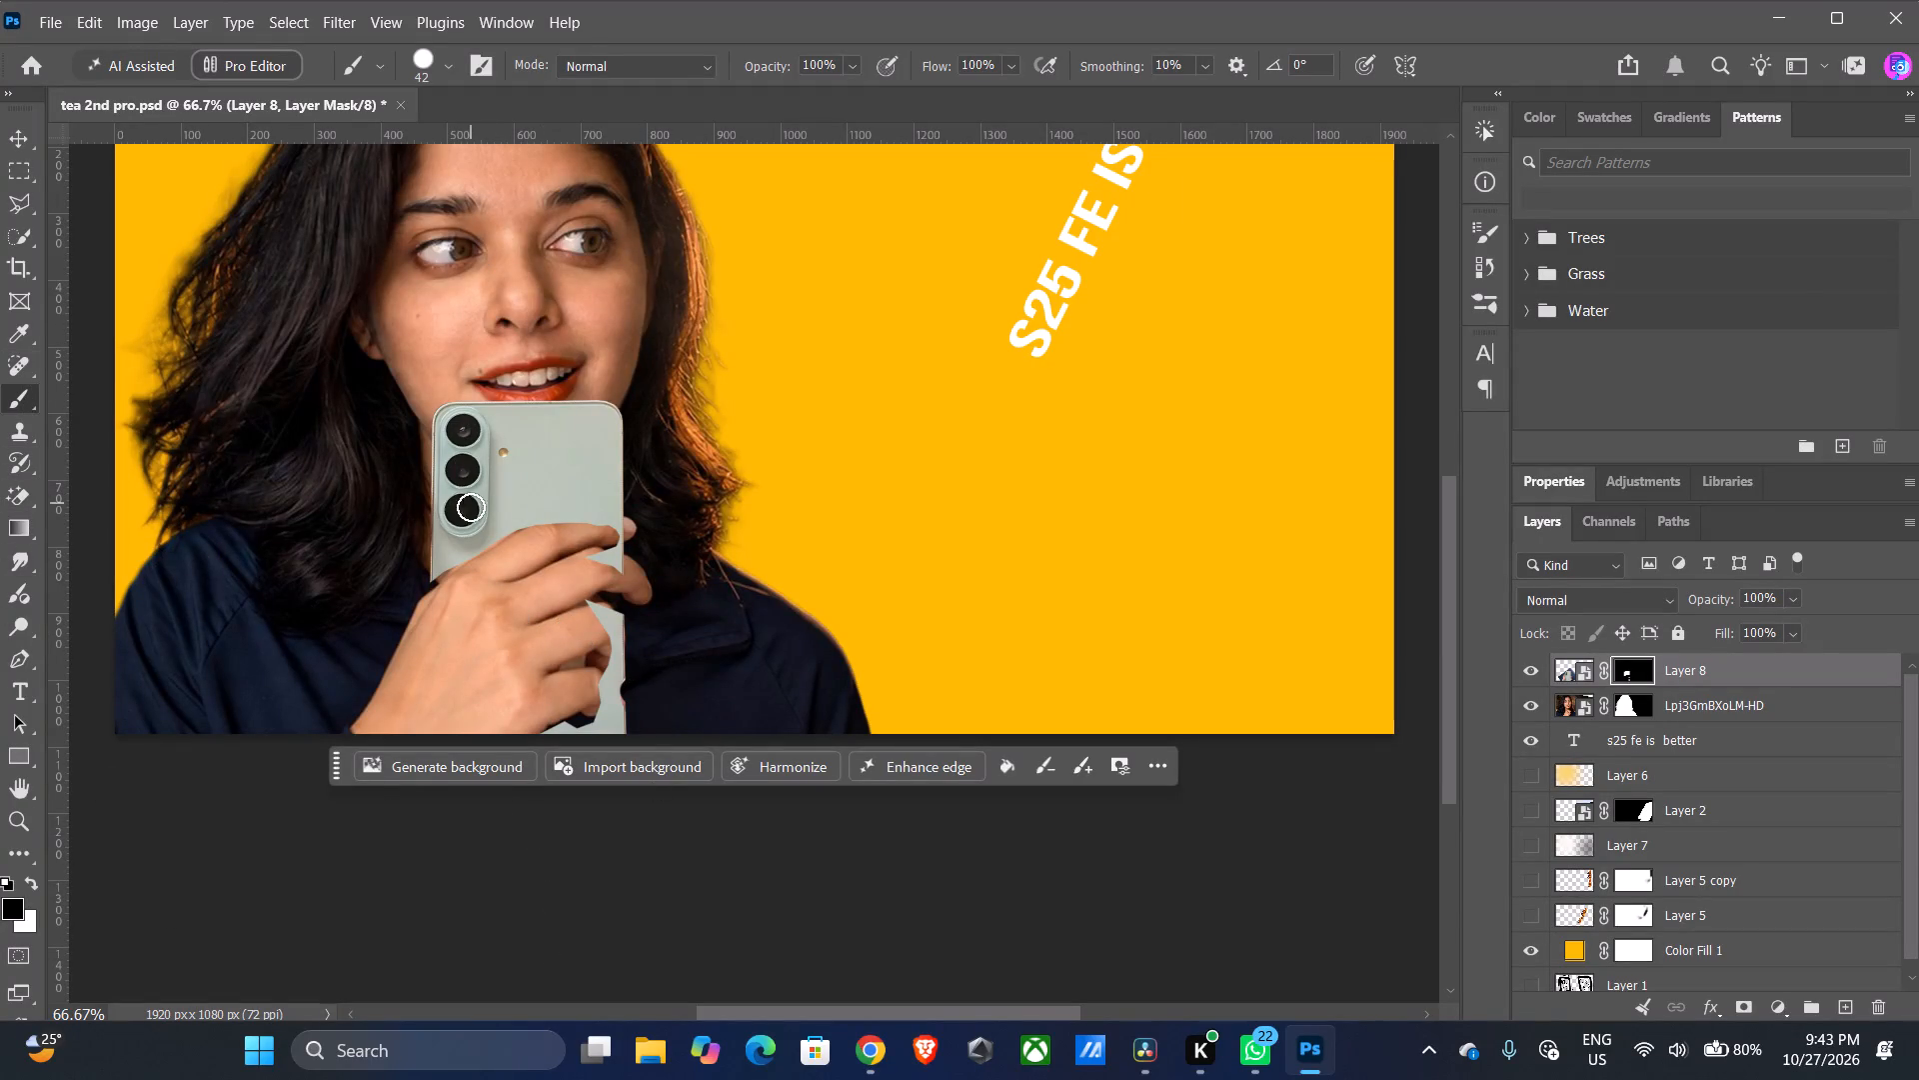
Paint black on Layer 8's mask with the 42 px brush to hide the phone overlapping the fingers and below them.
left_click_drag(506, 551, 600, 533)
left_click_drag(600, 533, 614, 530)
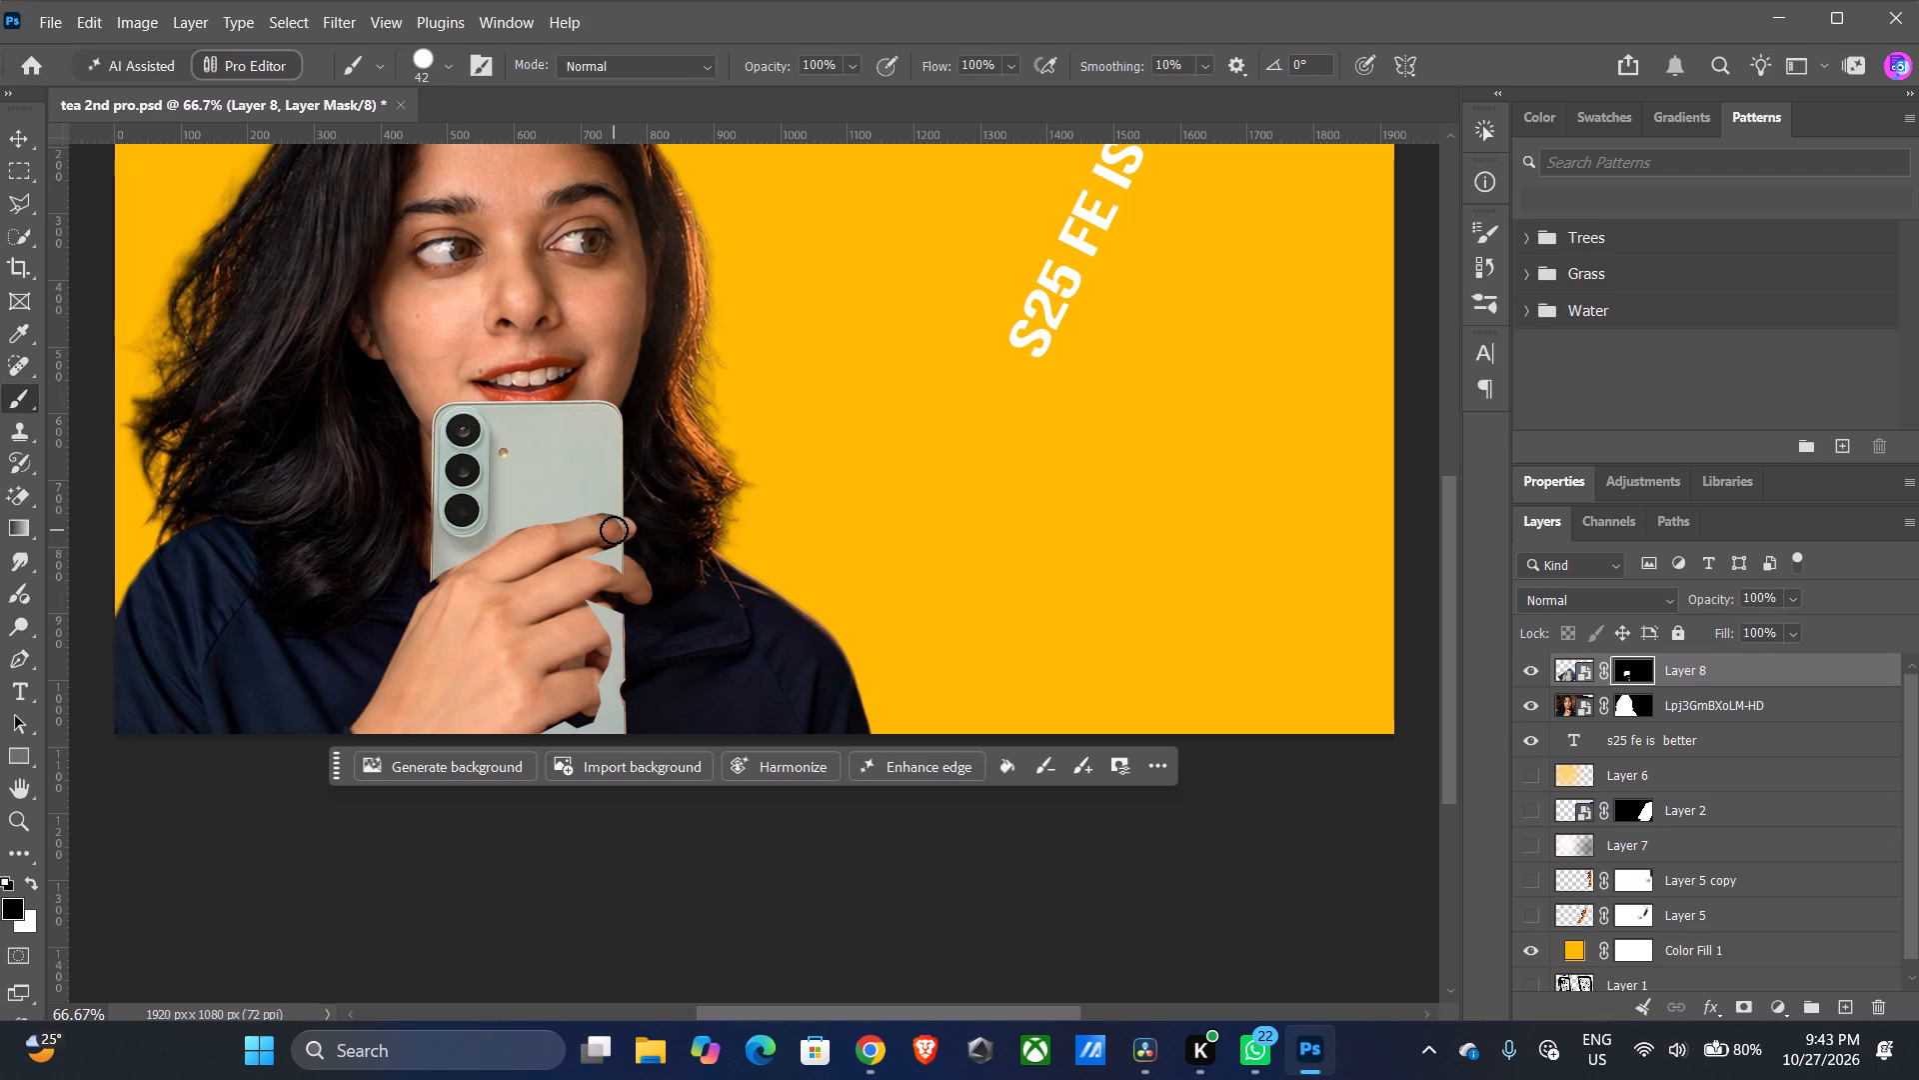
left_click_drag(614, 530, 556, 539)
left_click_drag(556, 539, 635, 568)
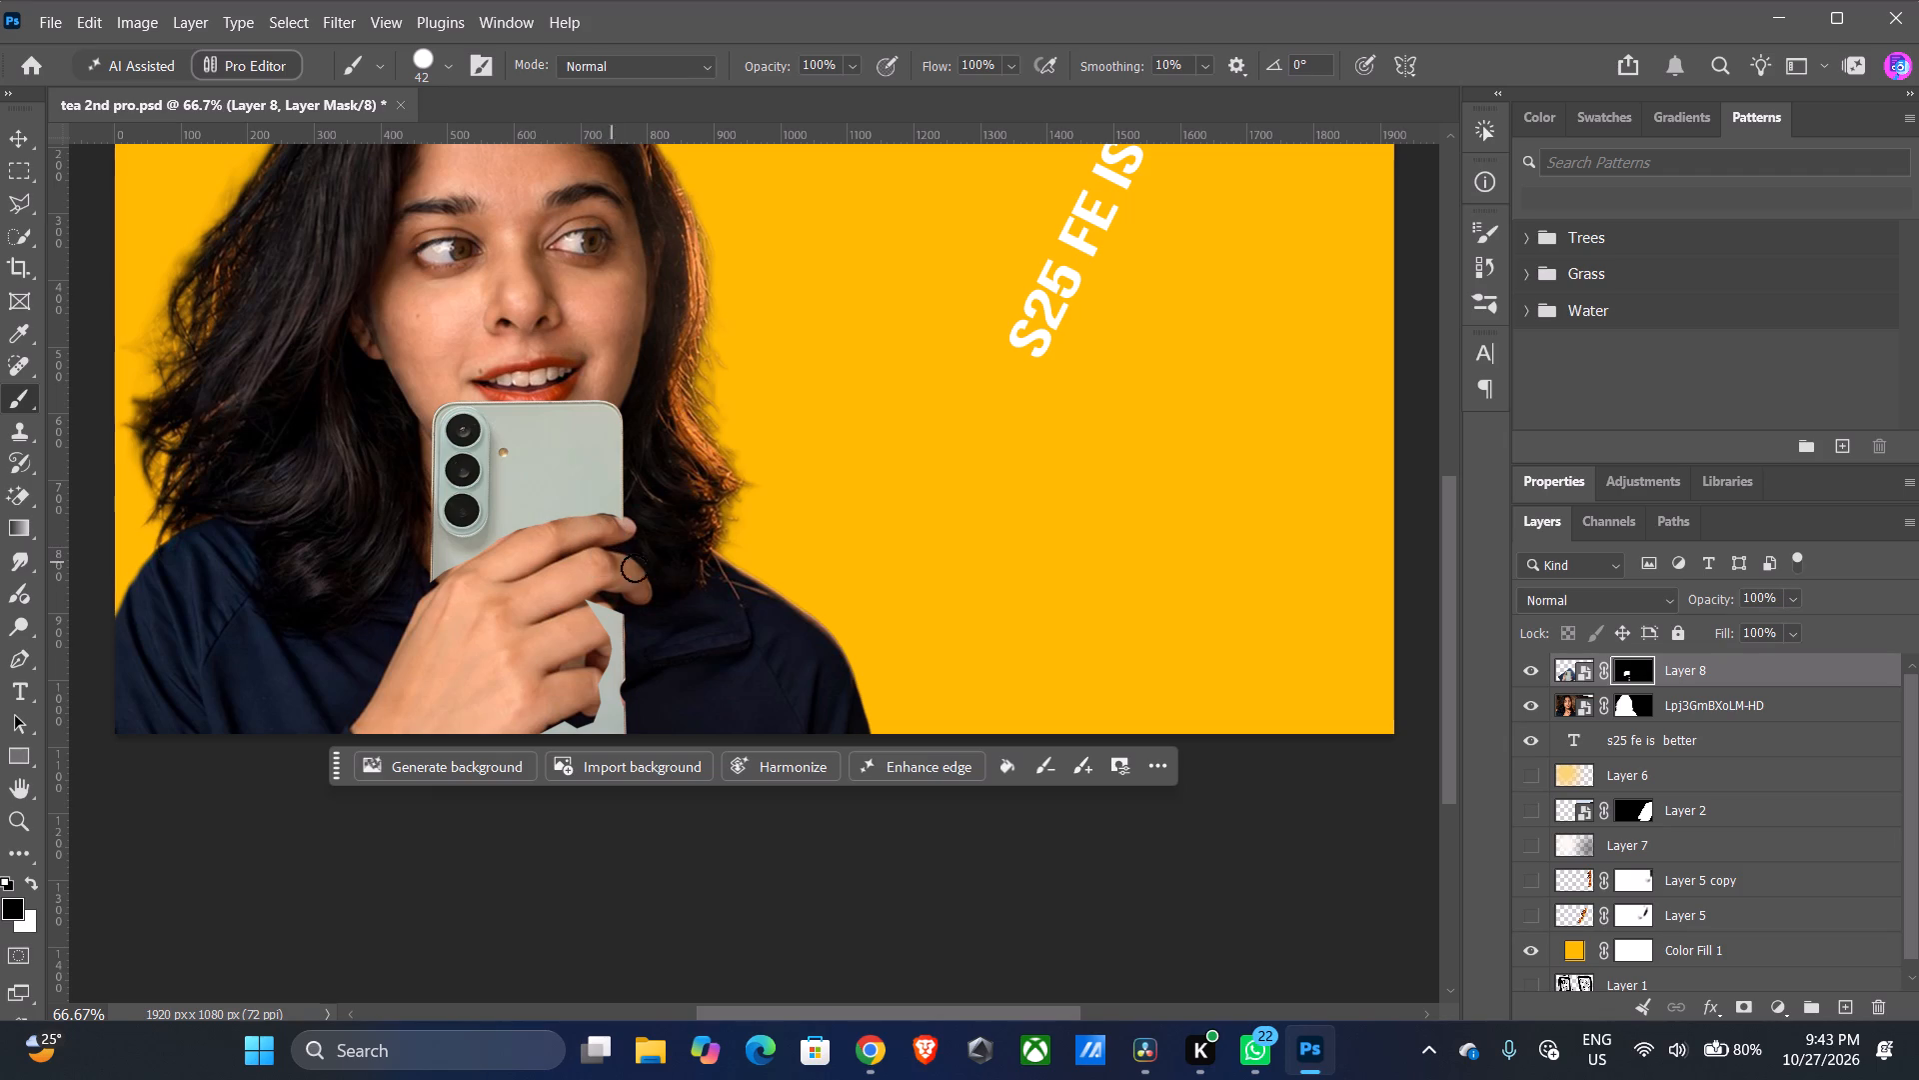
left_click_drag(635, 568, 623, 641)
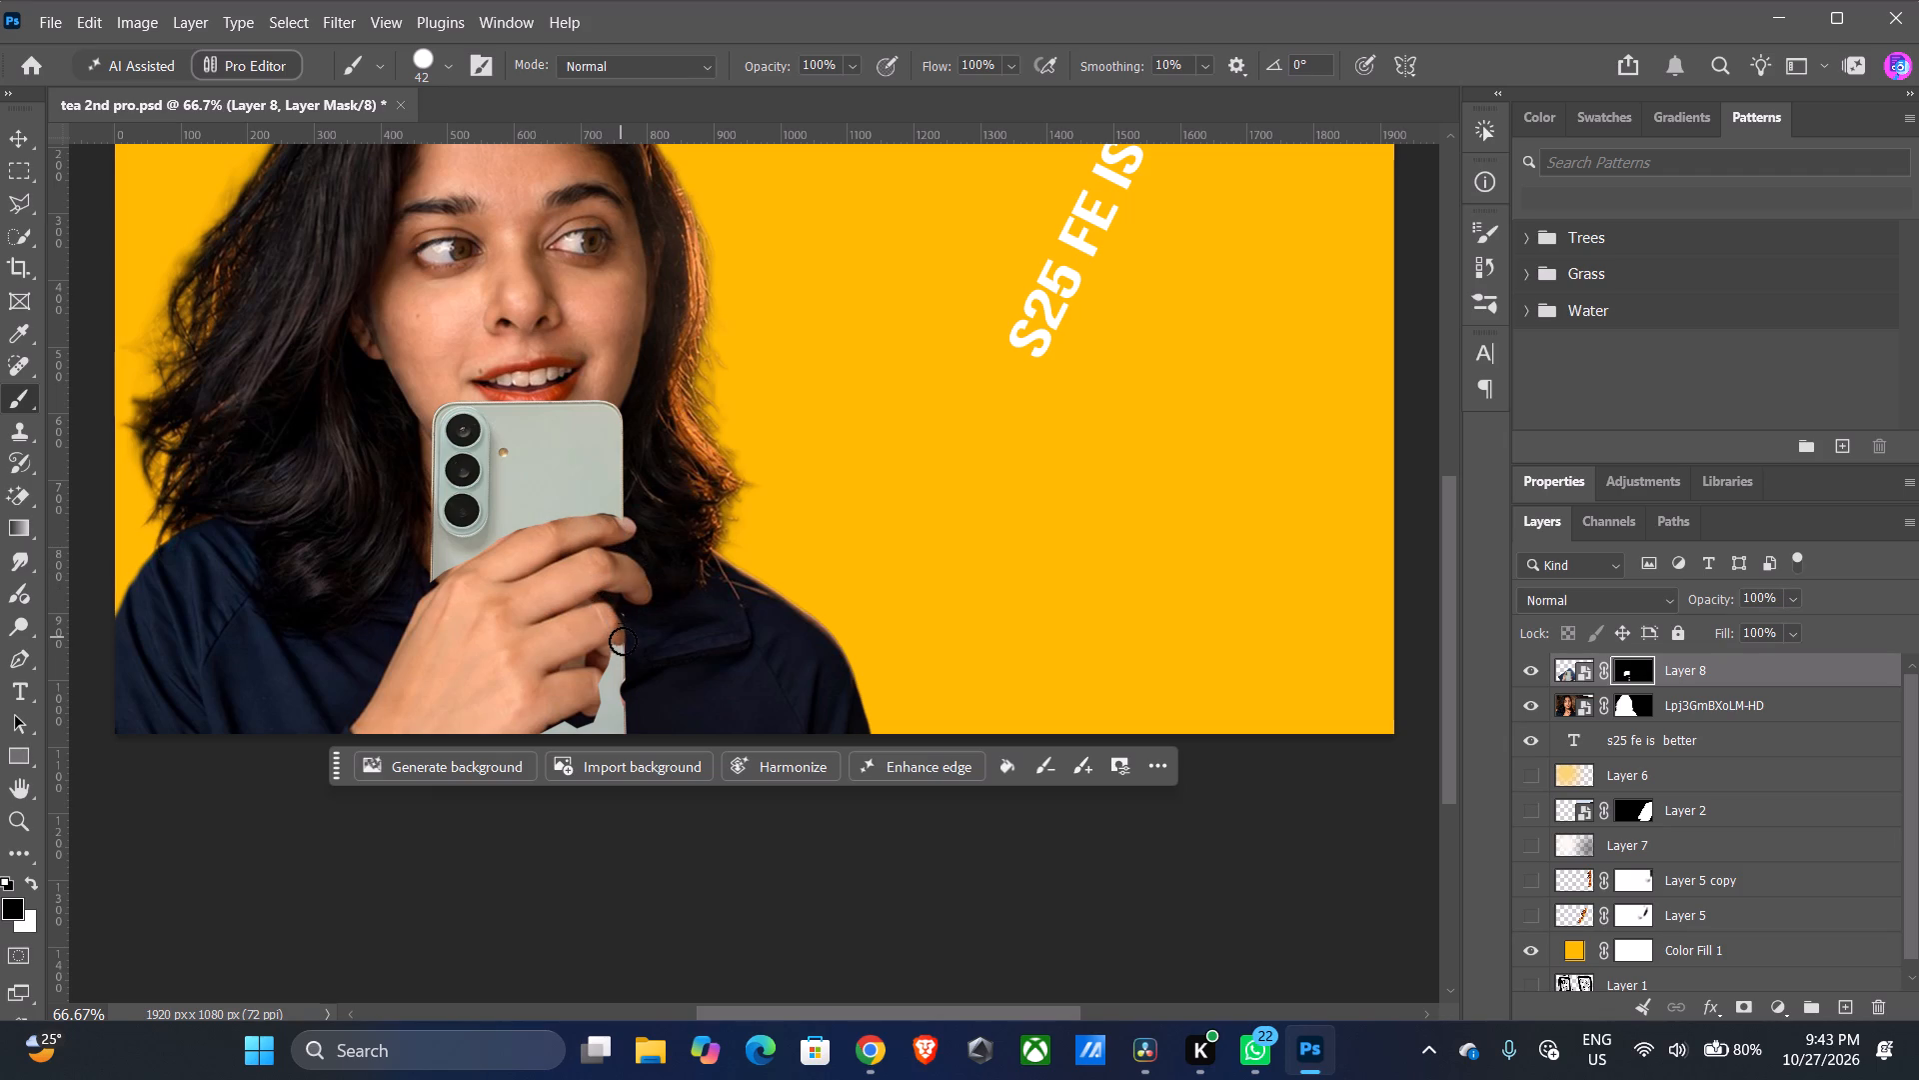
left_click_drag(623, 641, 609, 705)
left_click_drag(609, 705, 519, 714)
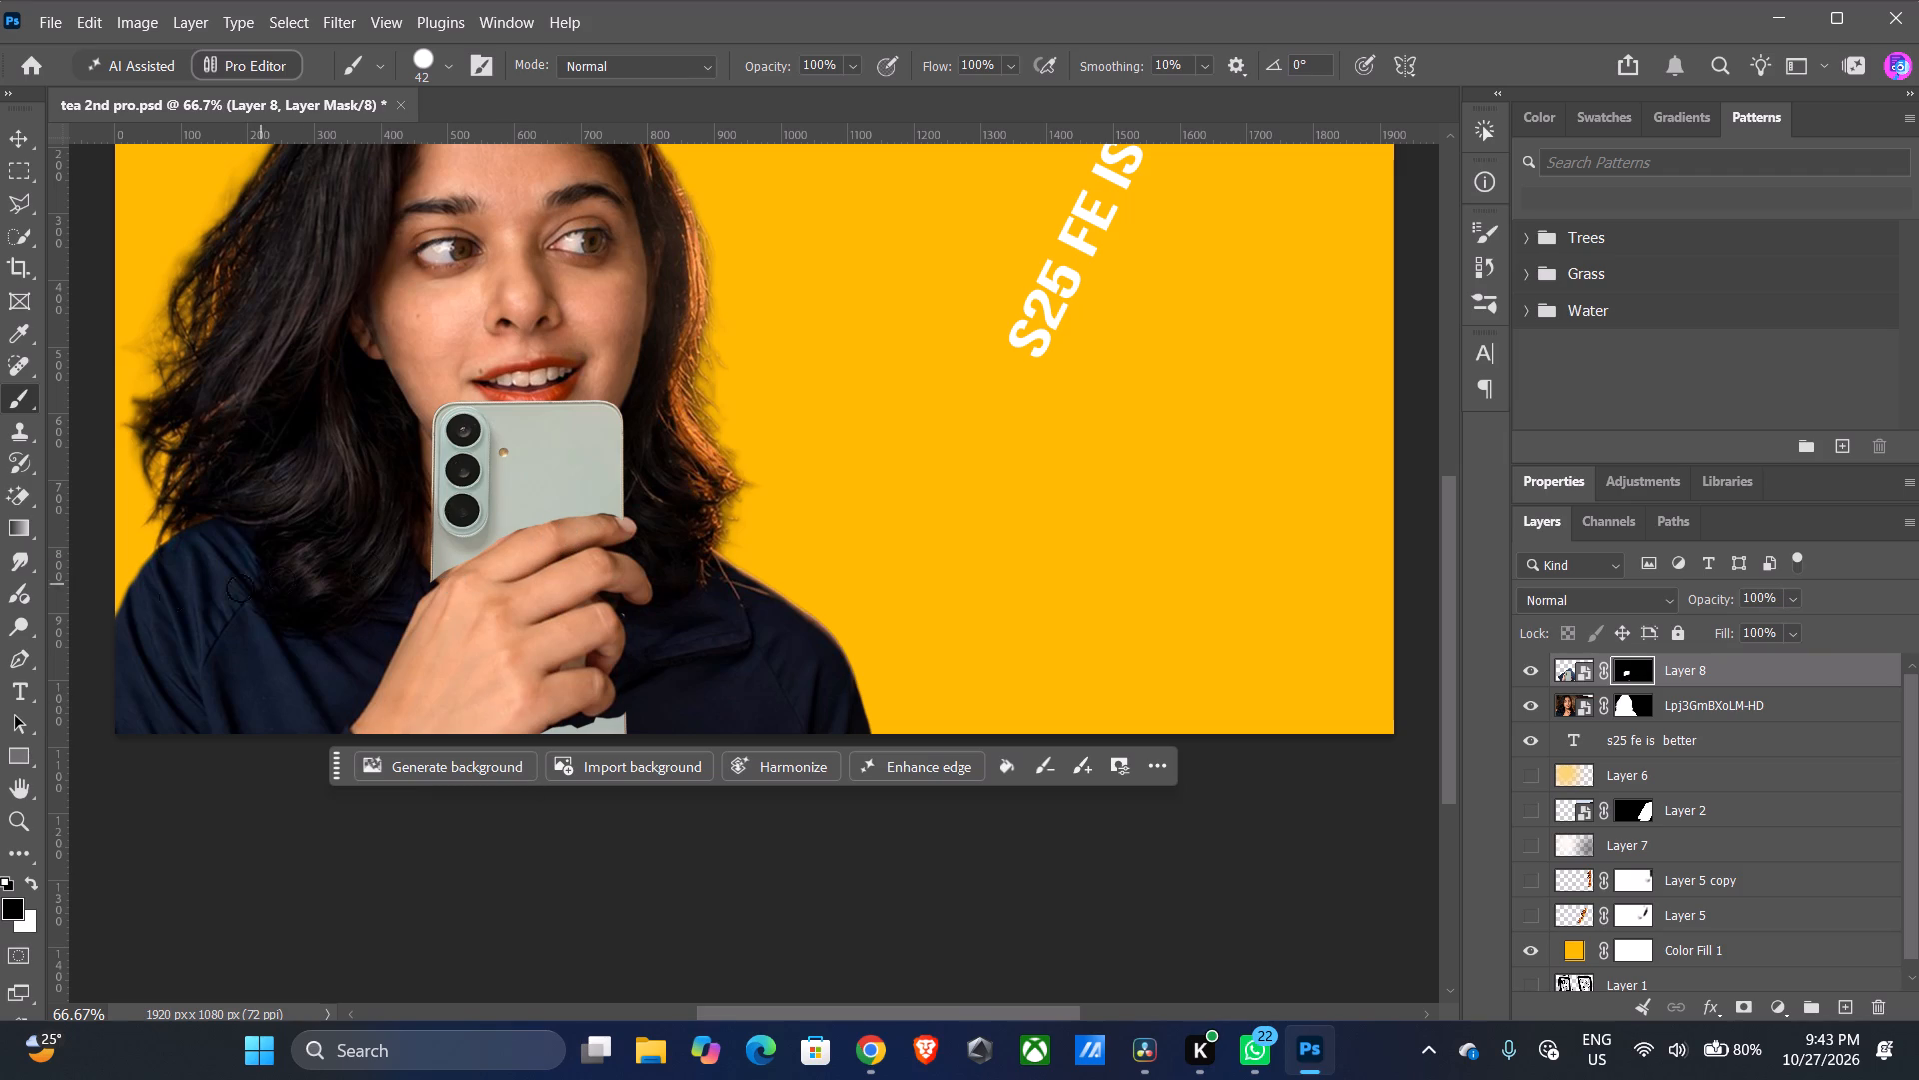
Paint white on the mask with an 11 px brush to restore the phone's lower-left corner along the back of the hand.
left_click(28, 881)
scroll(421, 692, "up", 6, "alt")
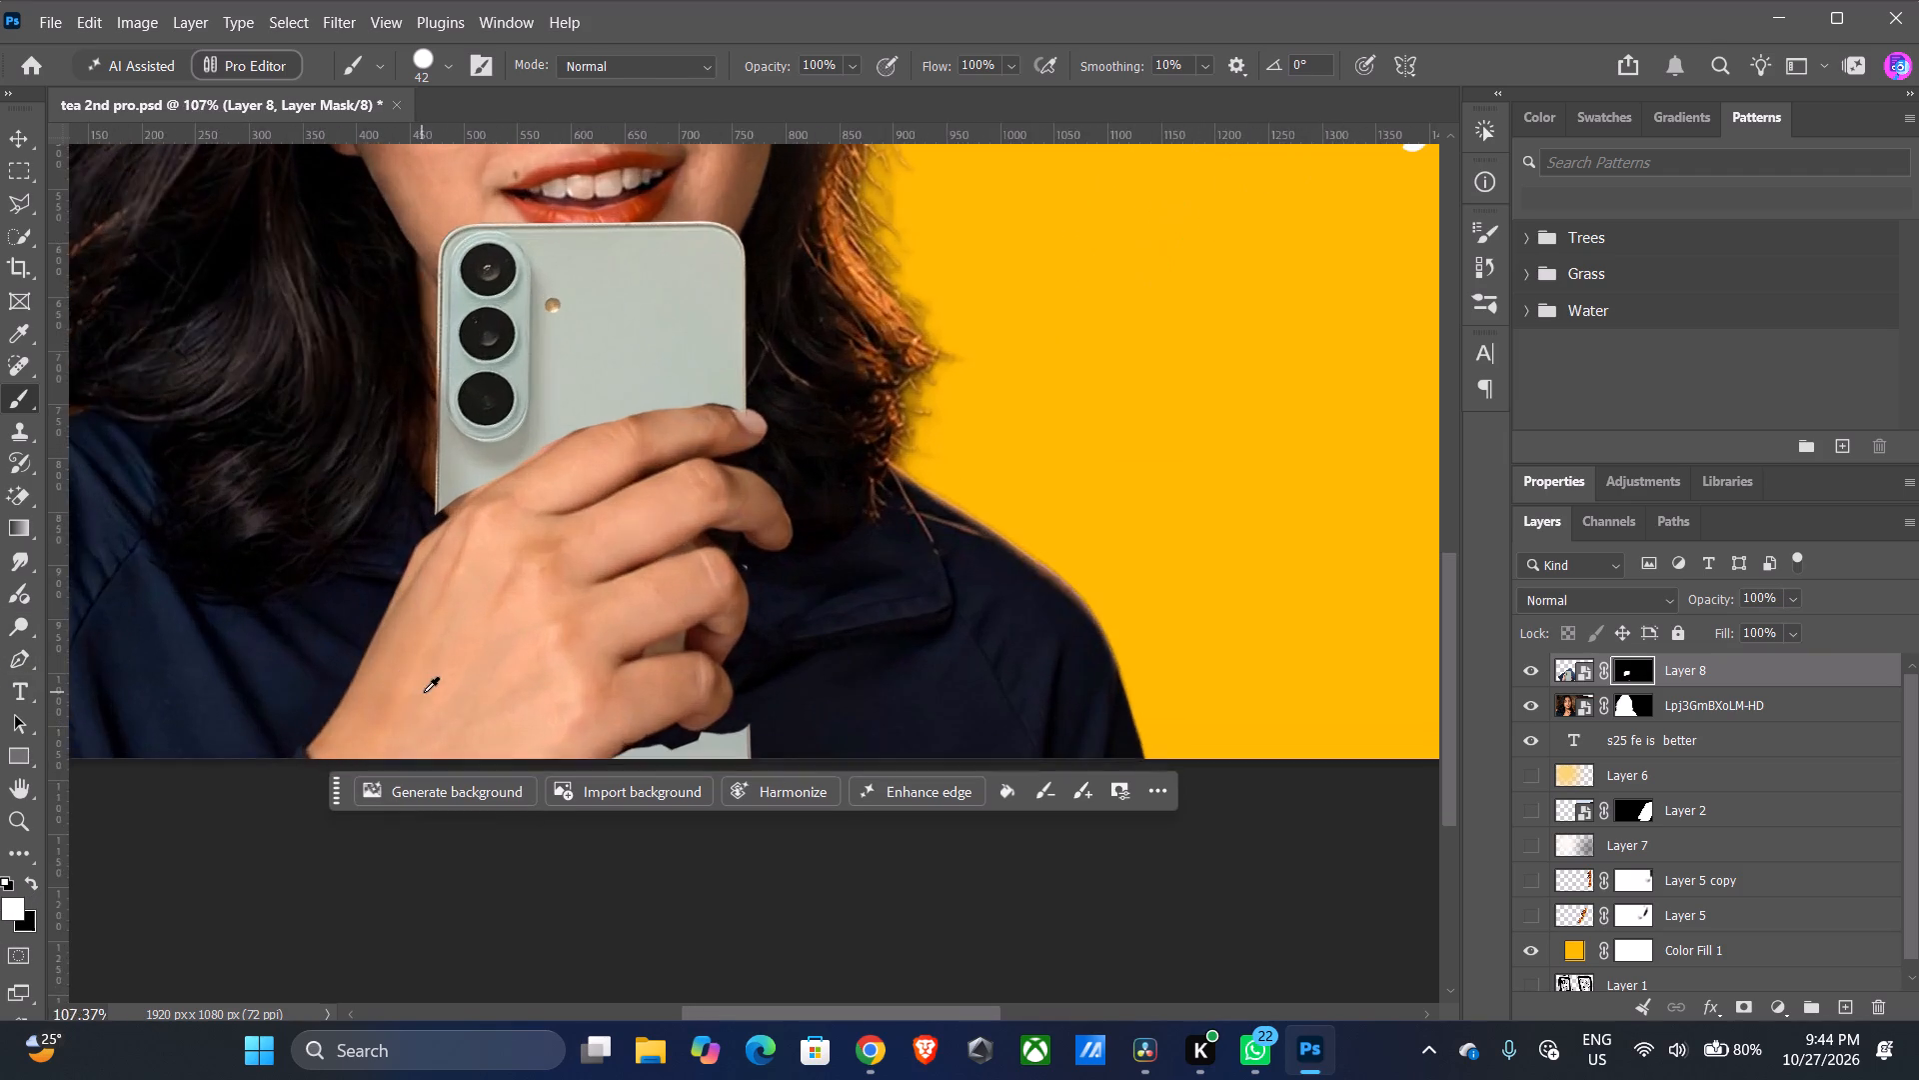
scroll(424, 692, "up", 6, "alt")
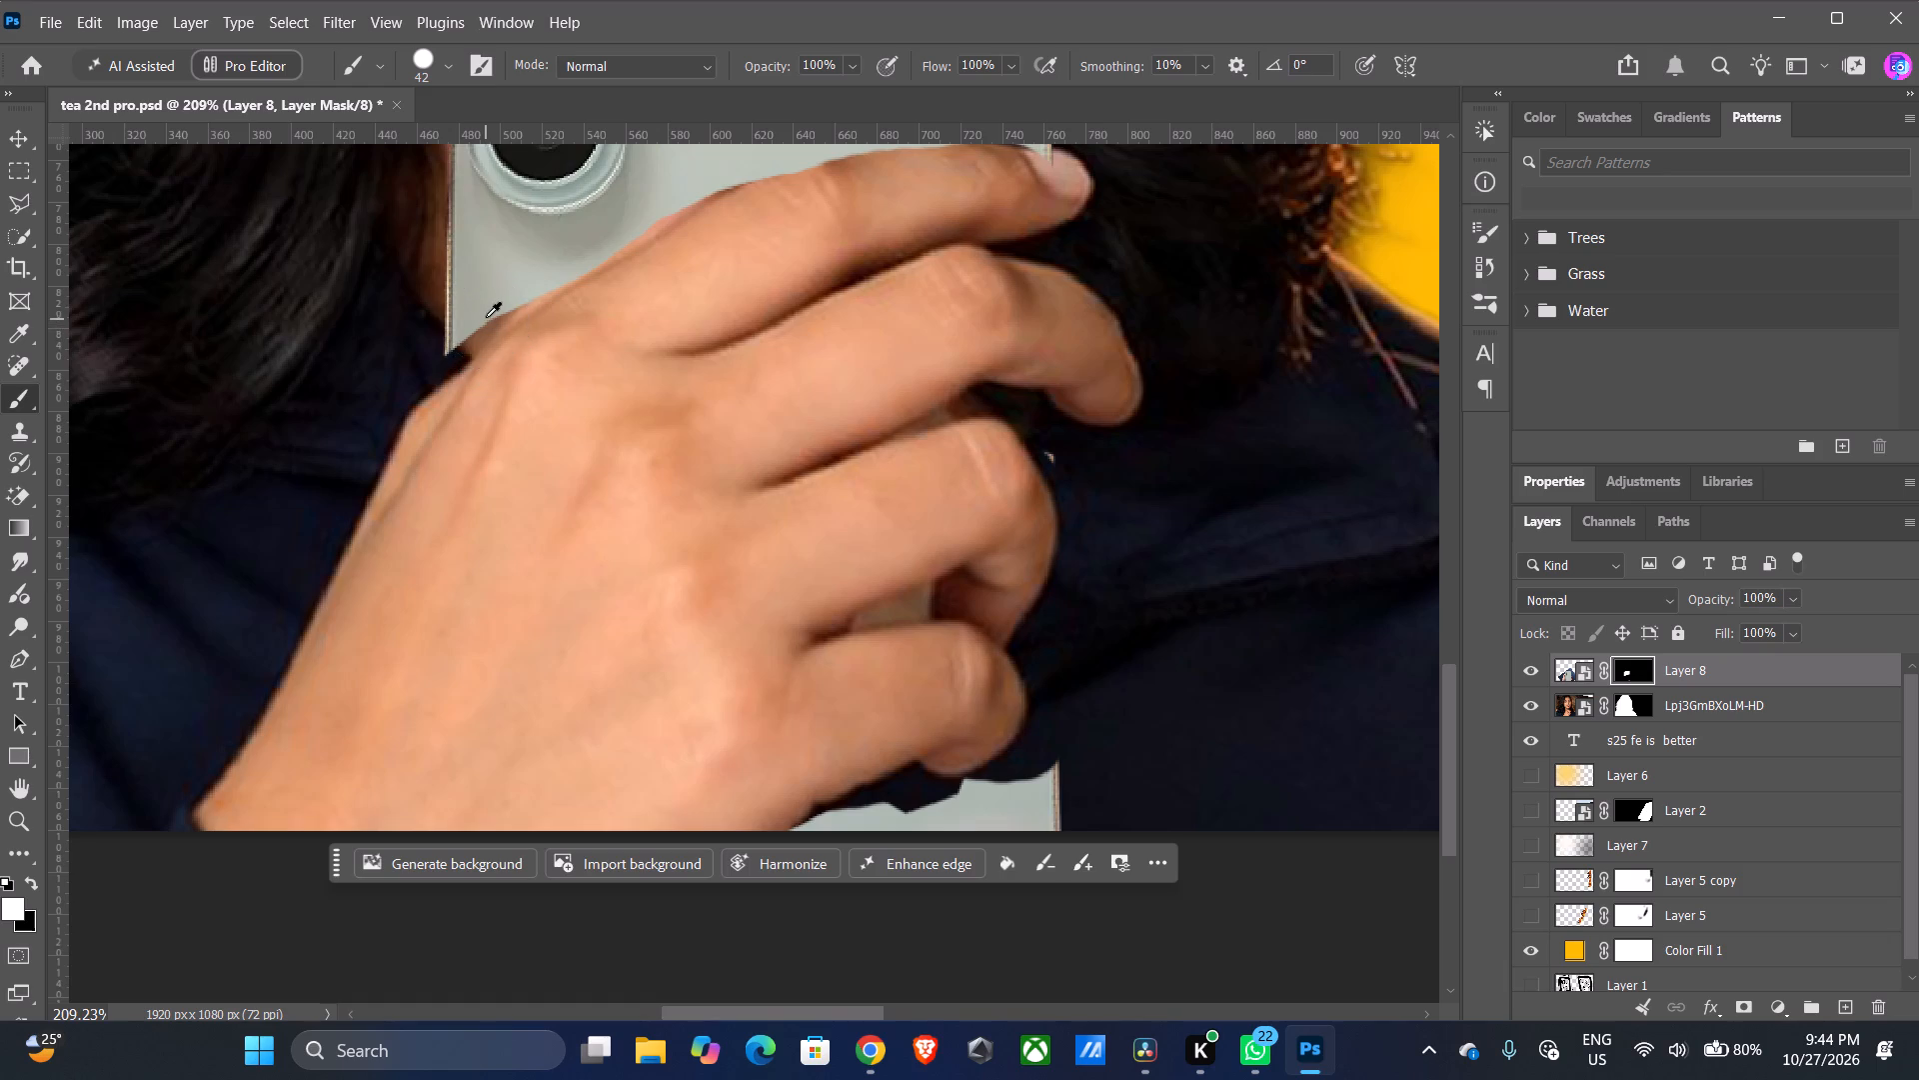
scroll(485, 319, "up", 14, "alt")
scroll(497, 390, "up", 8)
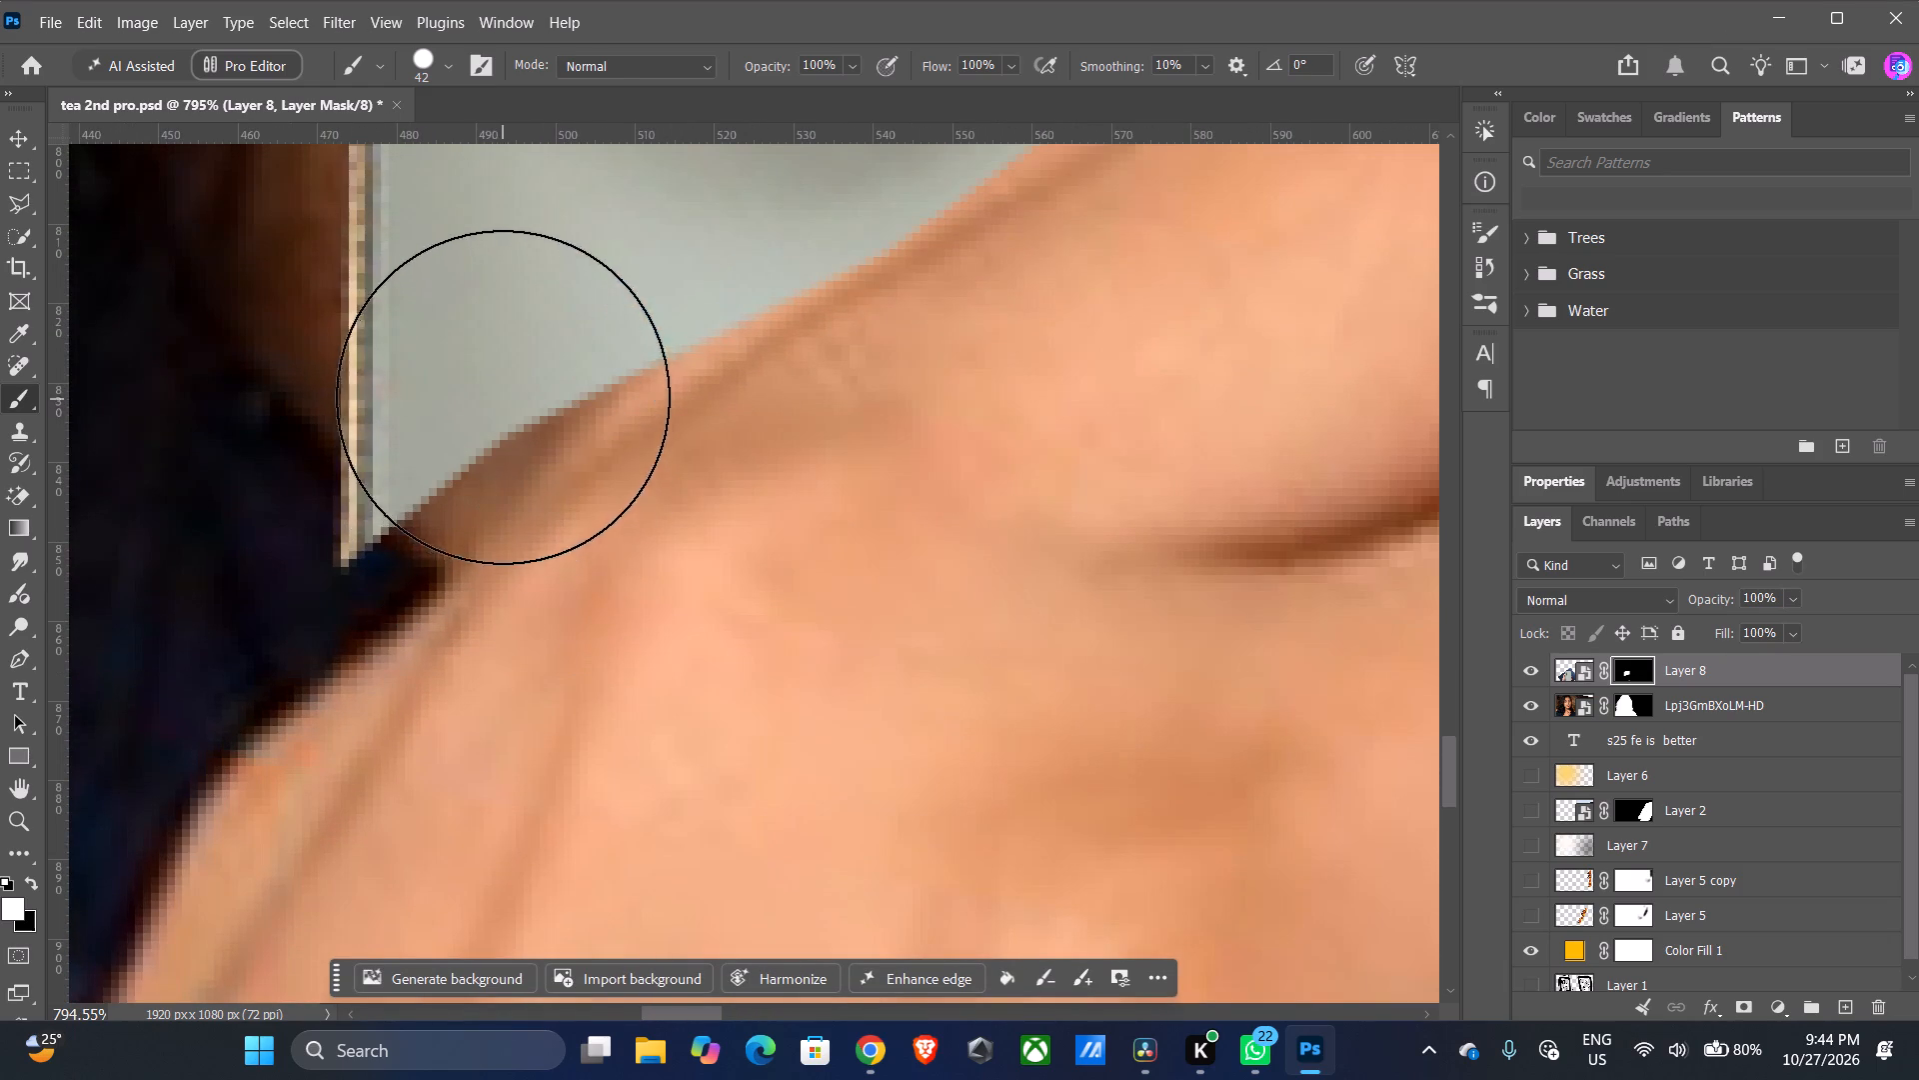
right_click_drag(469, 327, 303, 376, "alt")
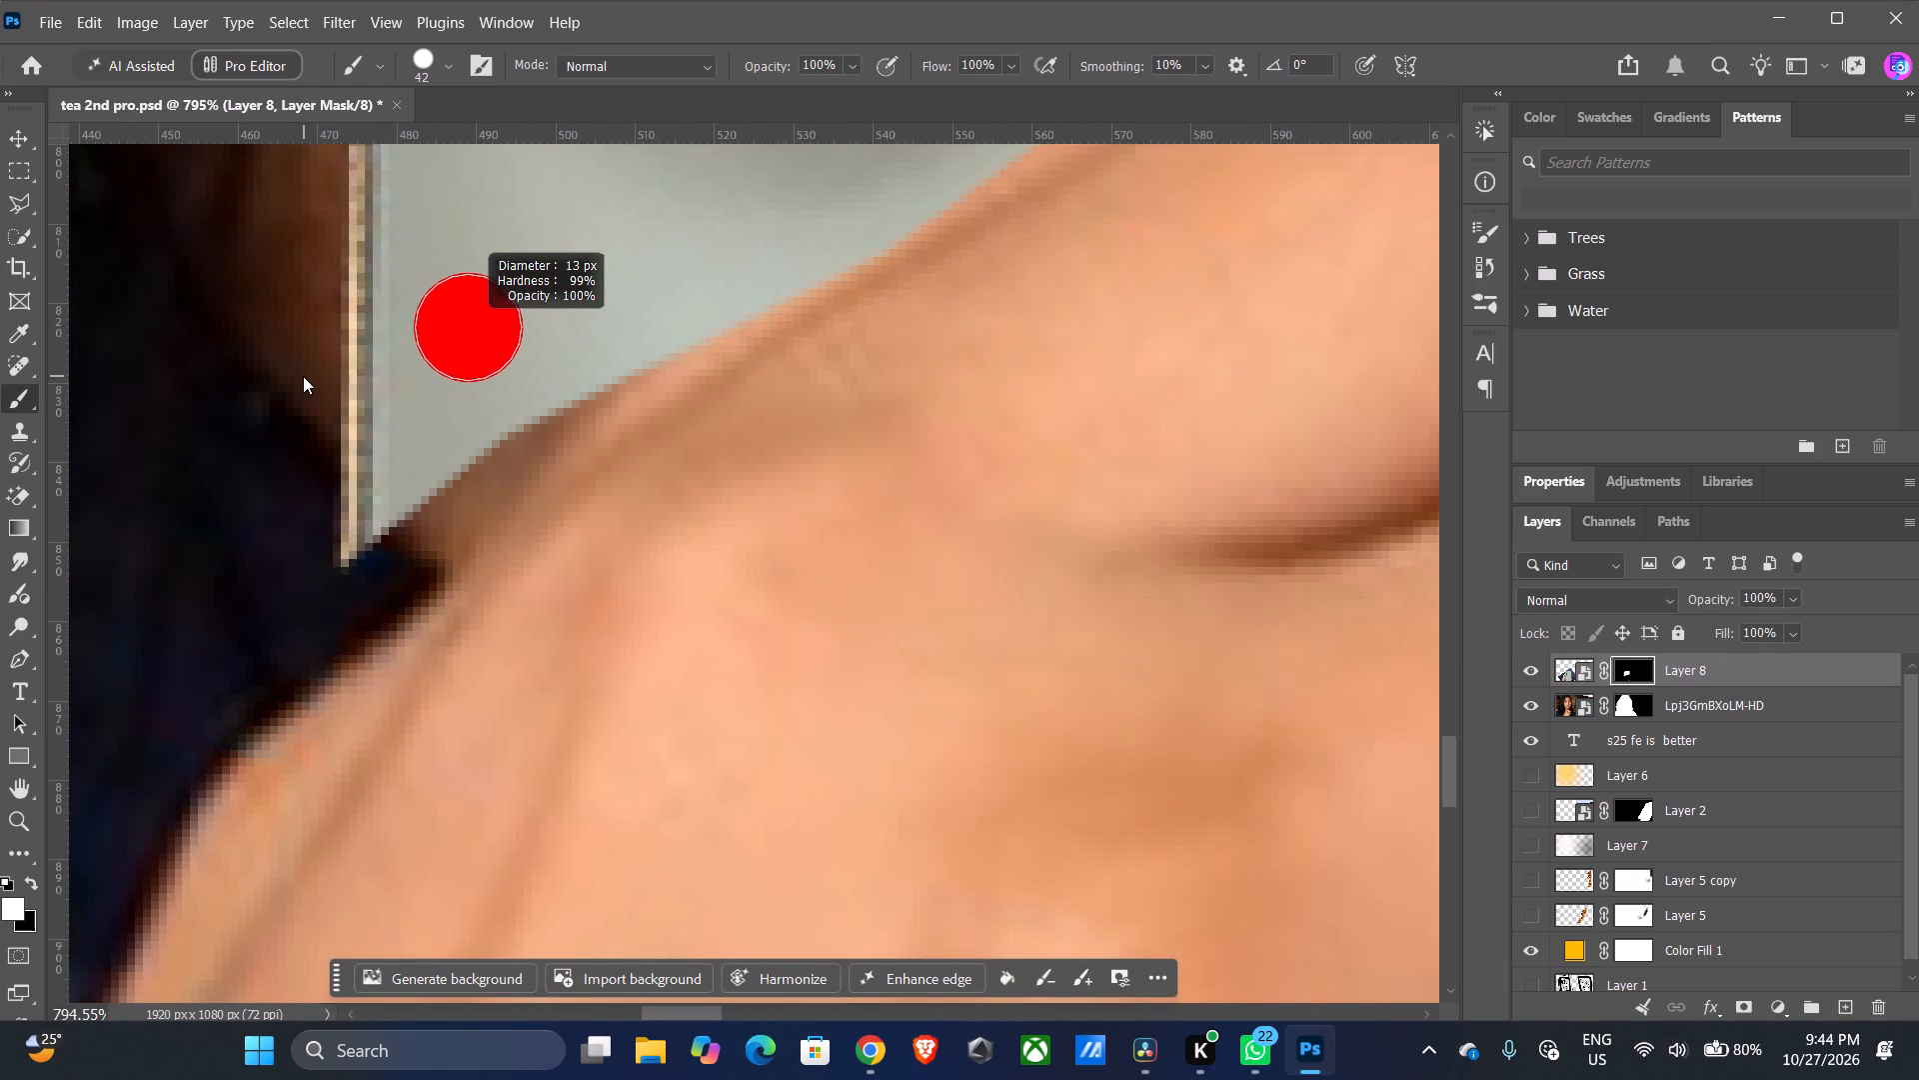
right_click_drag(303, 376, 286, 384, "alt")
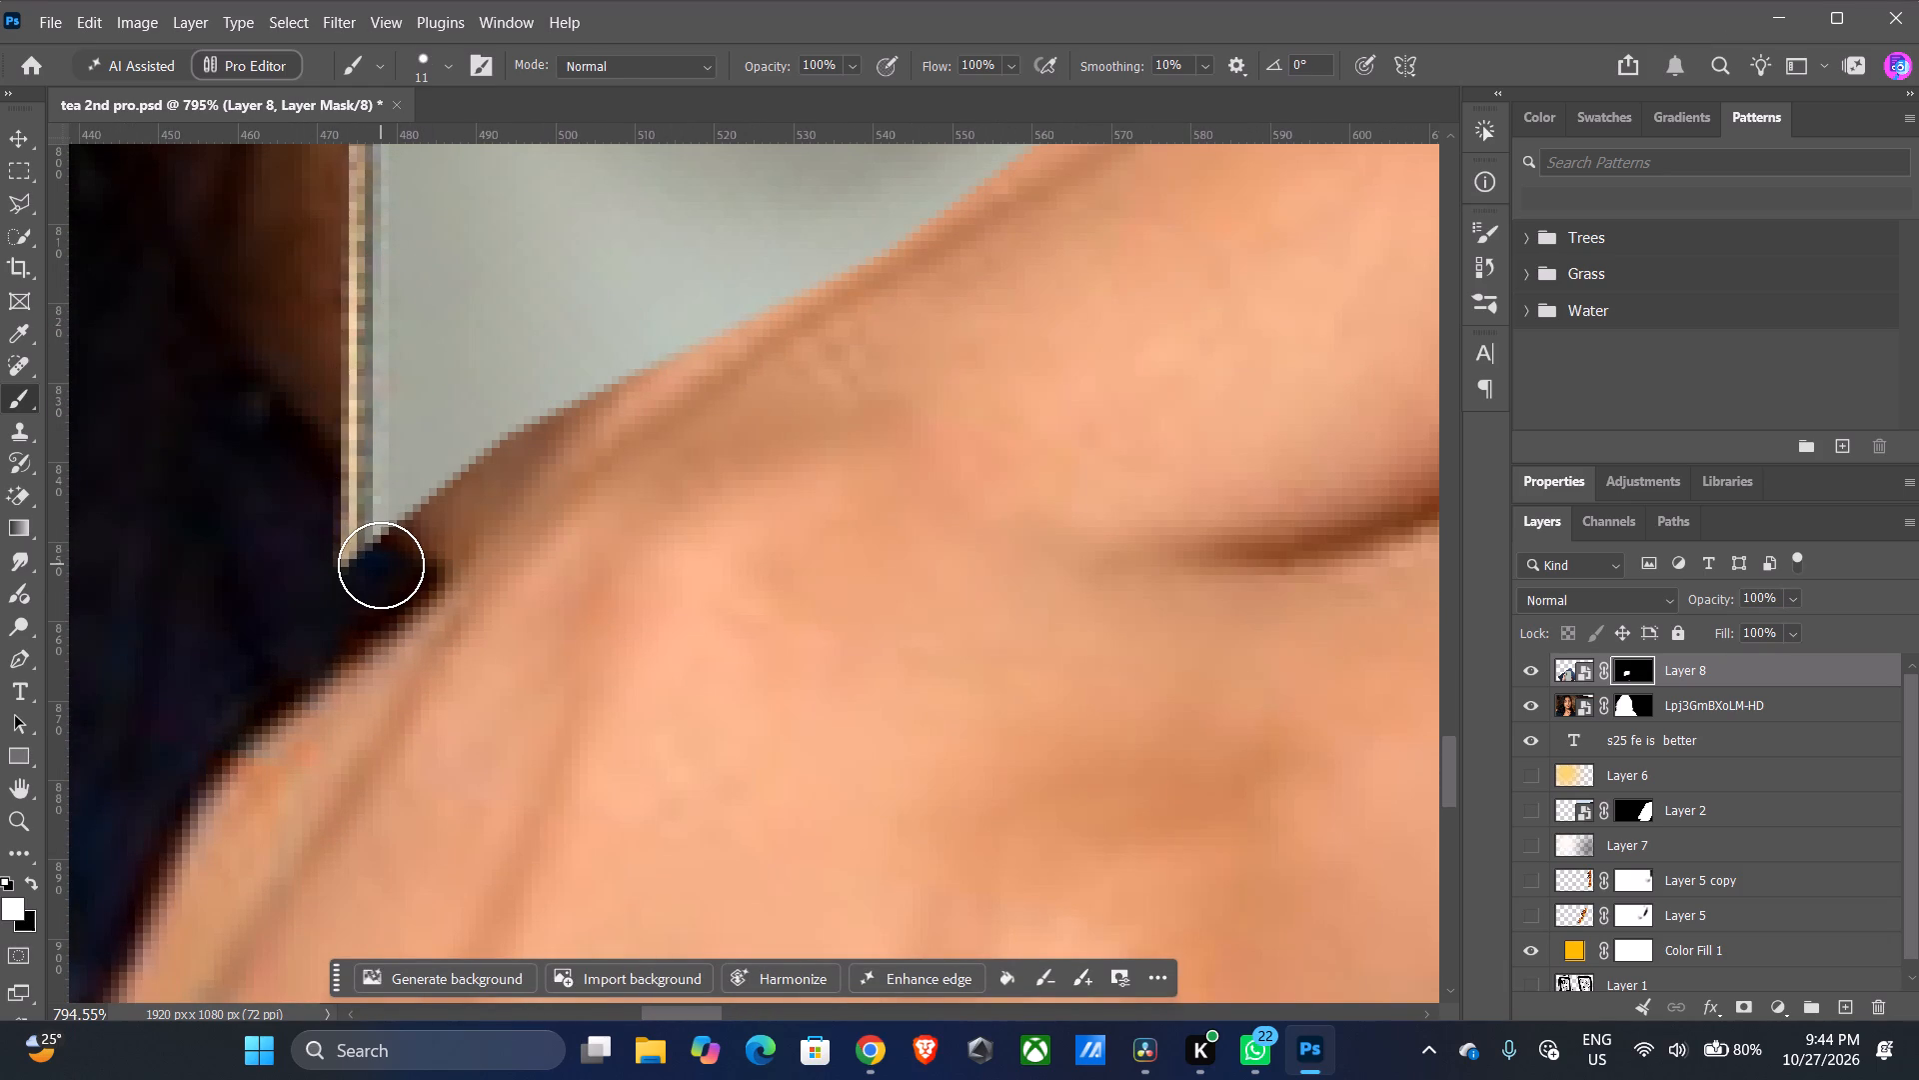
left_click(381, 570)
left_click(402, 544)
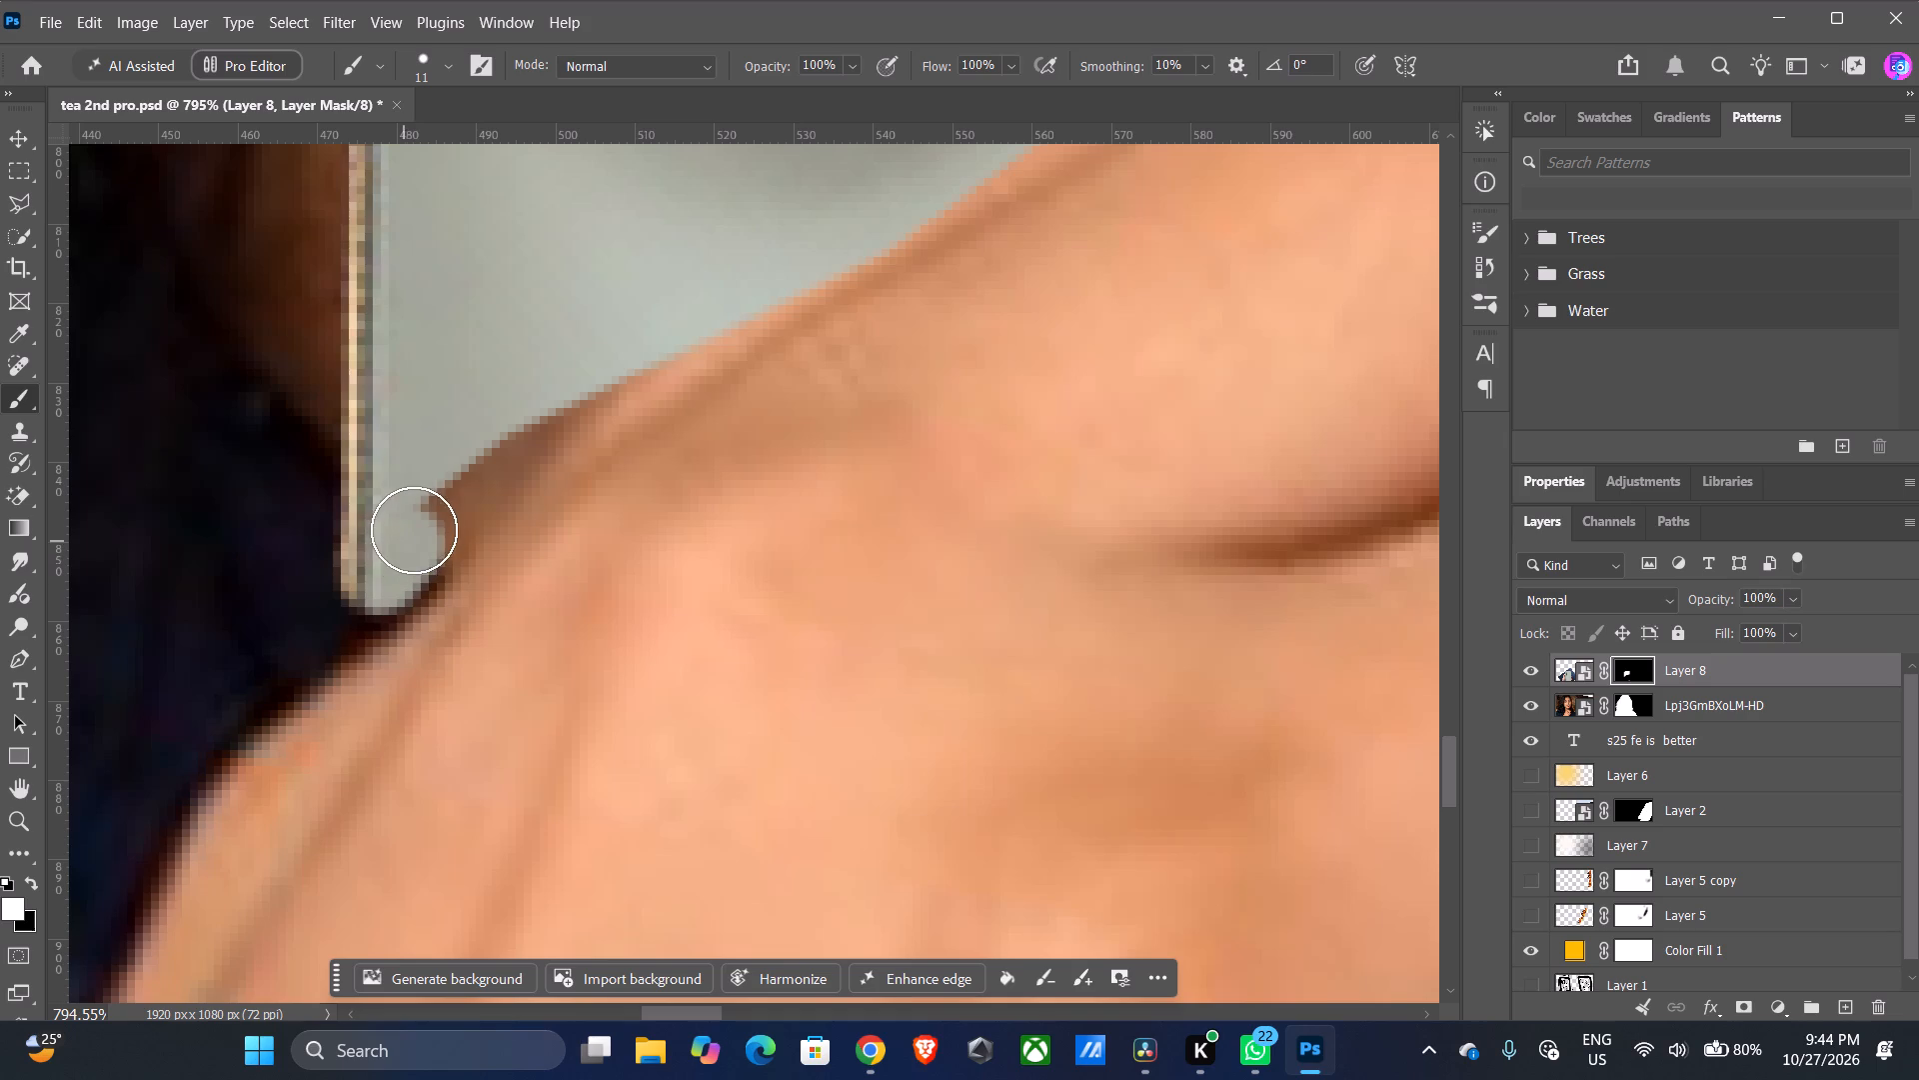
left_click(439, 505)
left_click(475, 456)
left_click(510, 420)
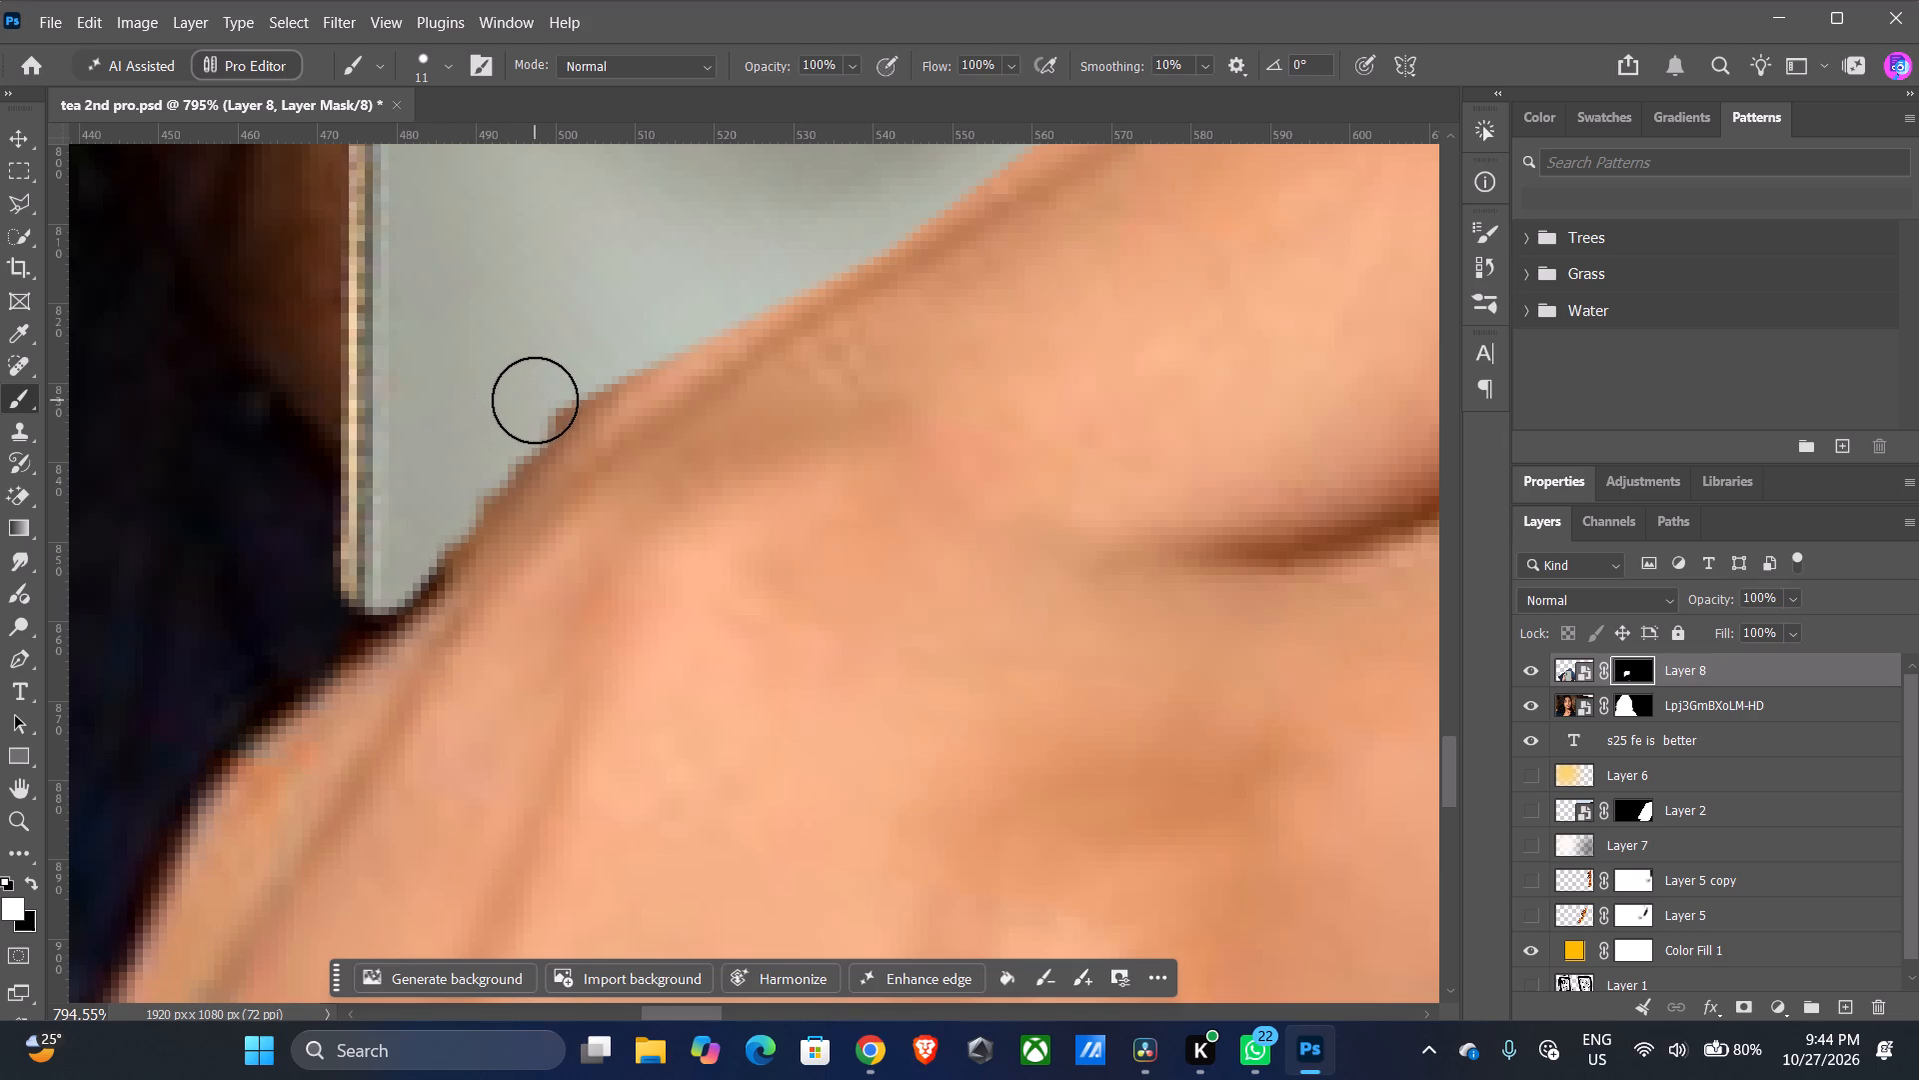
left_click(548, 382)
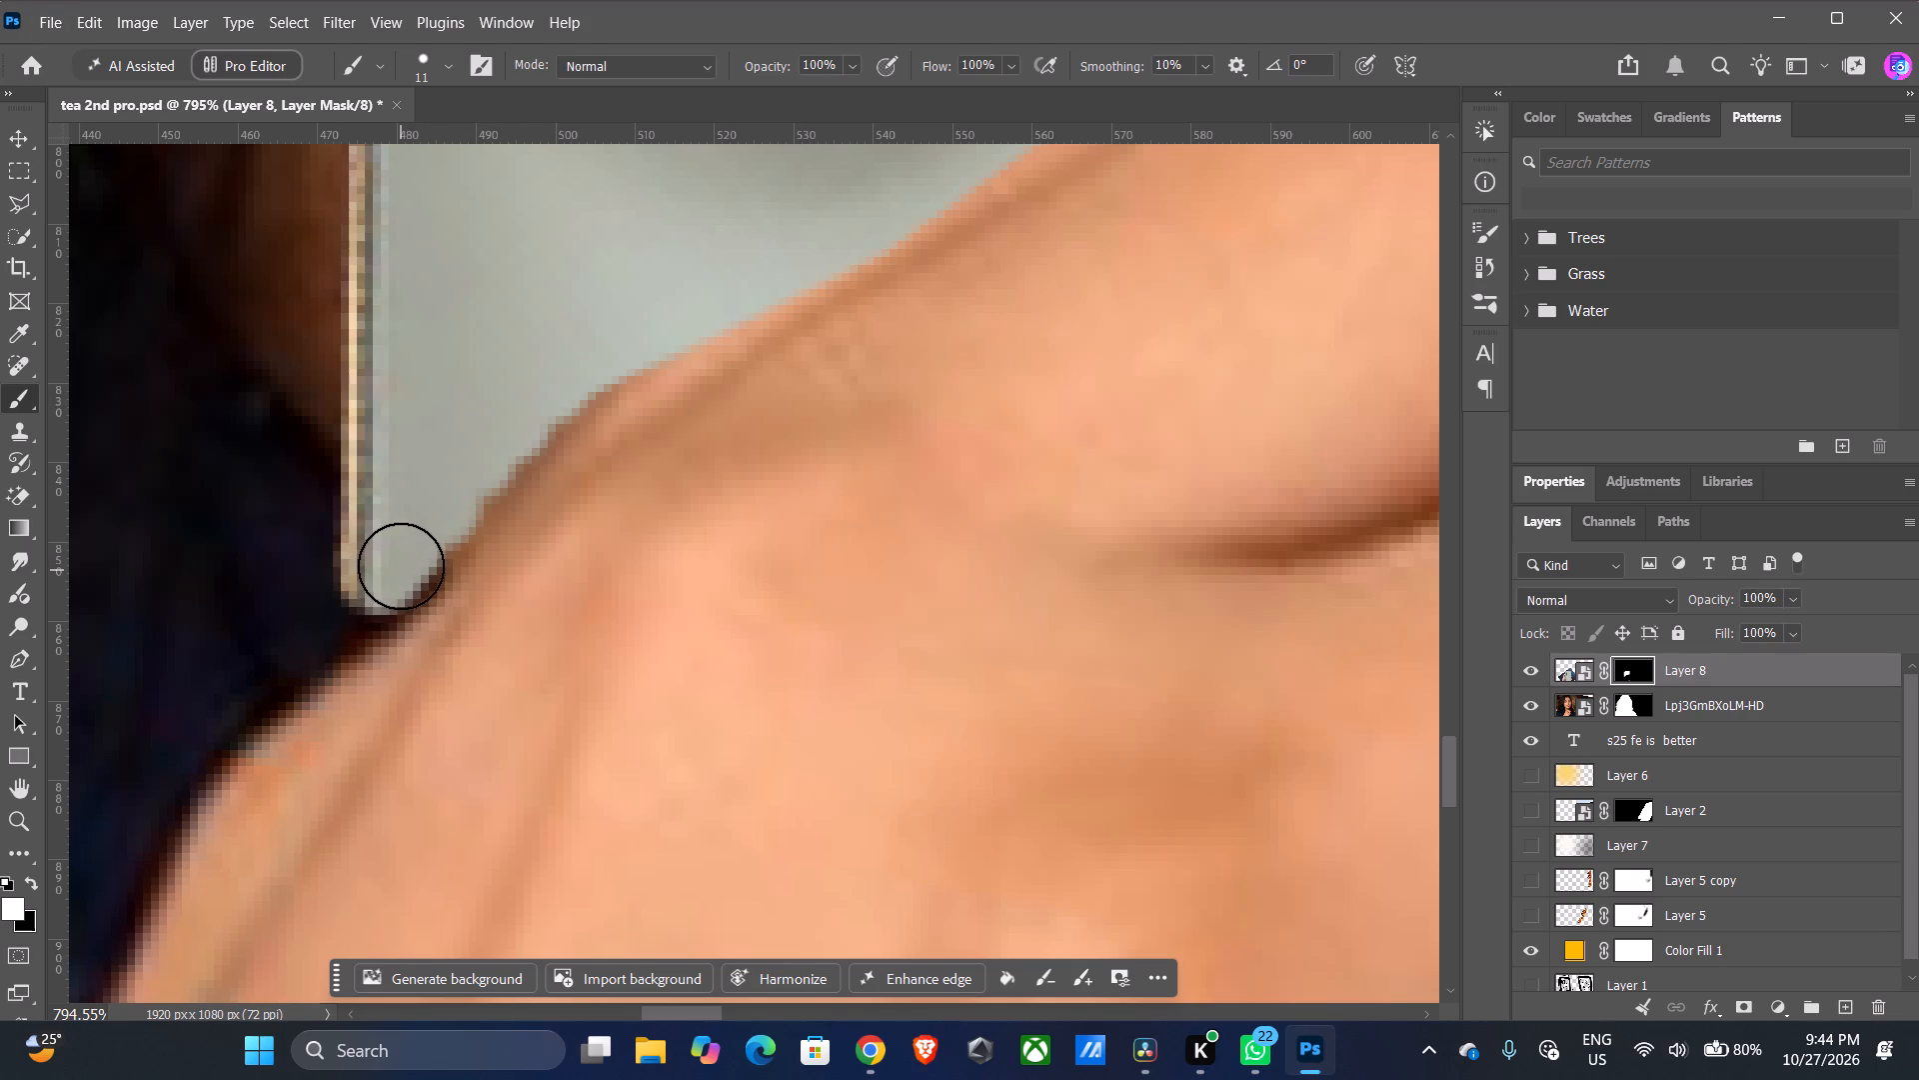
left_click(400, 566)
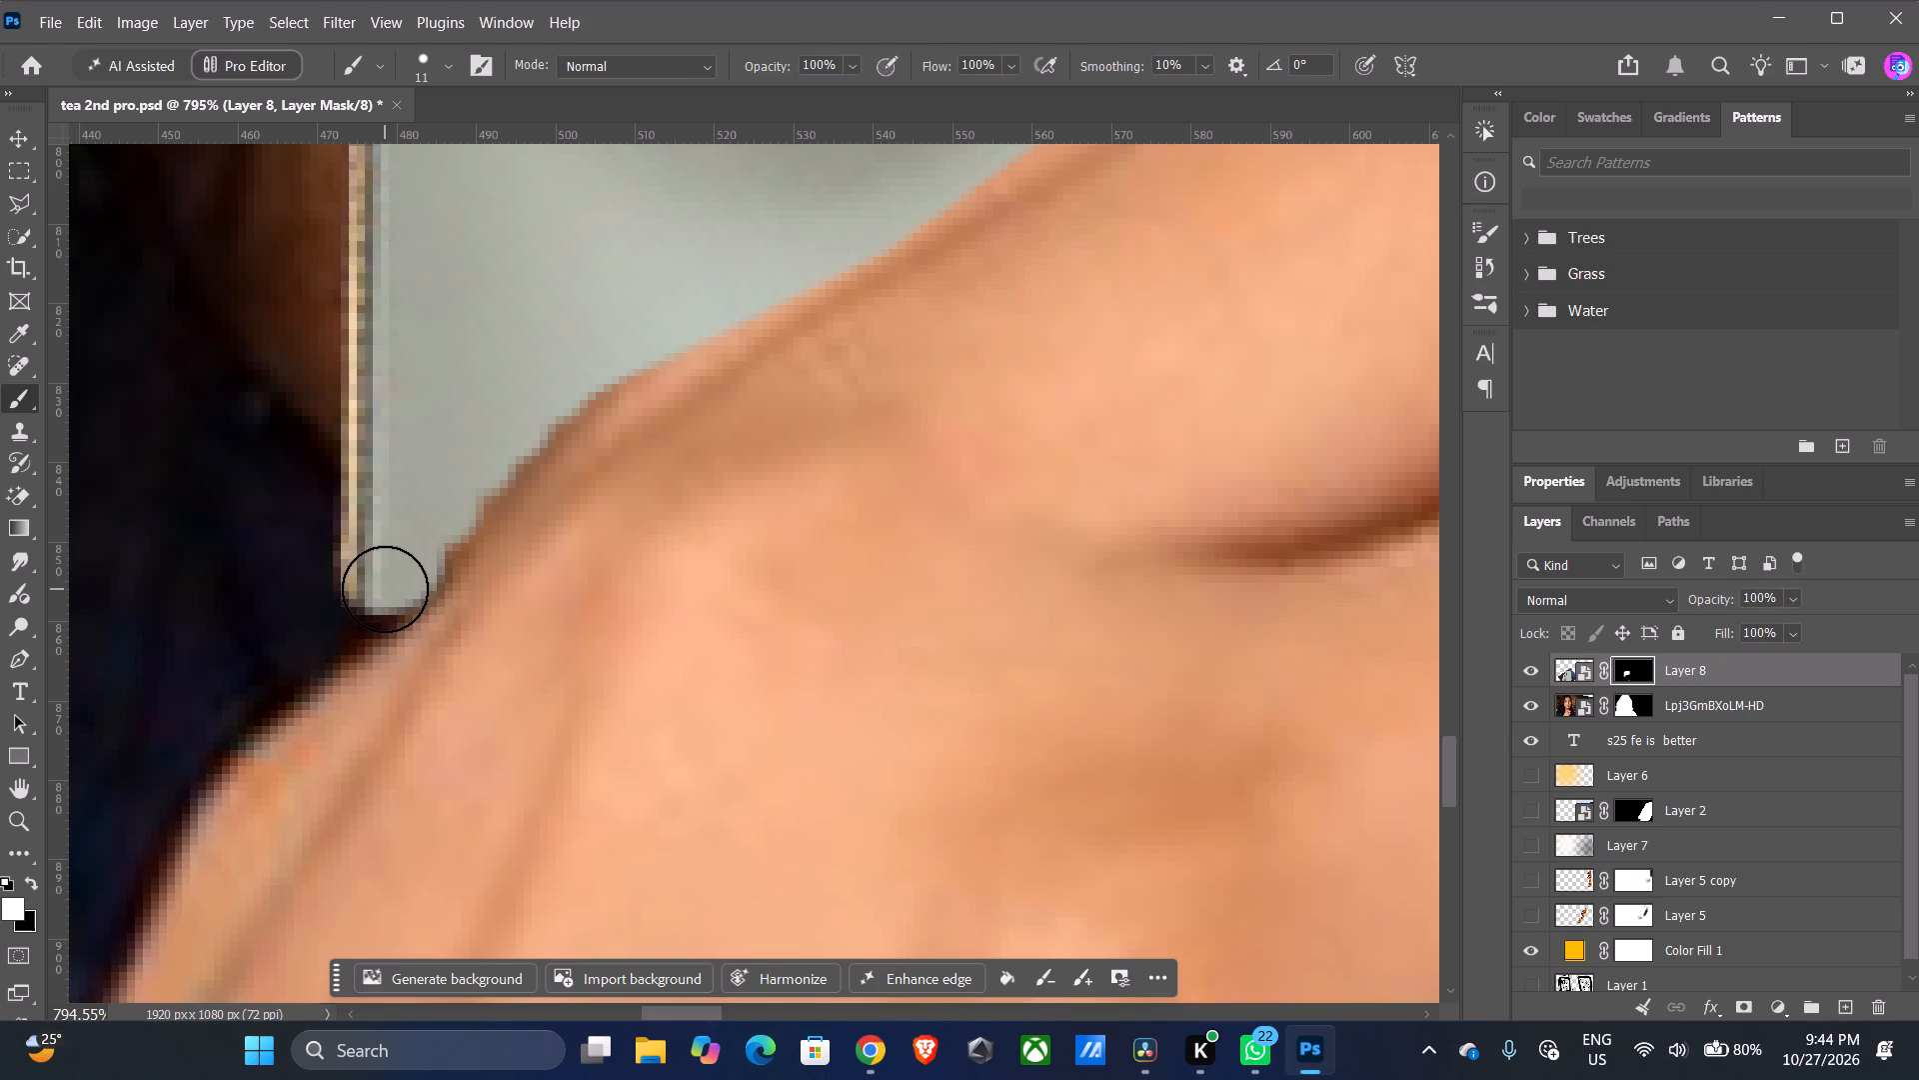
left_click(385, 589)
Refine the restored phone corner with a 5 px white brush, smoothing the mask edge where it meets the hand.
right_click_drag(371, 604, 336, 617, "alt")
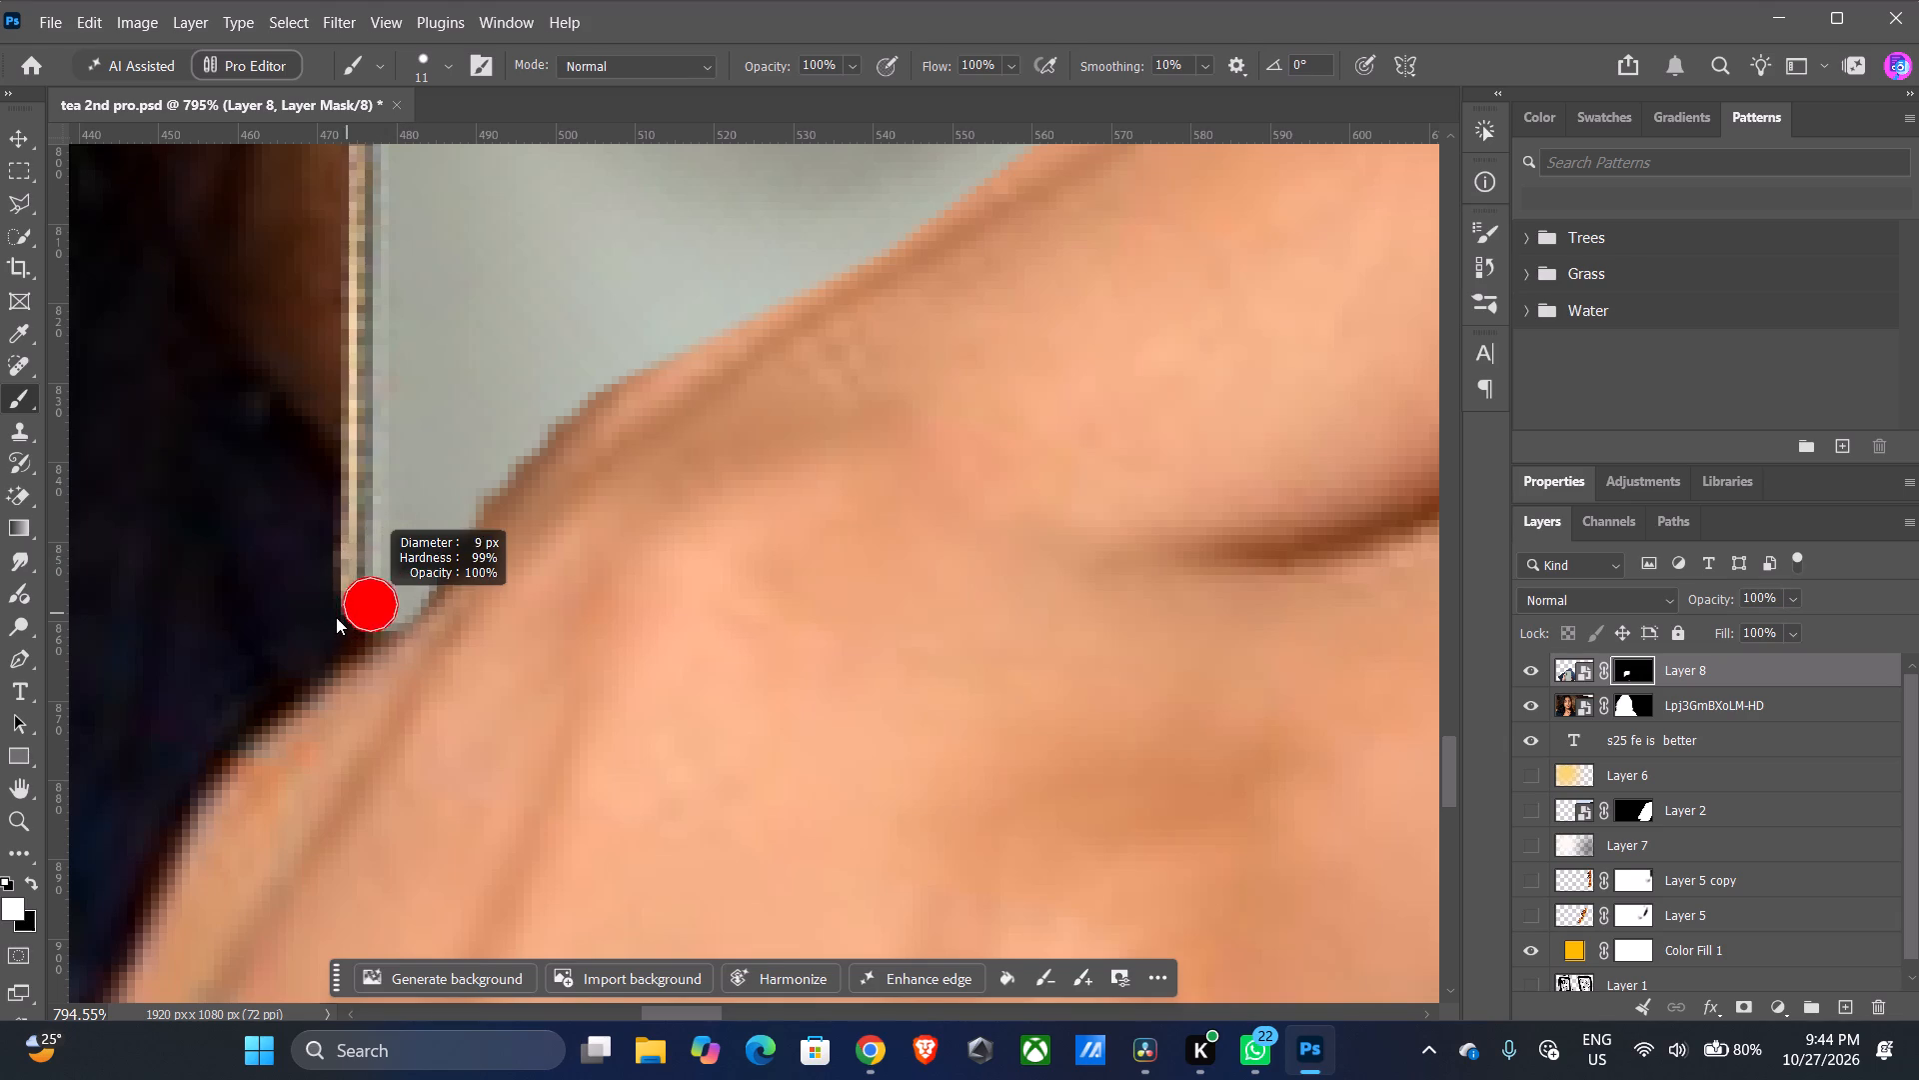
right_click_drag(336, 617, 334, 619, "alt")
left_click(364, 621)
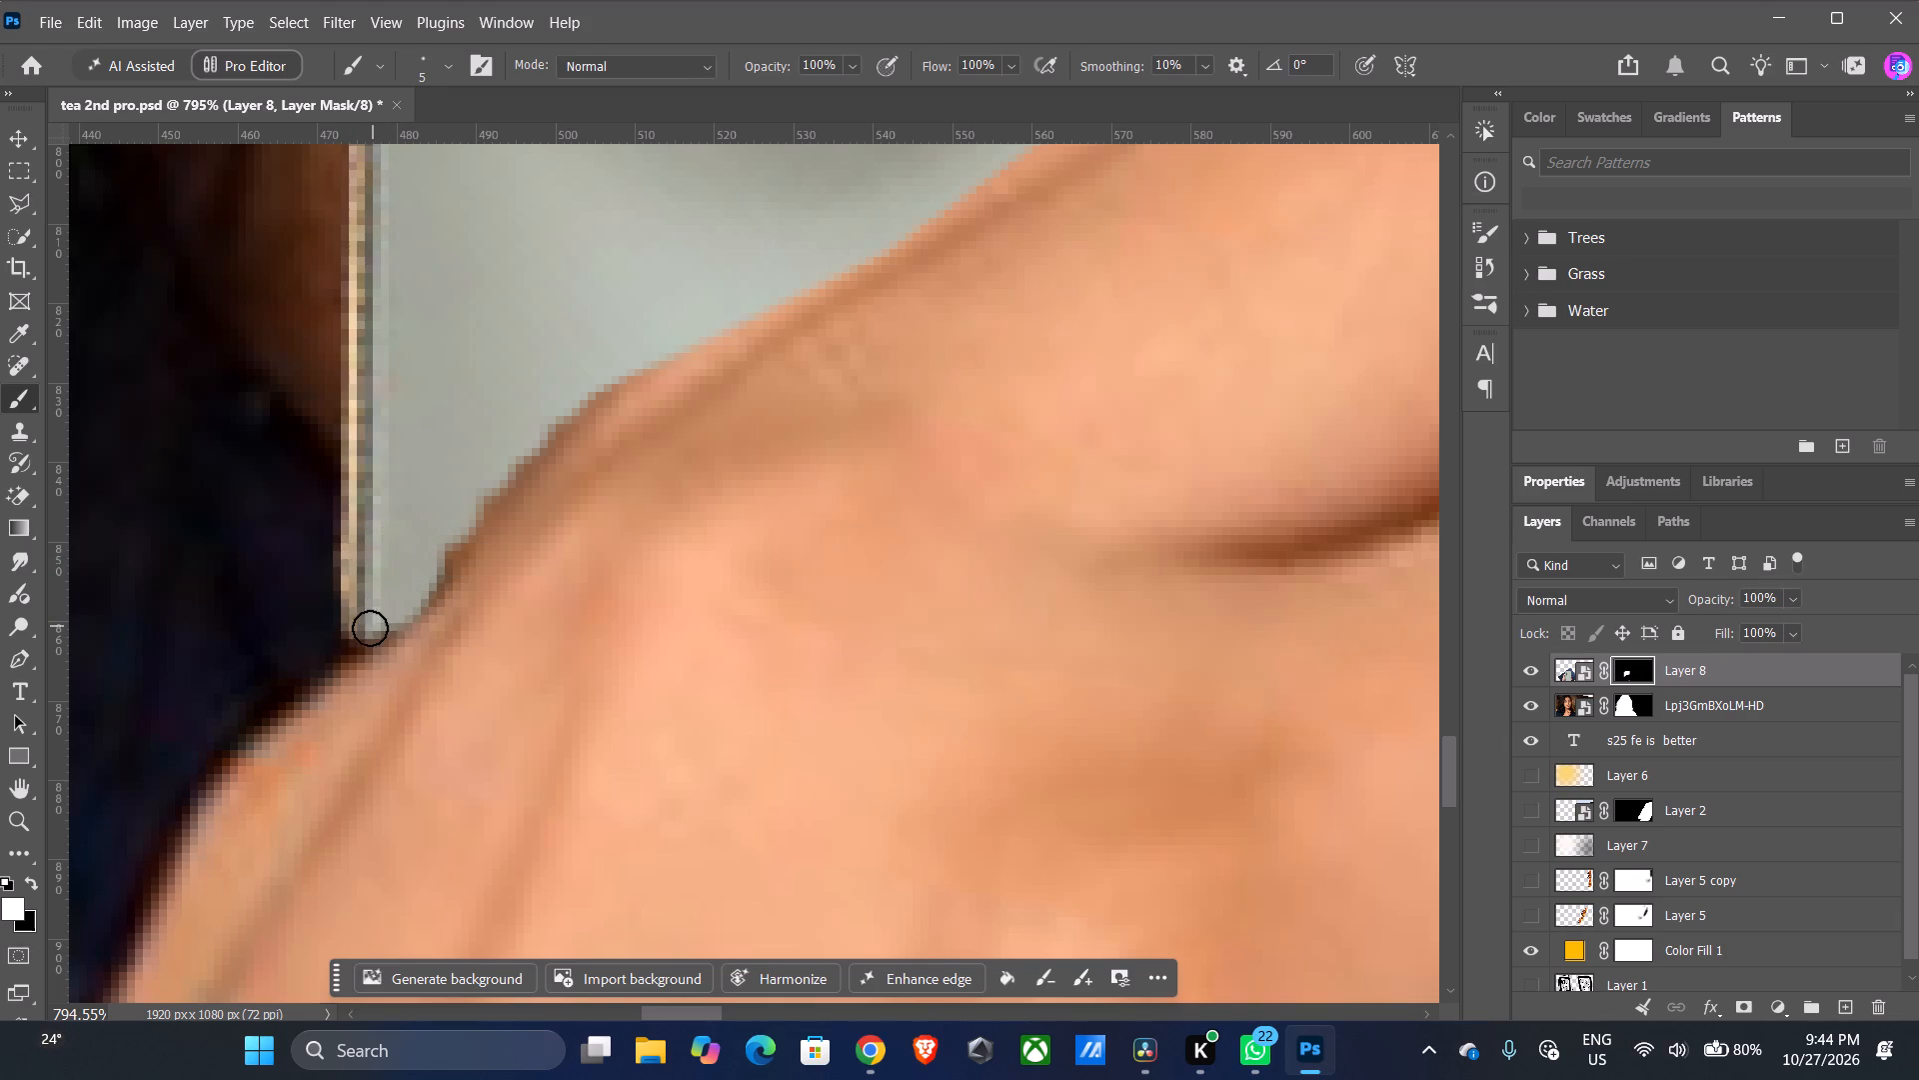
left_click(363, 633)
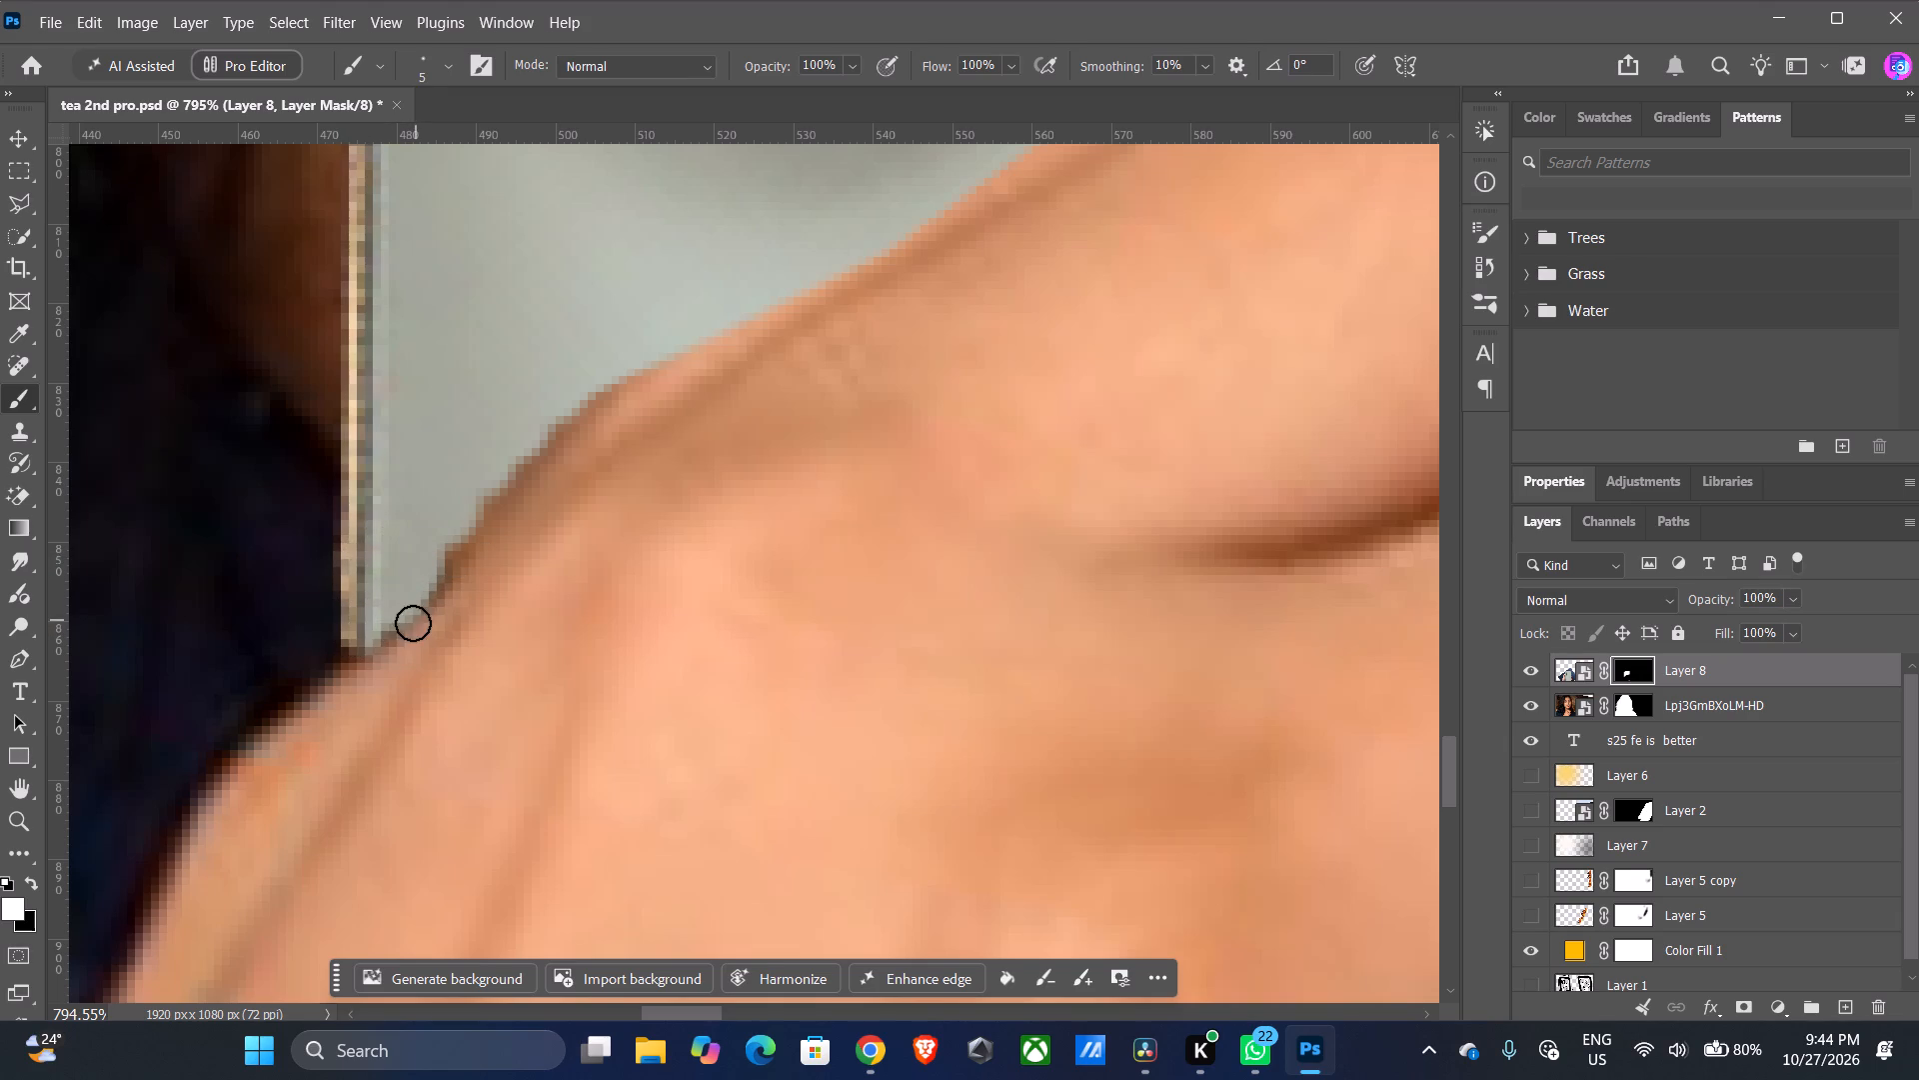
left_click(437, 551)
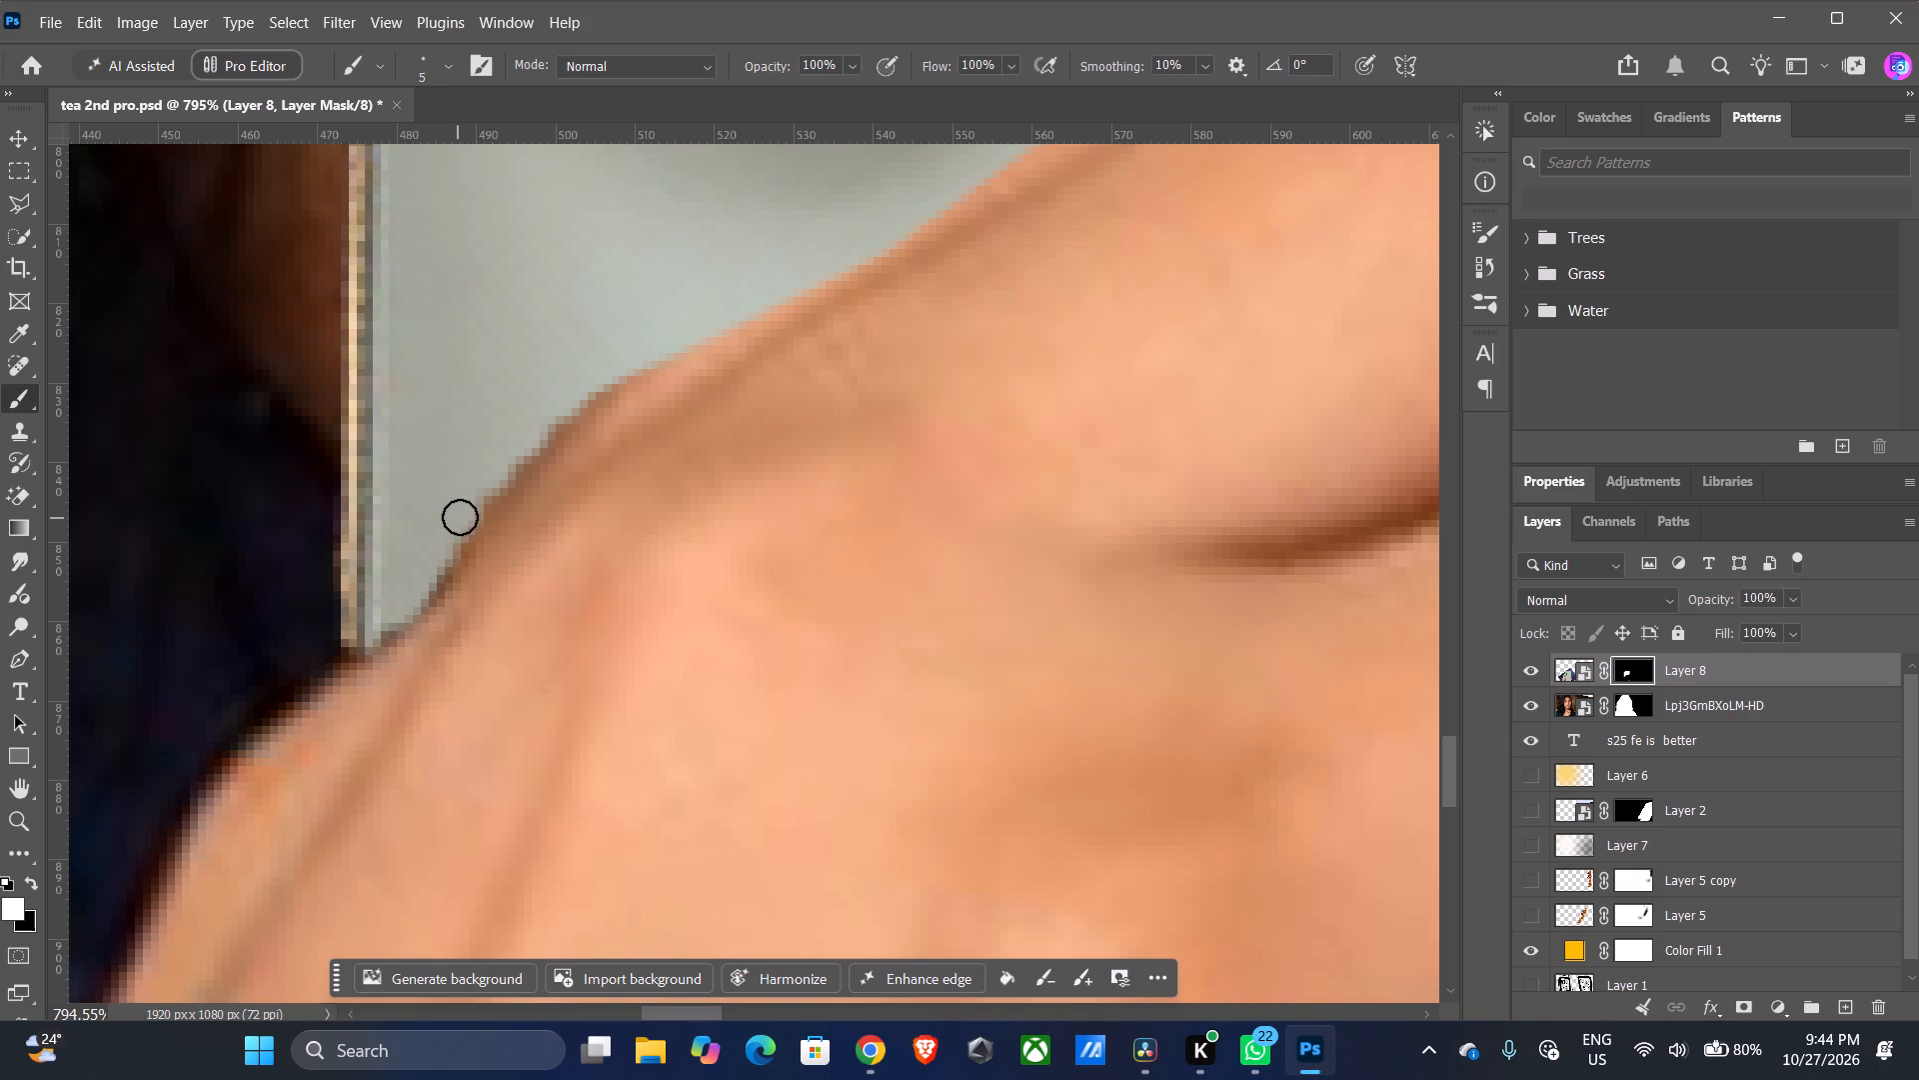
left_click(473, 497)
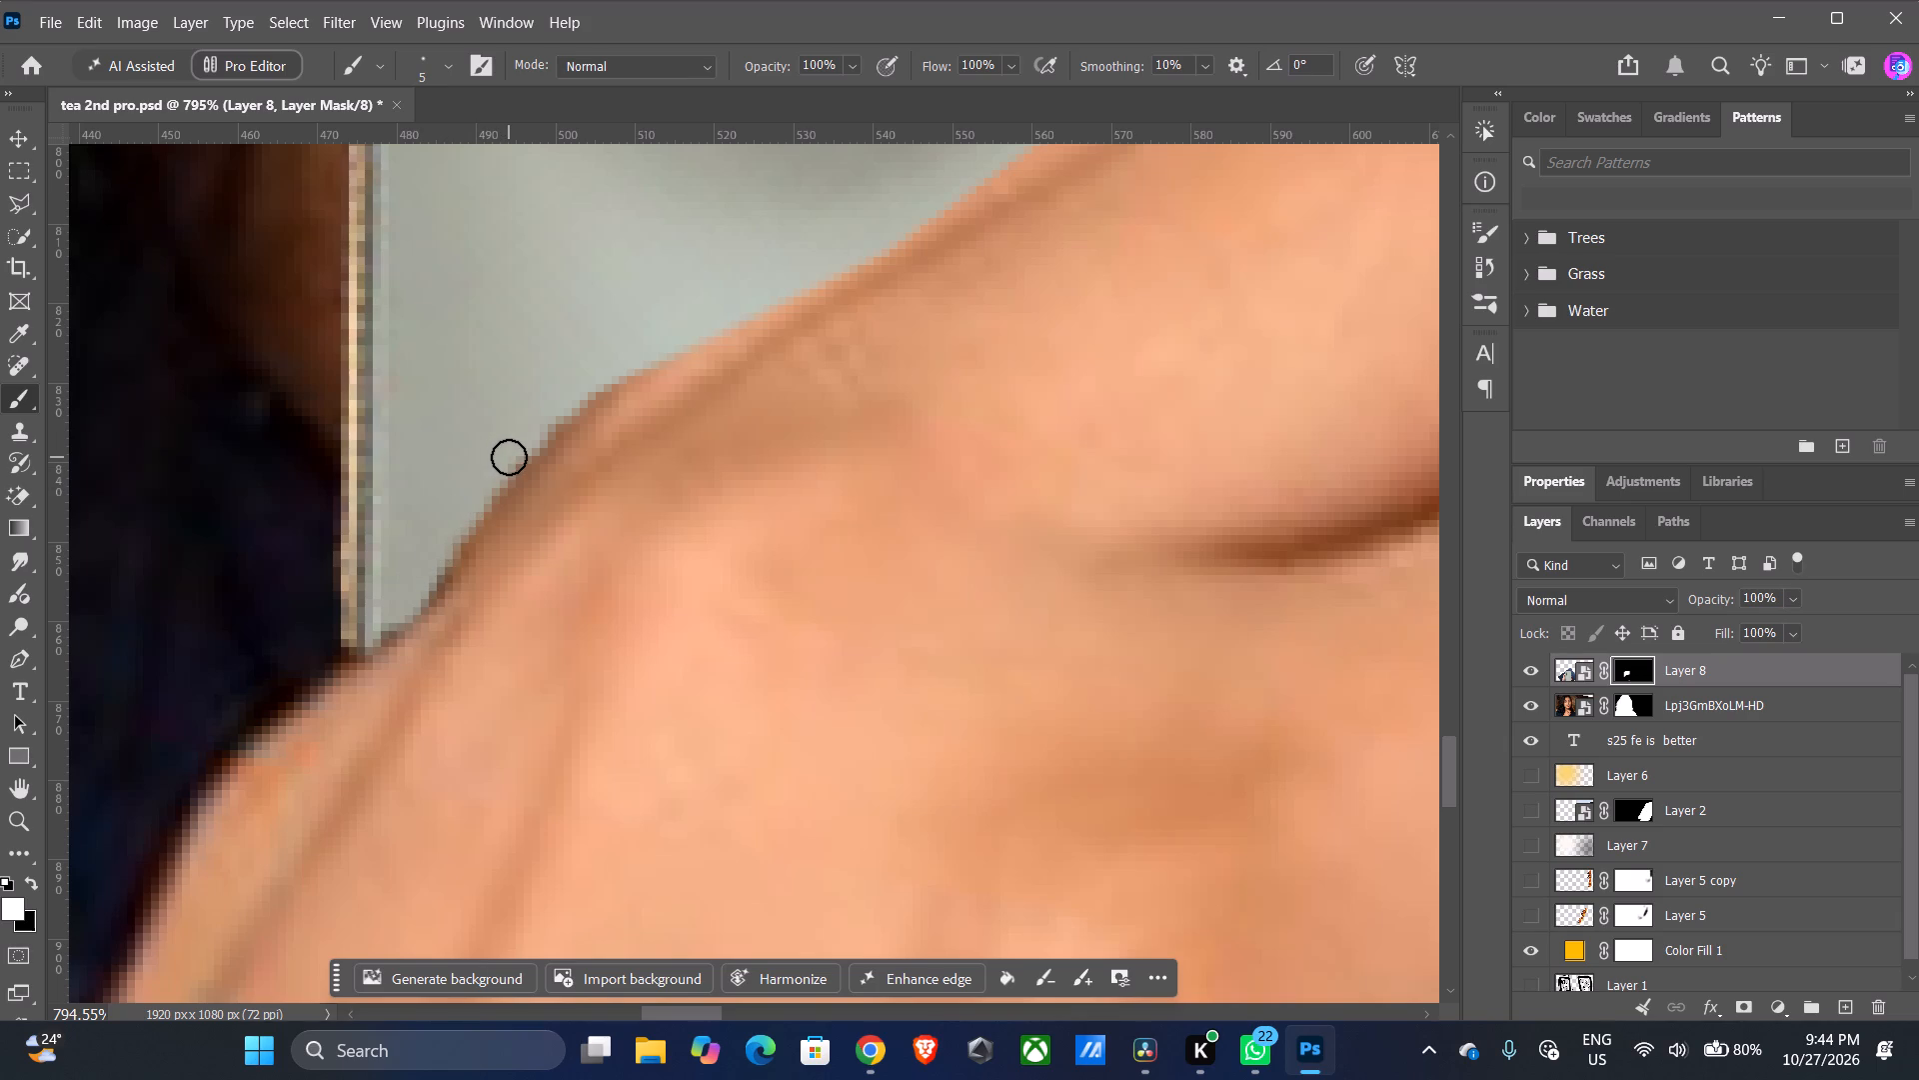
left_click(509, 457)
left_click(548, 415)
left_click(429, 574)
left_click(442, 542)
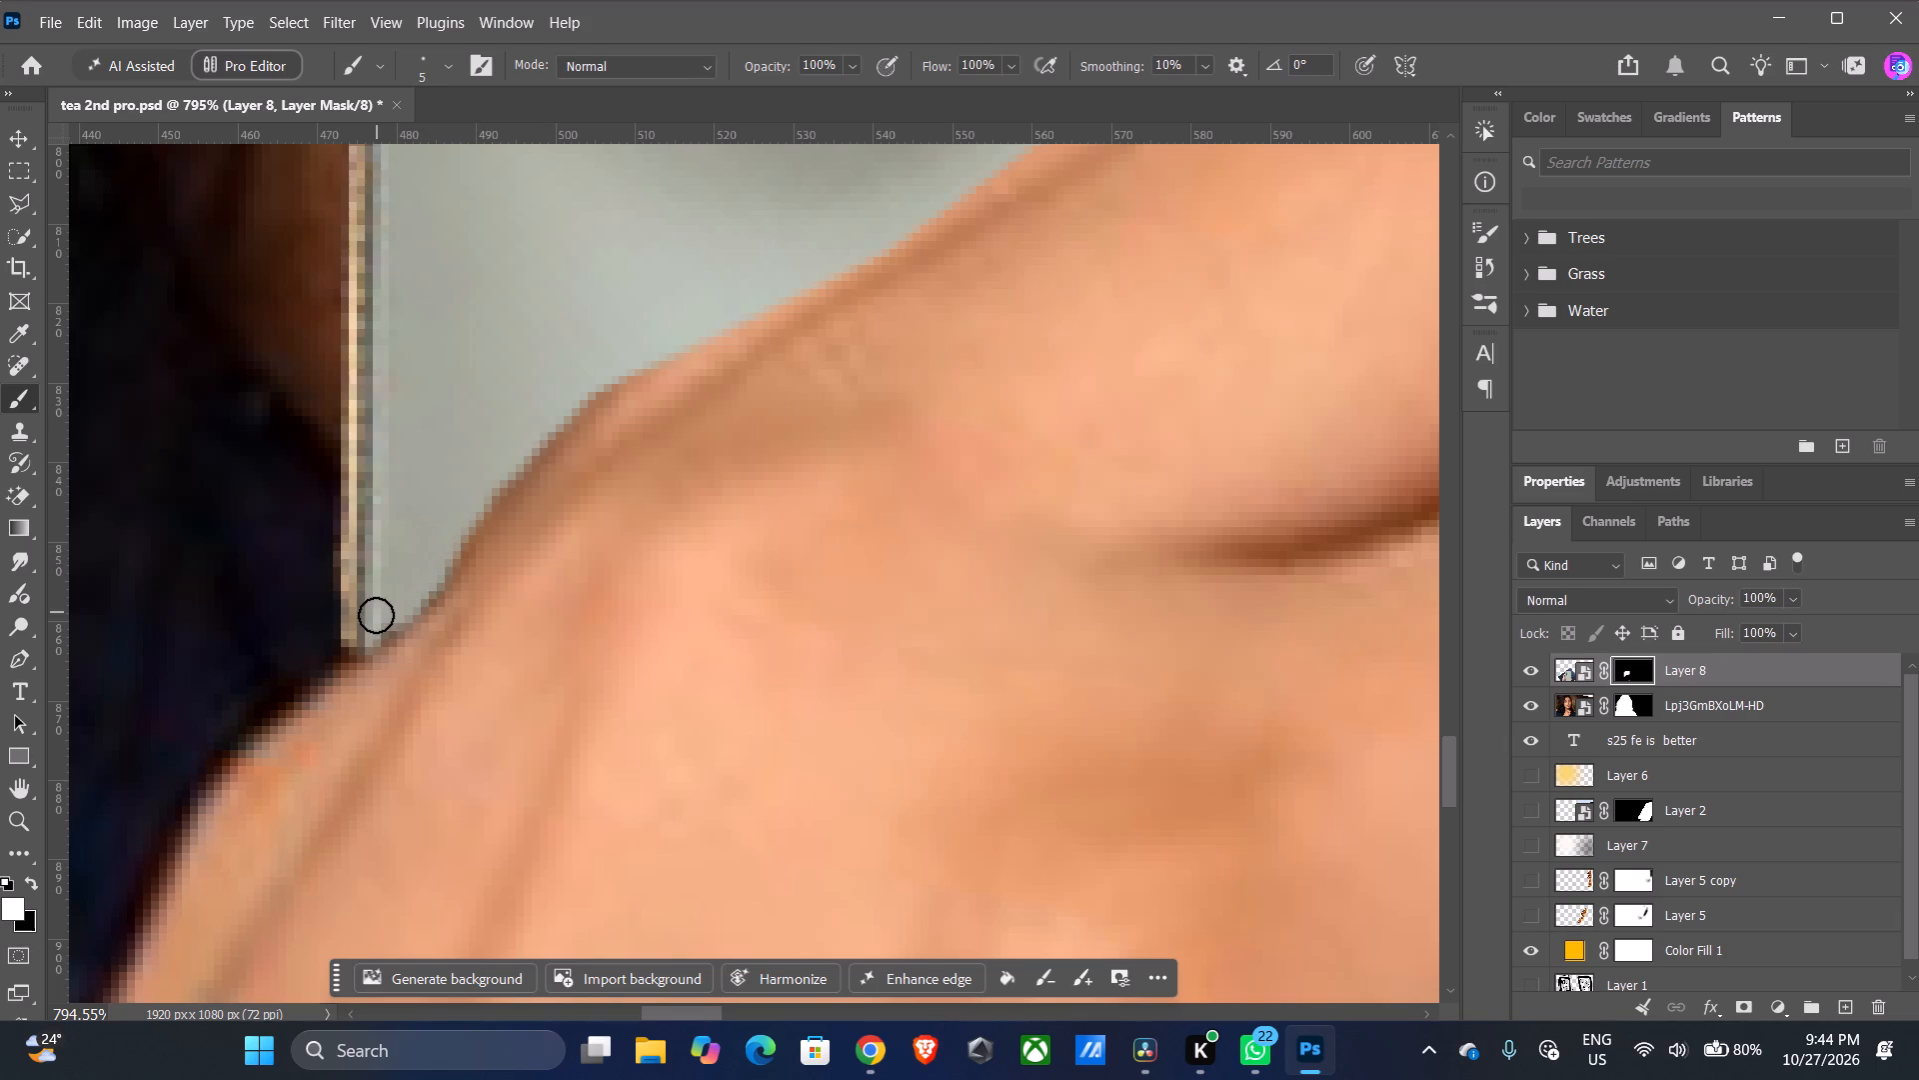
left_click(360, 647)
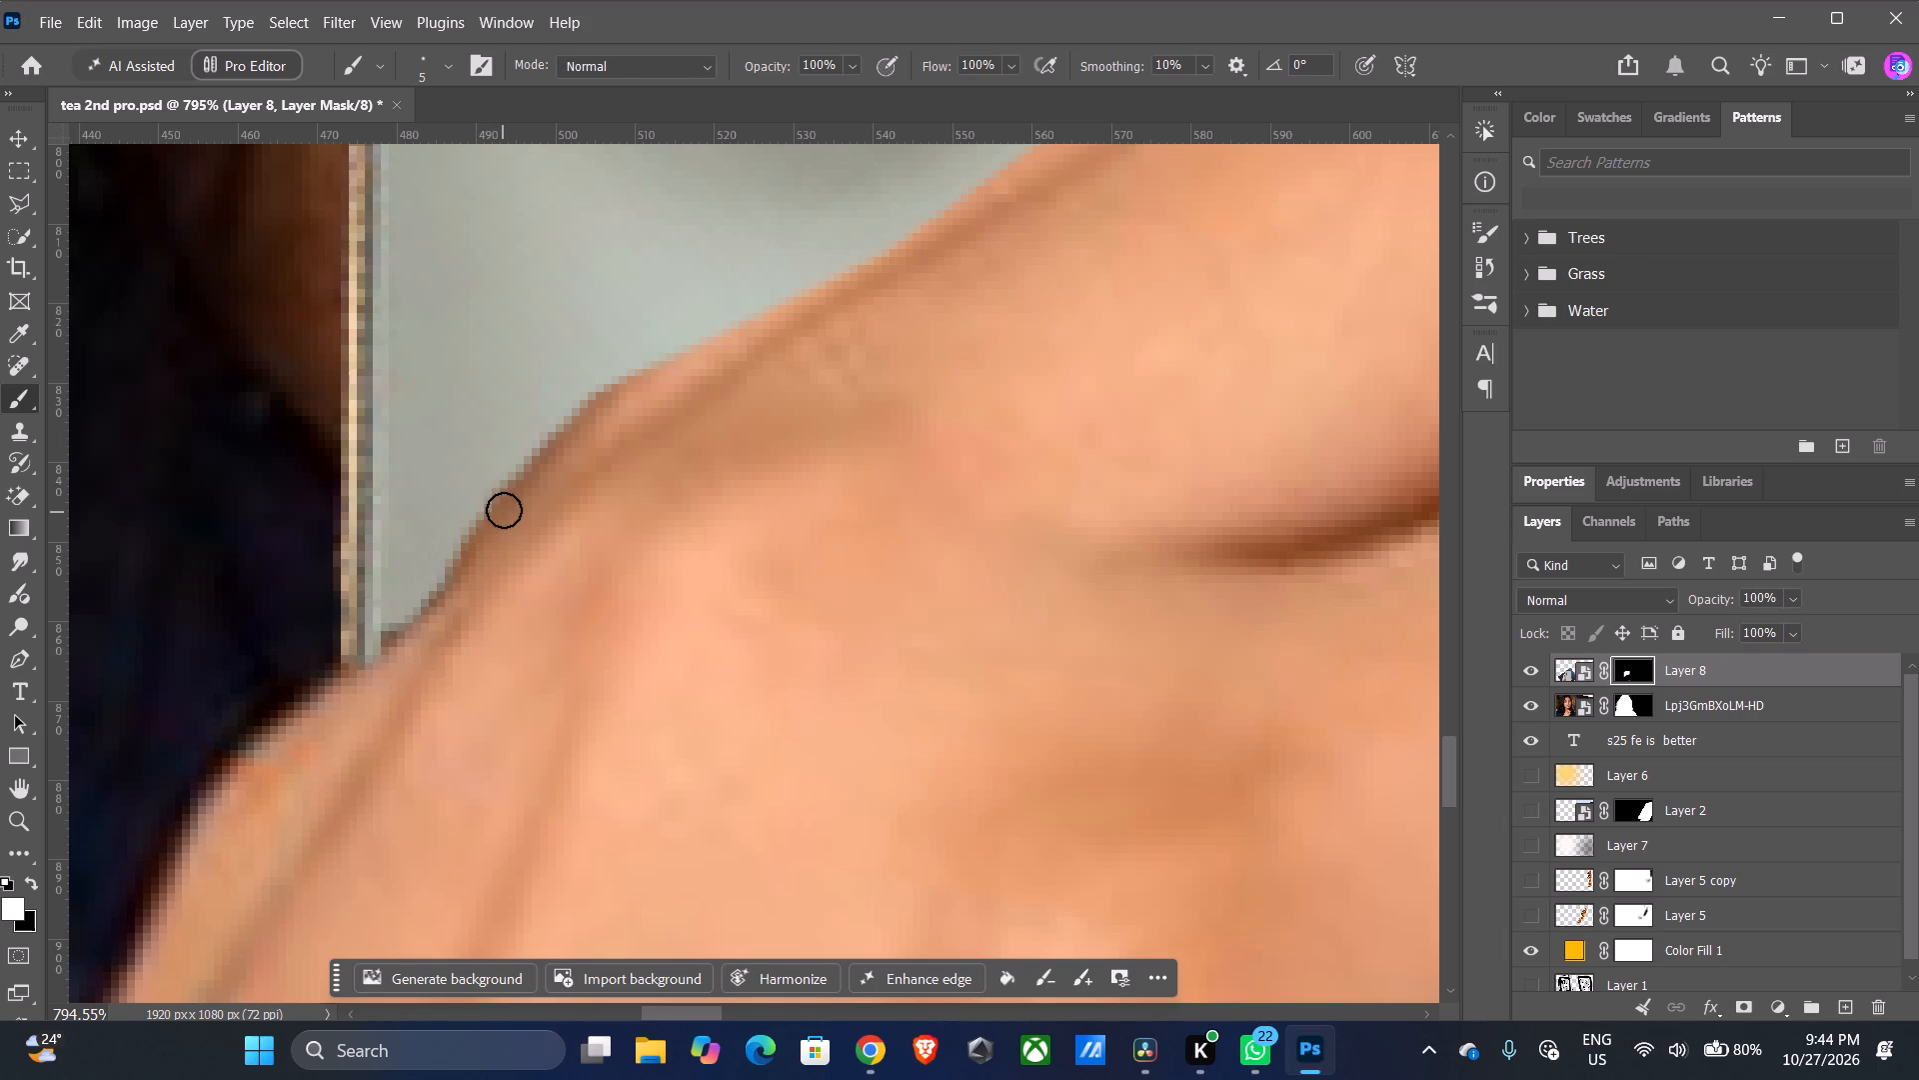
Paint white on Layer 8's mask with the 5 px brush along the back of the hand, from the phone's lower-left corner upward.
scroll(504, 508, "down", 6, "alt")
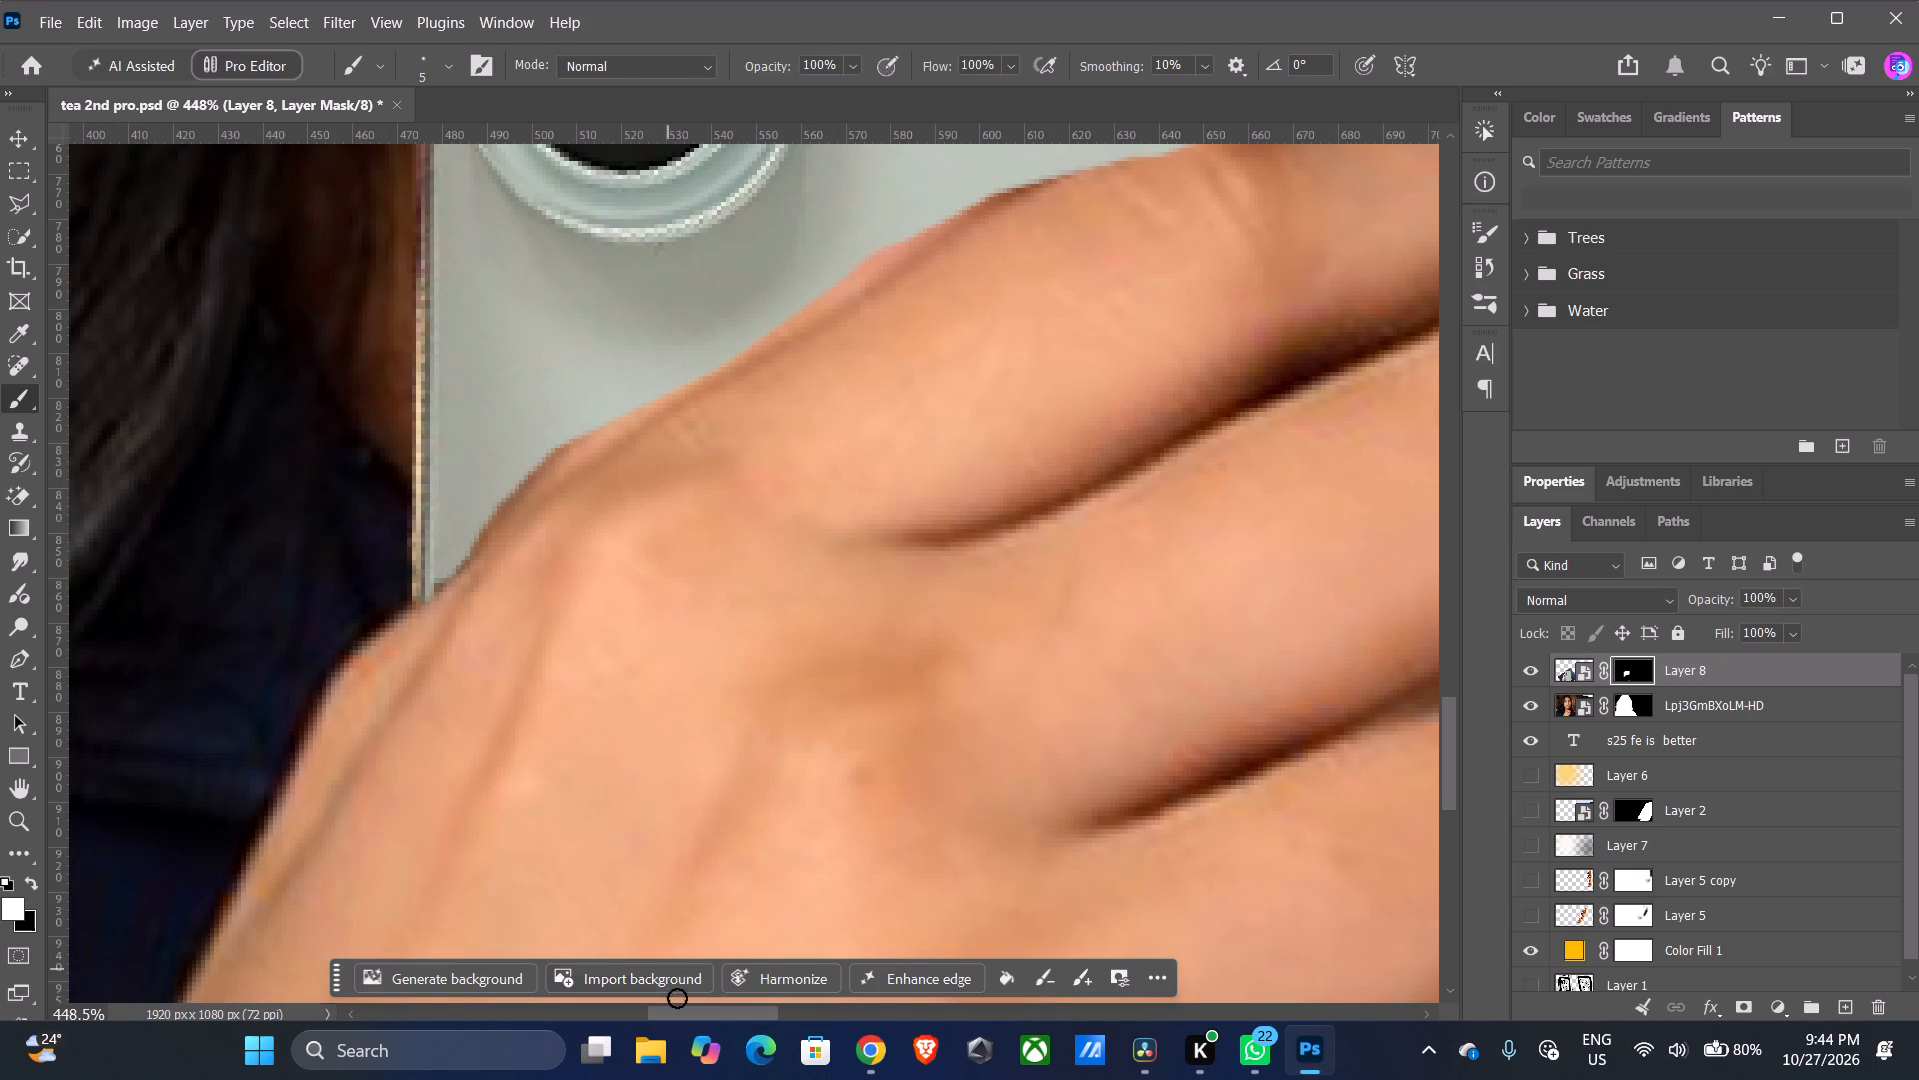
left_click_drag(714, 1010, 770, 1012)
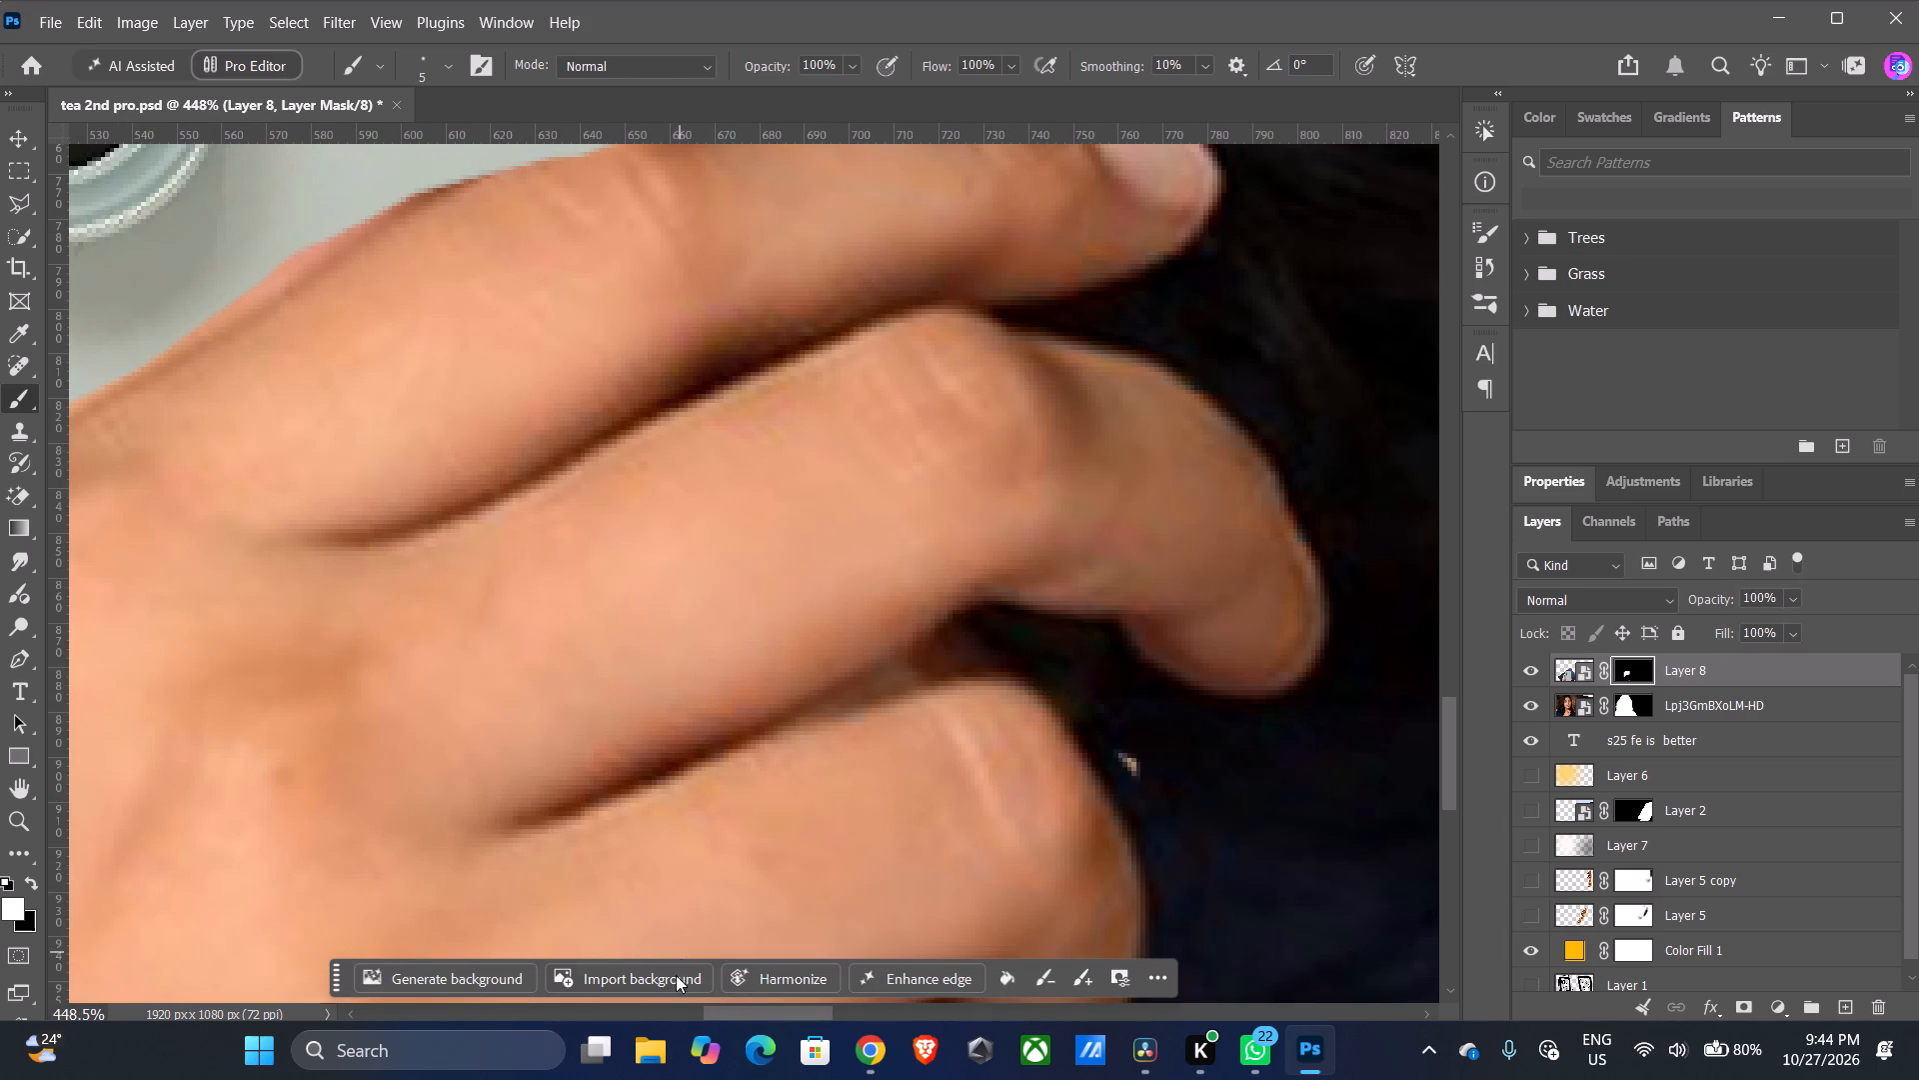
left_click_drag(718, 1009, 663, 1007)
scroll(712, 853, "up", 3)
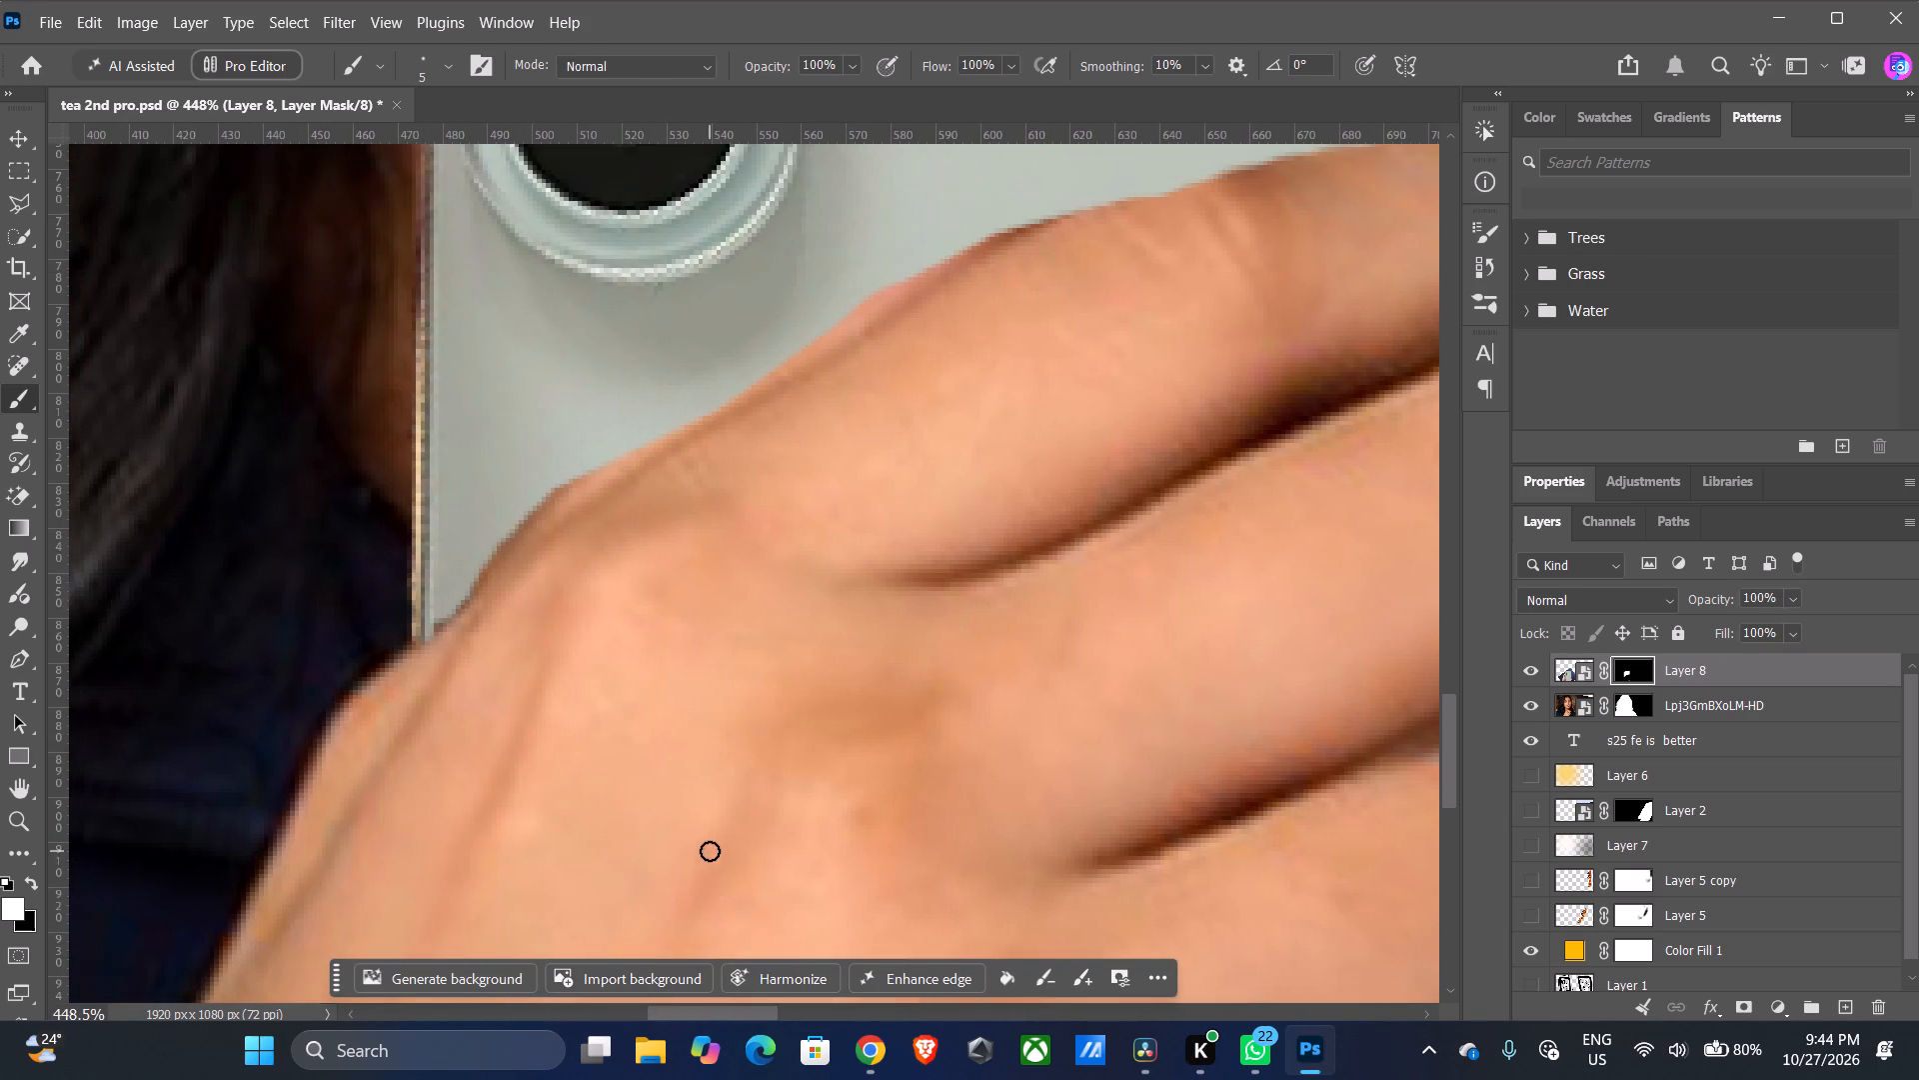
scroll(710, 851, "up", 1)
scroll(668, 830, "up", 20, "alt")
scroll(668, 830, "up", 2, "alt")
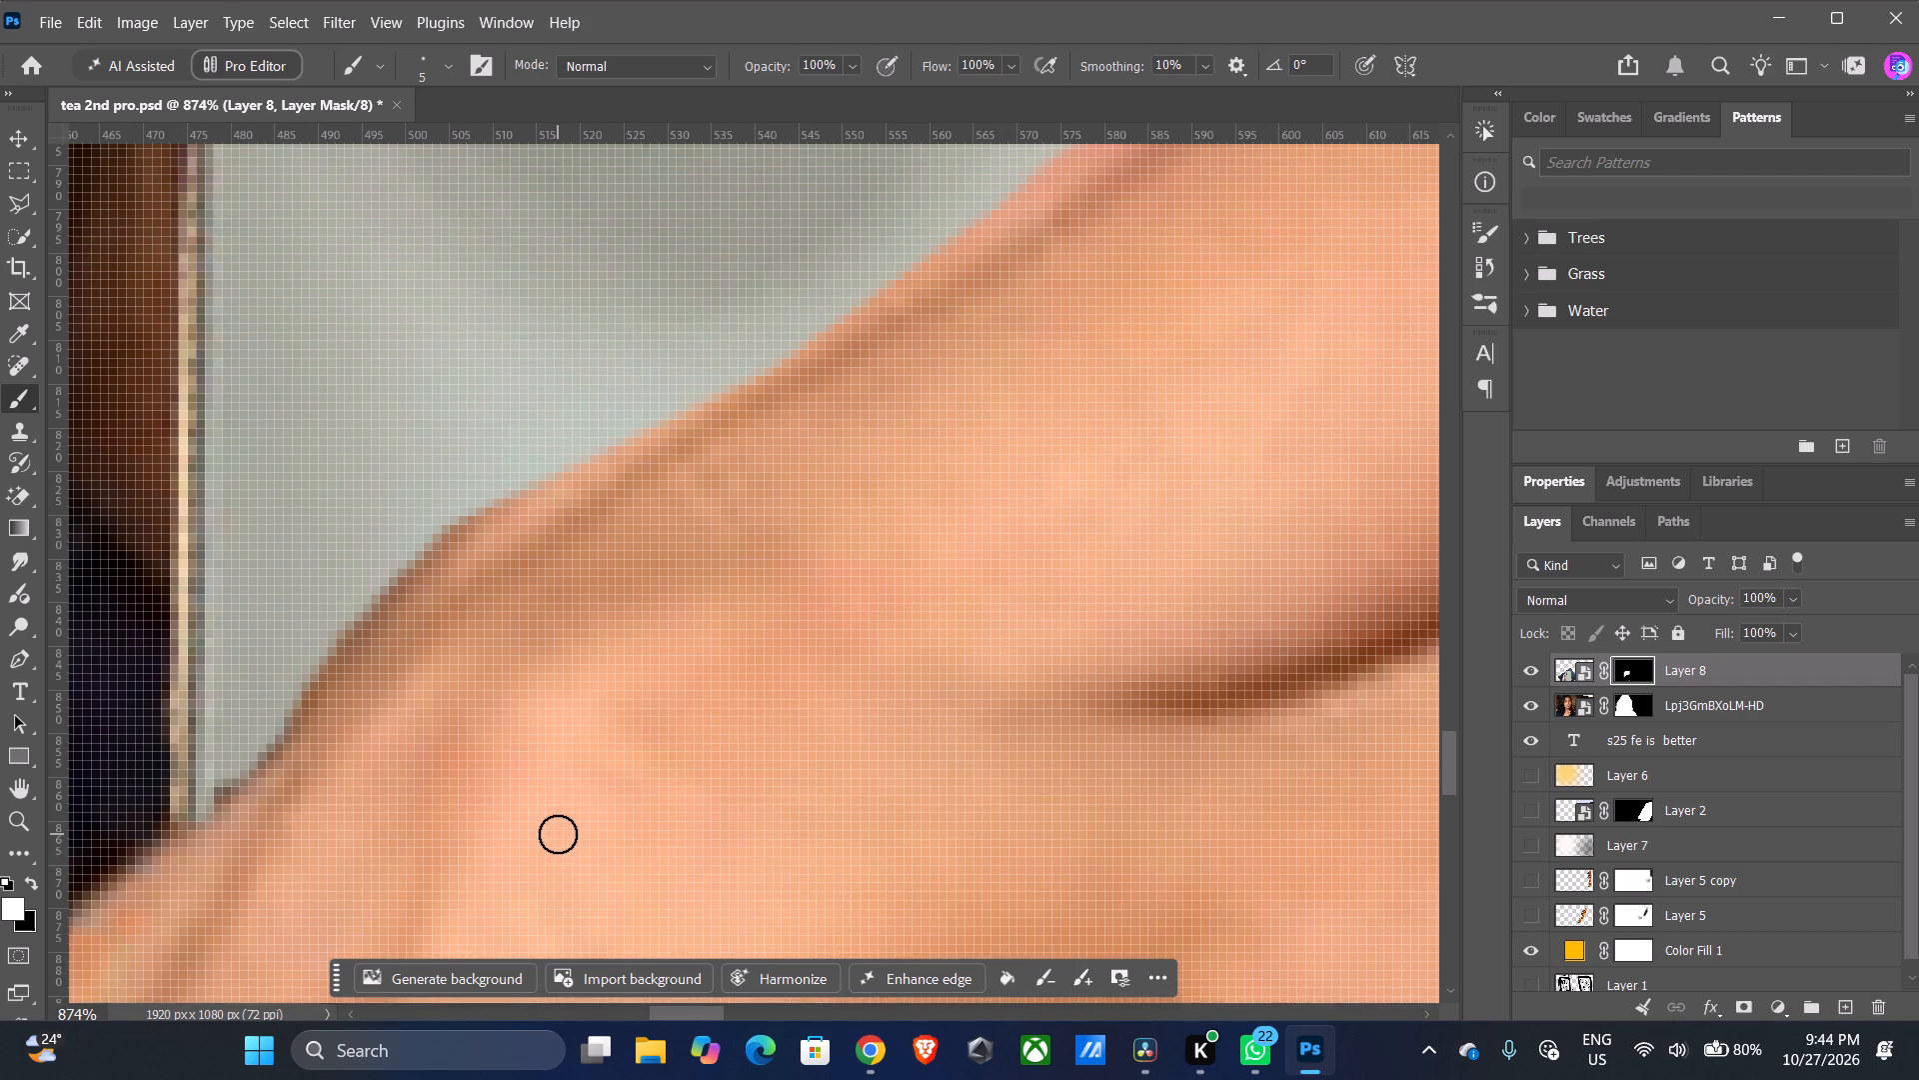
scroll(558, 834, "up", 6, "alt")
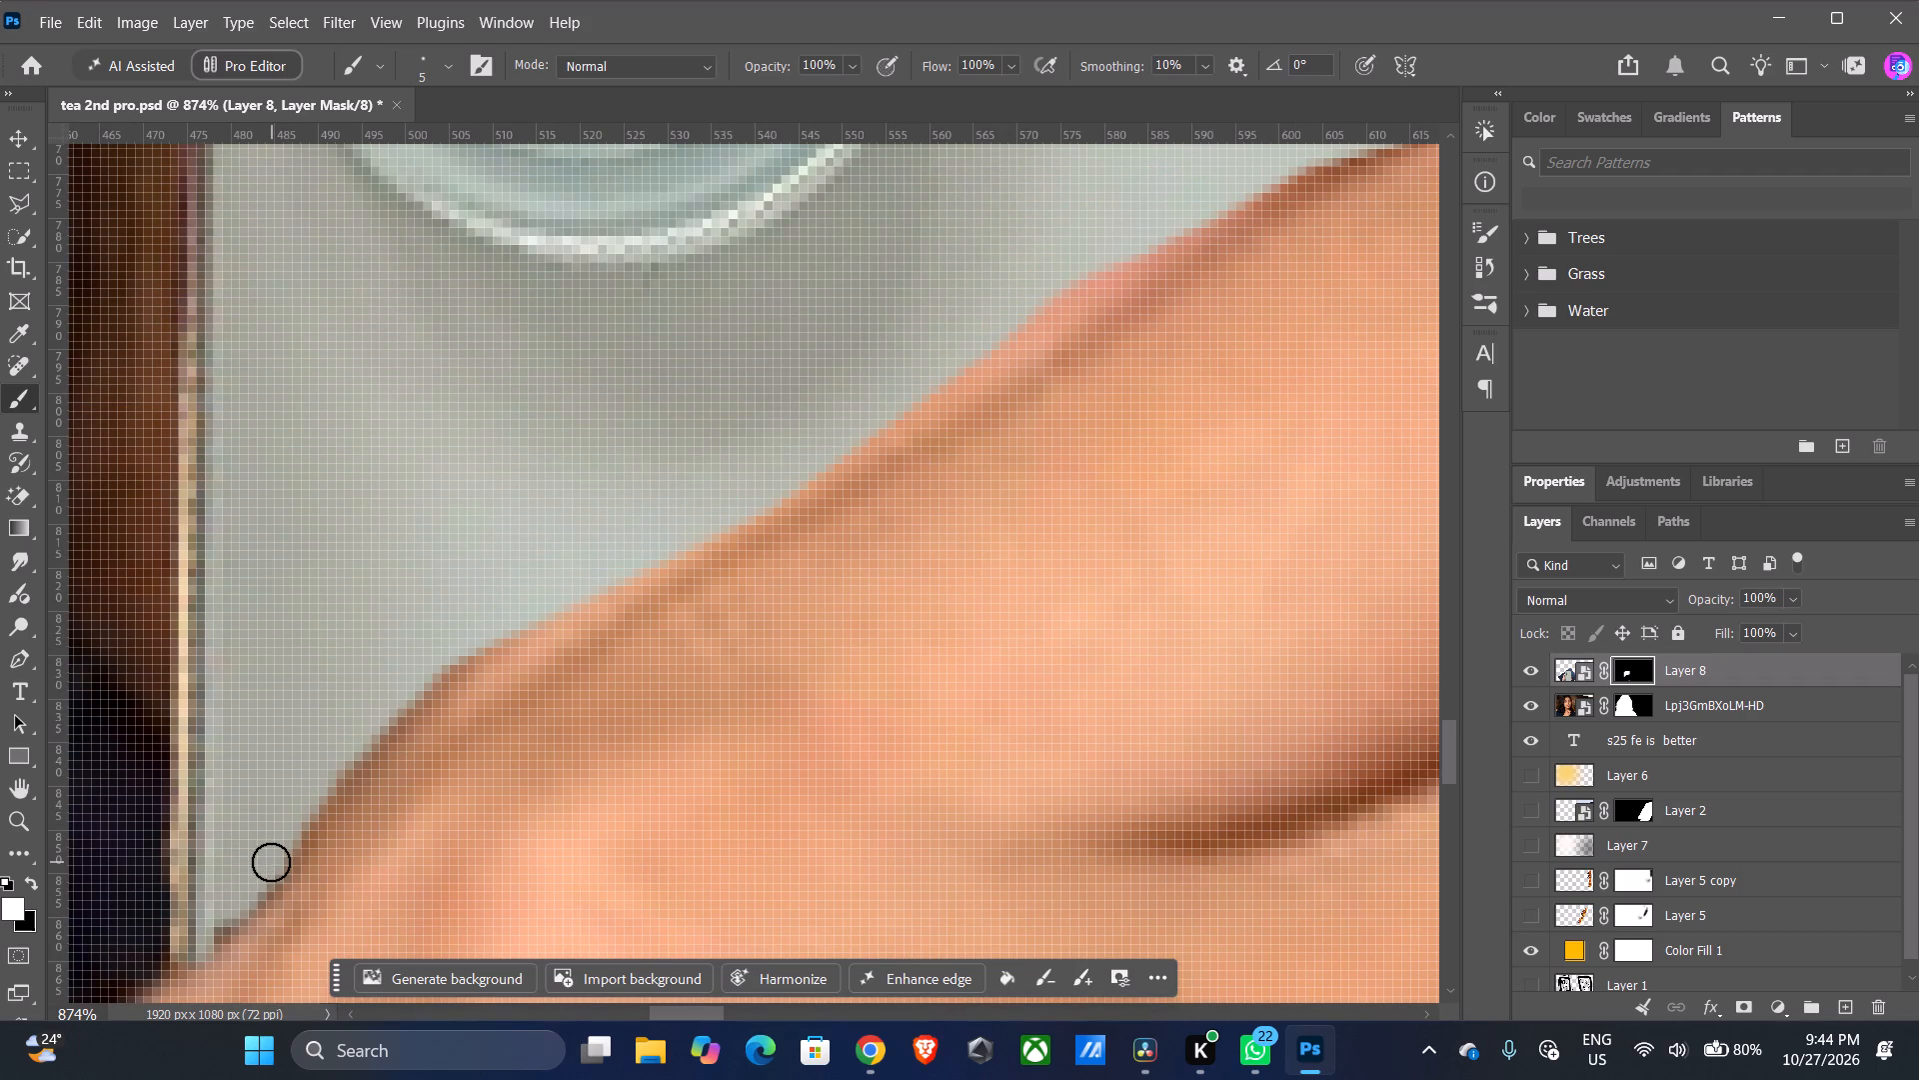
left_click_drag(271, 859, 371, 754)
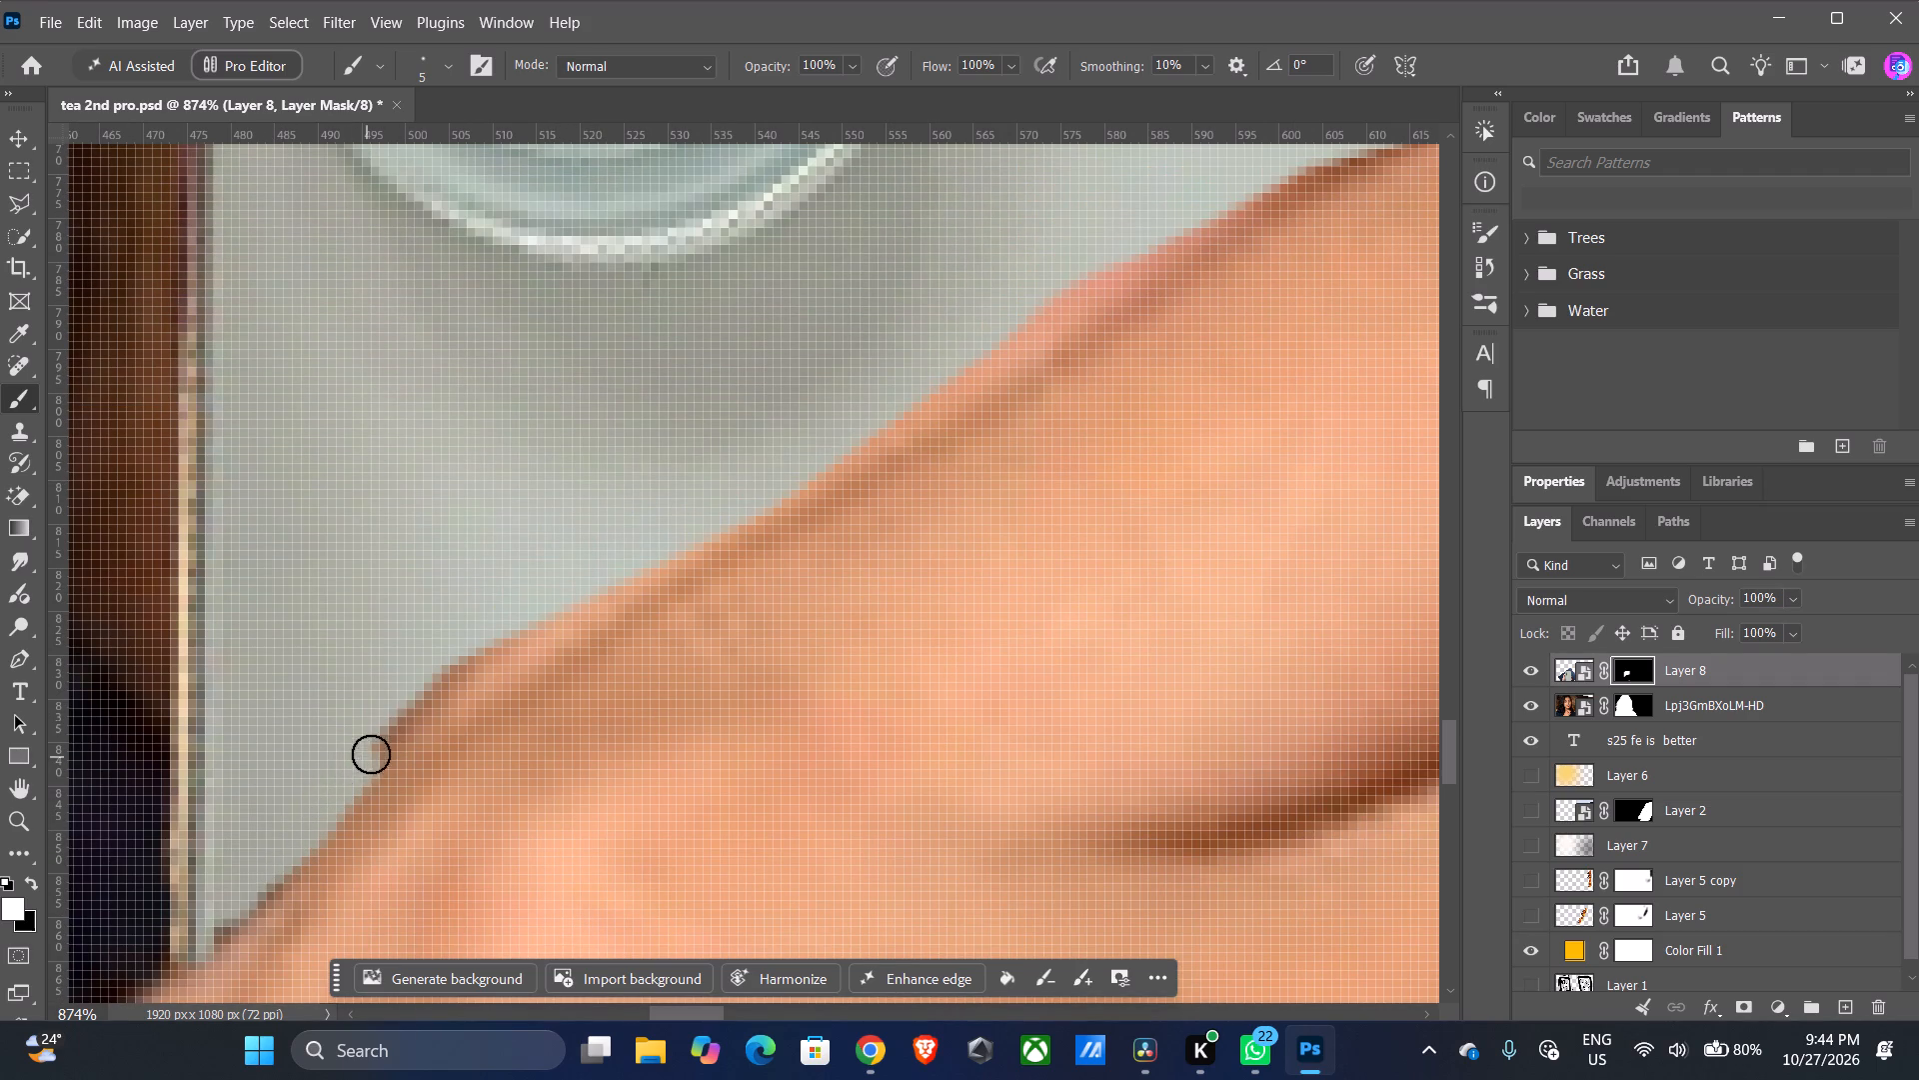
left_click_drag(371, 754, 519, 641)
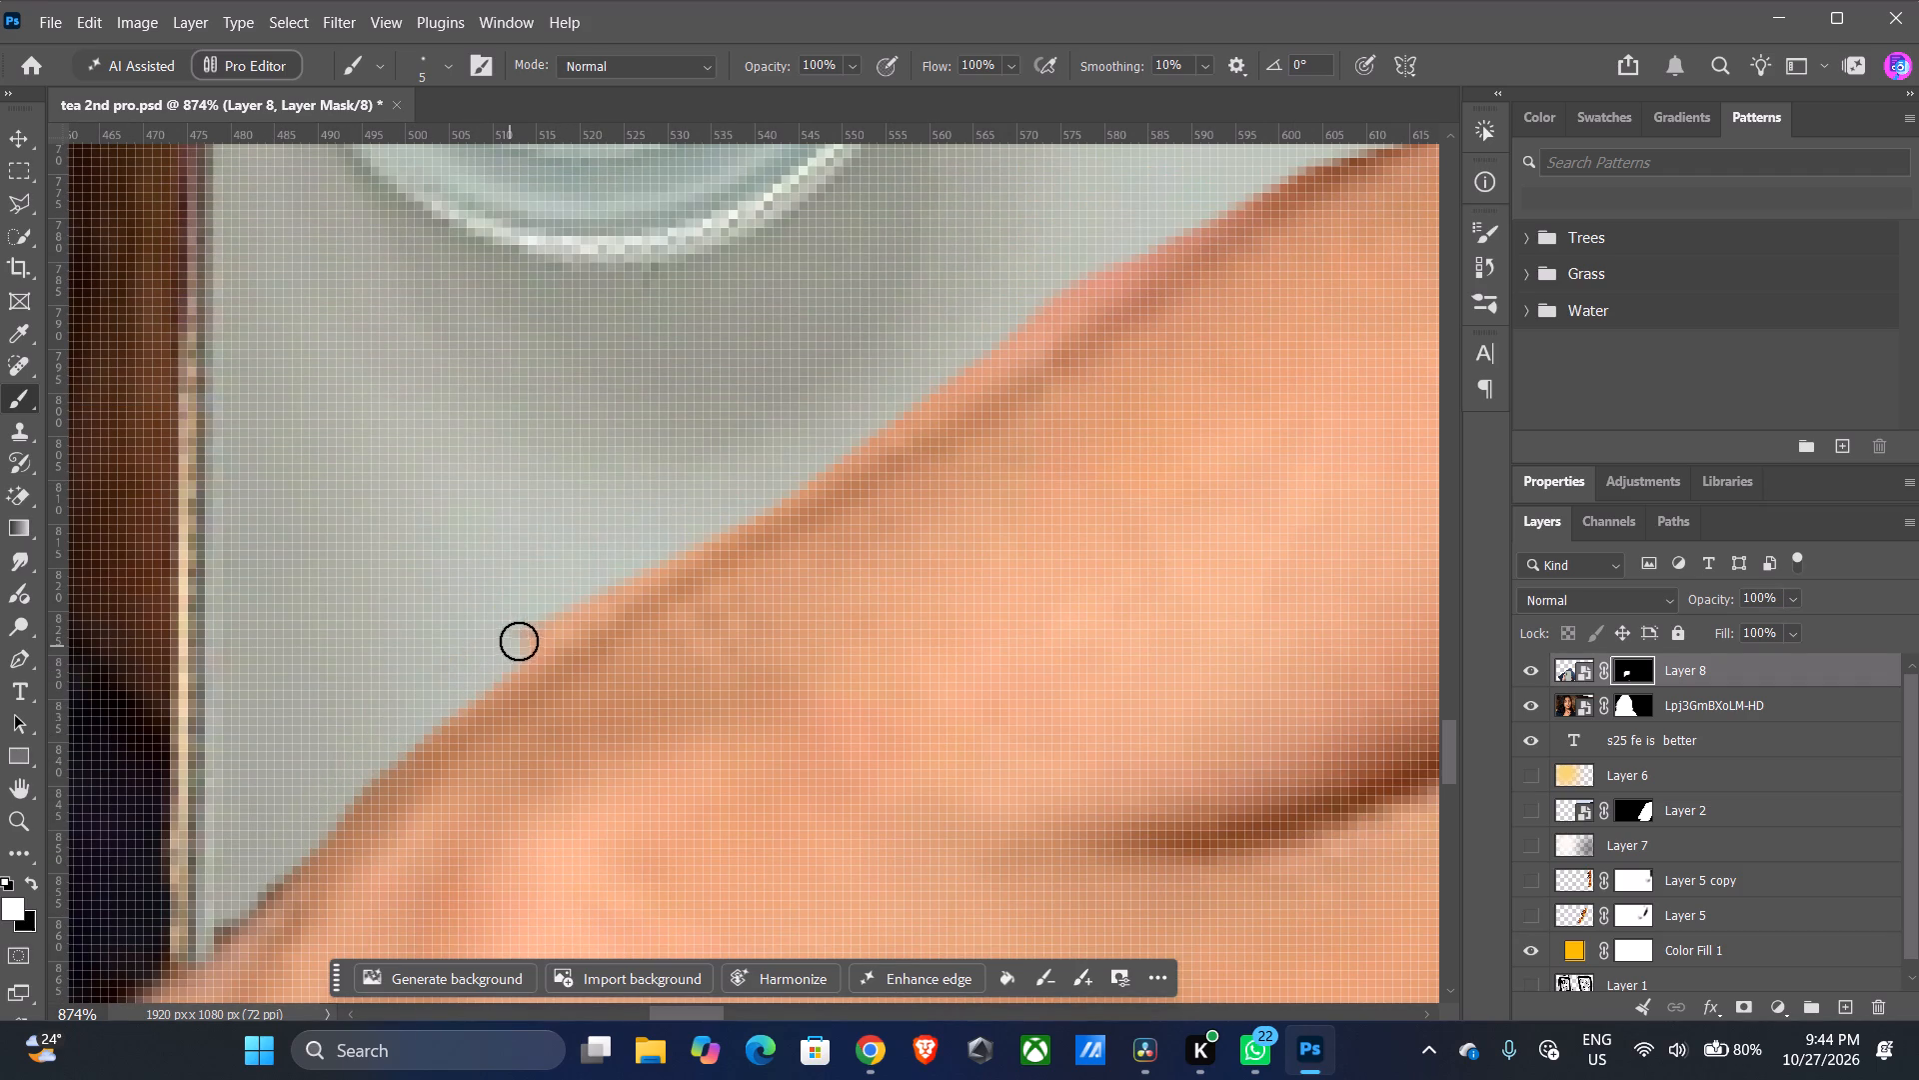
left_click_drag(519, 641, 670, 563)
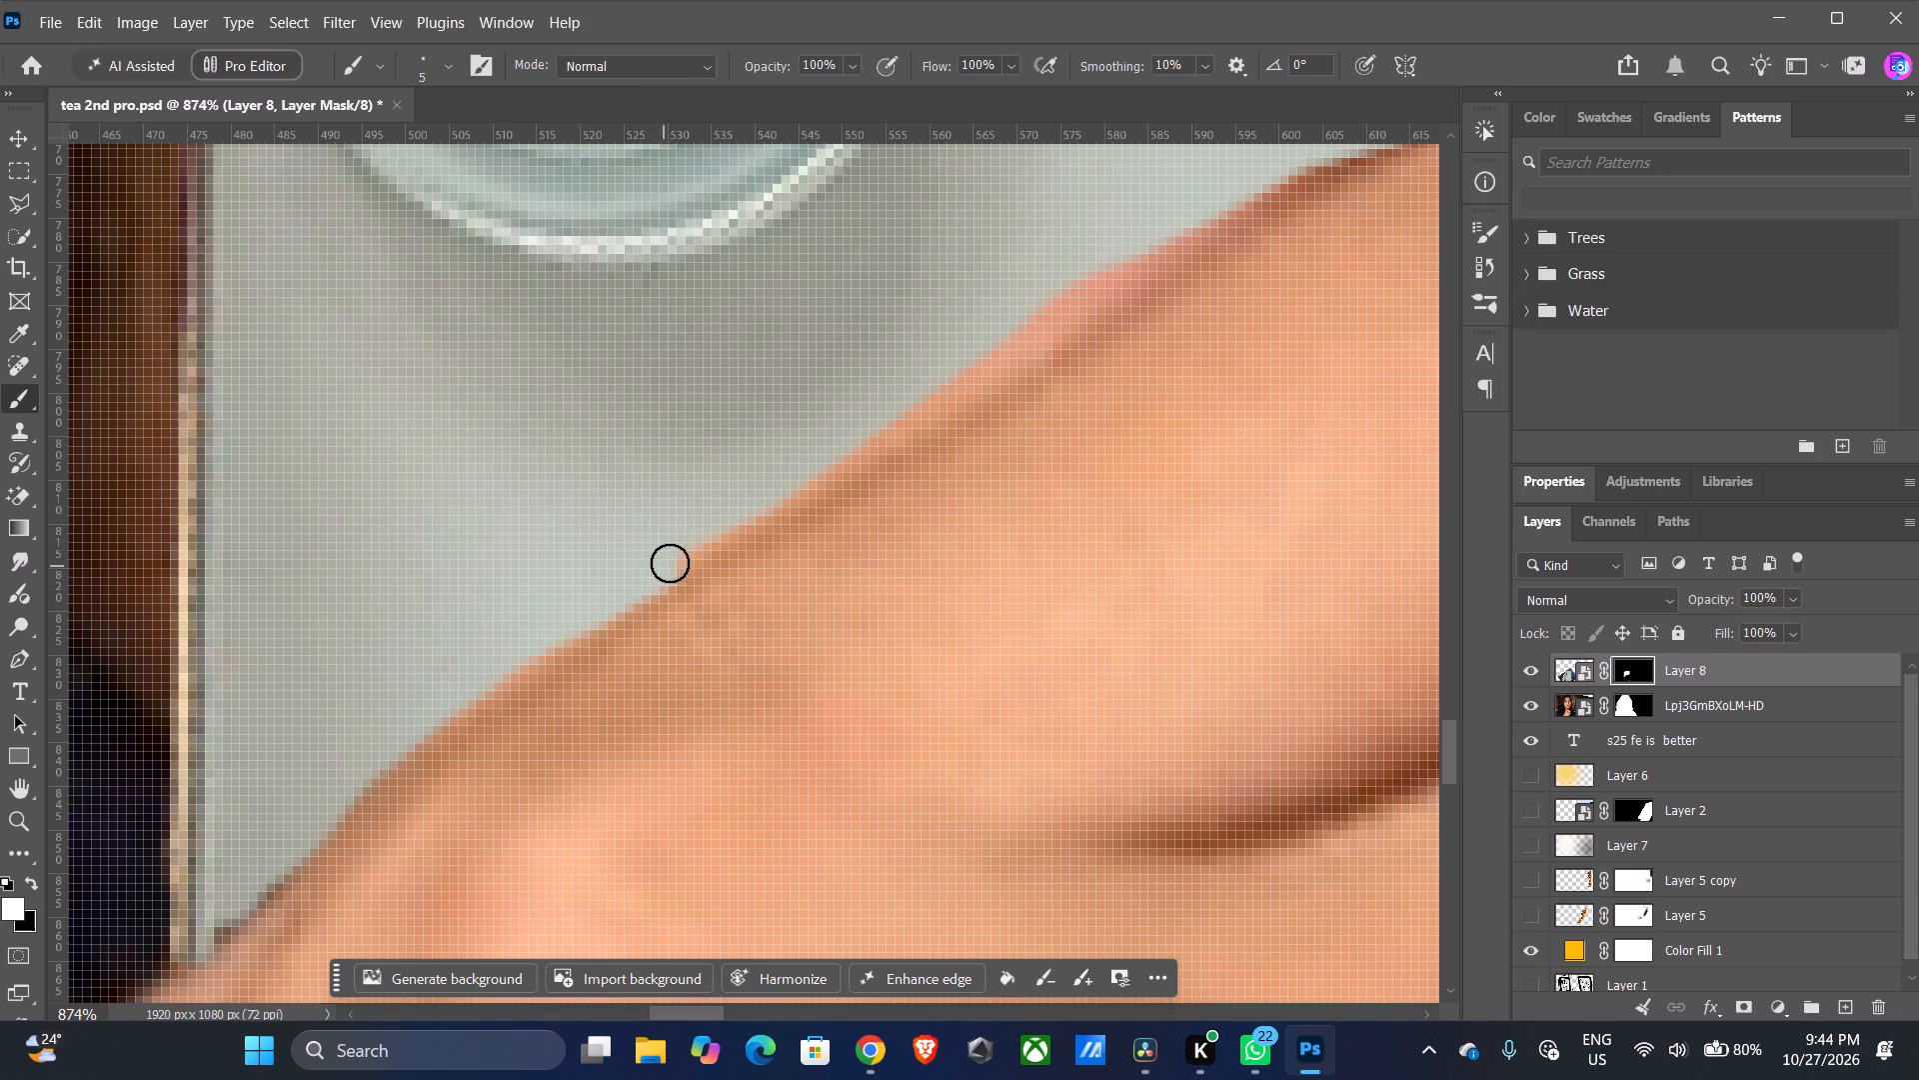
left_click_drag(670, 563, 674, 560)
Paint white on the mask from the index finger back down the hand's upper edge, covering the raised skin fringe with the phone.
scroll(887, 683, "up", 4)
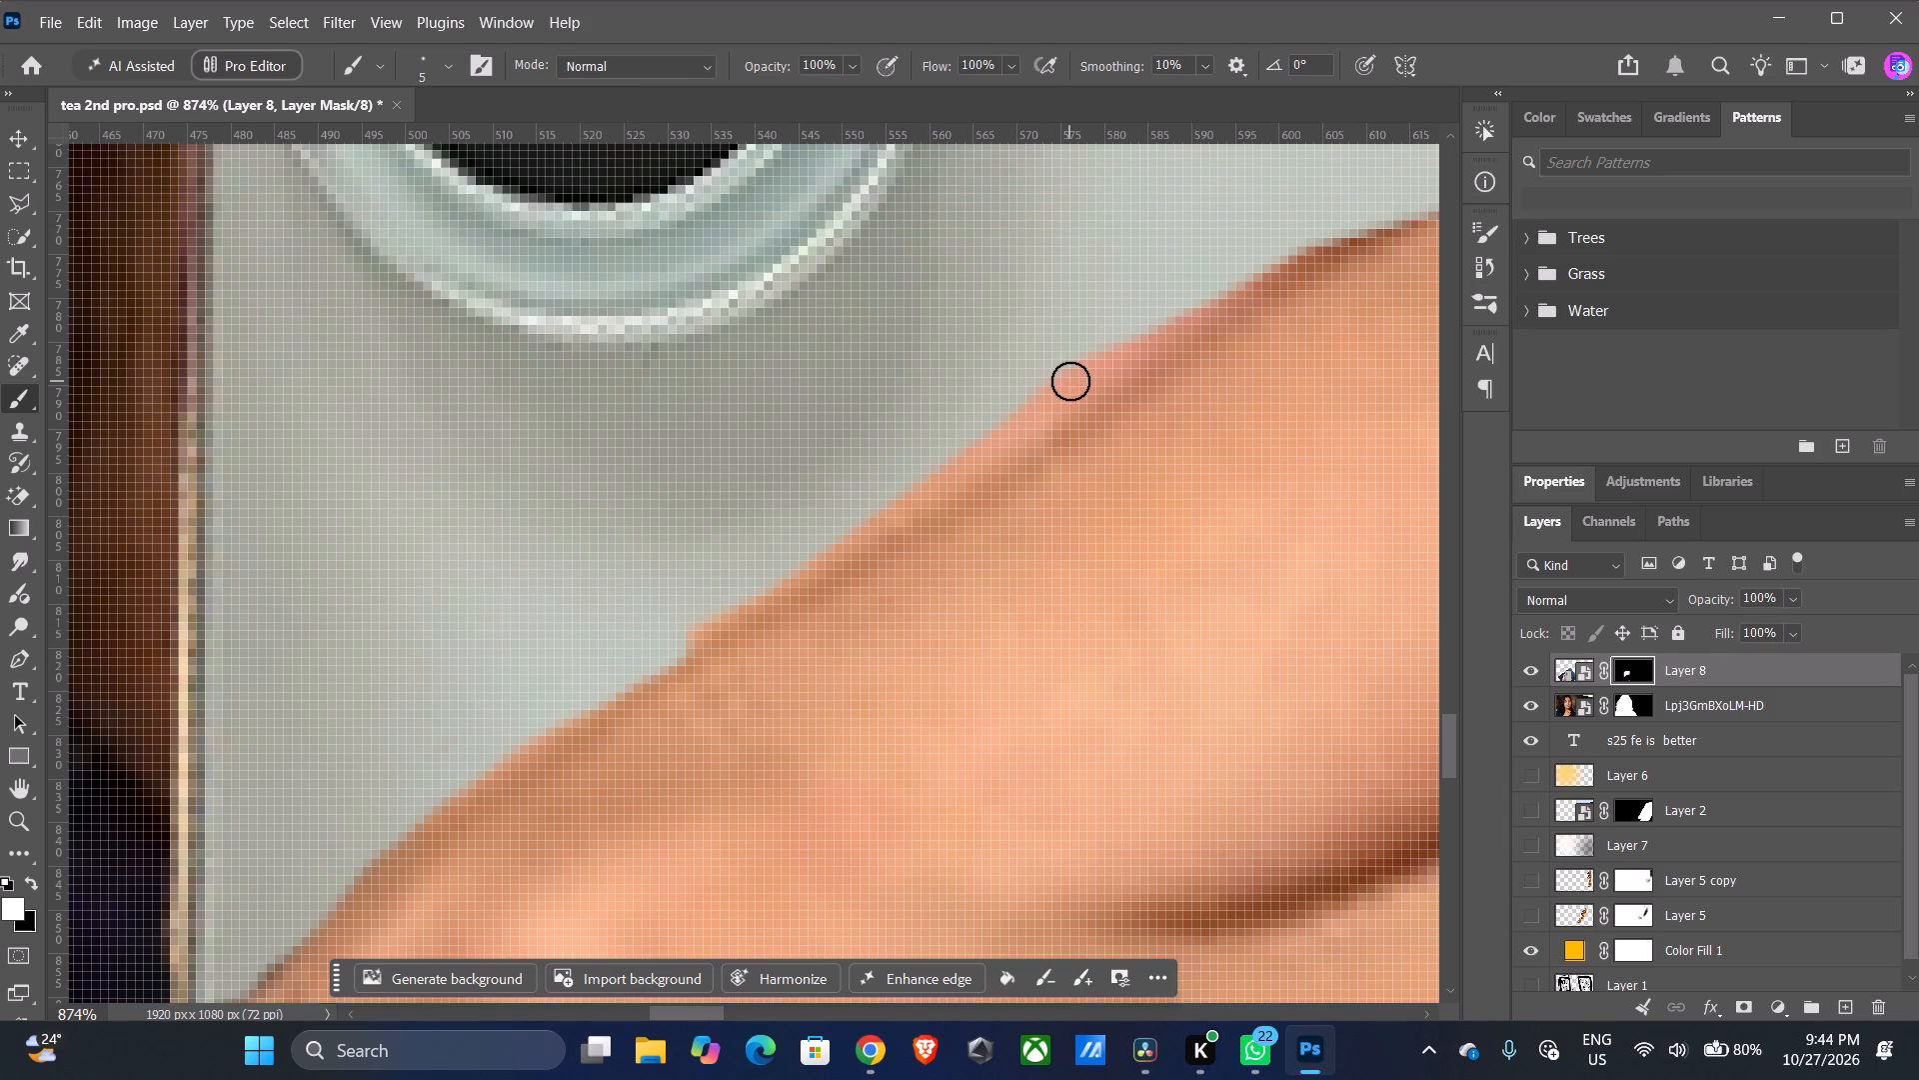
left_click_drag(1107, 365, 855, 549)
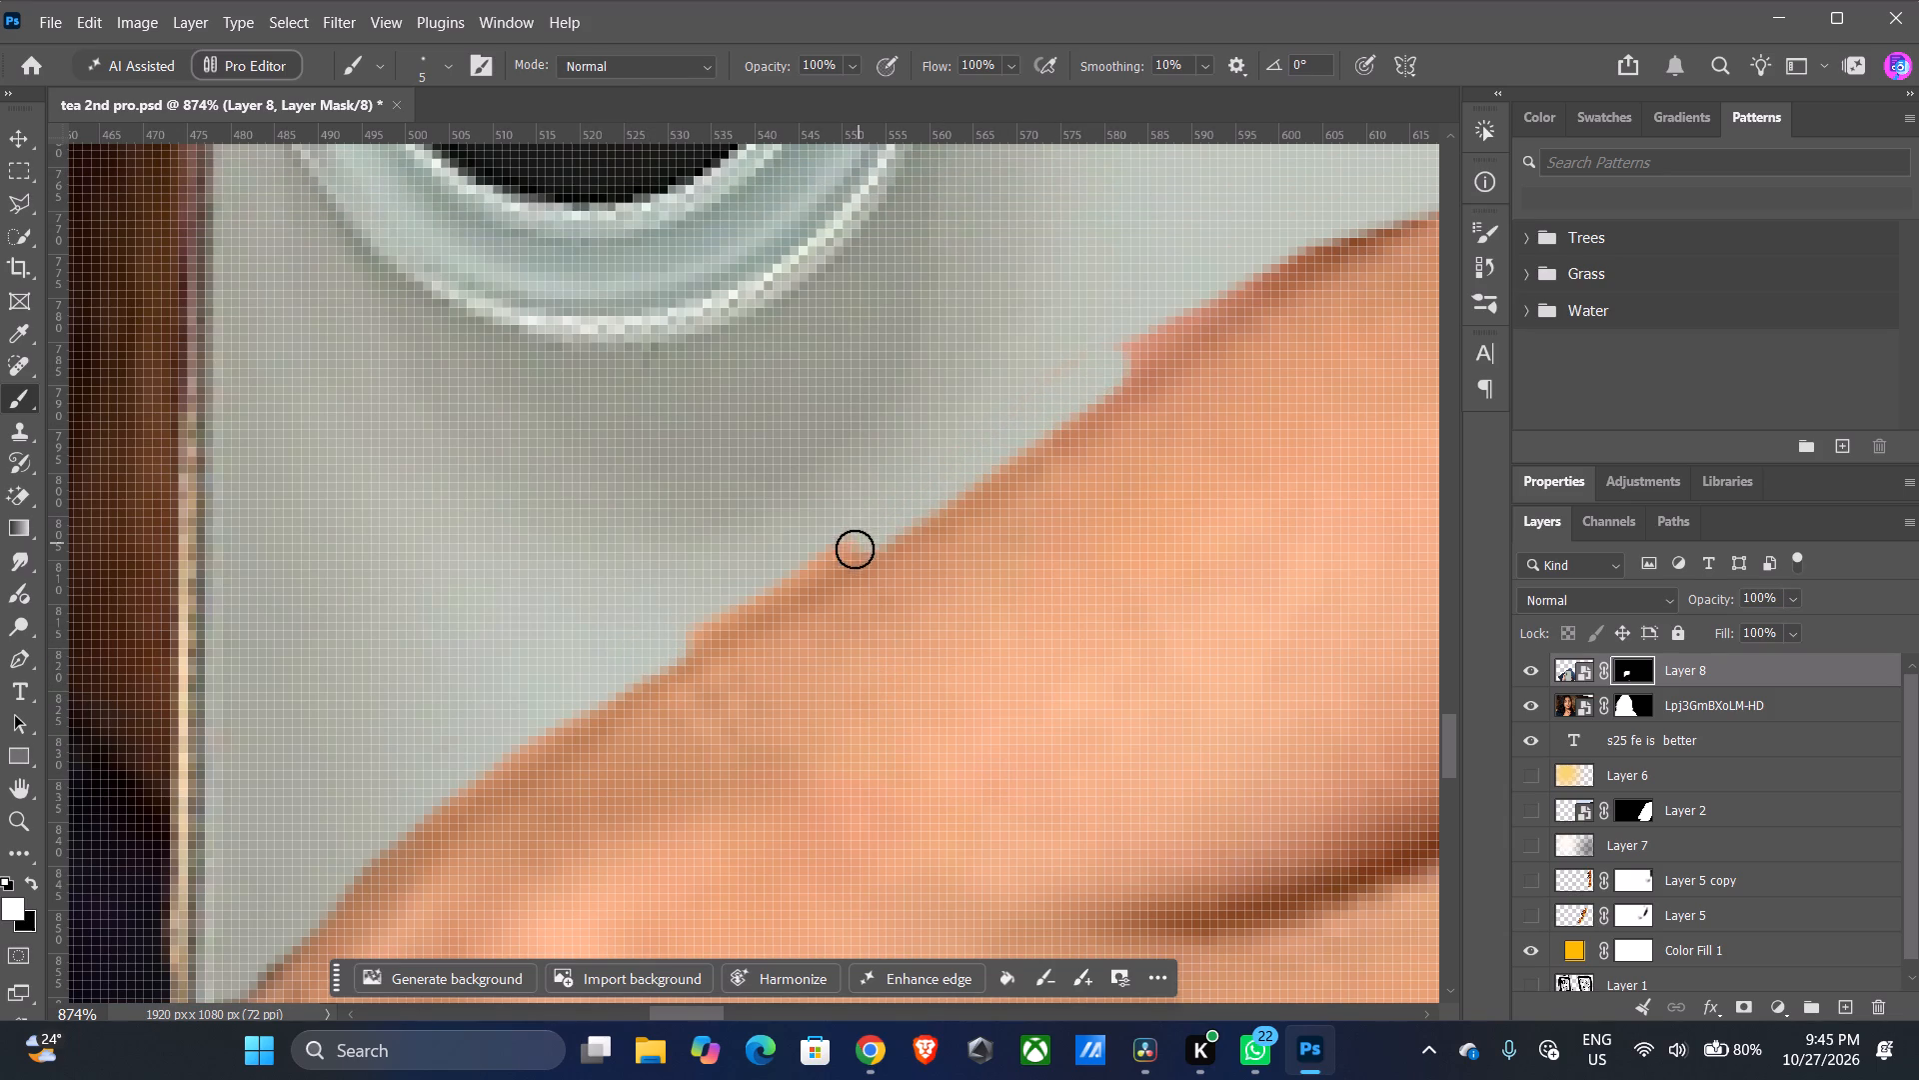
left_click_drag(855, 549, 642, 686)
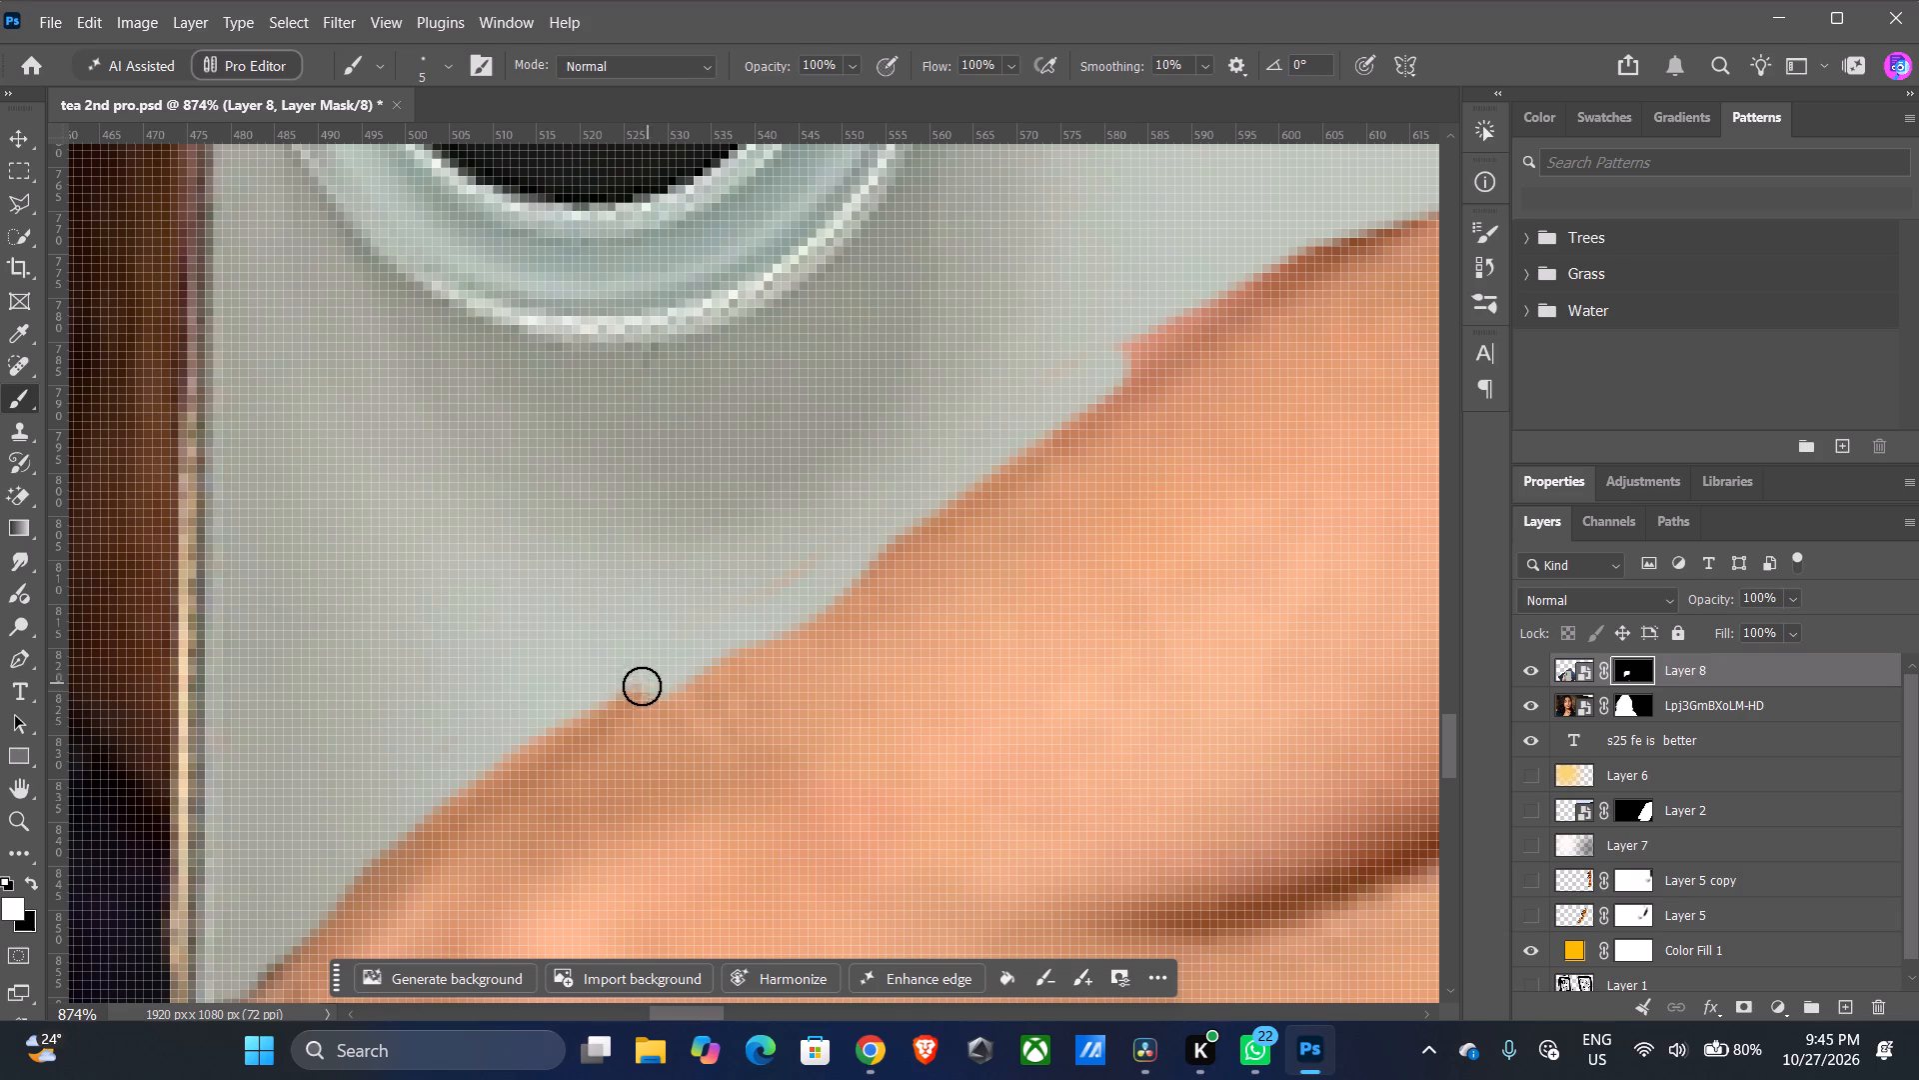
left_click_drag(642, 686, 423, 839)
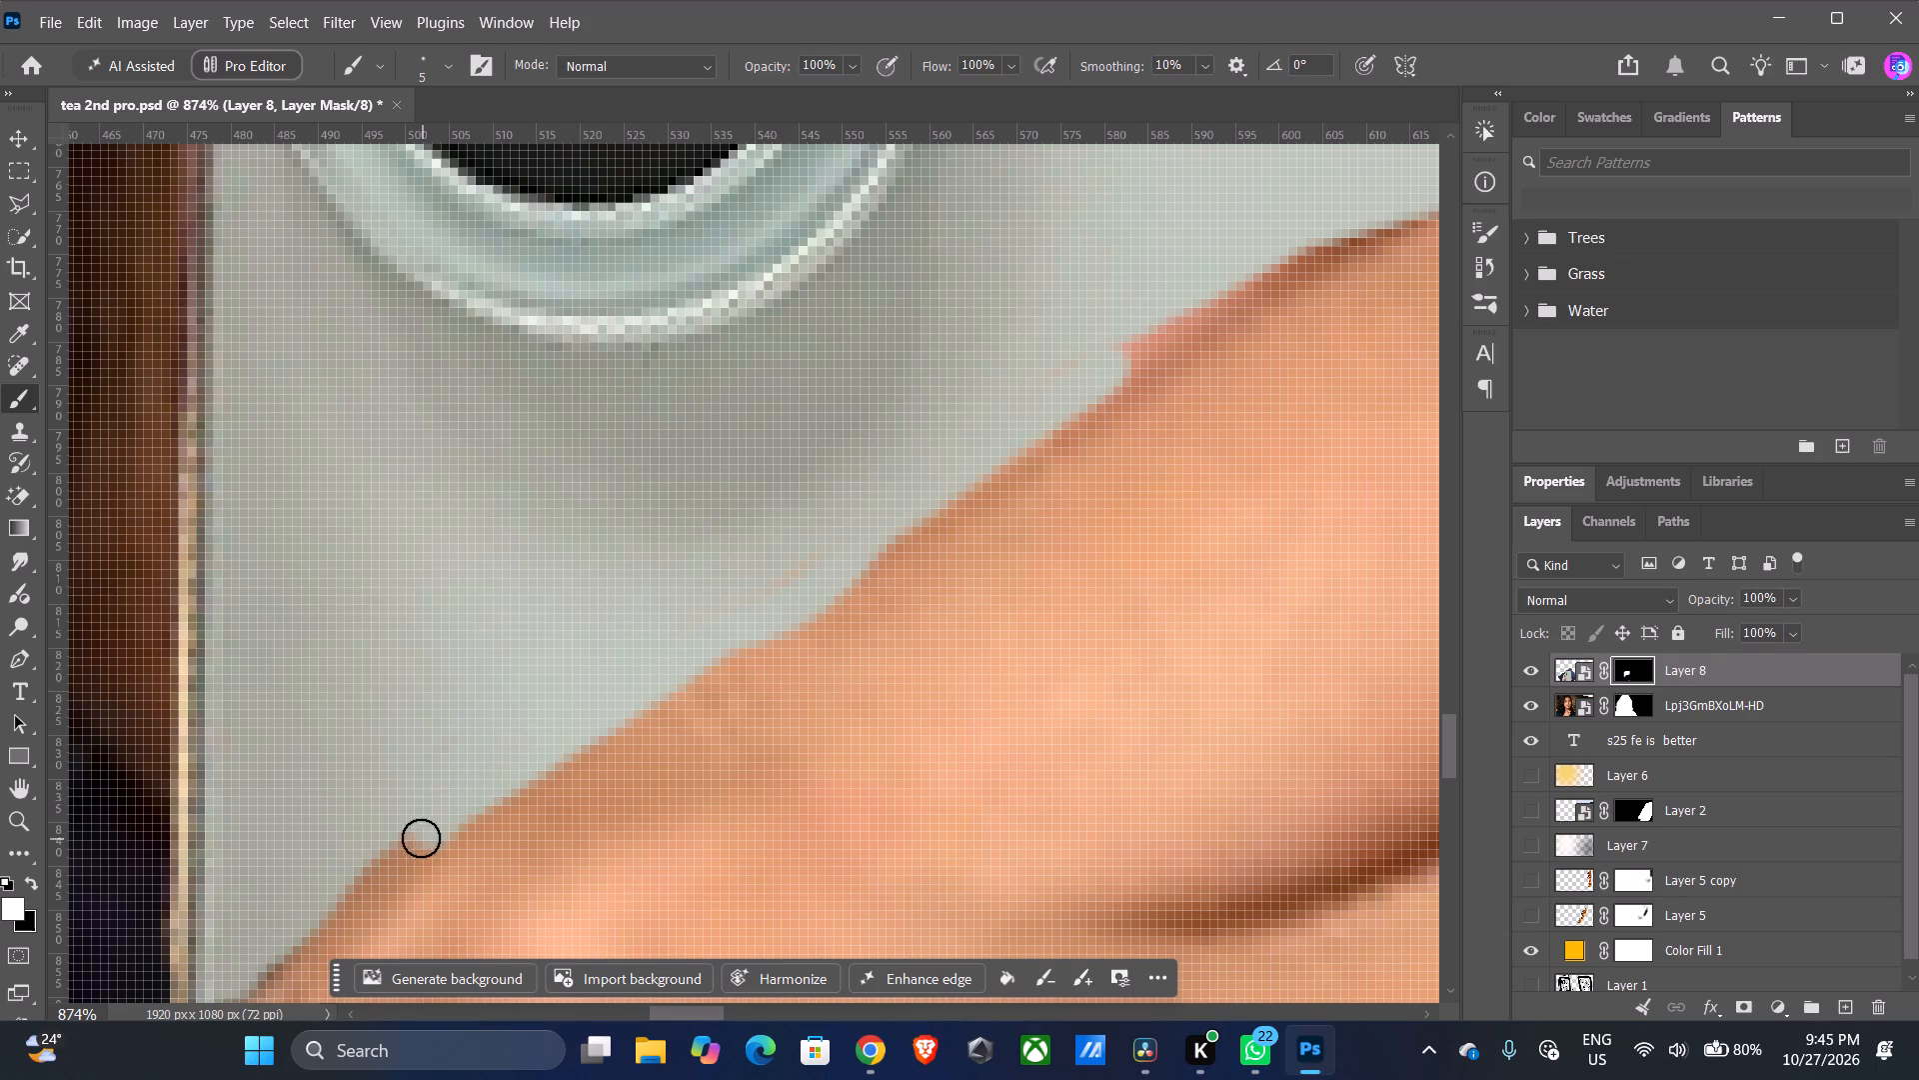
Touch up the mask with white dabs and short strokes near the phone's lower-left corner, evening out the bumps along the hand edge.
scroll(400, 785, "down", 9)
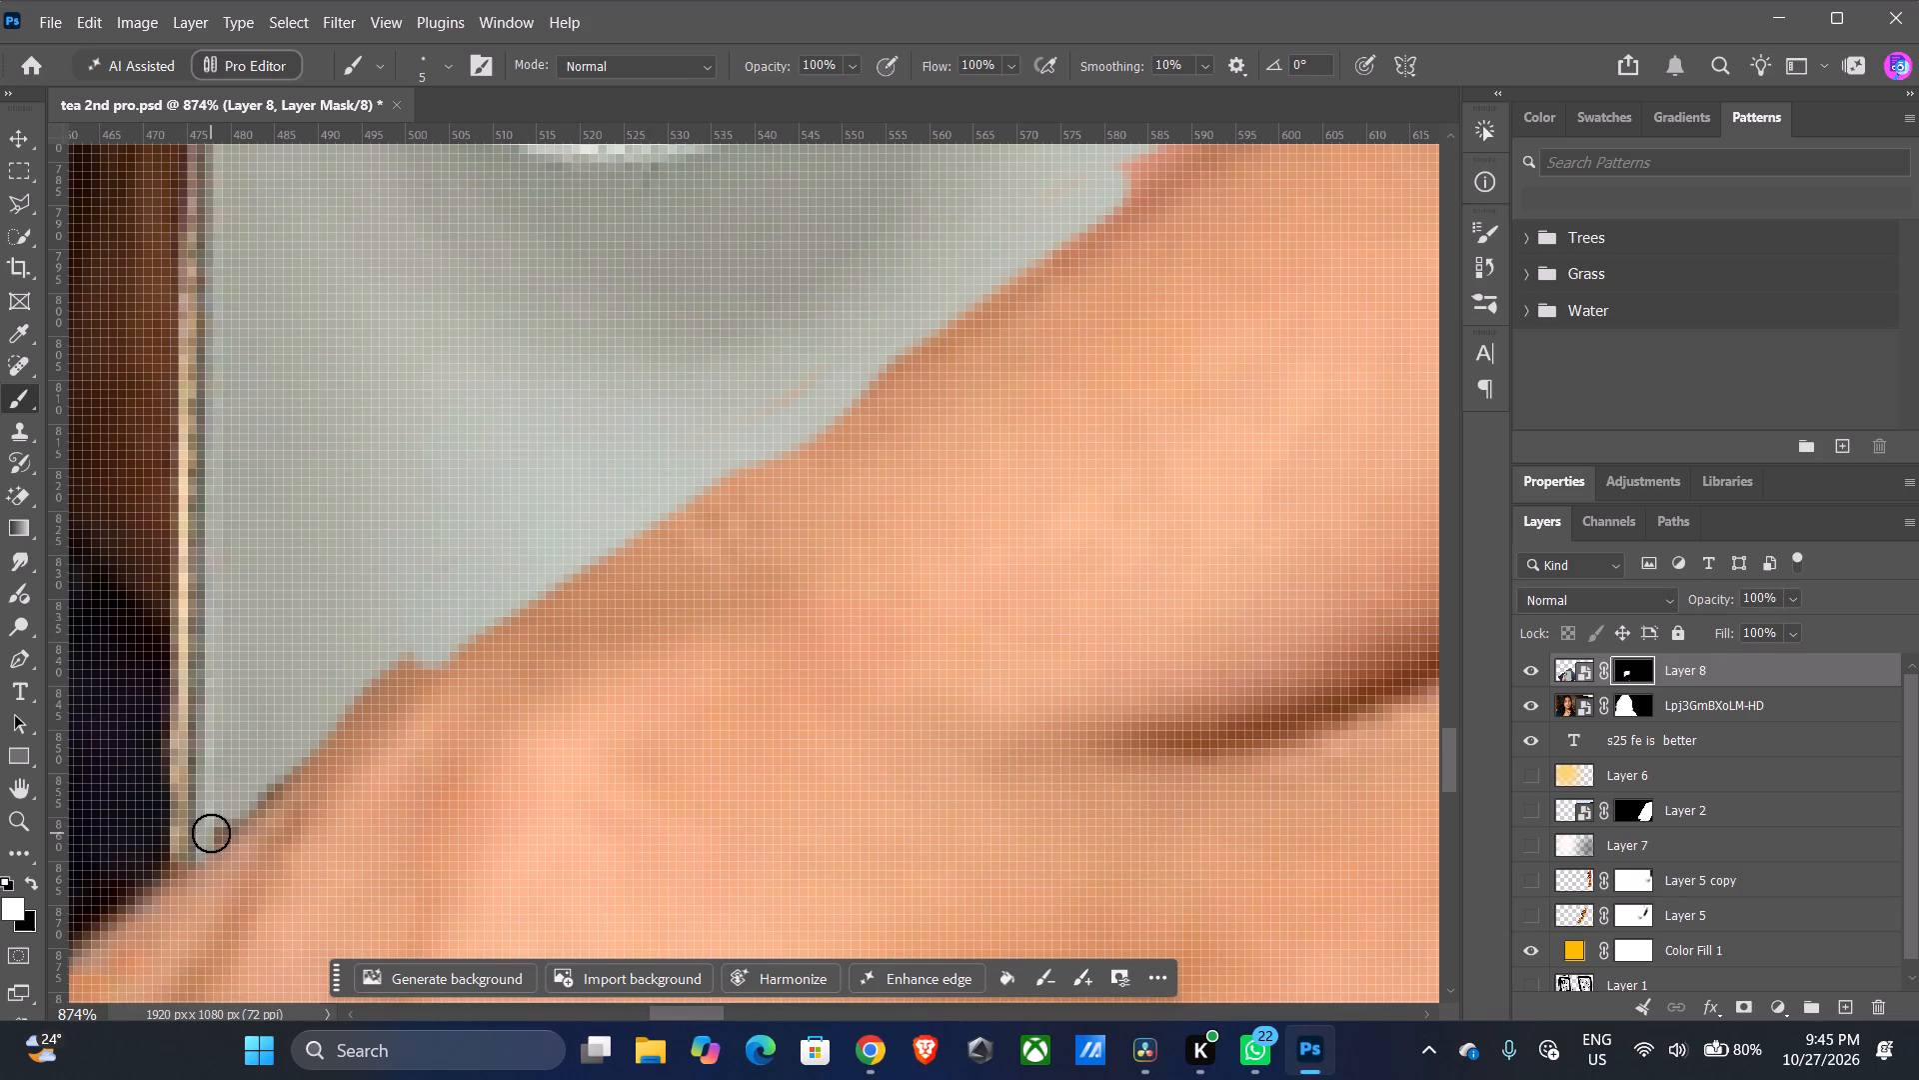
left_click(212, 831)
left_click(235, 809)
left_click(261, 787)
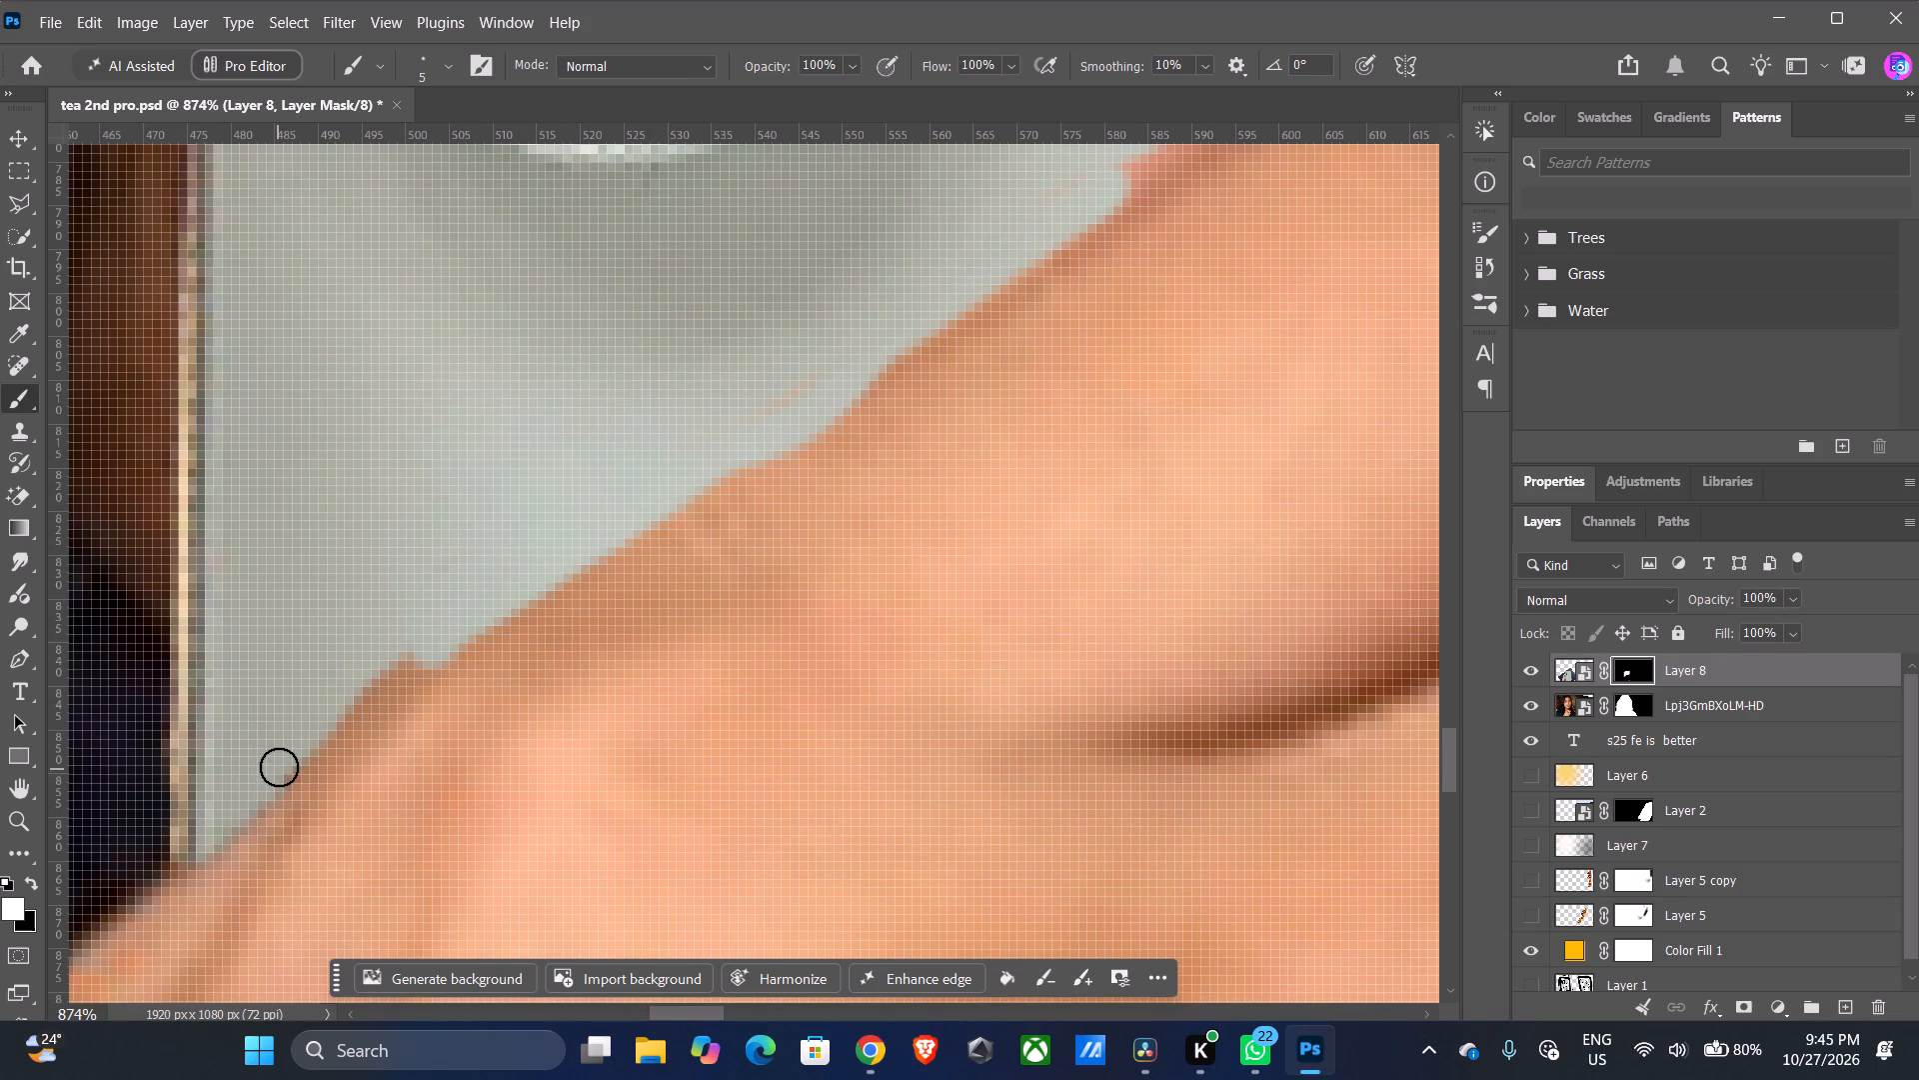
left_click(279, 770)
left_click_drag(426, 663, 308, 744)
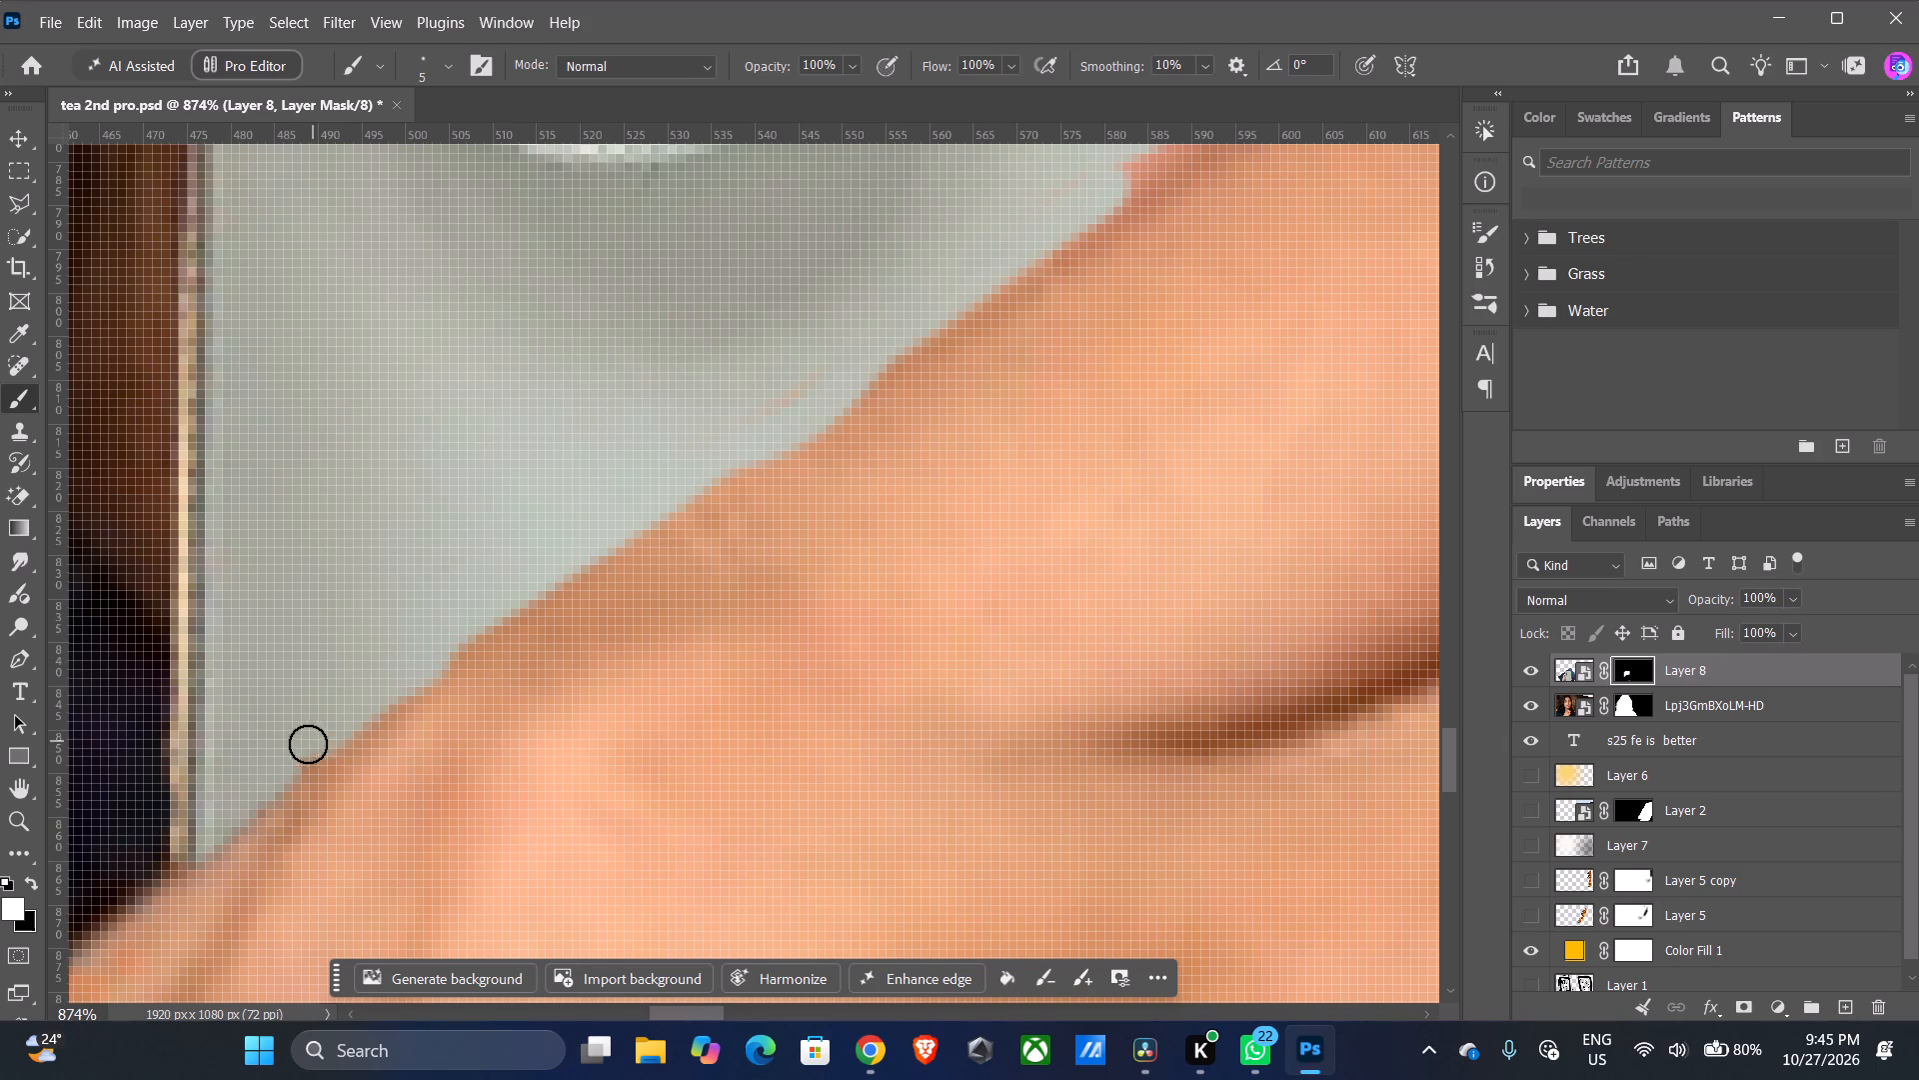
left_click_drag(308, 744, 247, 780)
left_click(442, 651)
left_click(468, 625)
left_click(508, 597)
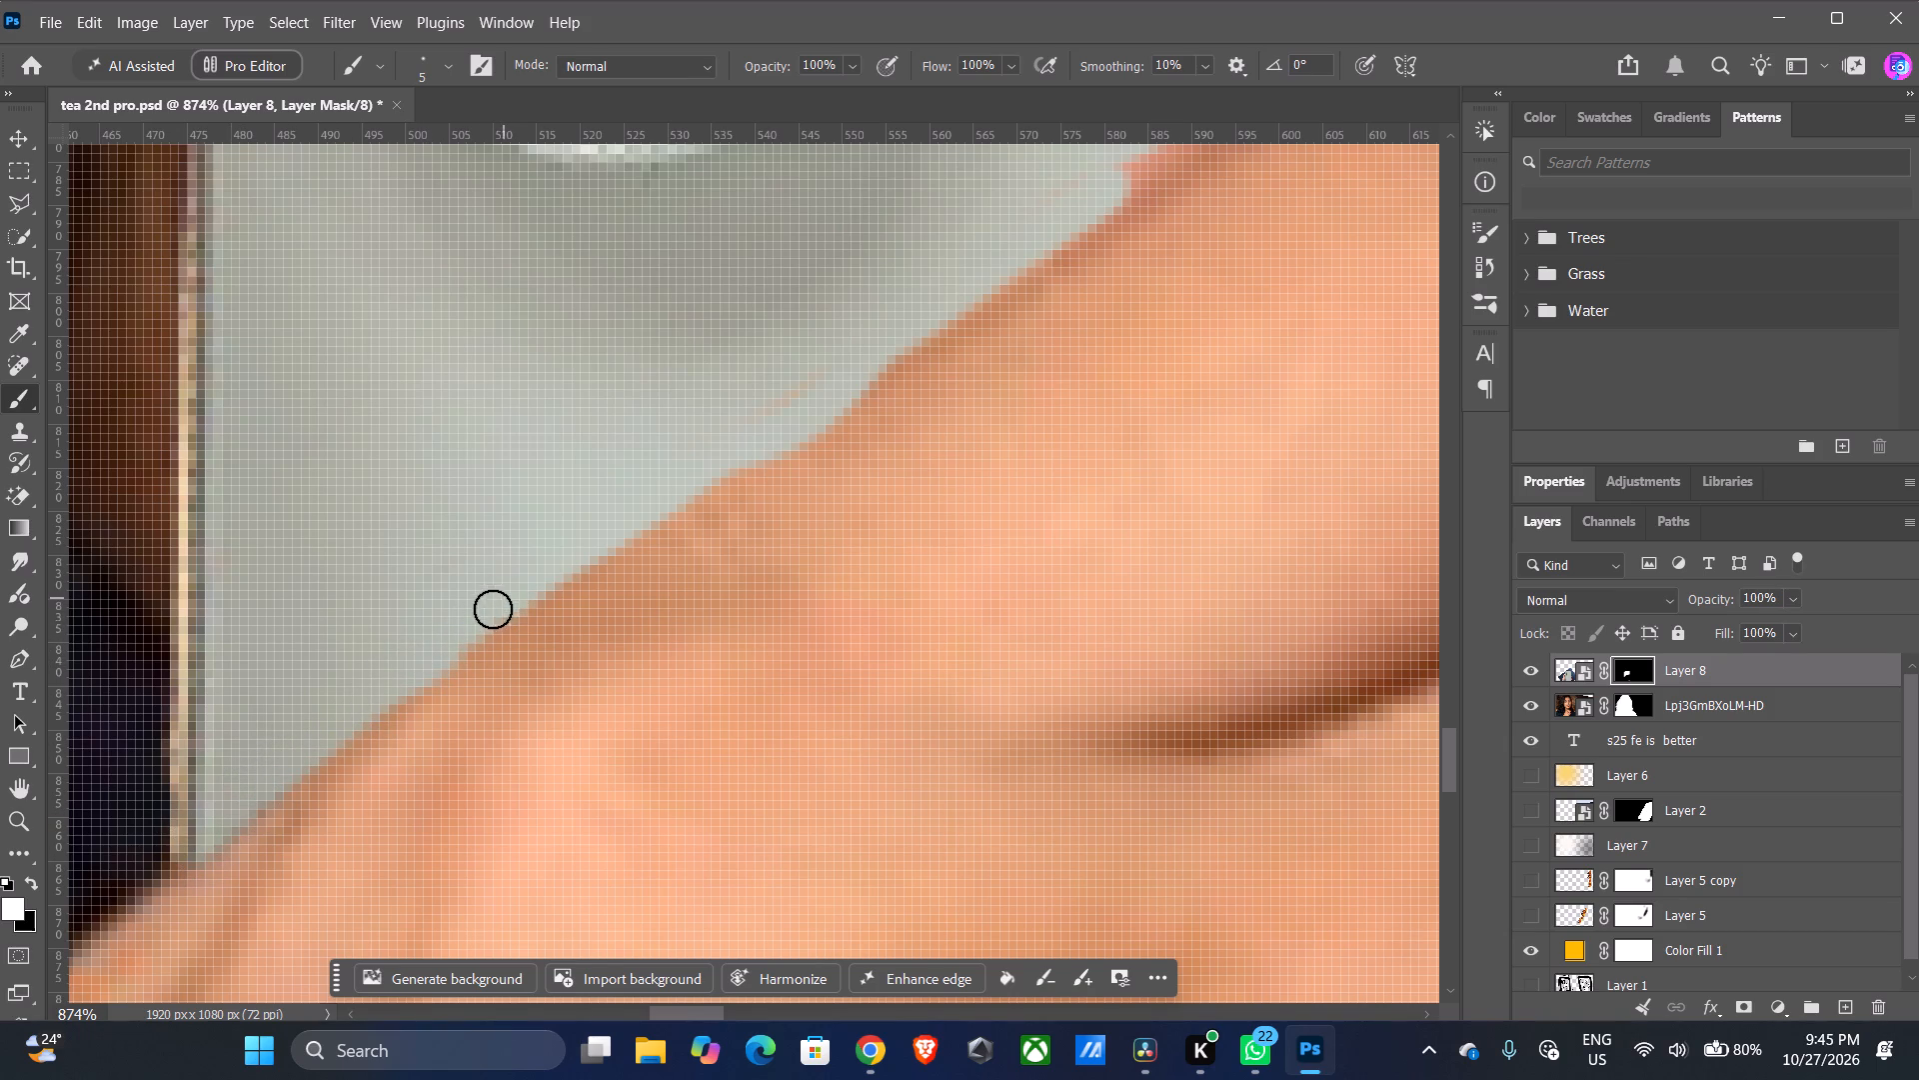
left_click(475, 623)
Paint white over the leftover skin-coloured streak on the phone above the hand, and dab the notch in the edge beside it.
left_click_drag(772, 410, 788, 396)
left_click_drag(851, 364, 666, 459)
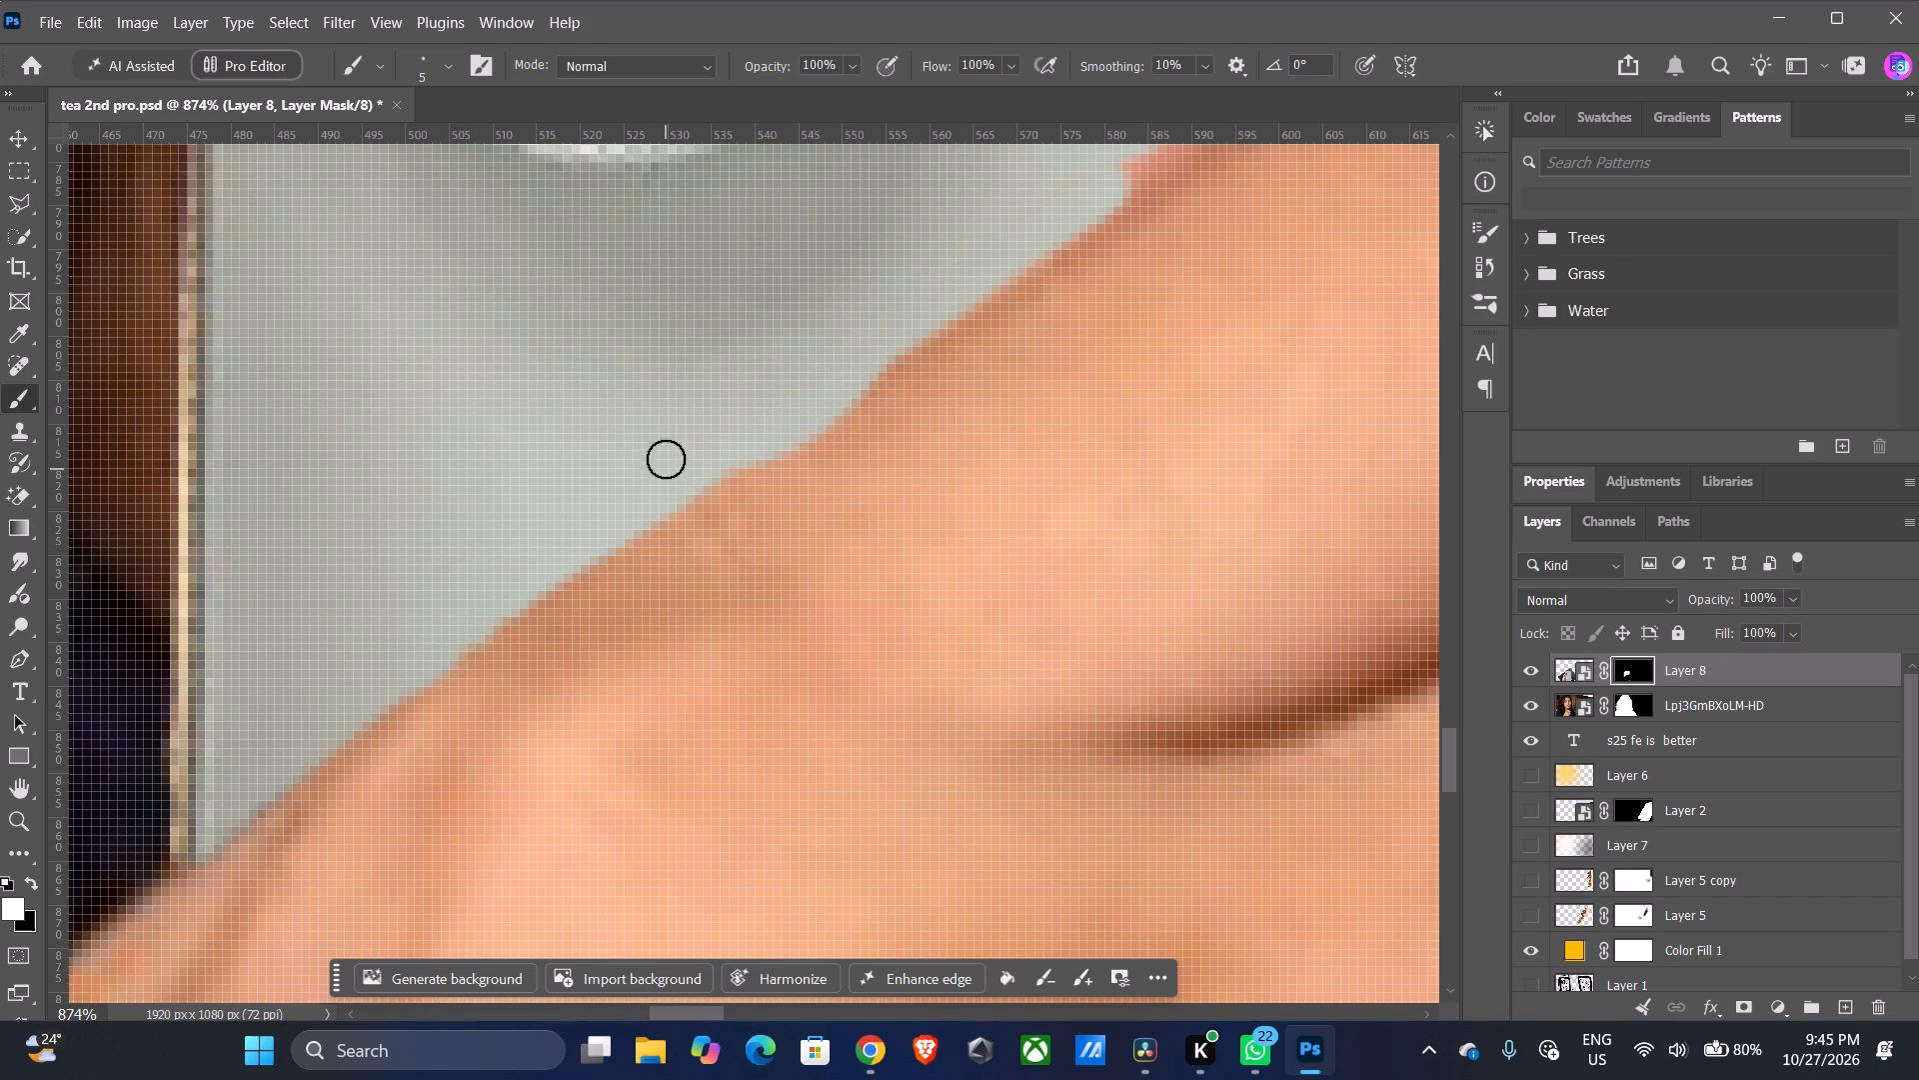
left_click_drag(666, 459, 734, 334)
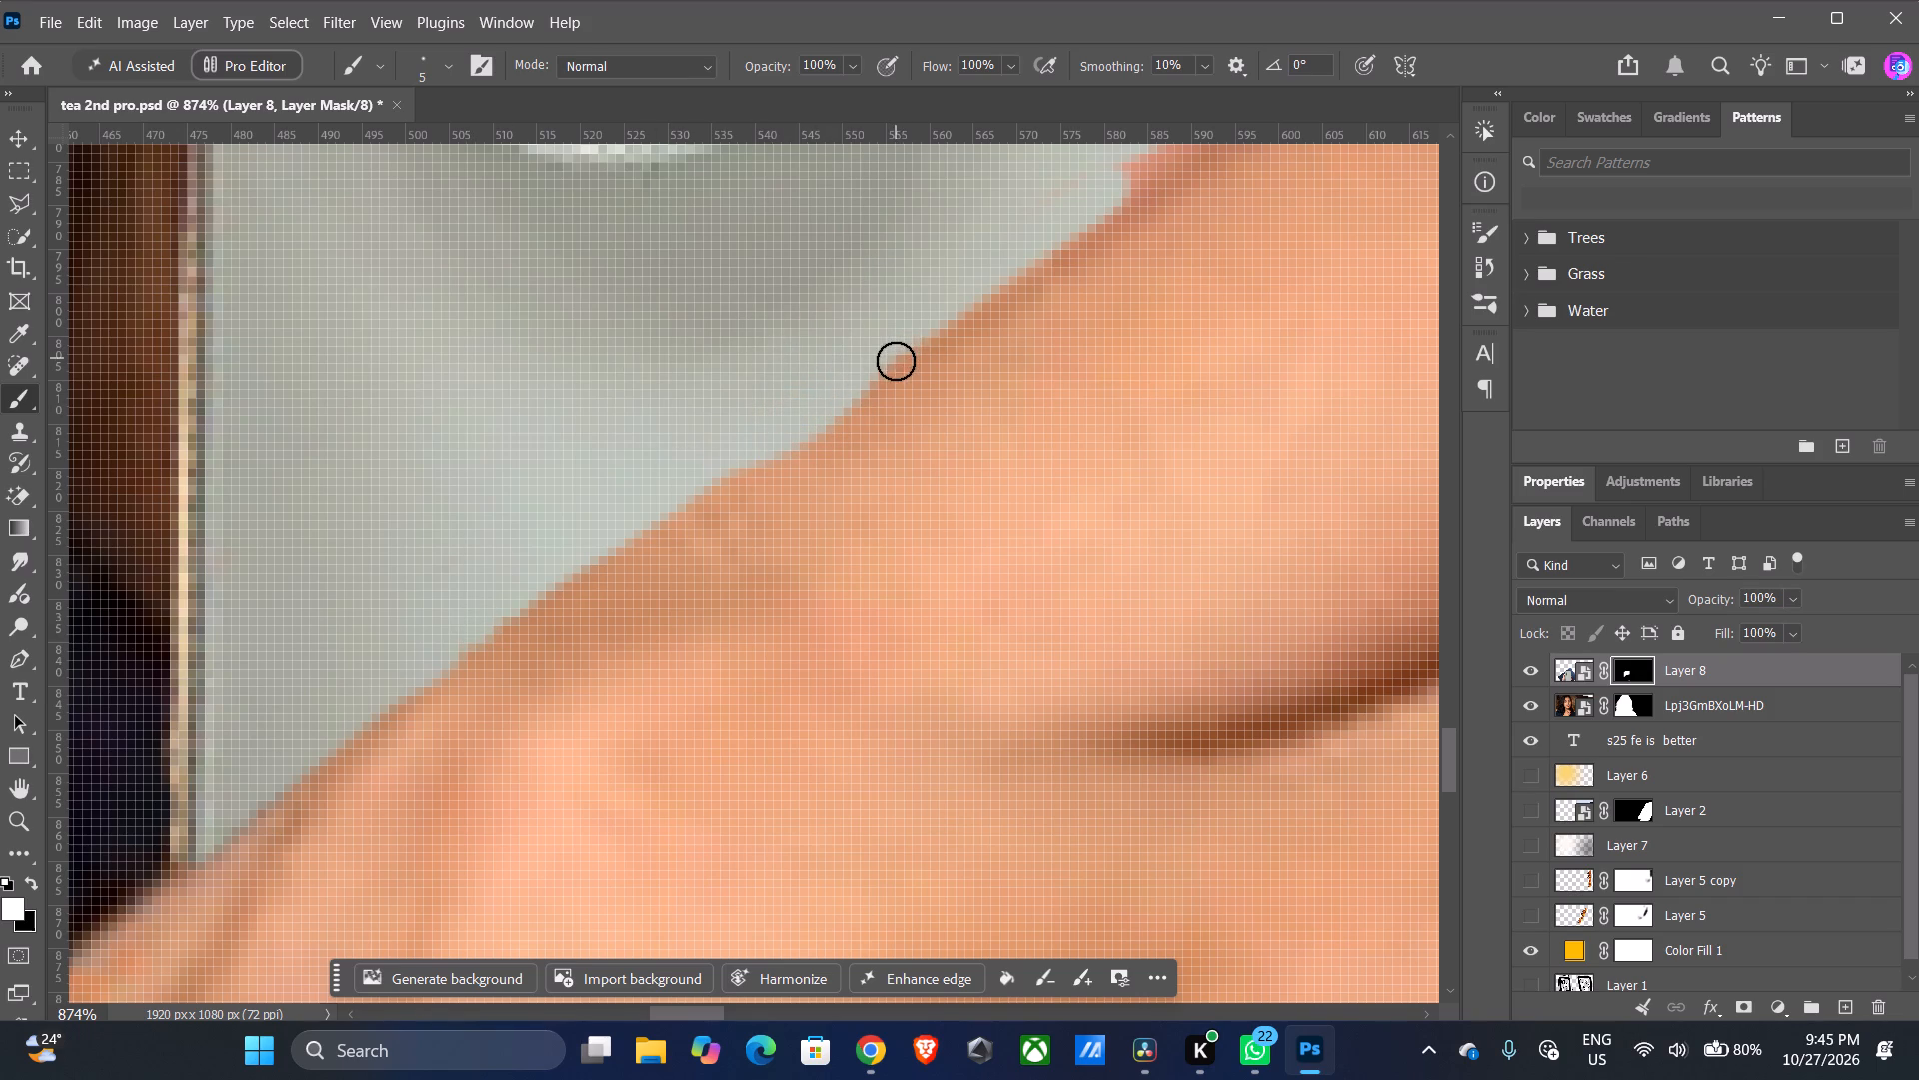
left_click(892, 354)
Dab white on the mask along the index finger's upper edge, trimming the pink fringe against the phone below the camera lens.
scroll(1047, 494, "up", 11)
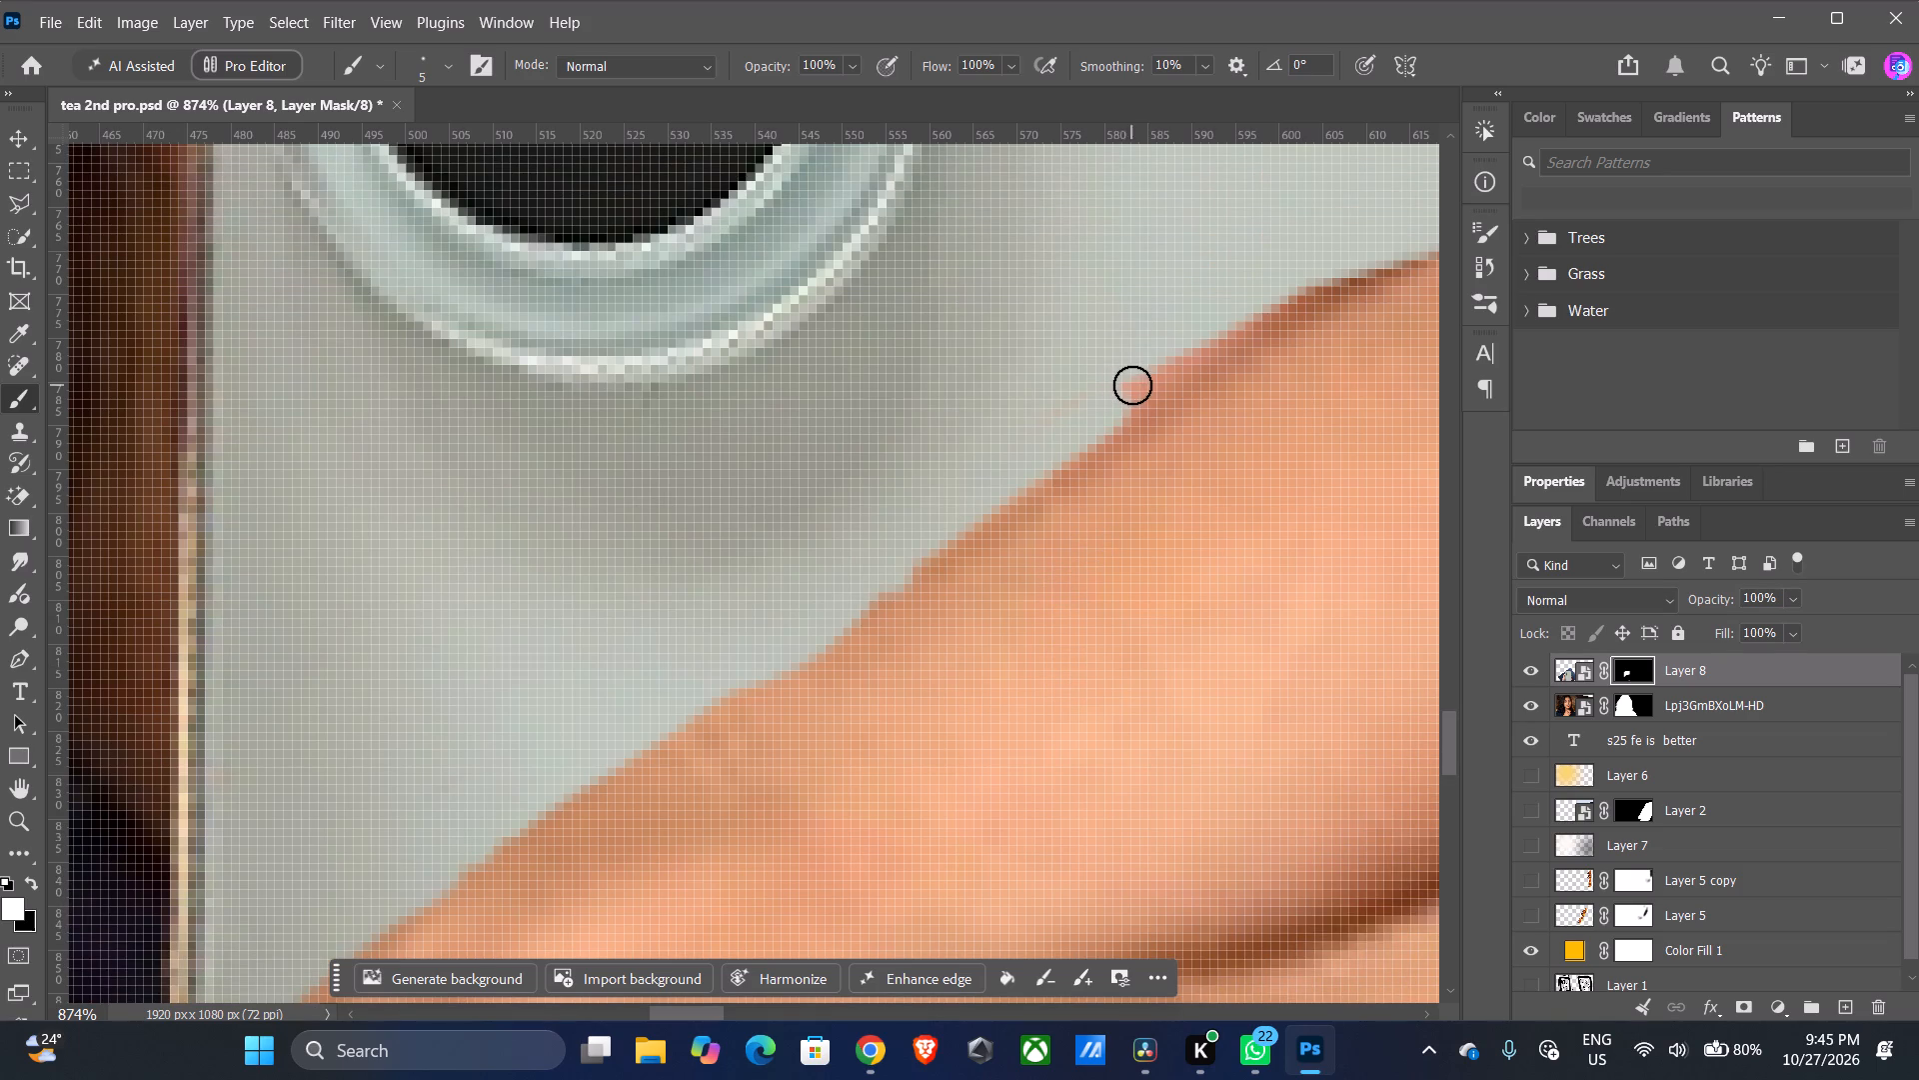
left_click(1132, 385)
left_click(1150, 369)
left_click(1162, 358)
left_click(1181, 346)
left_click(1206, 330)
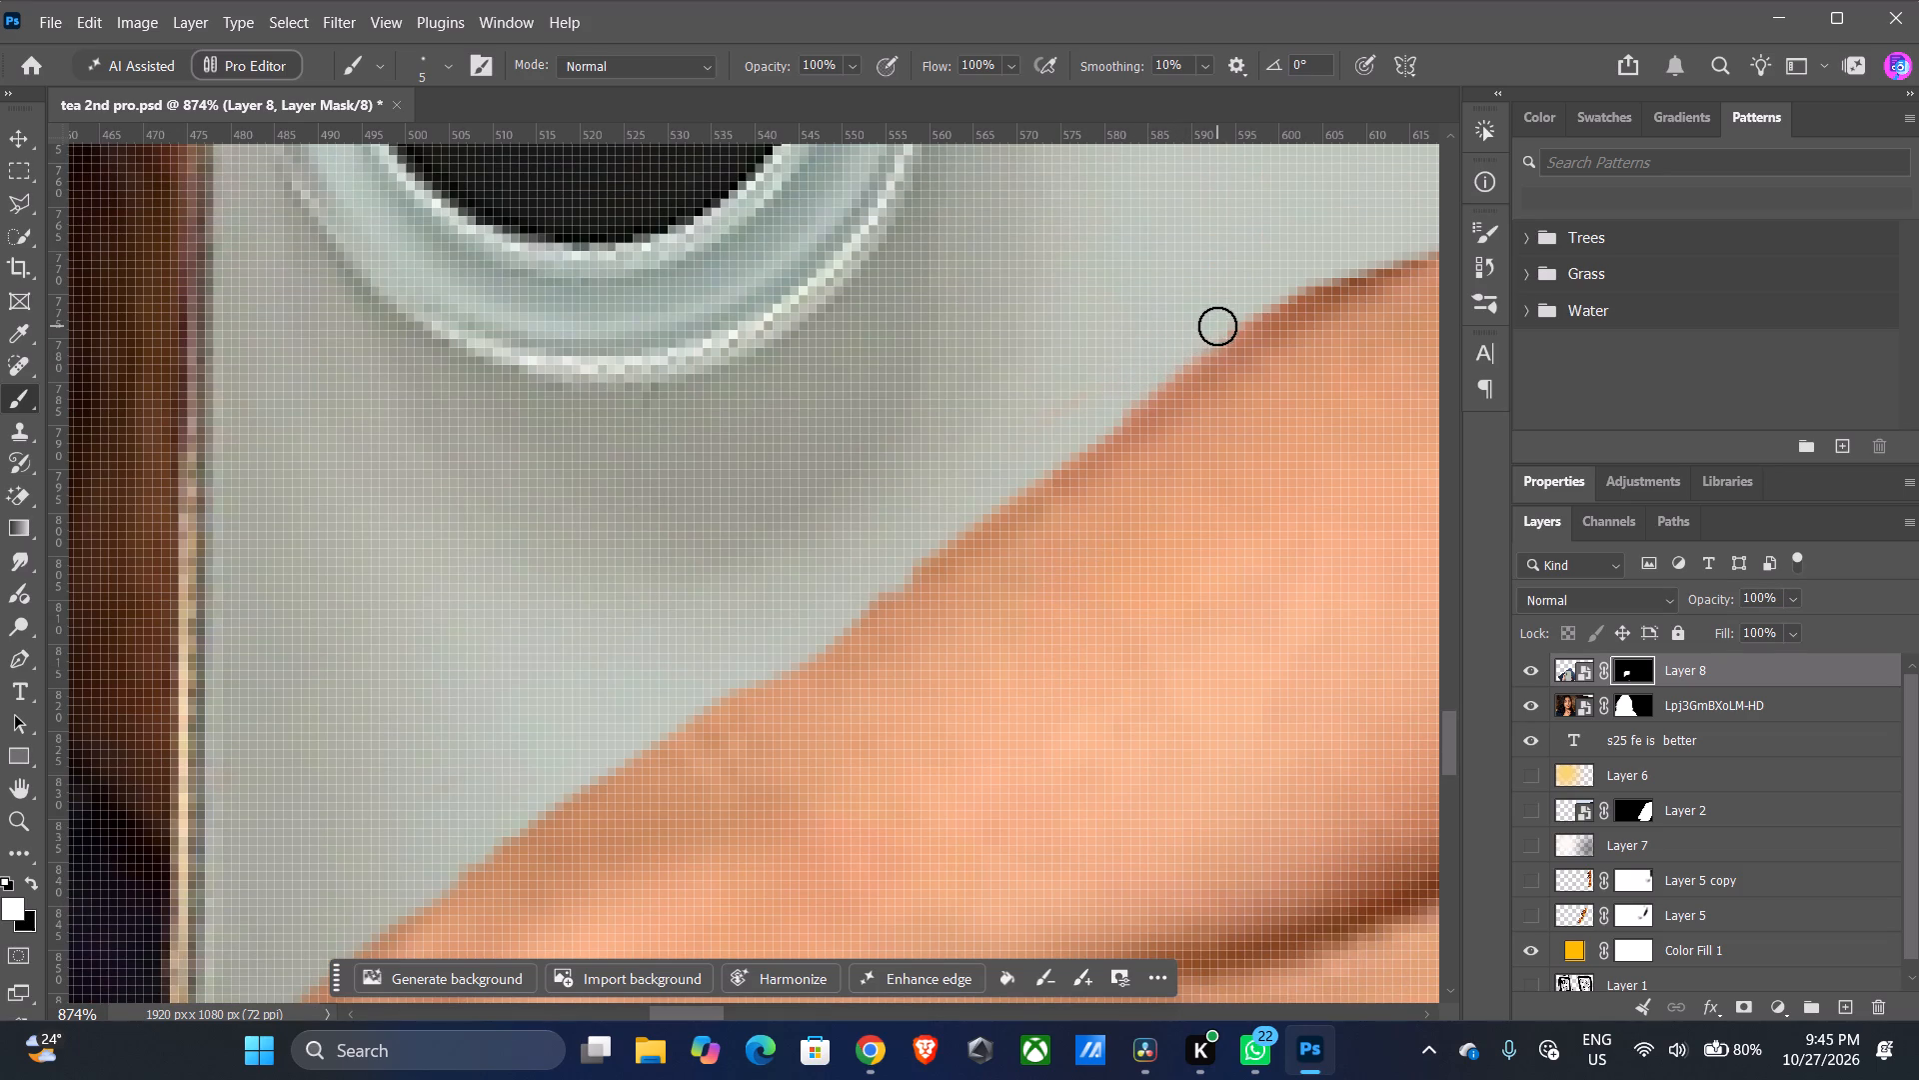
left_click(1221, 324)
left_click(1244, 313)
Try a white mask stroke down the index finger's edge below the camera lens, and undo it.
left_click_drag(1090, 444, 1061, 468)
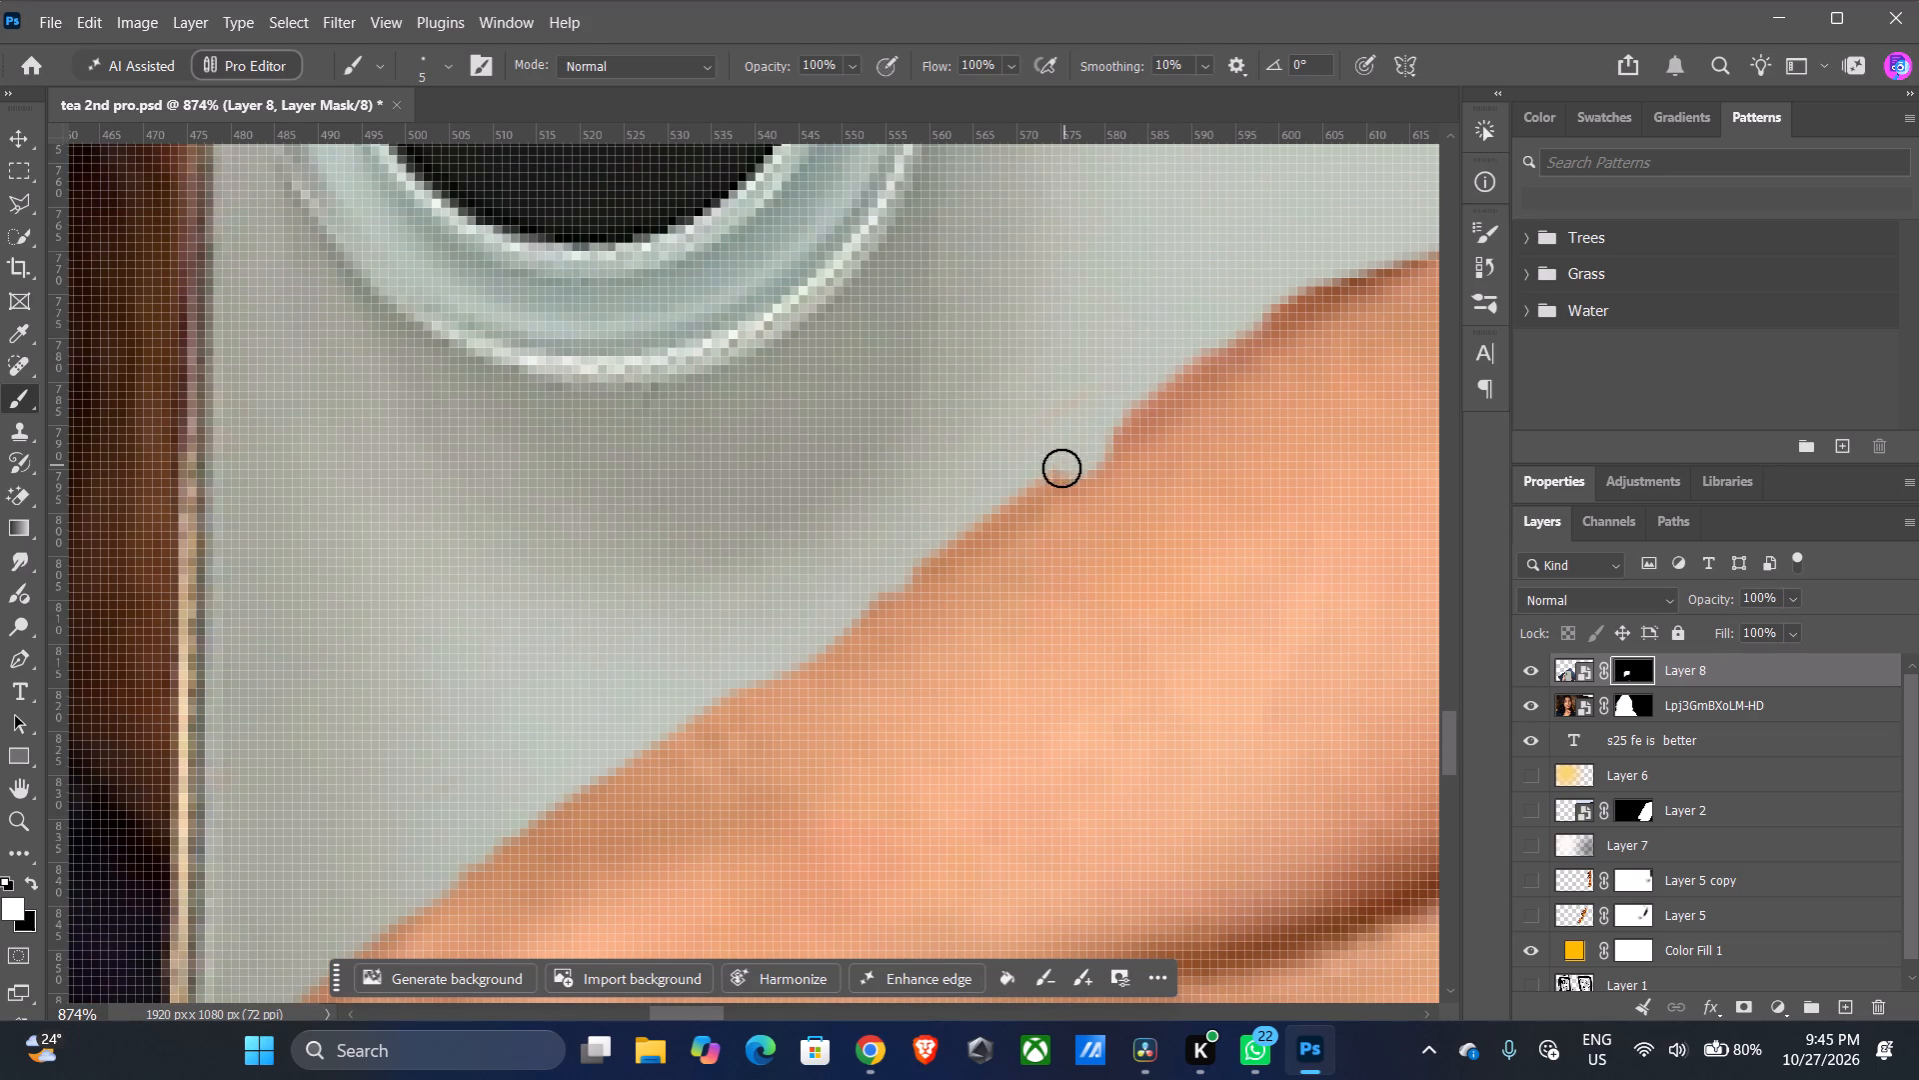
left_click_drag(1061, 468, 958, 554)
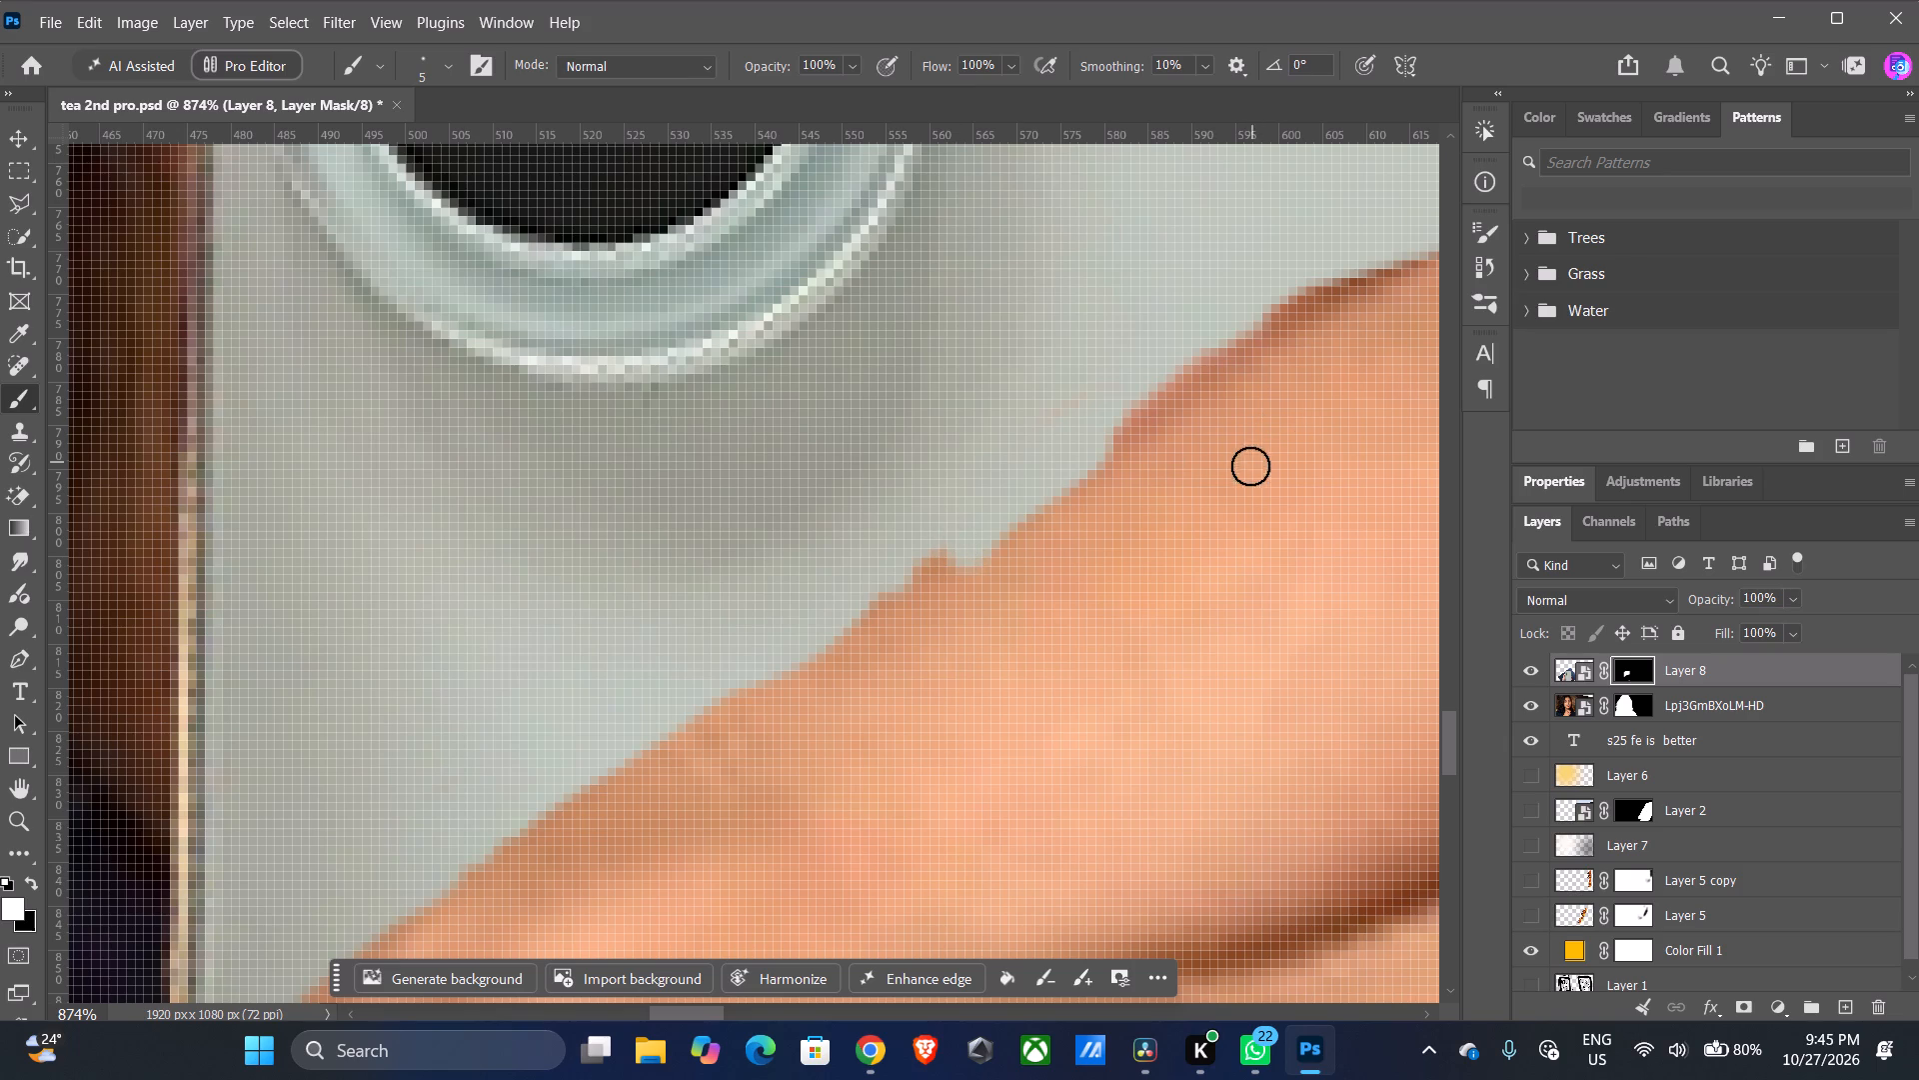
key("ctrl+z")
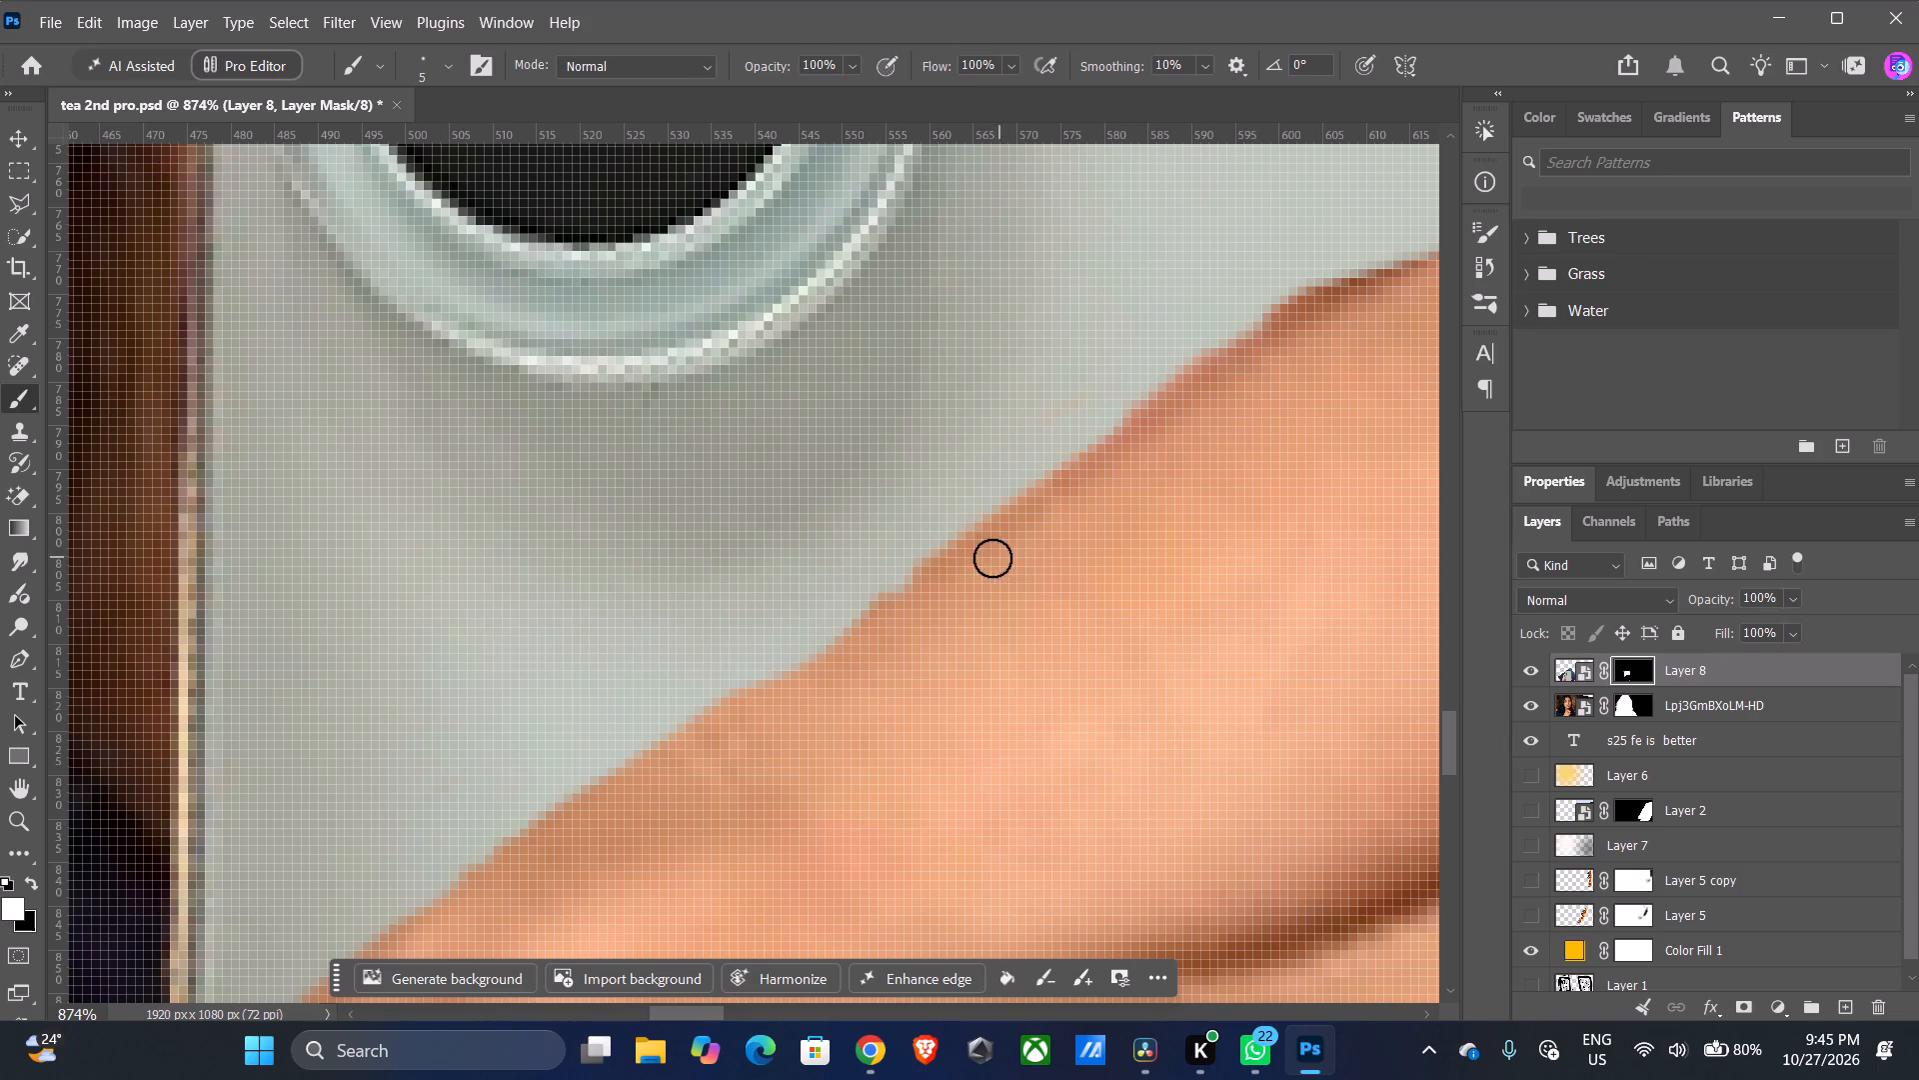
Paint a continuous white stroke up the index finger's edge on the mask, and cover the faint skin streak on the phone beside it.
left_click_drag(944, 559, 1032, 496)
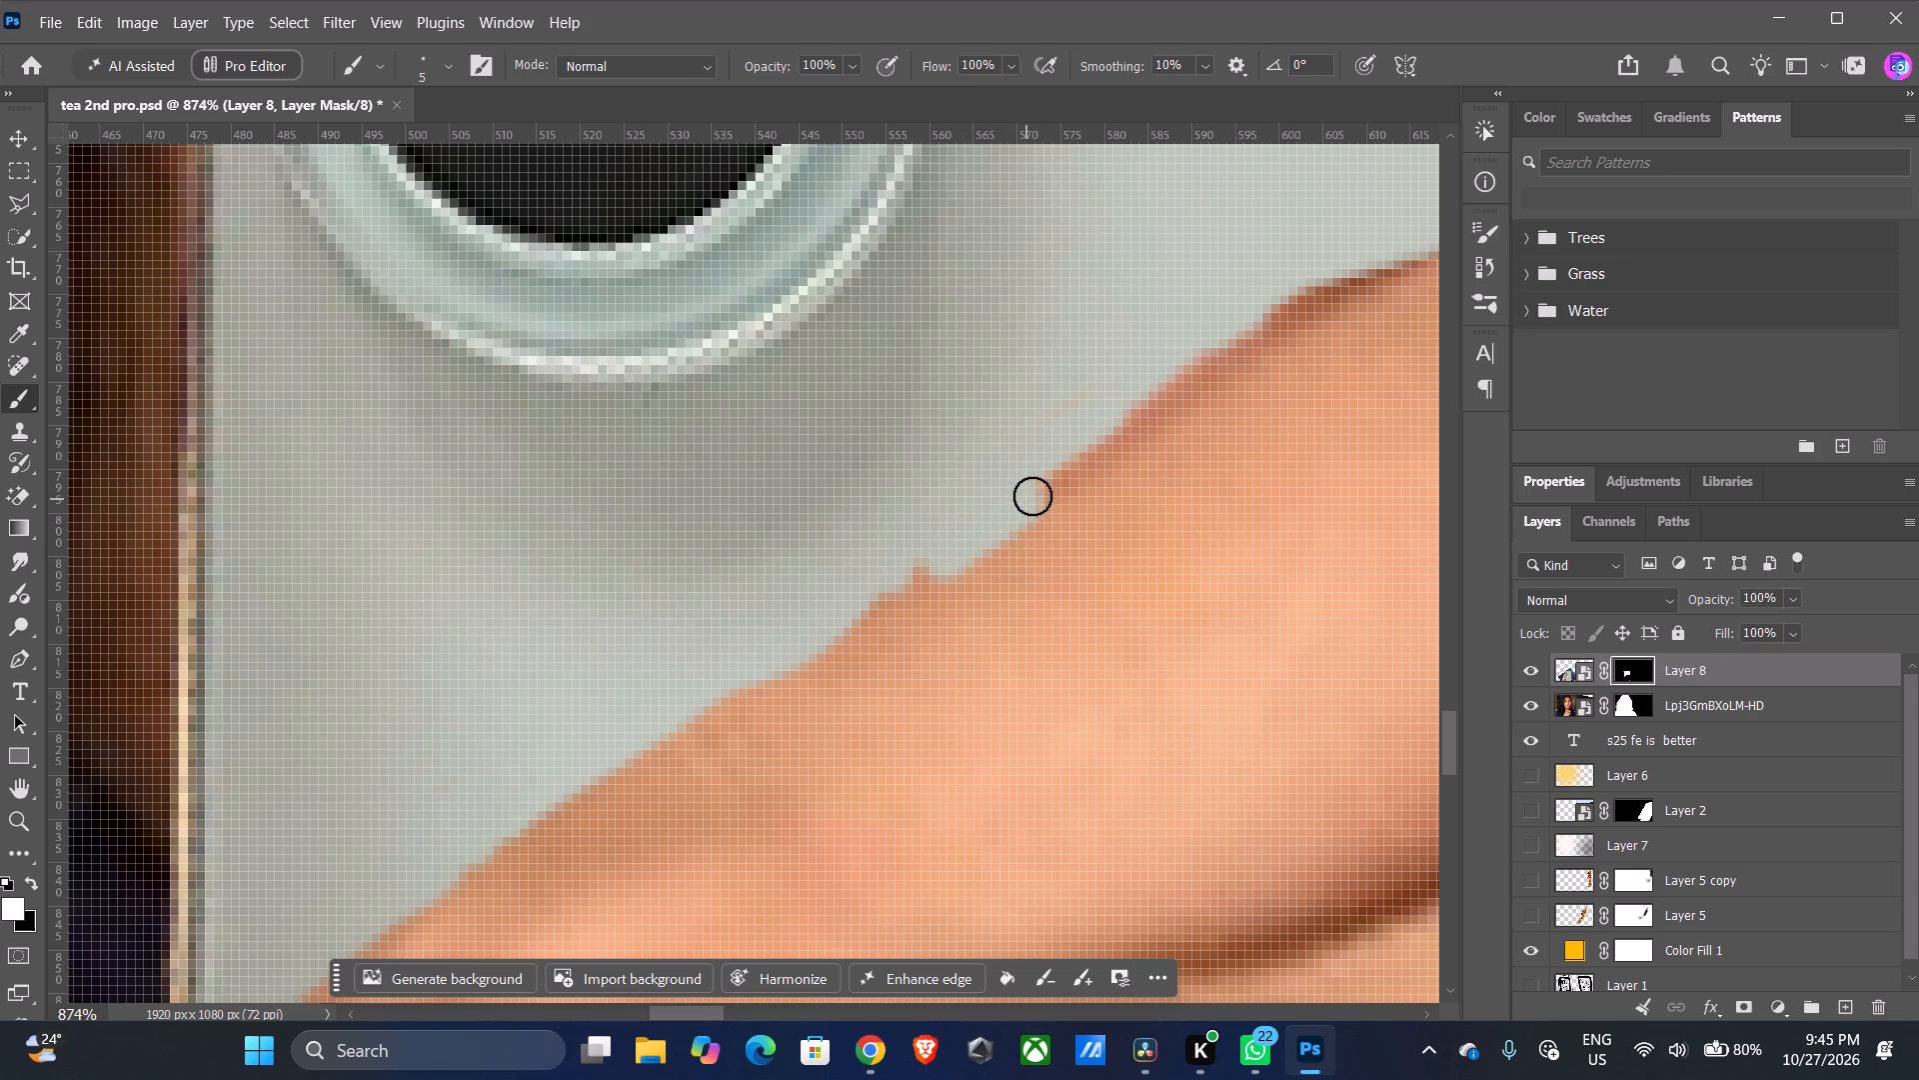
left_click_drag(1032, 496, 1141, 413)
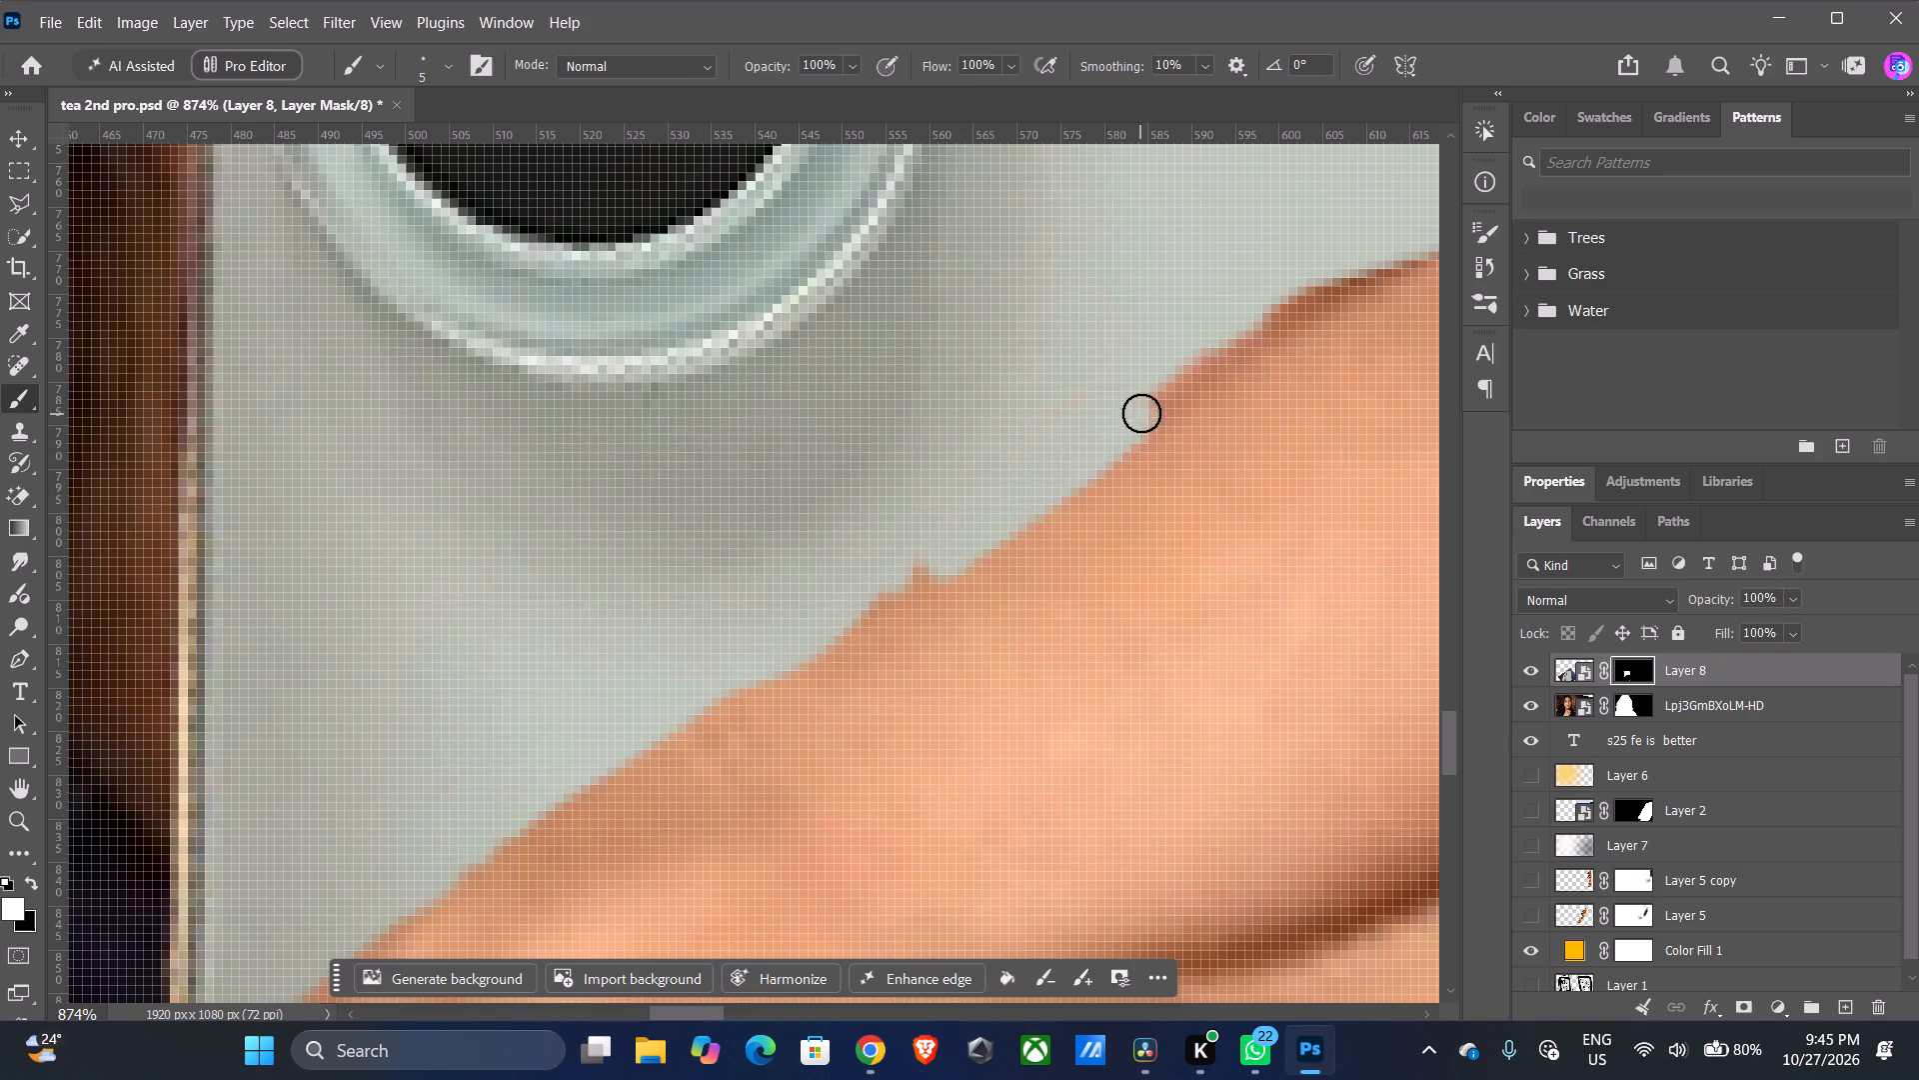
left_click_drag(1141, 413, 1236, 345)
left_click_drag(1118, 388, 921, 532)
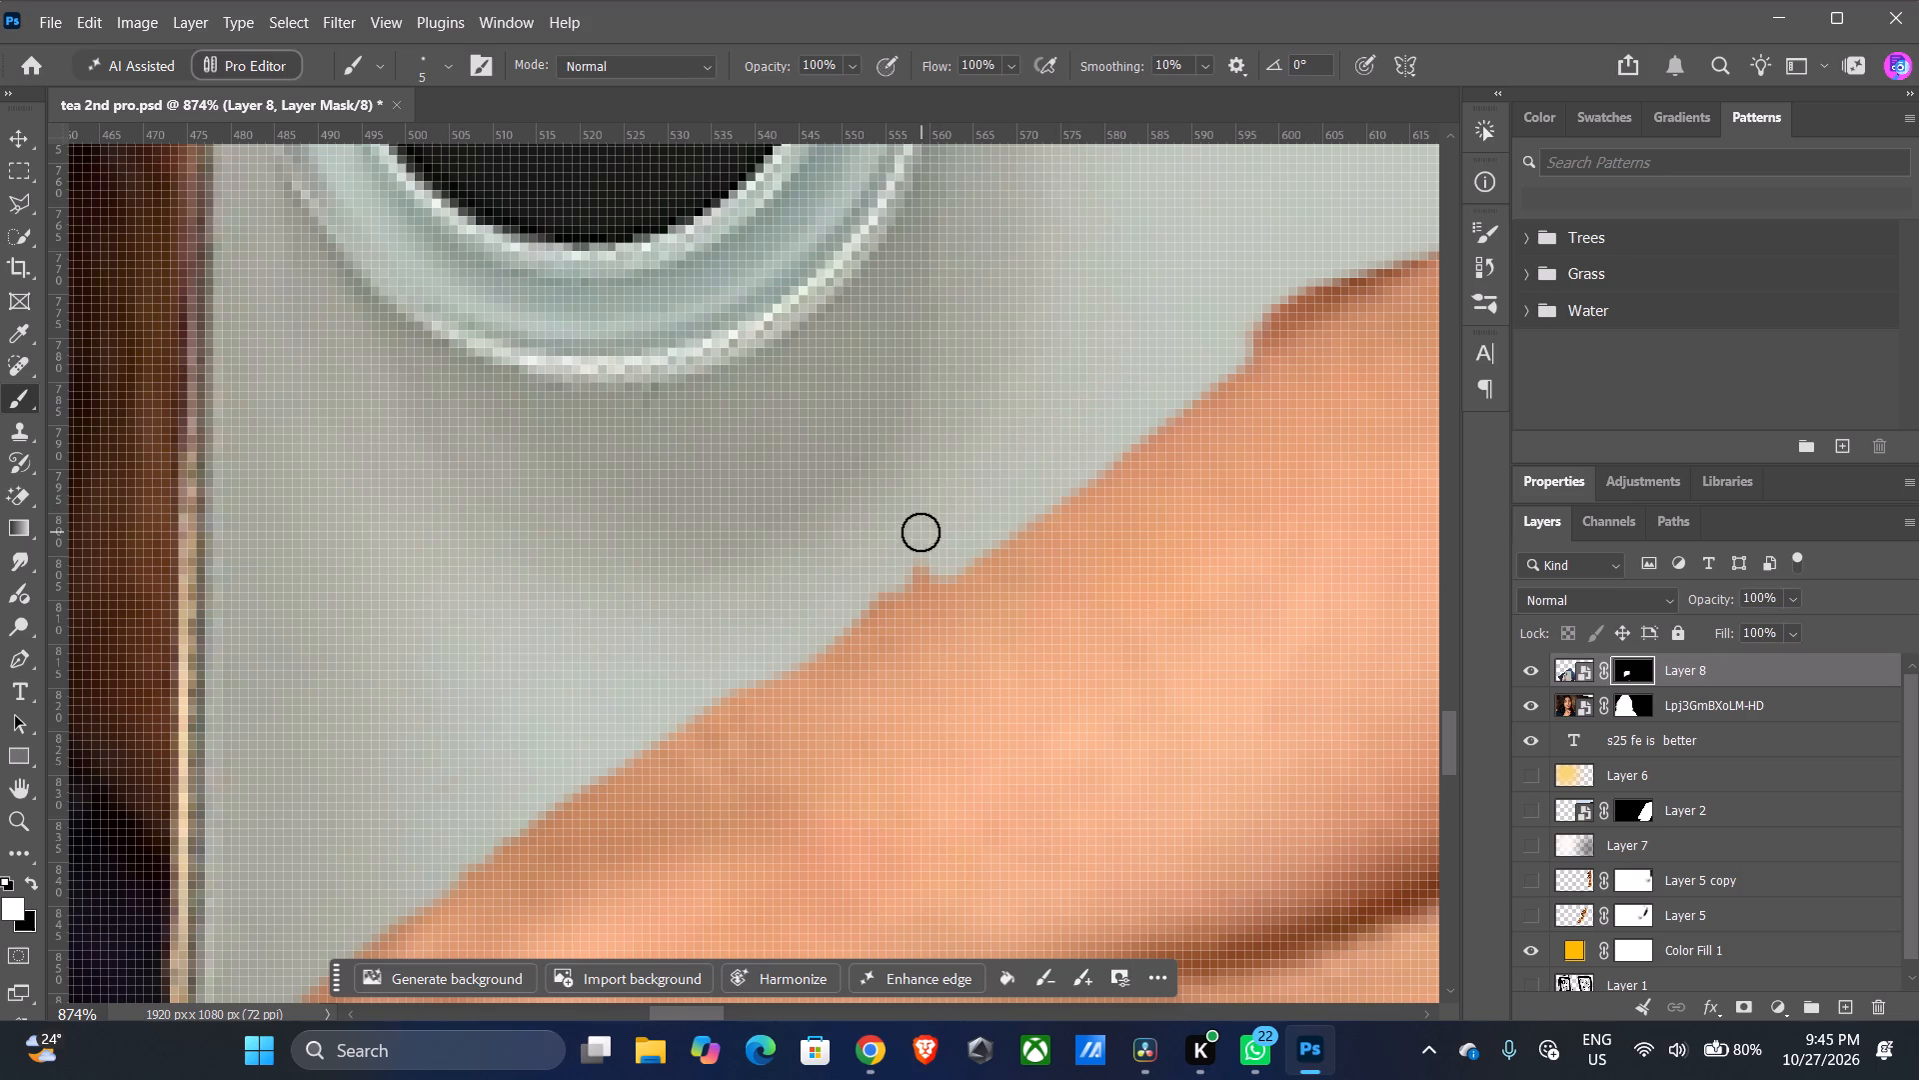
left_click_drag(921, 532, 921, 533)
Paint white on Layer 8's mask over the small bump on the finger's edge below the camera lens, and dab along the edge beside it.
left_click_drag(850, 619, 954, 541)
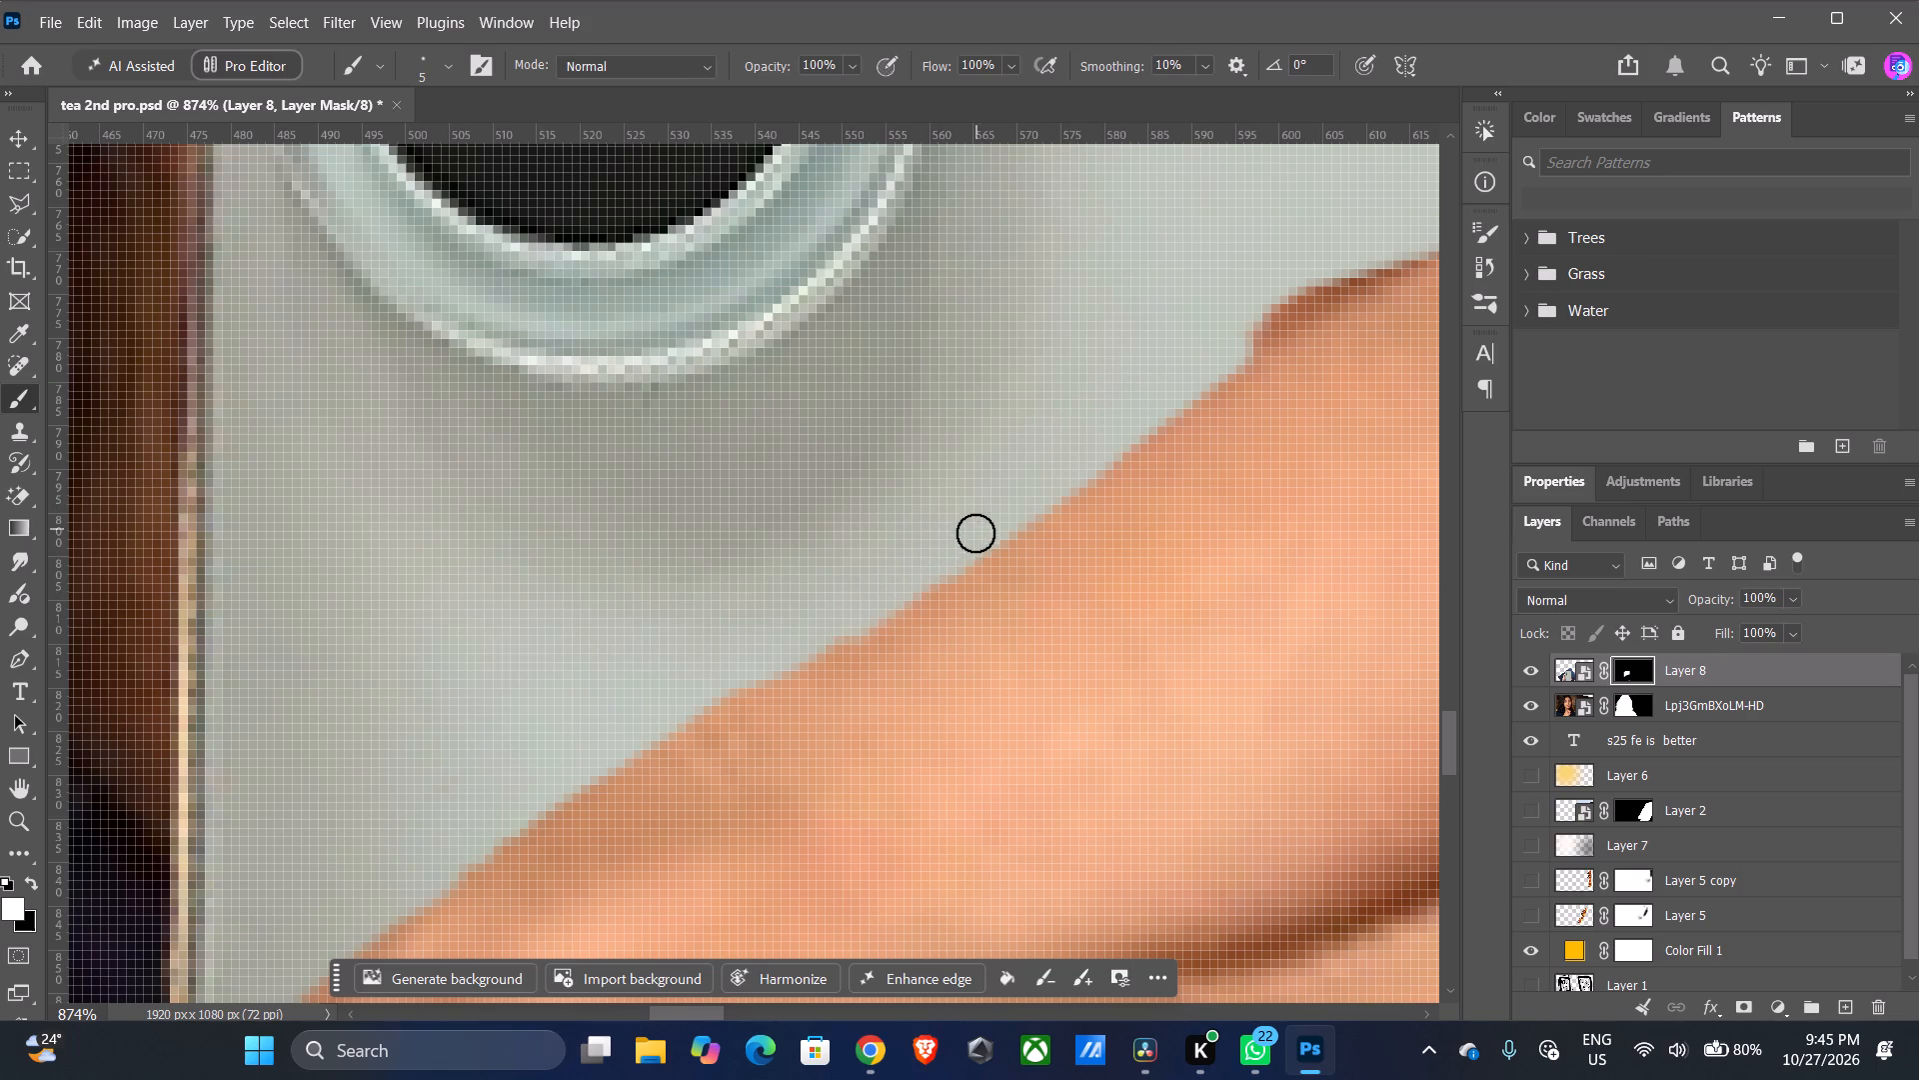
left_click(834, 633)
left_click(809, 652)
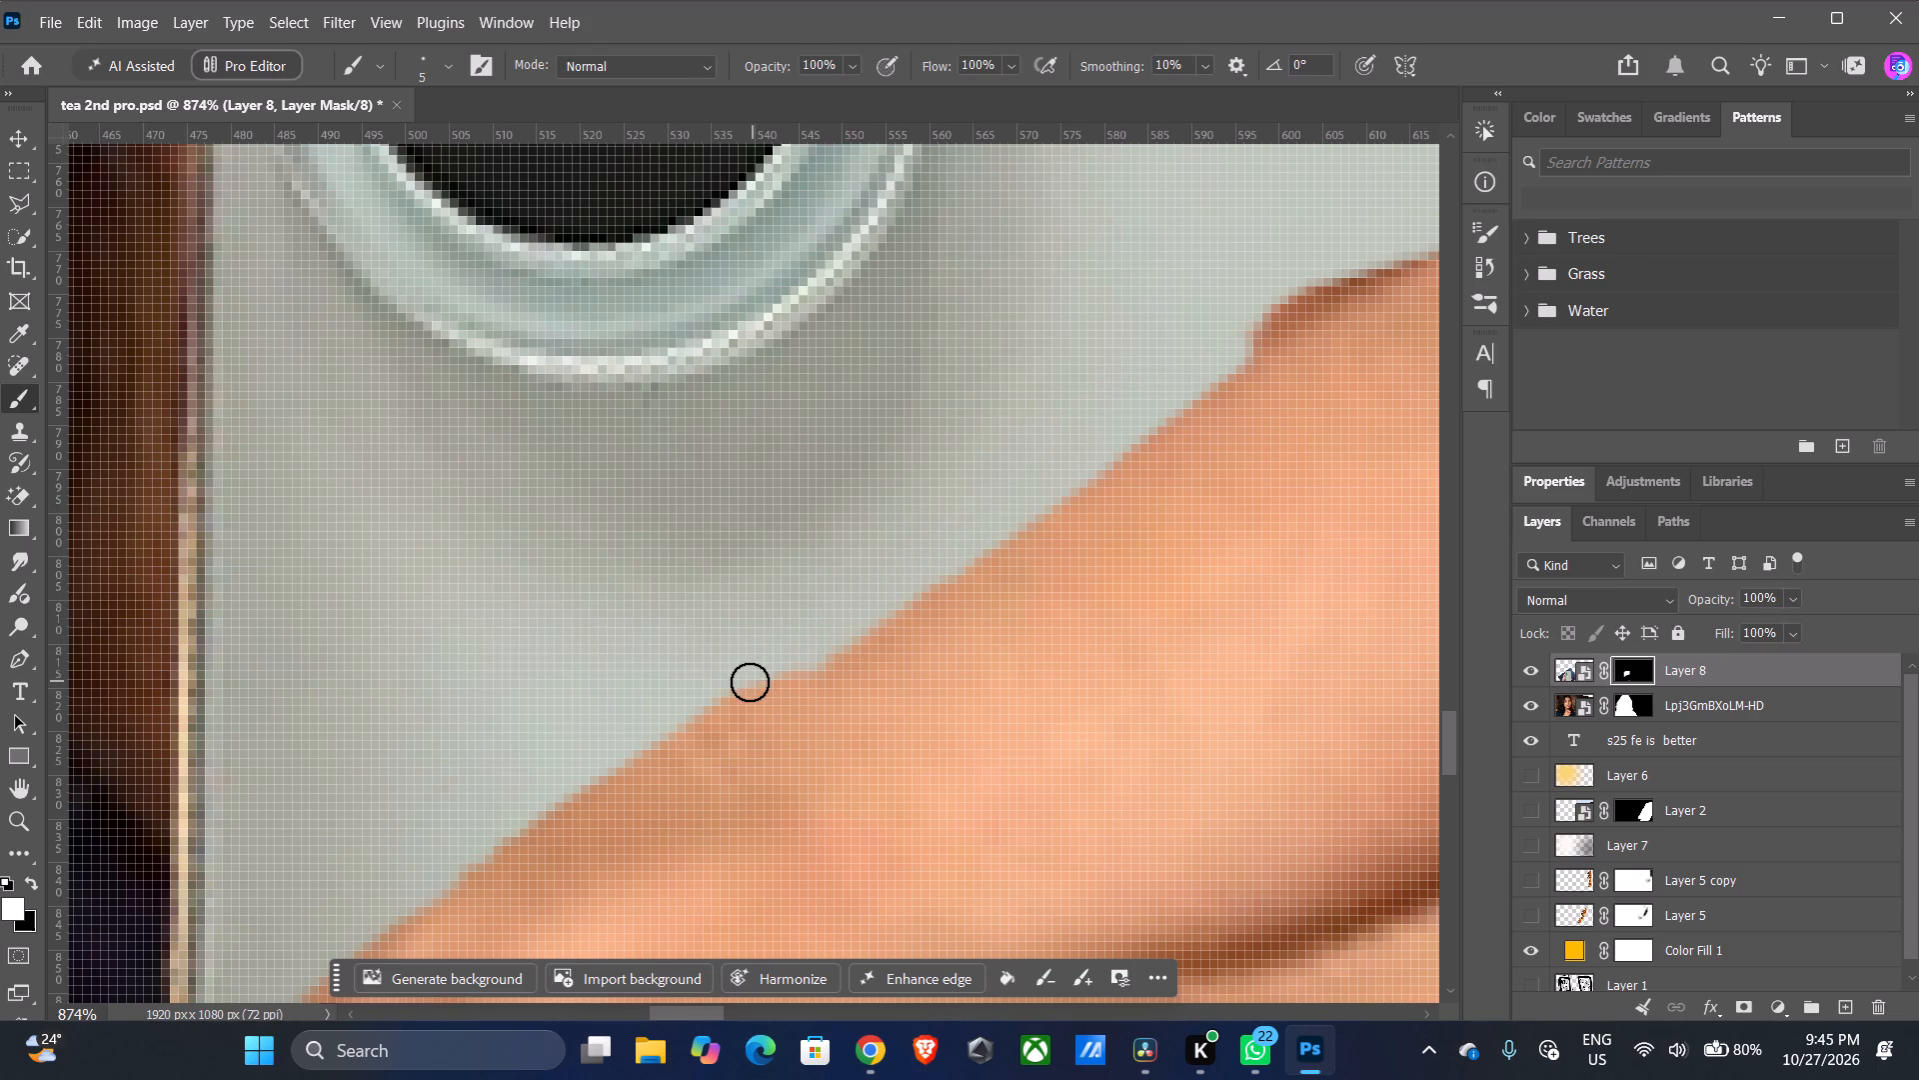
left_click(750, 682)
left_click(712, 698)
left_click(768, 673)
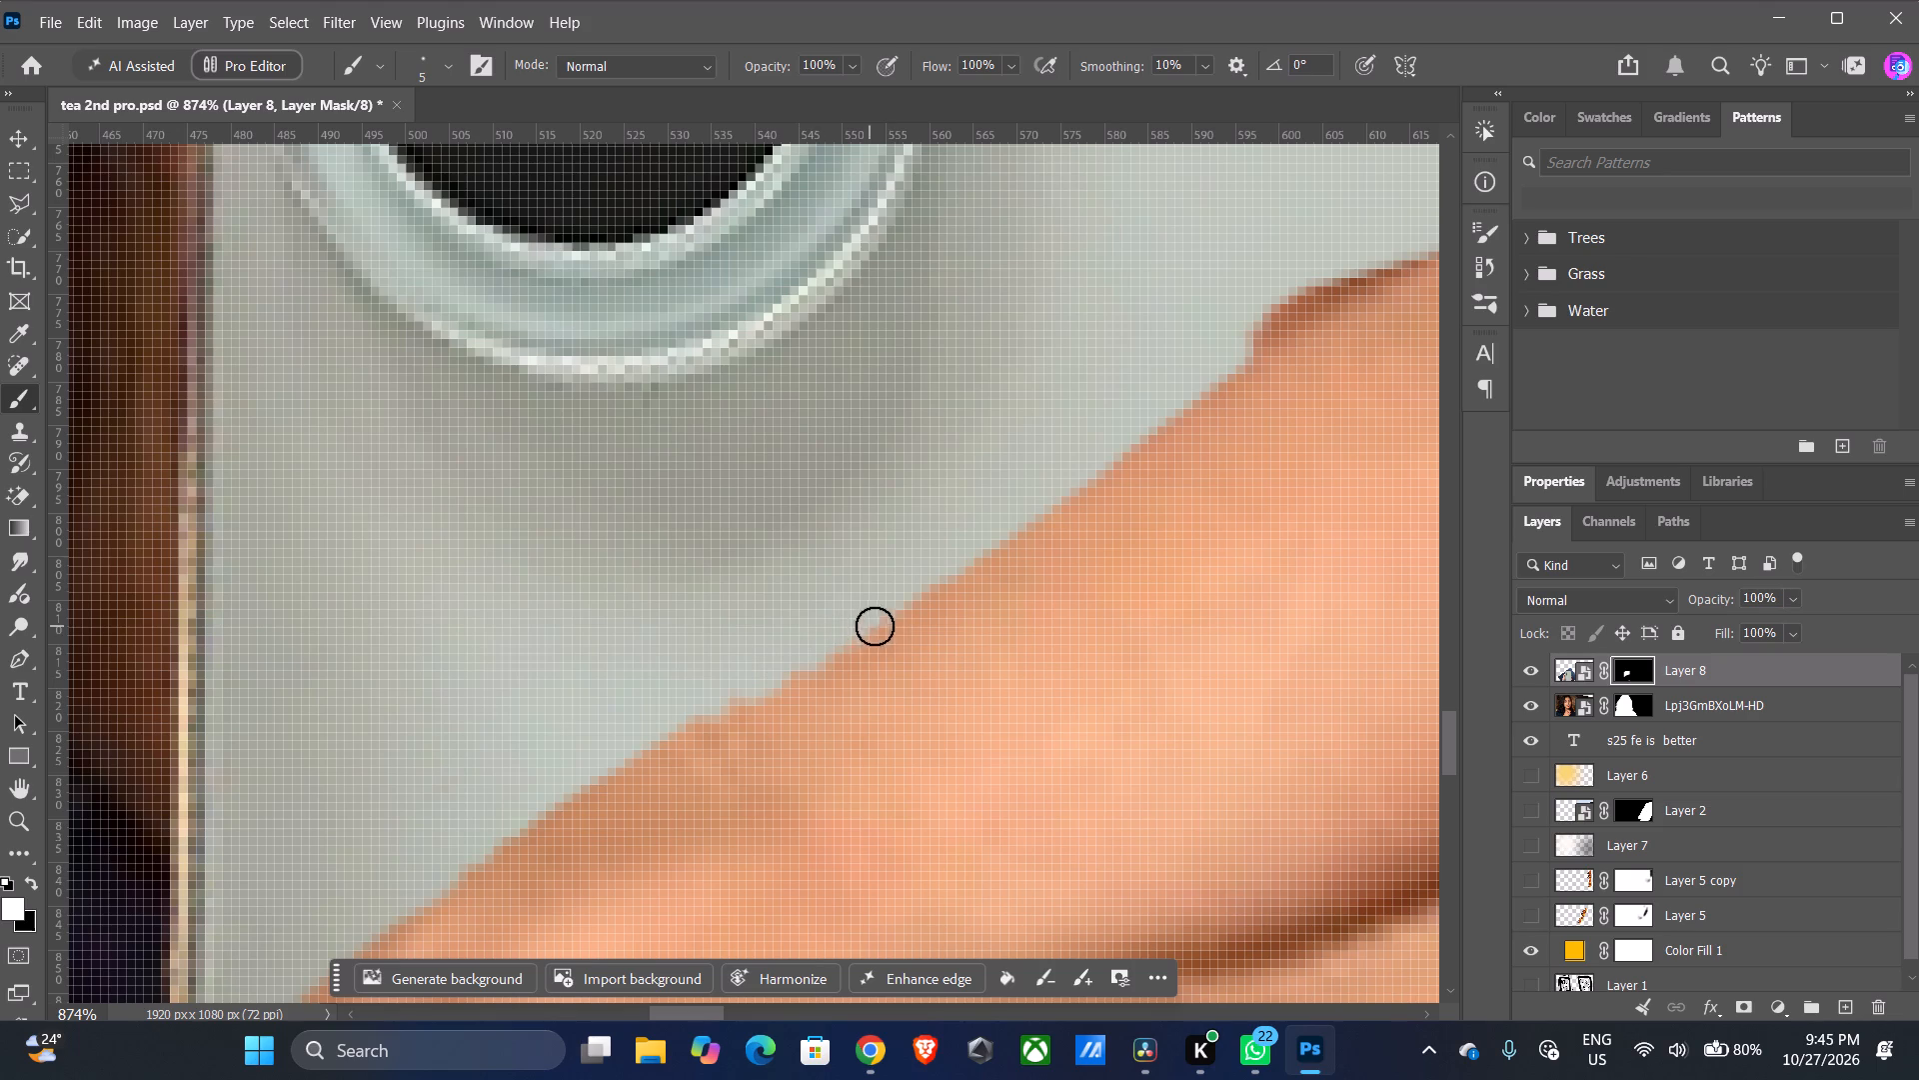
left_click(816, 642)
left_click(824, 642)
left_click(923, 574)
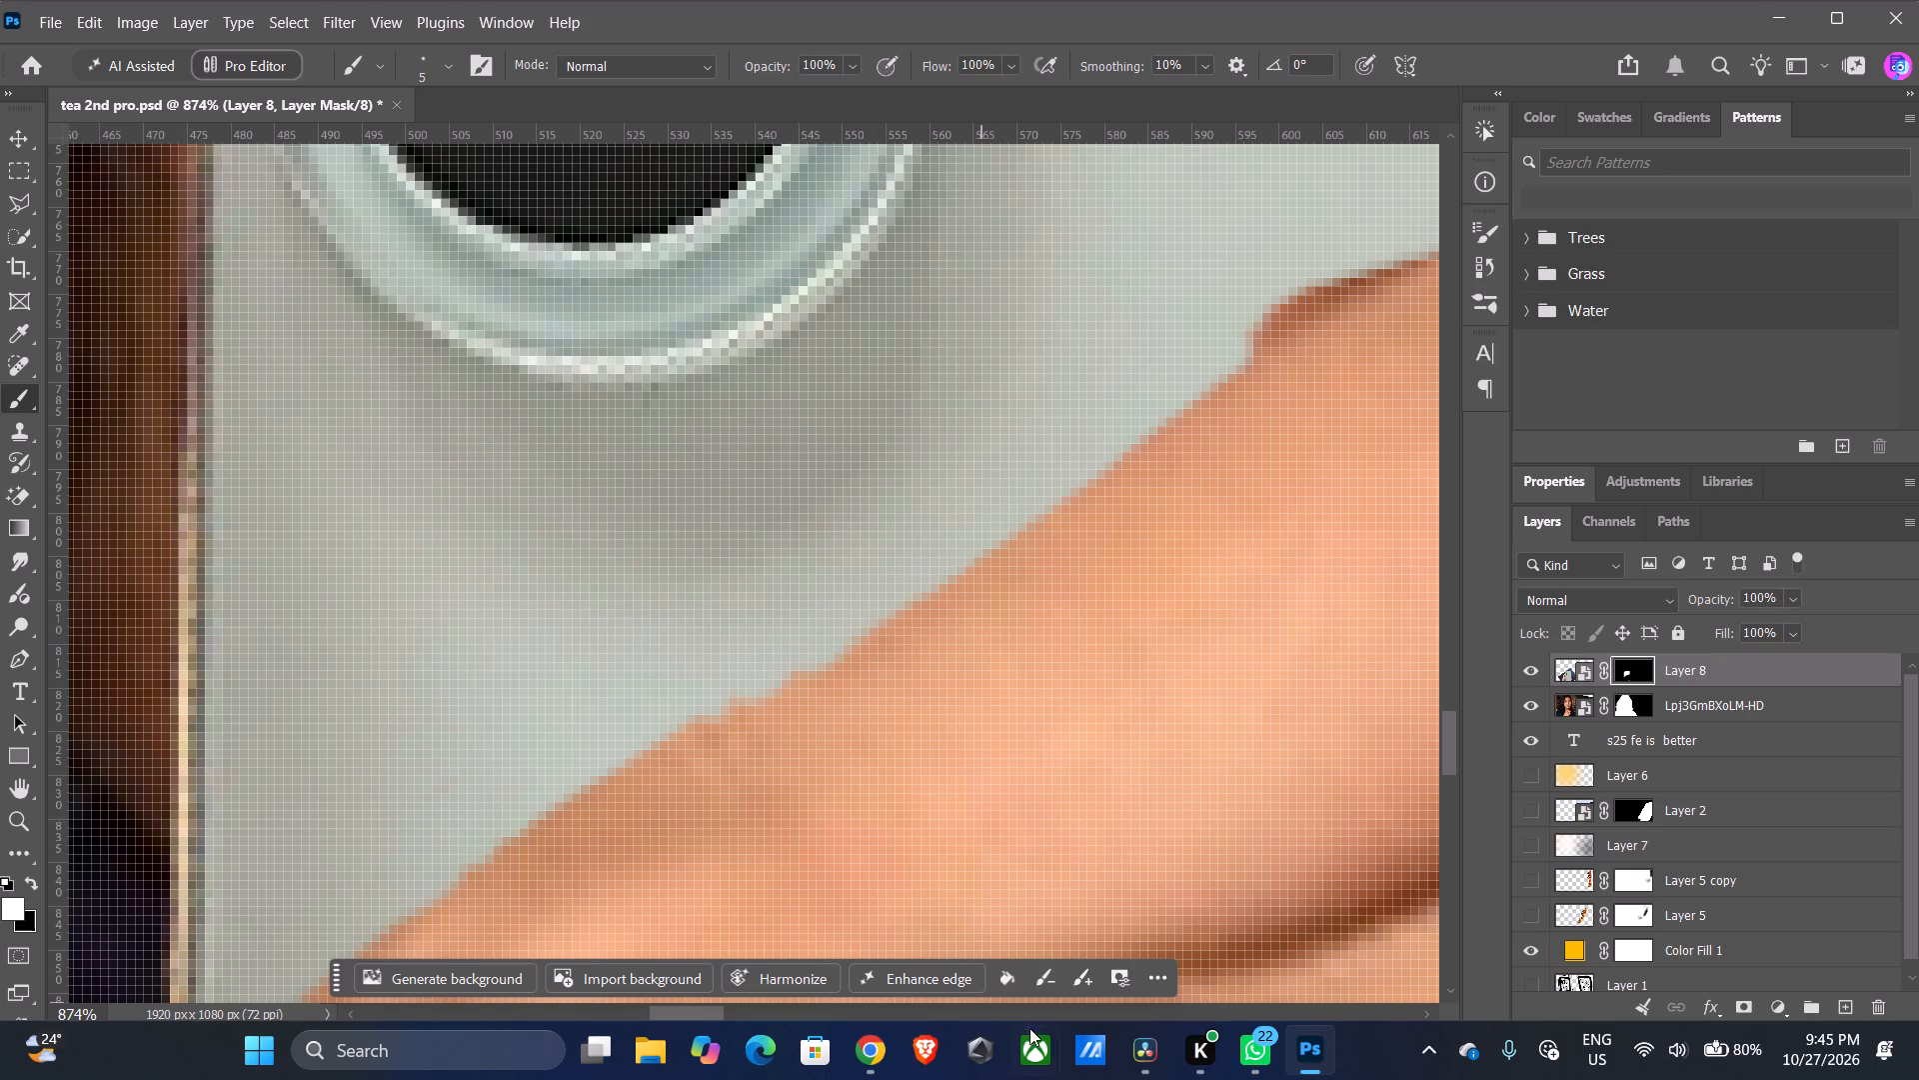
Dab white on the mask over the protruding skin bump farther along the finger's upper edge, continuing the edge's slope.
left_click_drag(705, 1009, 755, 1005)
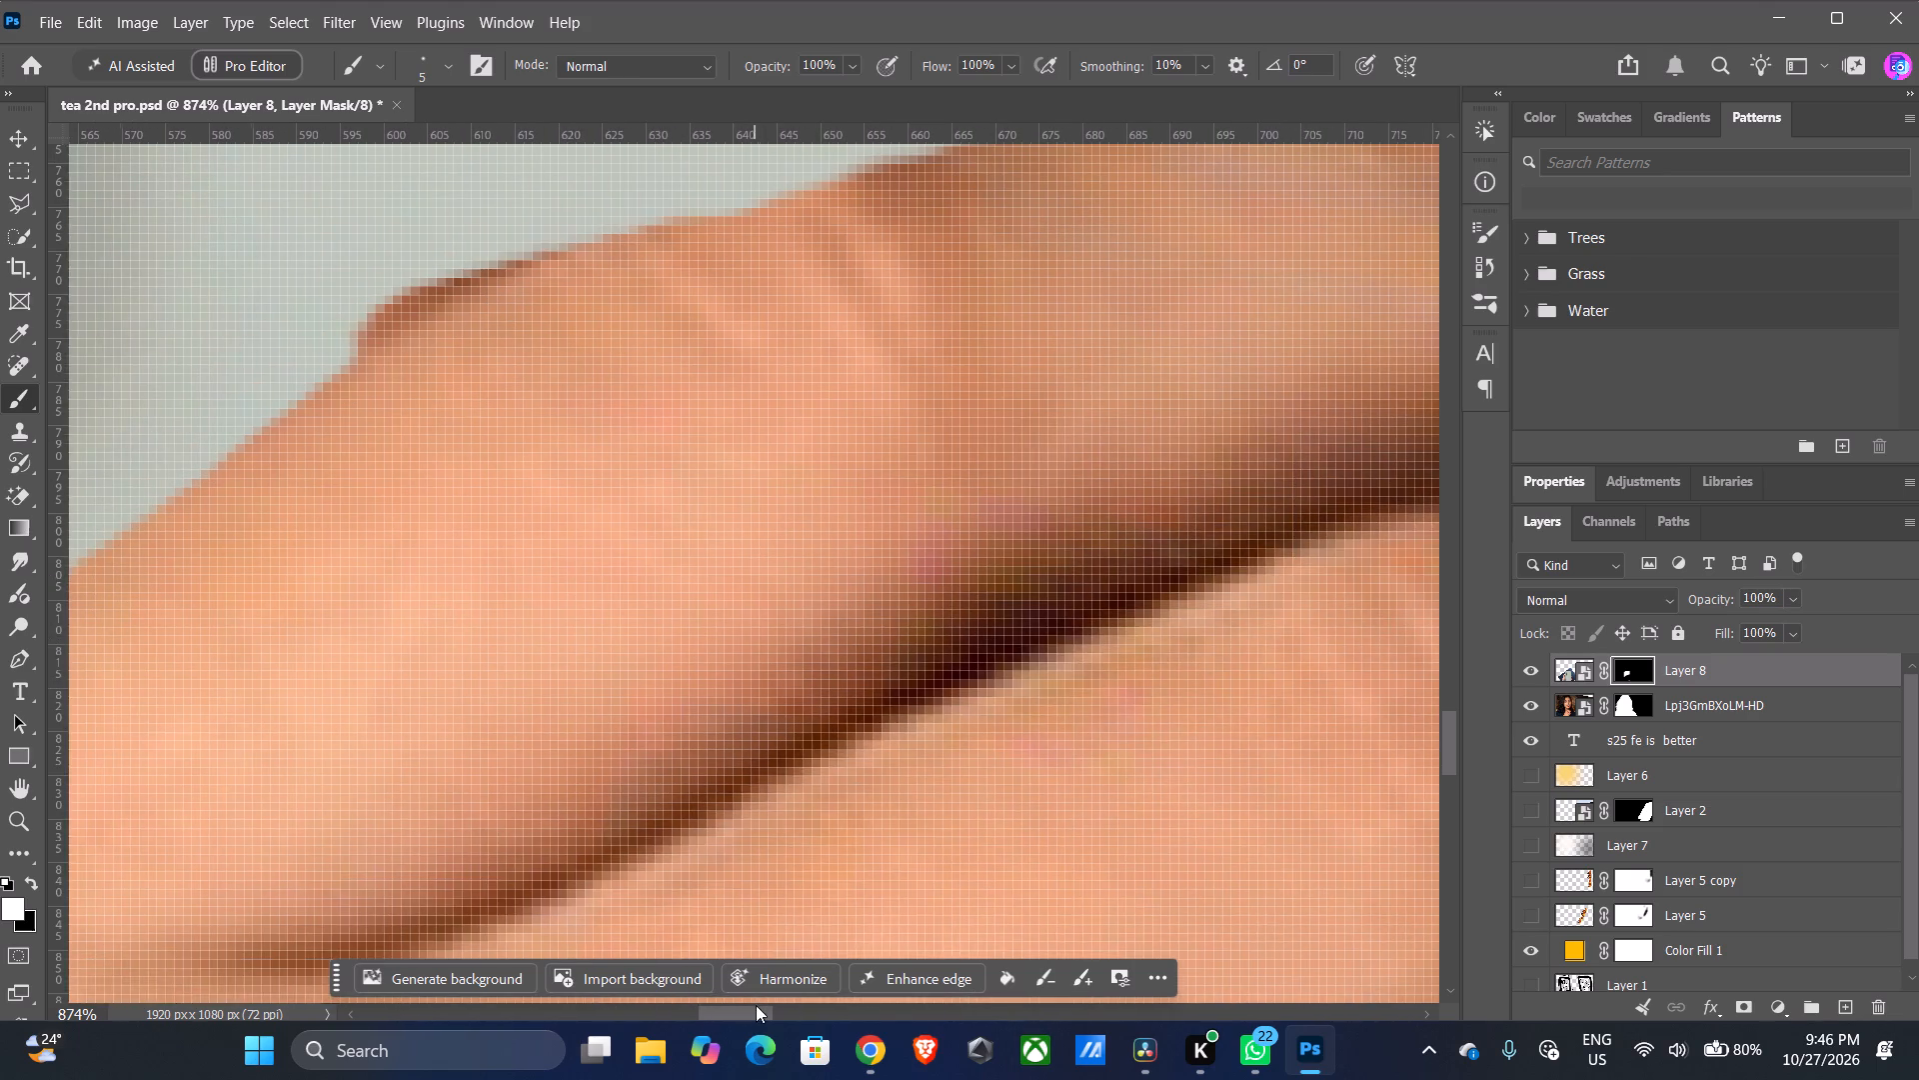
scroll(631, 887, "up", 9)
left_click(401, 475)
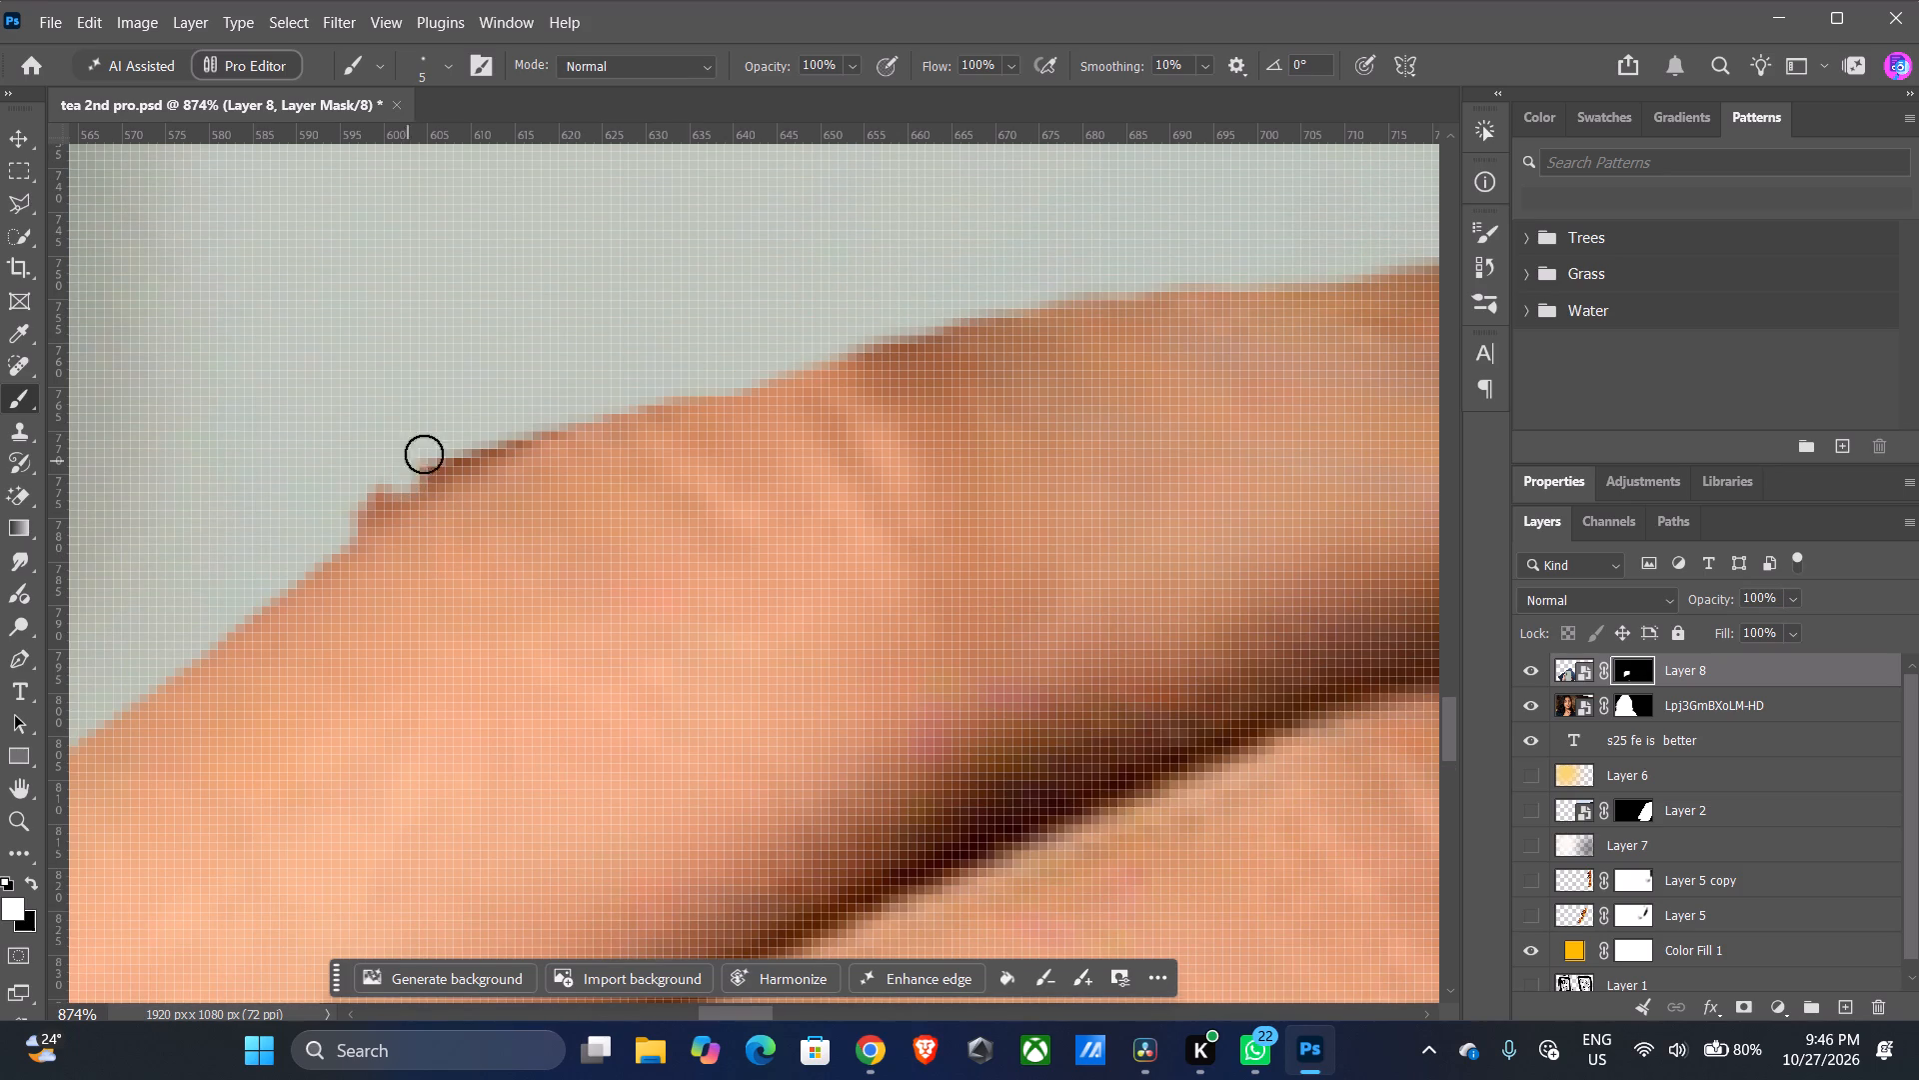
left_click(445, 455)
left_click(423, 466)
left_click(387, 491)
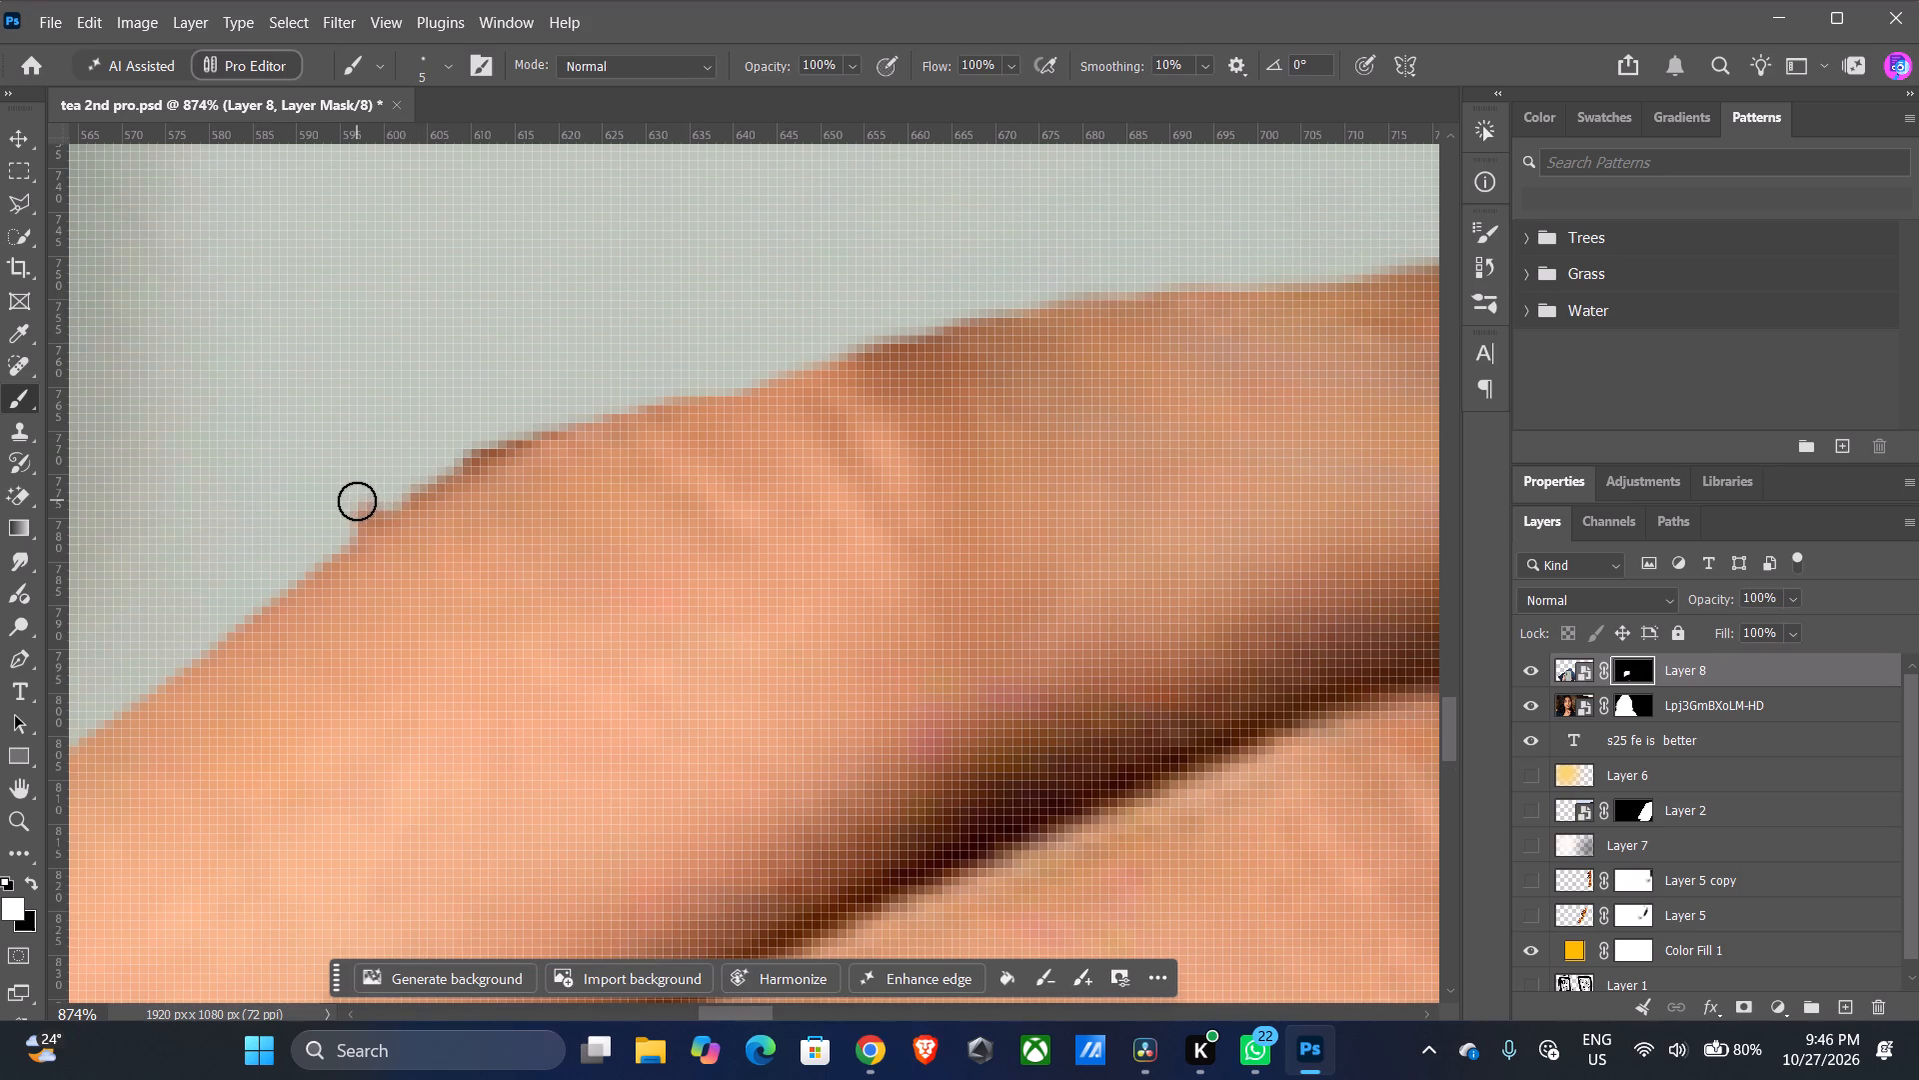
left_click(357, 501)
left_click(364, 509)
Dab white on the mask to trim the dark fringe on the finger's upper edge, from the former bump to the darker knuckle crease.
left_click(469, 450)
left_click(498, 436)
left_click(520, 428)
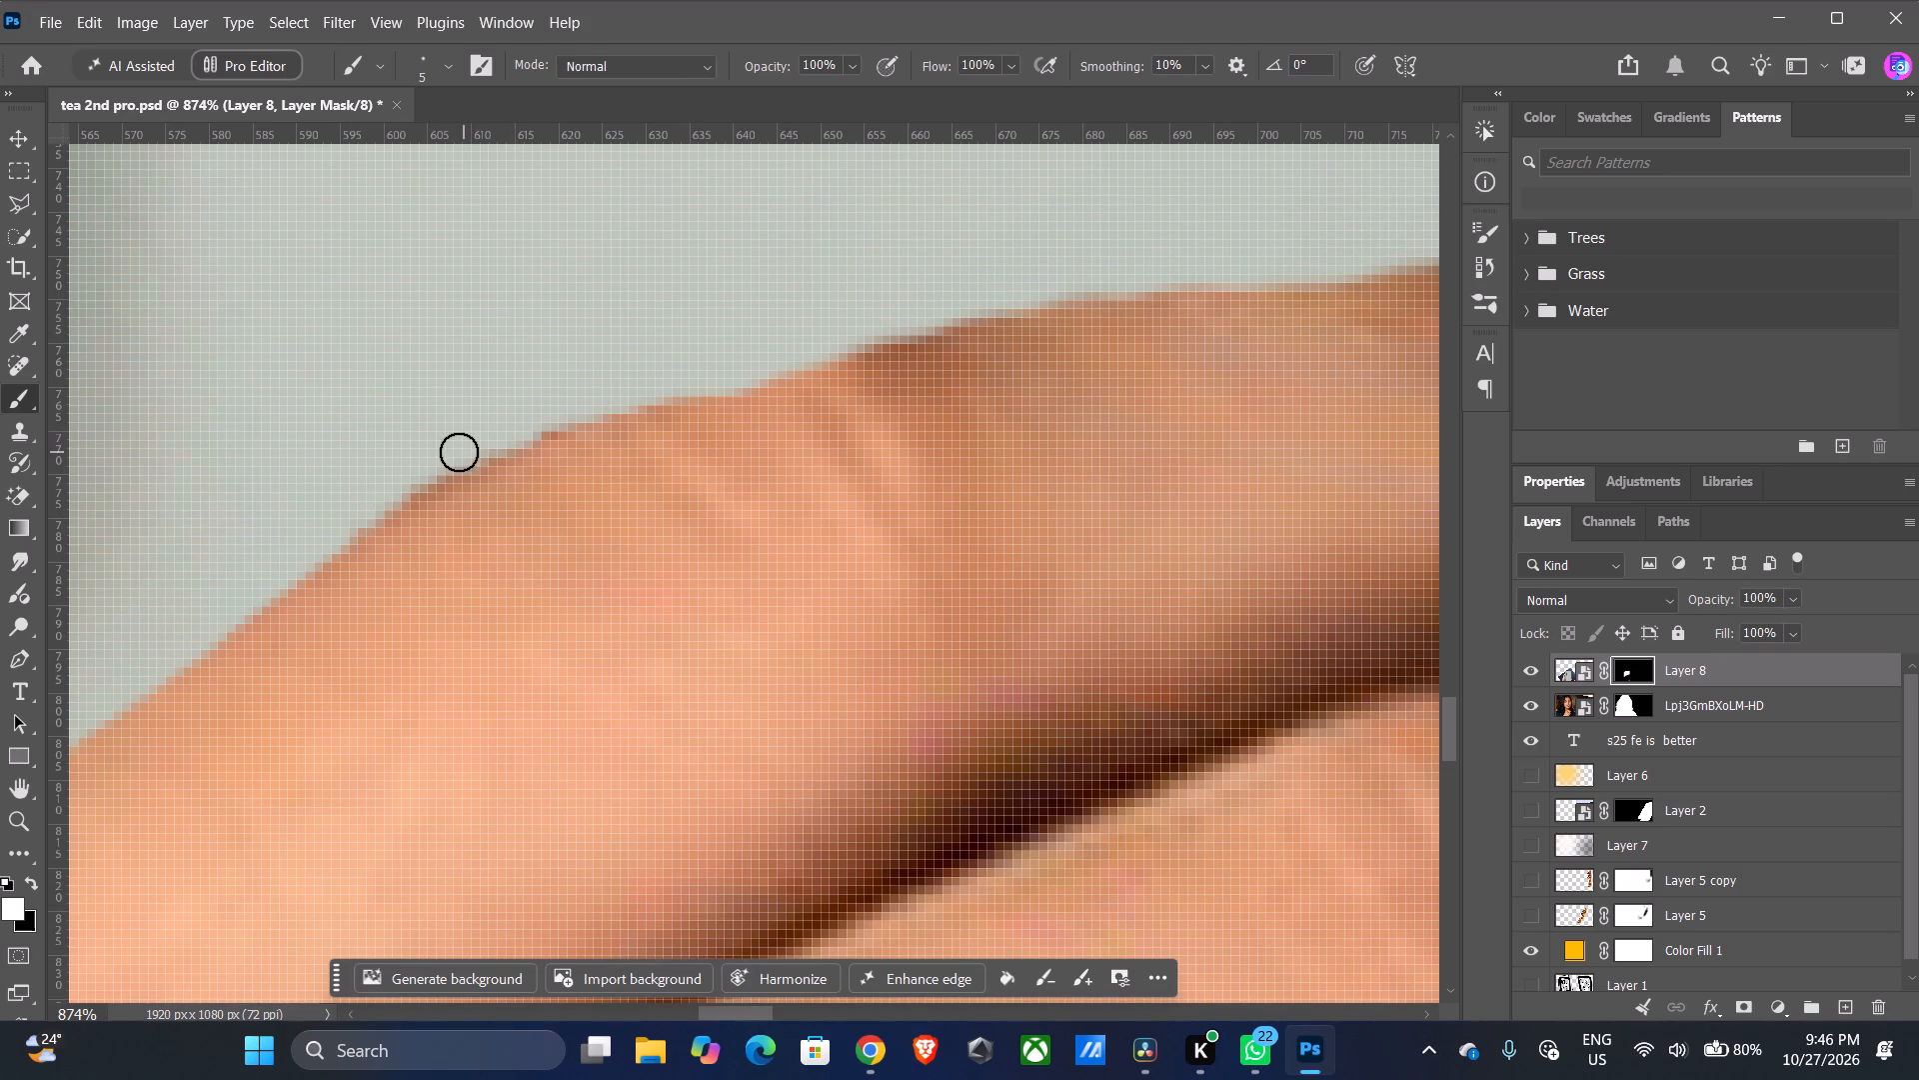
left_click(459, 452)
left_click(421, 475)
left_click(439, 466)
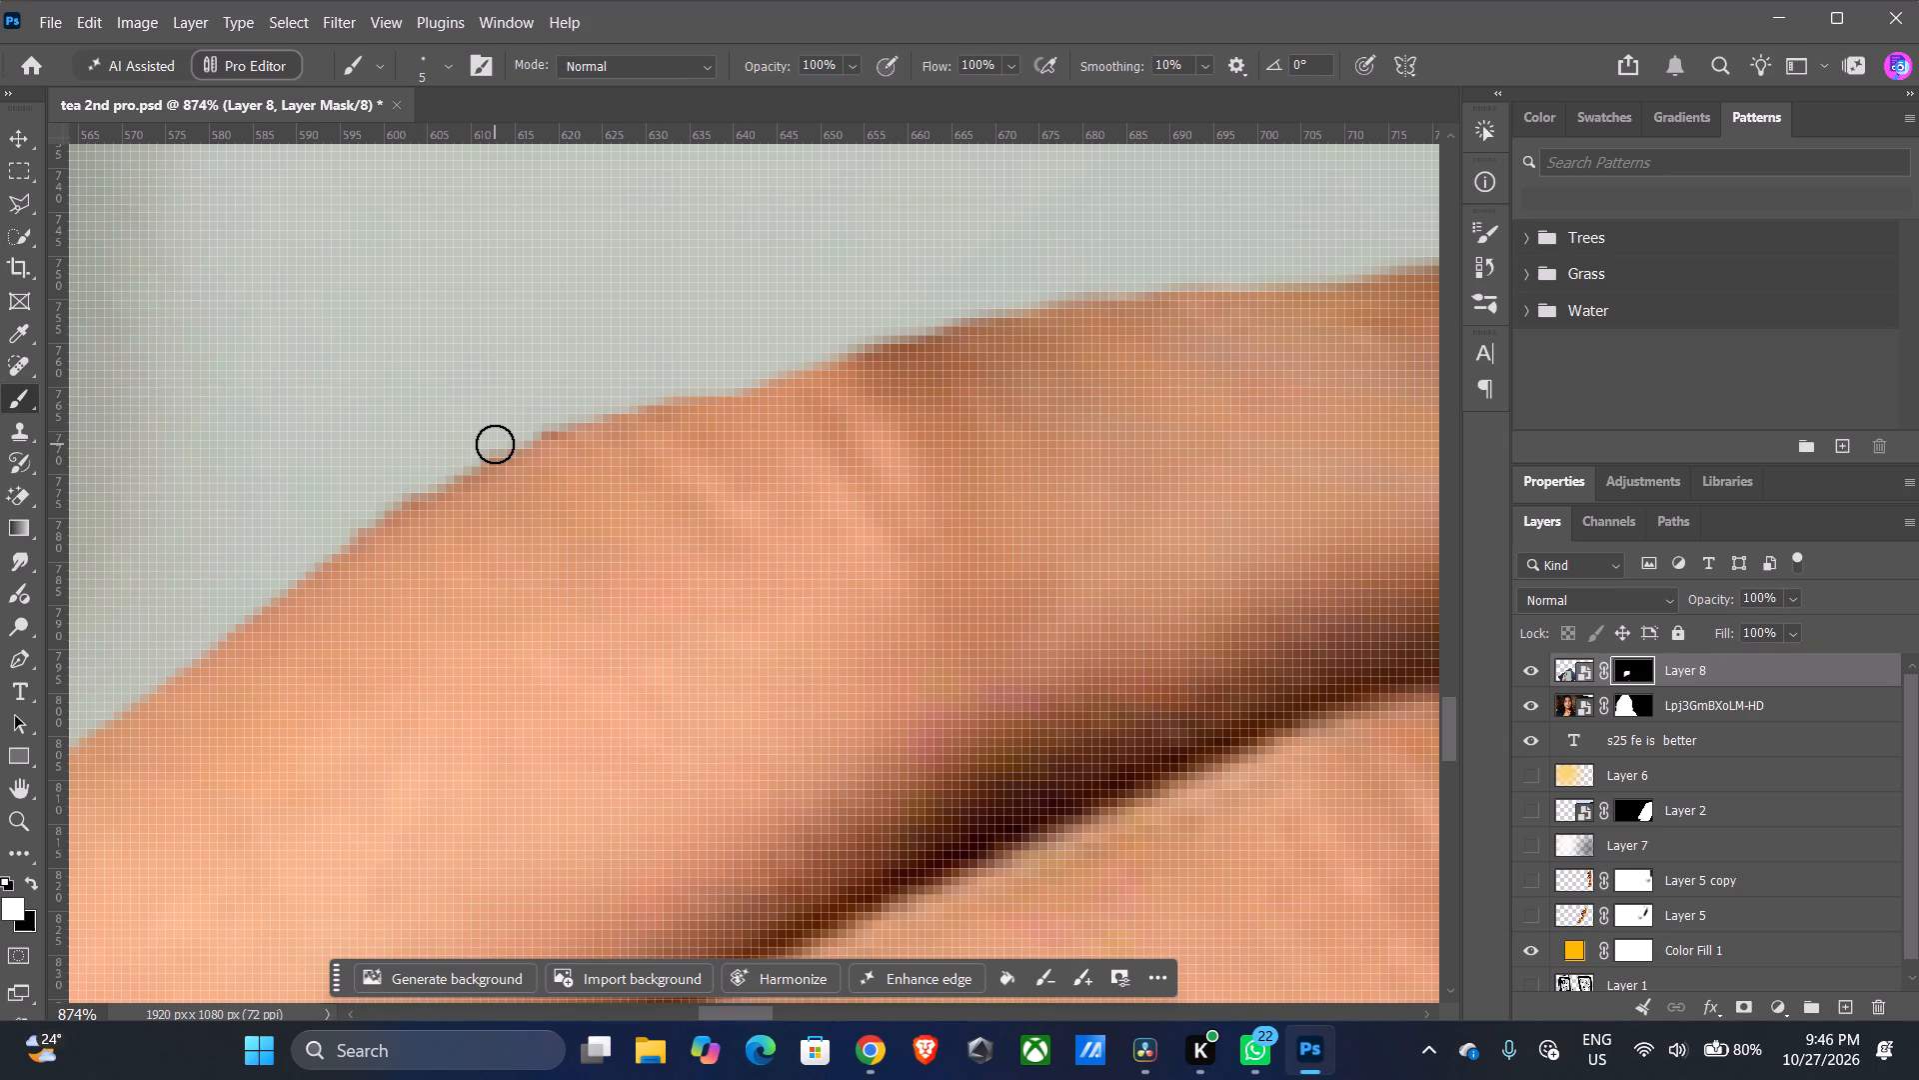
left_click(495, 442)
left_click(537, 421)
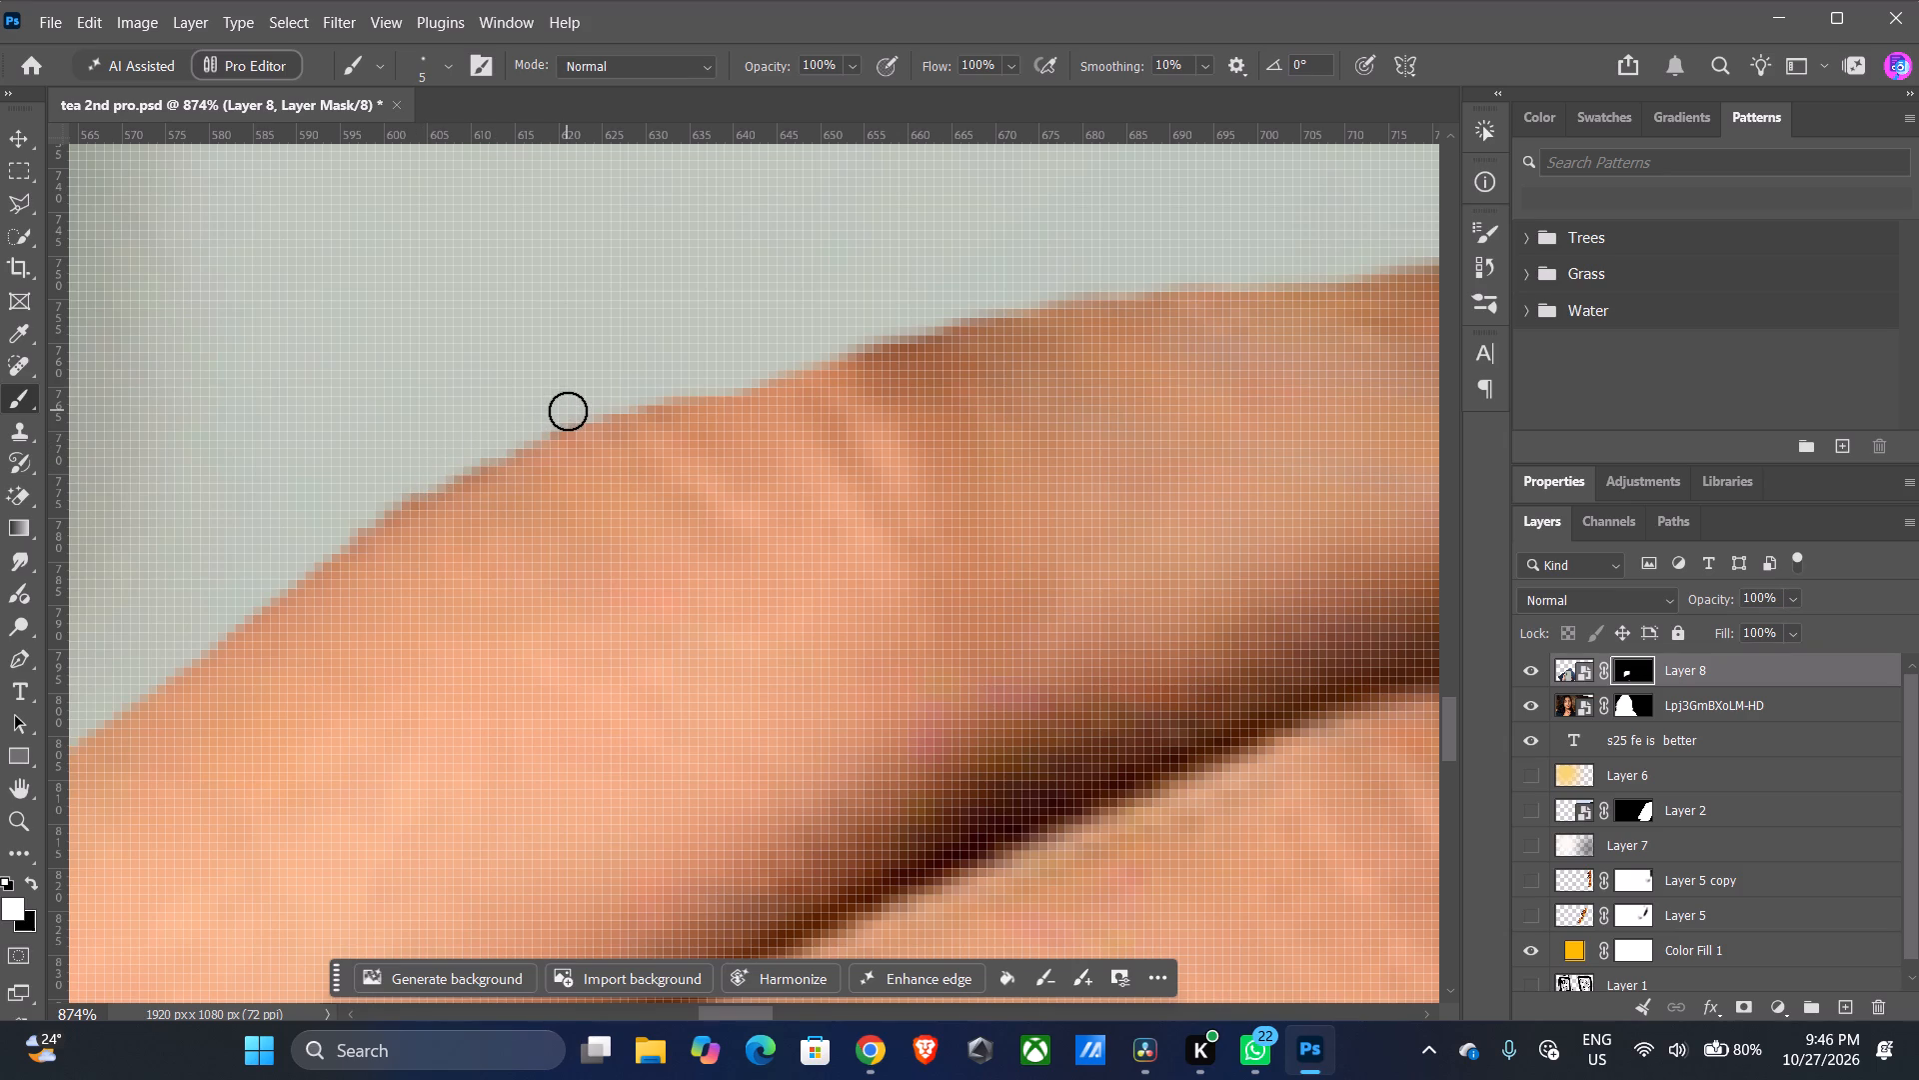
left_click(568, 411)
left_click(879, 329)
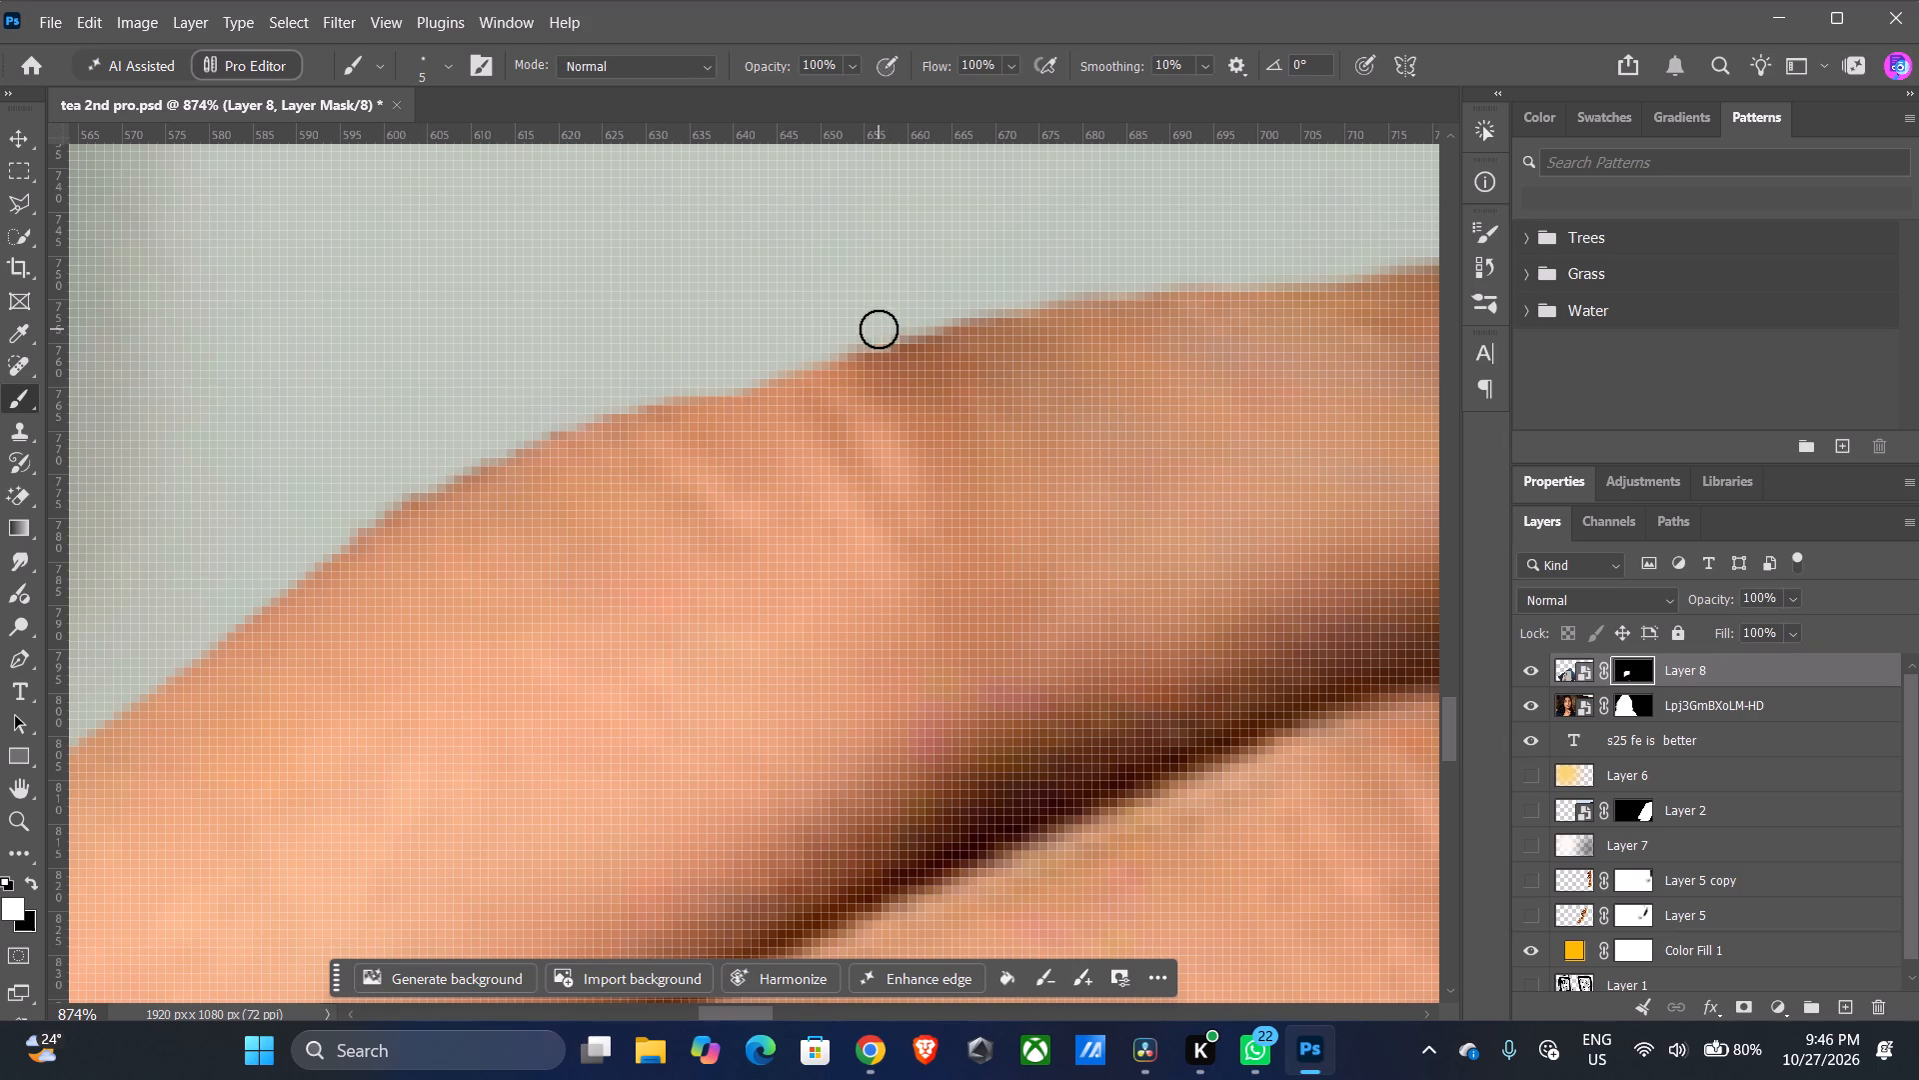
left_click(901, 322)
left_click(927, 322)
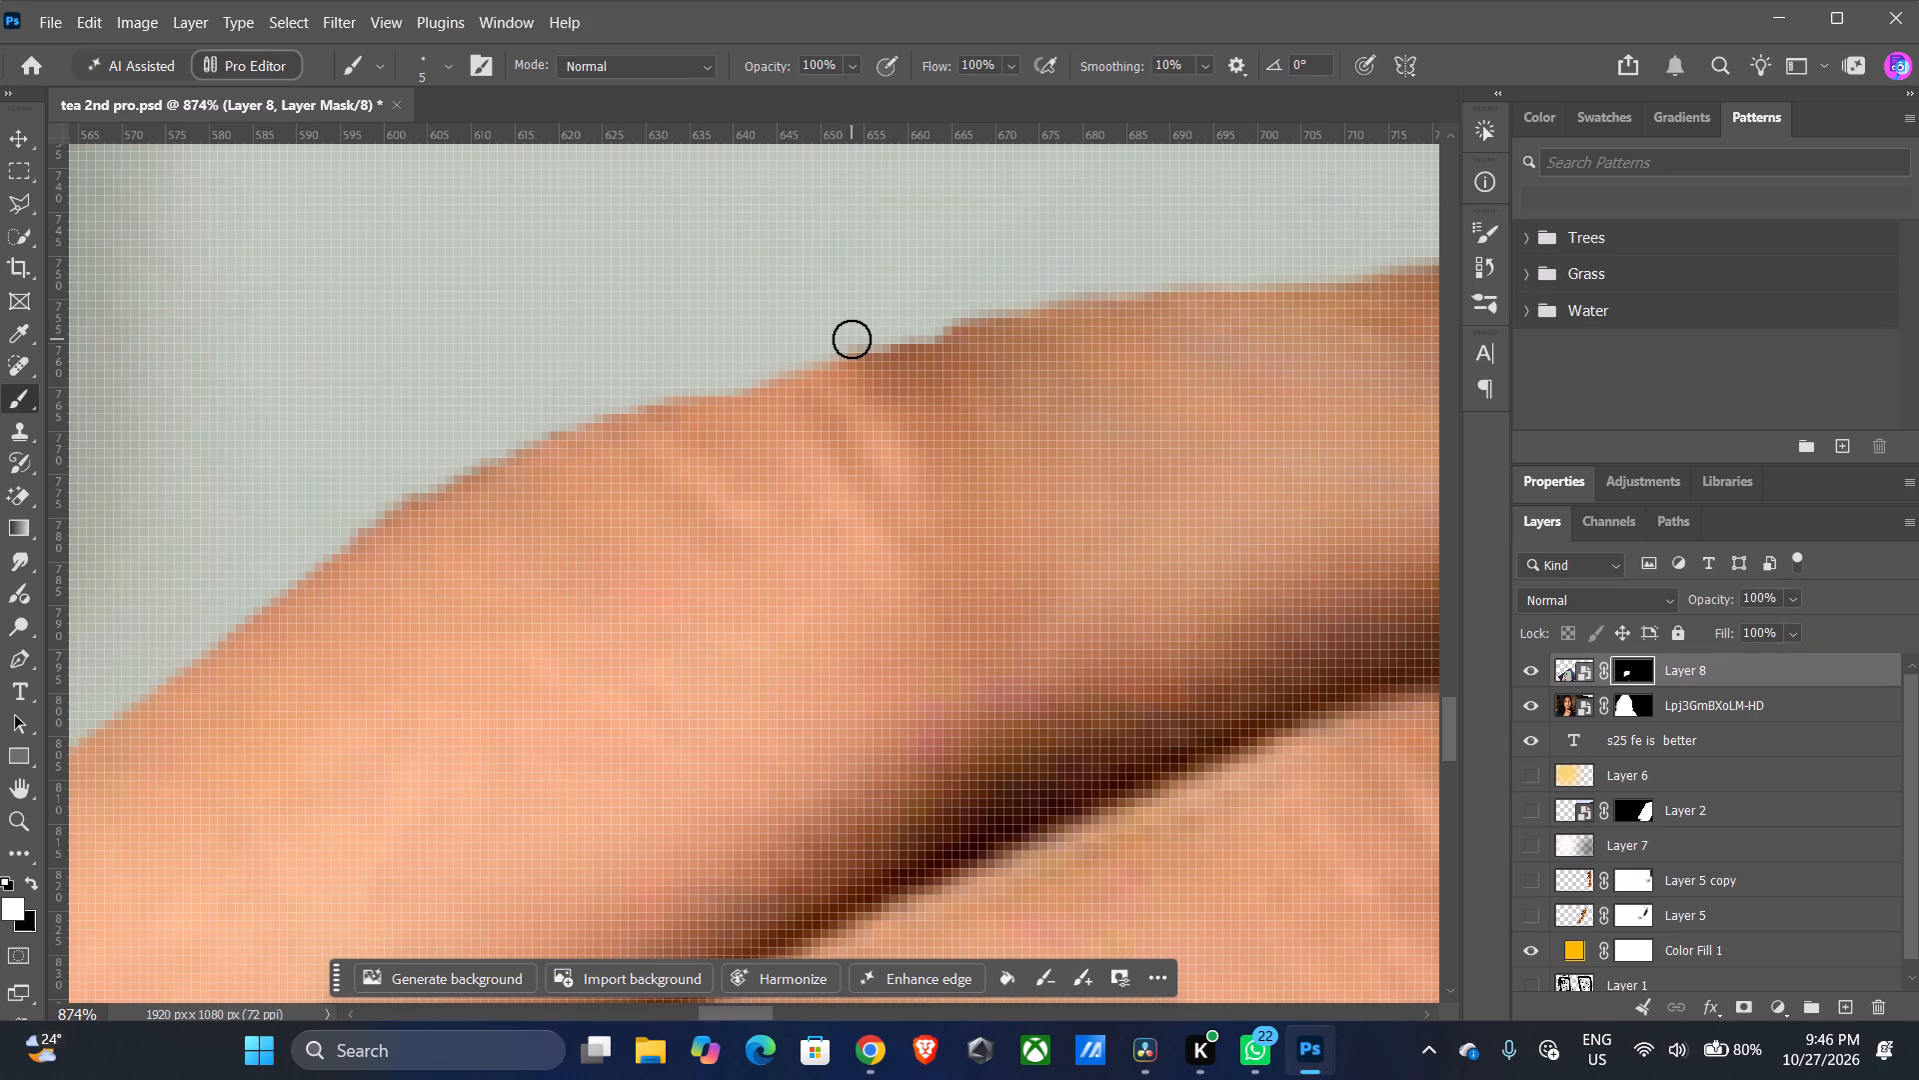
left_click(852, 337)
Even out the stepped finger edge with more white dabs on the mask, from the former bump's spot to the knuckle crease.
left_click(398, 491)
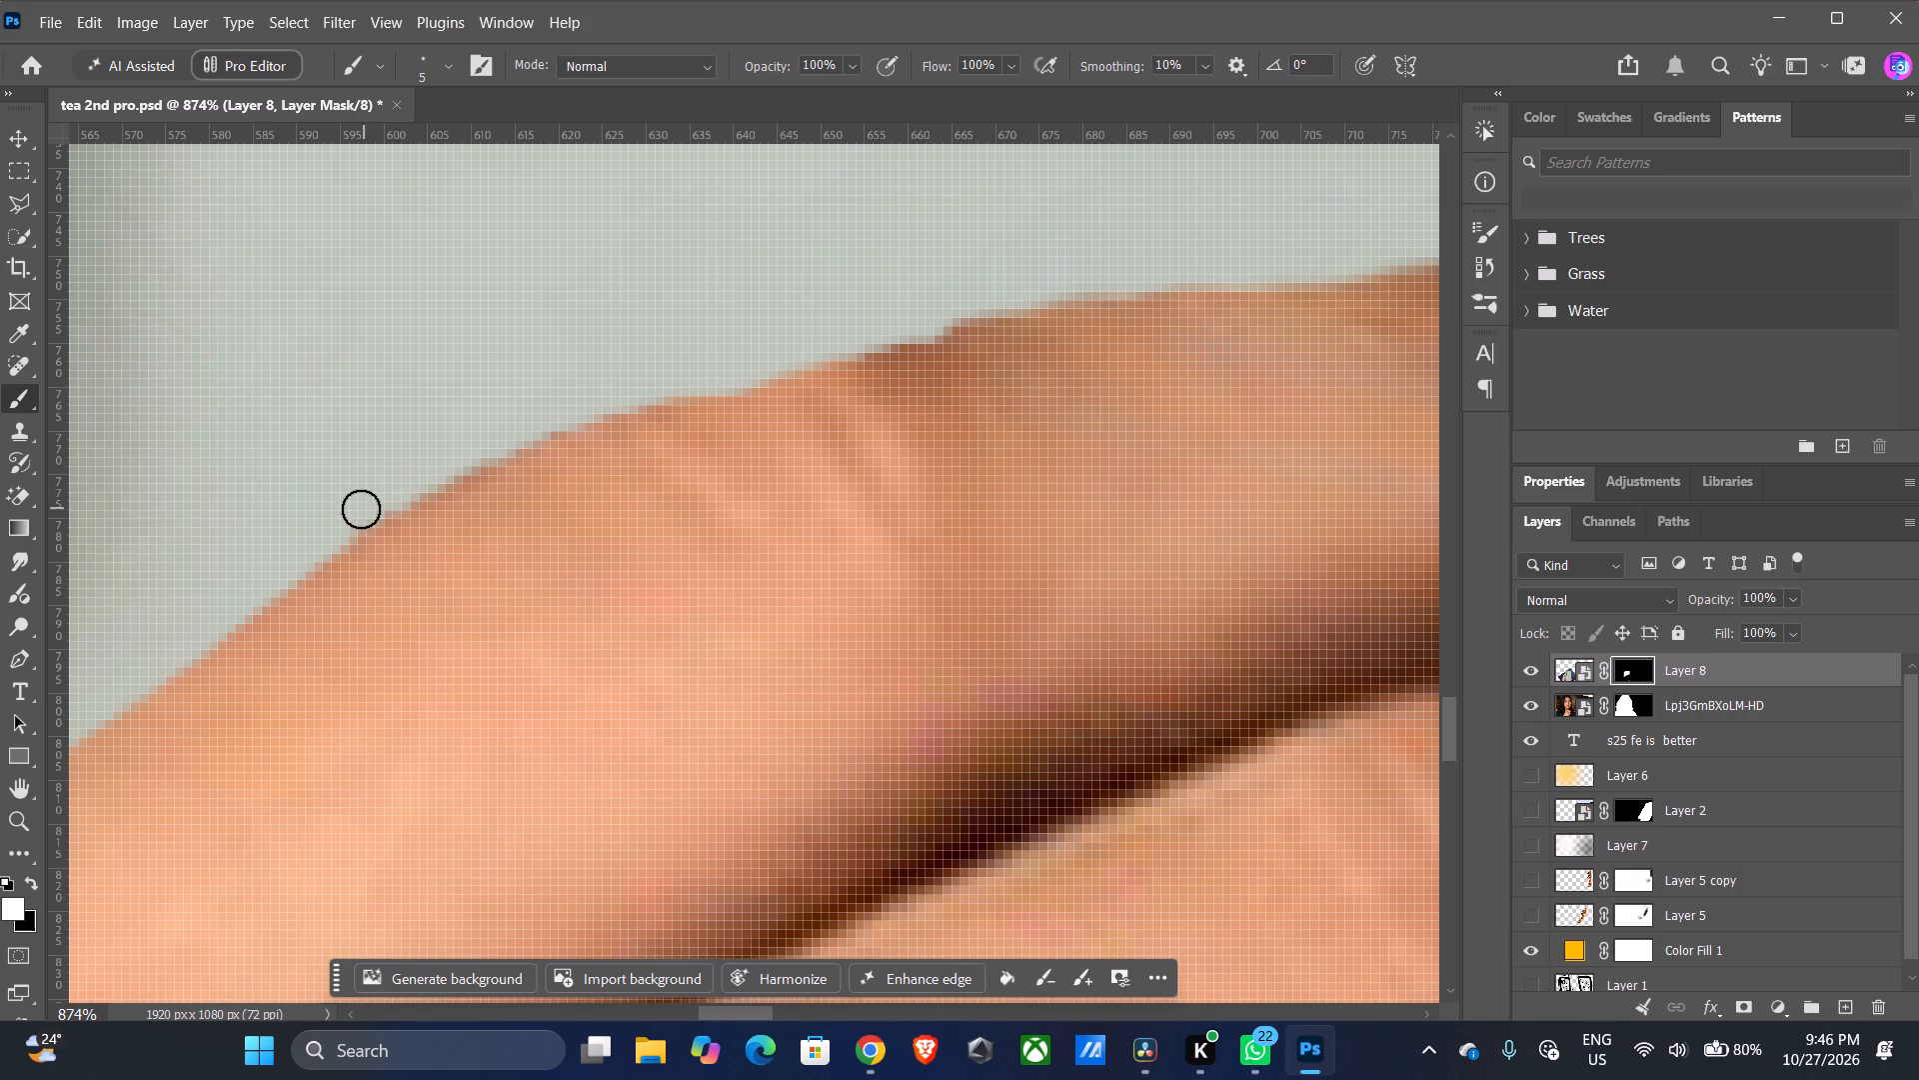
left_click(379, 508)
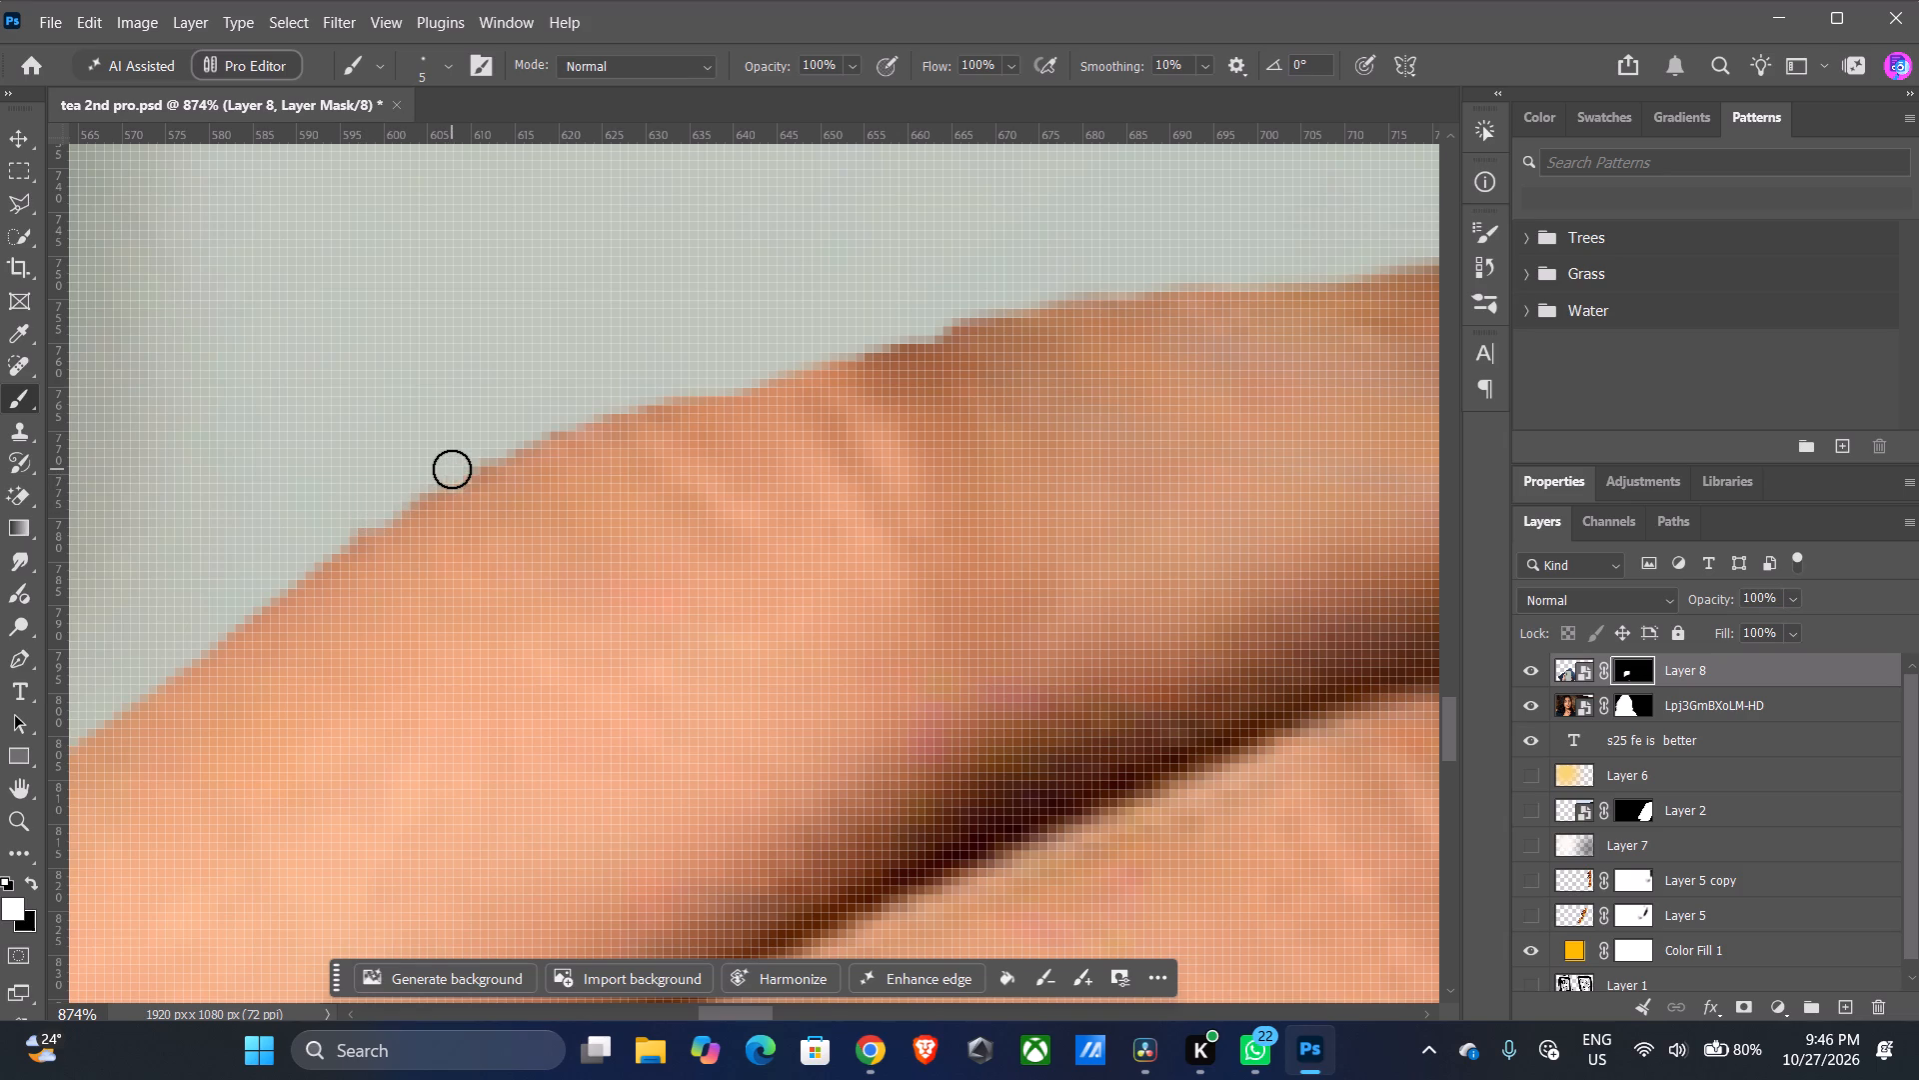
left_click(452, 469)
left_click(478, 460)
left_click(506, 444)
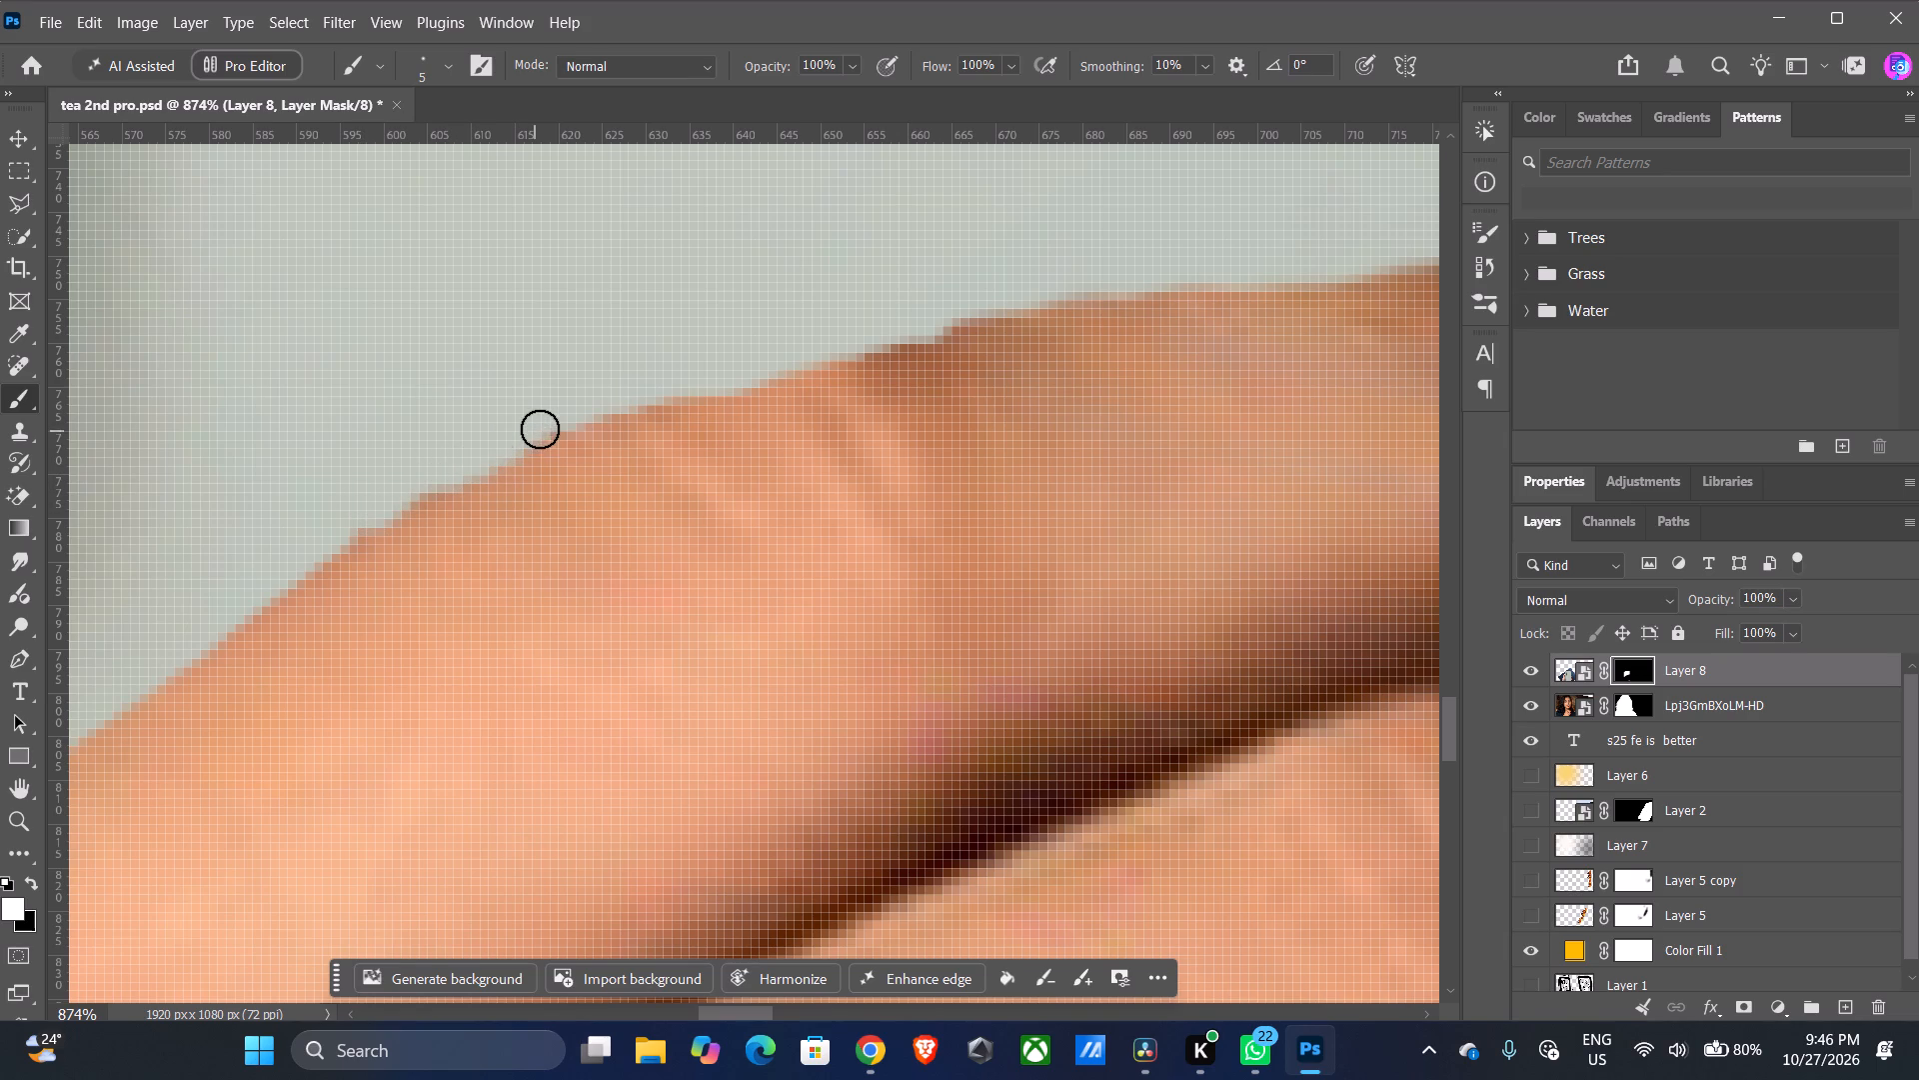
left_click(541, 428)
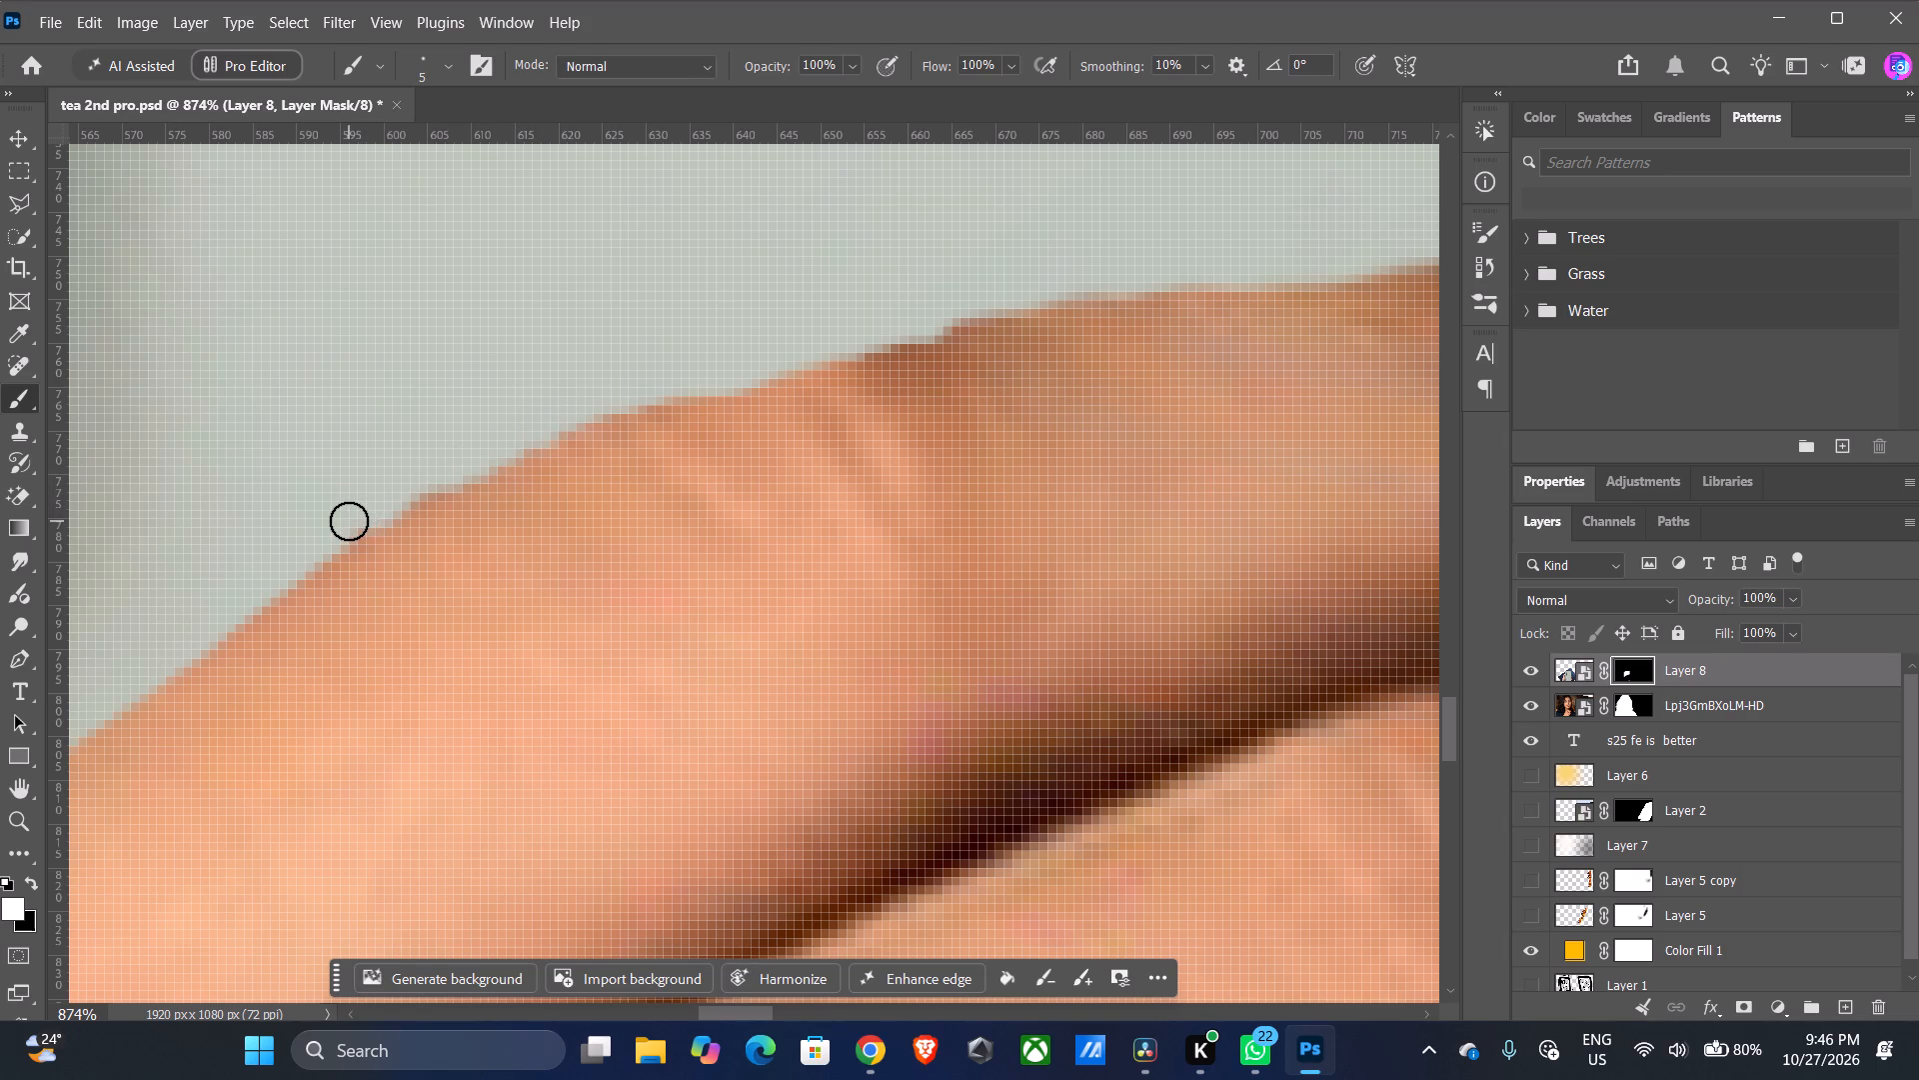
left_click(349, 521)
left_click(415, 487)
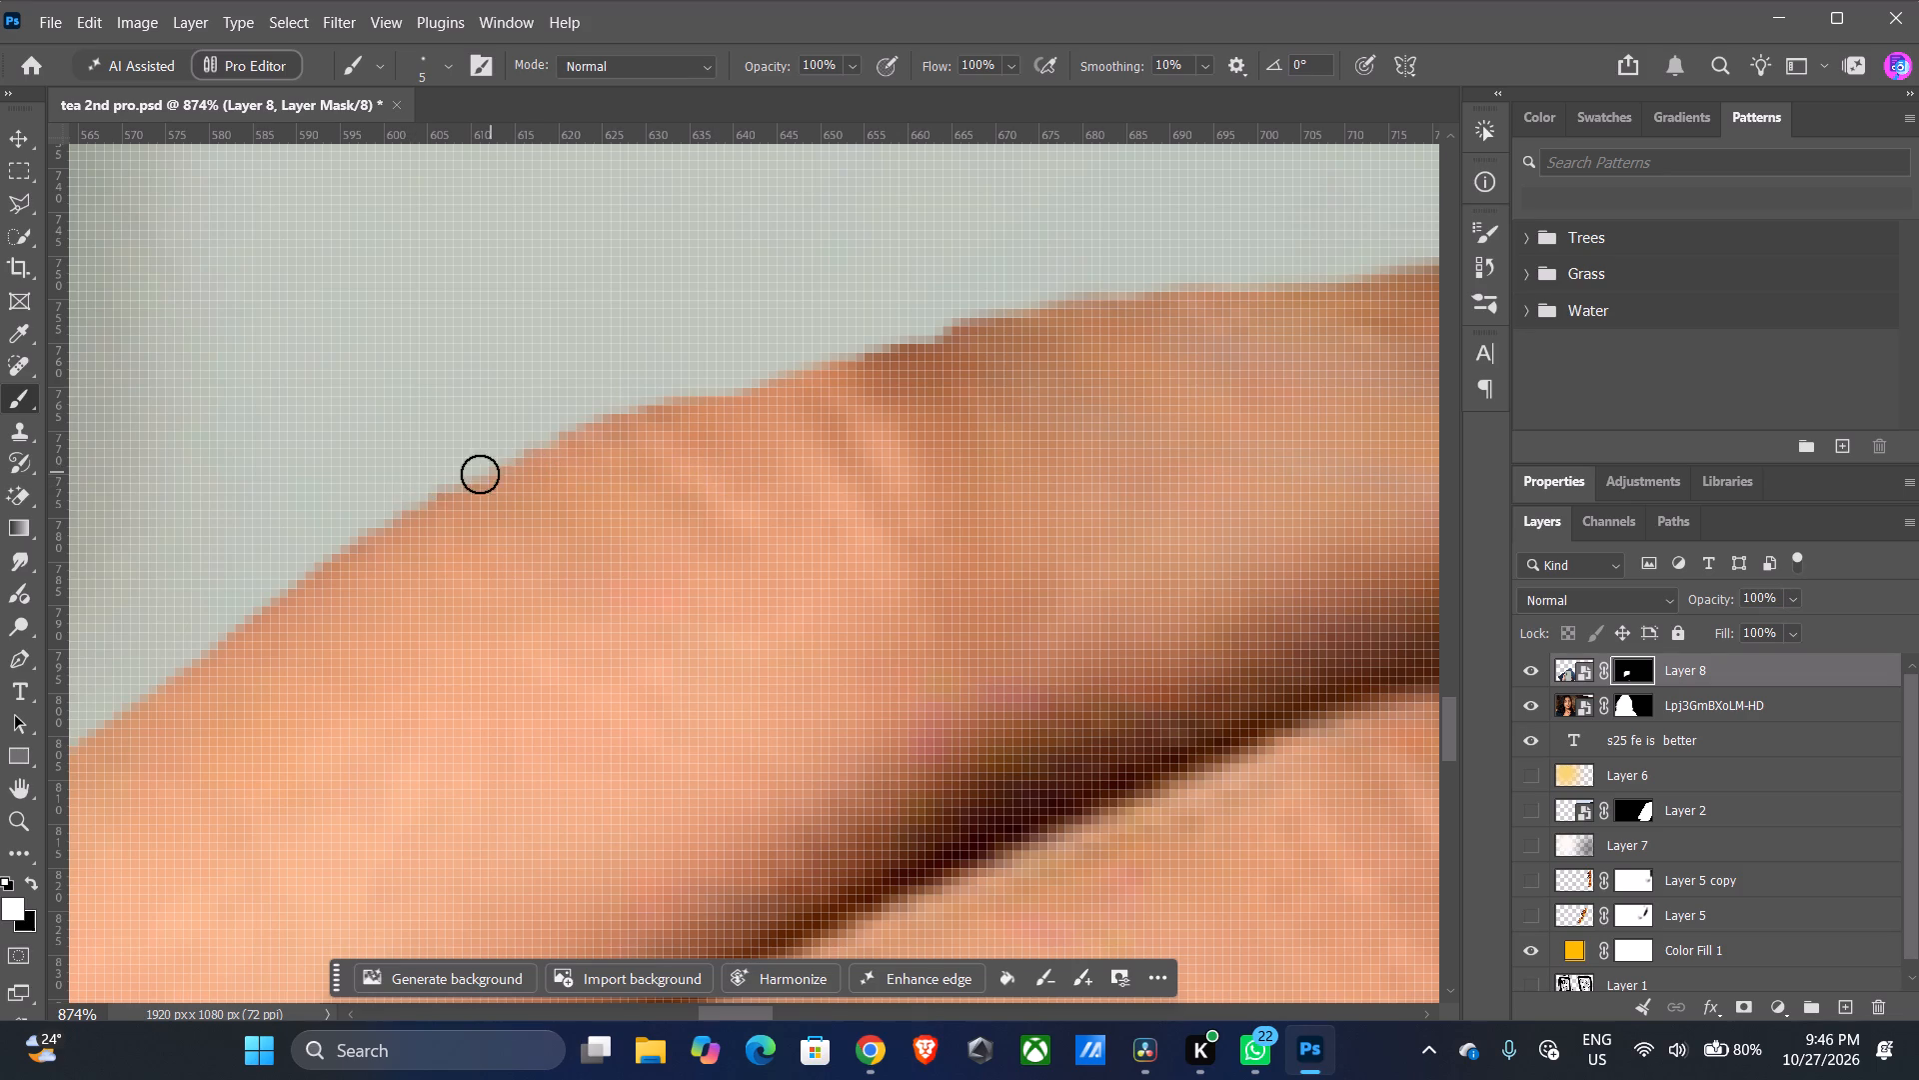
left_click(427, 480)
left_click(456, 472)
left_click(871, 332)
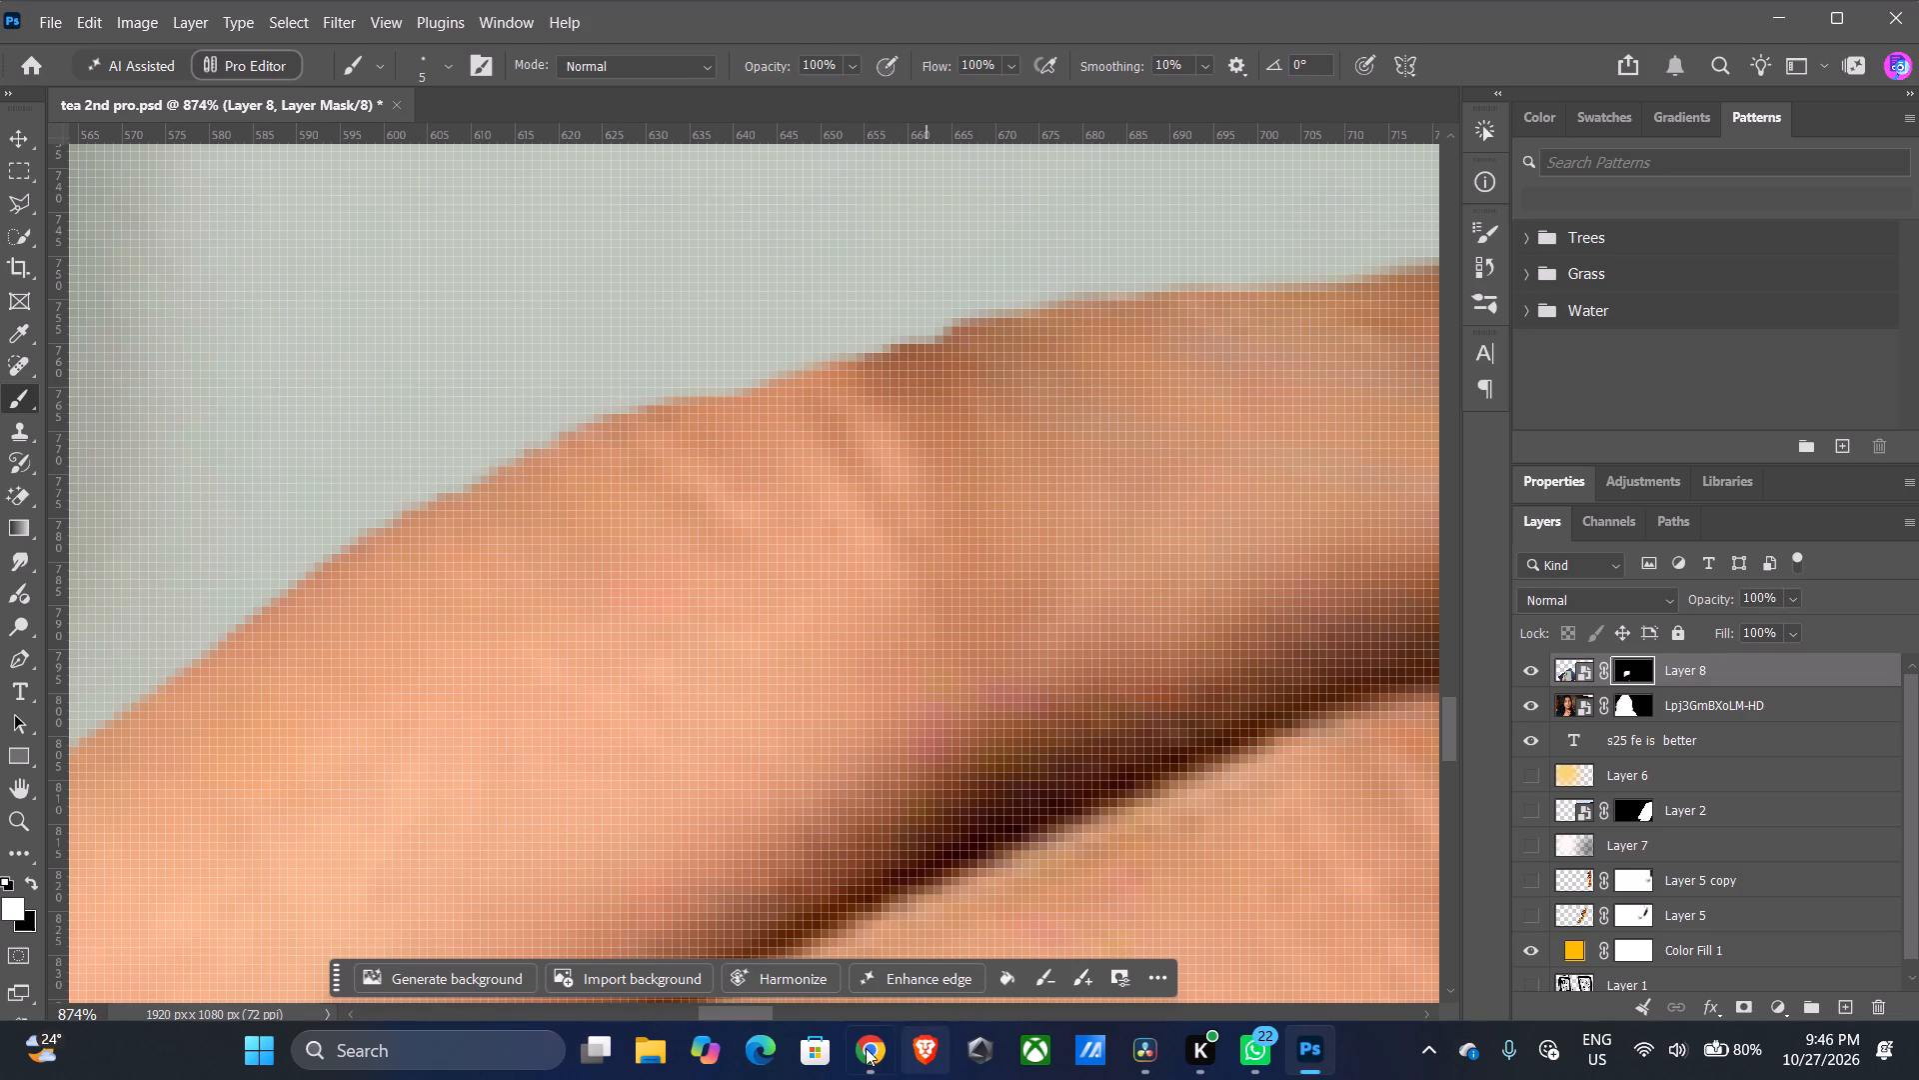
Dab white on the mask along the dark fringe above the fingertip, between the last finger joint and the nail.
left_click_drag(730, 1010, 776, 1003)
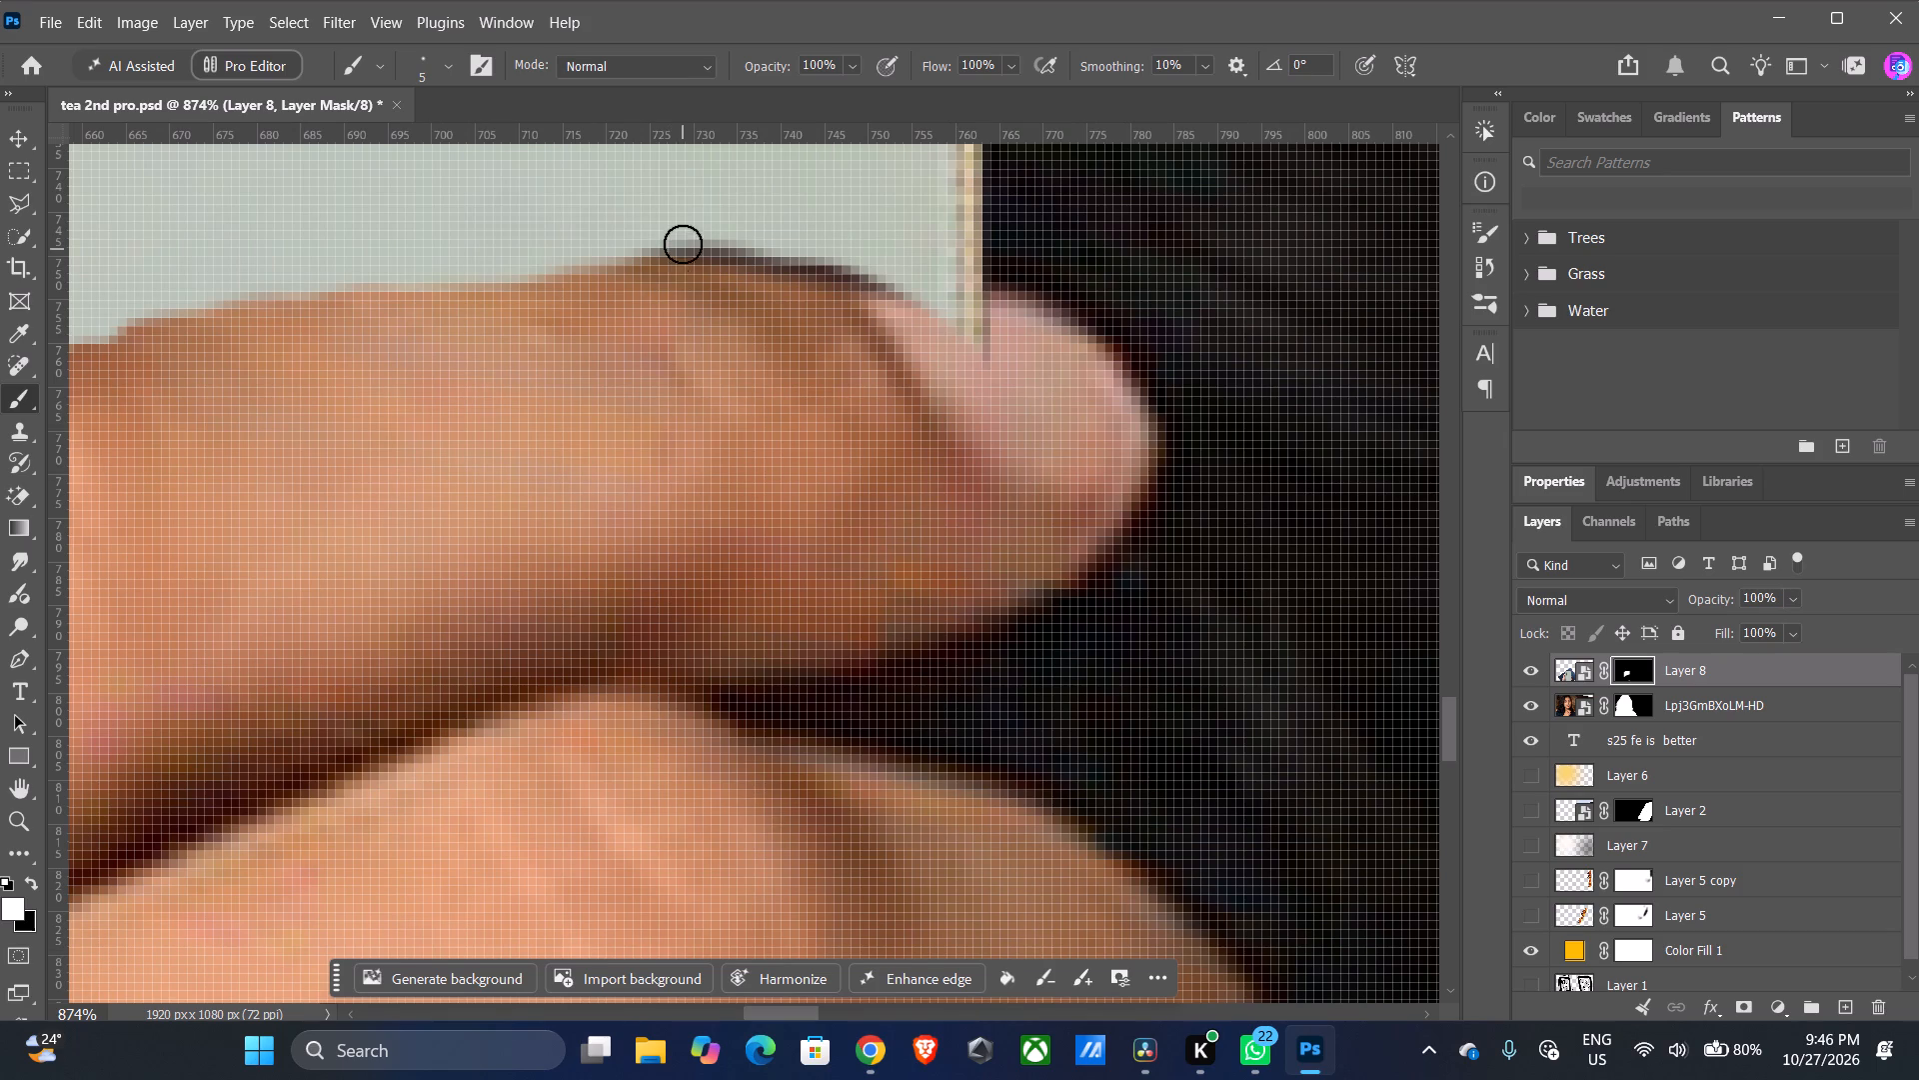
left_click(683, 239)
left_click(723, 231)
left_click(665, 245)
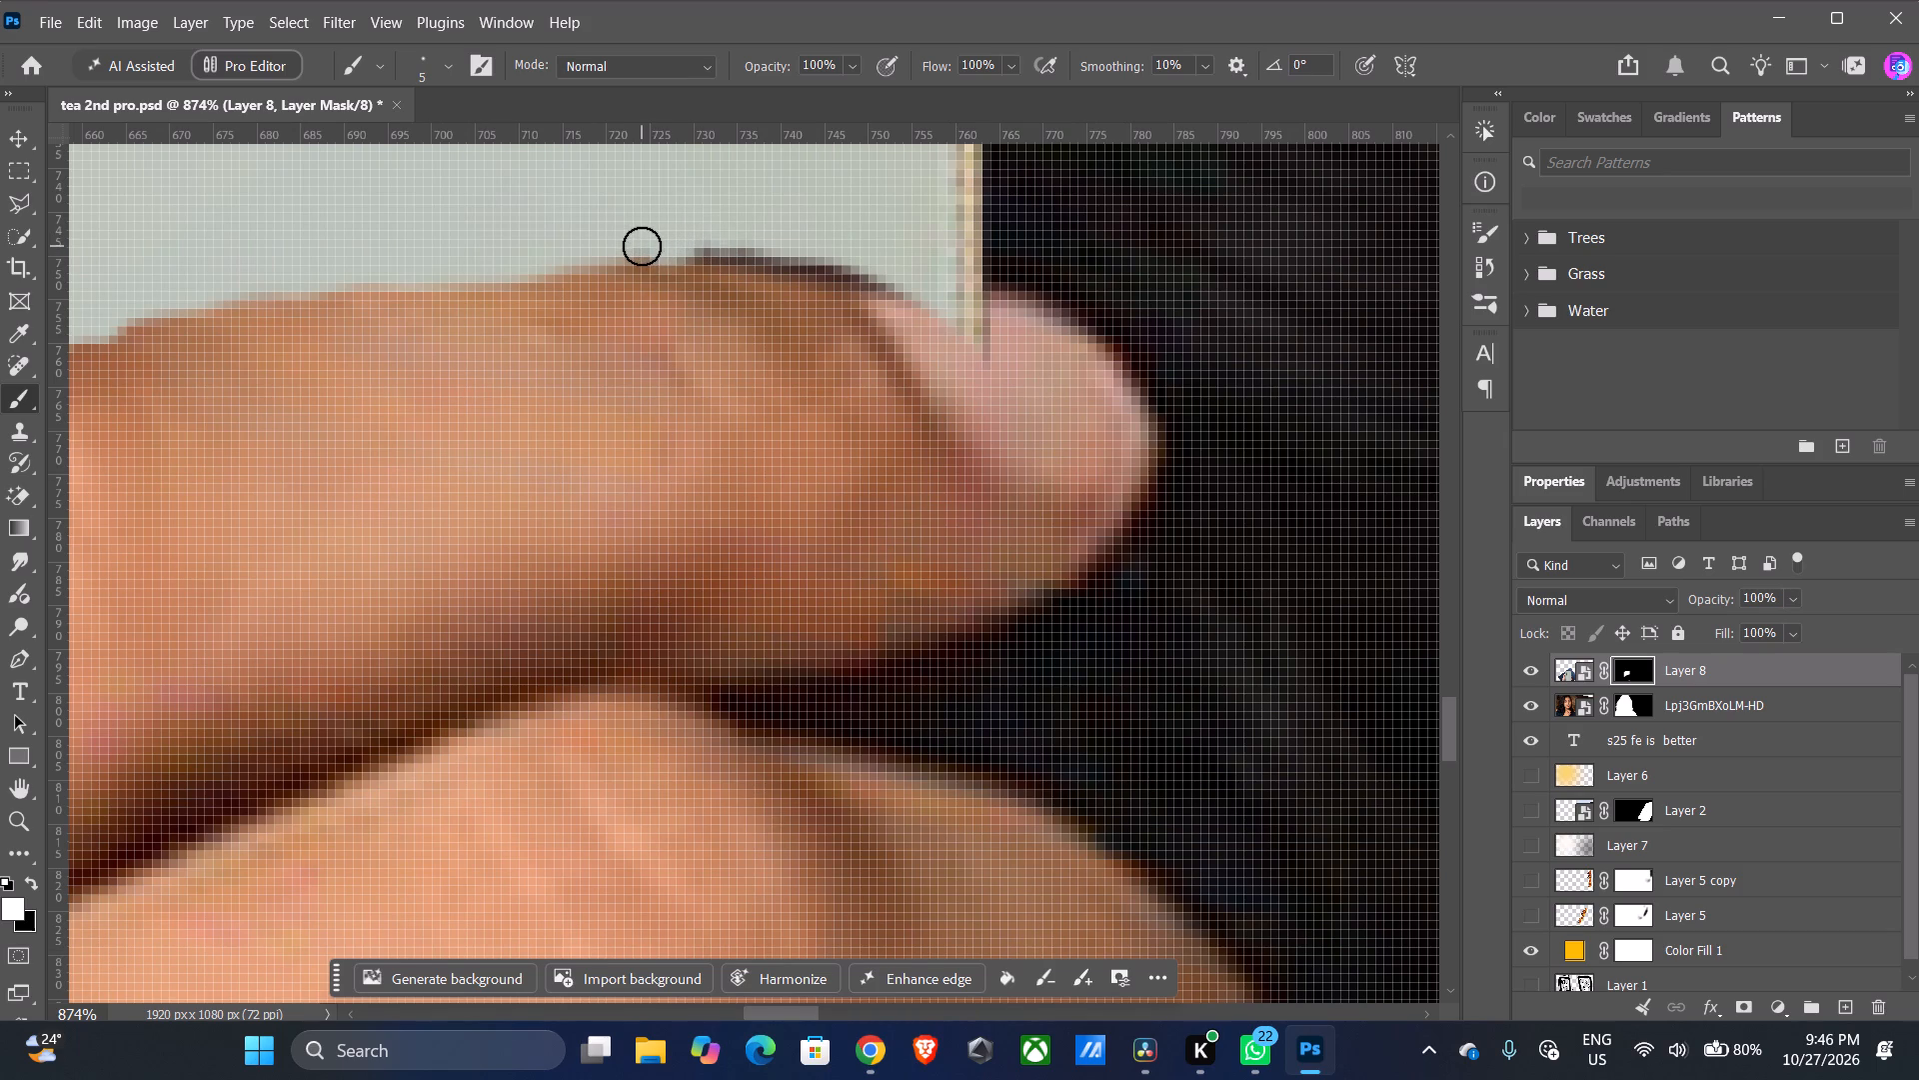
left_click(637, 246)
left_click(710, 241)
left_click(743, 241)
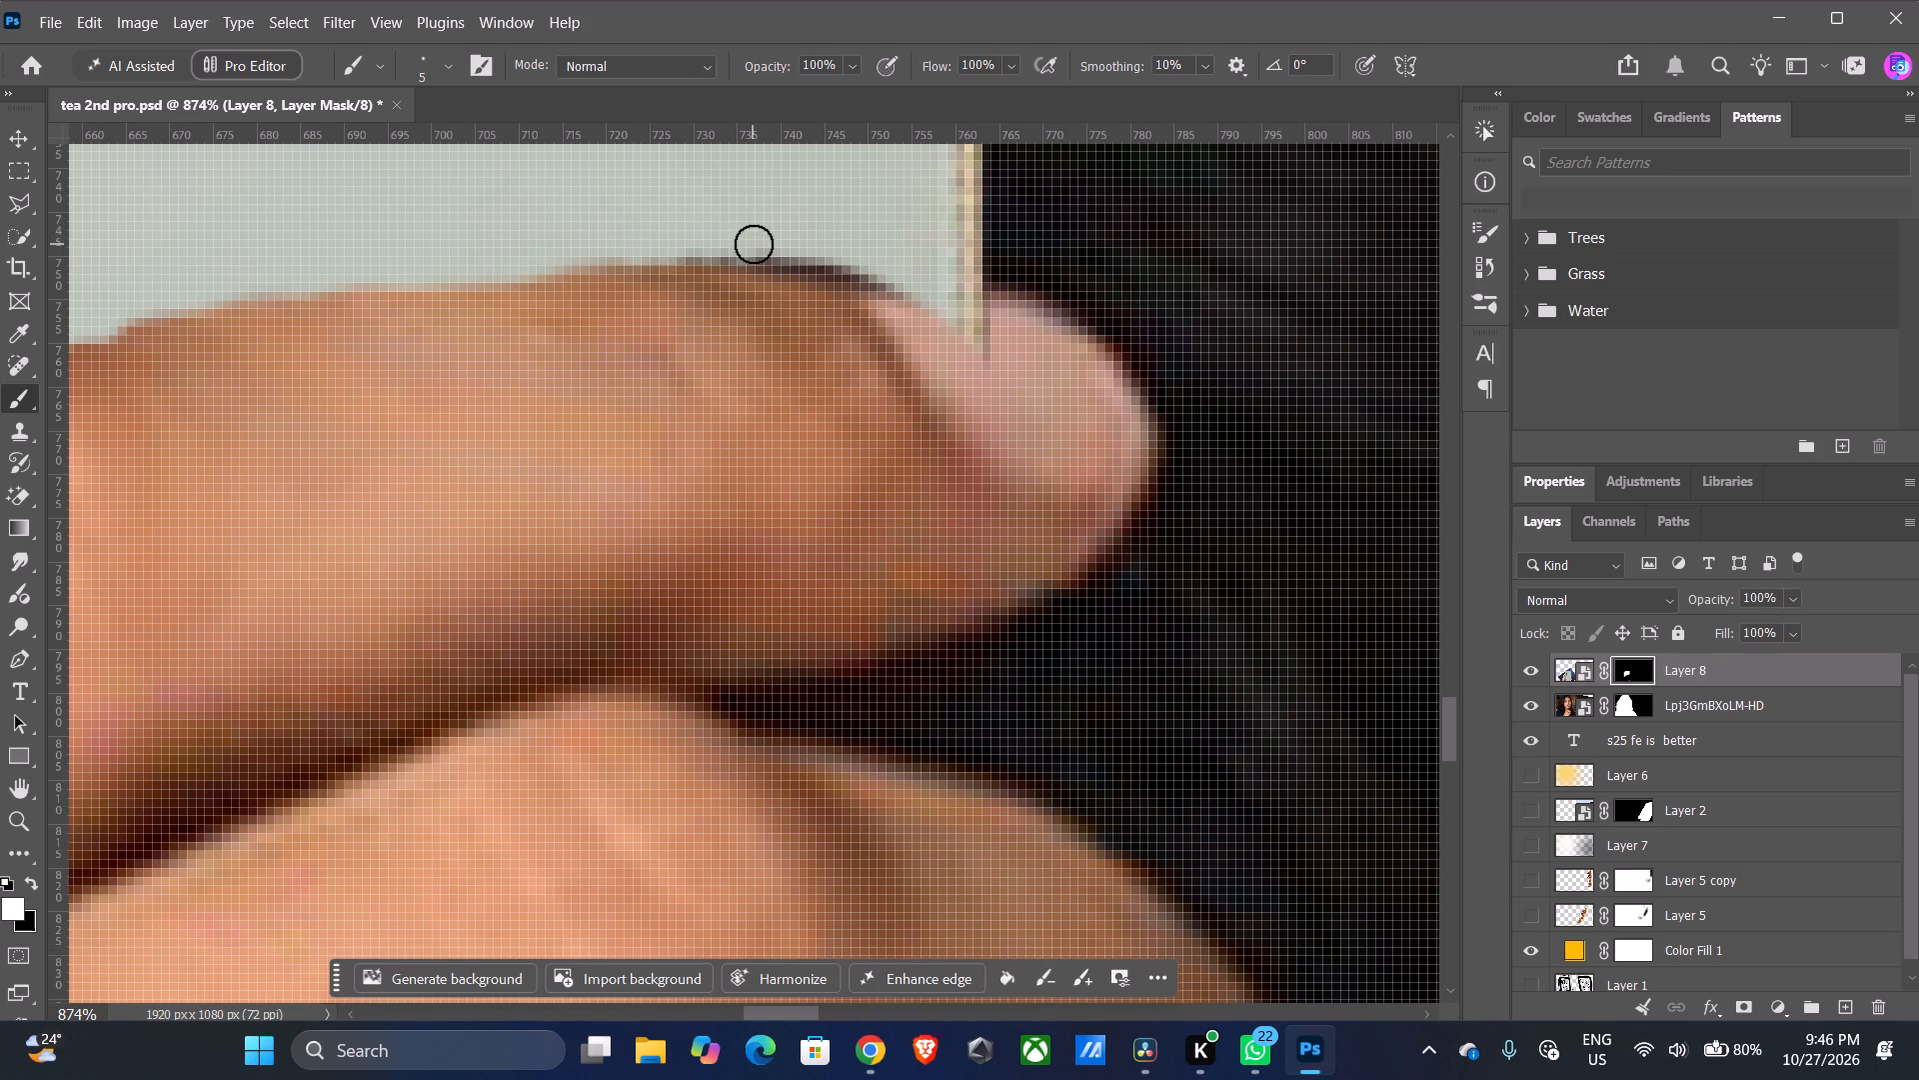
left_click(754, 244)
left_click(783, 250)
left_click(811, 250)
left_click(844, 251)
left_click(845, 264)
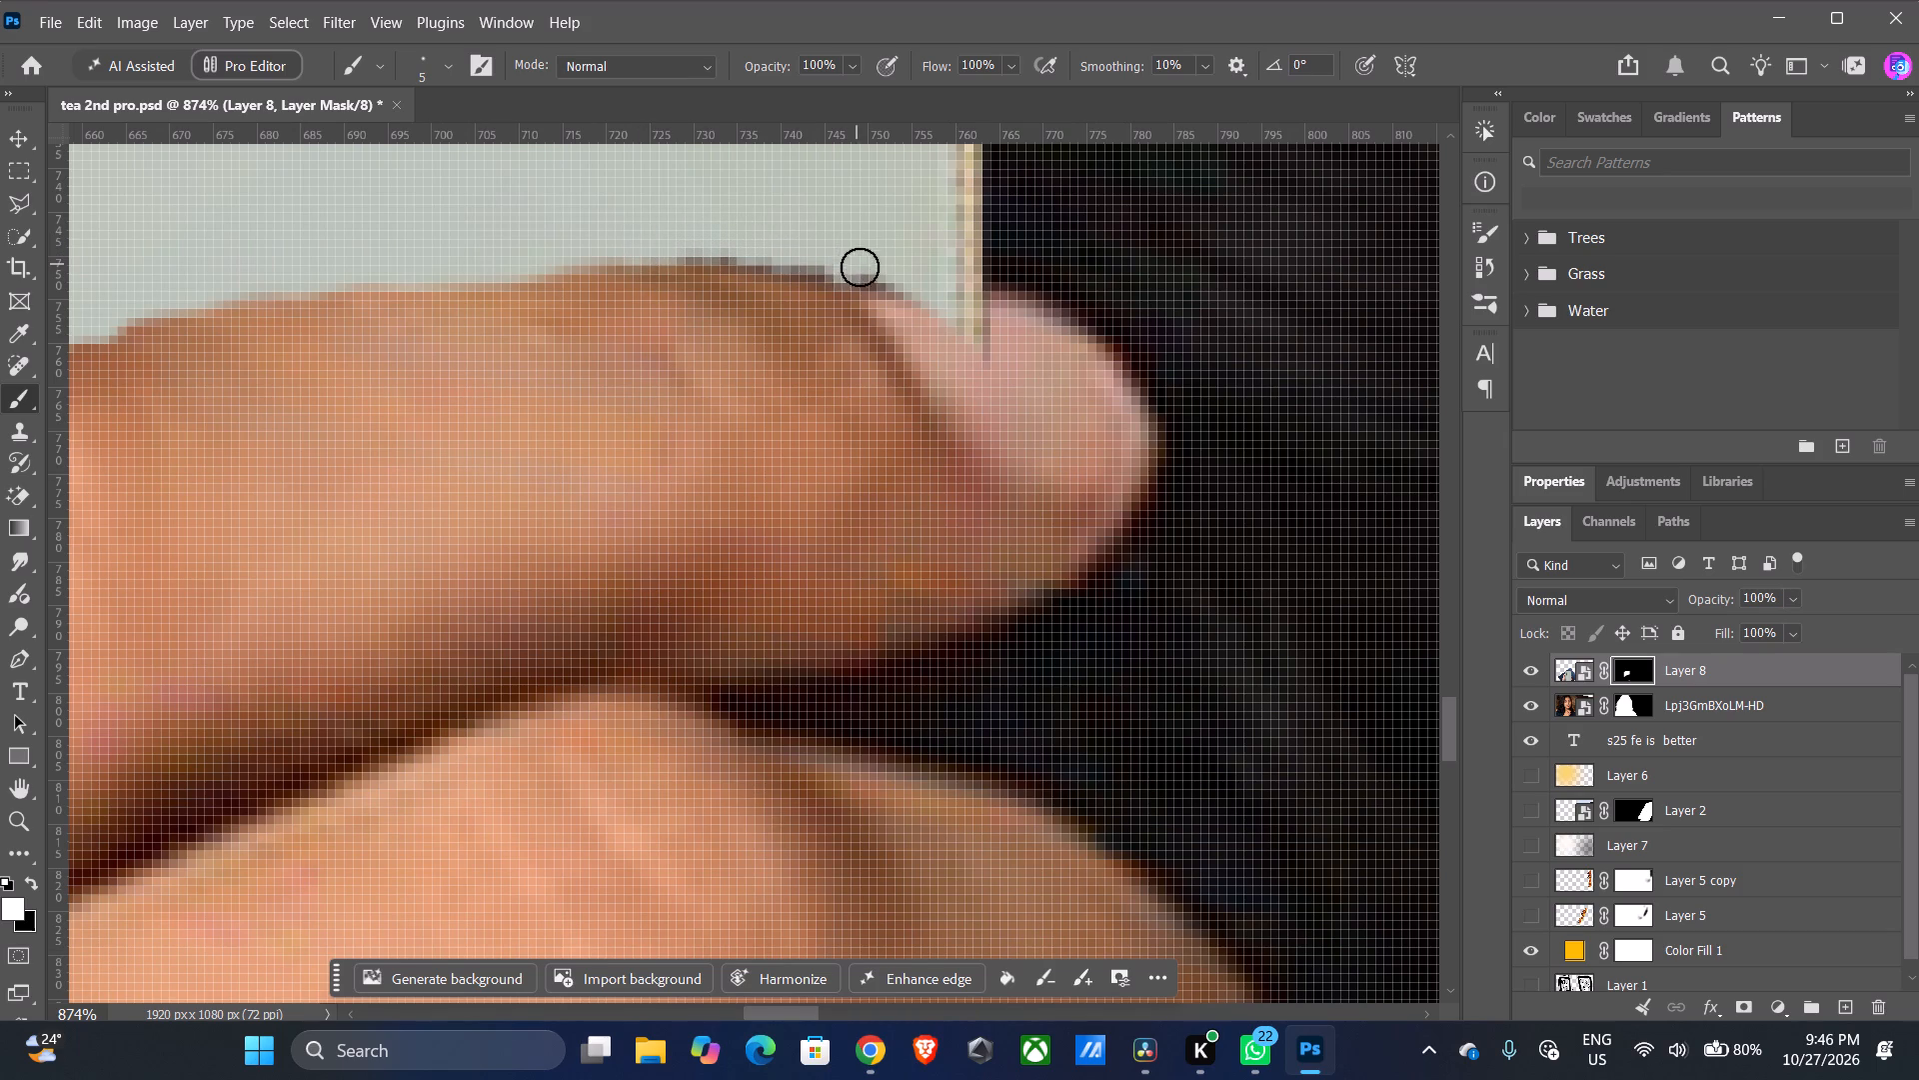
left_click(881, 269)
left_click(811, 263)
Cover the remaining dark pixels above the fingertip with short white strokes on the mask, and dab the notch at the joint.
left_click(740, 263)
left_click(694, 249)
left_click(765, 259)
left_click_drag(788, 262, 810, 265)
left_click_drag(816, 265, 820, 267)
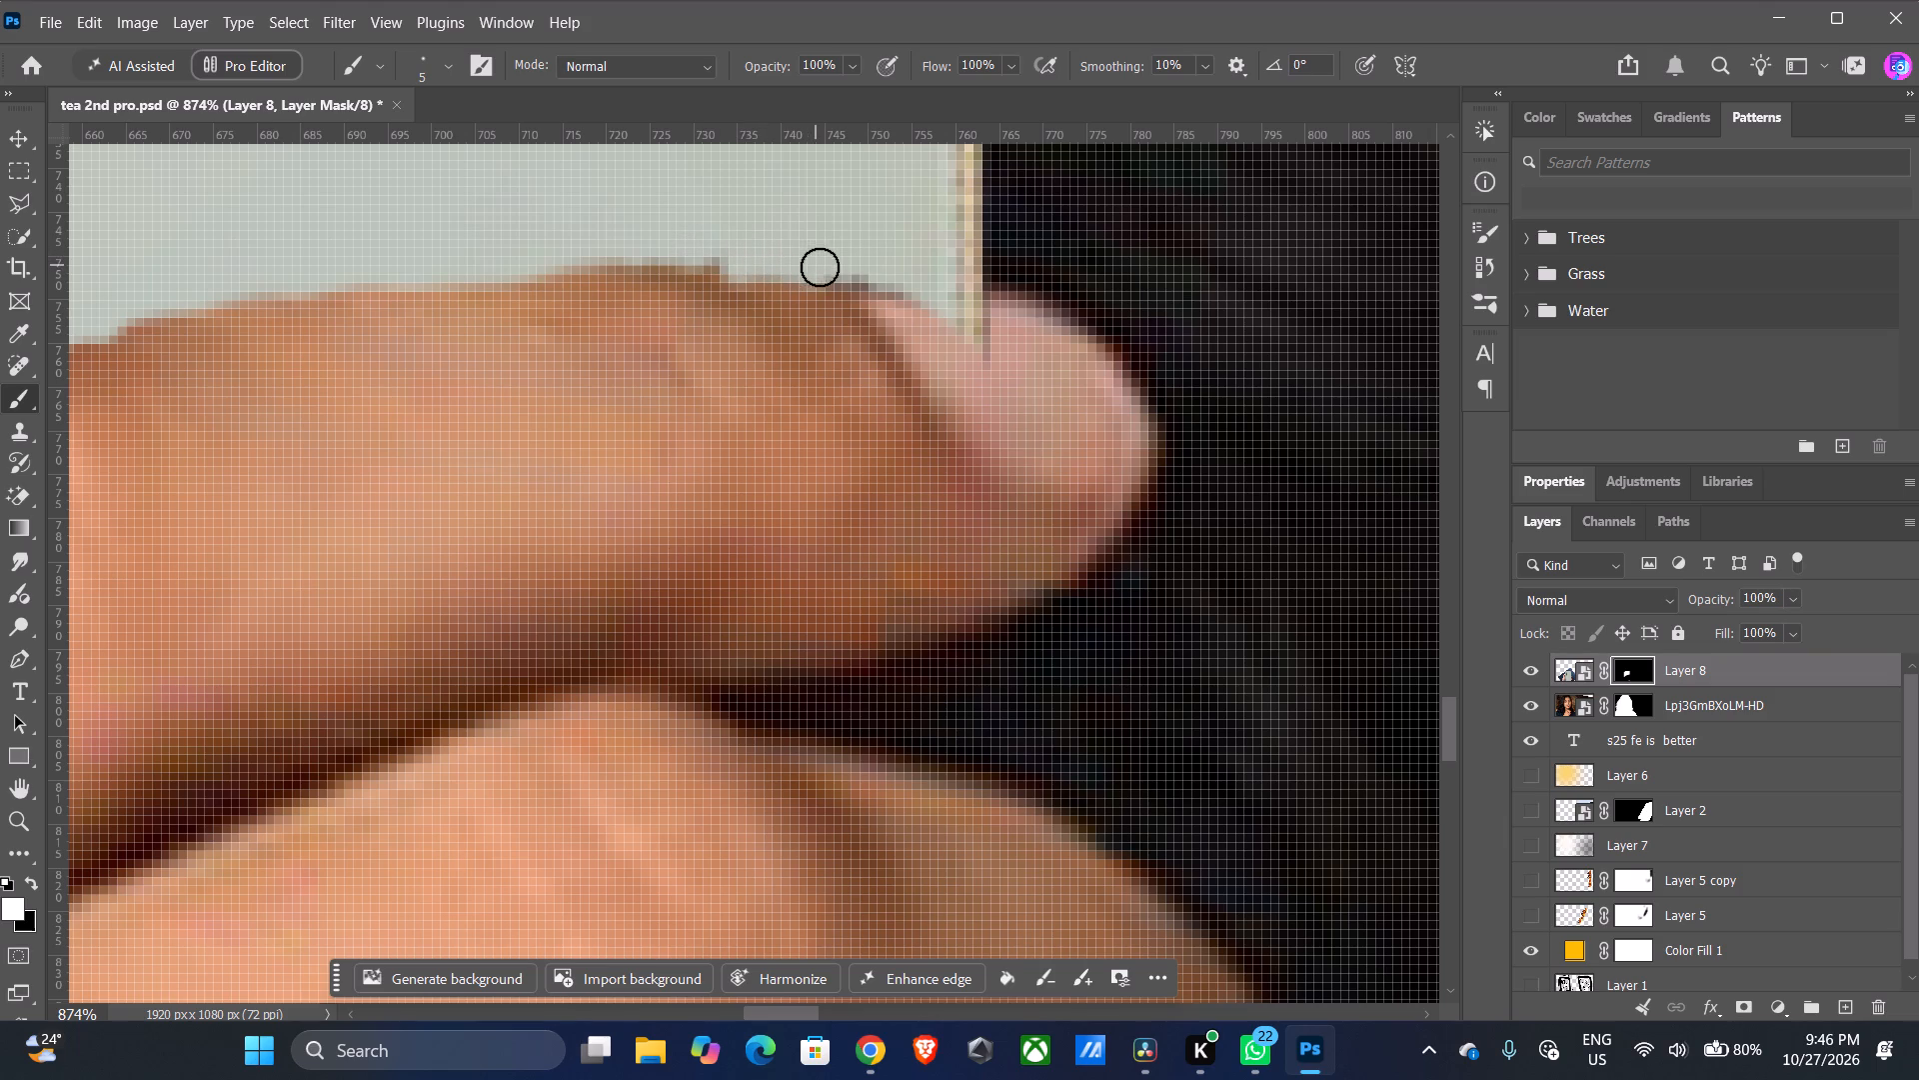
left_click_drag(820, 267, 839, 267)
left_click_drag(847, 267, 890, 277)
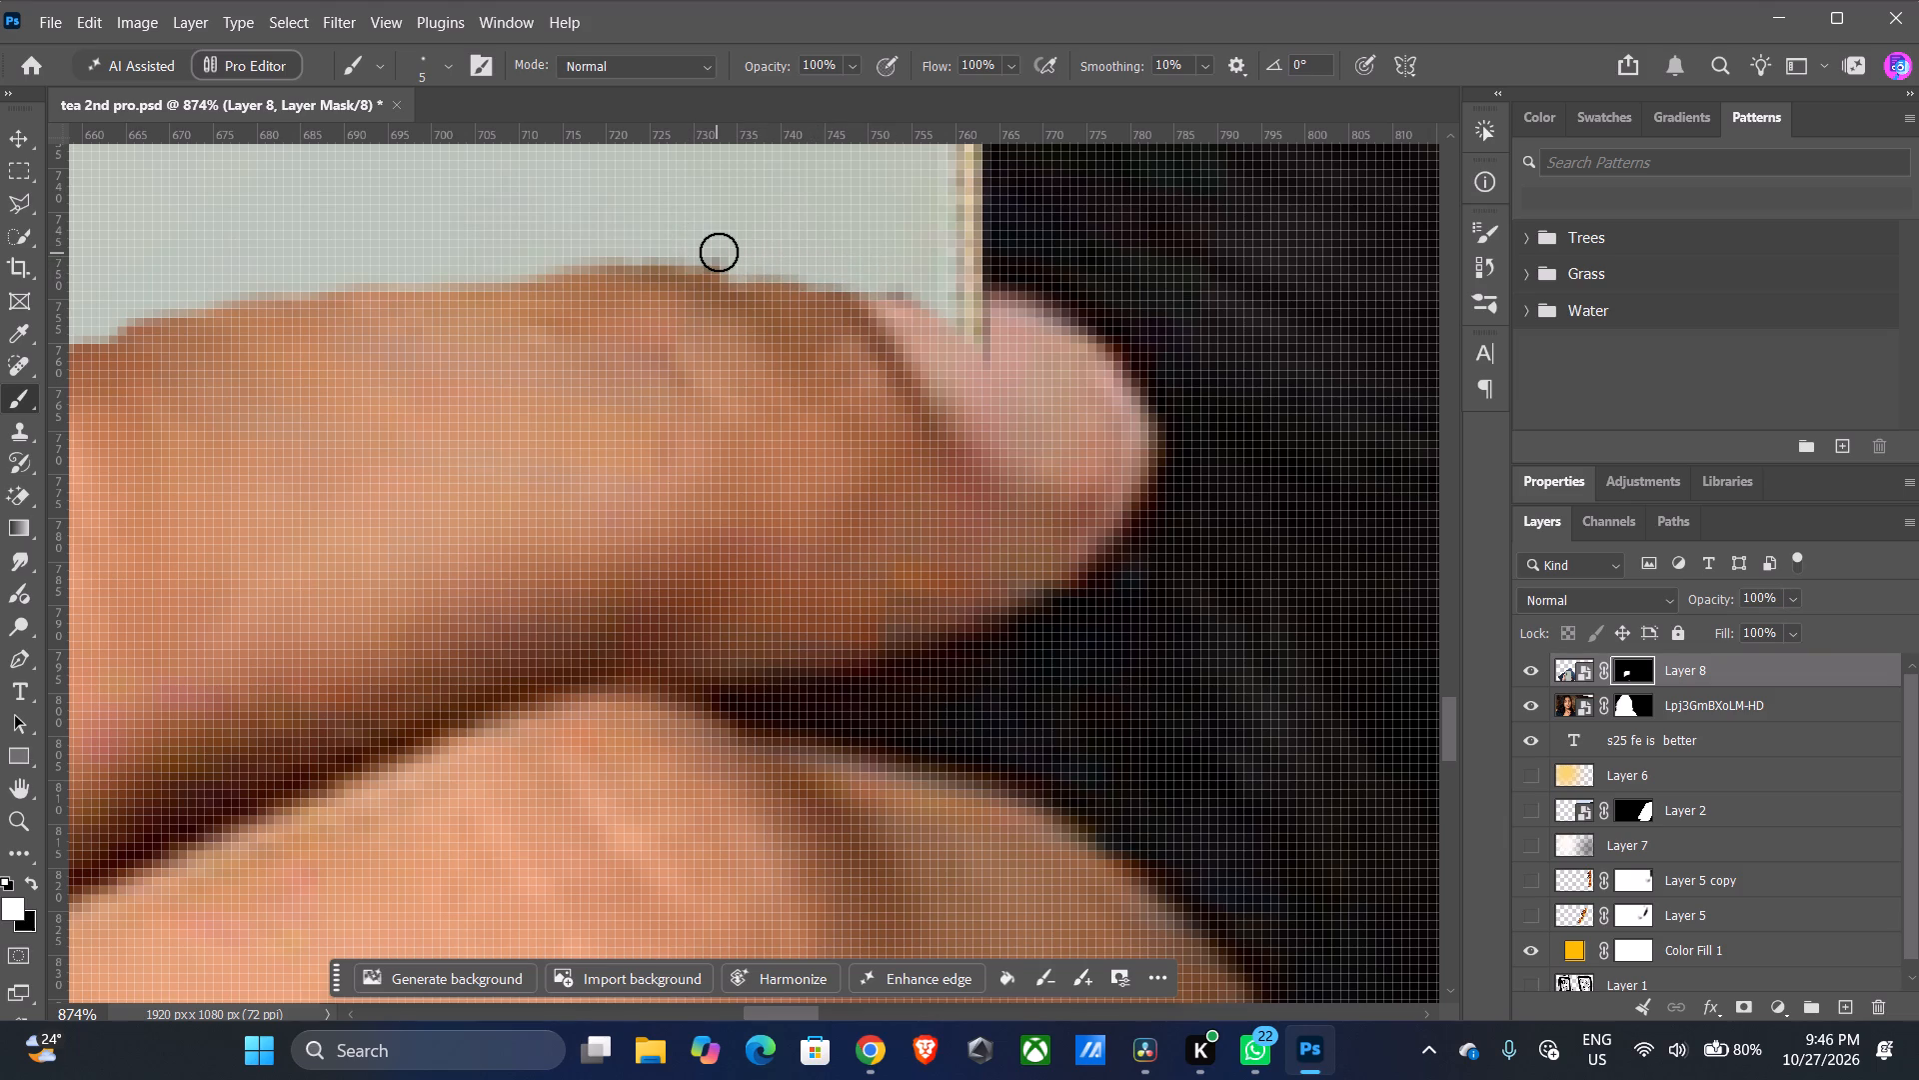
double_click(719, 252)
left_click(647, 247)
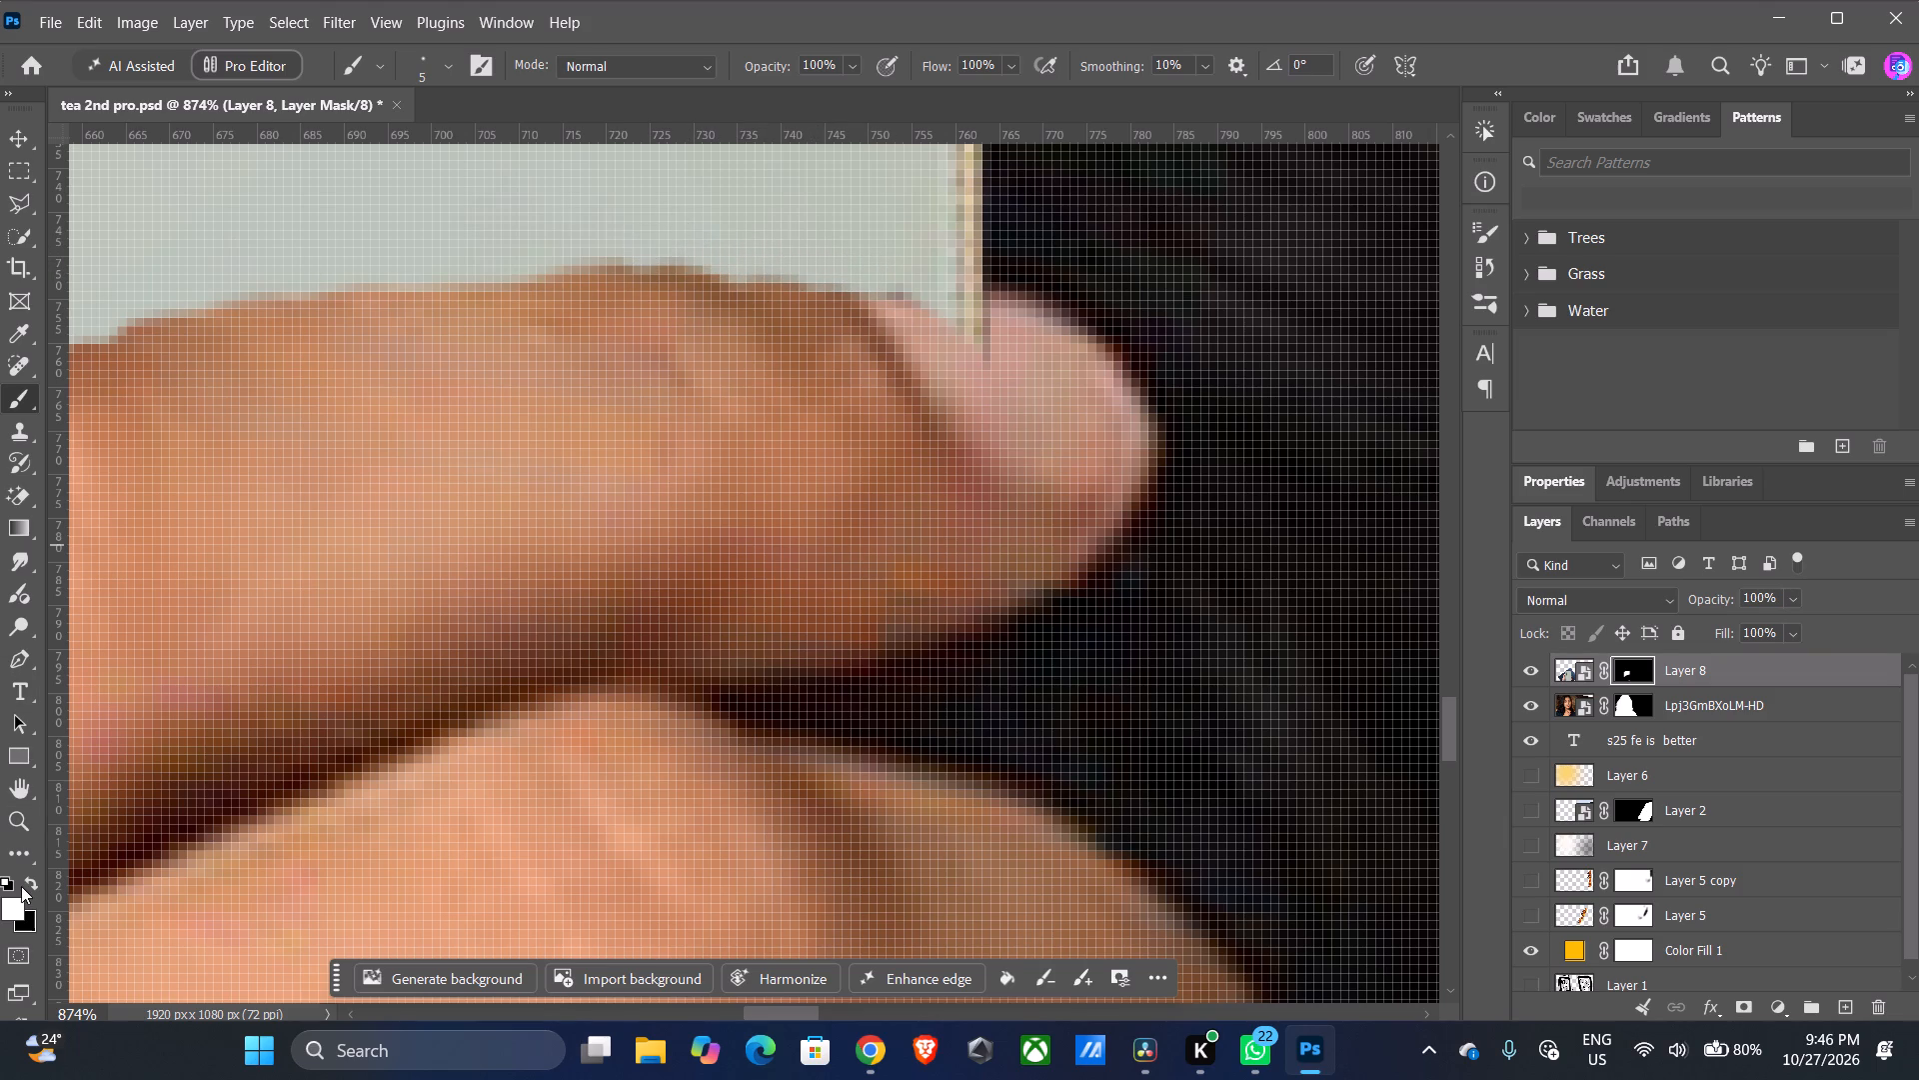
Paint black on the mask over the phone's lower edge and gold frame where they overlap the fingernail.
left_click(35, 881)
left_click(985, 332)
left_click(975, 332)
left_click(954, 337)
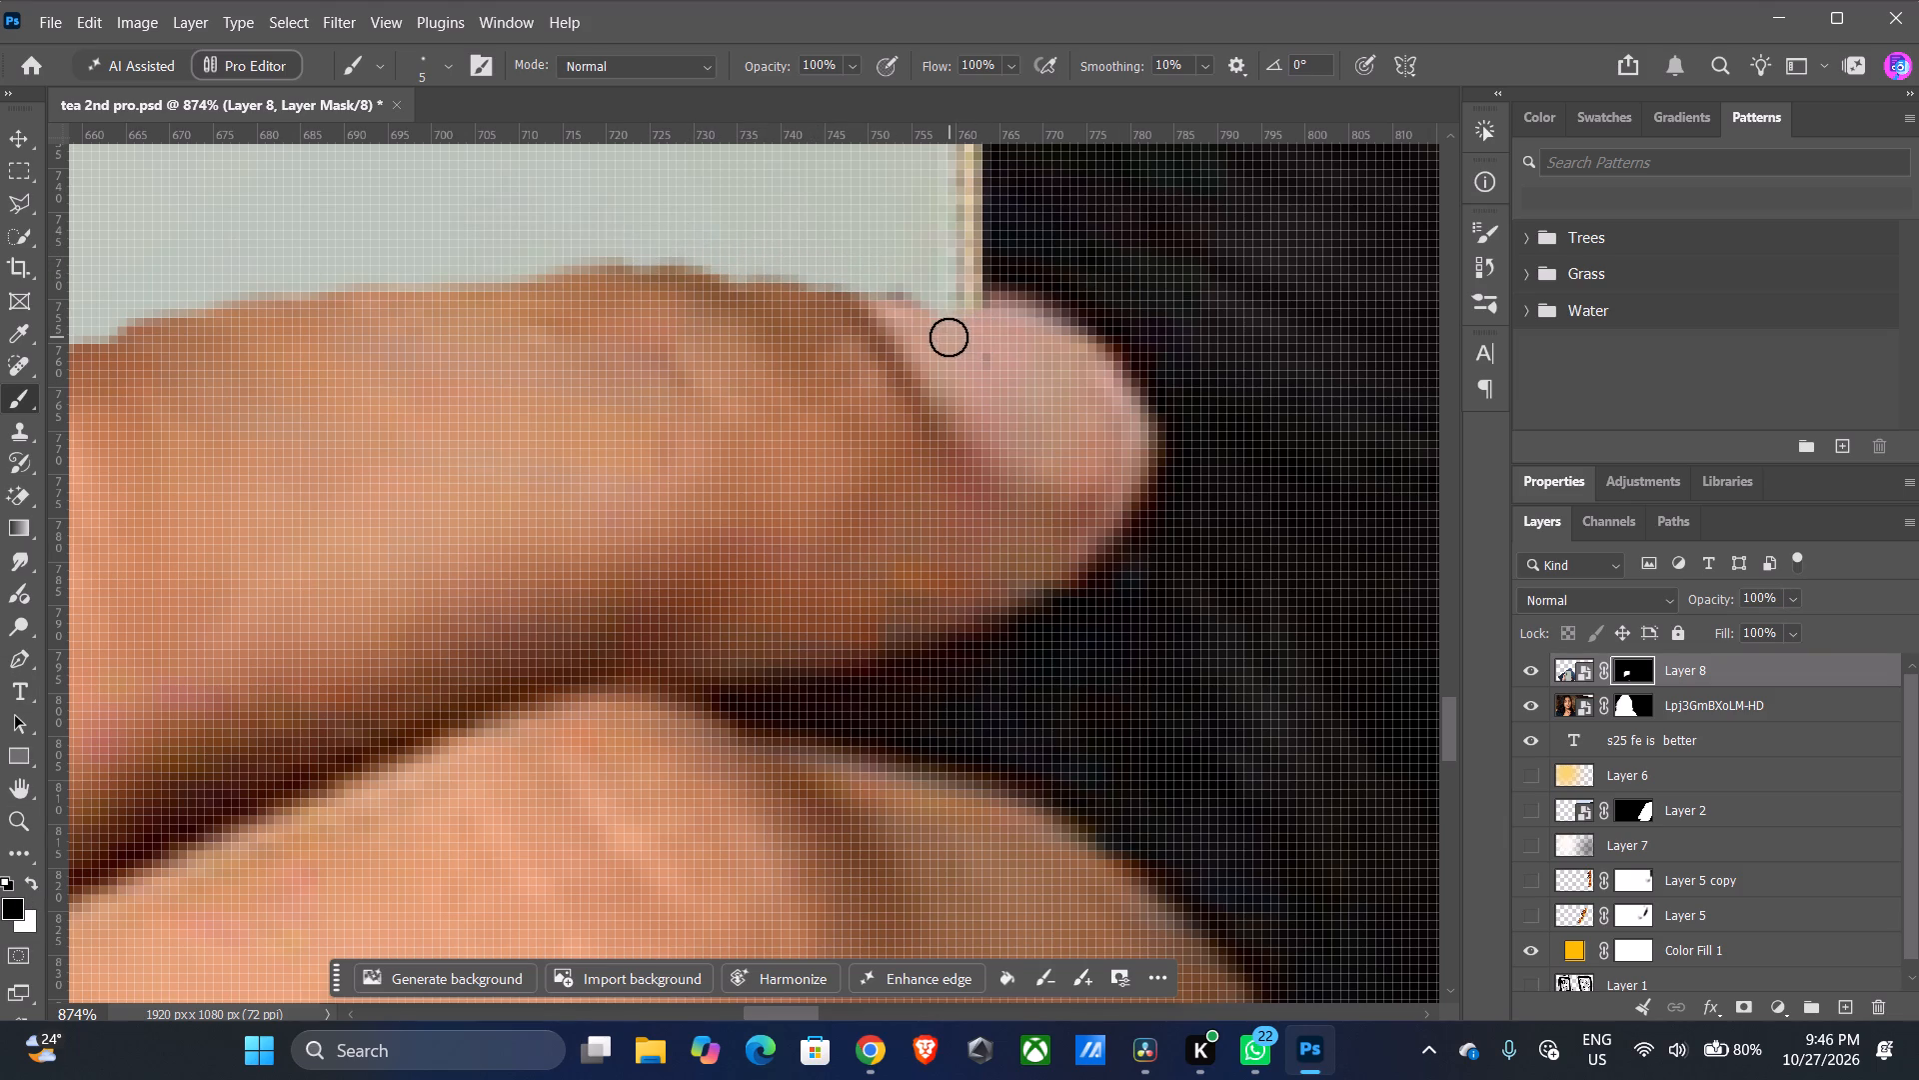
left_click_drag(949, 337, 978, 327)
double_click(944, 319)
double_click(970, 319)
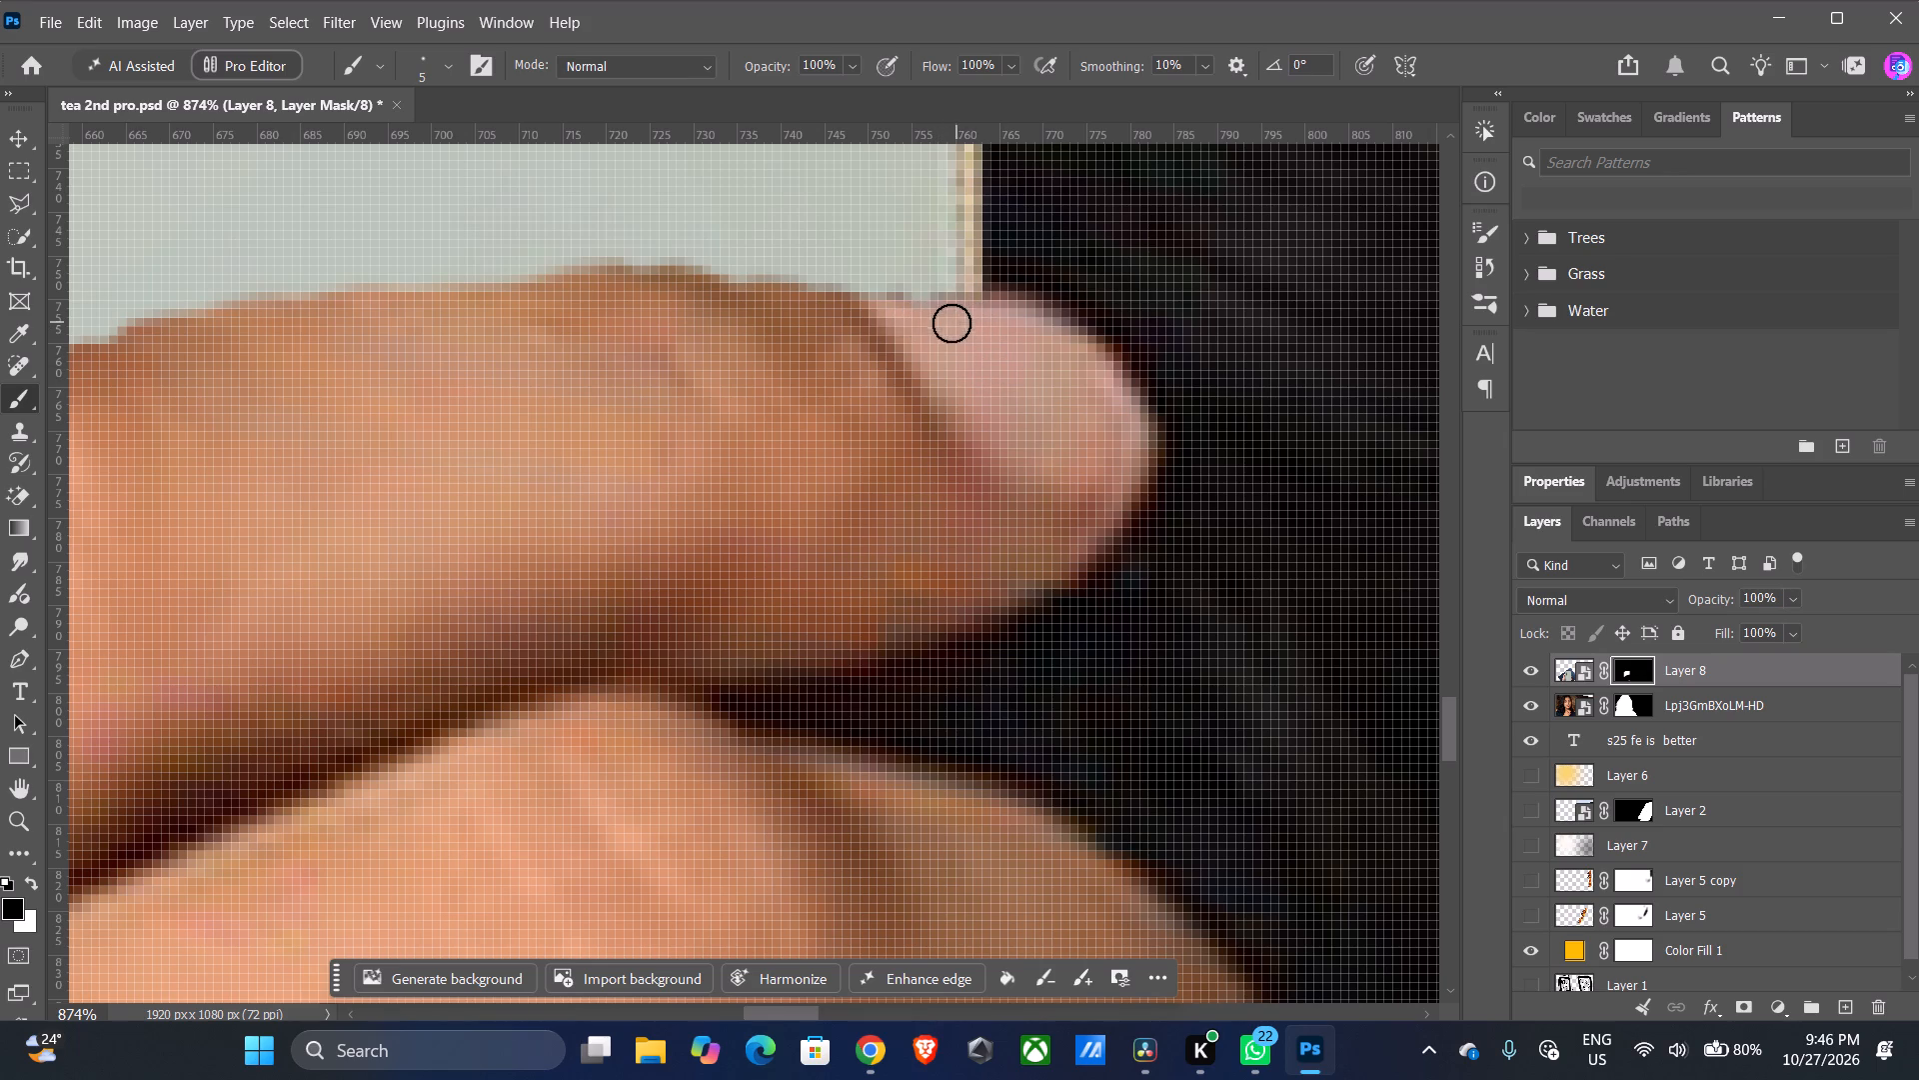
double_click(931, 322)
left_click_drag(915, 325, 896, 329)
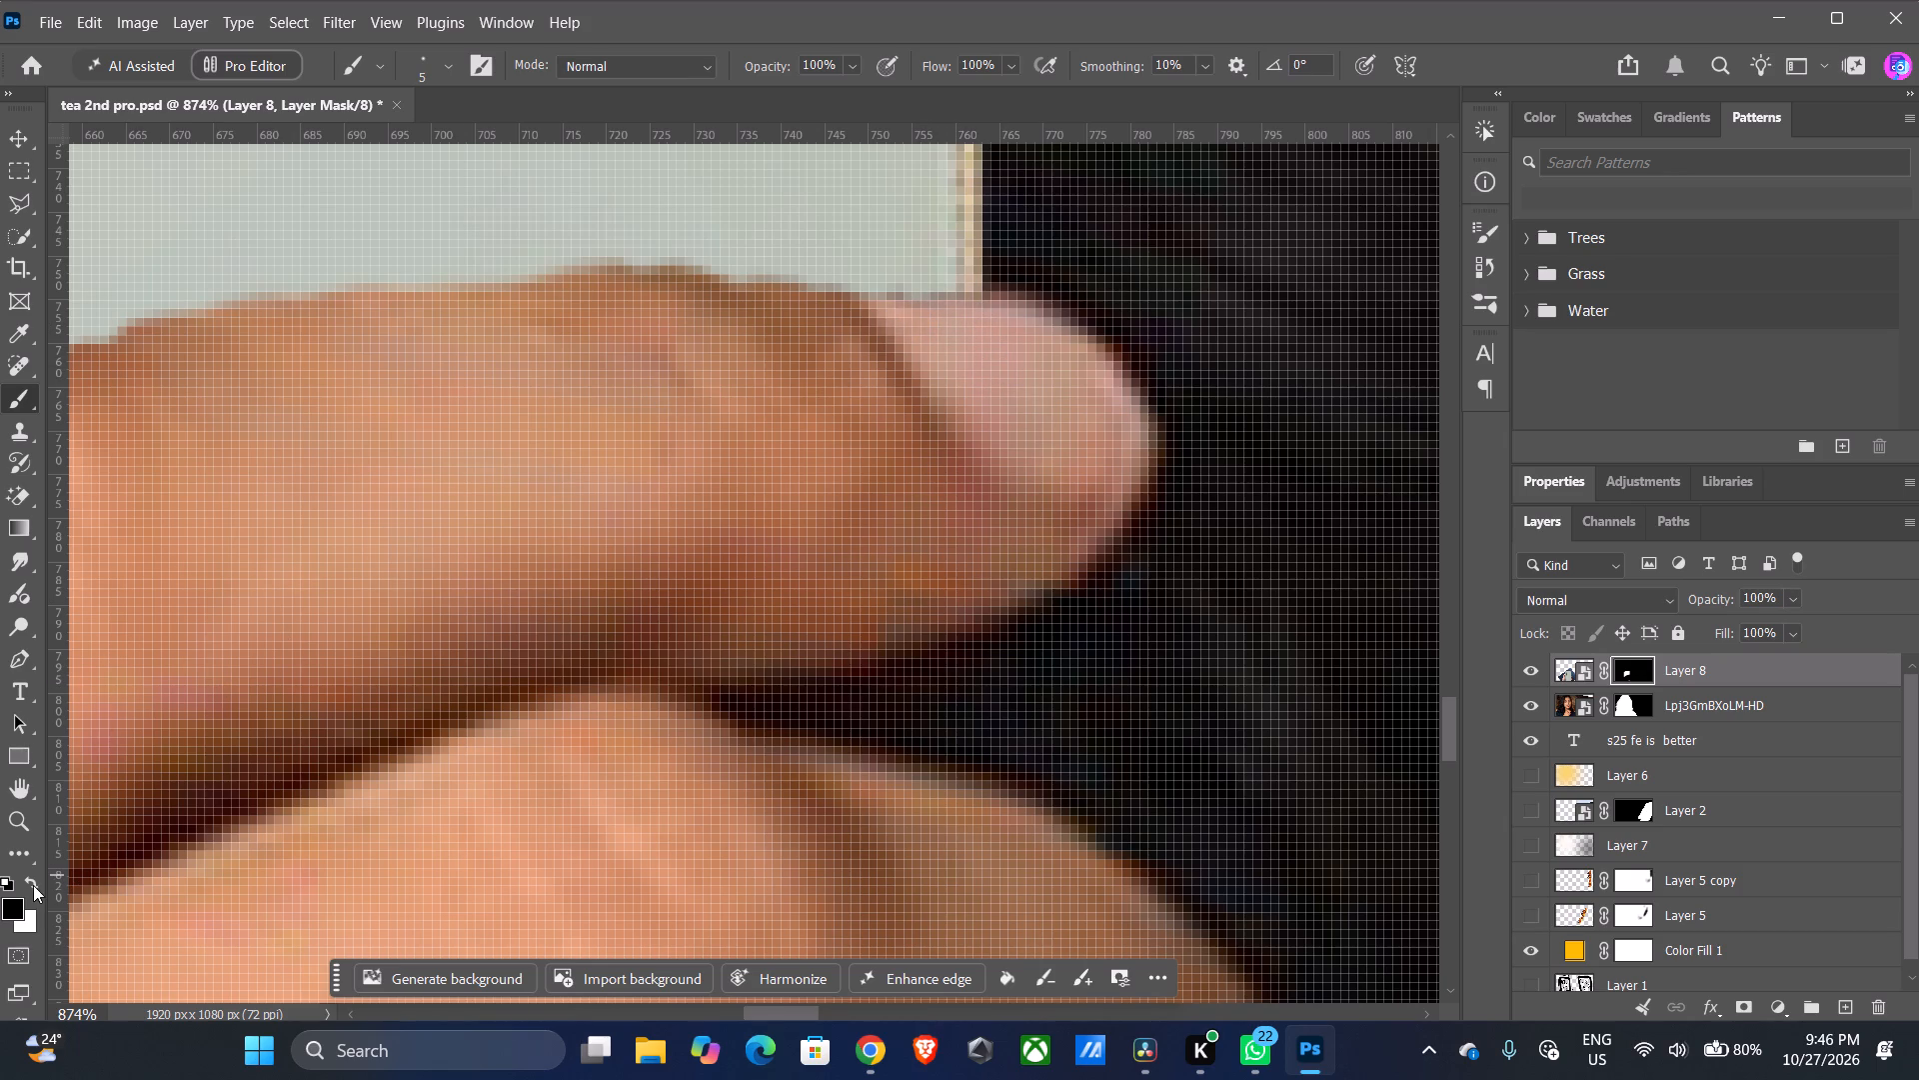
Dab white on the mask to restore the phone and its gold frame right along the nail's upper edge.
left_click(32, 882)
left_click(934, 283)
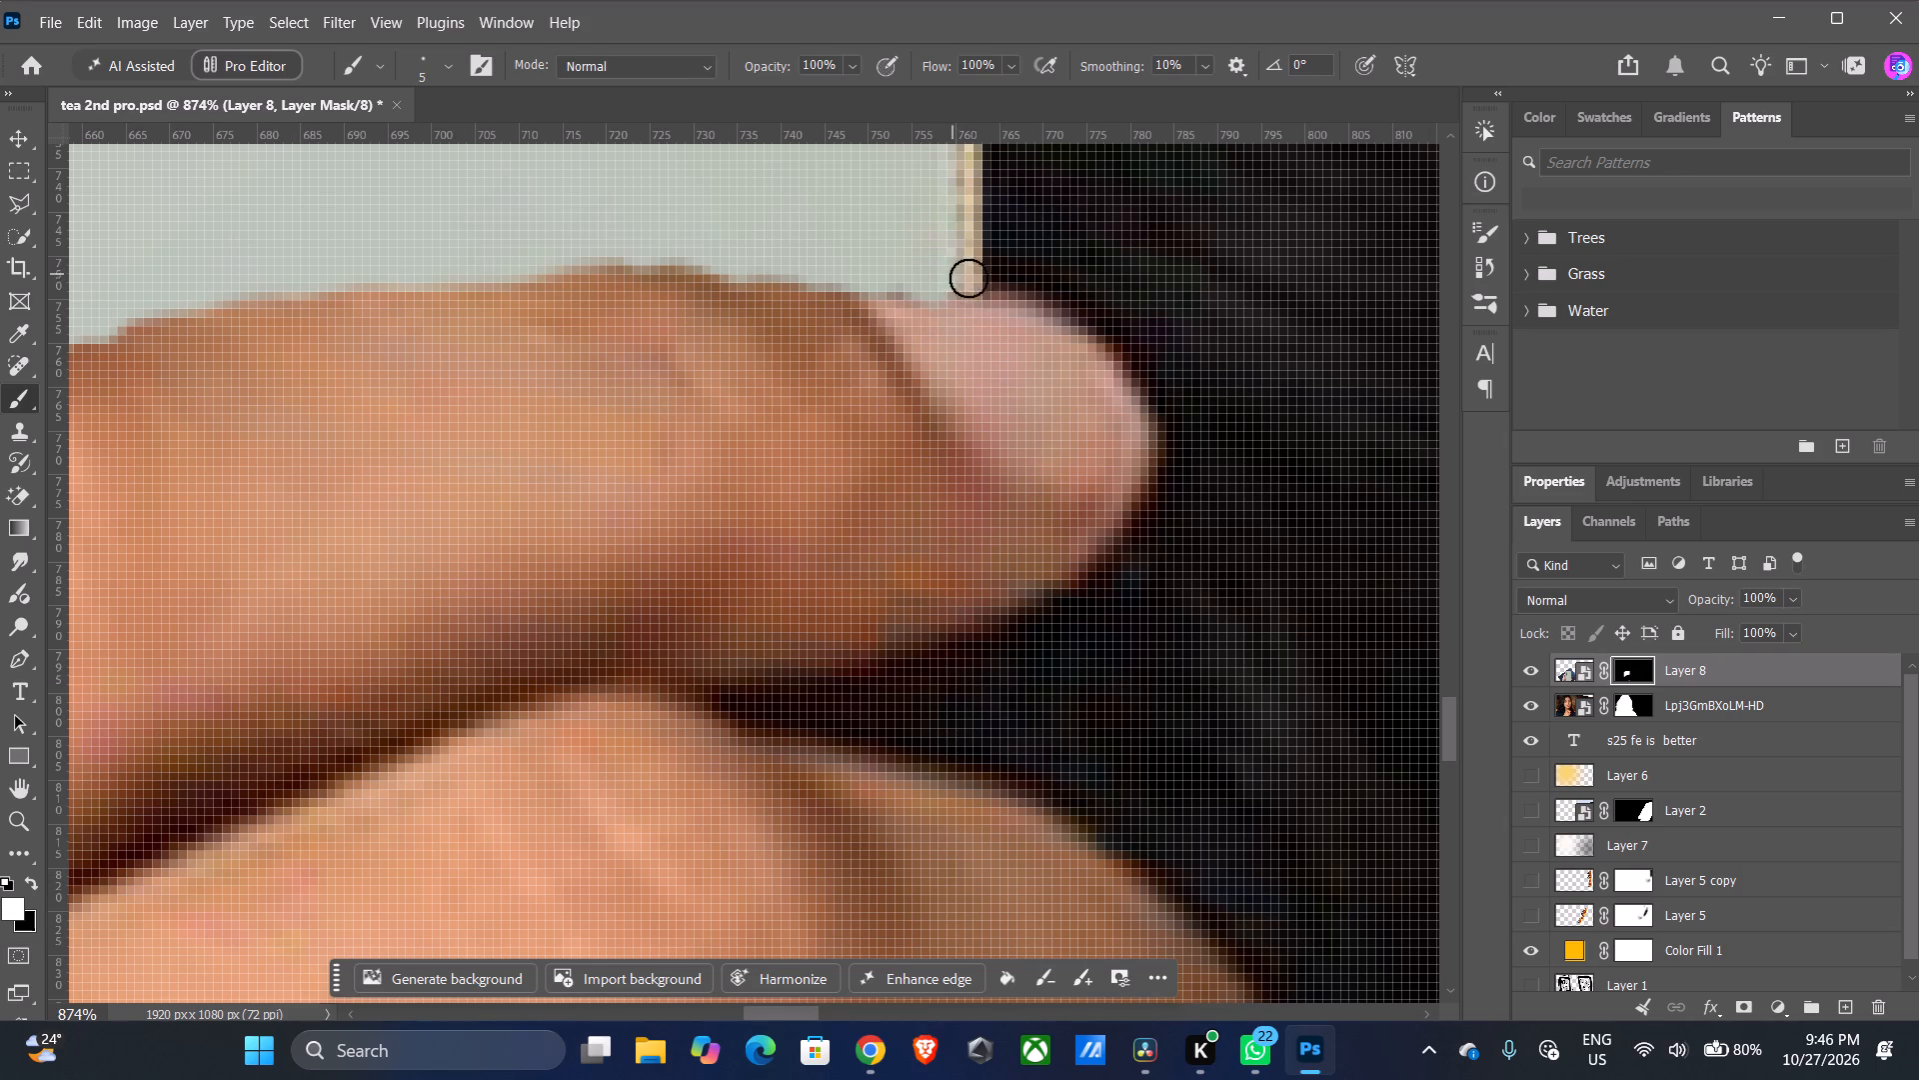
left_click(964, 286)
left_click(900, 281)
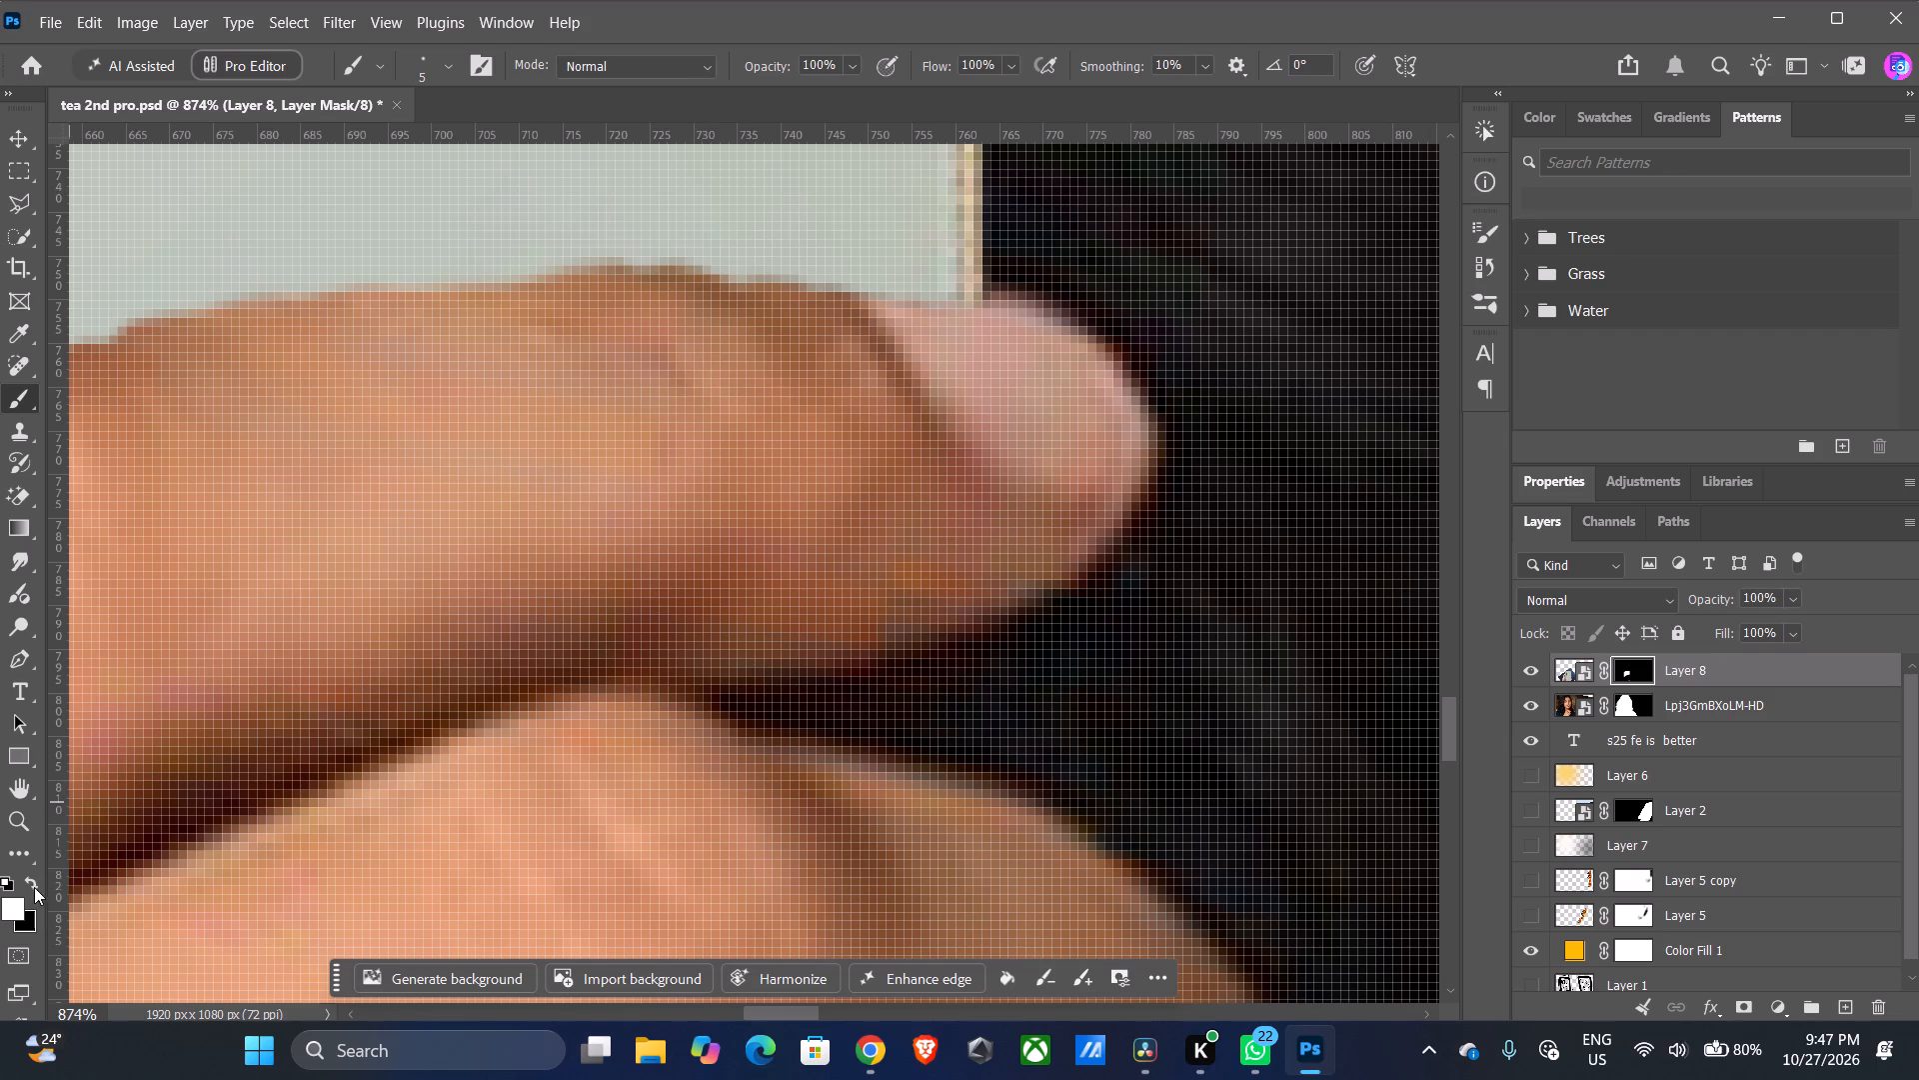
Dab black on Layer 8's mask along the top finger's upper edge, from the last joint back to the notch near the middle joint.
left_click(33, 882)
left_click(807, 312)
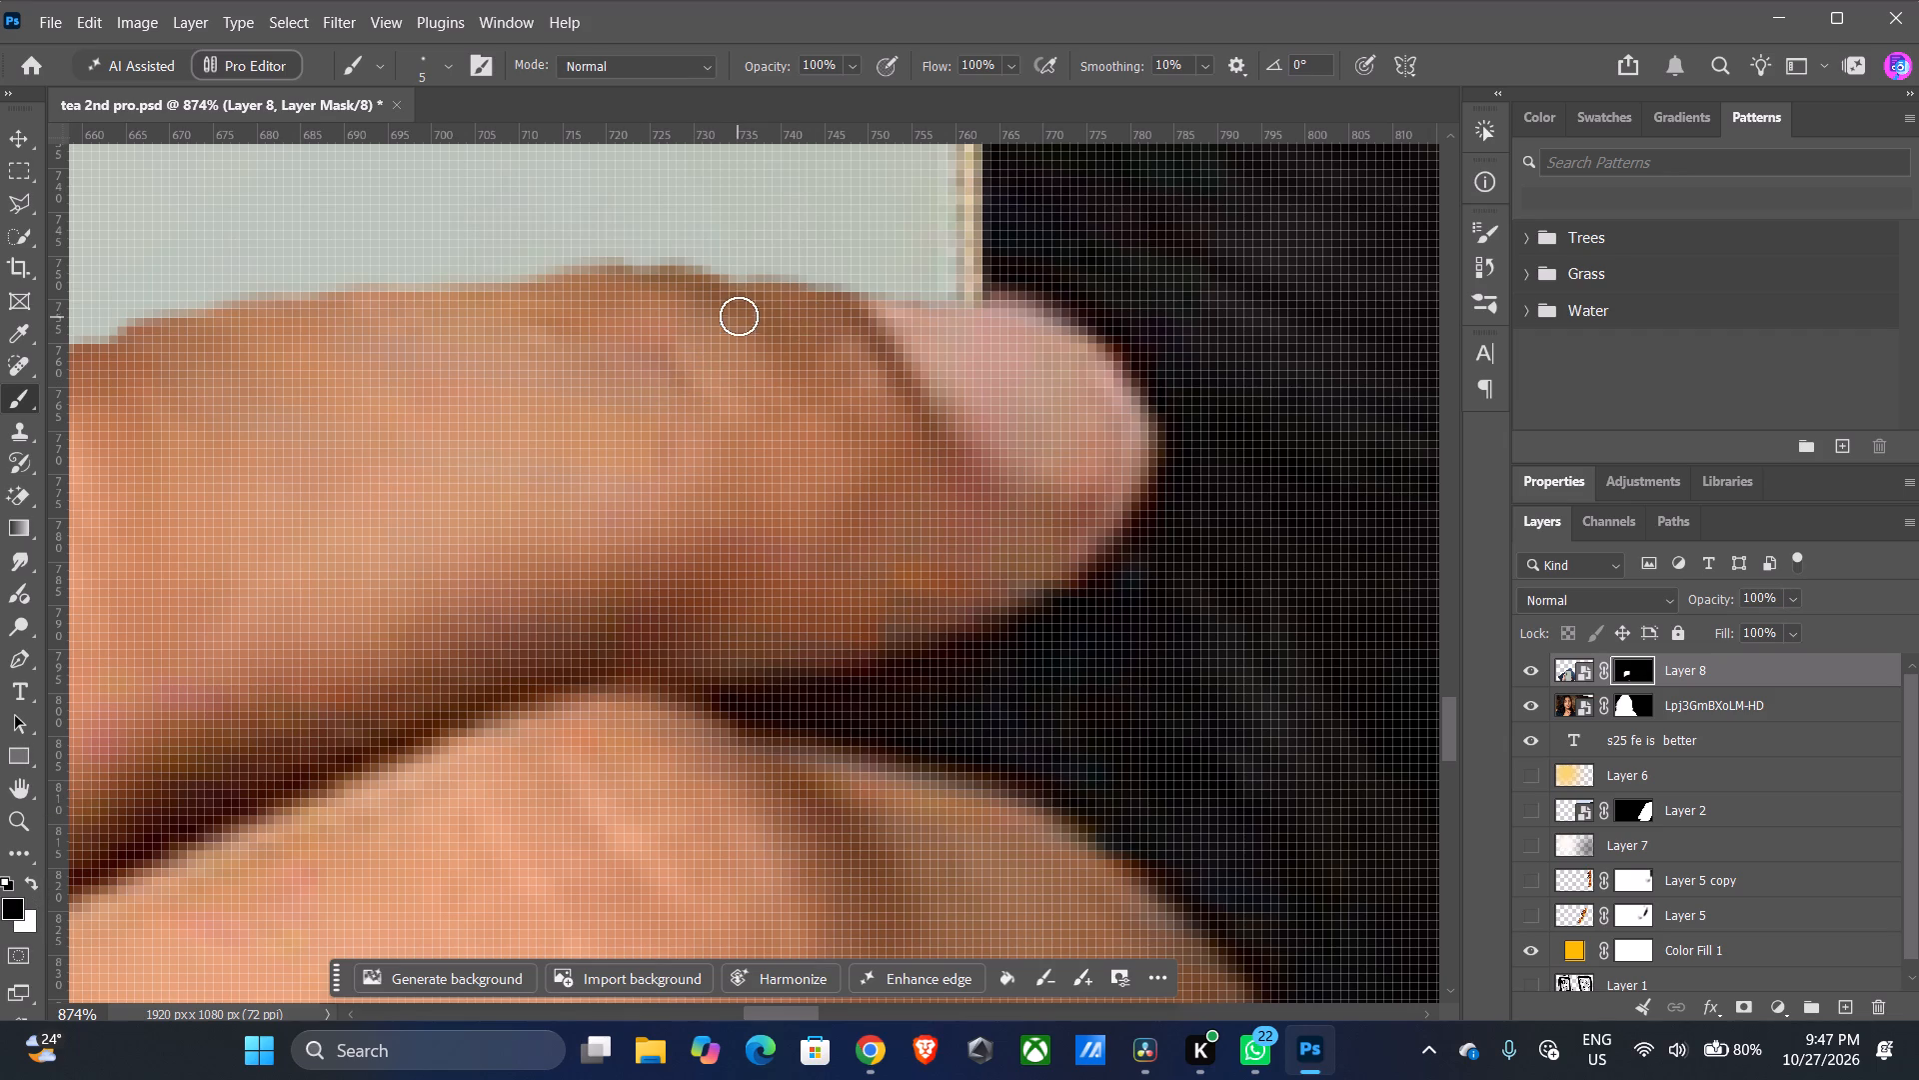
left_click(742, 302)
left_click(720, 301)
left_click(630, 304)
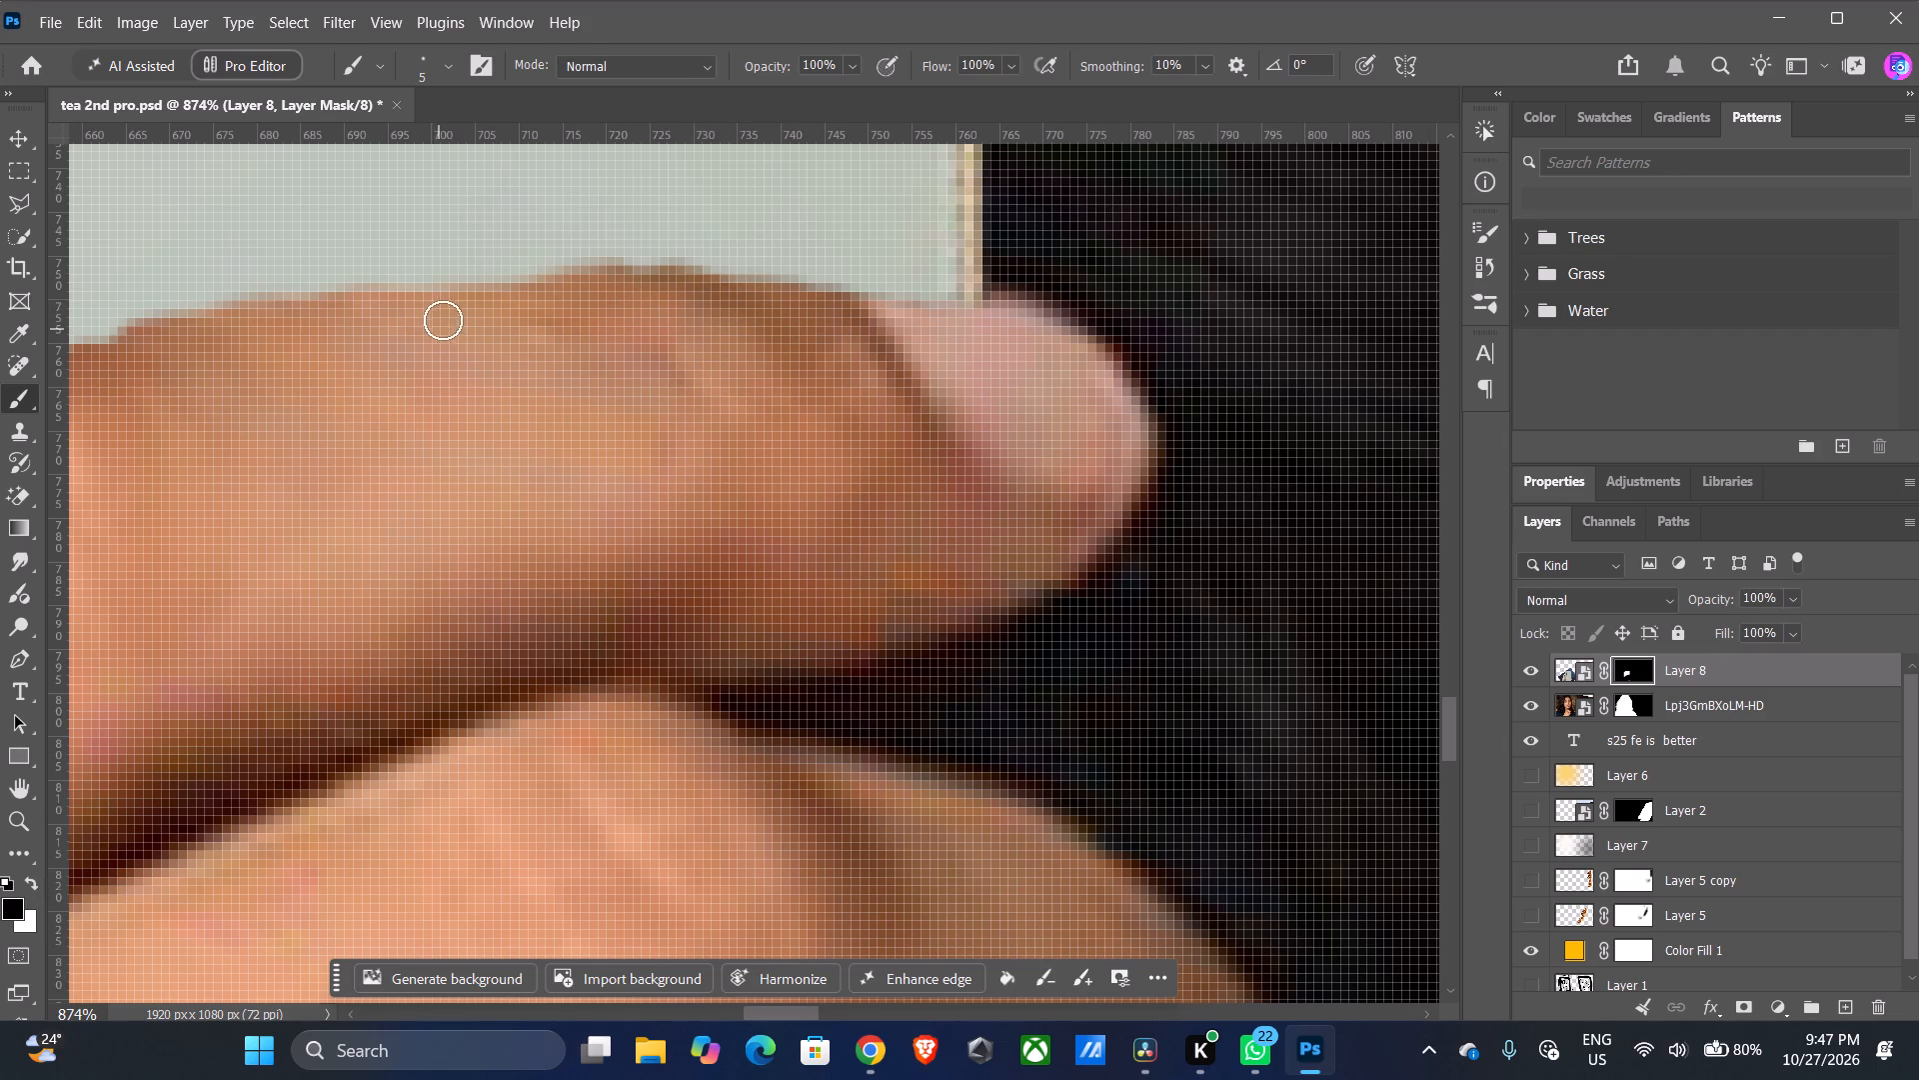
left_click(466, 313)
left_click(110, 356)
Dab black on the mask along the top finger's upper edge, from the dark crease over the middle joint toward the hand.
left_click_drag(777, 1010, 733, 996)
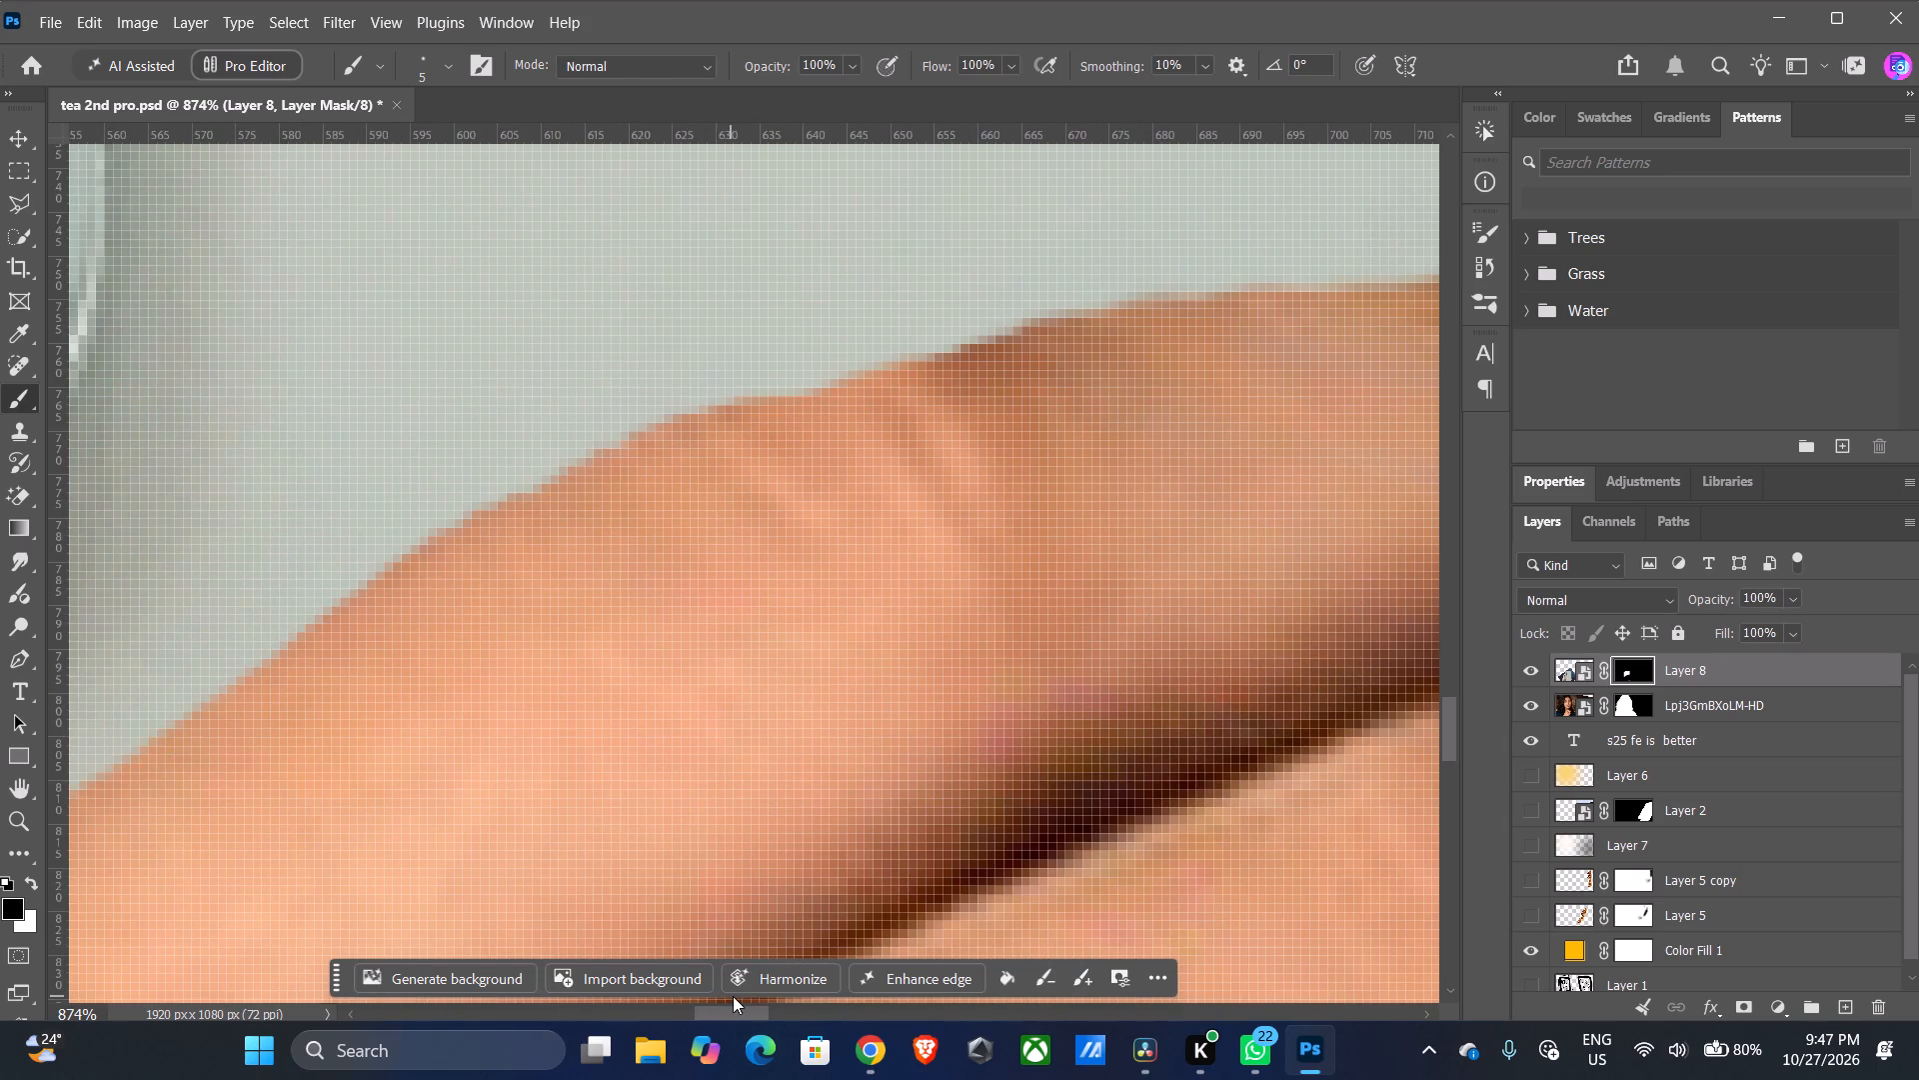
left_click_drag(733, 996, 733, 984)
left_click(880, 366)
left_click(930, 350)
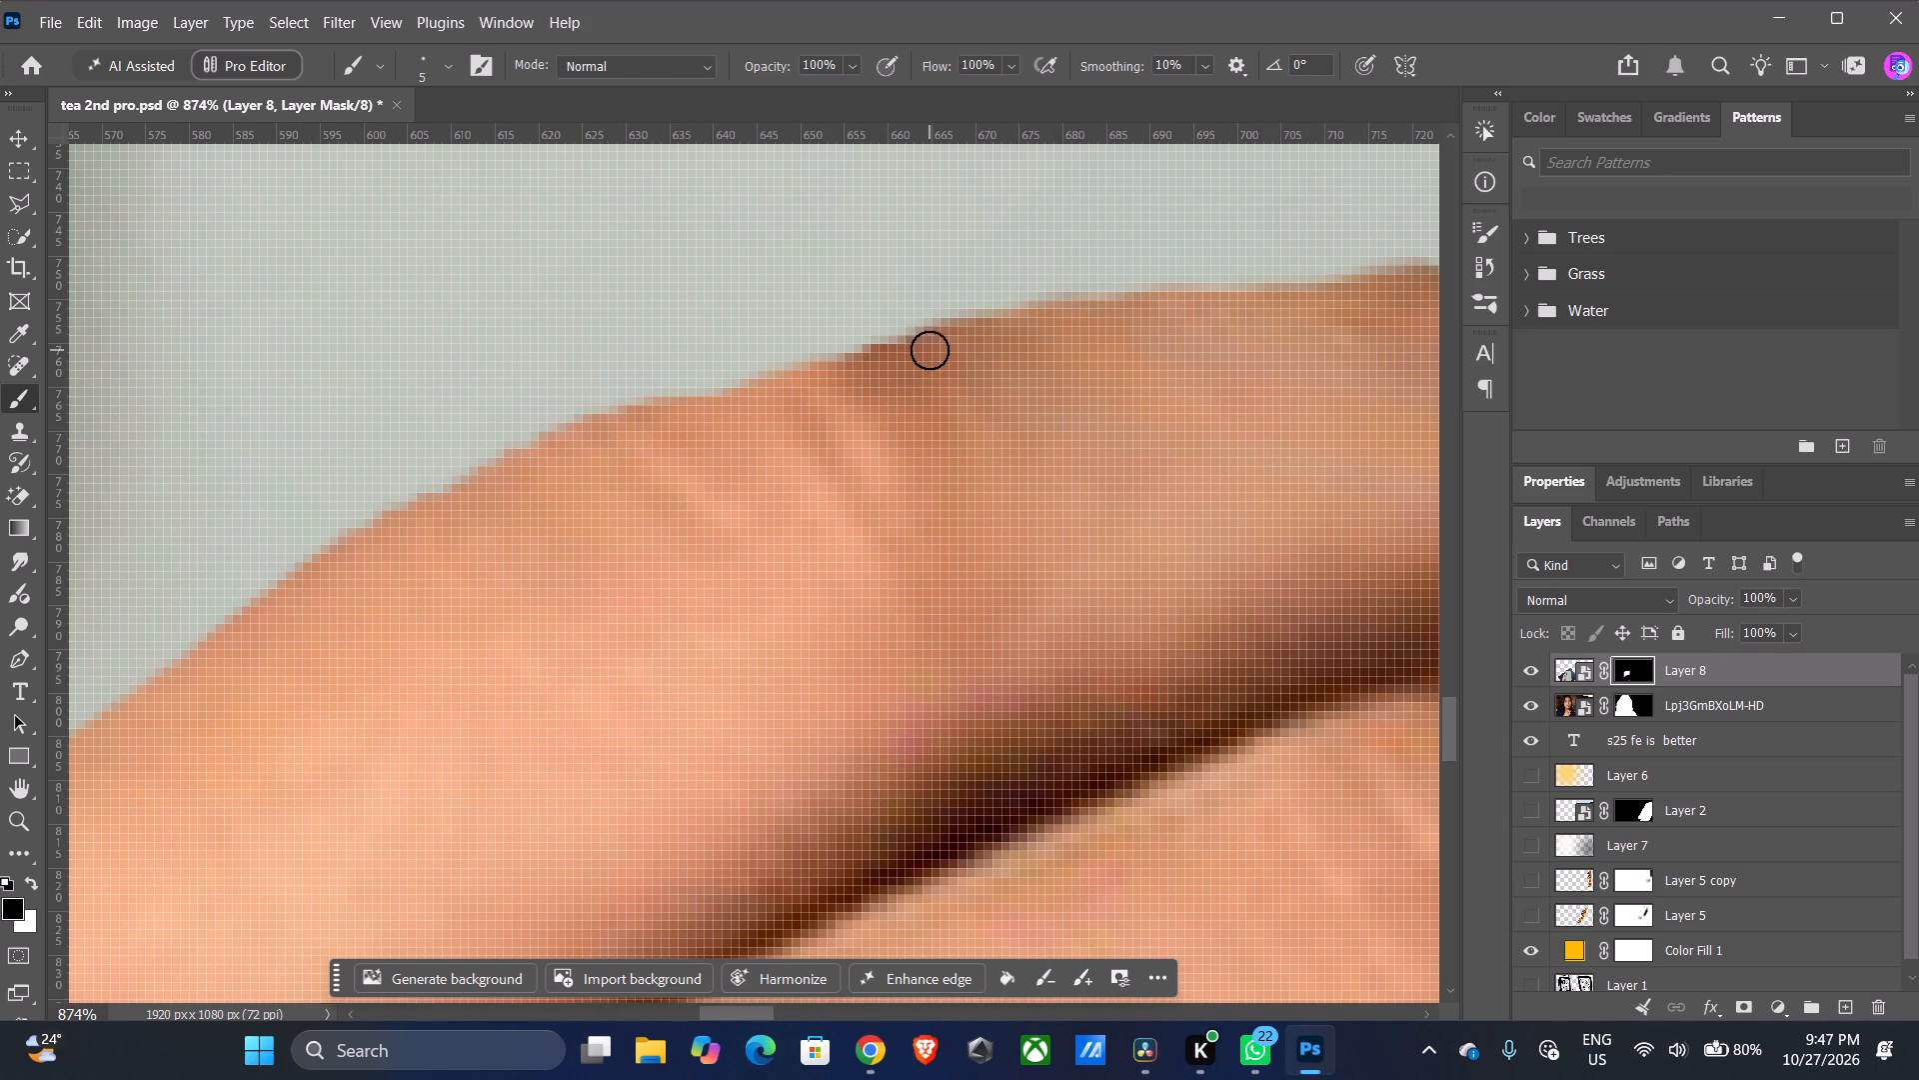
left_click(900, 355)
left_click(853, 370)
left_click(827, 379)
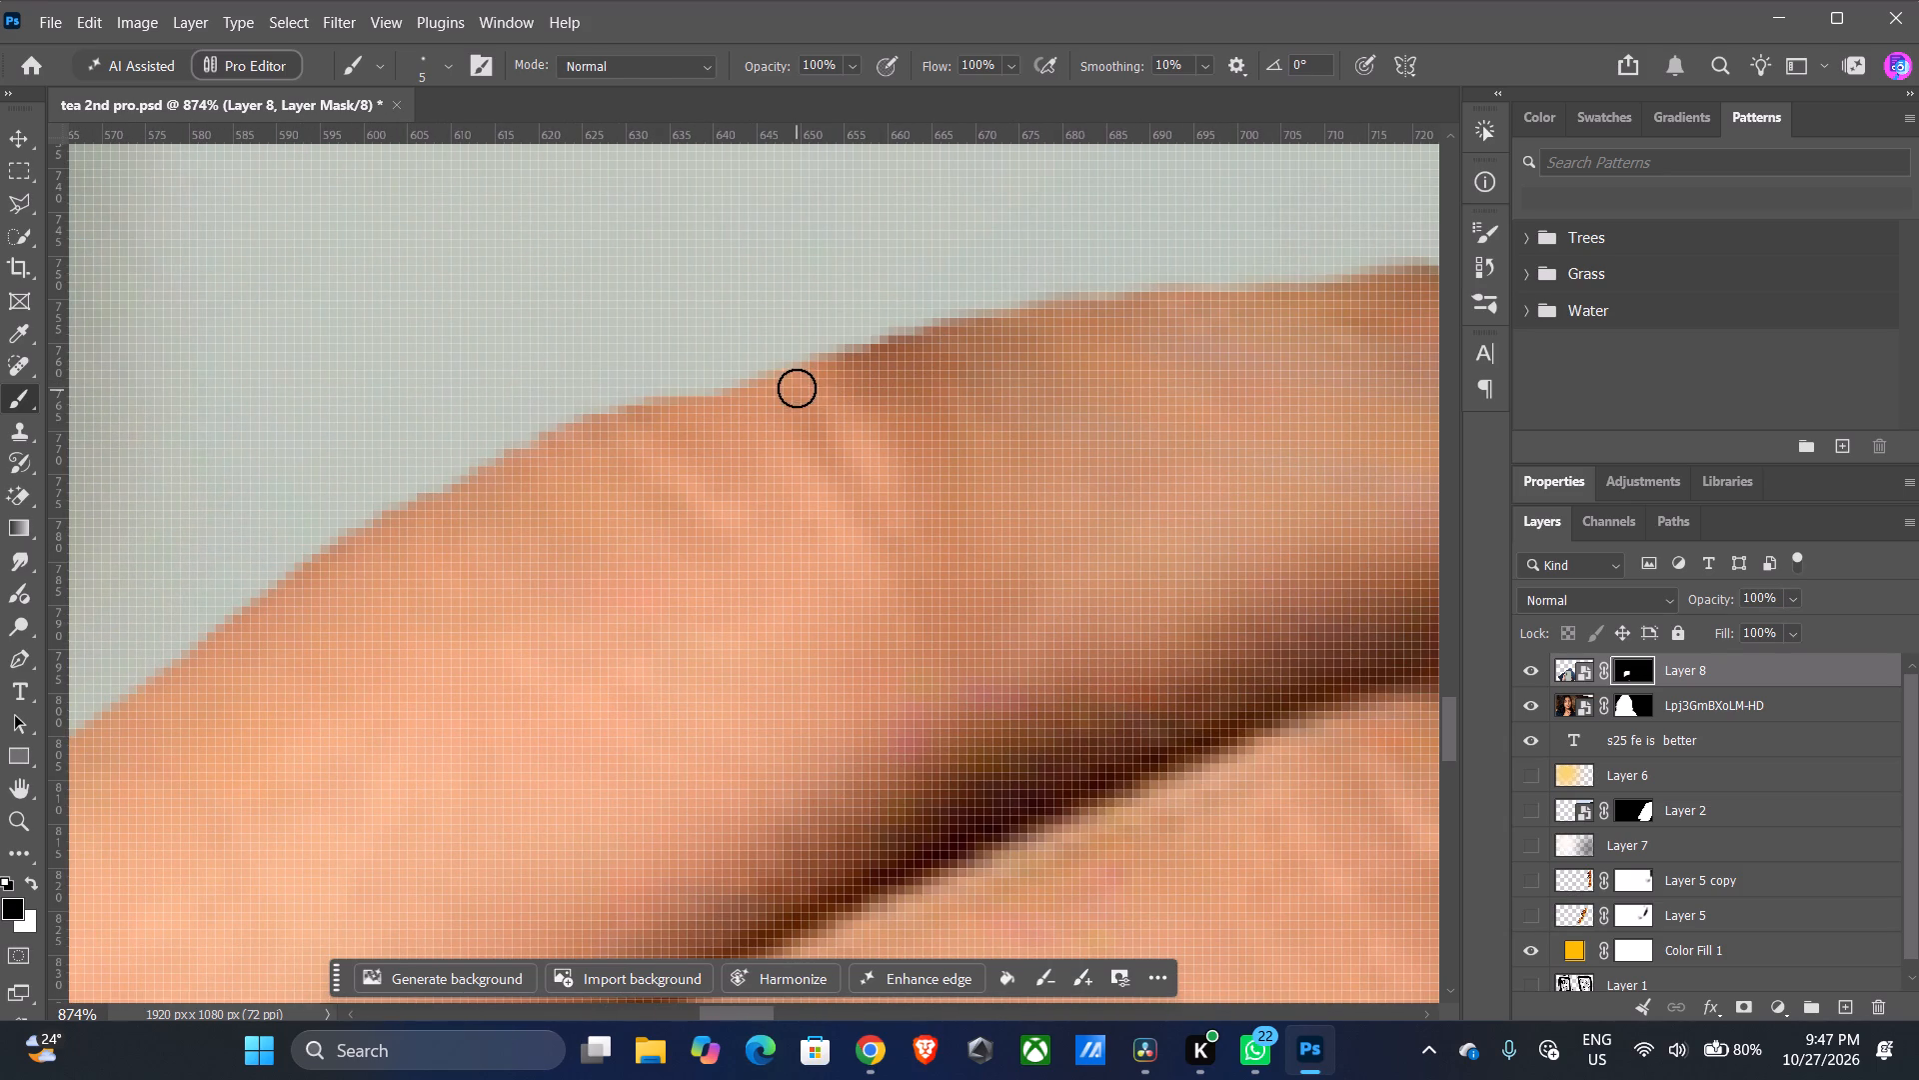
left_click(796, 388)
left_click(771, 390)
left_click(737, 402)
left_click(708, 411)
left_click(676, 417)
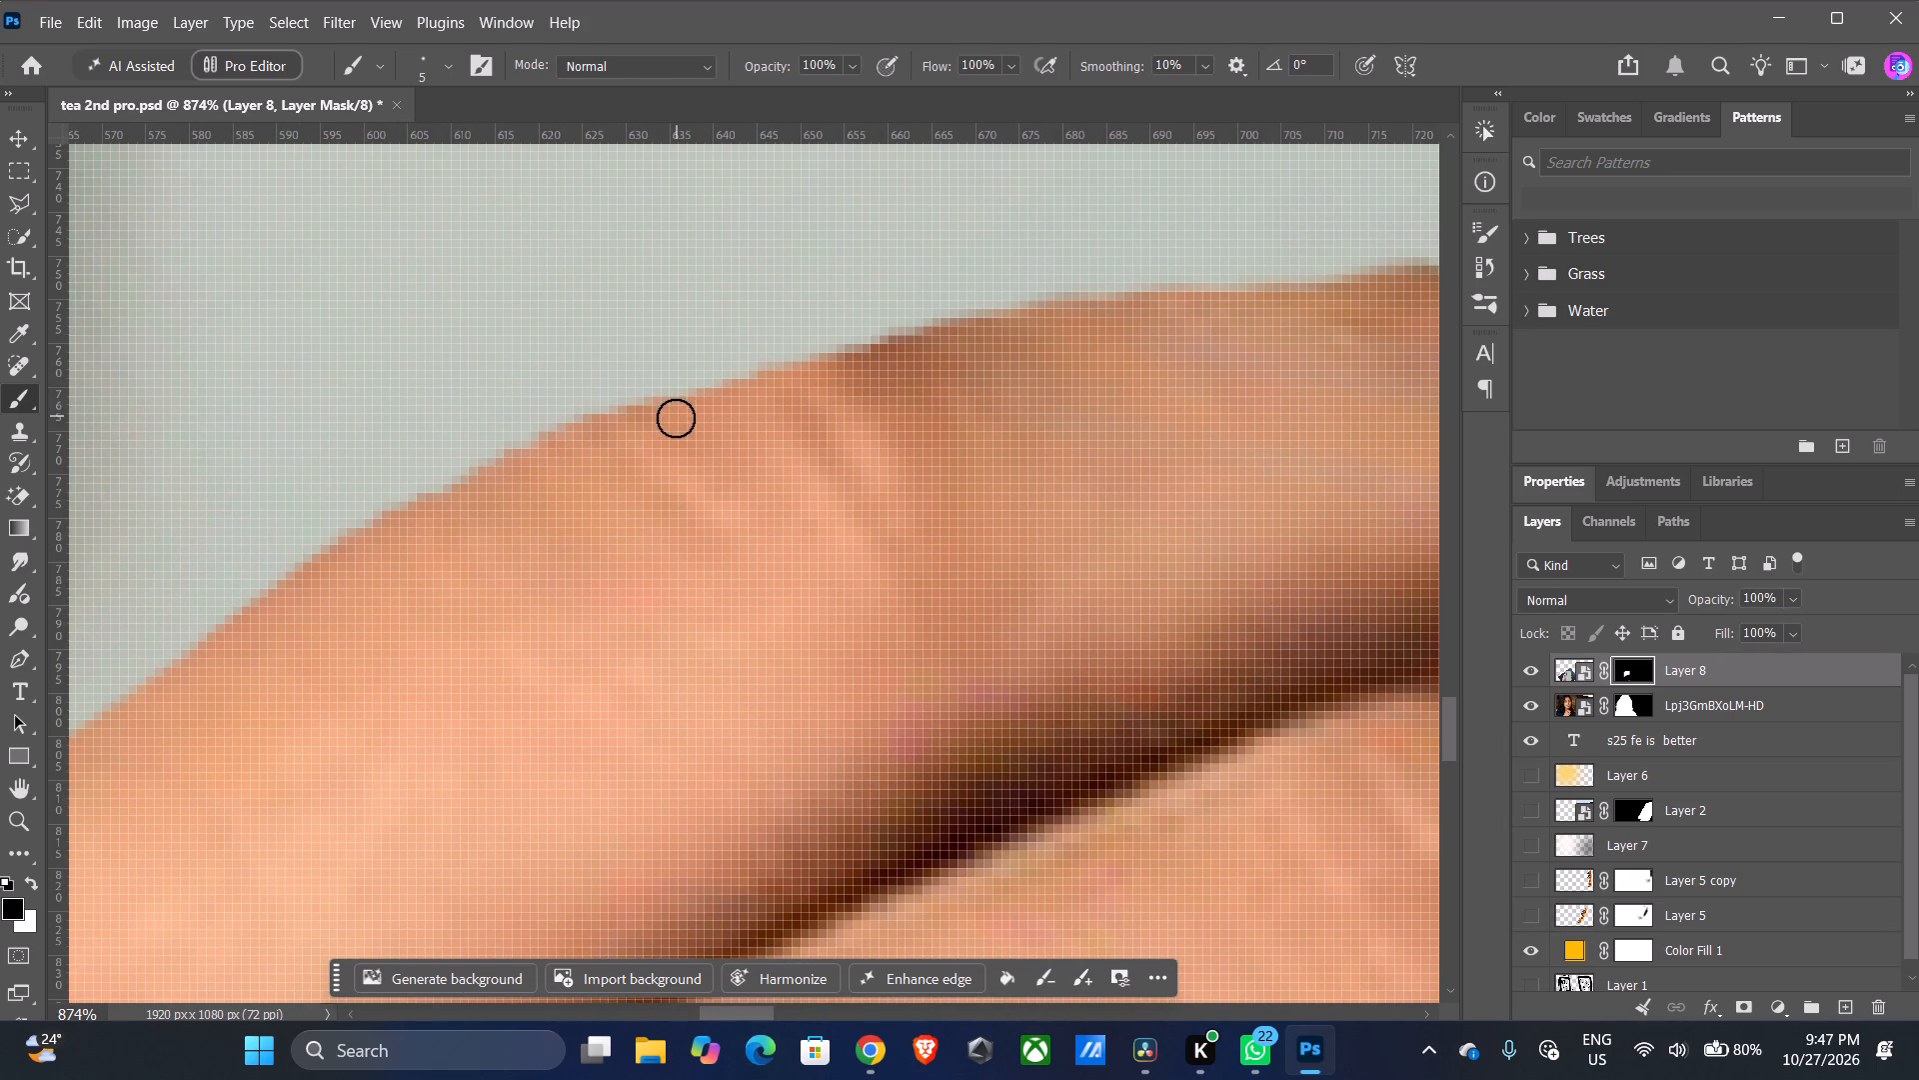
left_click(641, 427)
left_click(612, 436)
Touch up the remaining uneven spots above the middle joint and on the slope beyond it with black mask dabs.
left_click(716, 403)
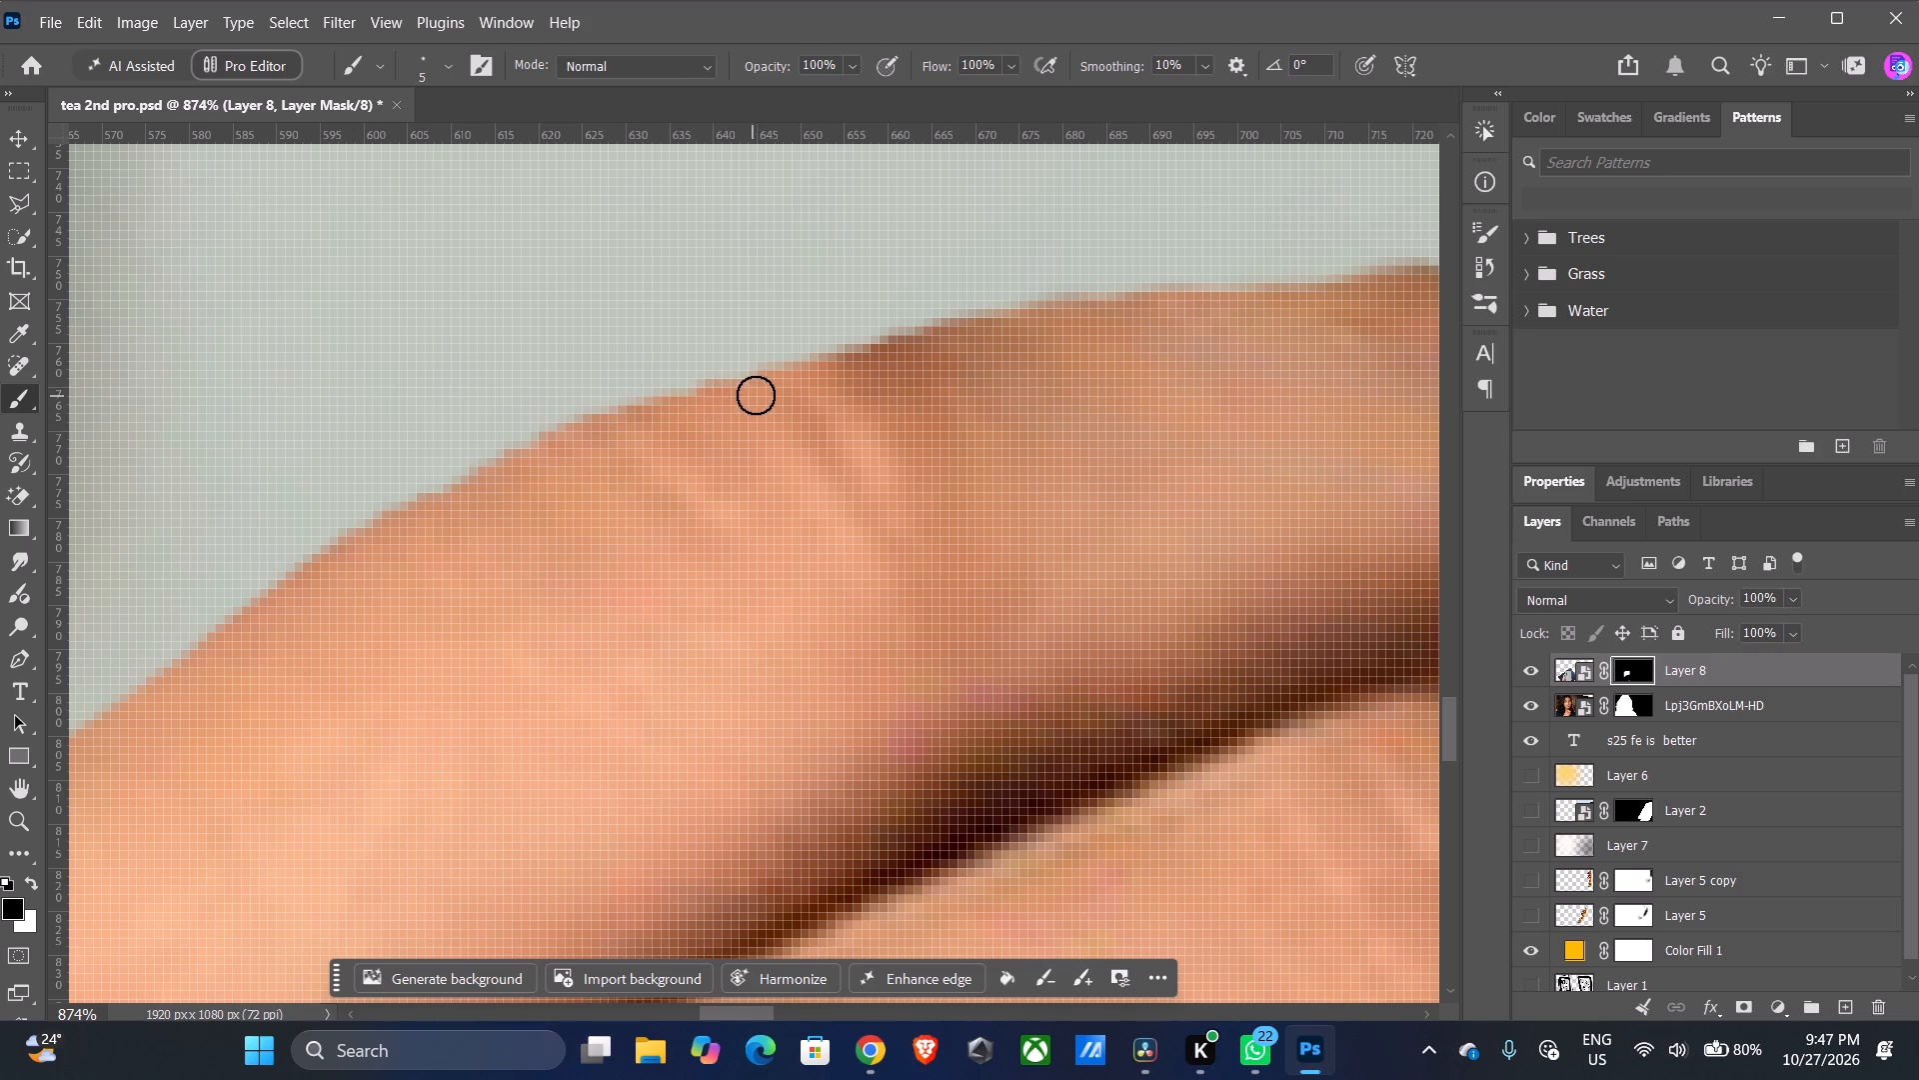
left_click(760, 393)
left_click(848, 368)
left_click(879, 357)
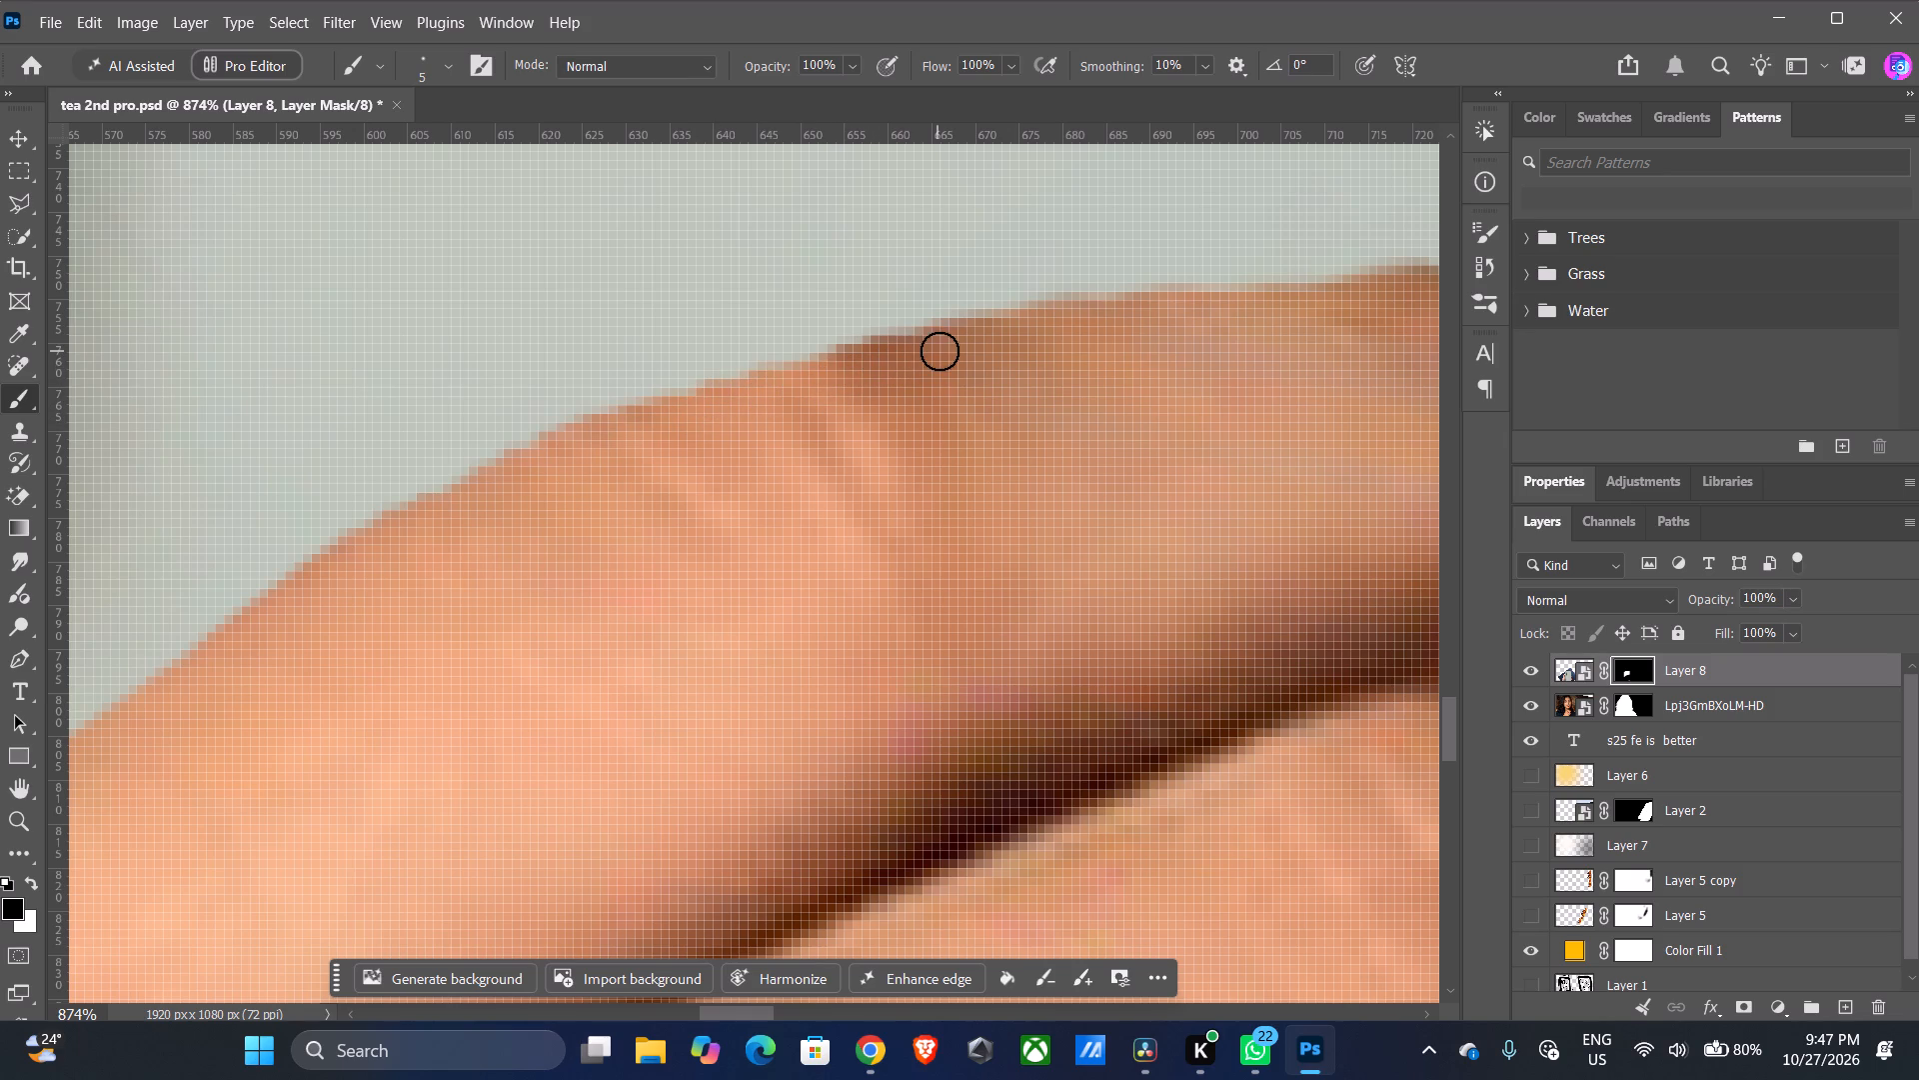
left_click(528, 458)
left_click(498, 479)
Examine how the phone's masked edge meets the top finger, viewing the whole hand and the fingertip up close.
scroll(506, 465, "down", 16, "alt")
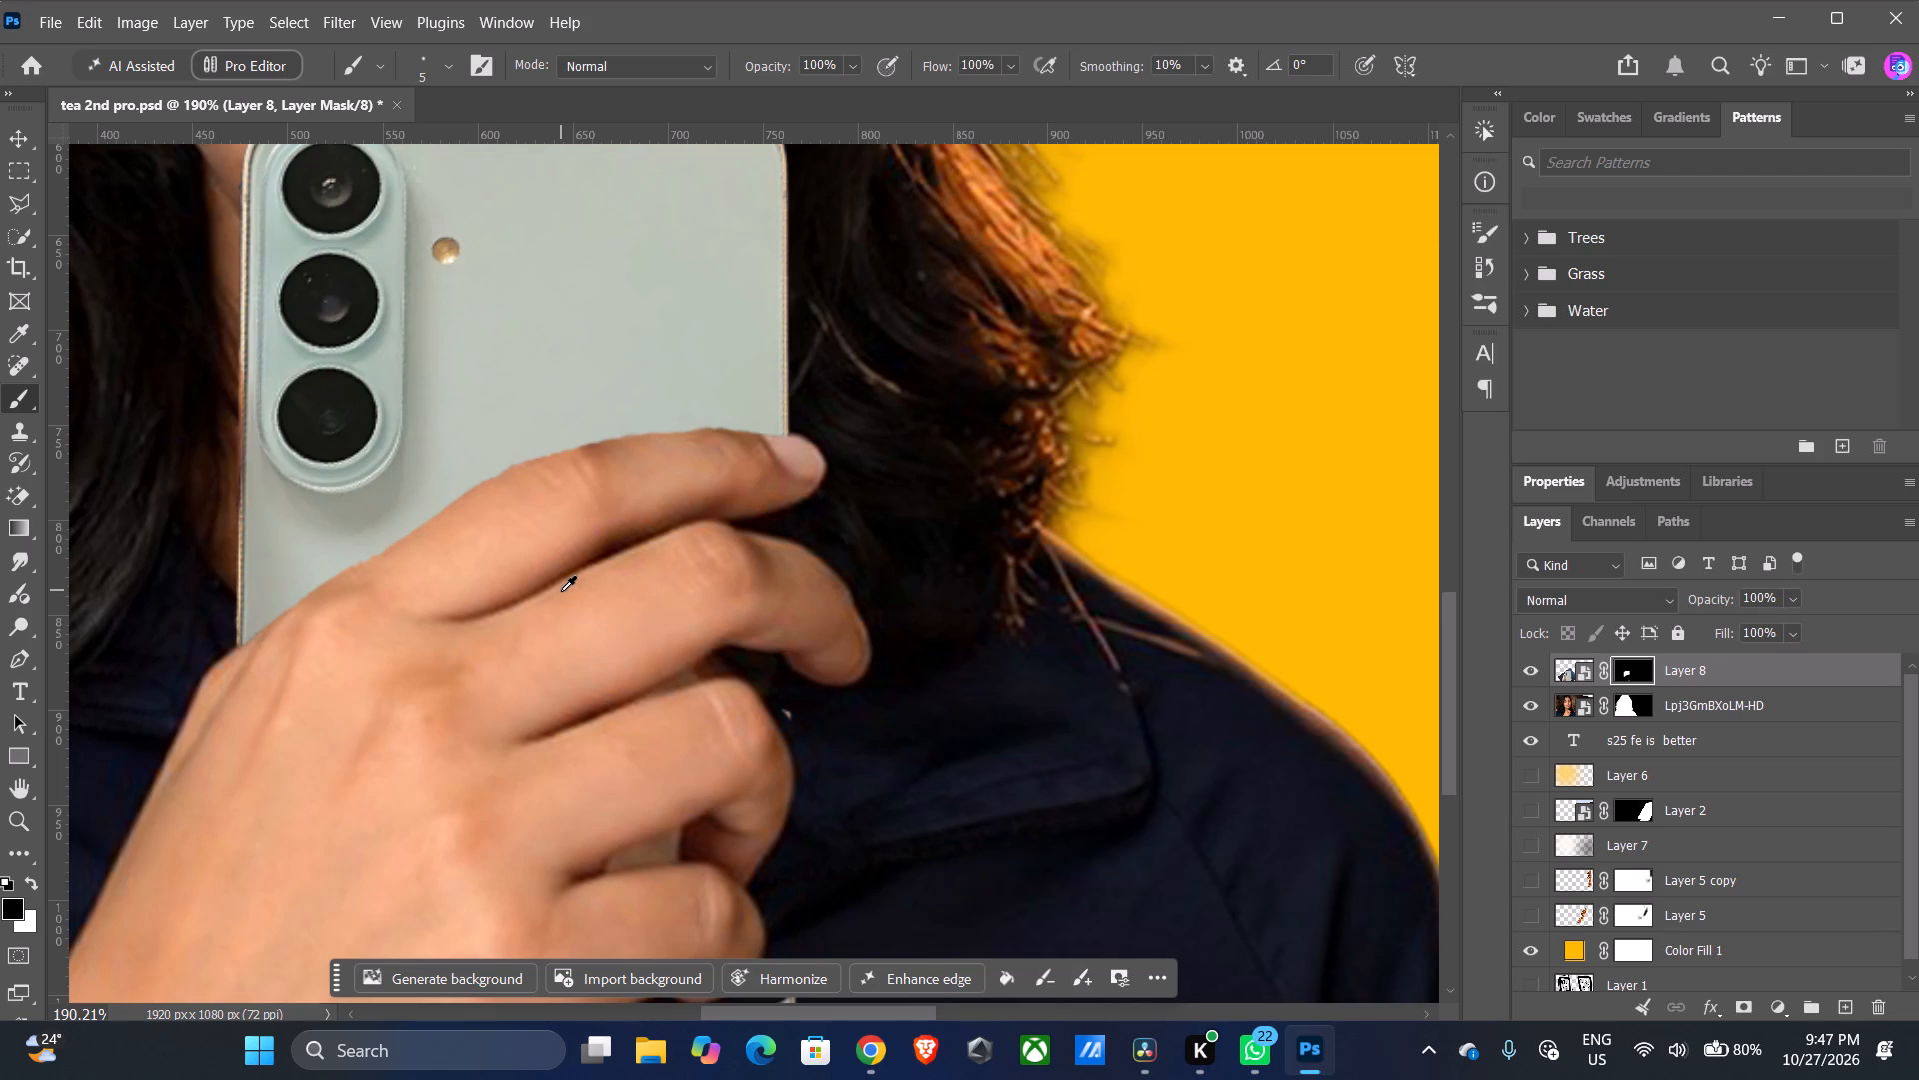
scroll(561, 591, "up", 9, "alt")
scroll(561, 589, "up", 15, "alt")
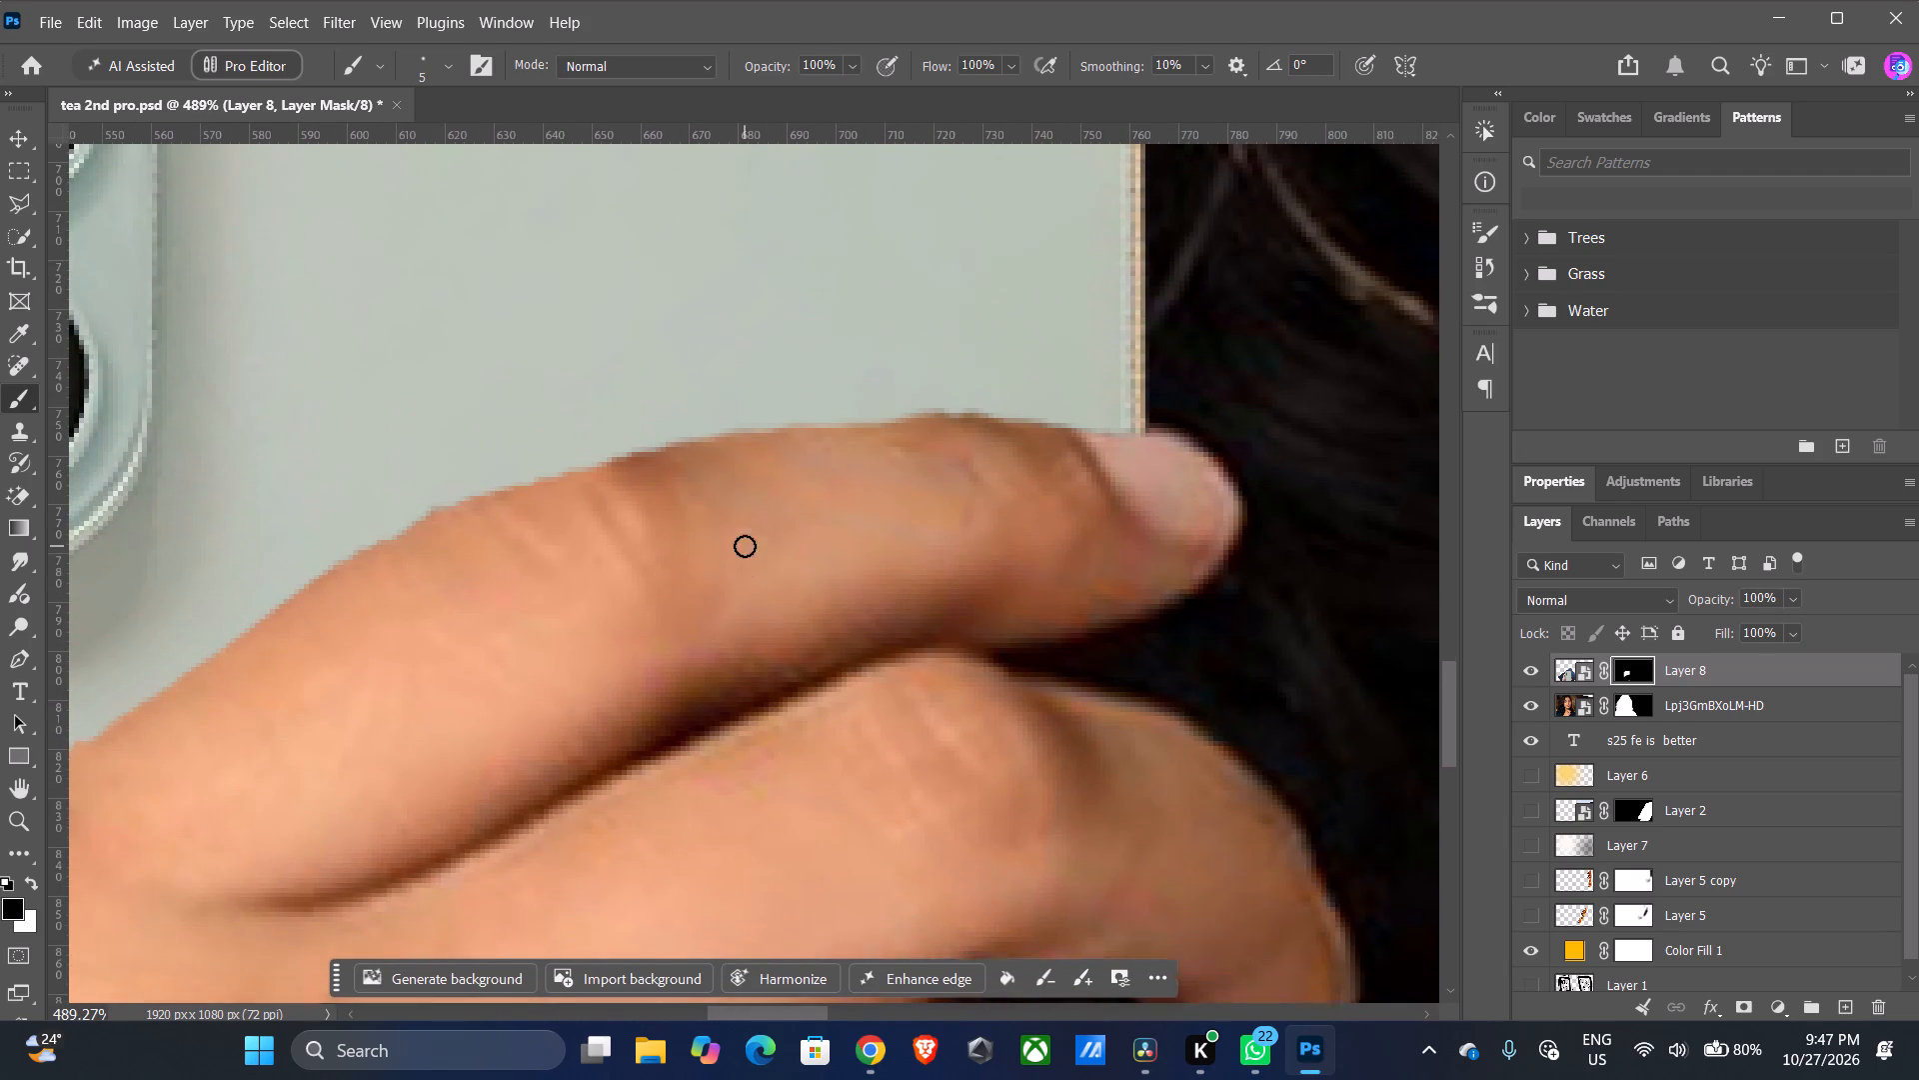
scroll(745, 546, "up", 2, "alt")
scroll(938, 538, "up", 8, "alt")
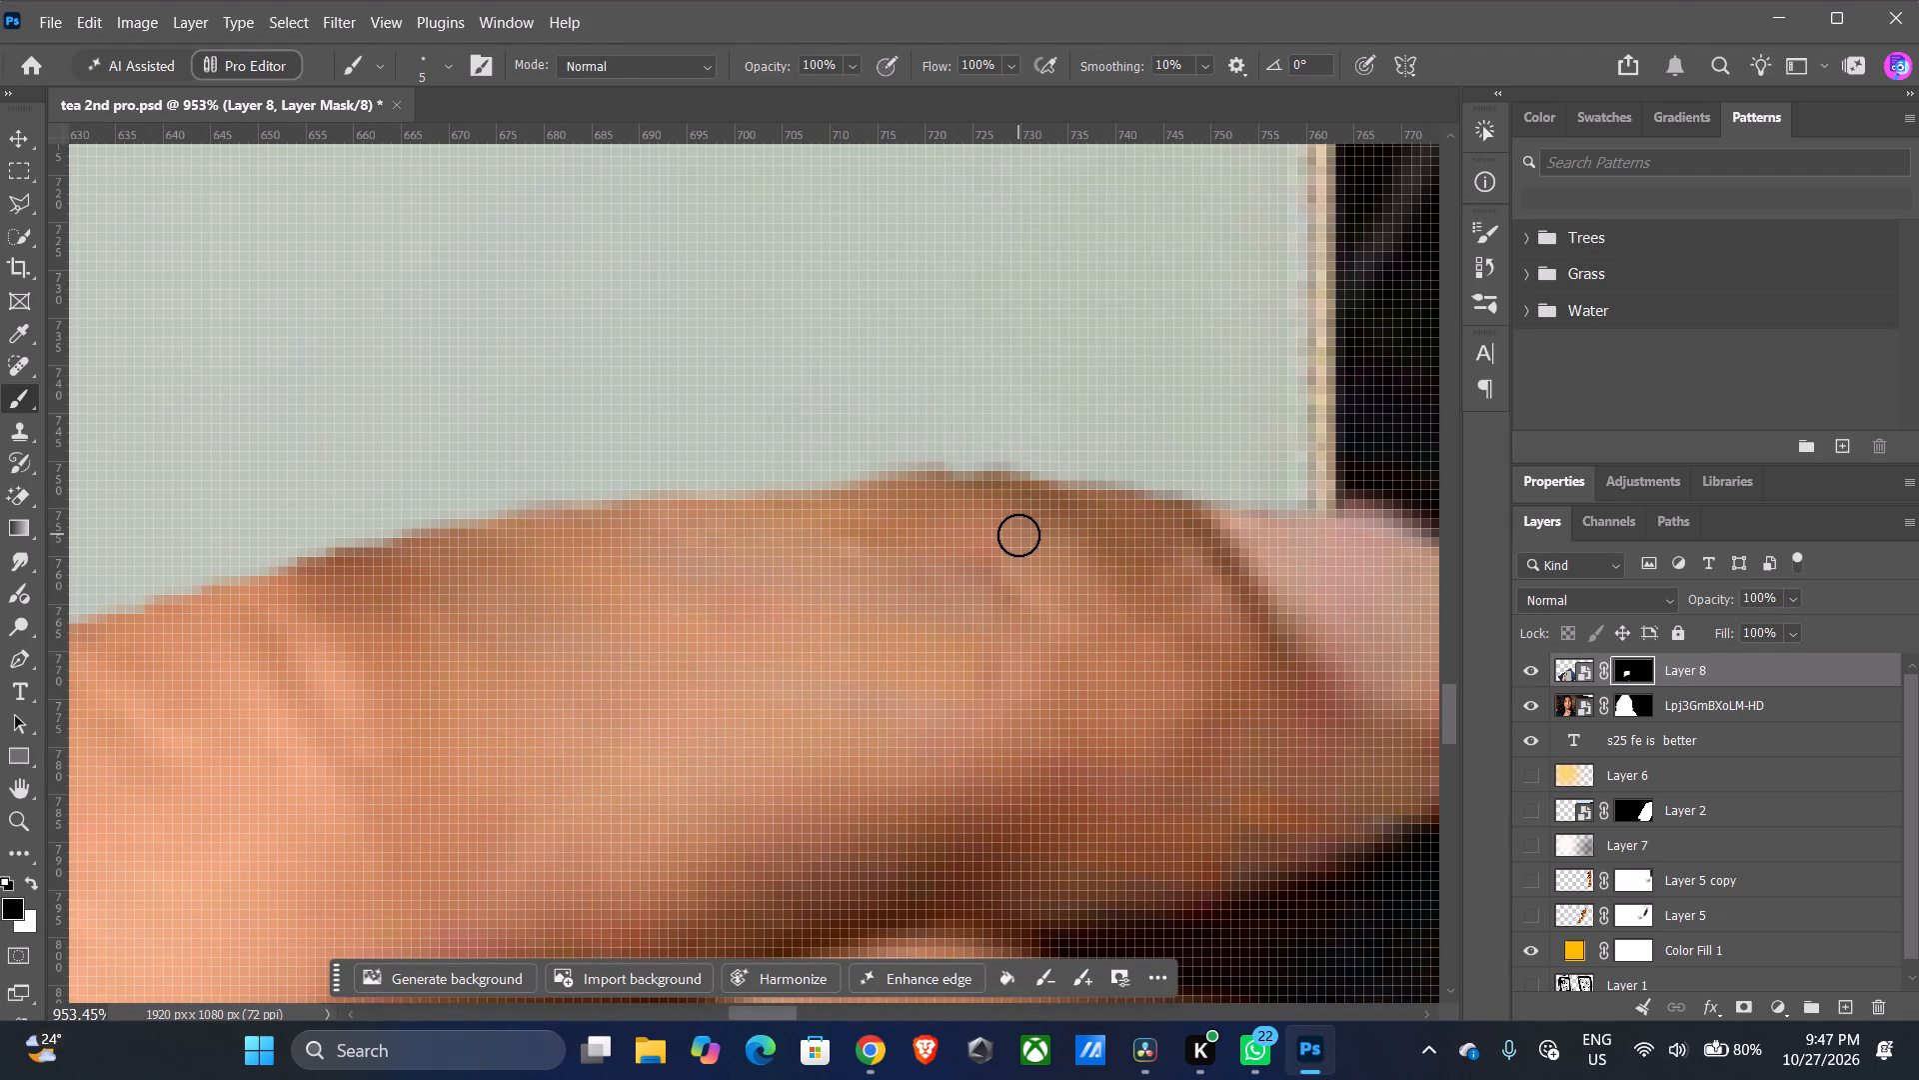
Hide Layer 8 and start a Polygonal Lasso outline along the top finger's upper edge, from the nail to the middle joint.
left_click(17, 195)
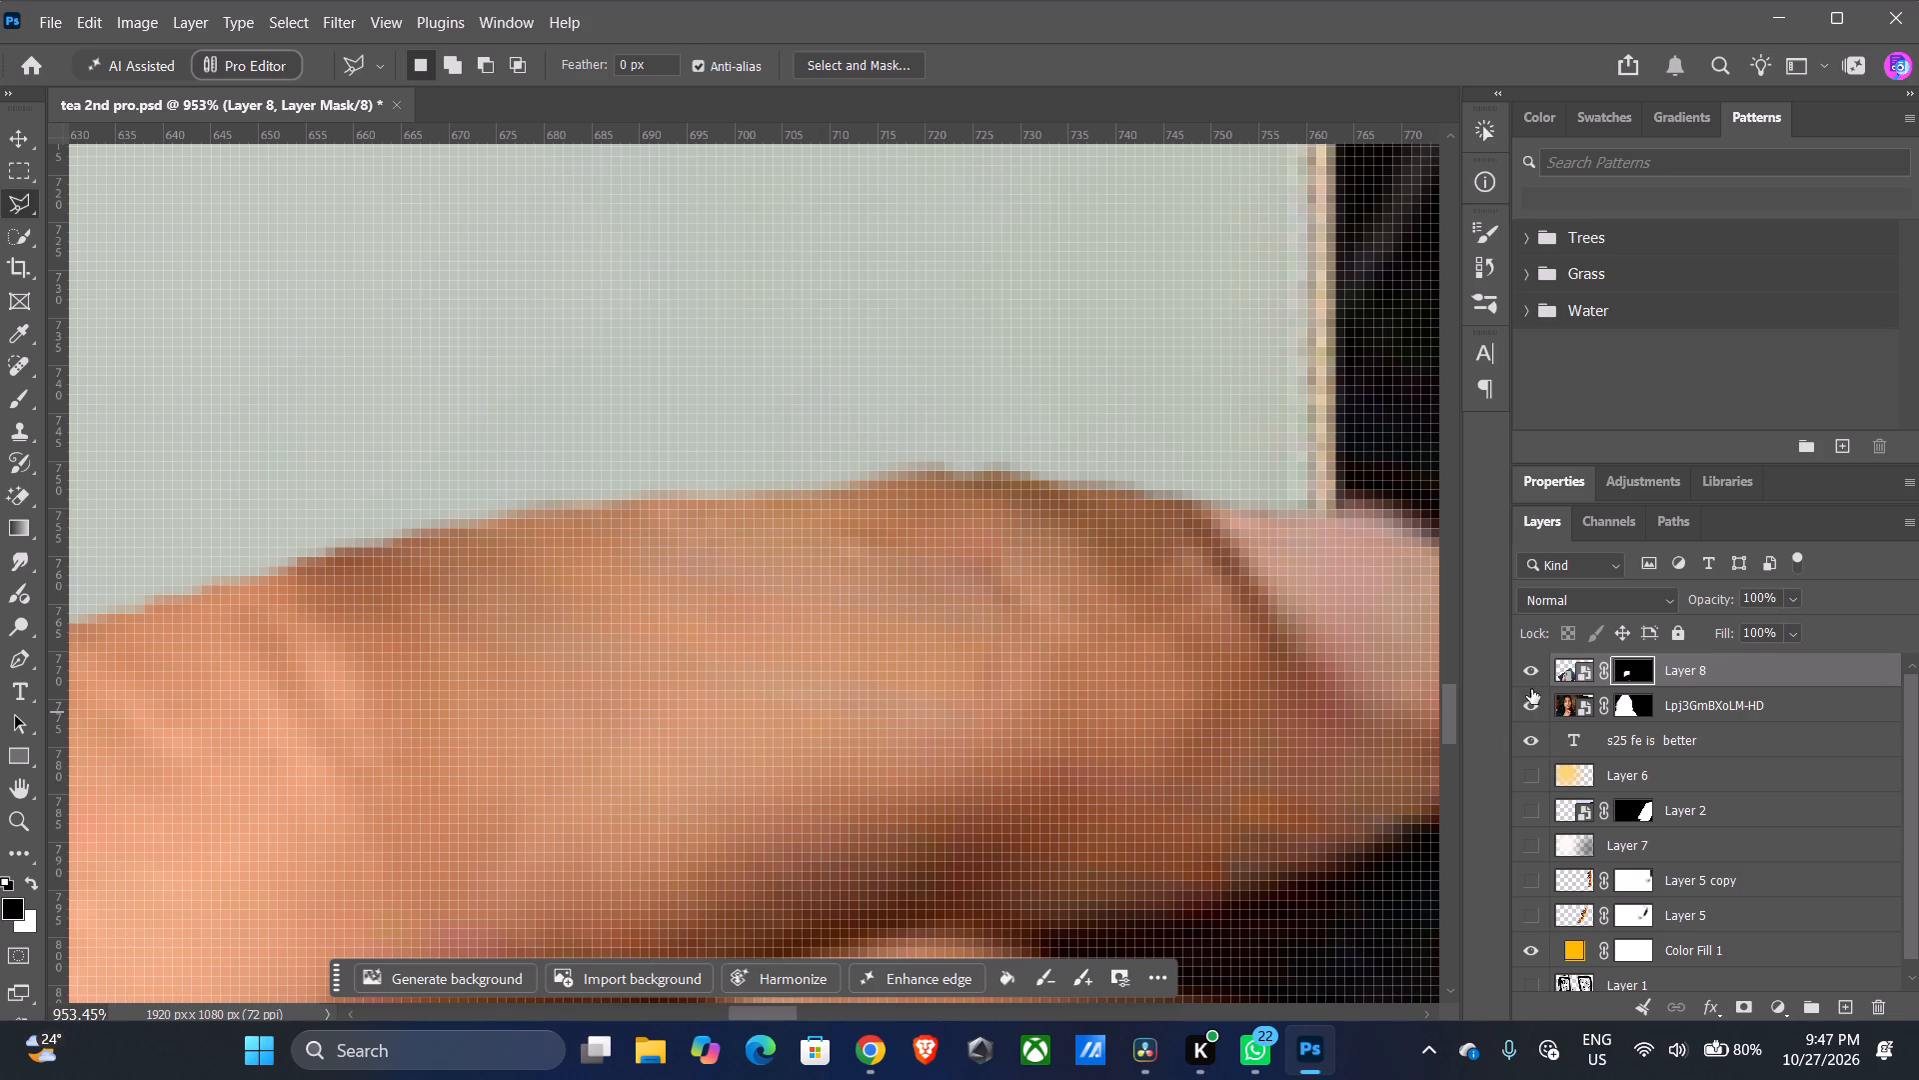
left_click(1529, 671)
left_click(1323, 497)
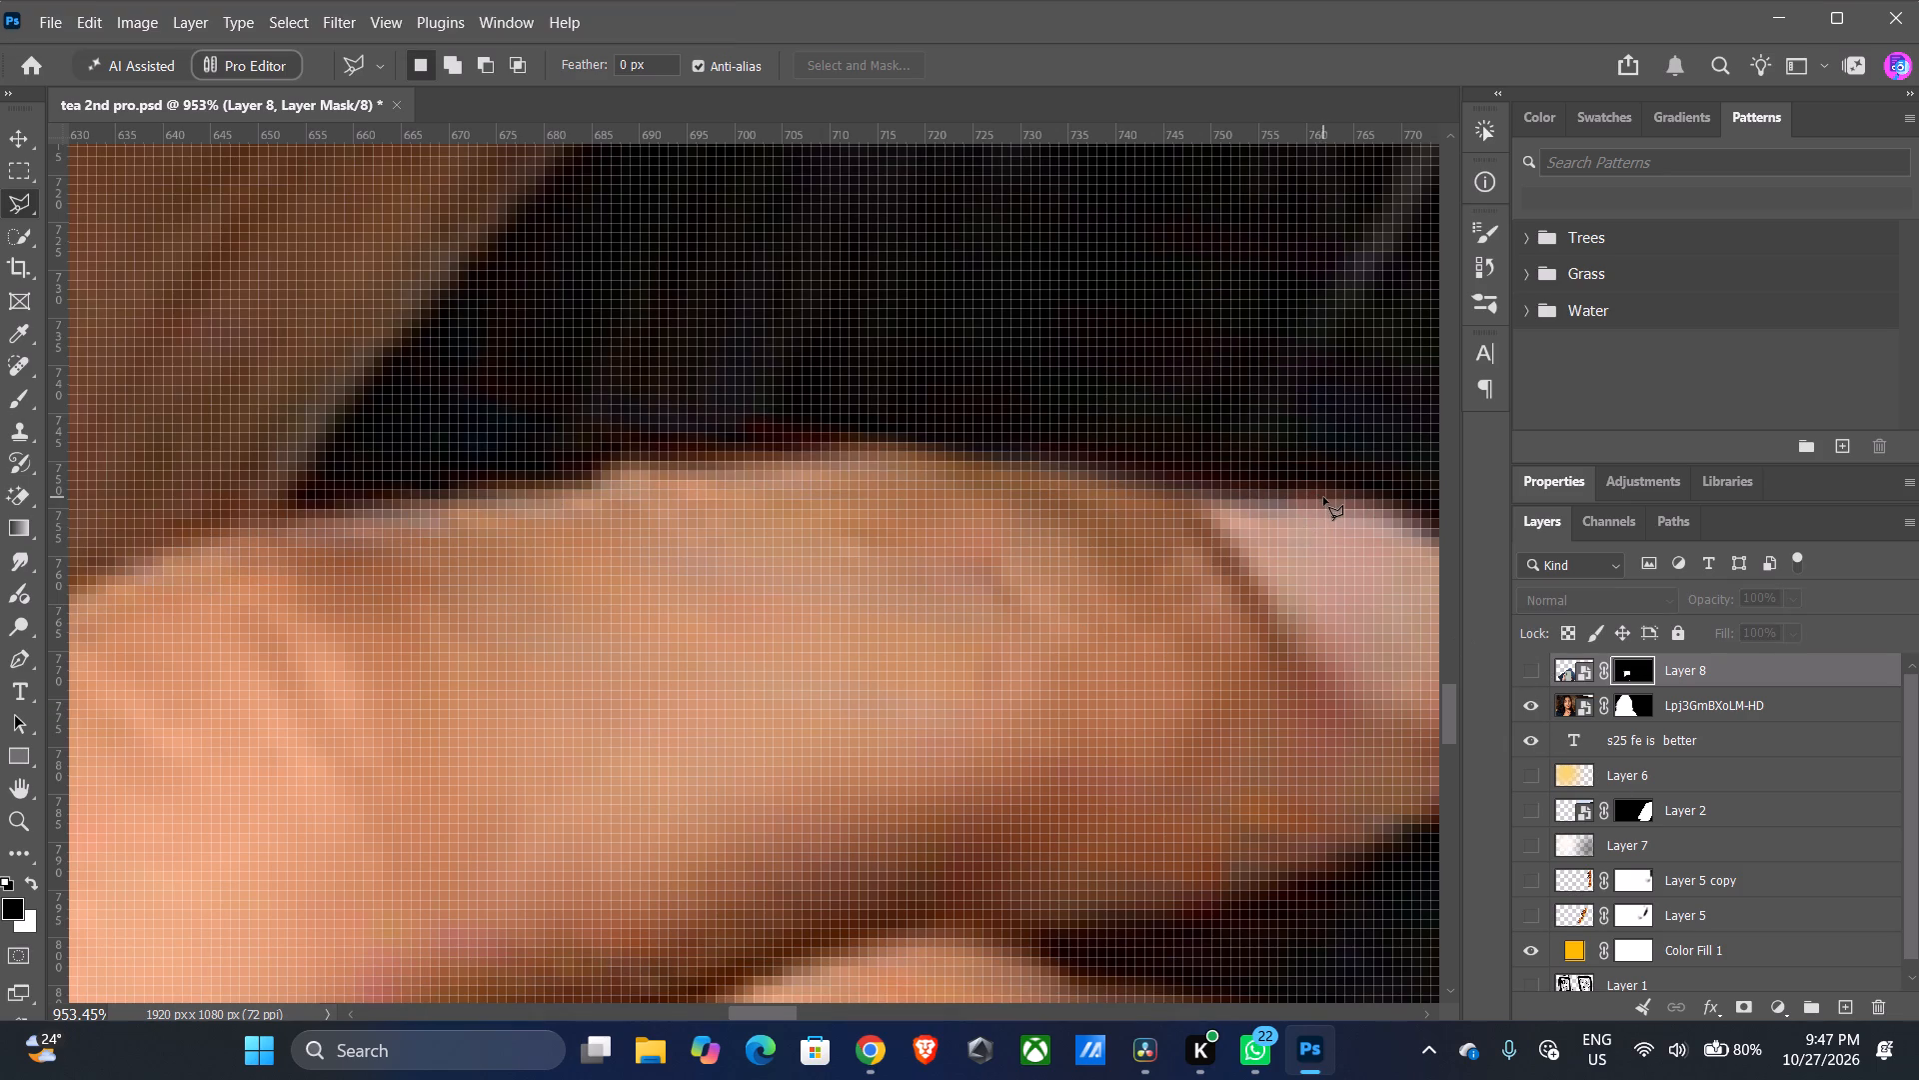
left_click(1211, 498)
left_click(1097, 481)
left_click_drag(990, 471, 979, 467)
left_click(908, 450)
left_click(820, 462)
left_click(722, 476)
left_click_drag(626, 477, 602, 481)
left_click_drag(504, 501, 468, 506)
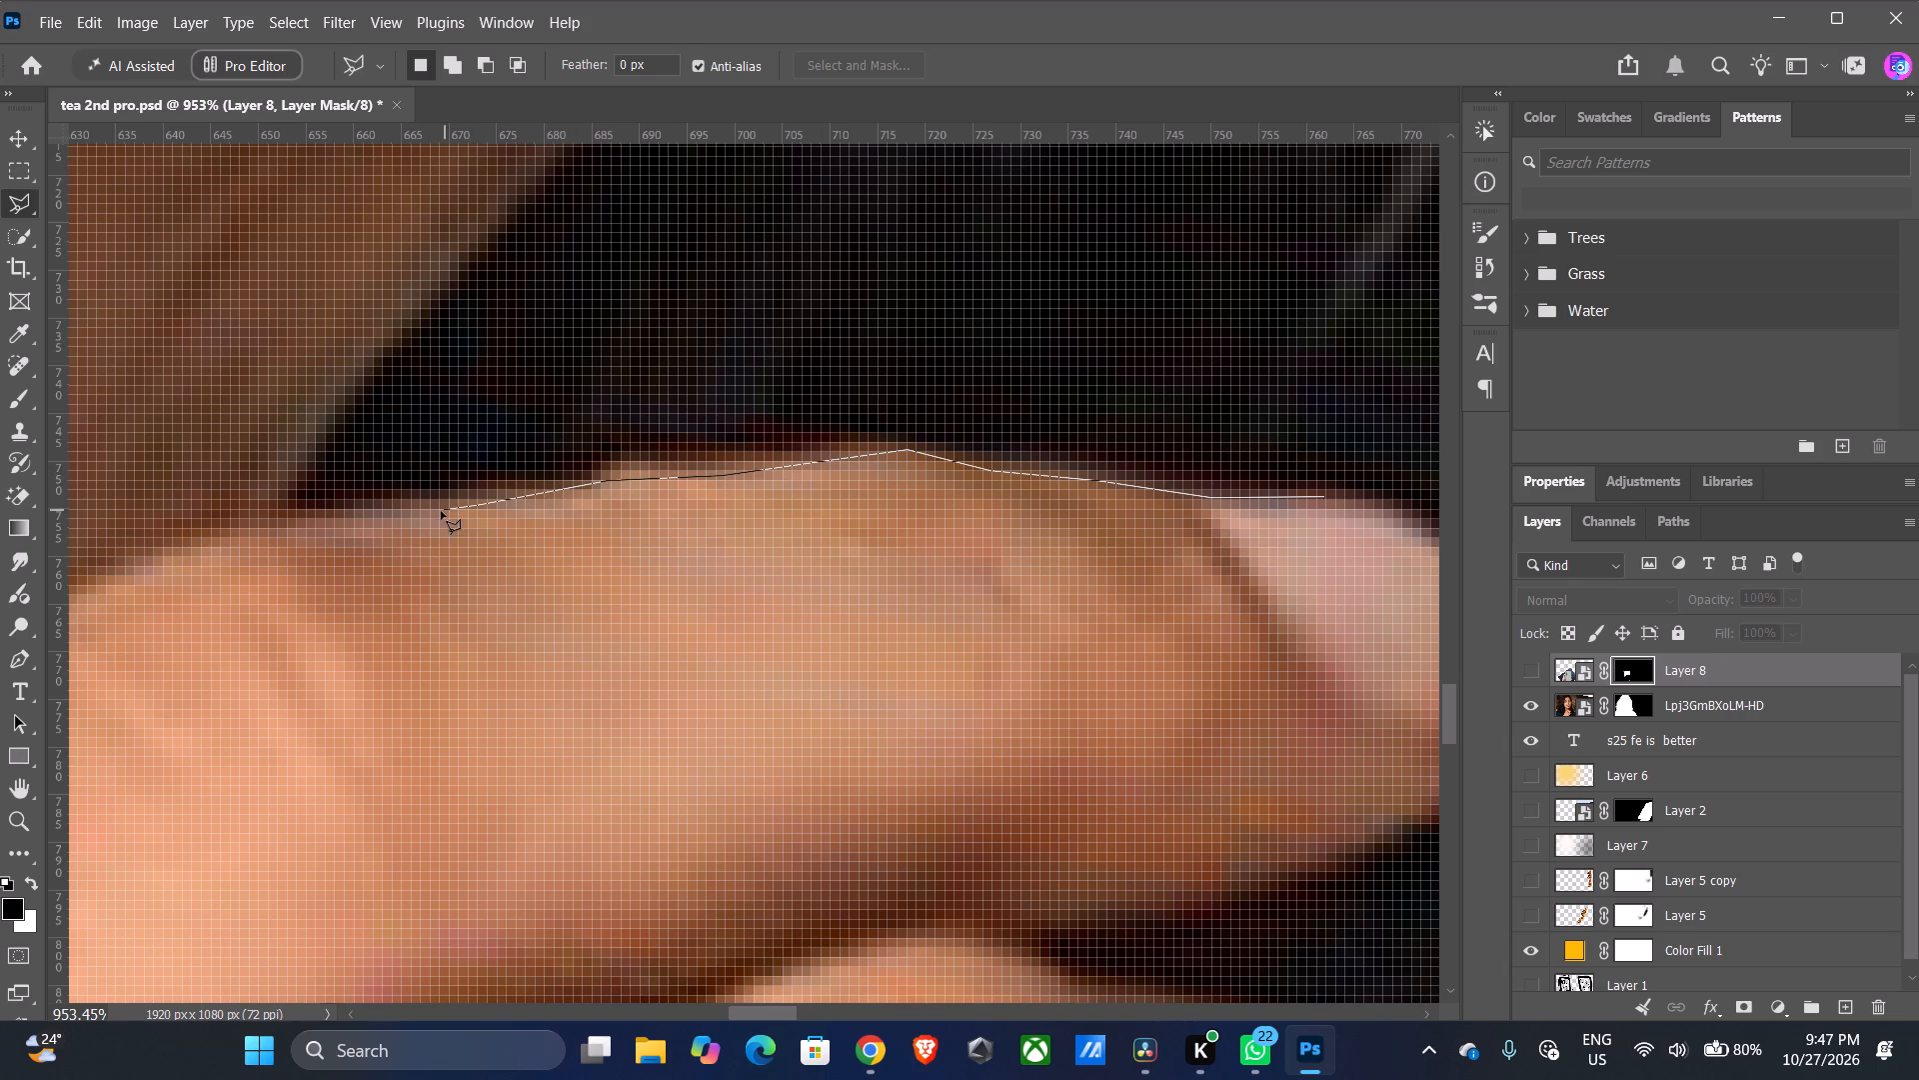
left_click(304, 514)
left_click(186, 542)
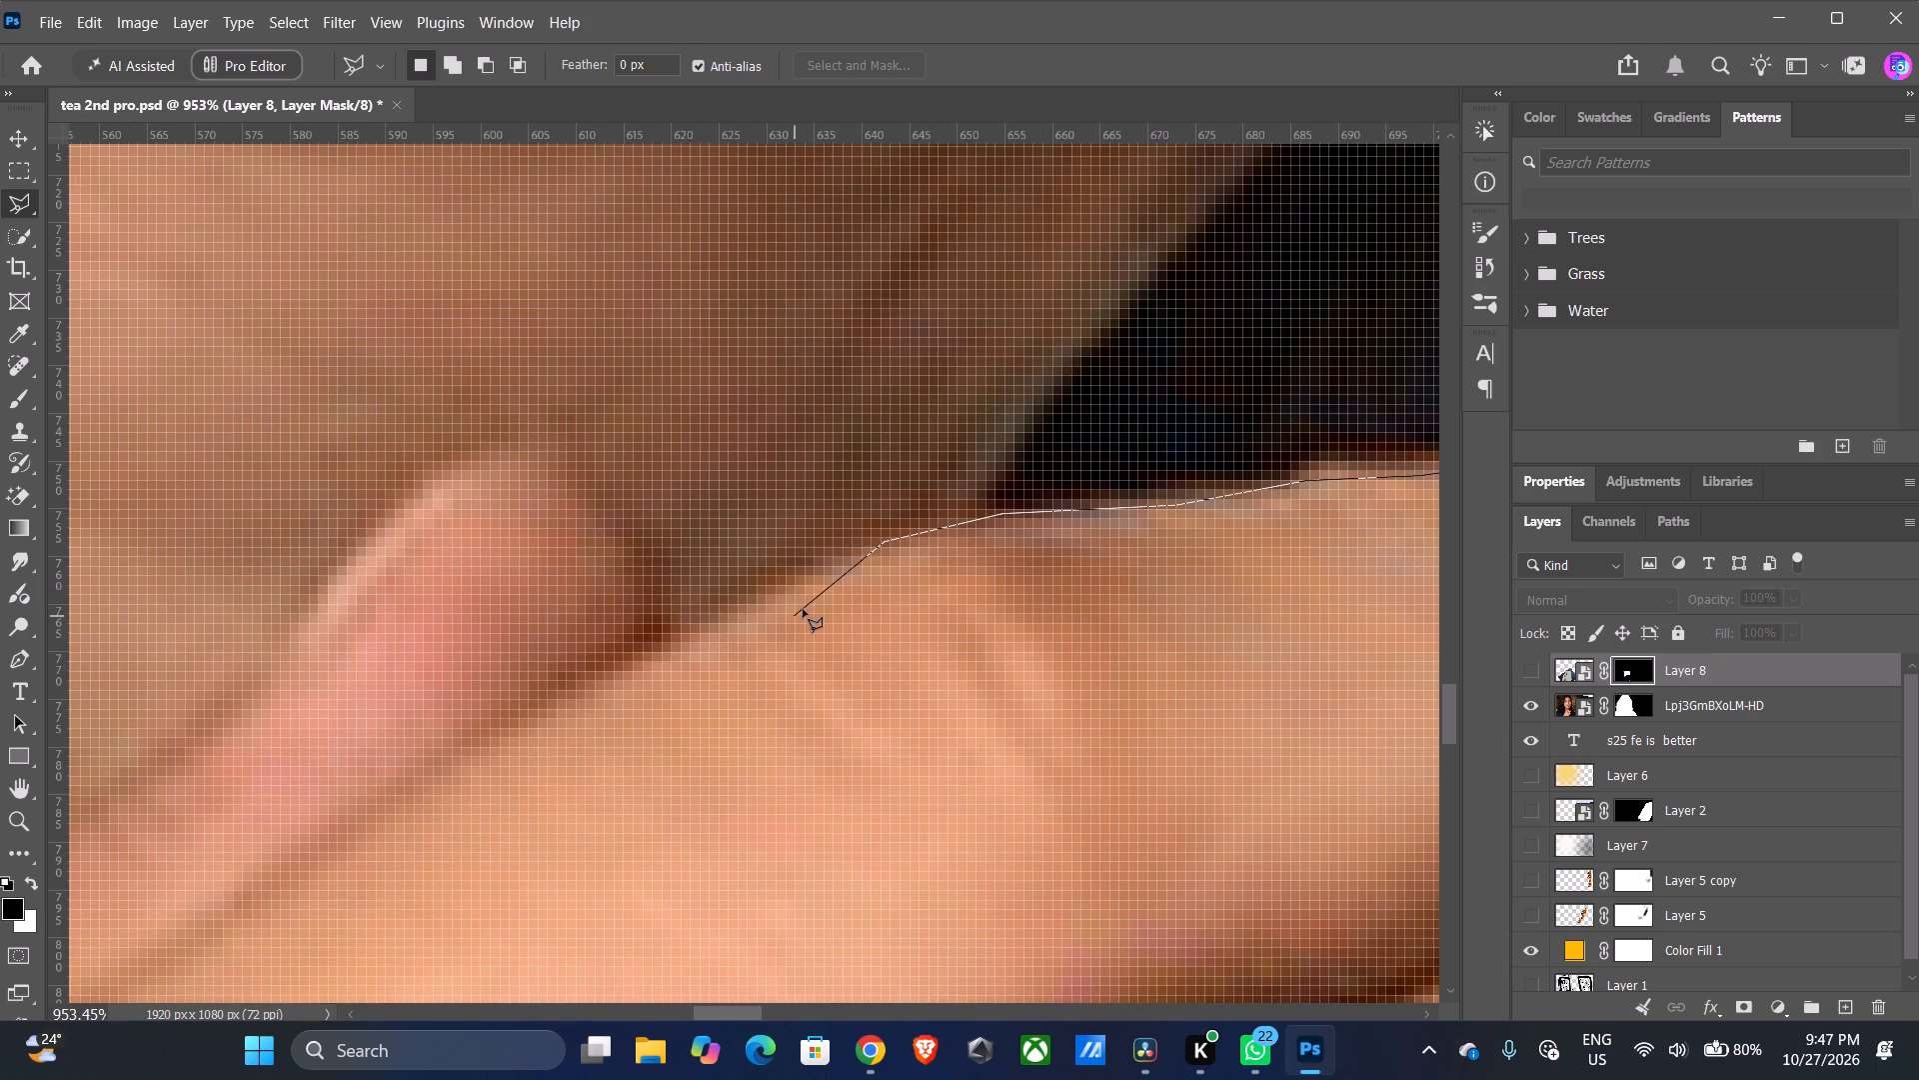
Continue the lasso outline along the finger's upper edge, beneath the pink finger behind it, to the finger's base.
left_click(717, 613)
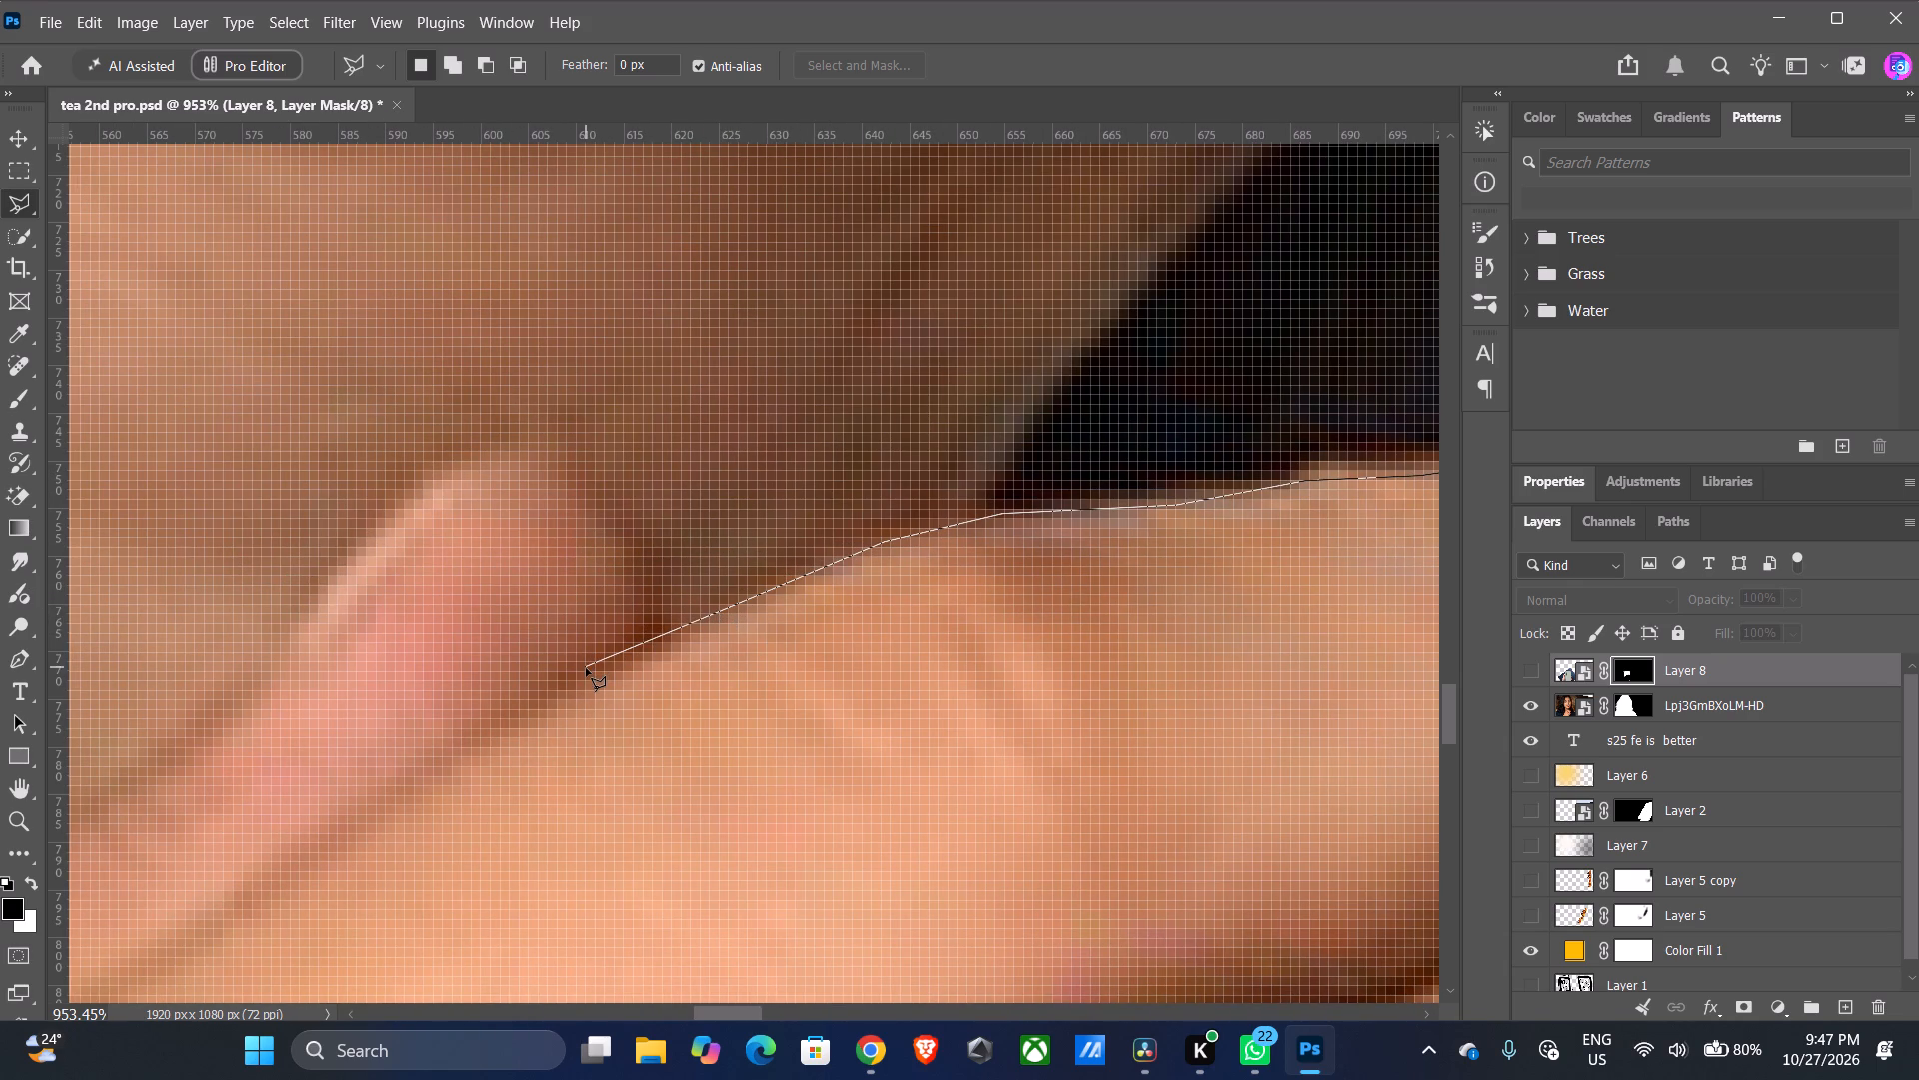
left_click(586, 668)
scroll(586, 668, "down", 6, "alt")
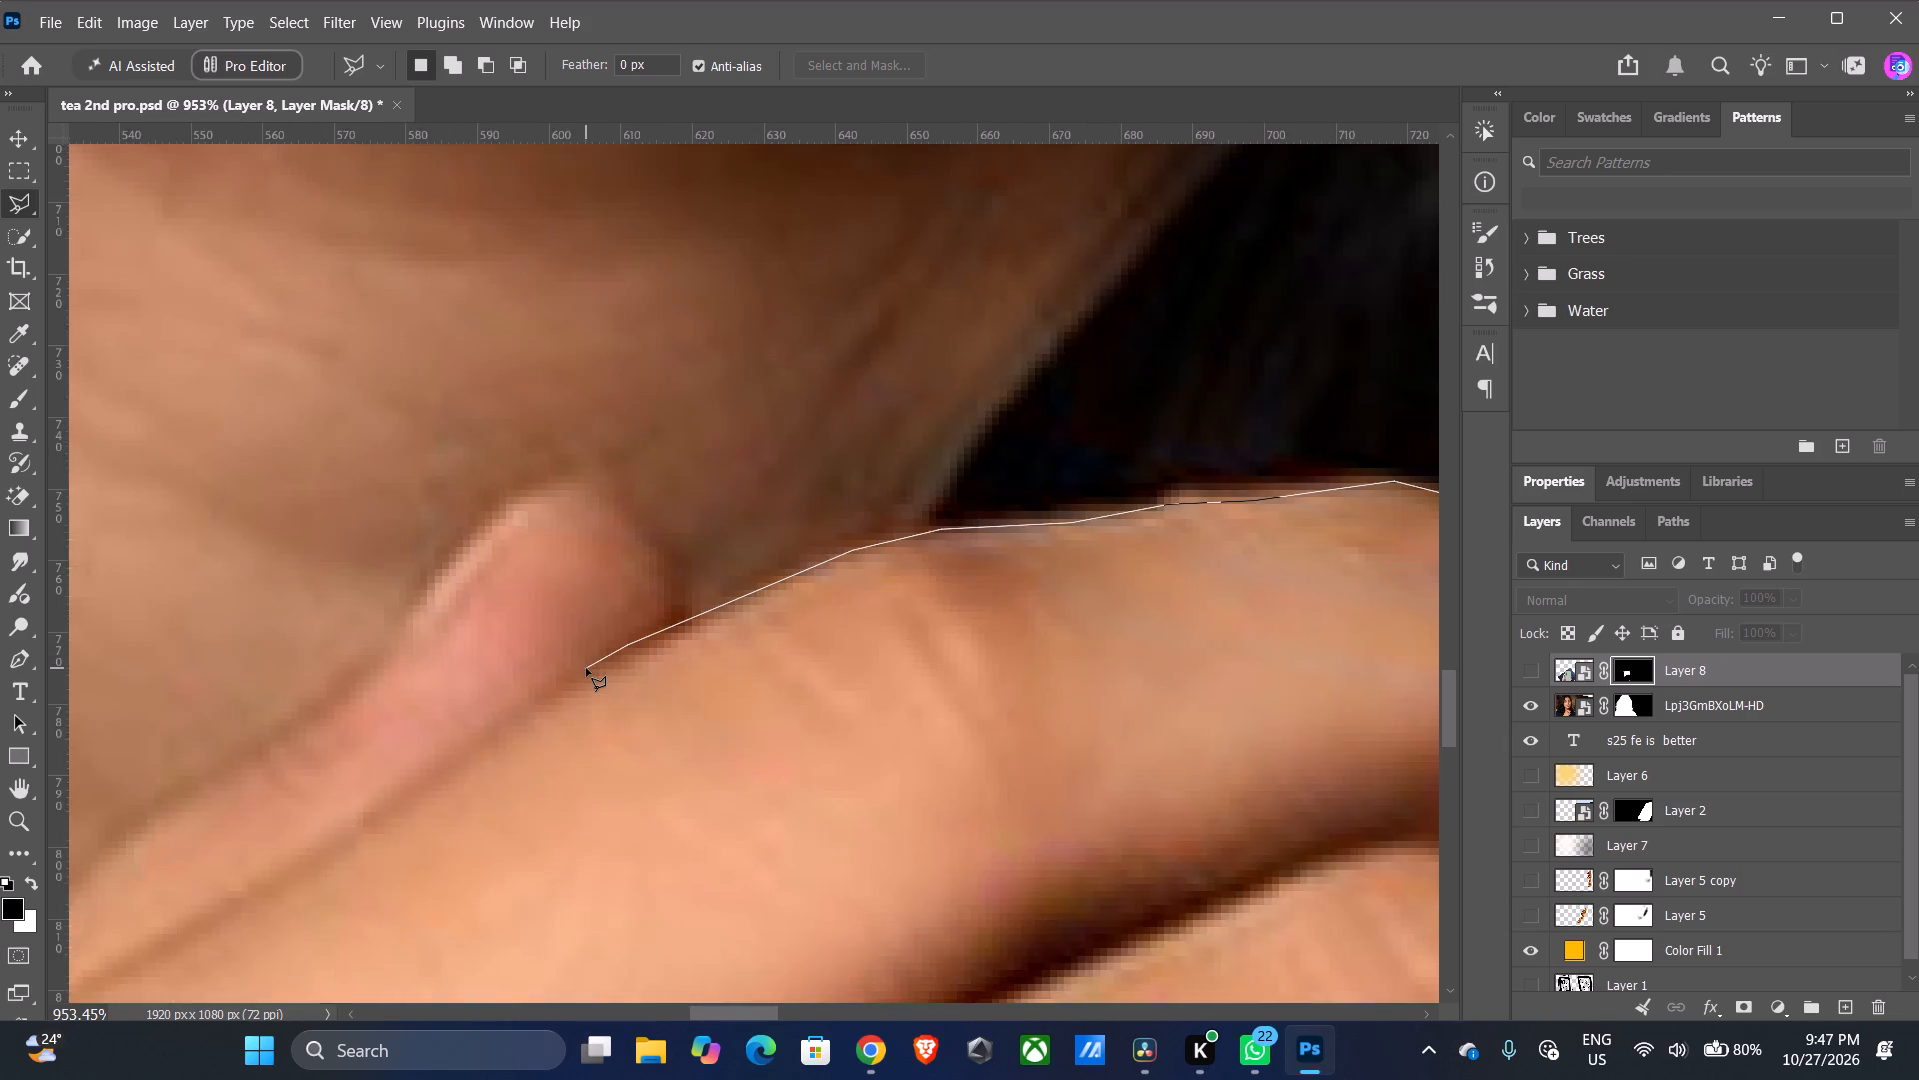
scroll(586, 668, "down", 9, "alt")
scroll(586, 668, "up", 6, "alt")
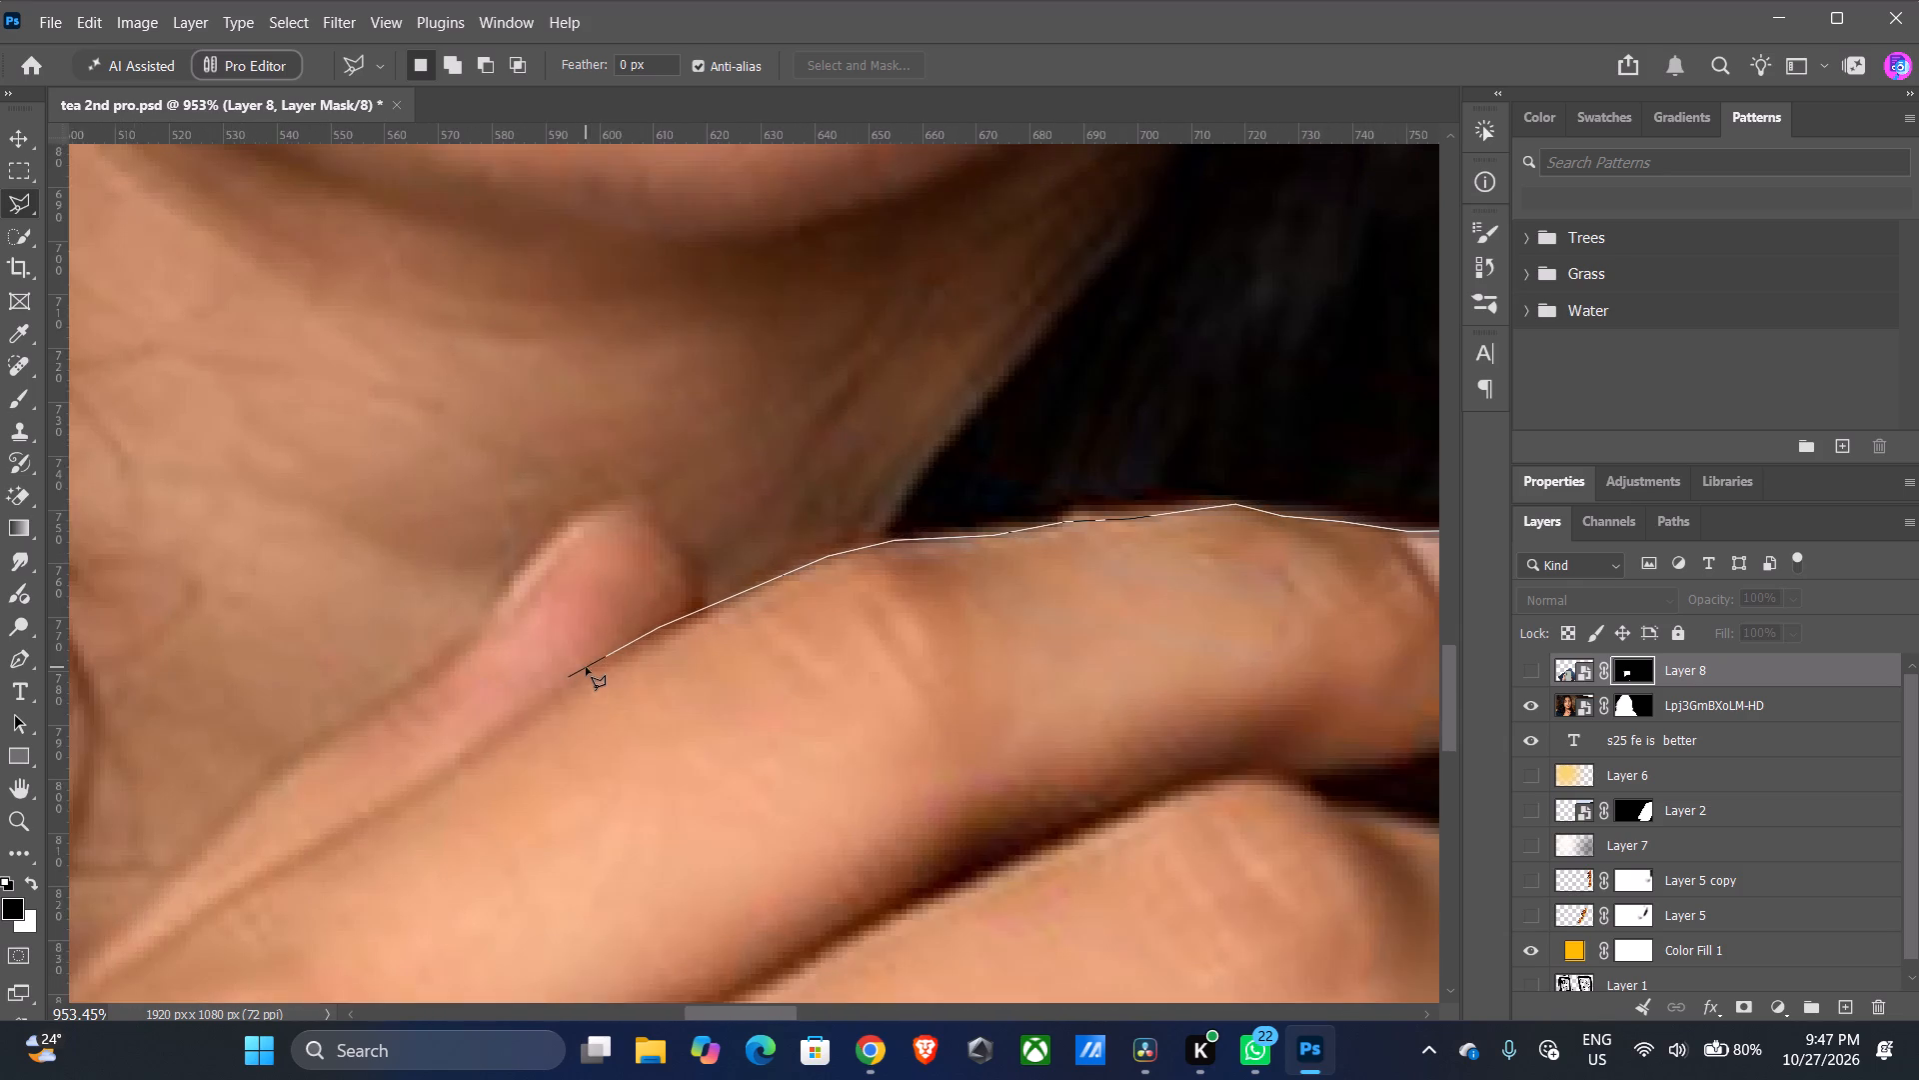
scroll(586, 667, "up", 6, "alt")
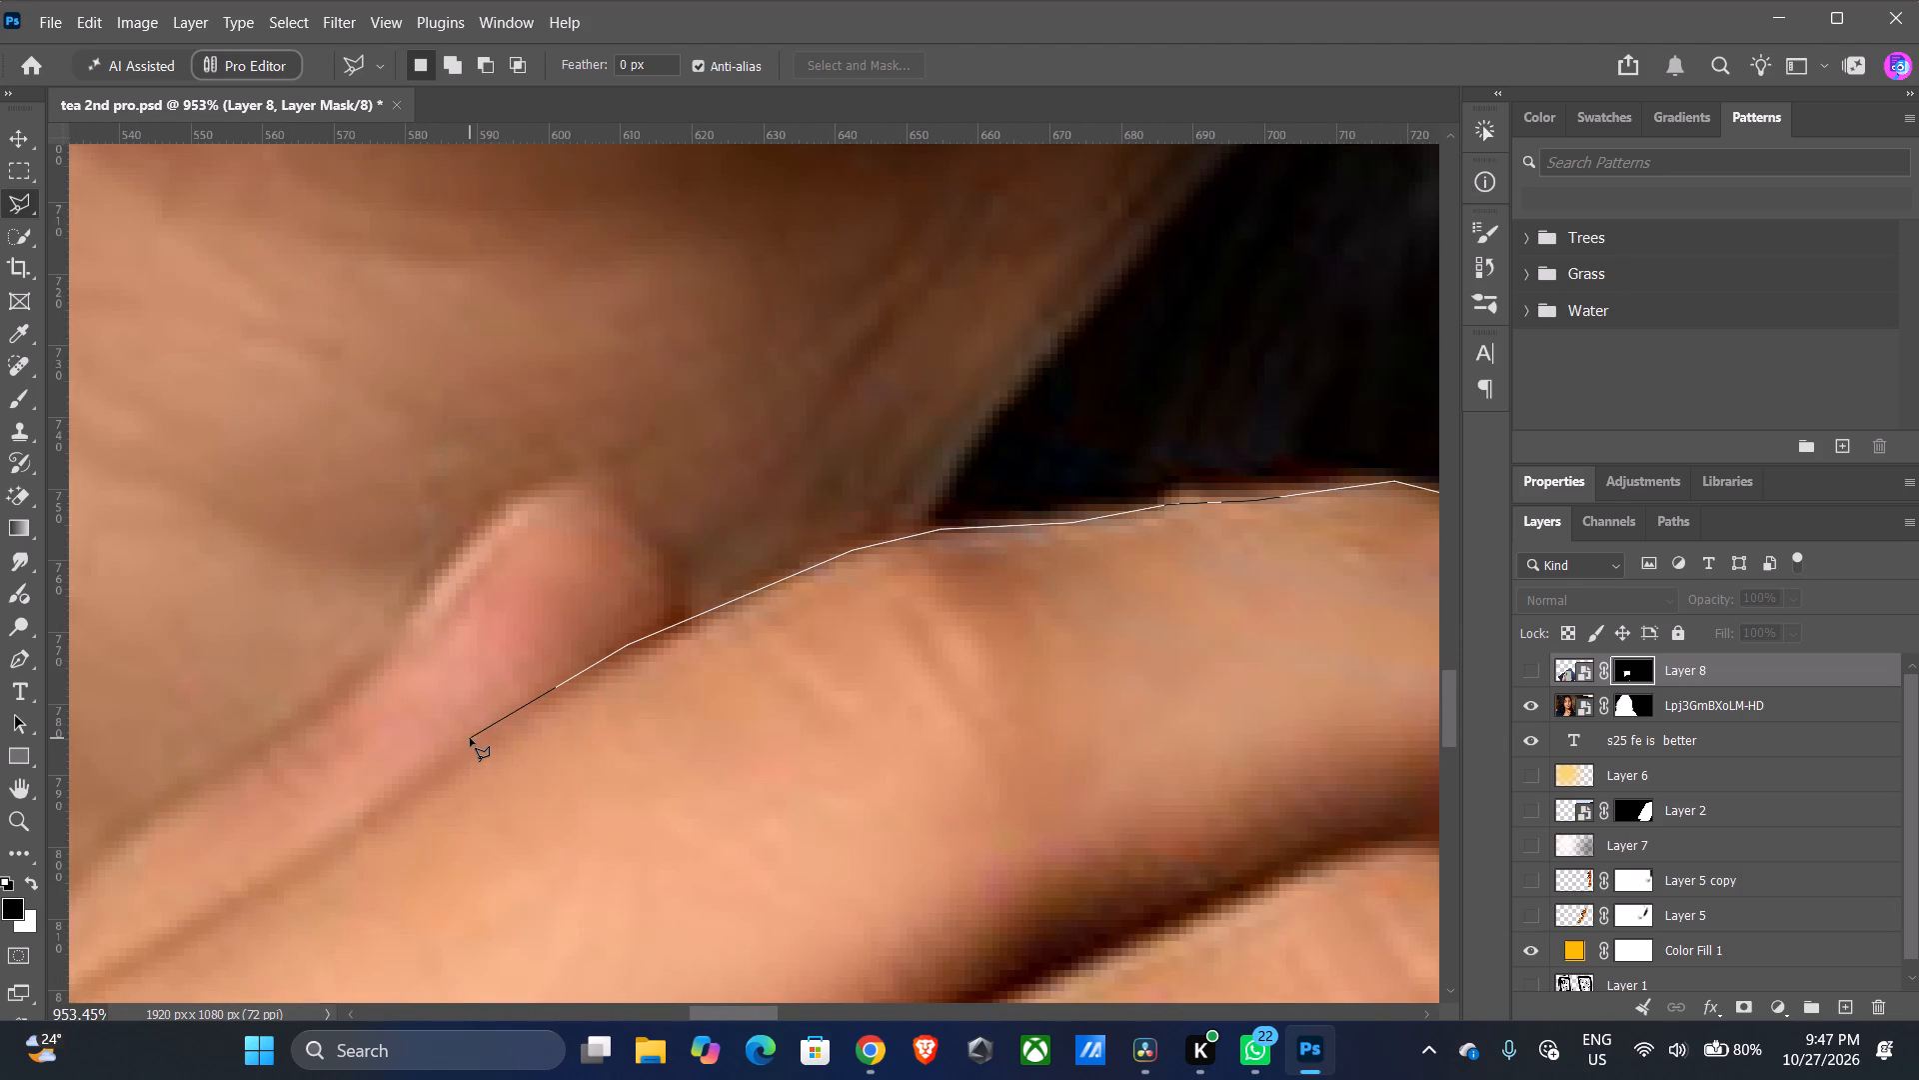
left_click(463, 746)
left_click(332, 837)
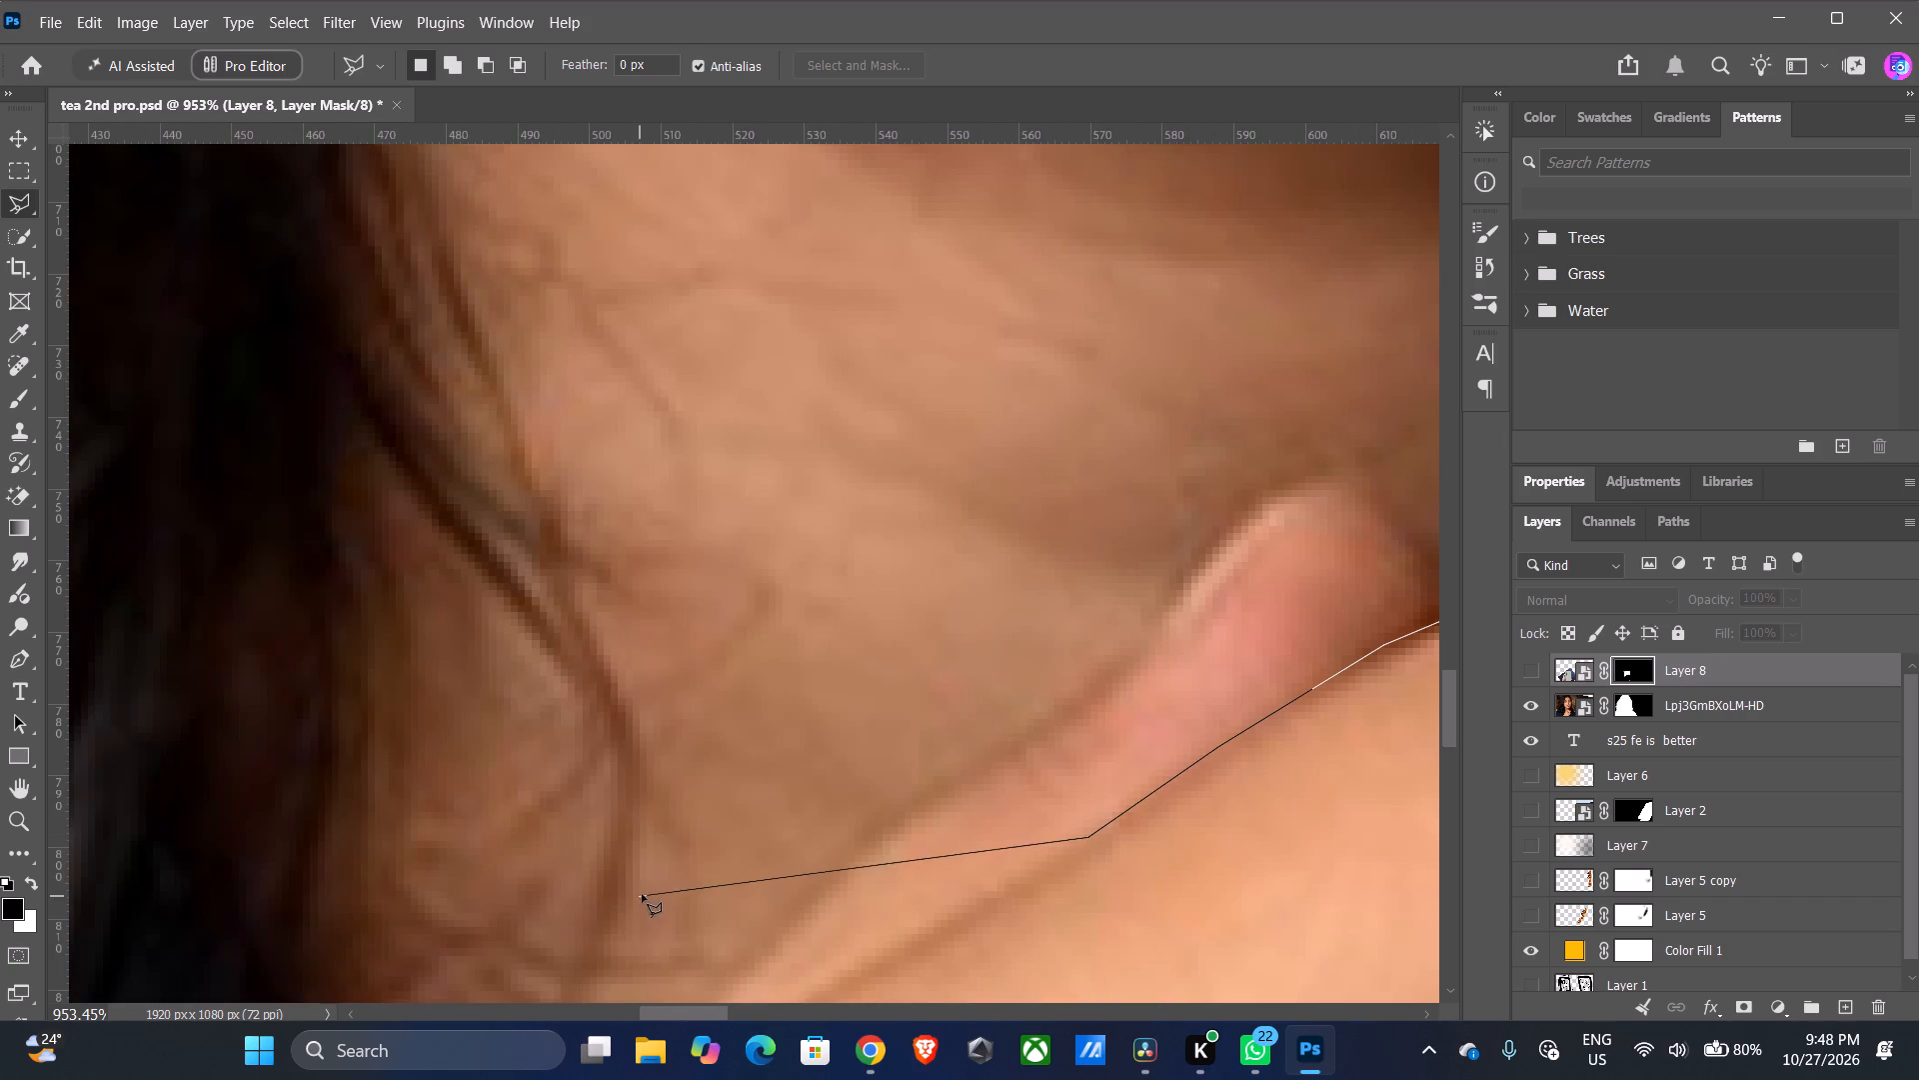
scroll(671, 834, "down", 13)
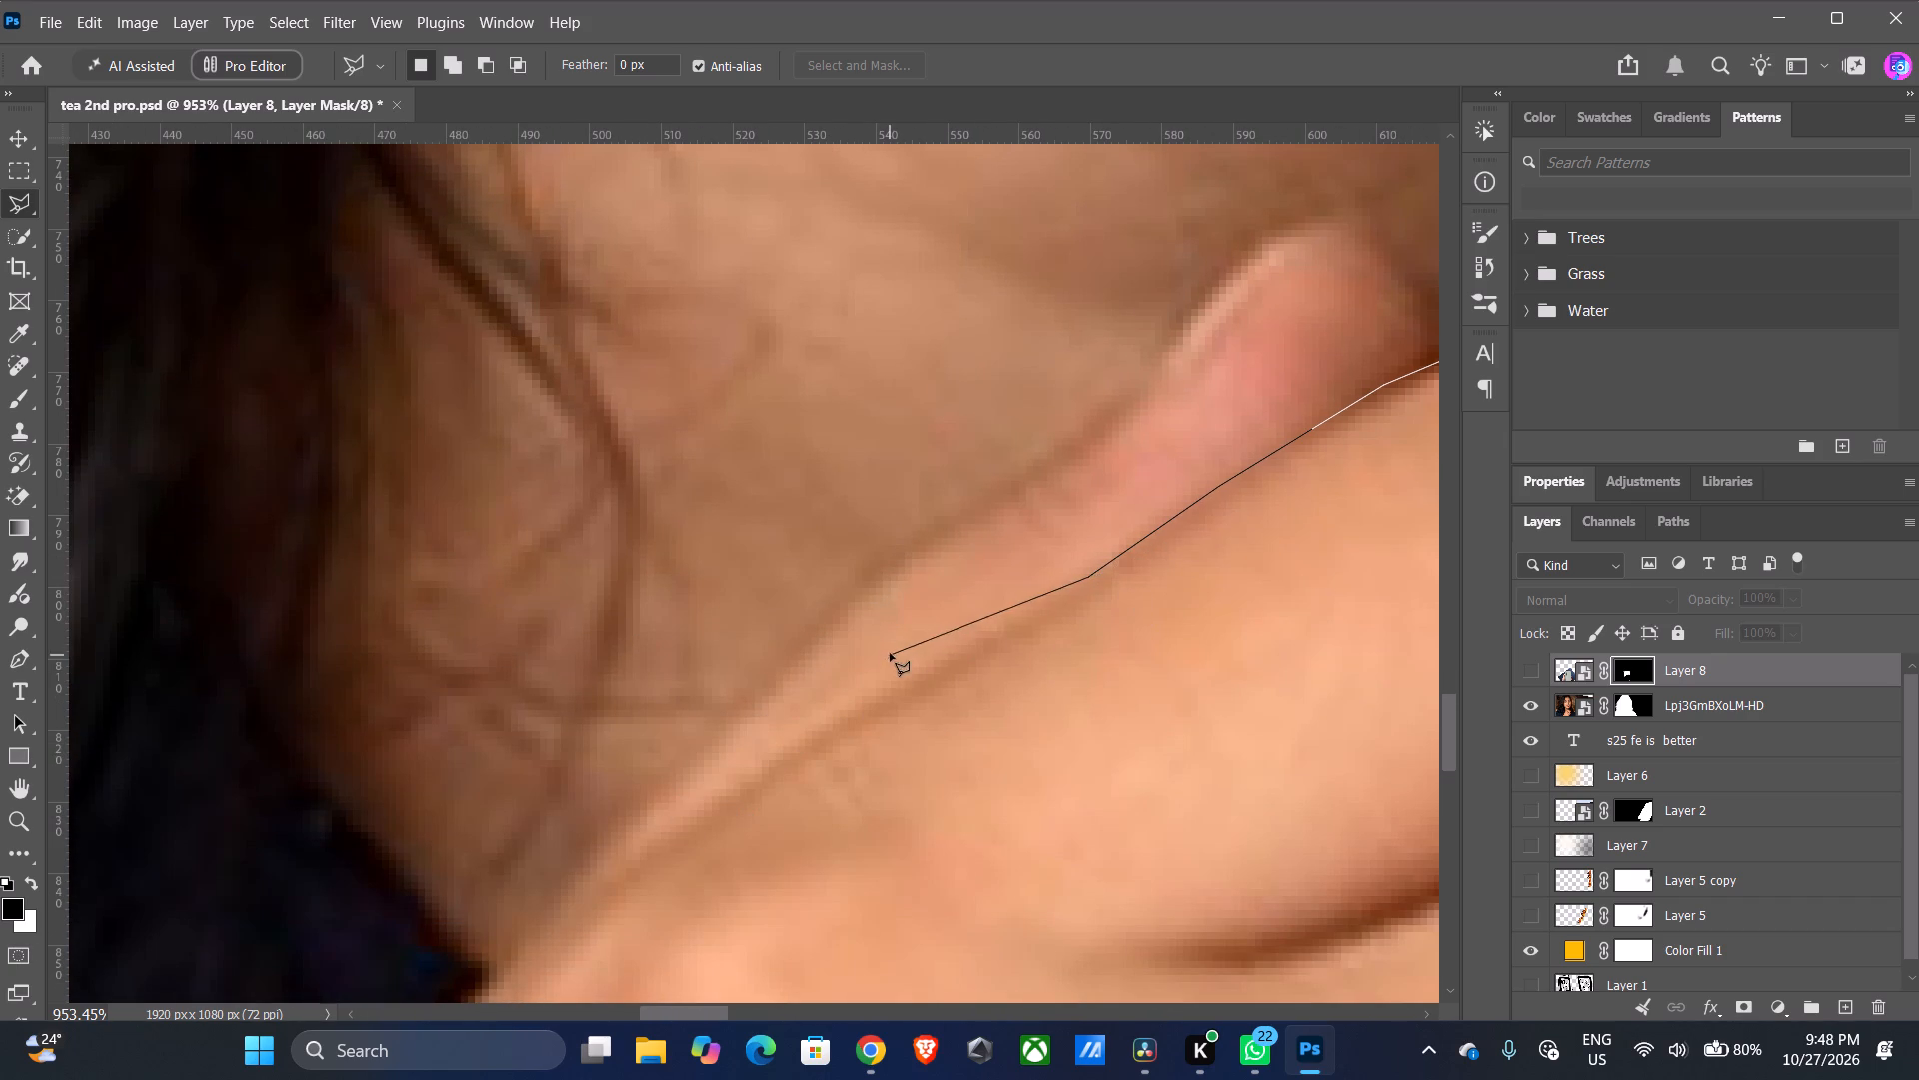
left_click(900, 689)
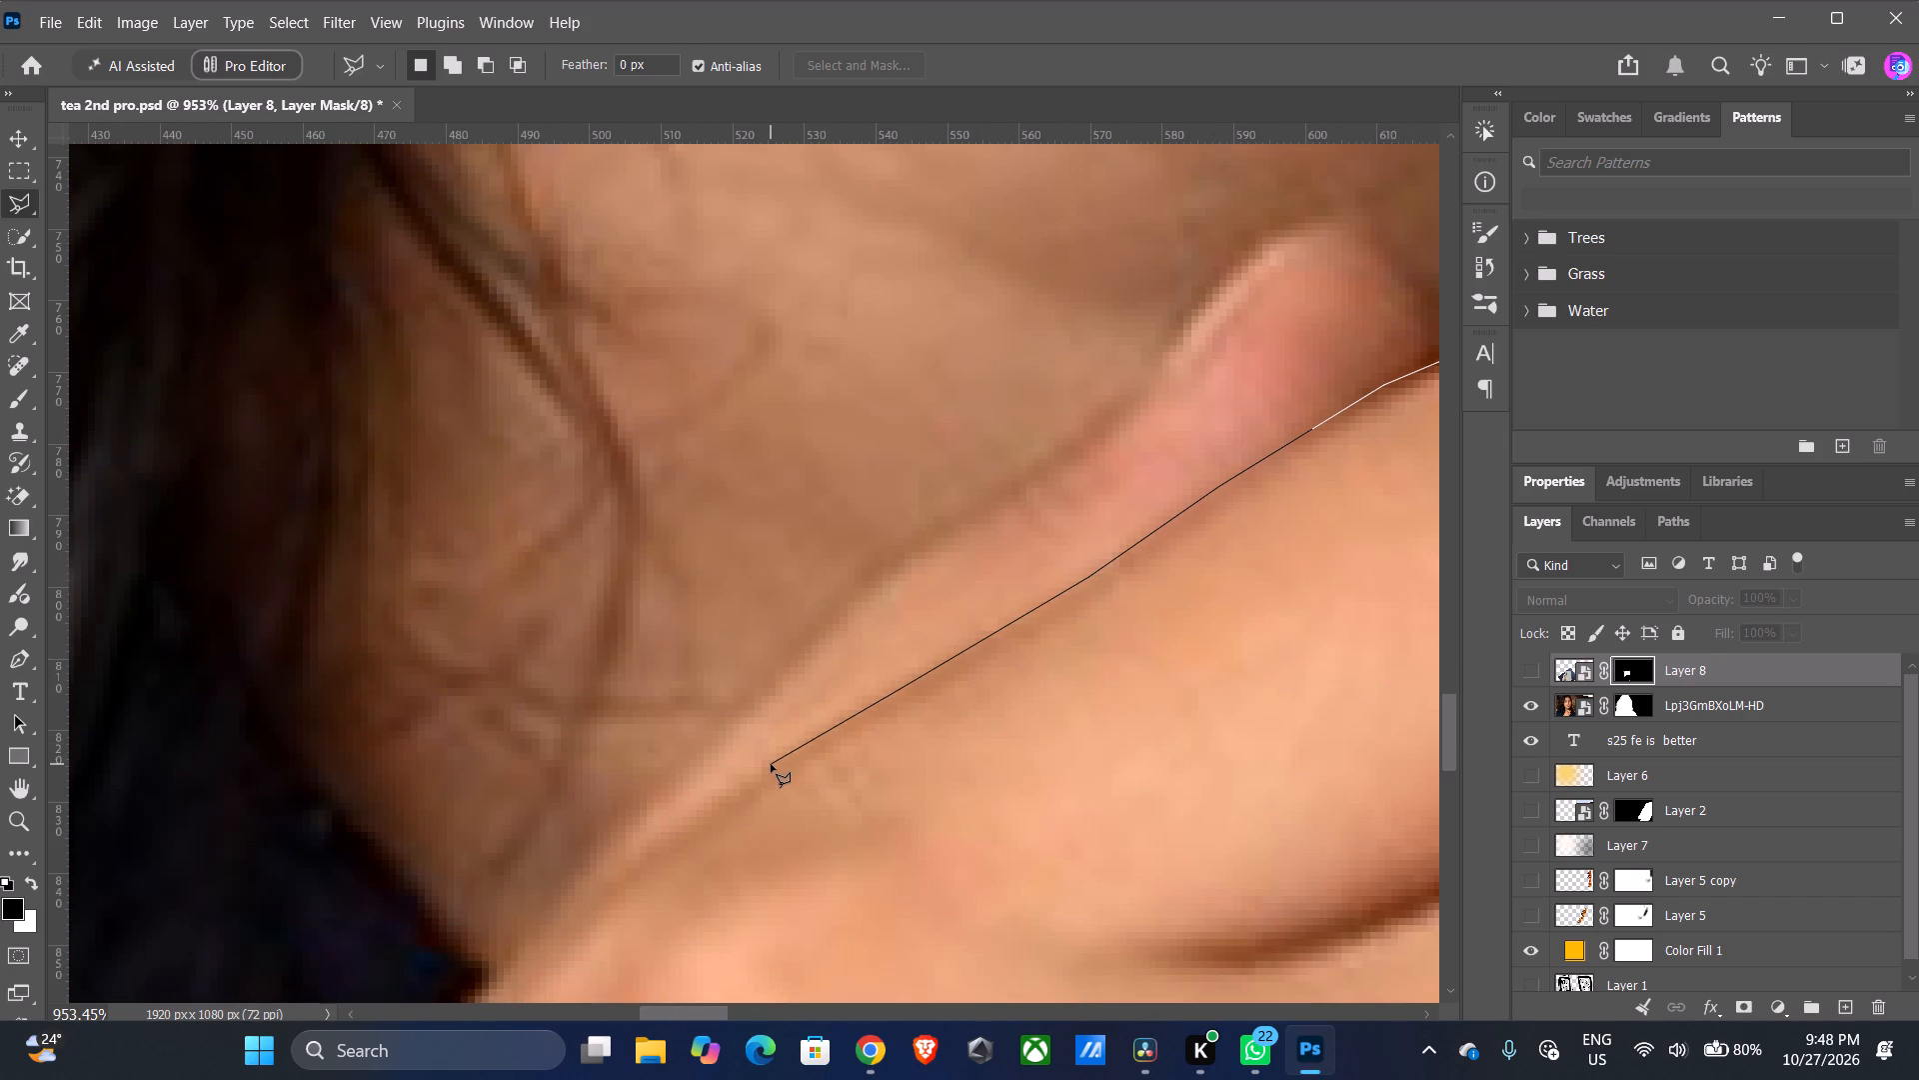
left_click(771, 764)
left_click(691, 819)
left_click(658, 843)
Run the lasso outline down into the hand, across the lower fingers and around the fingertip, closing the selection at the nail.
scroll(623, 835, "down", 4)
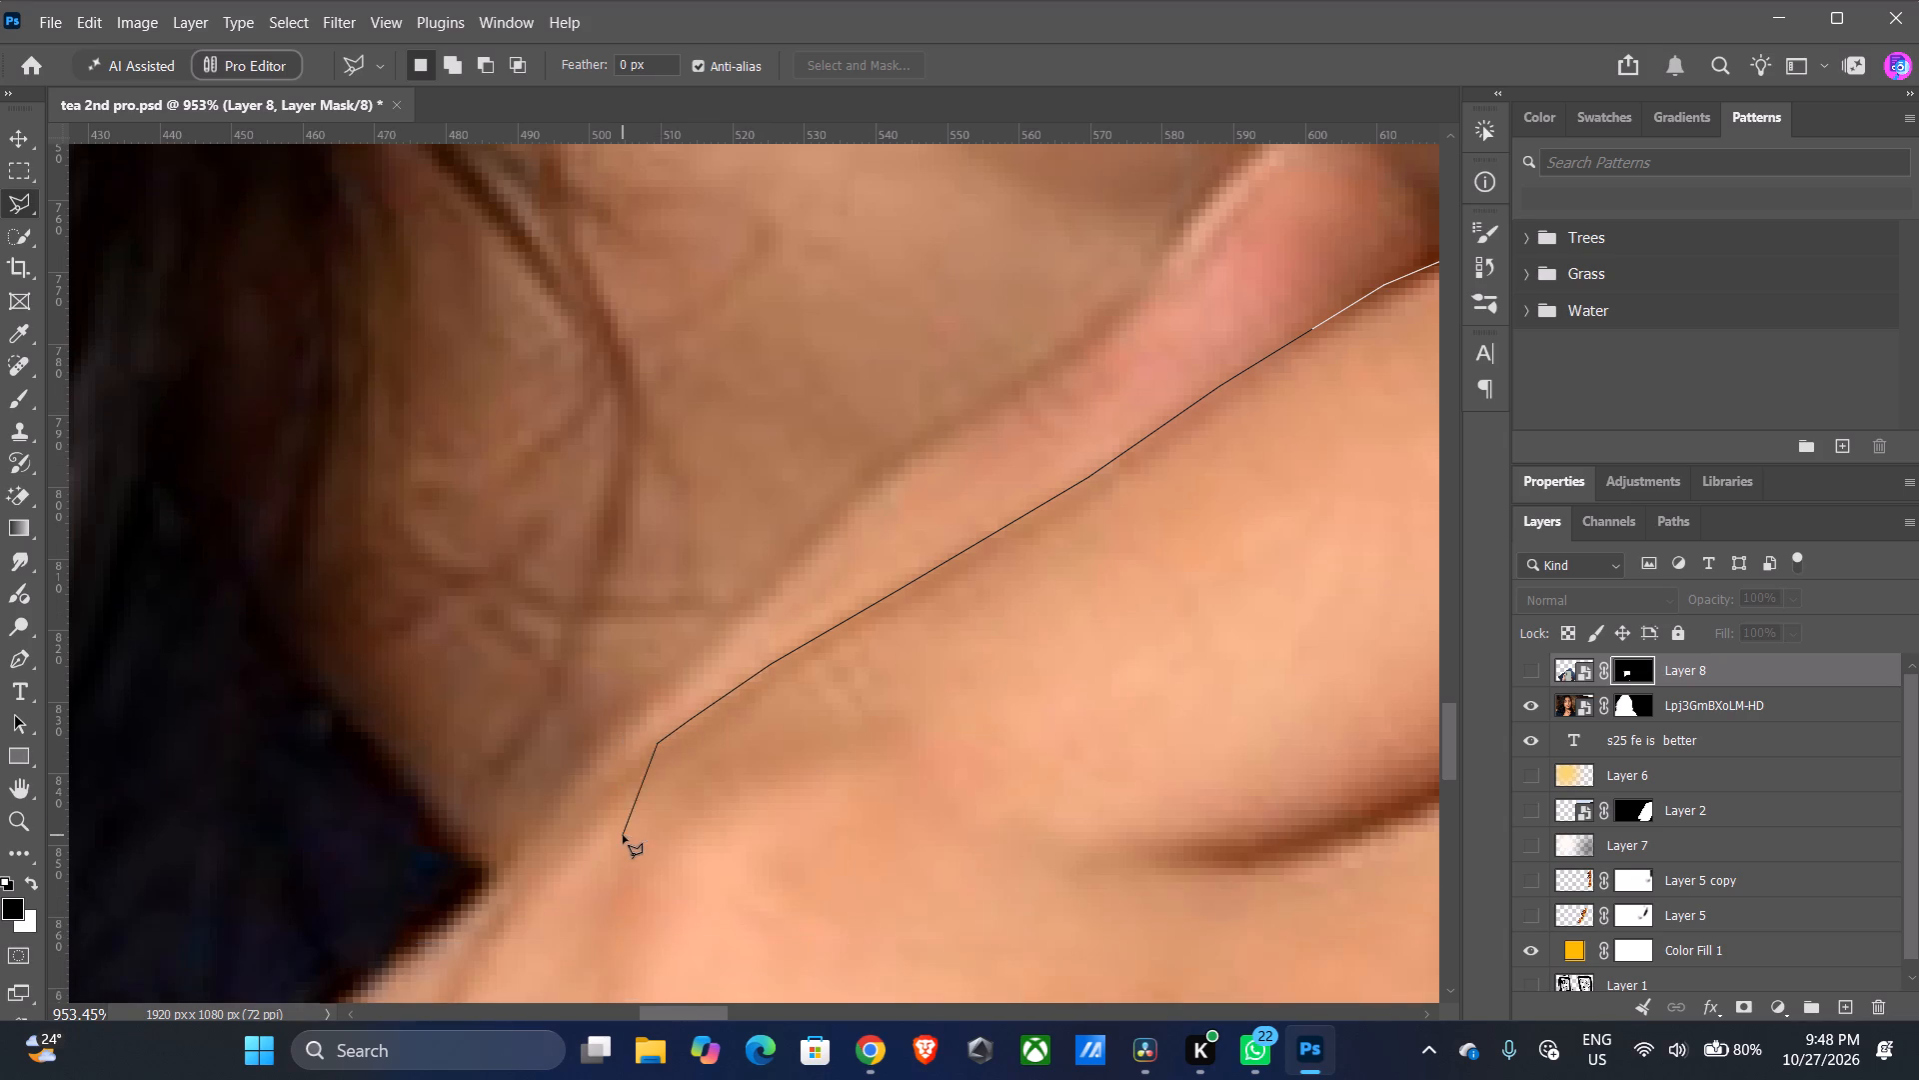
scroll(623, 835, "down", 8)
left_click(640, 864)
scroll(640, 864, "down", 5)
left_click(641, 865)
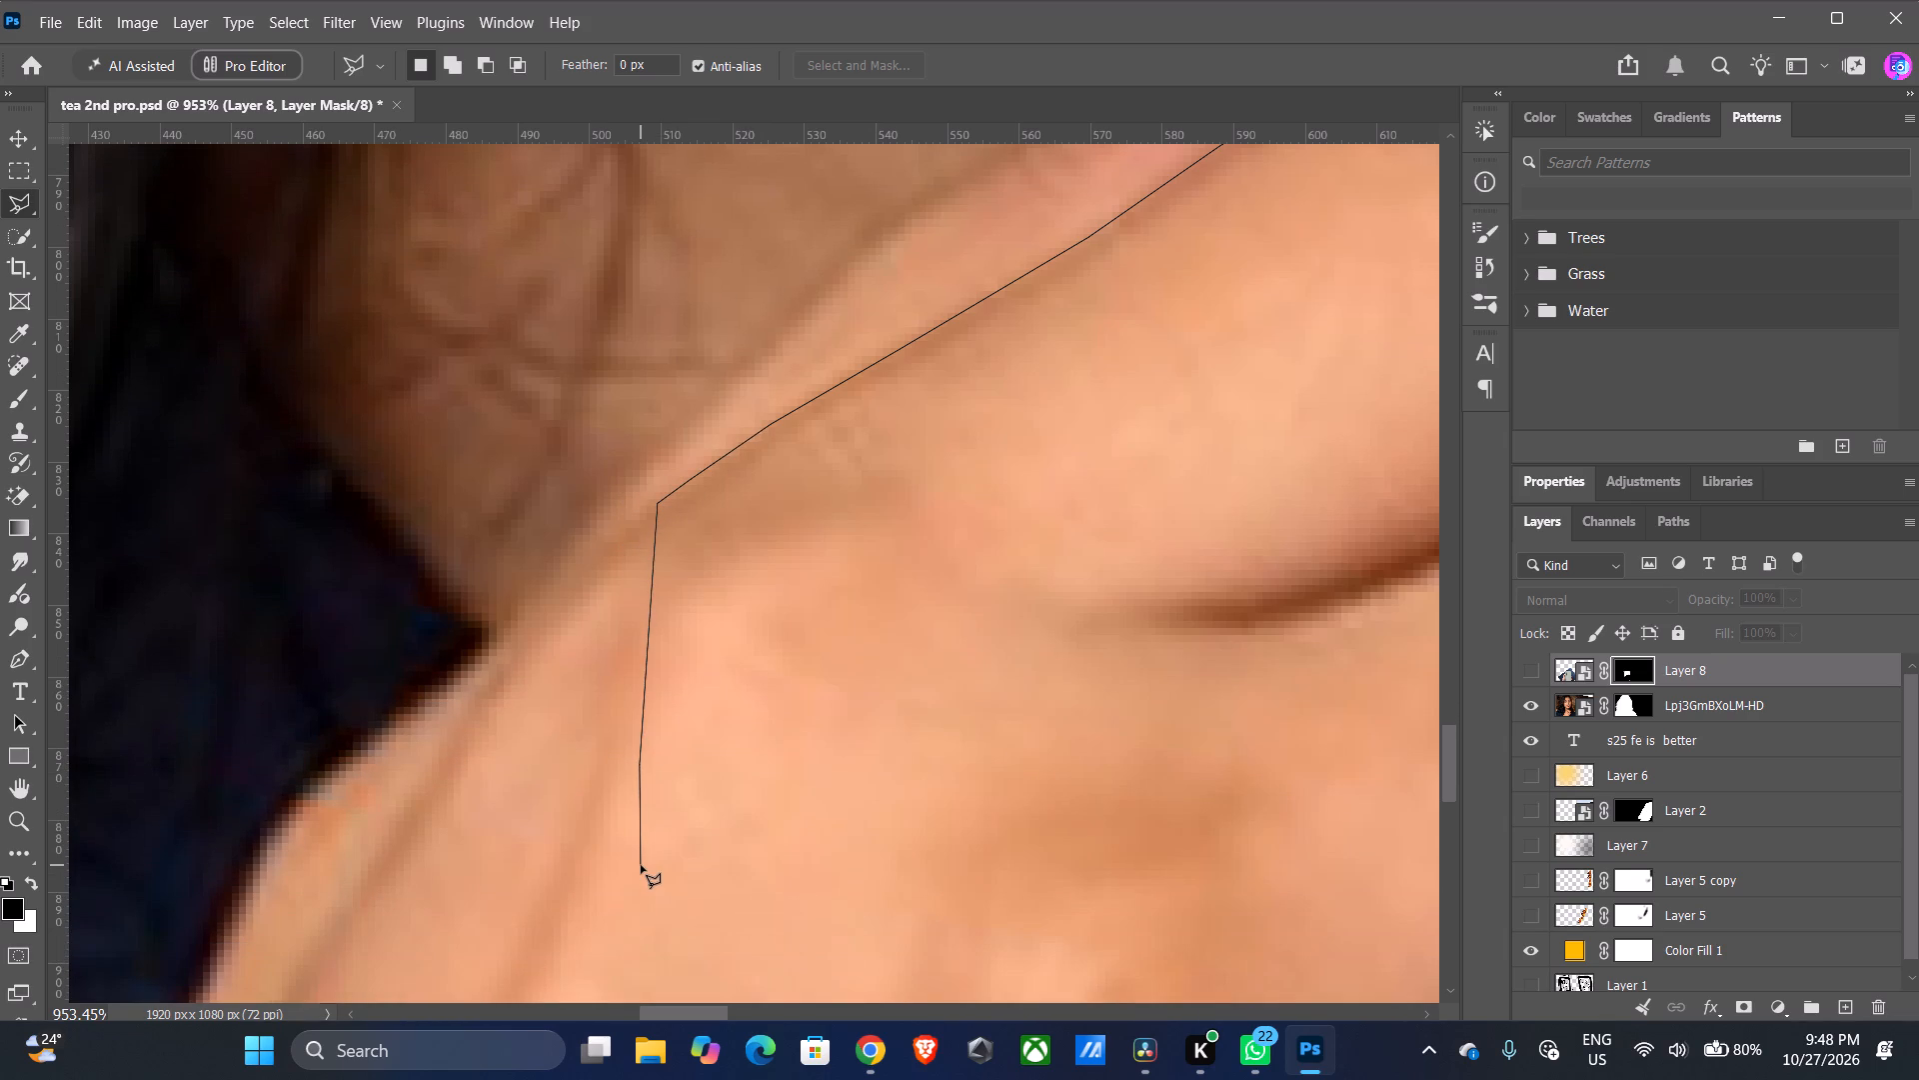
left_click(1381, 675)
scroll(1381, 675, "up", 3)
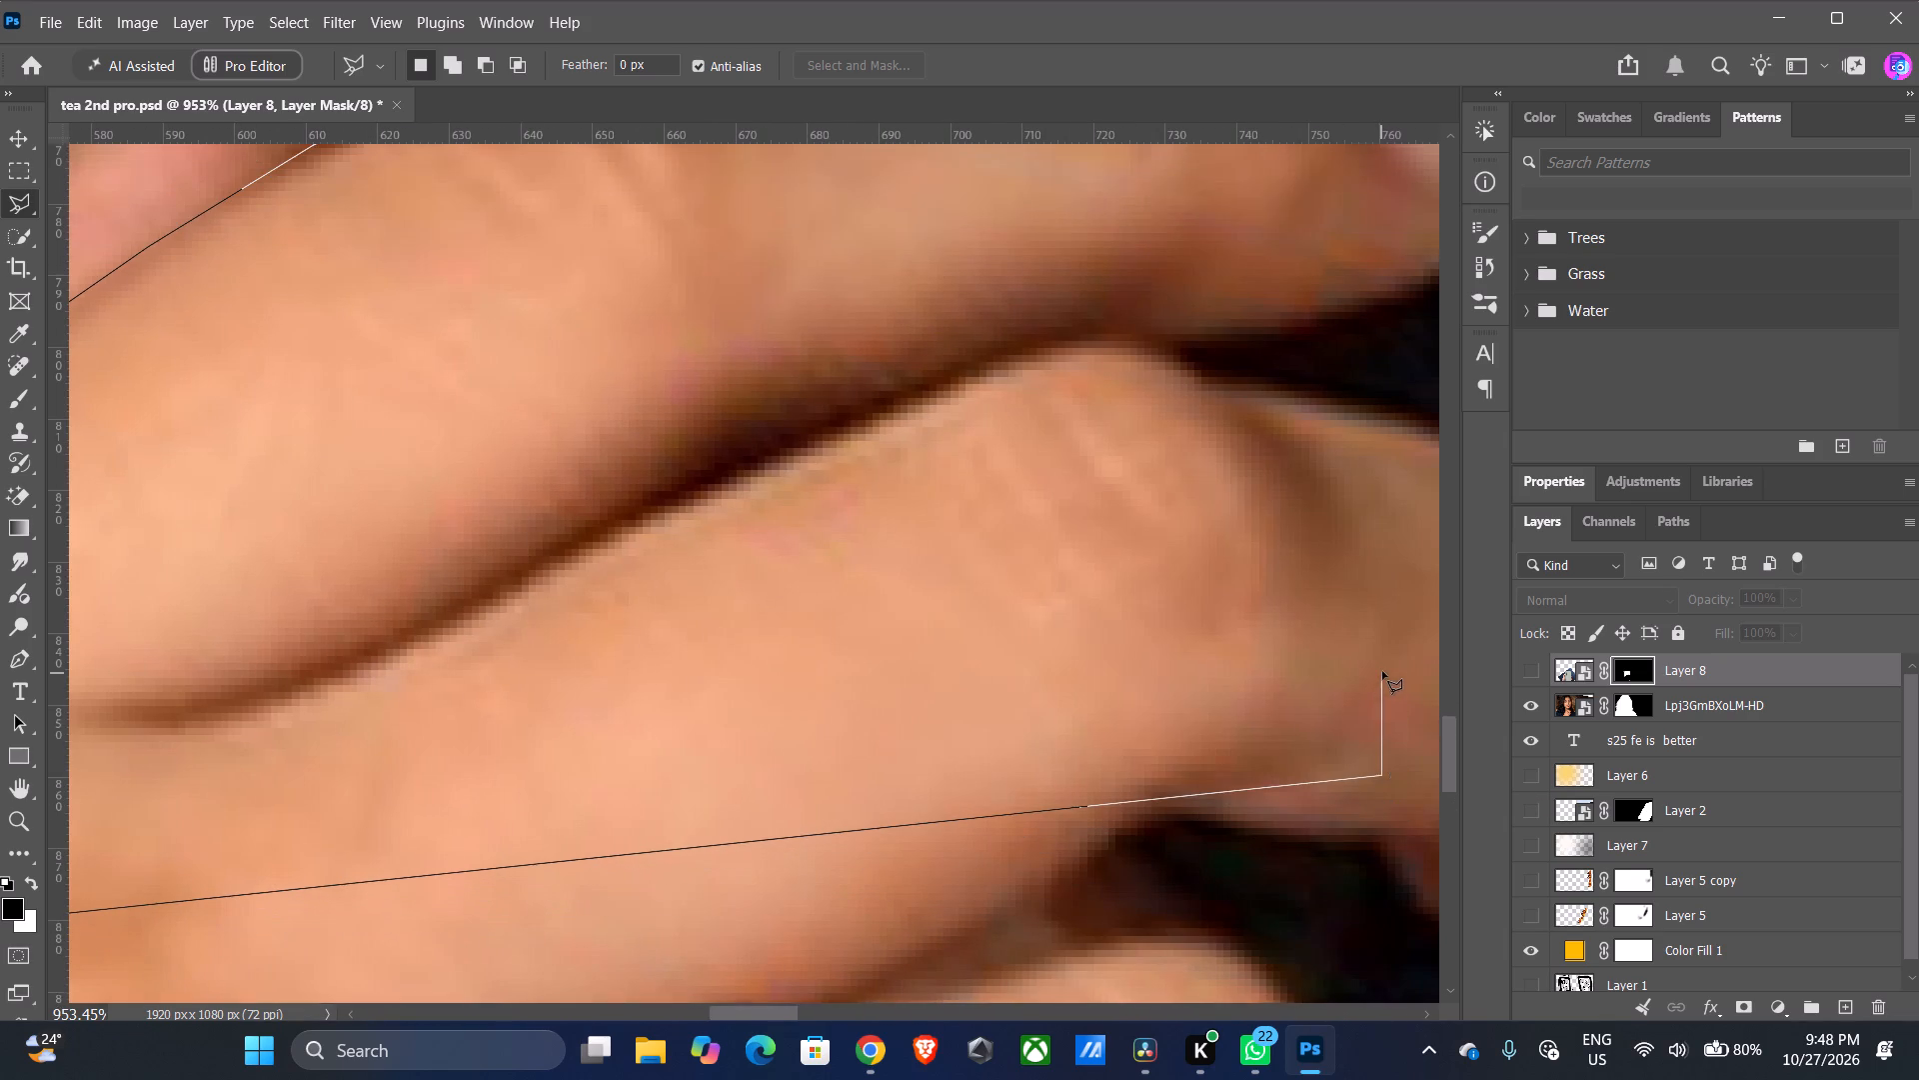
scroll(1382, 671, "up", 16)
left_click(1423, 648)
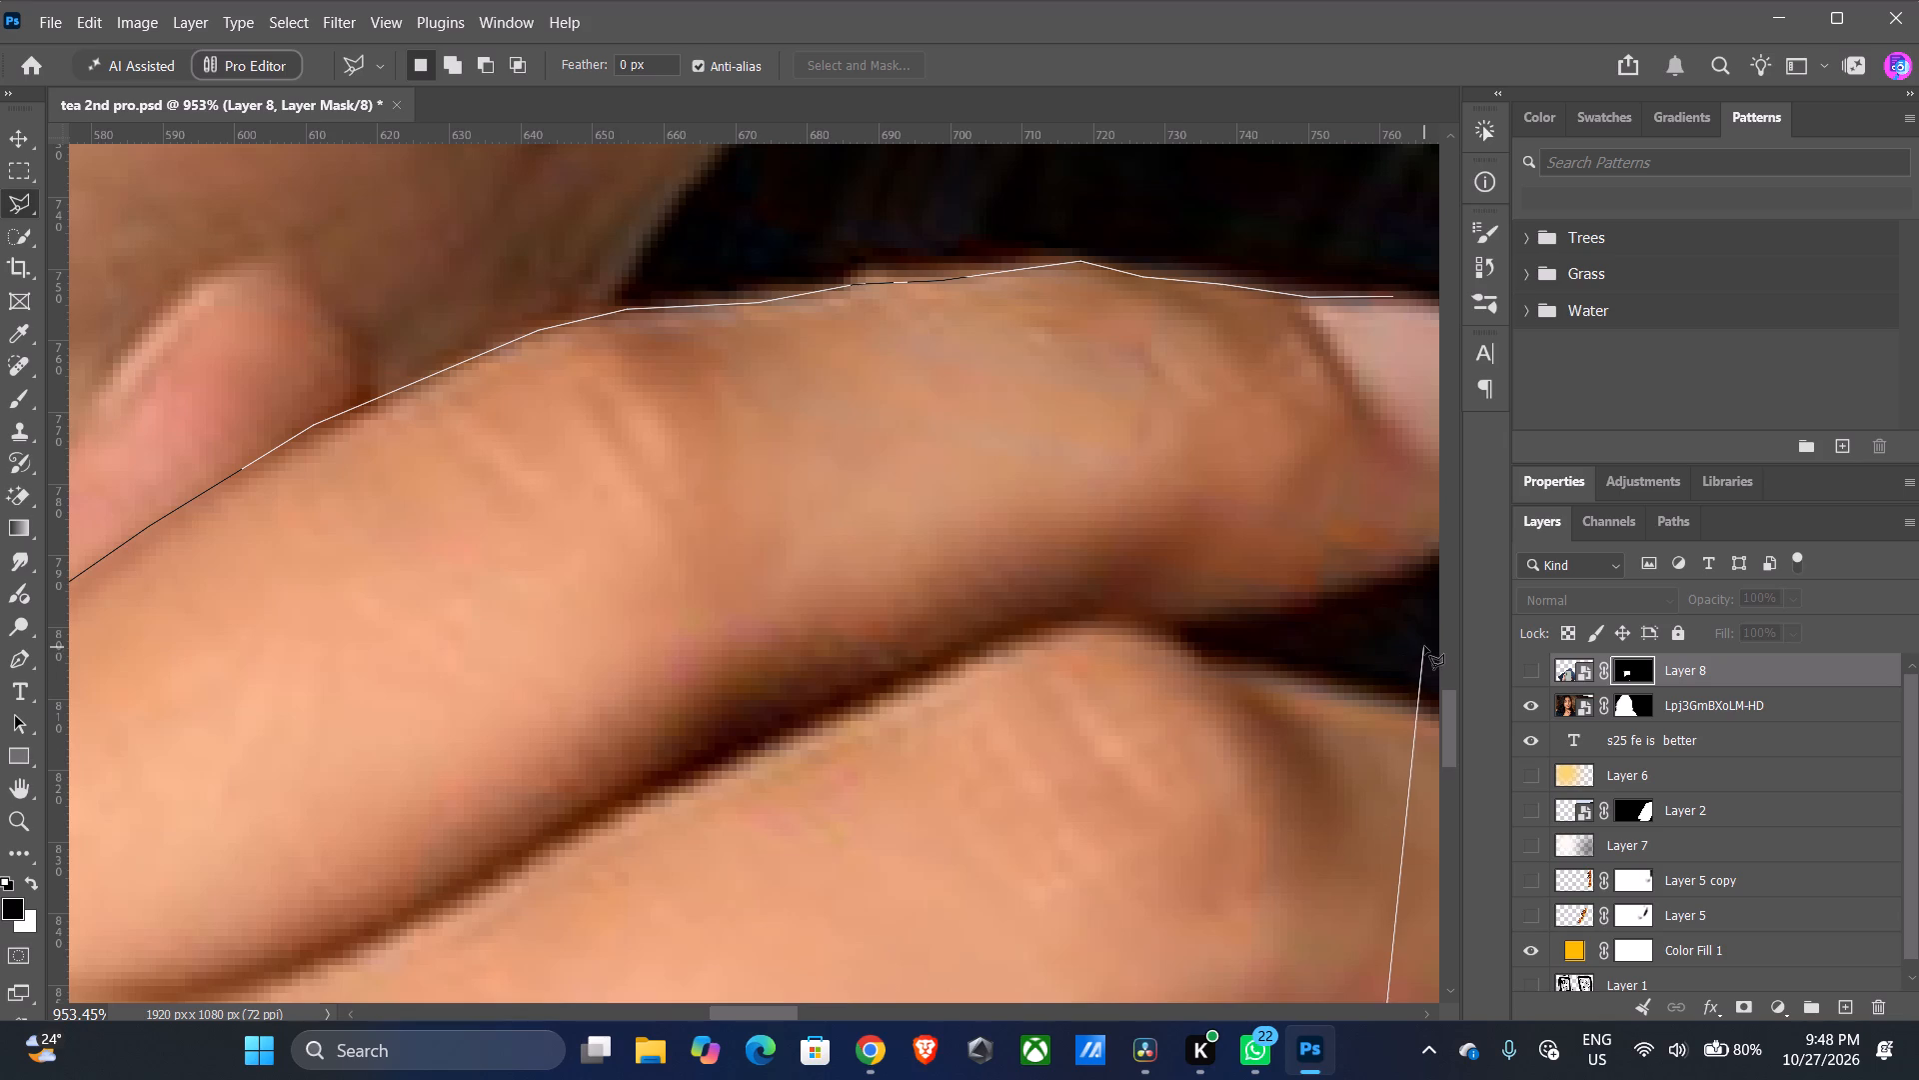
left_click(1243, 427)
left_click(1219, 318)
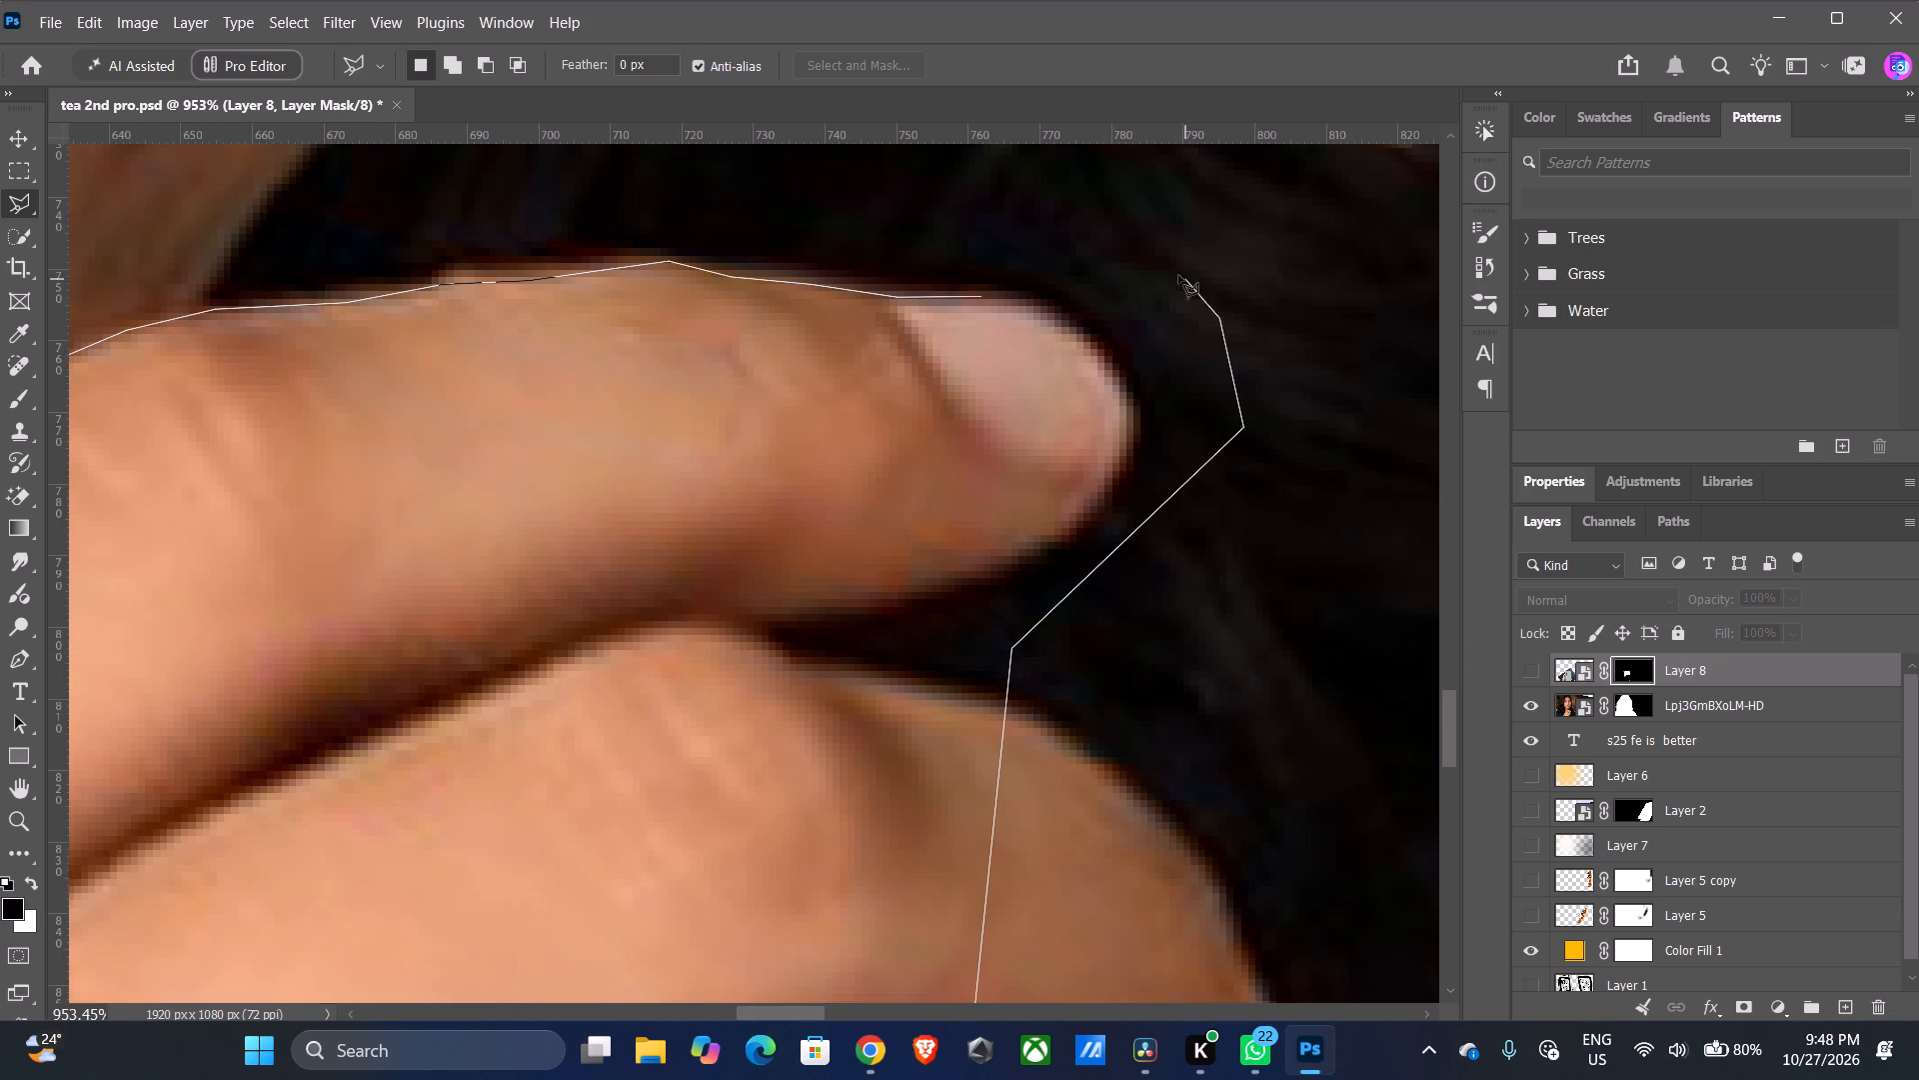
left_click(1023, 292)
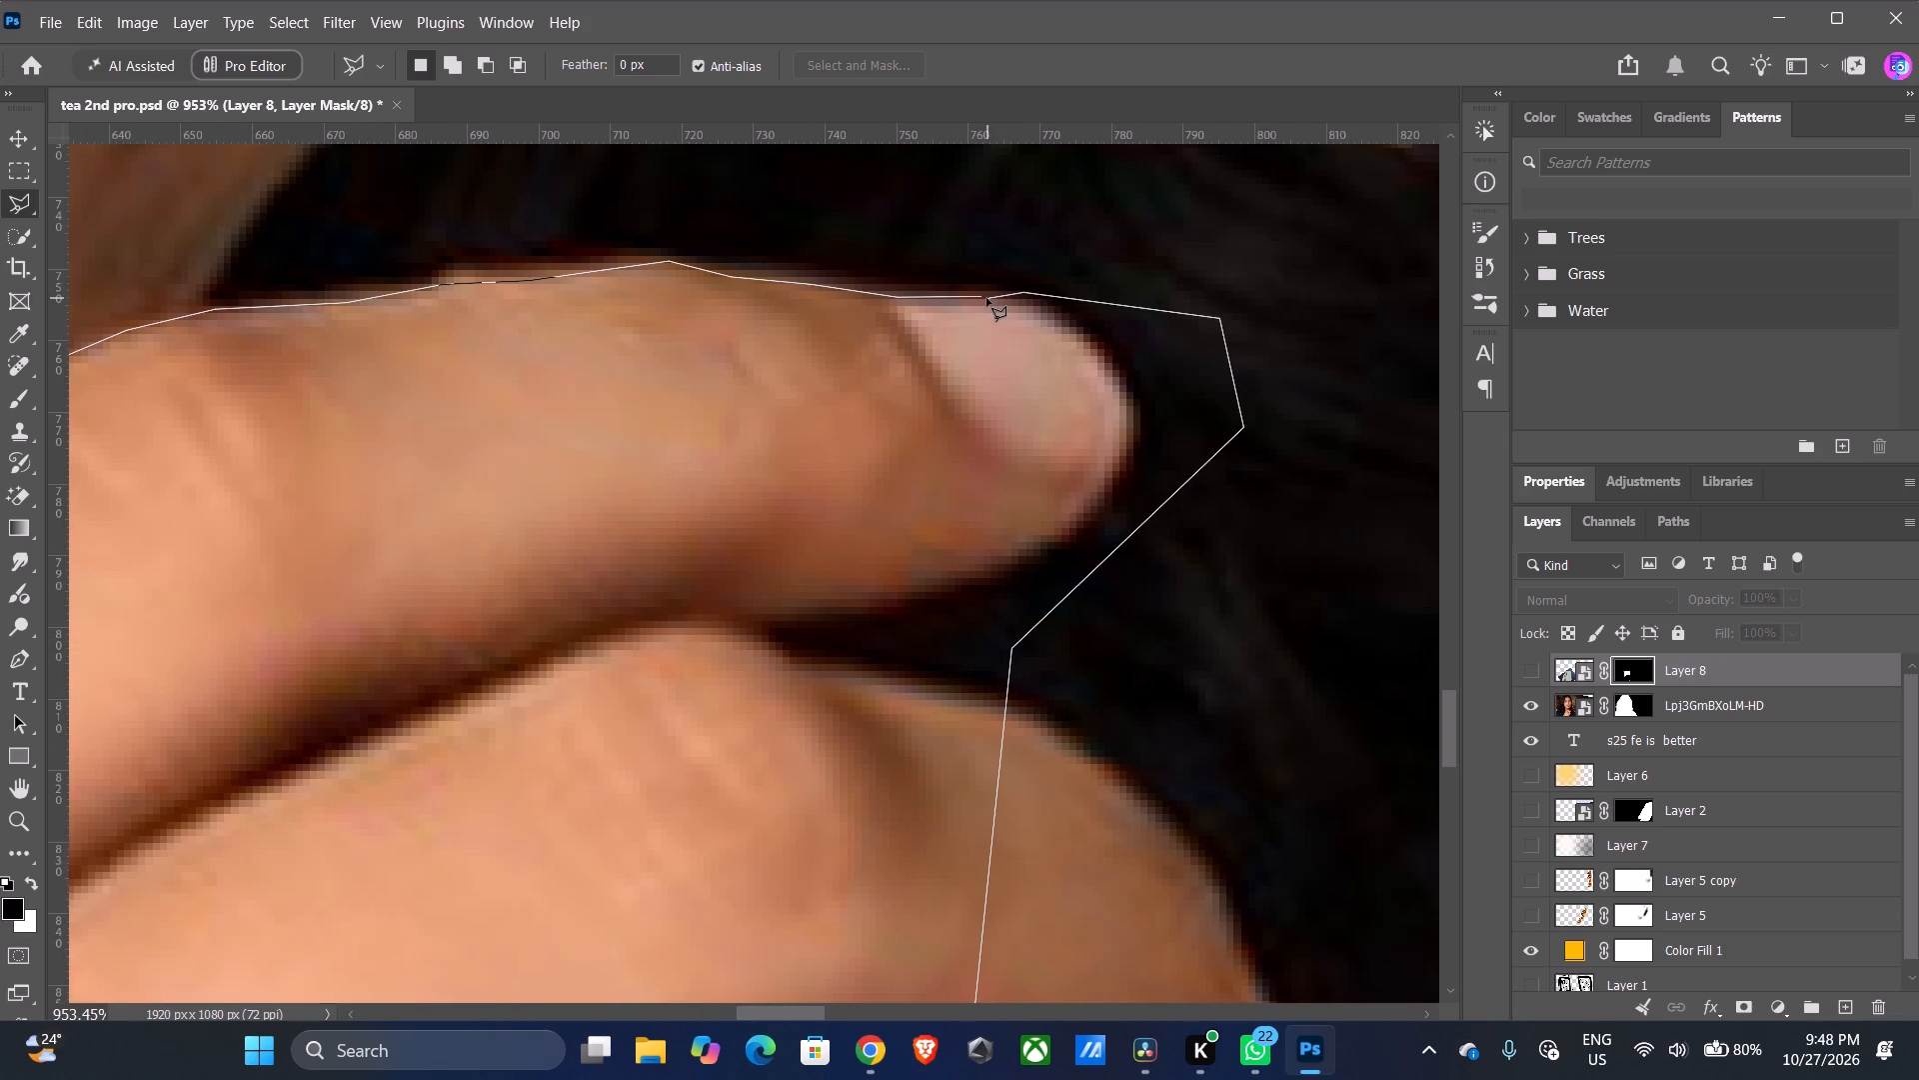
left_click(979, 298)
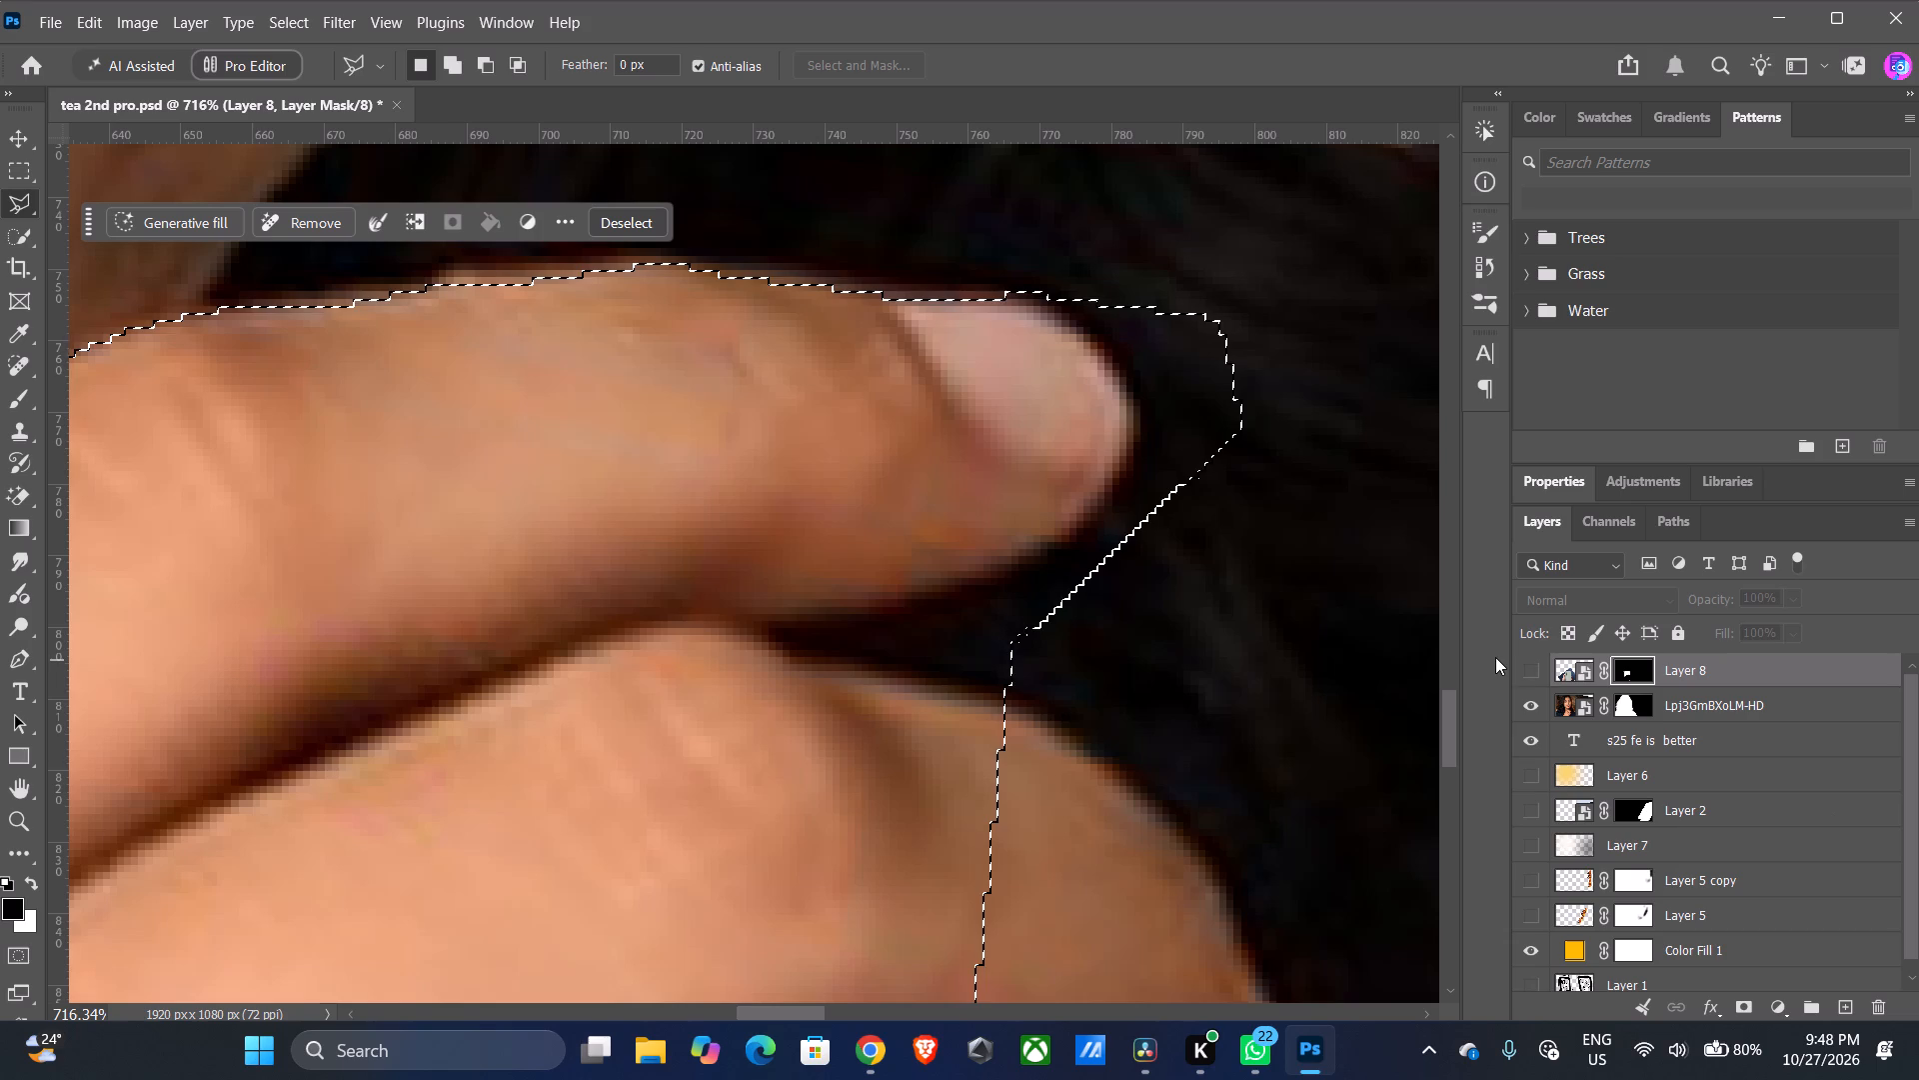
Show Layer 8 and brush black on its mask inside the selection, along the top finger's upper edge from nail to middle joint.
left_click(1529, 668)
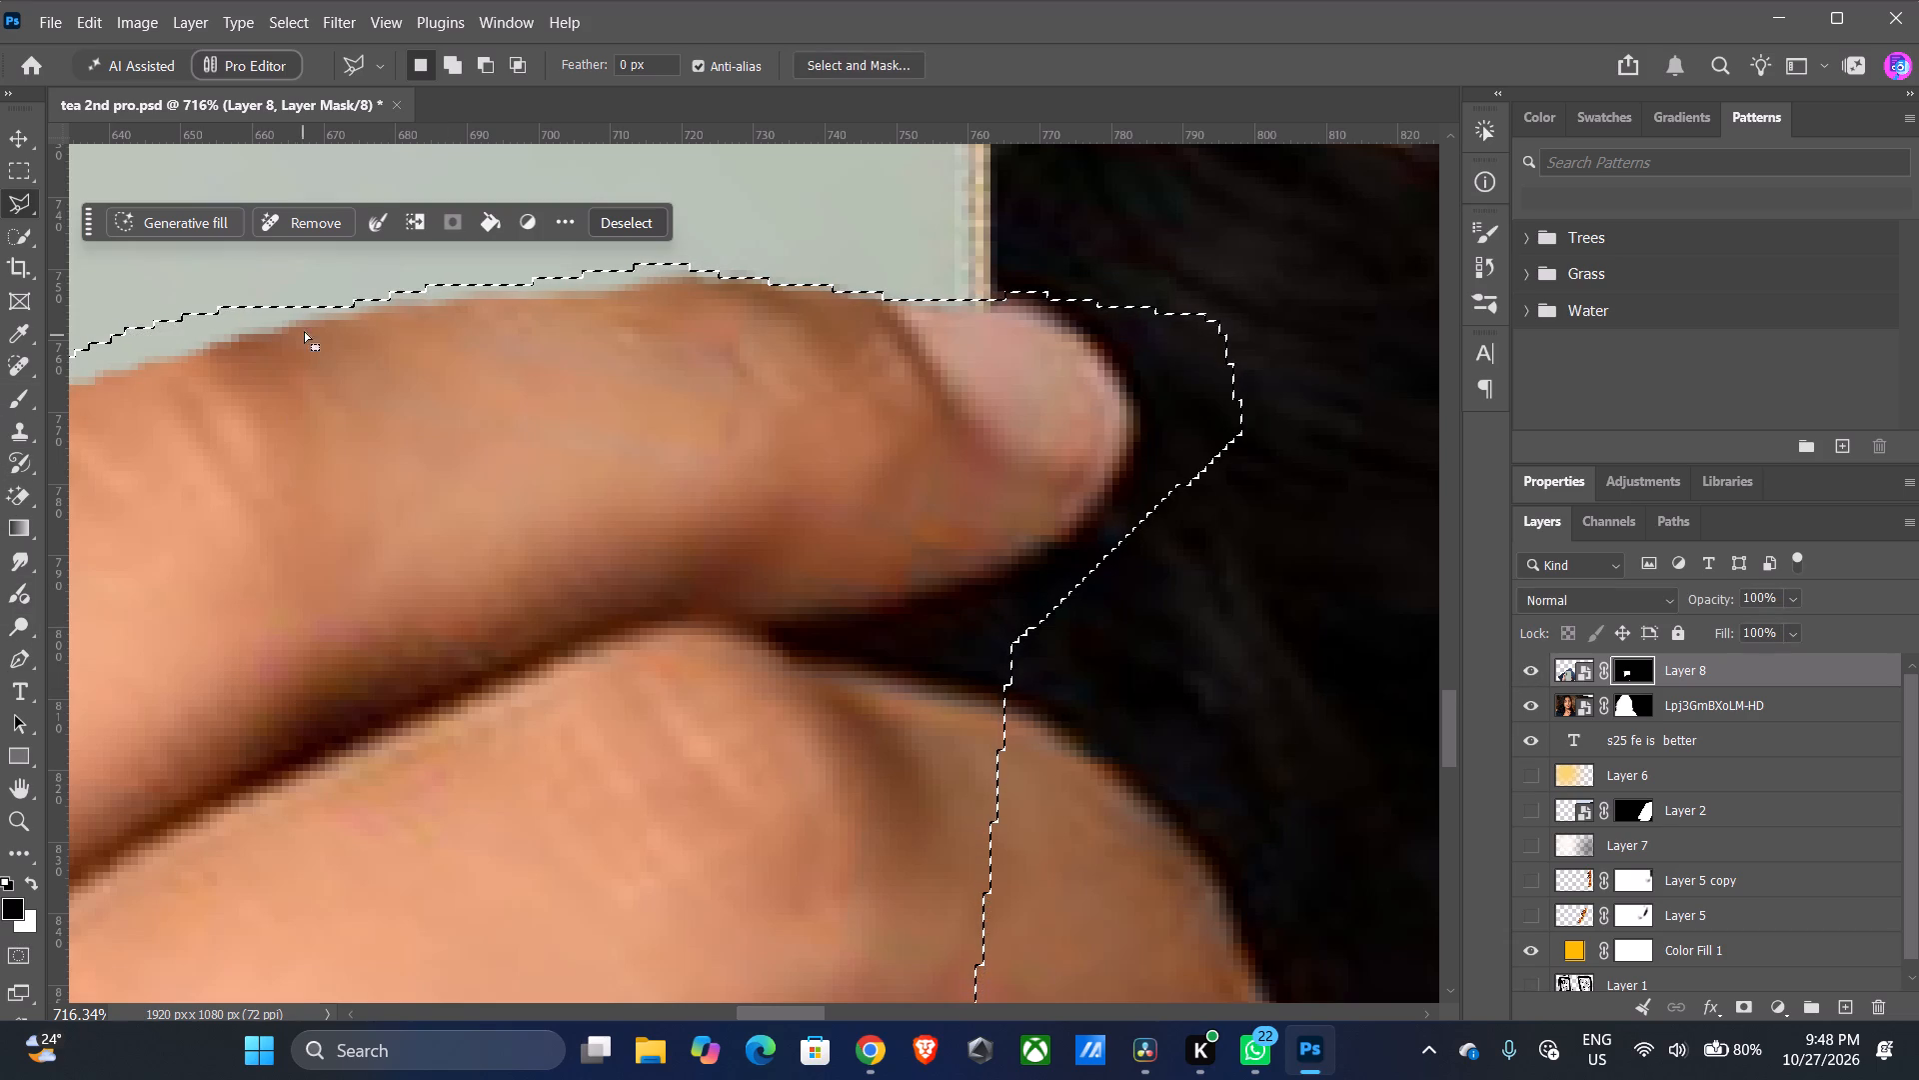
left_click(9, 404)
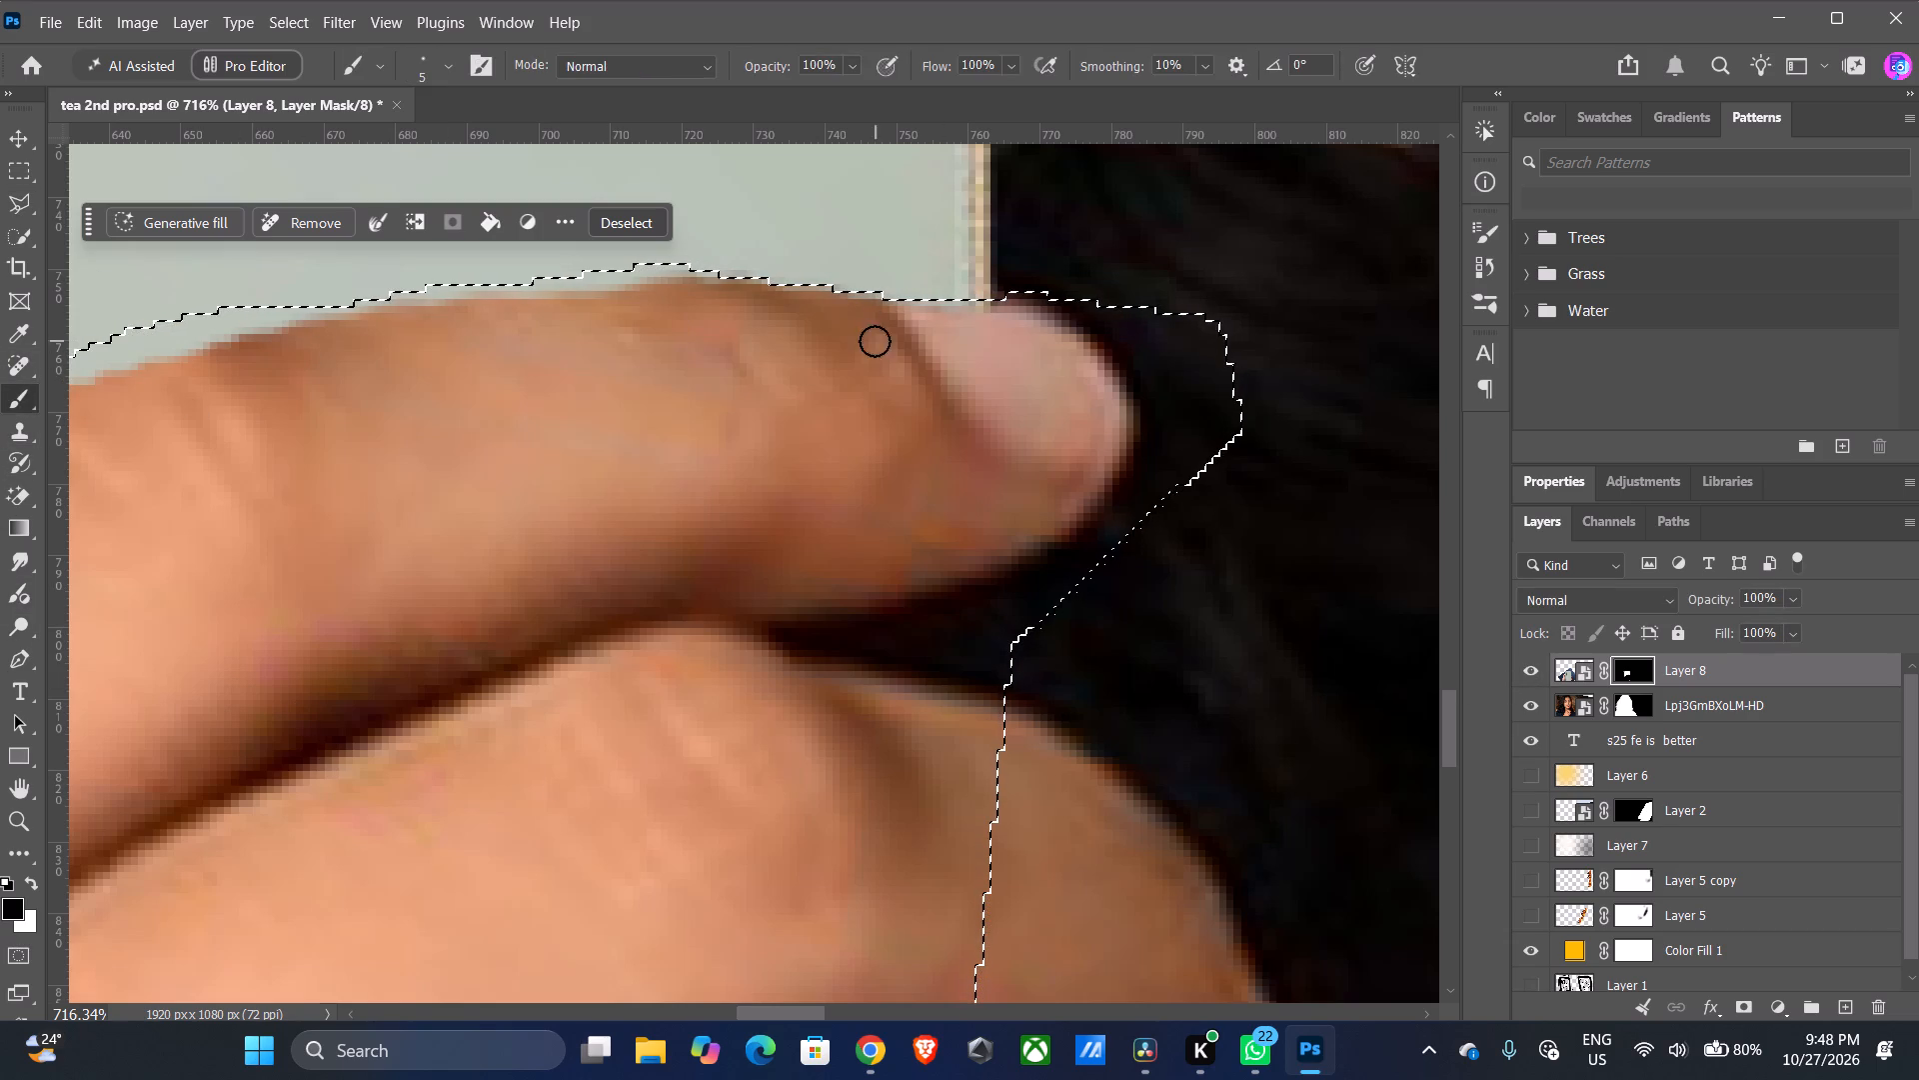
left_click_drag(980, 317, 652, 323)
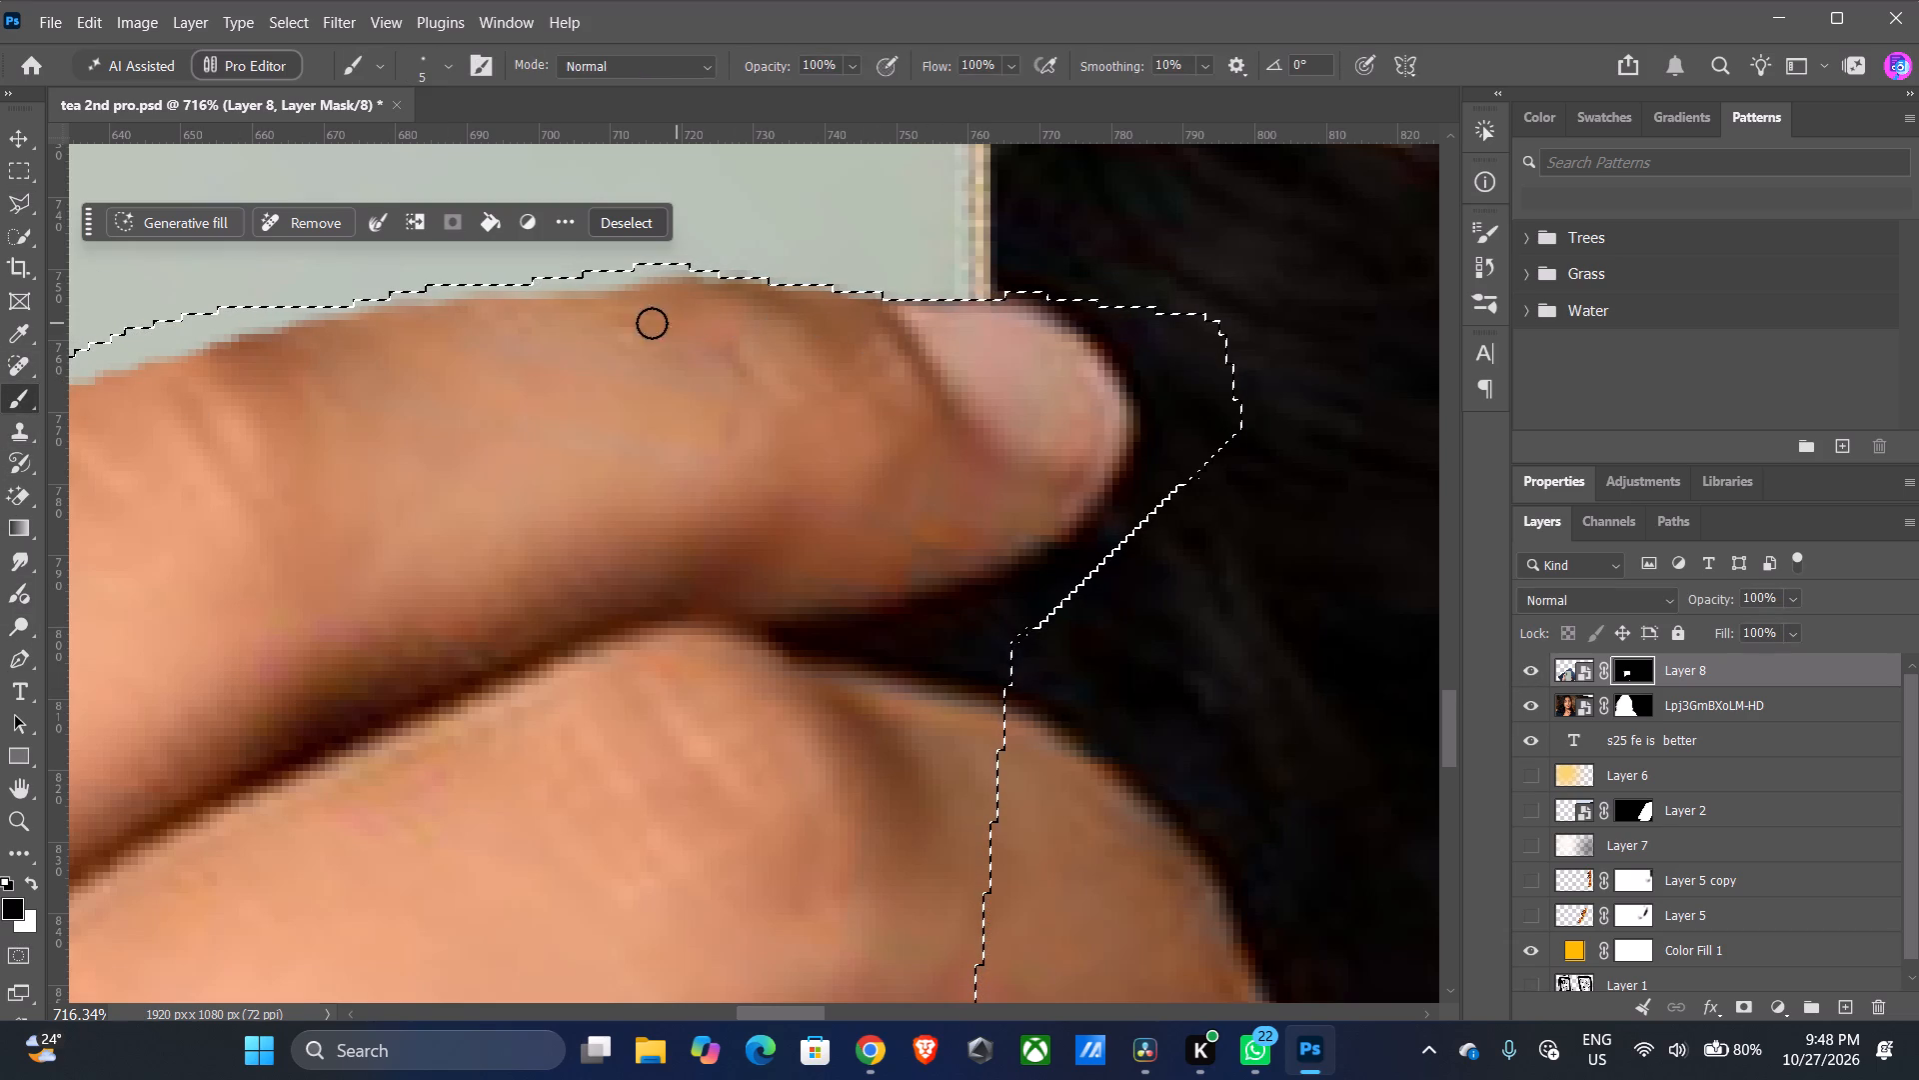
left_click_drag(652, 323, 367, 314)
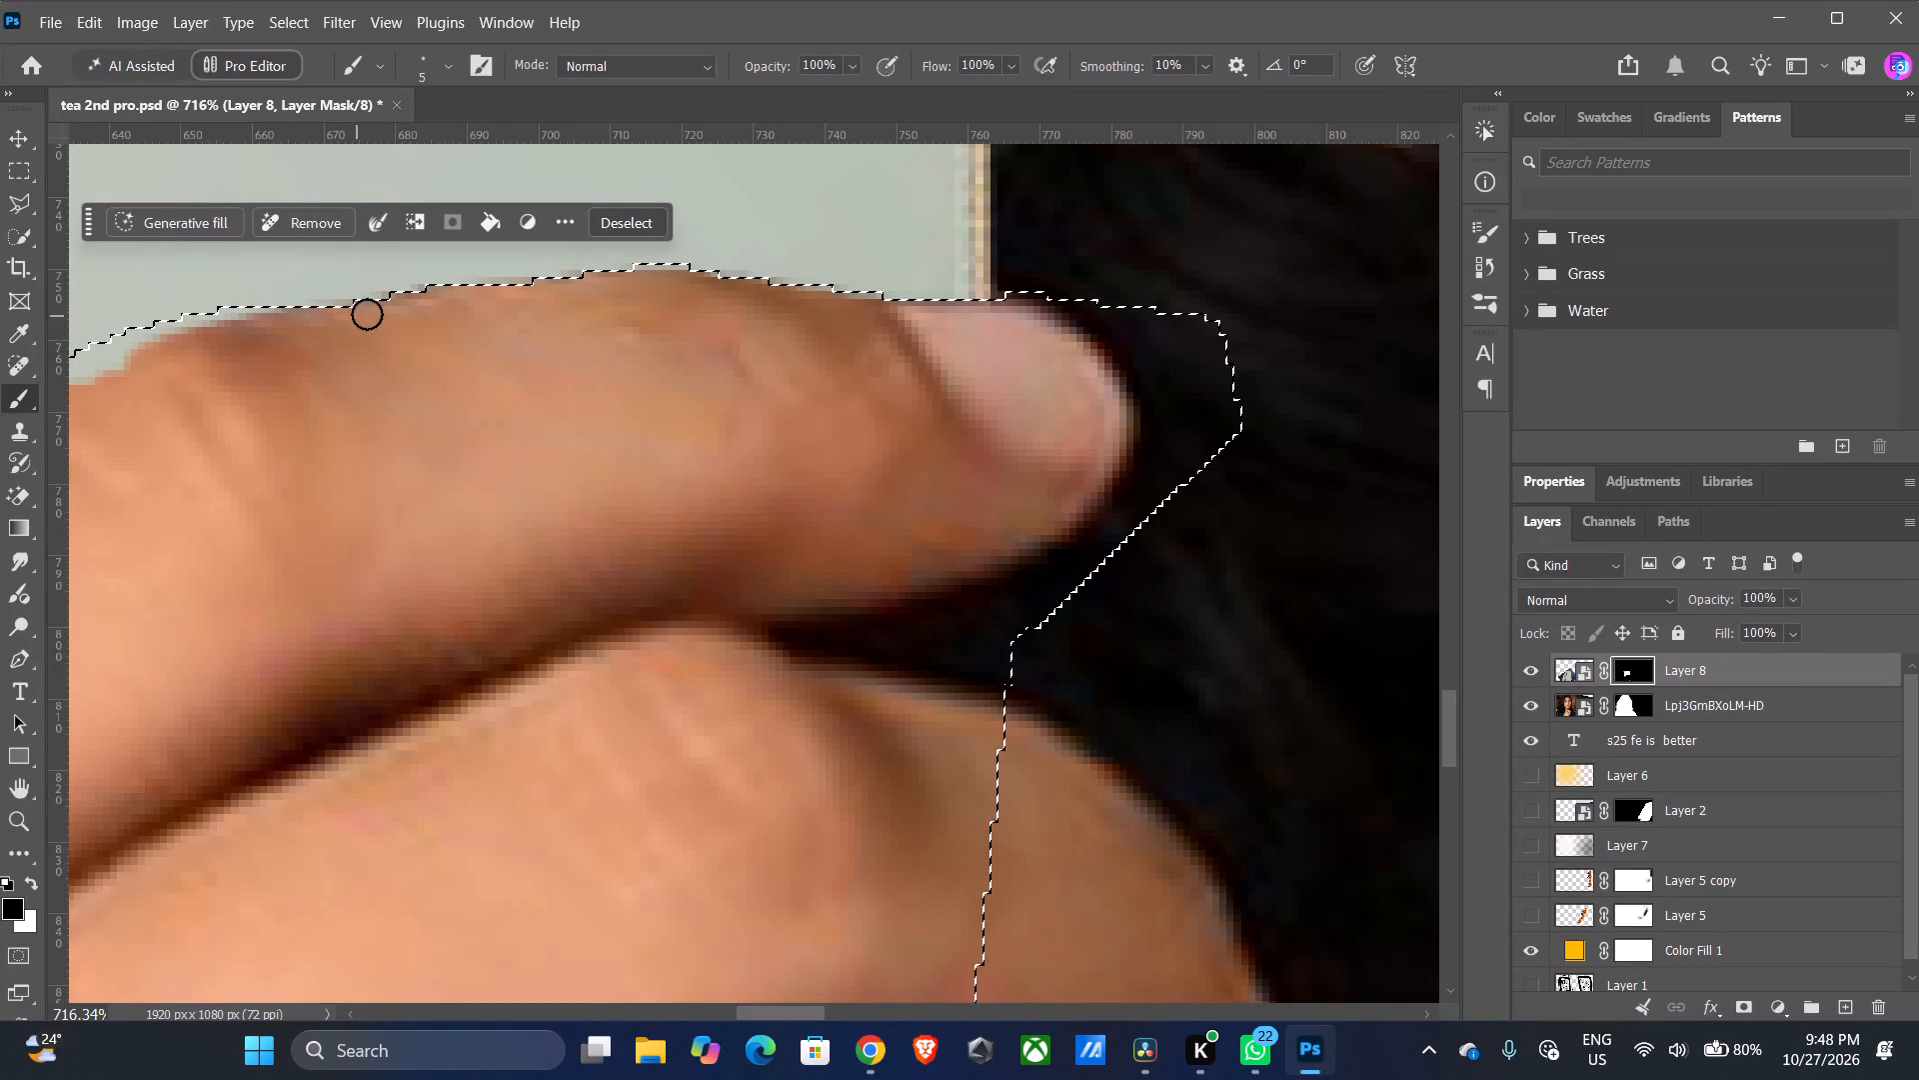
left_click_drag(367, 314, 9, 379)
left_click_drag(165, 343, 72, 388)
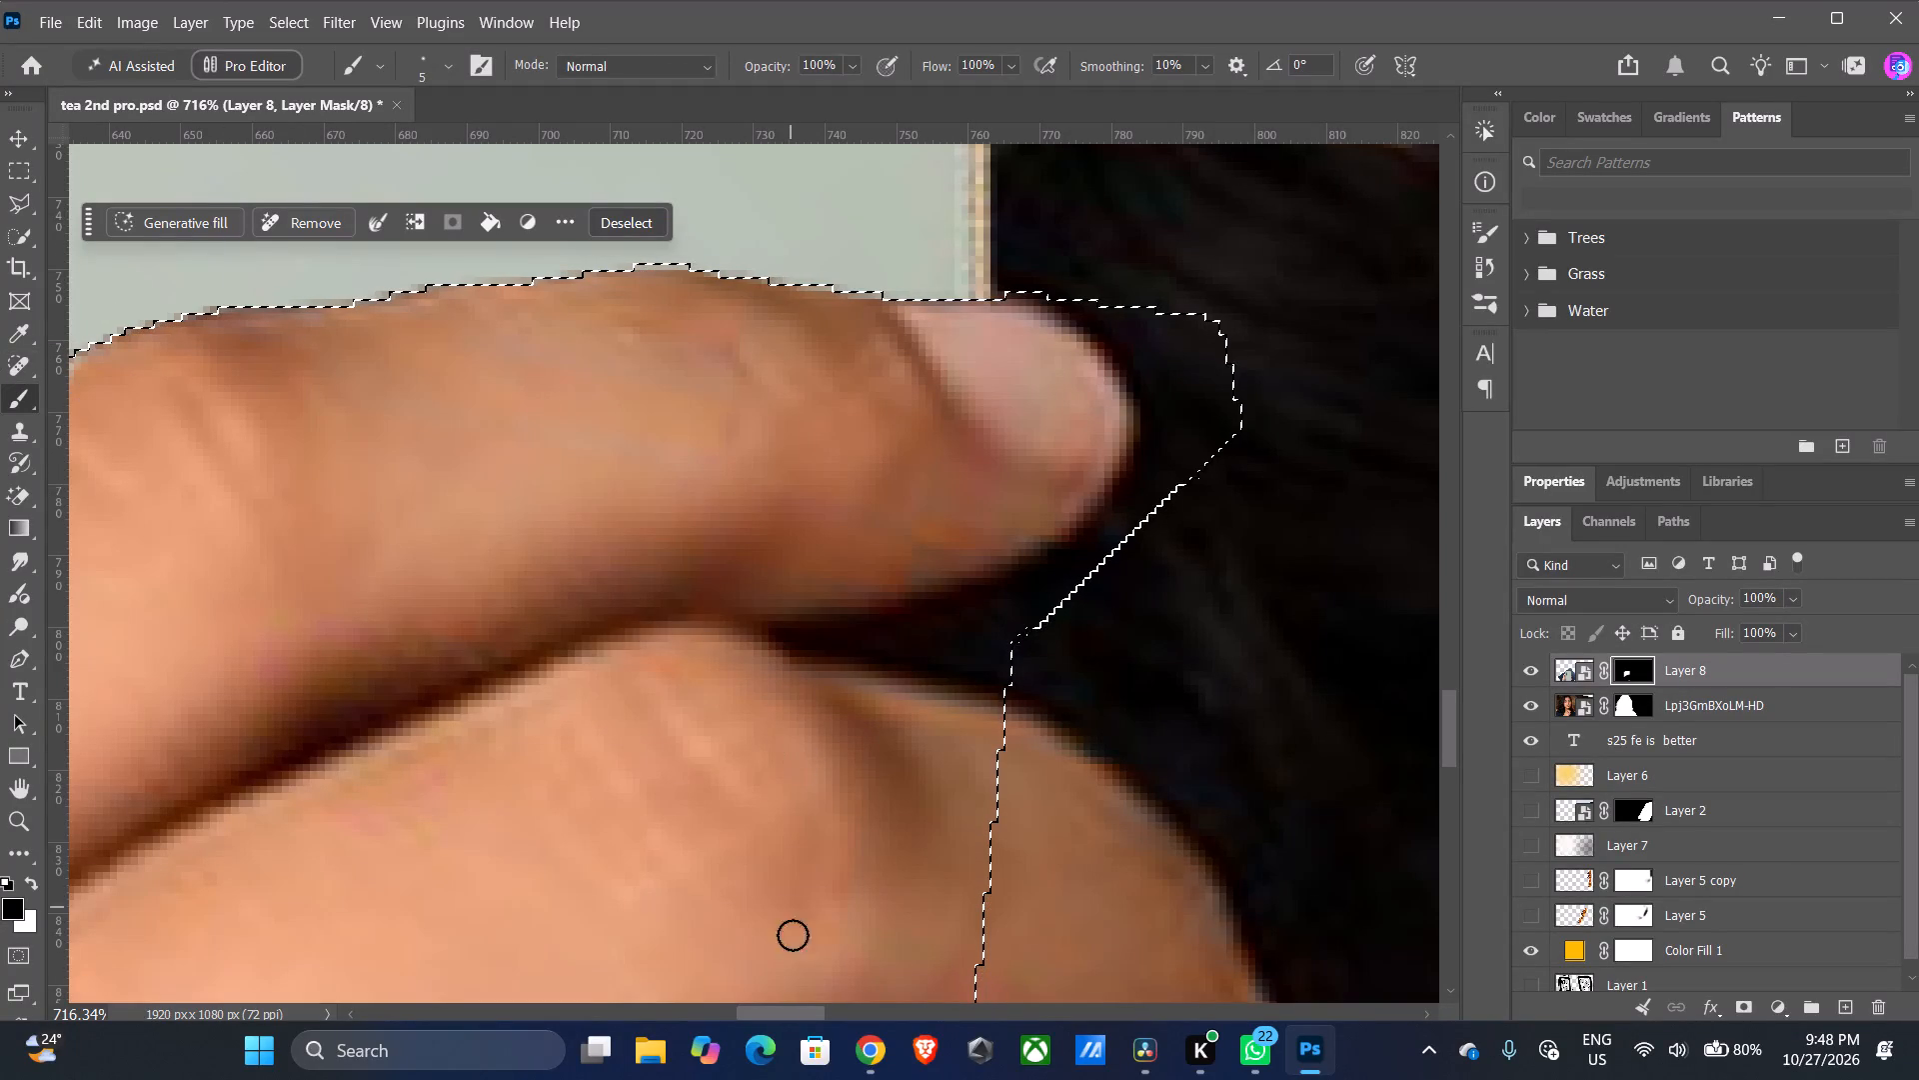
Brush black on the mask along the finger's upper edge down to its base, then back over the edge to the nail.
left_click_drag(799, 1011, 736, 1008)
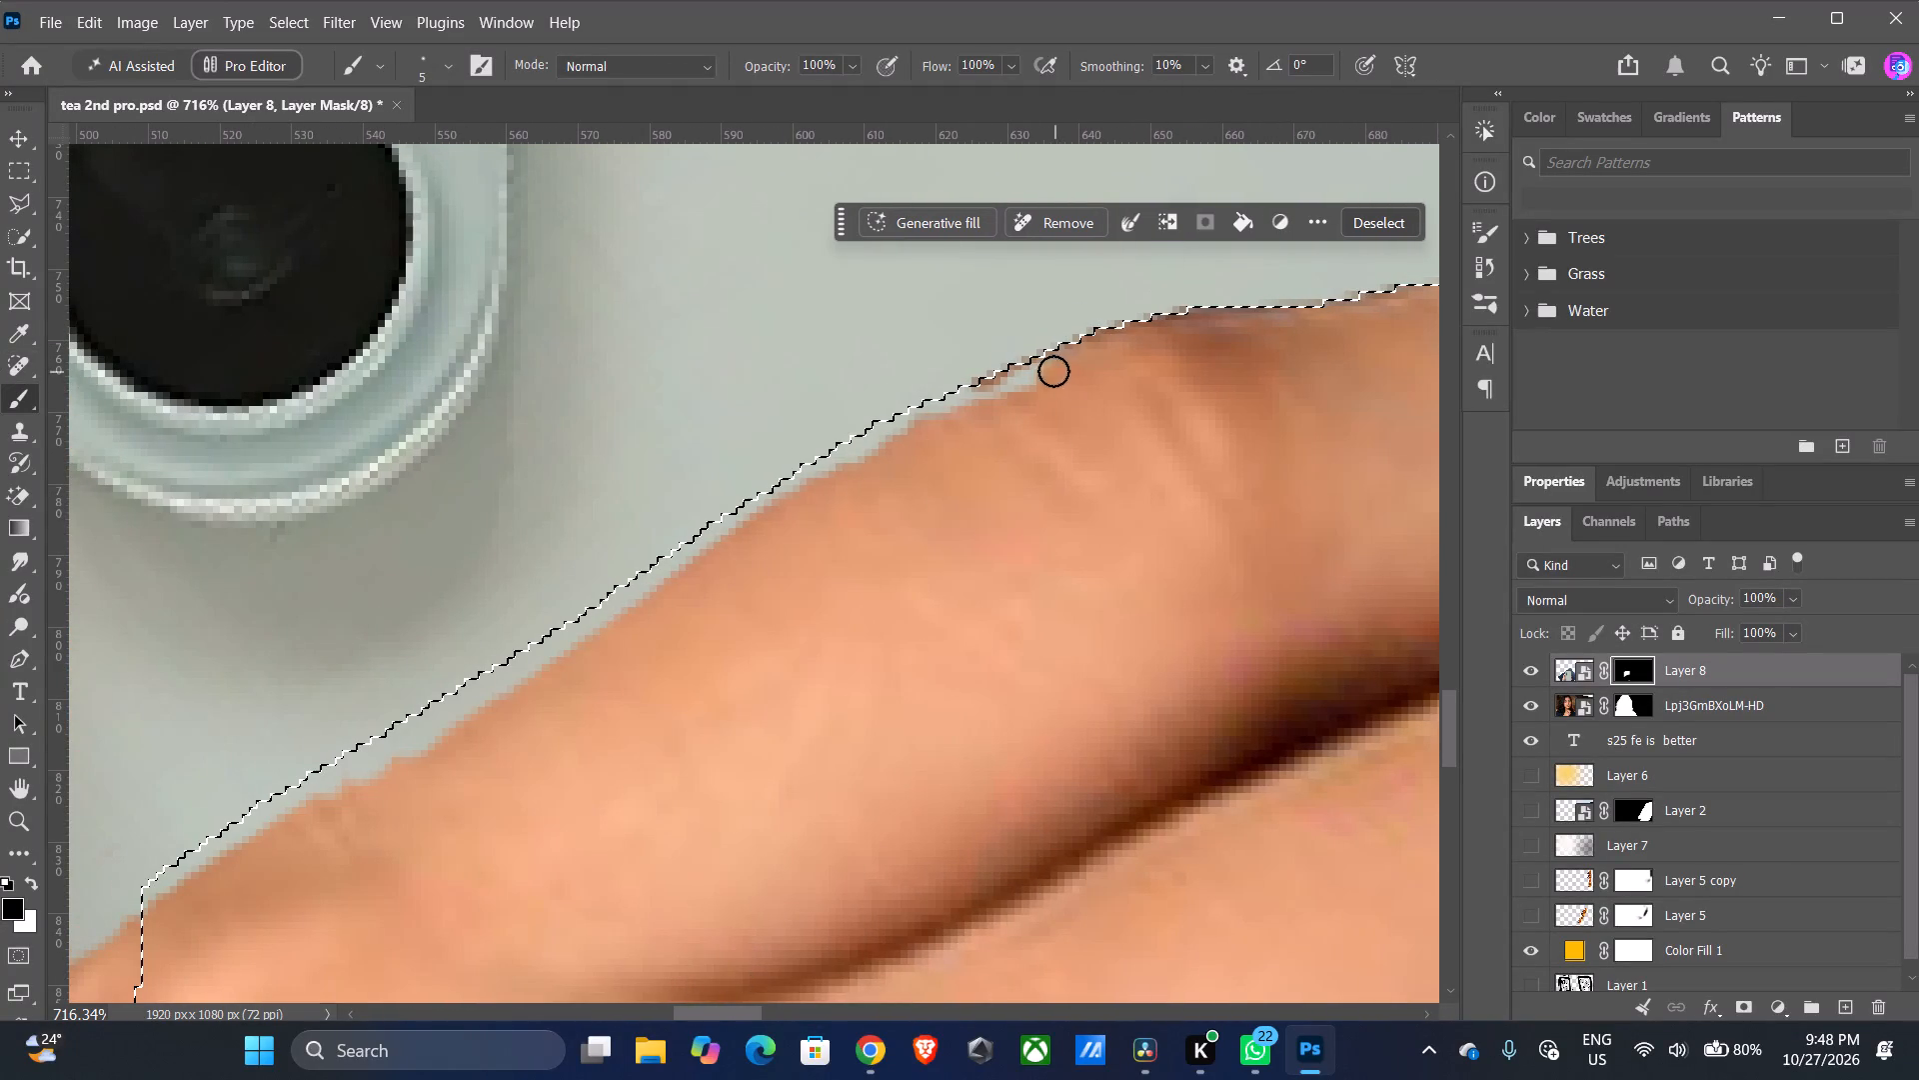
left_click_drag(1040, 368, 530, 704)
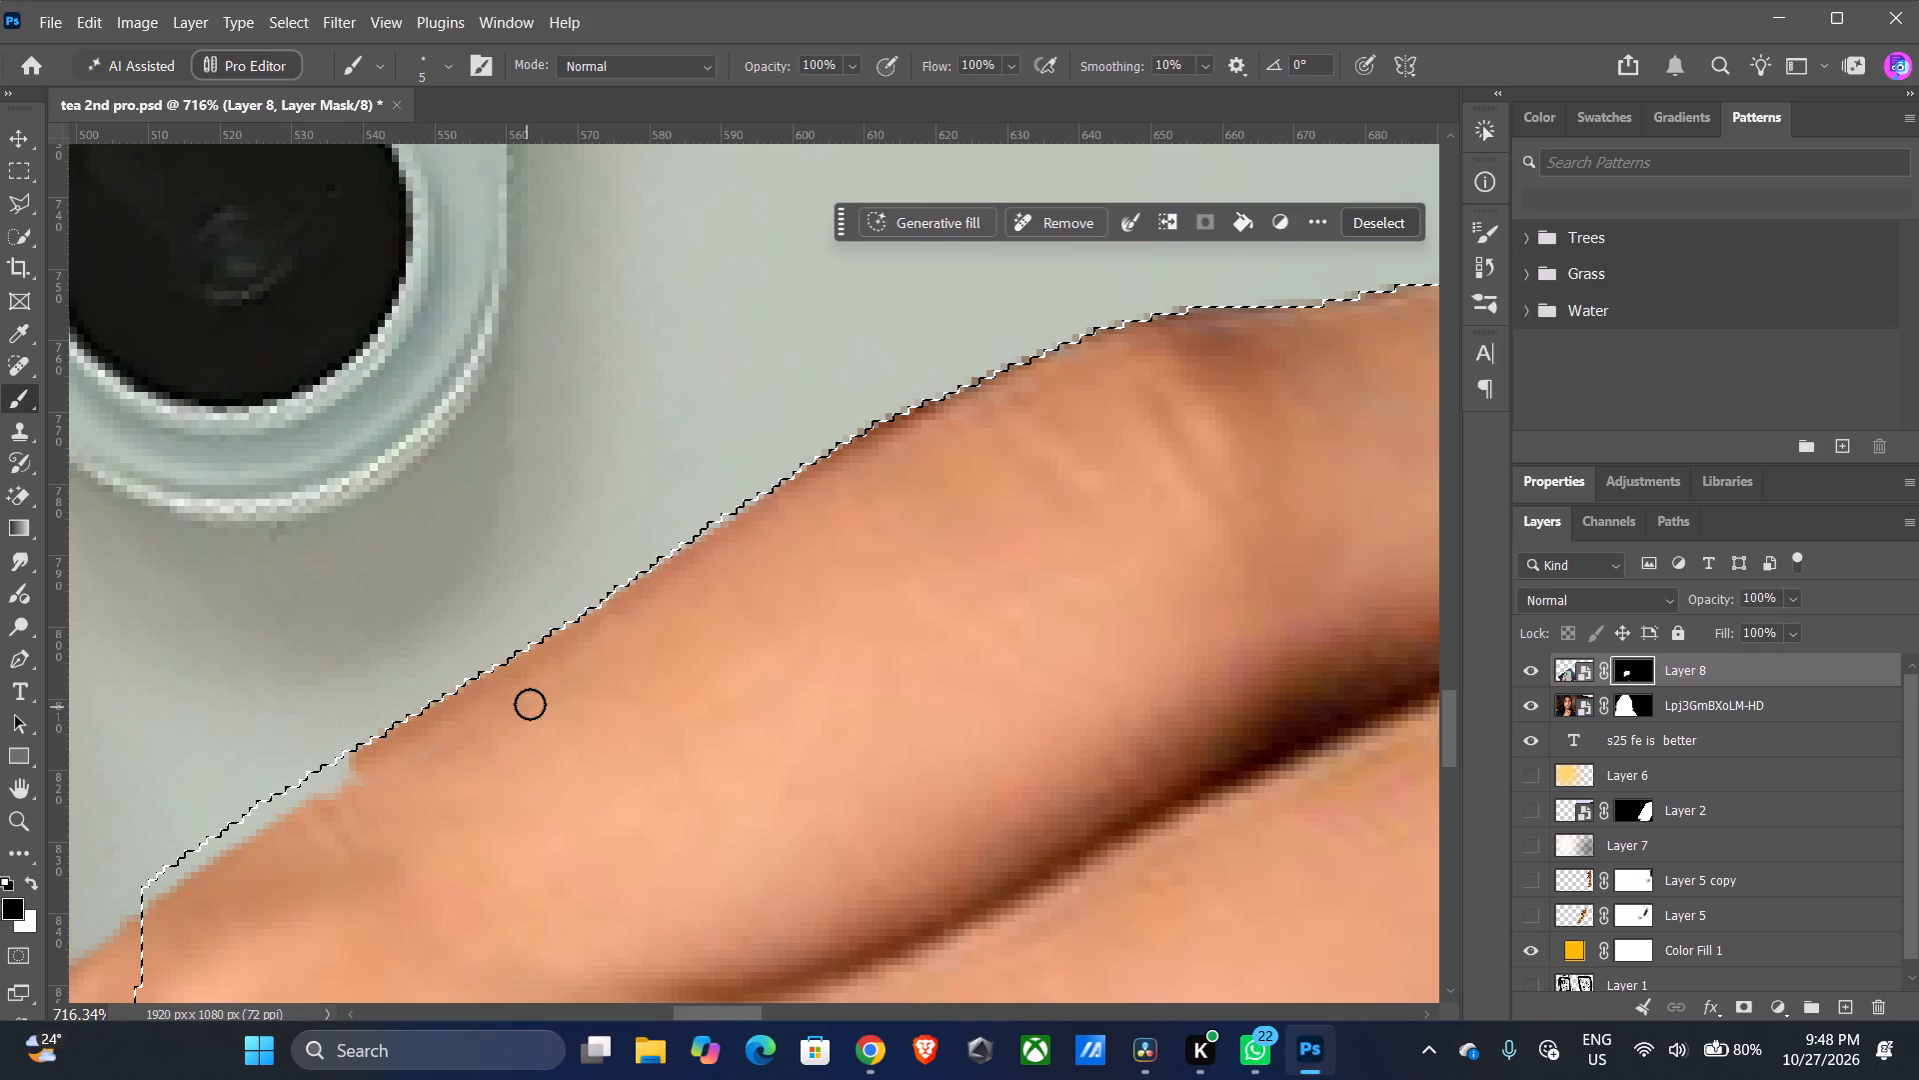
left_click_drag(530, 704, 586, 615)
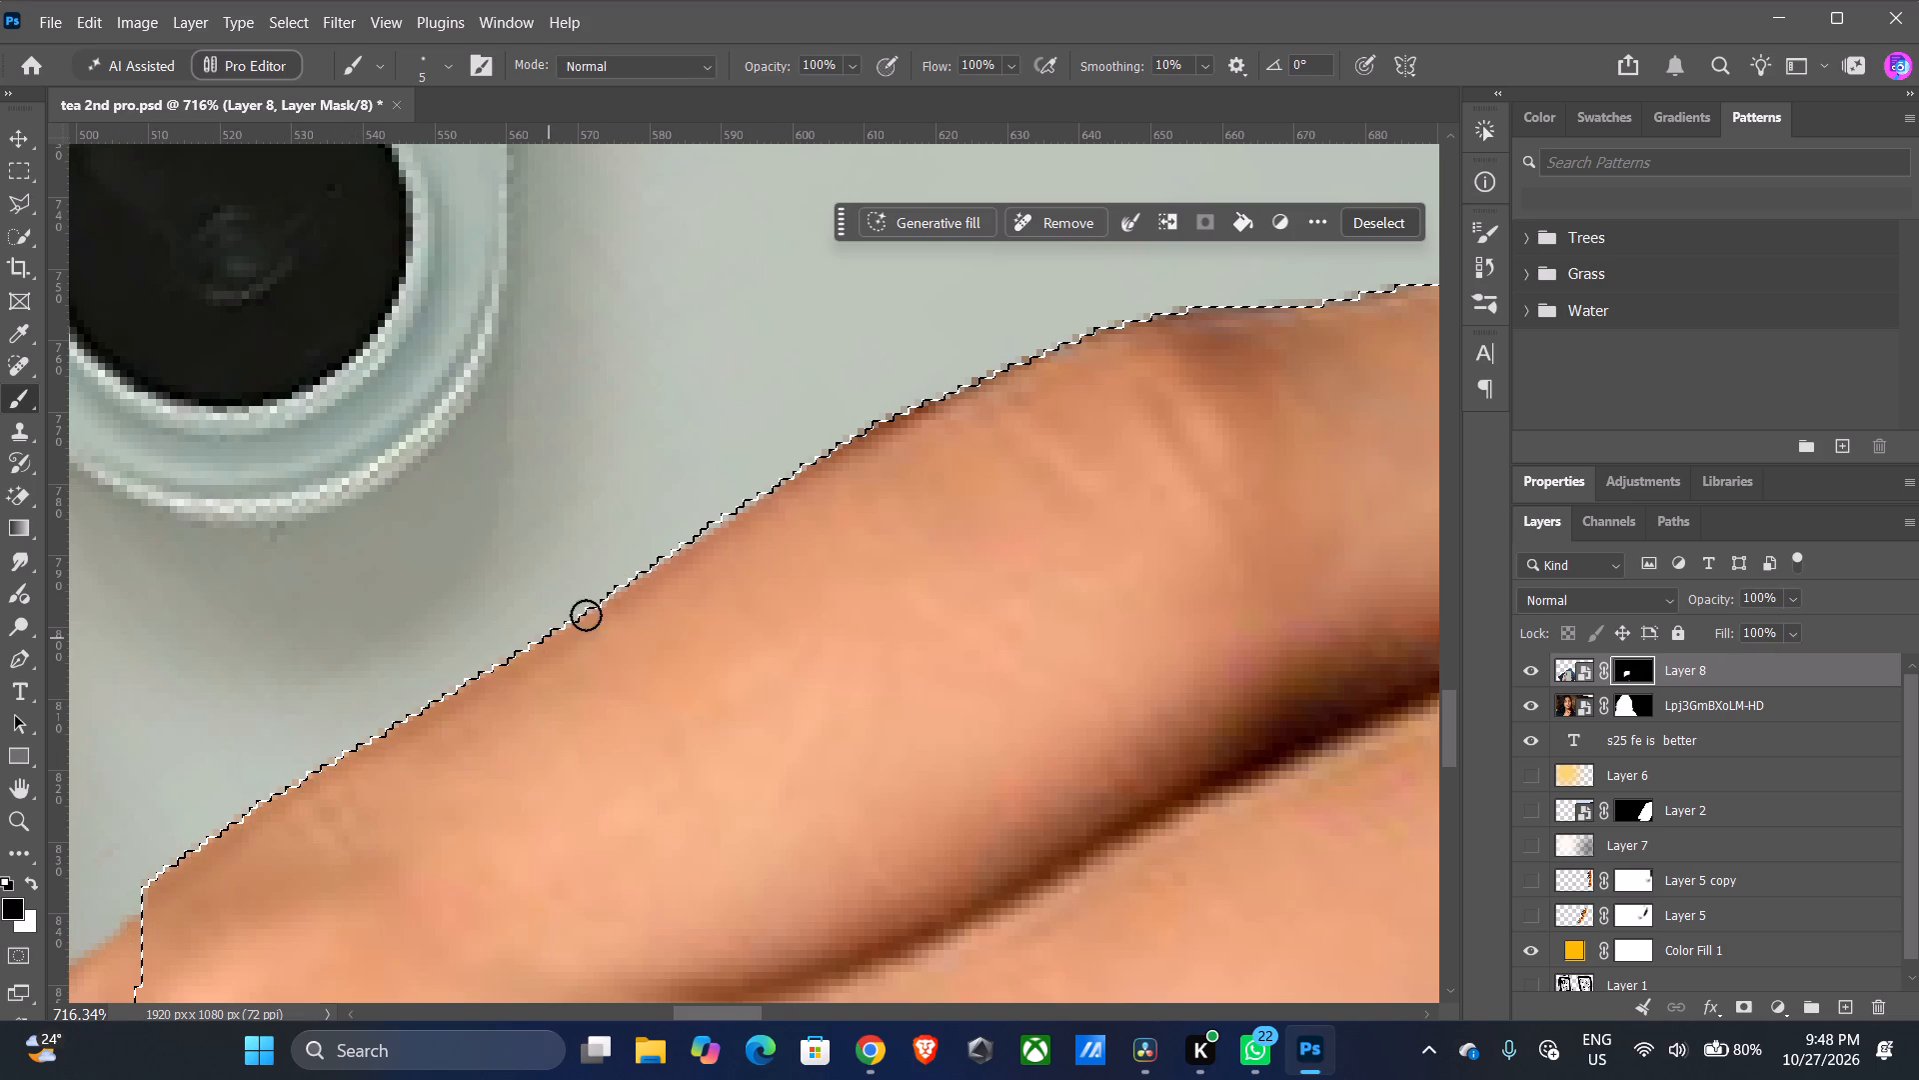
left_click_drag(586, 615, 1332, 307)
left_click_drag(733, 1013, 744, 1012)
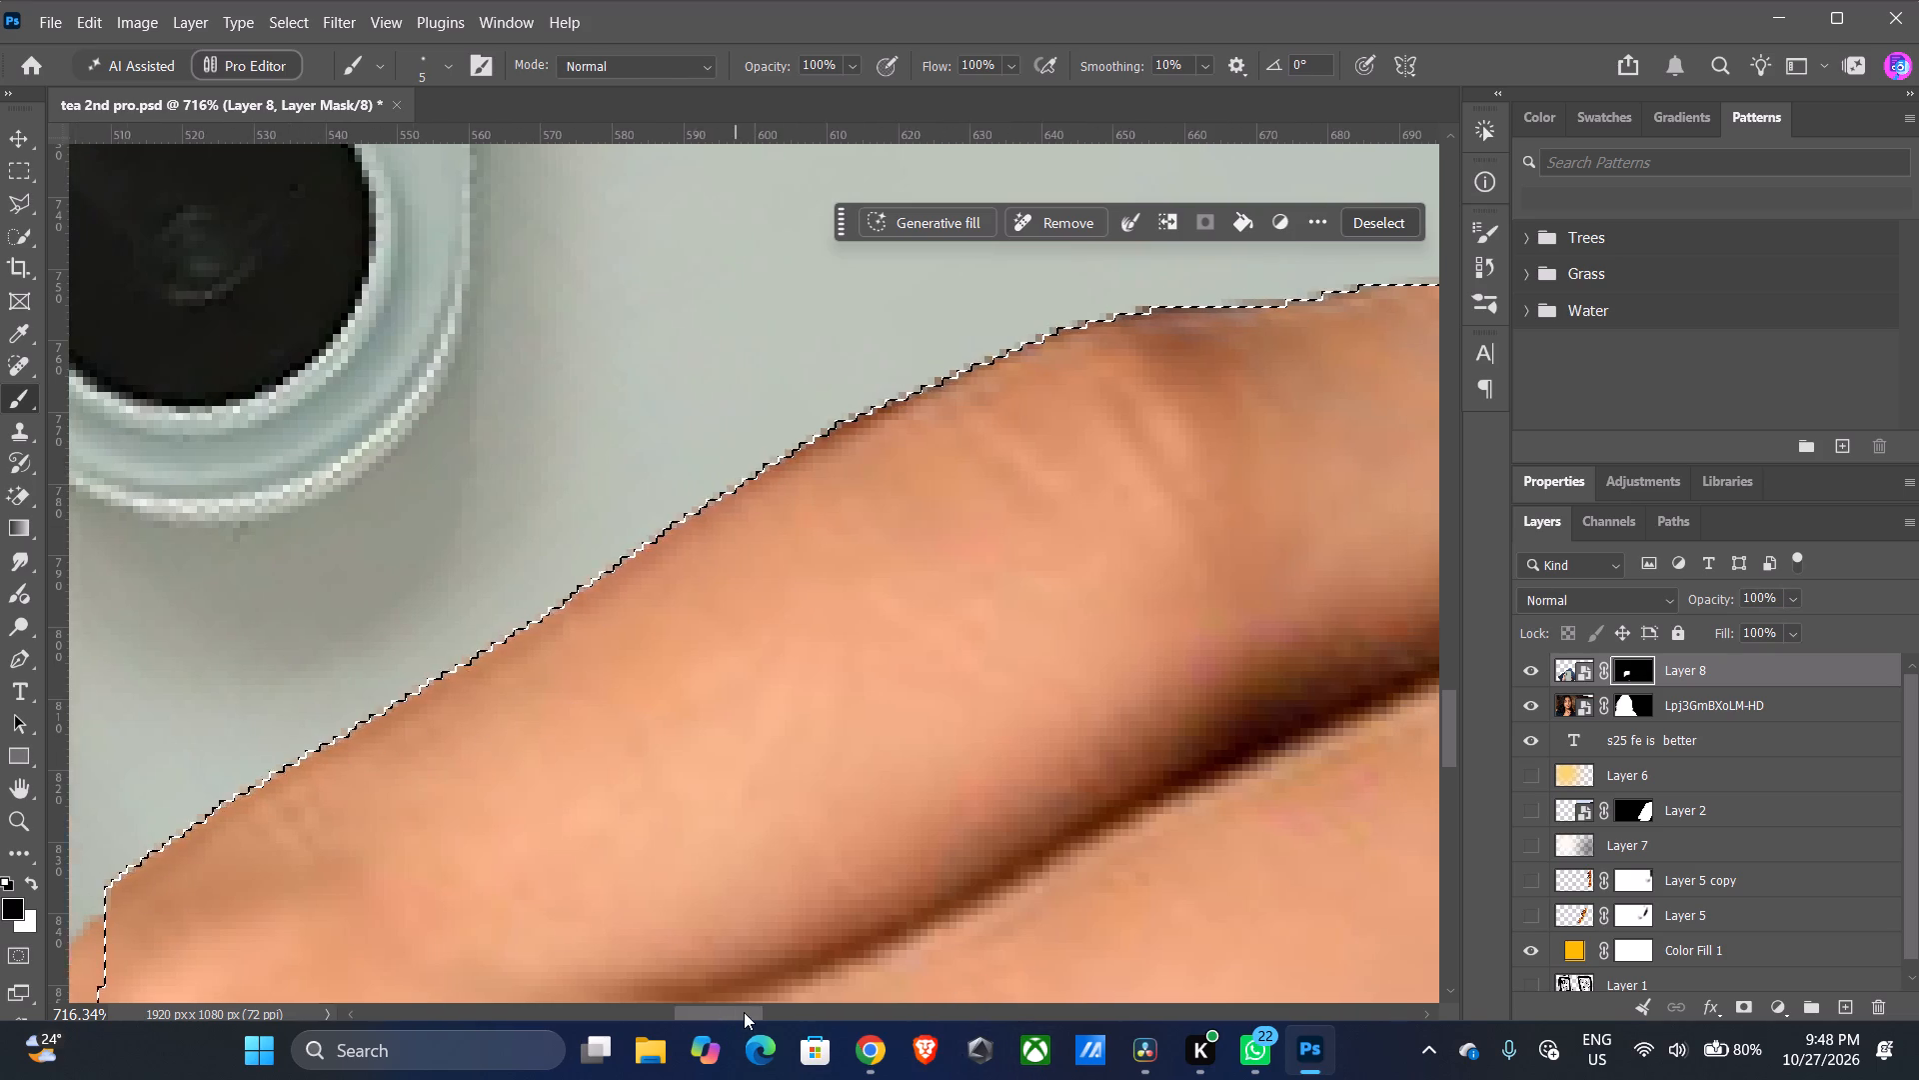
left_click_drag(744, 1012, 773, 1012)
left_click_drag(1078, 290, 1382, 297)
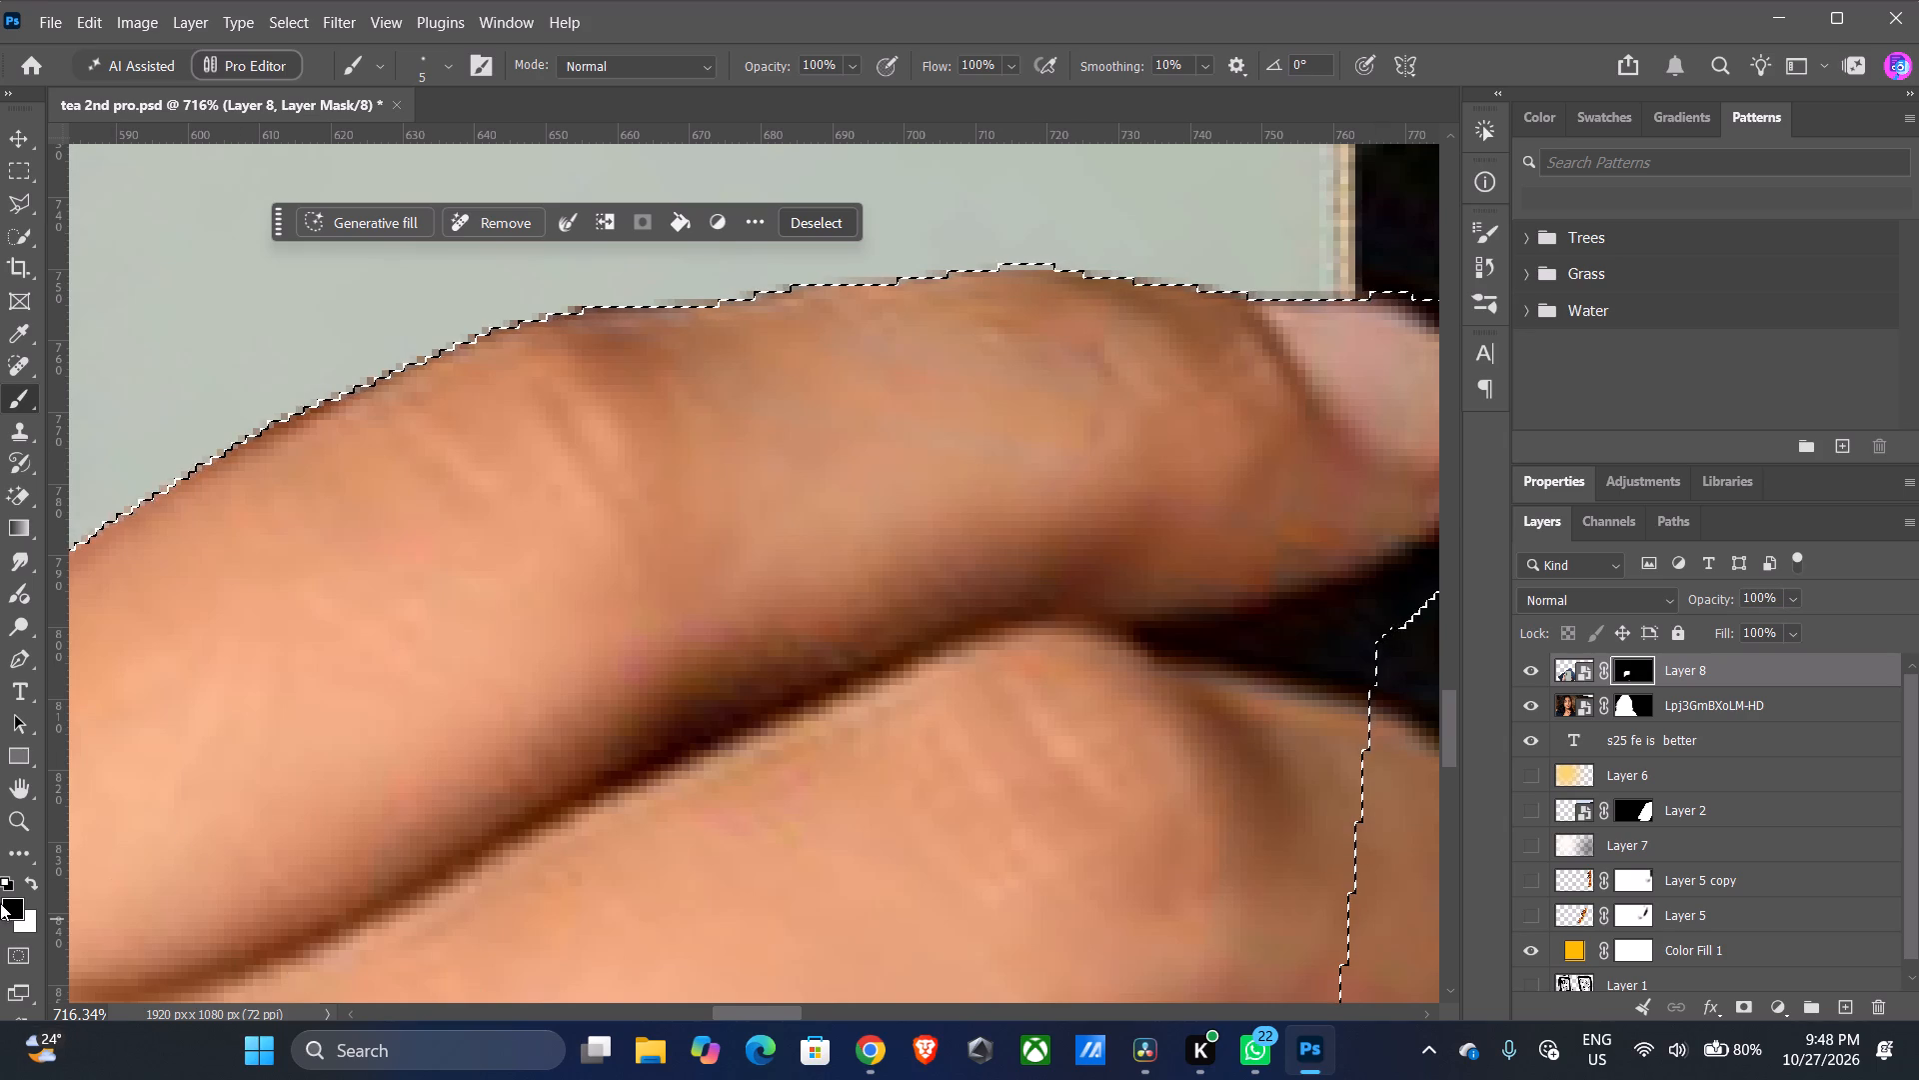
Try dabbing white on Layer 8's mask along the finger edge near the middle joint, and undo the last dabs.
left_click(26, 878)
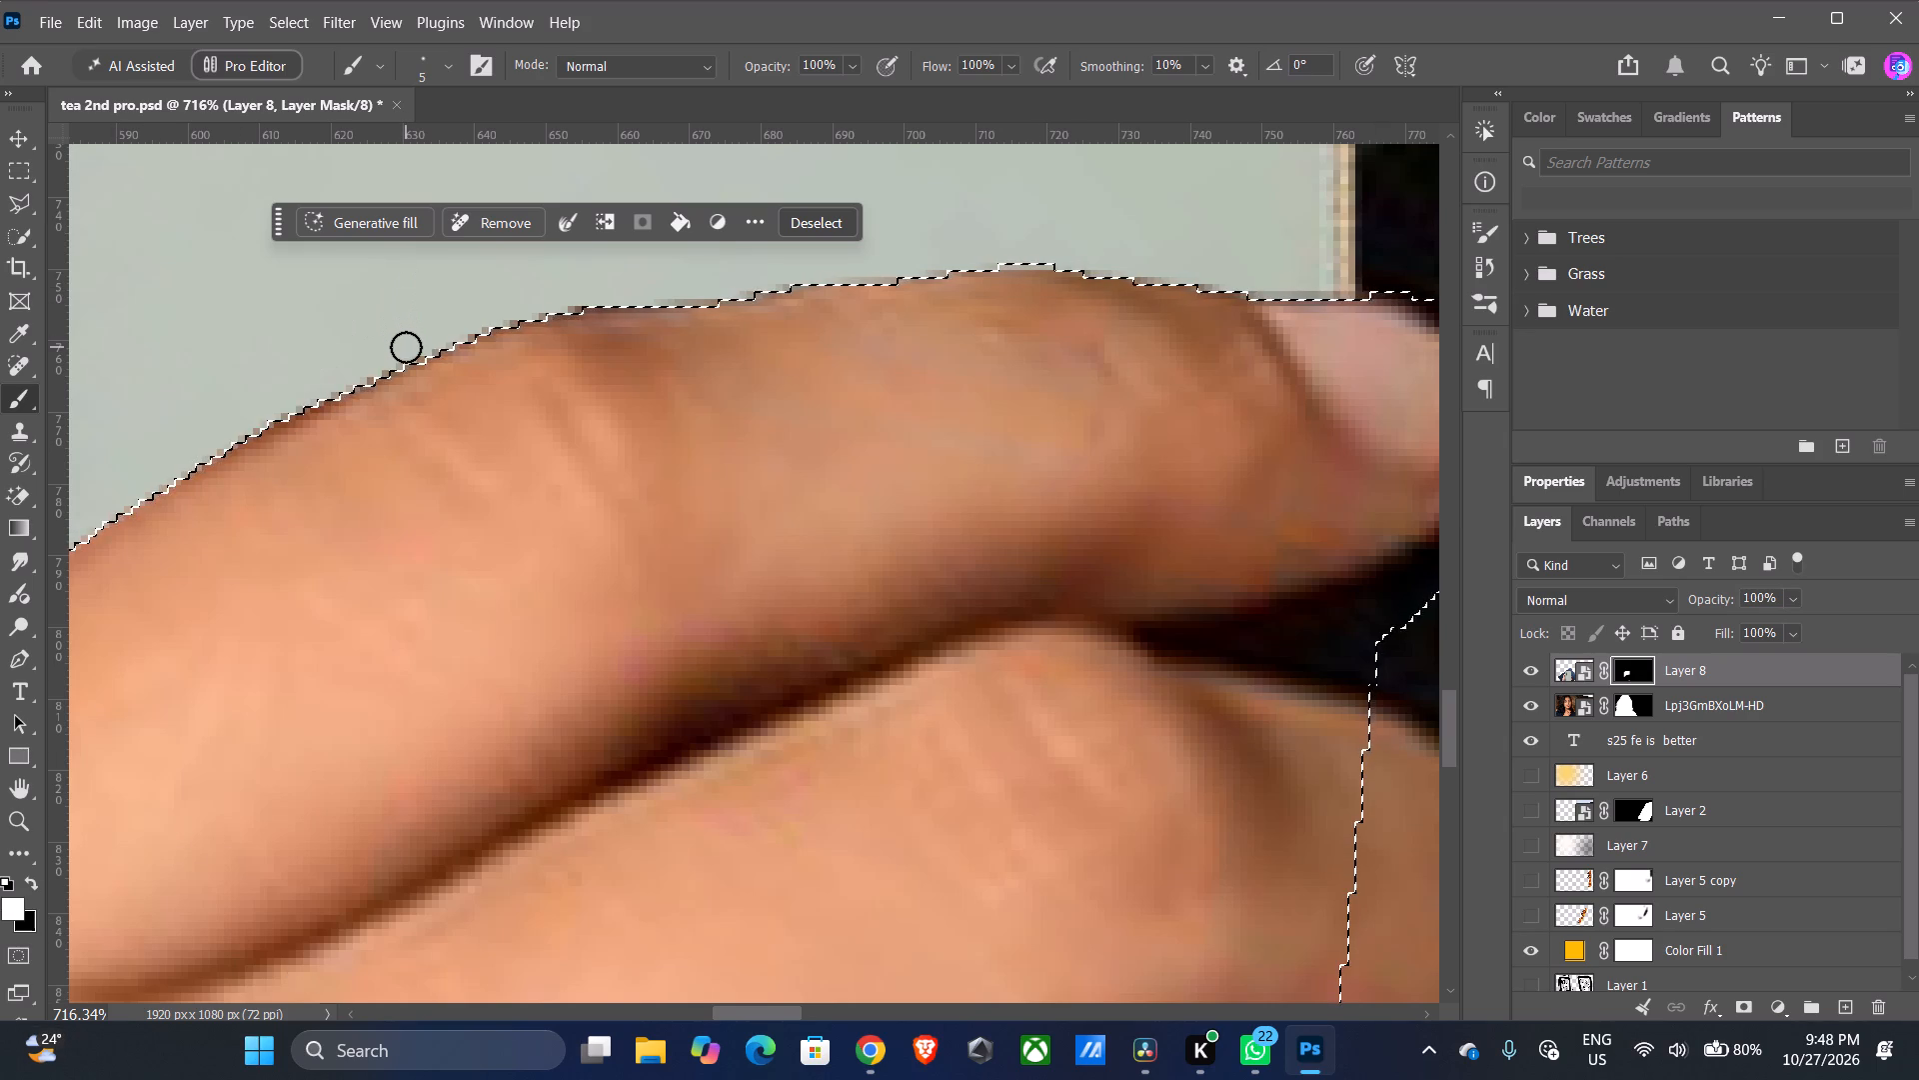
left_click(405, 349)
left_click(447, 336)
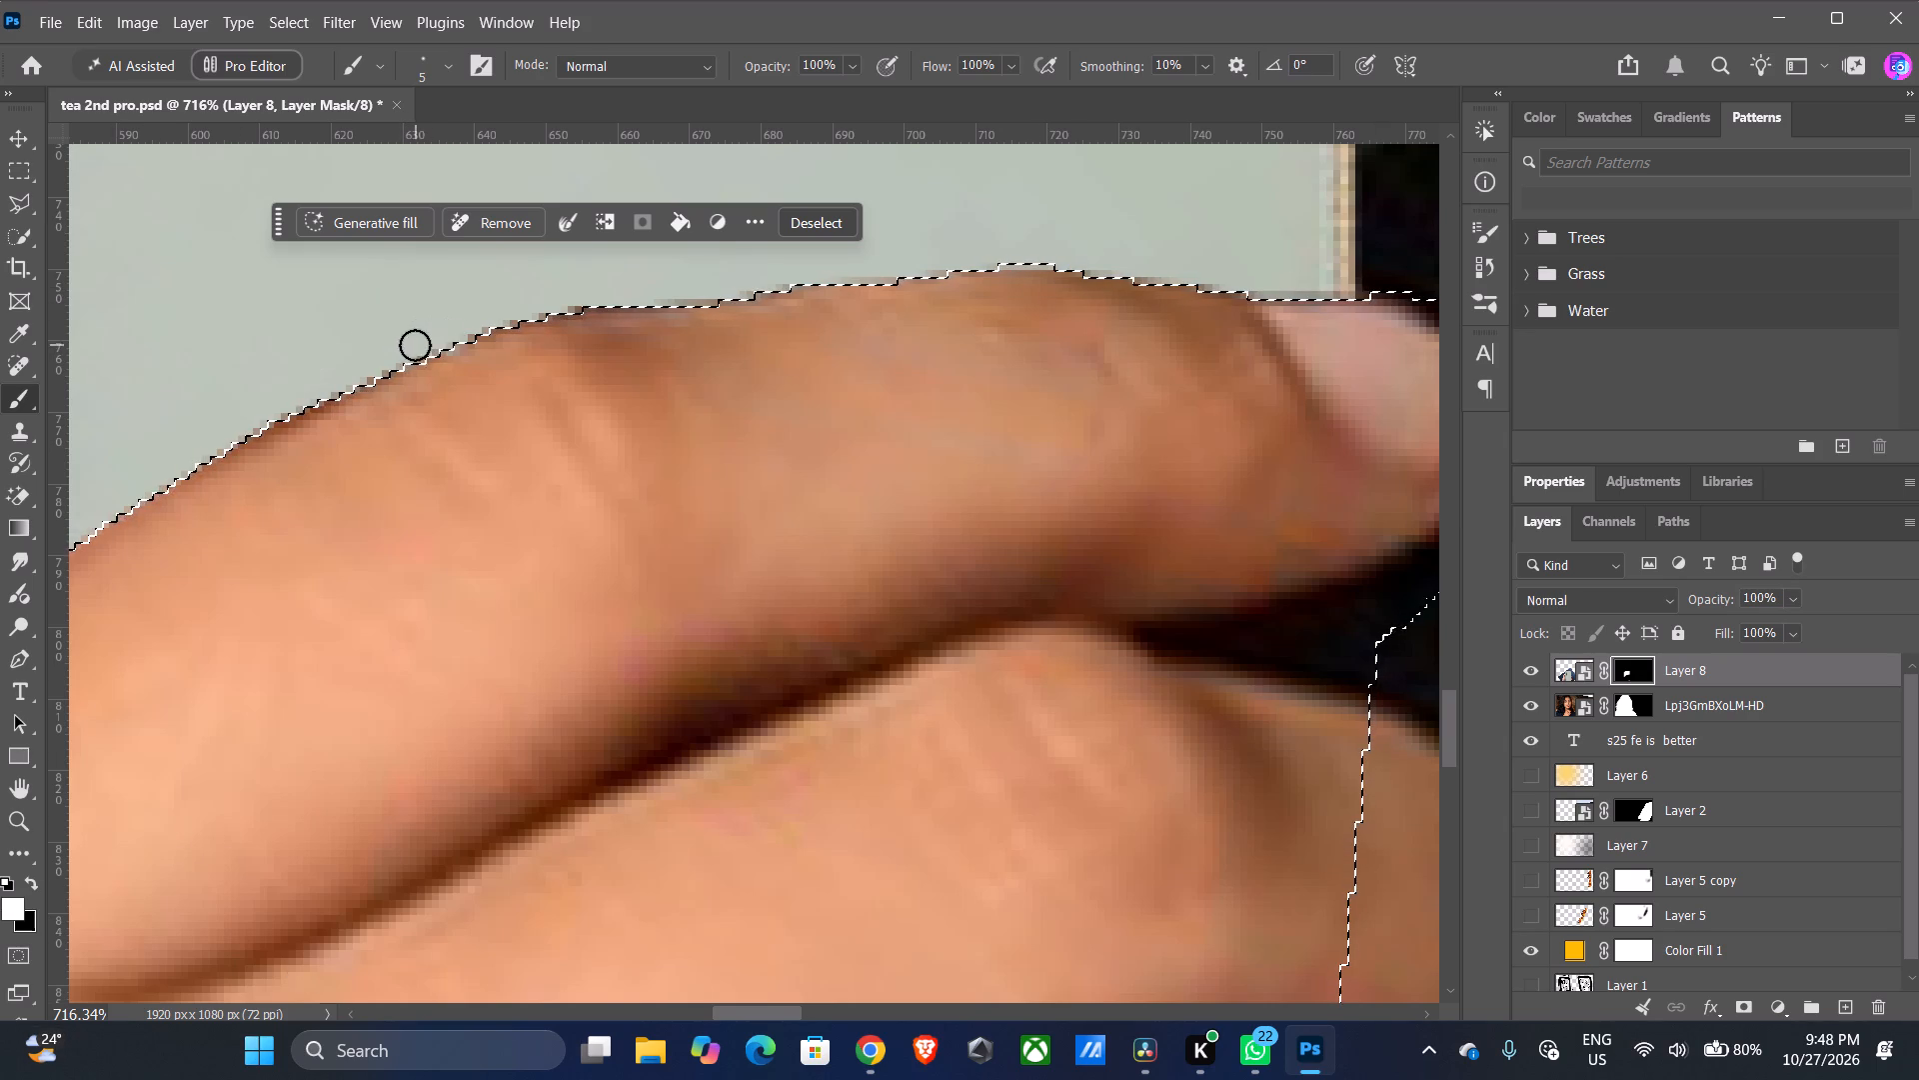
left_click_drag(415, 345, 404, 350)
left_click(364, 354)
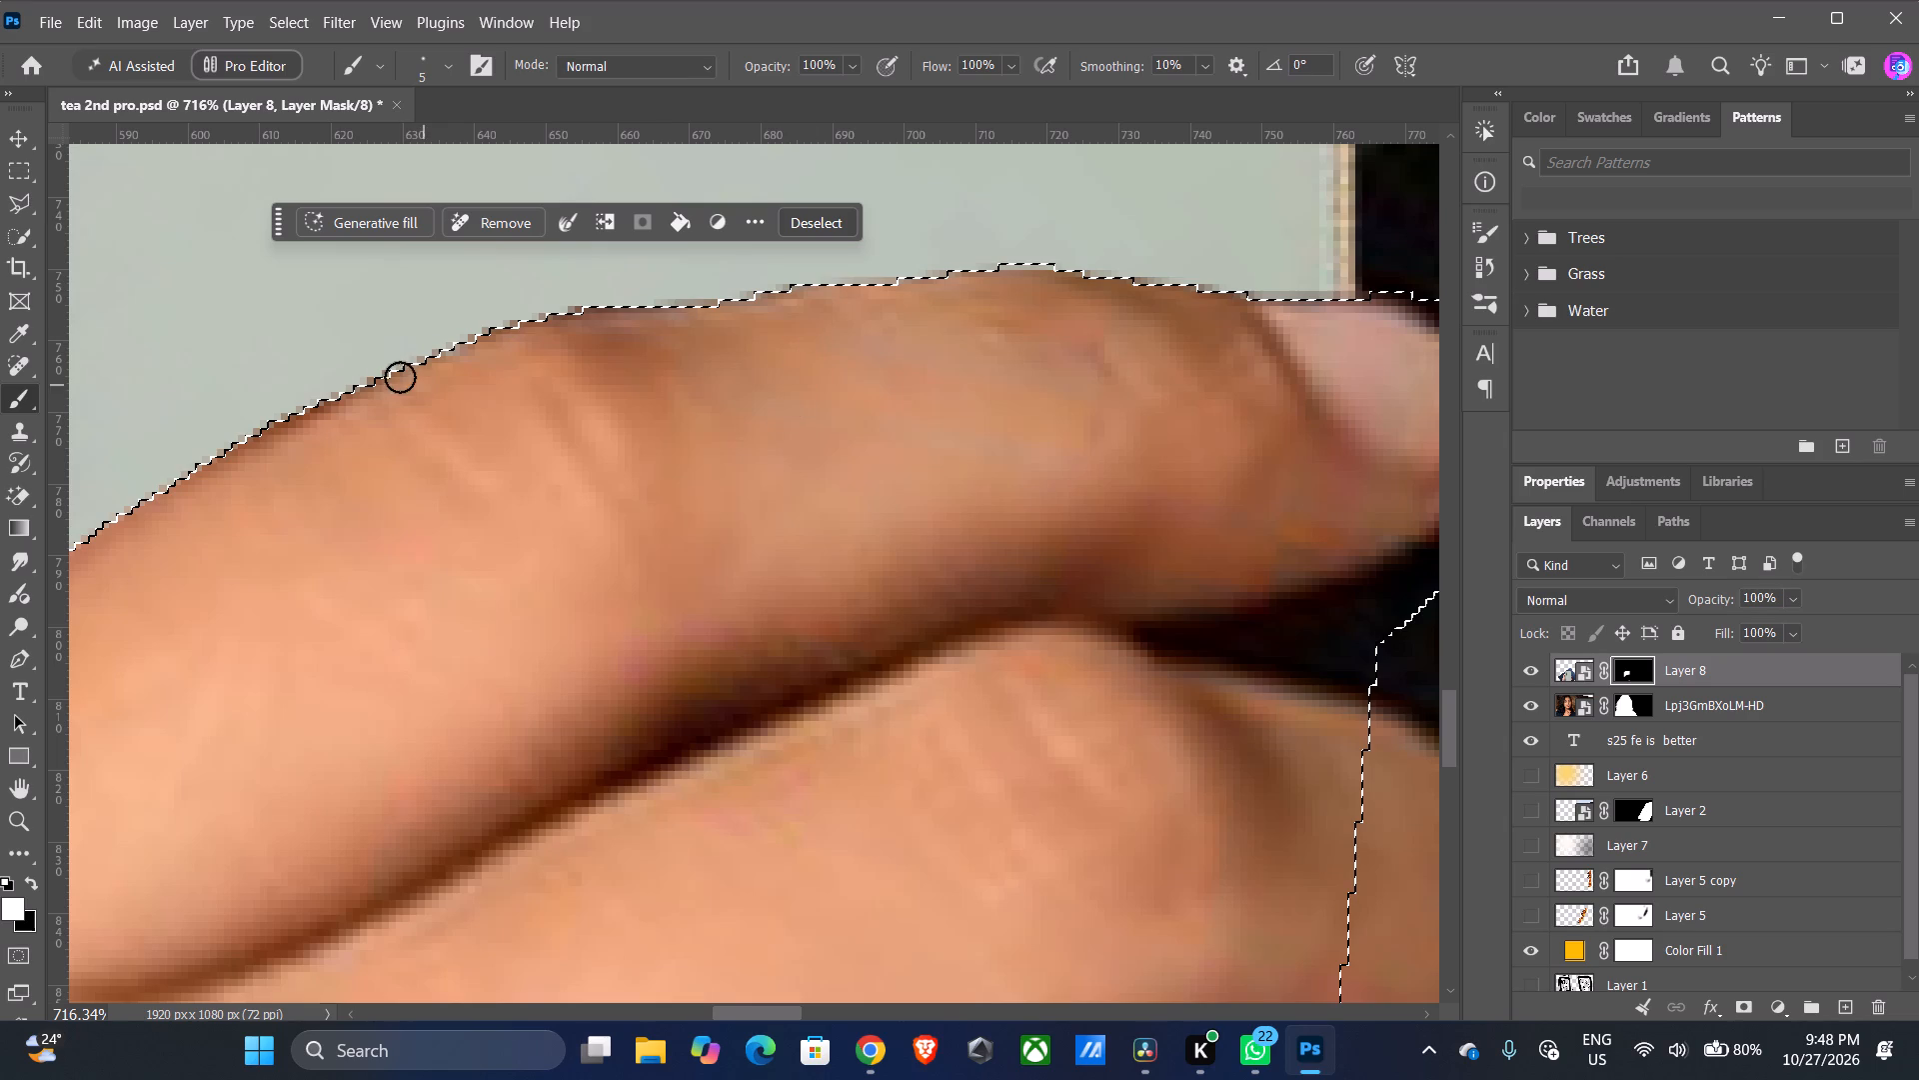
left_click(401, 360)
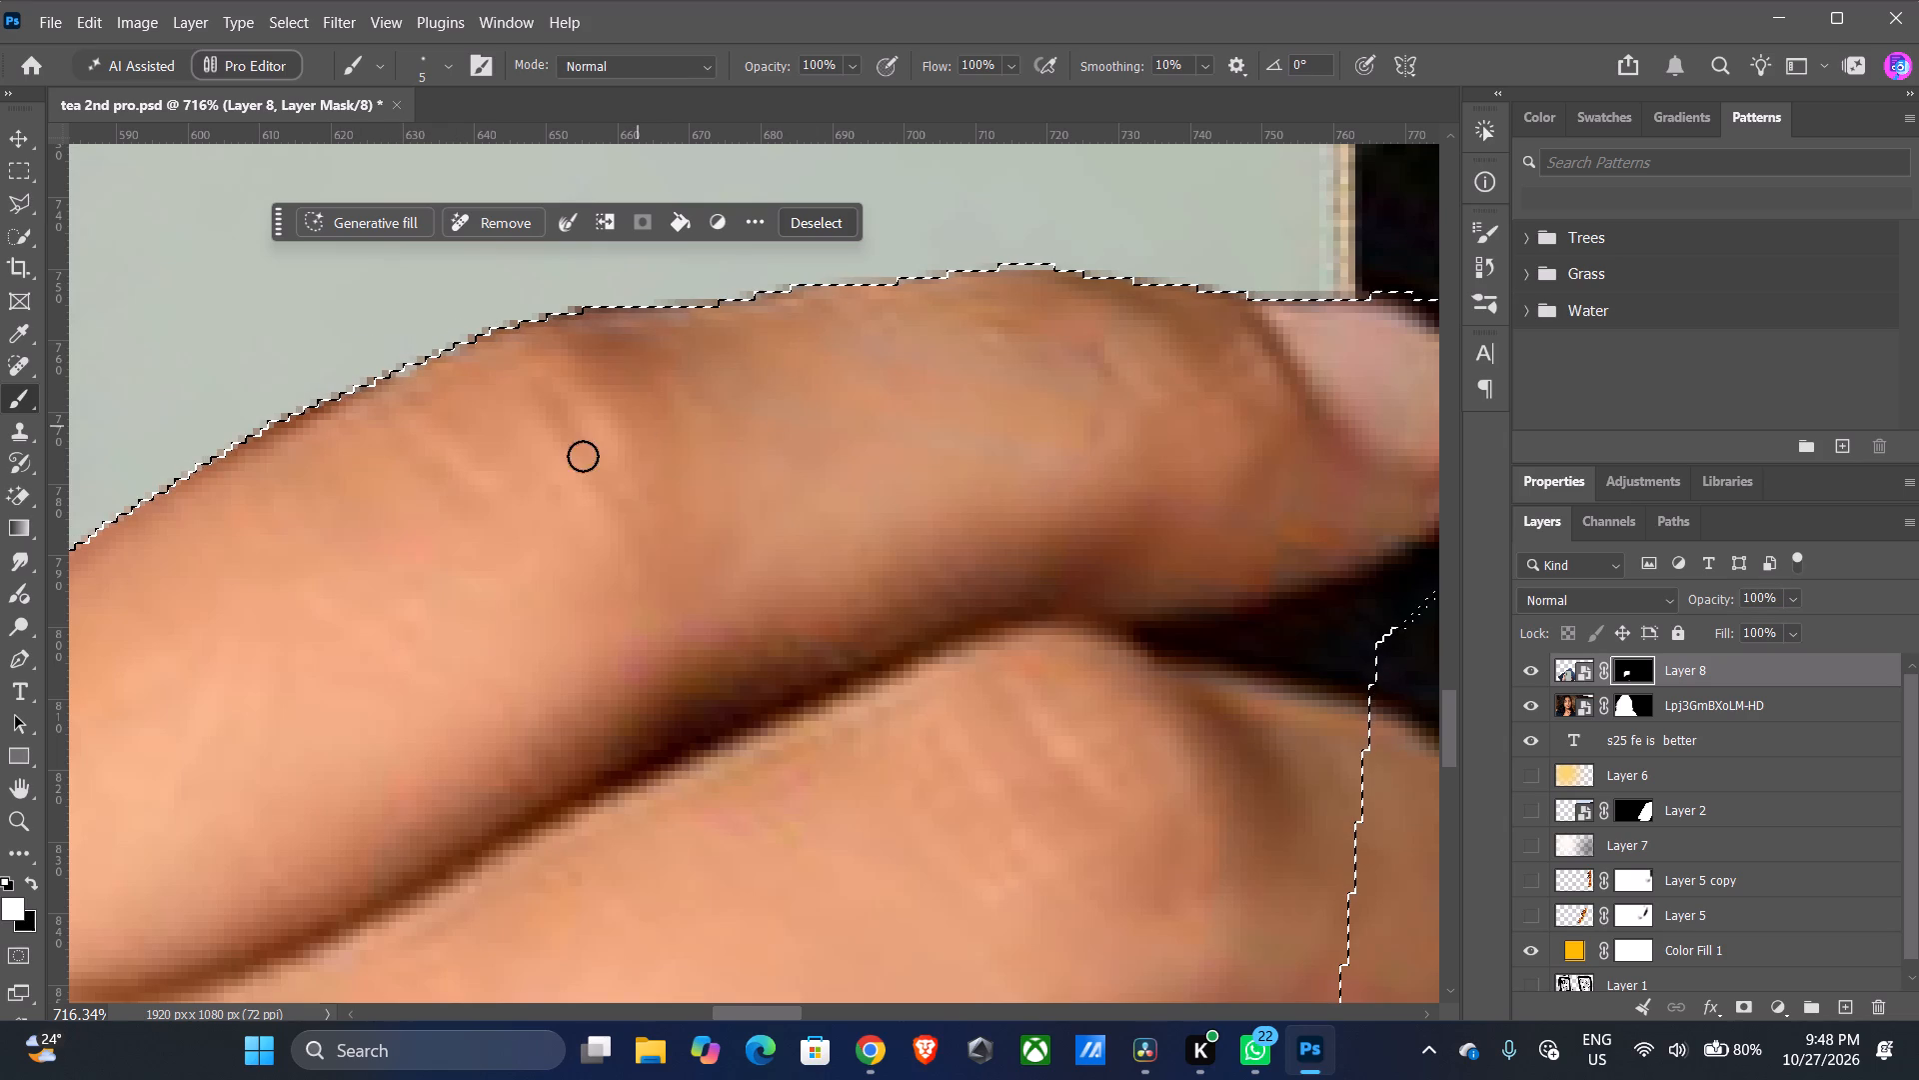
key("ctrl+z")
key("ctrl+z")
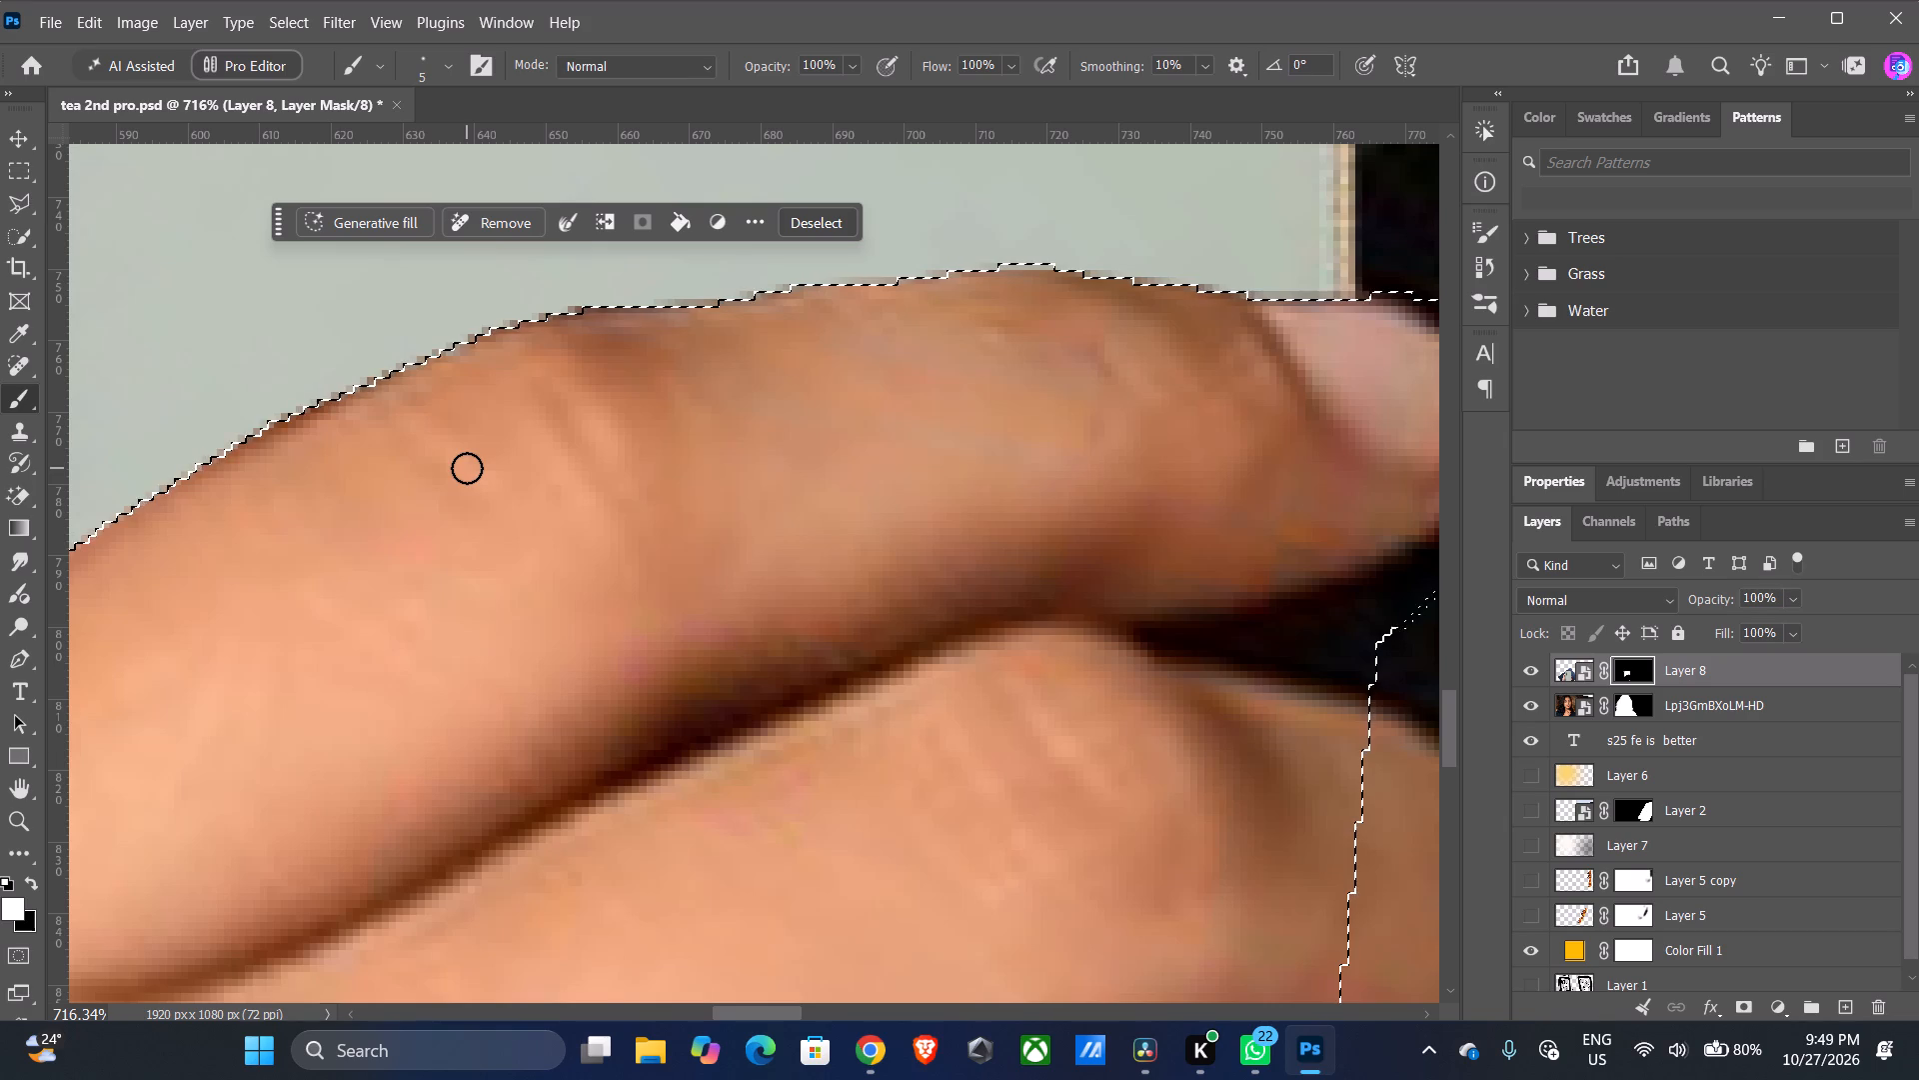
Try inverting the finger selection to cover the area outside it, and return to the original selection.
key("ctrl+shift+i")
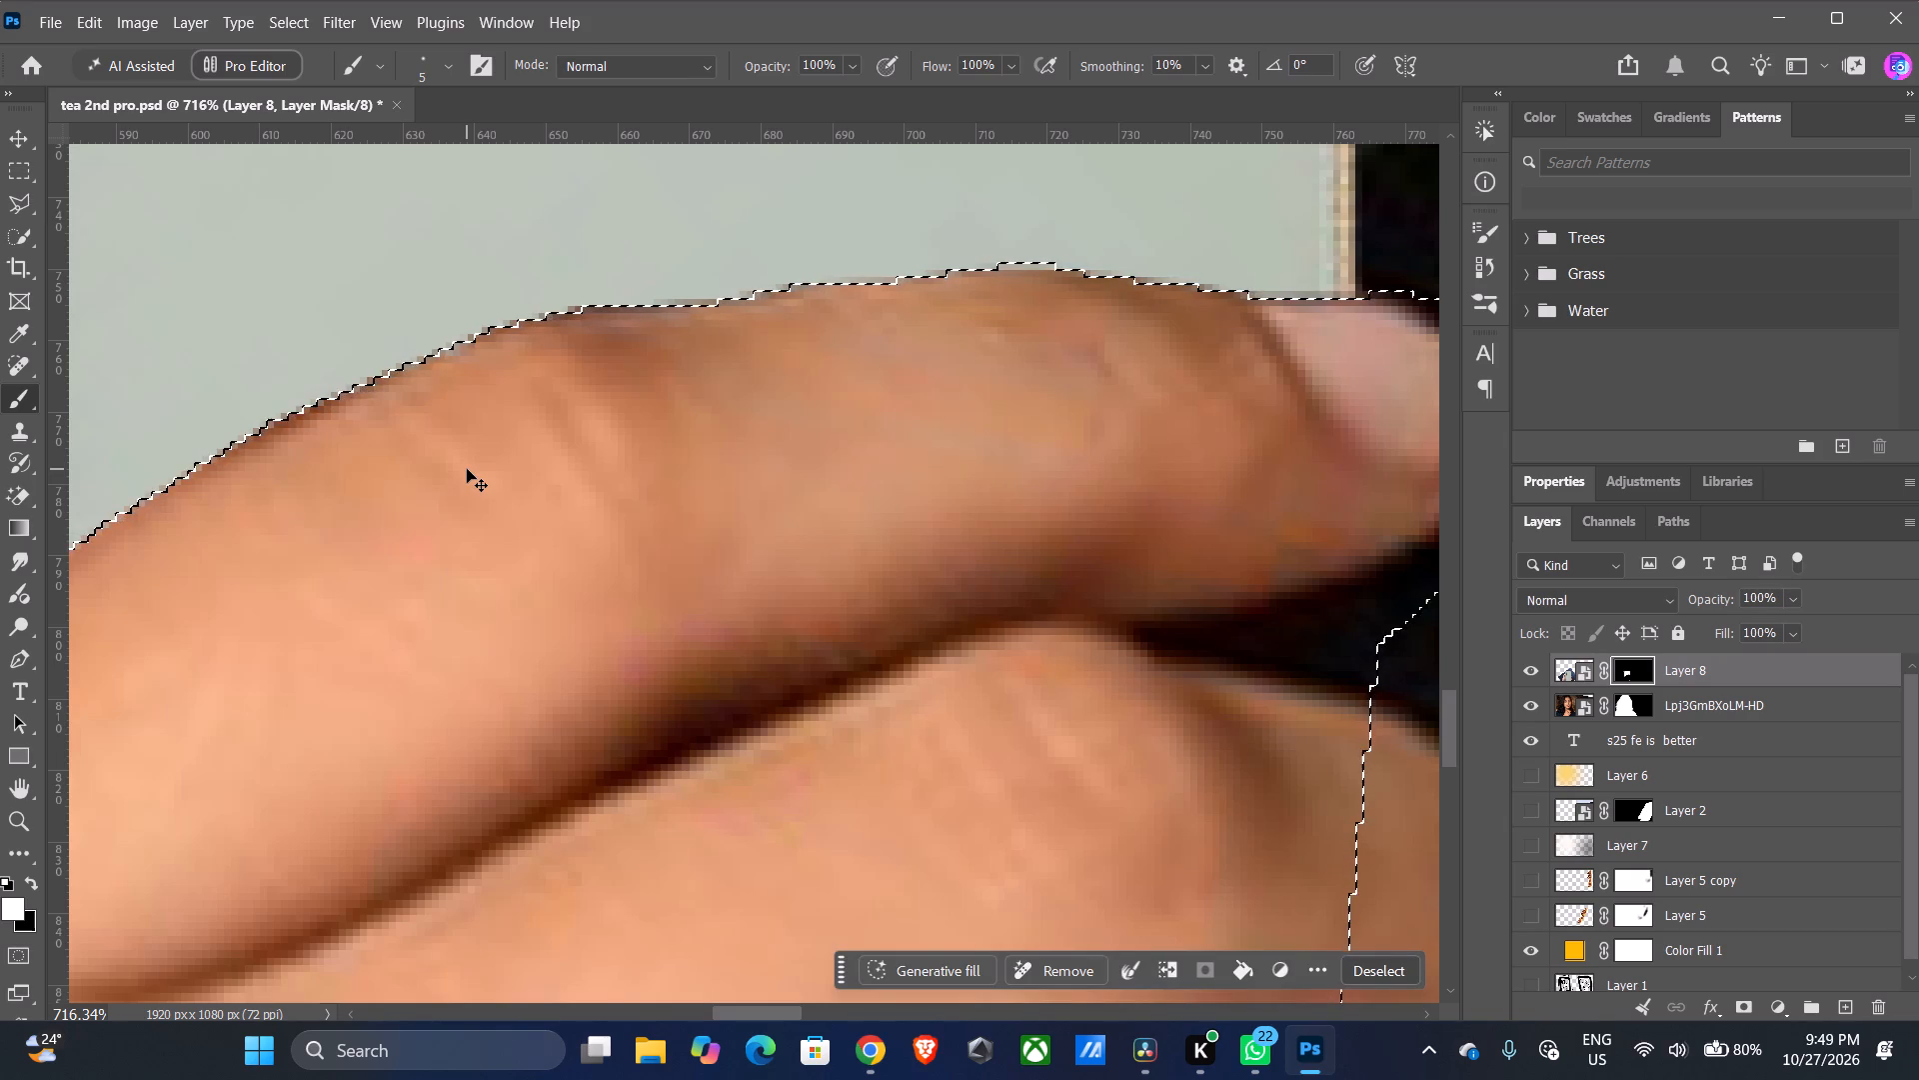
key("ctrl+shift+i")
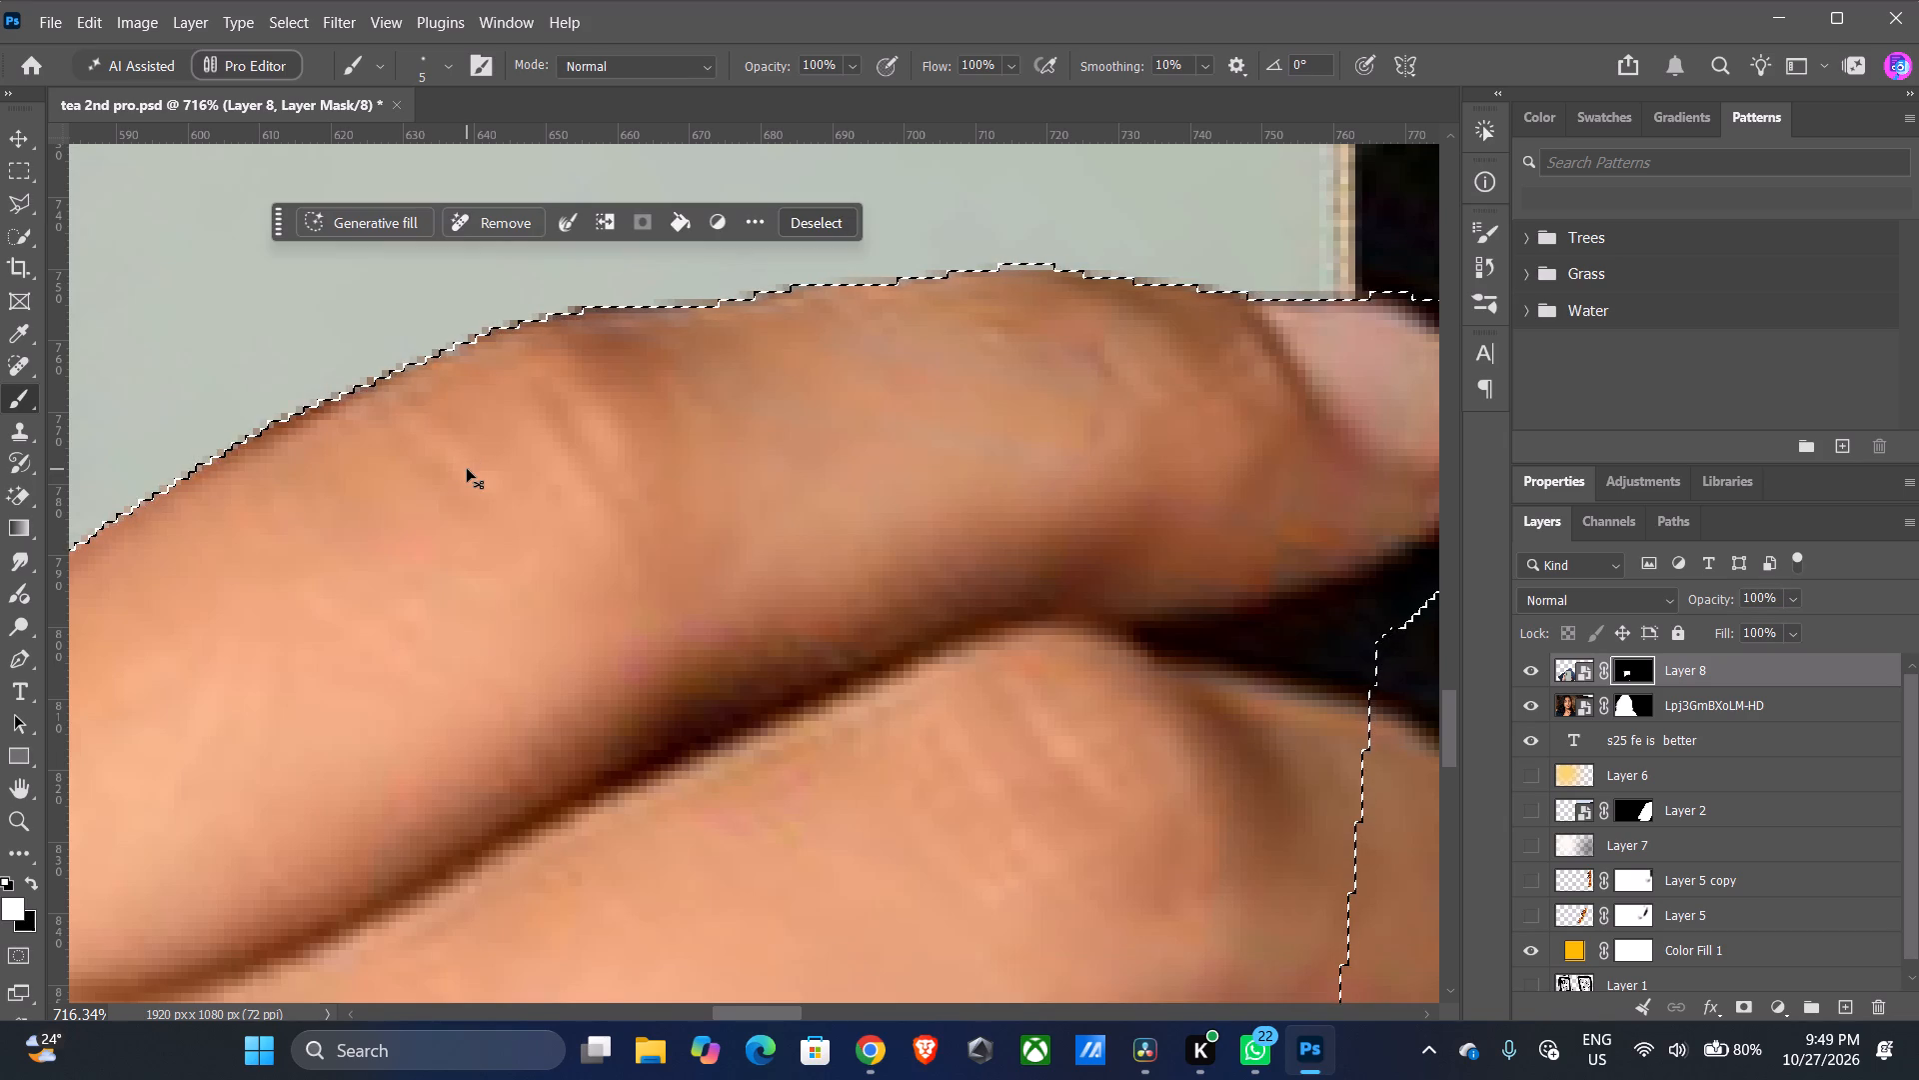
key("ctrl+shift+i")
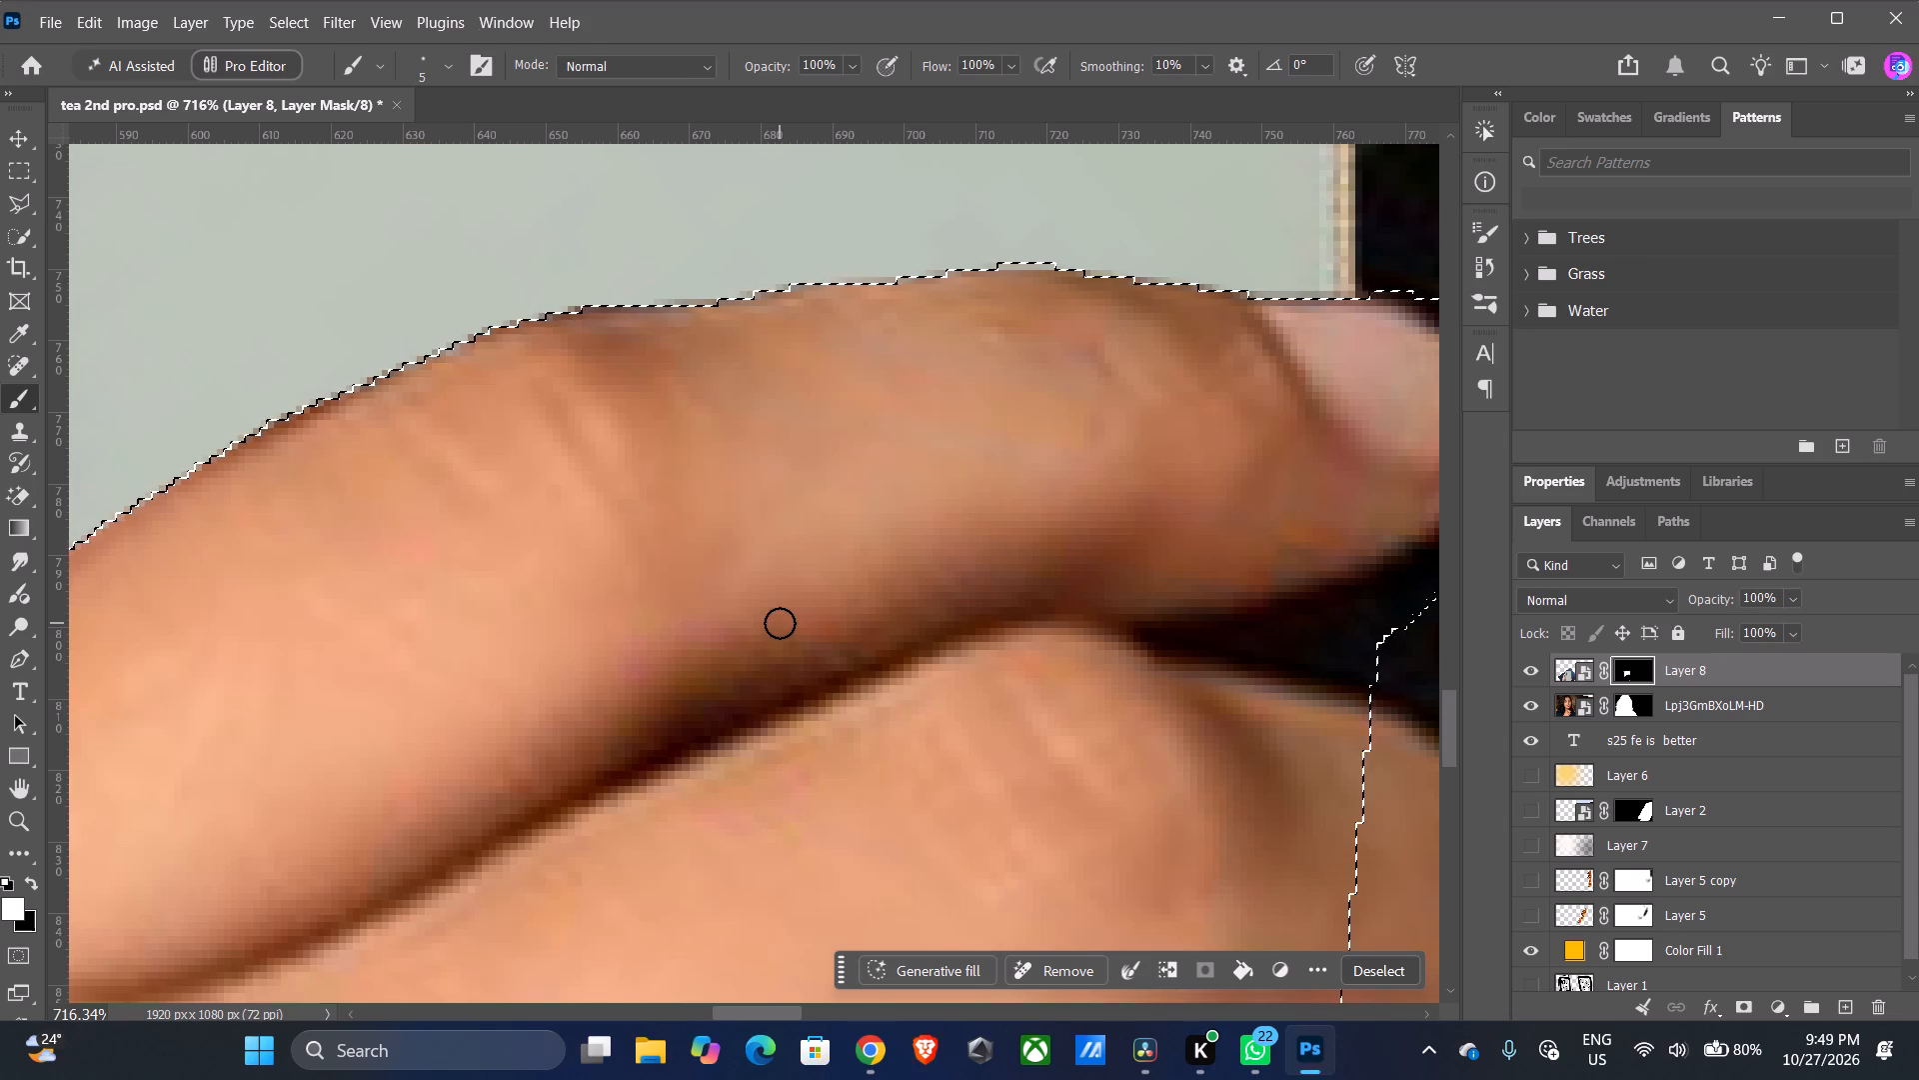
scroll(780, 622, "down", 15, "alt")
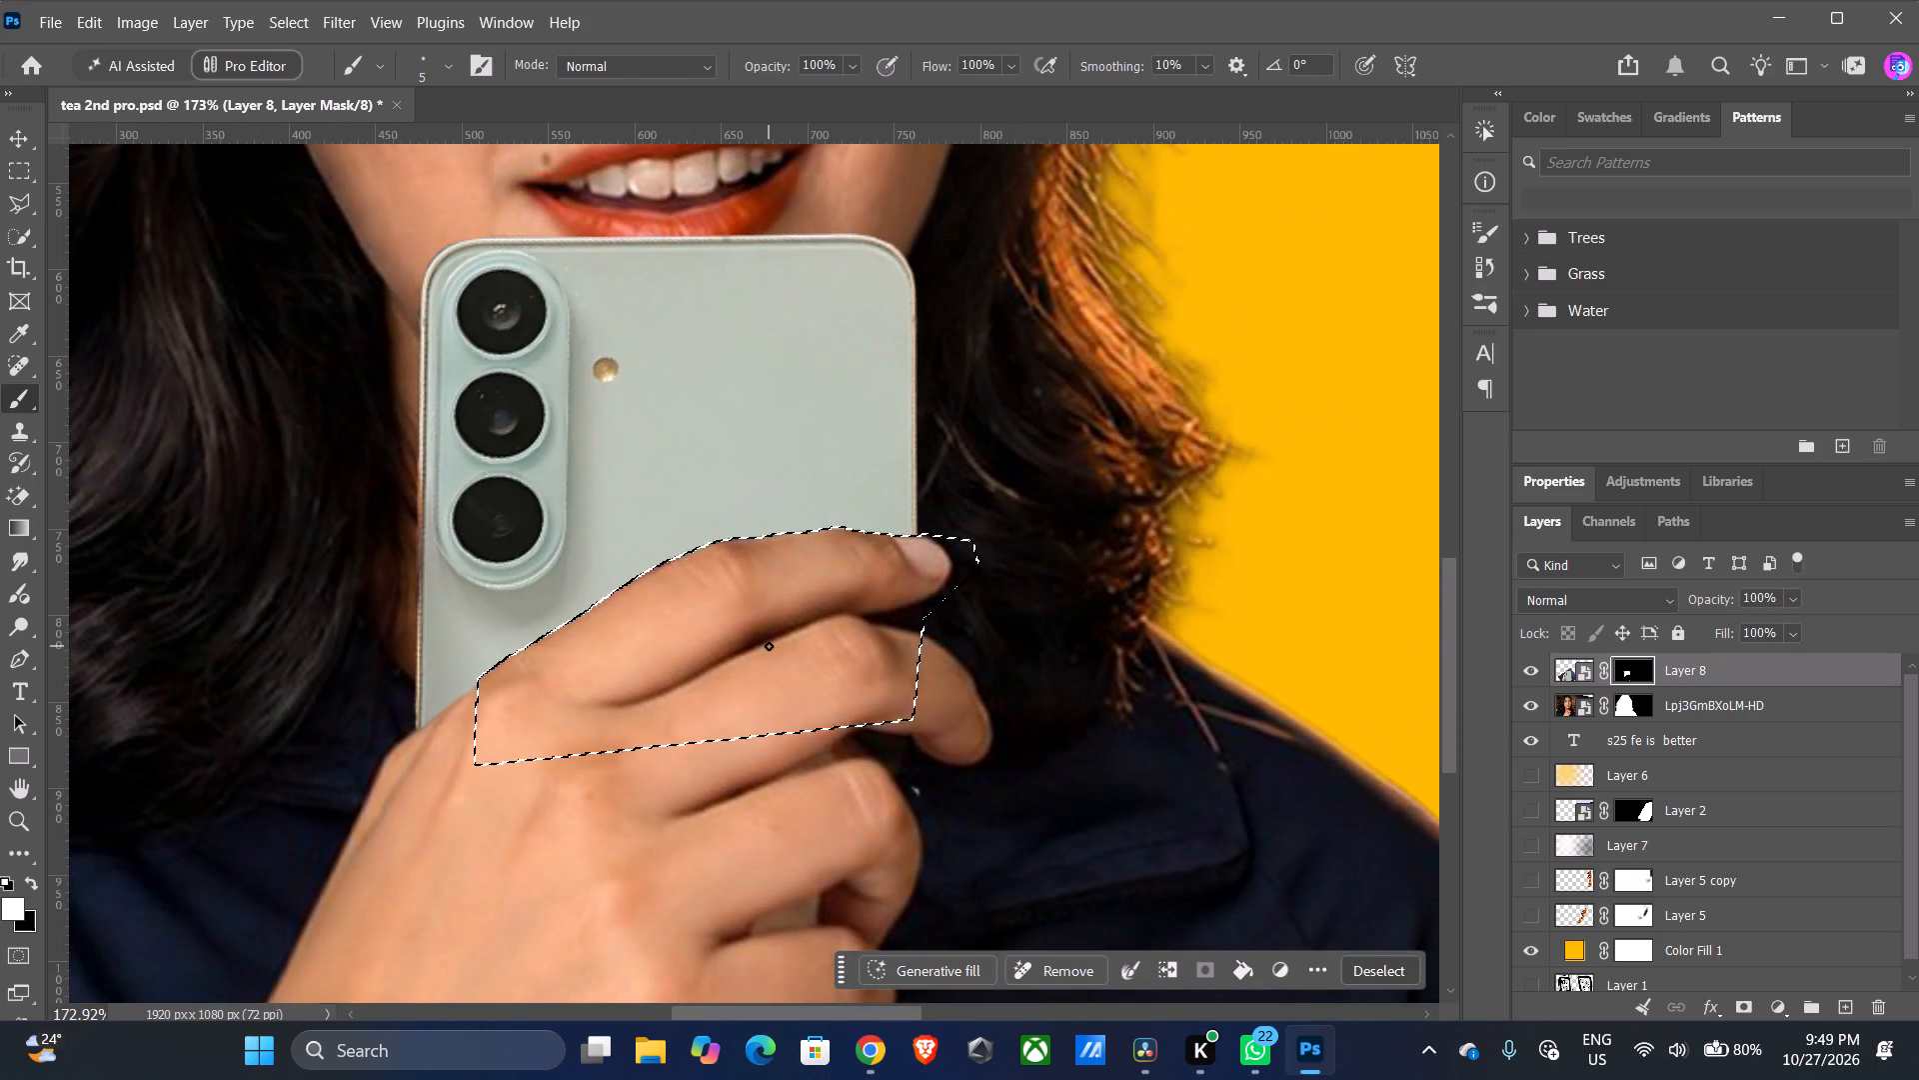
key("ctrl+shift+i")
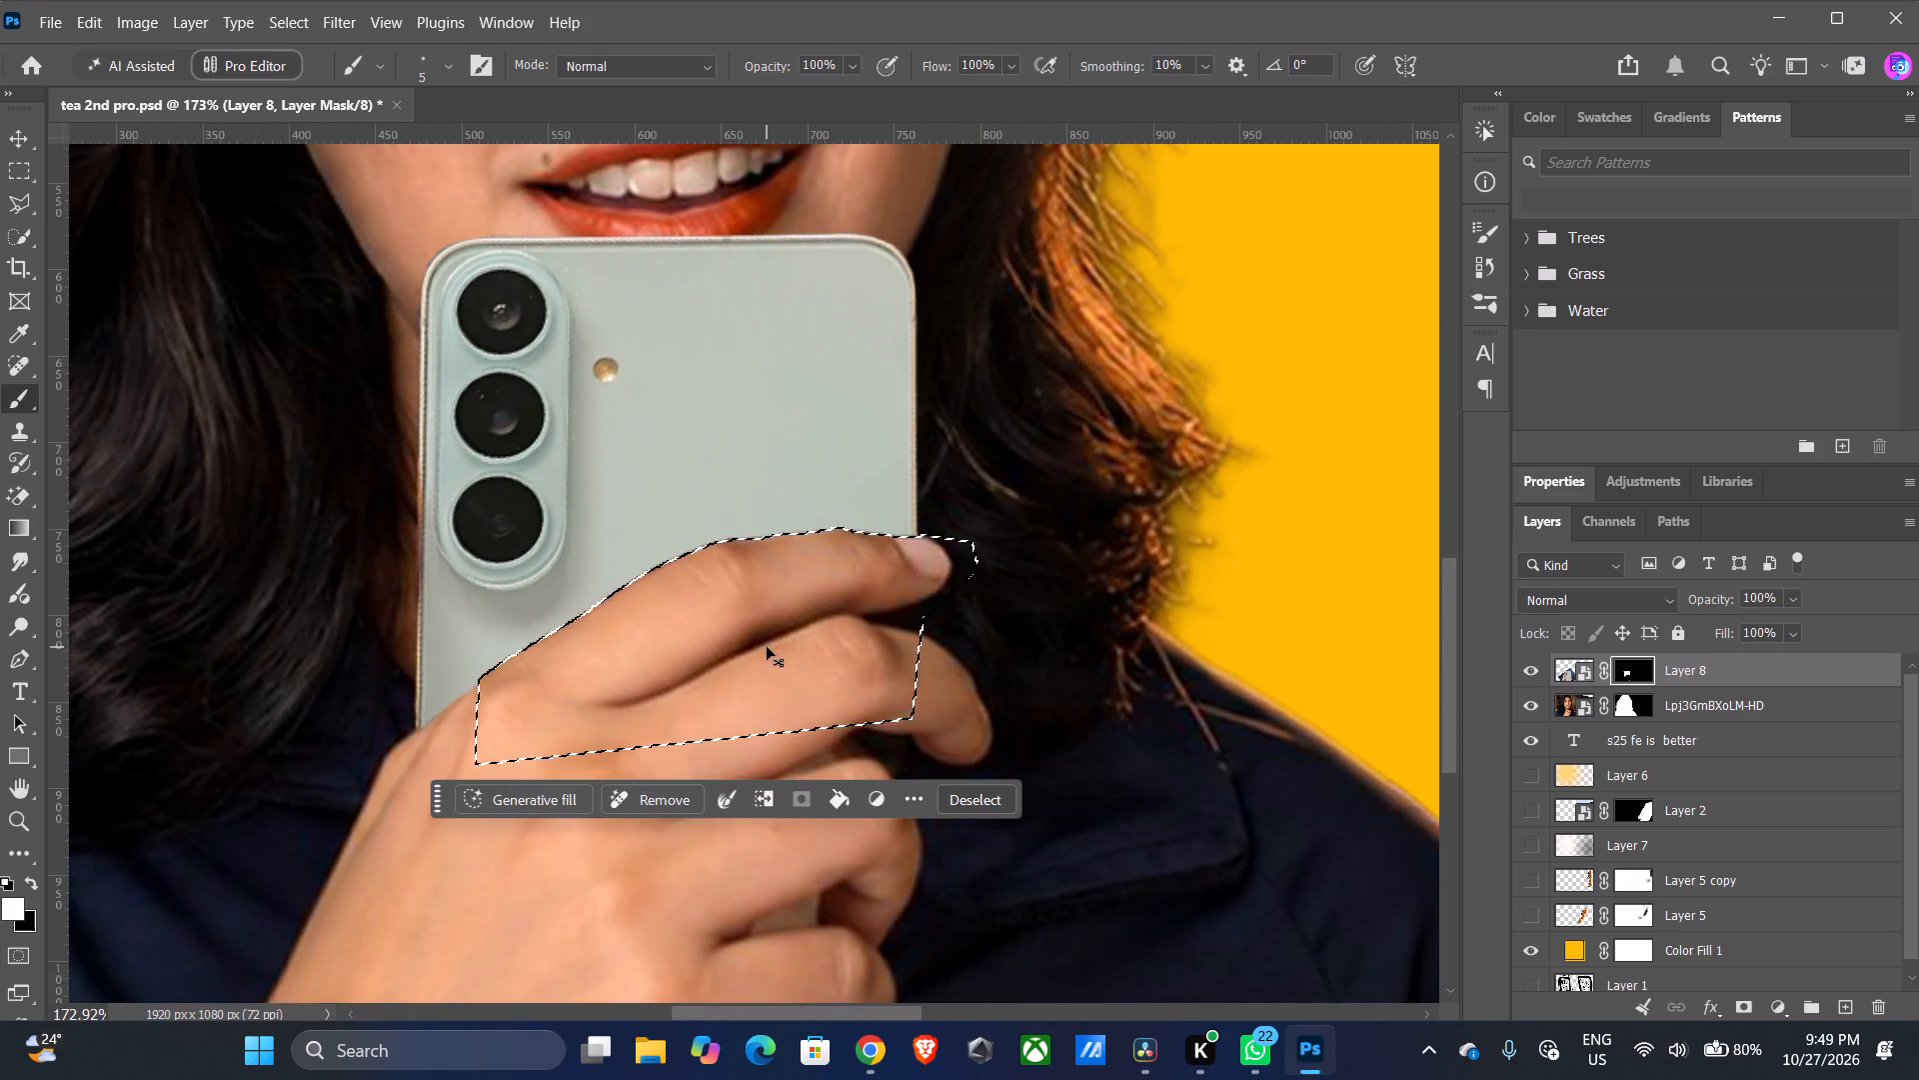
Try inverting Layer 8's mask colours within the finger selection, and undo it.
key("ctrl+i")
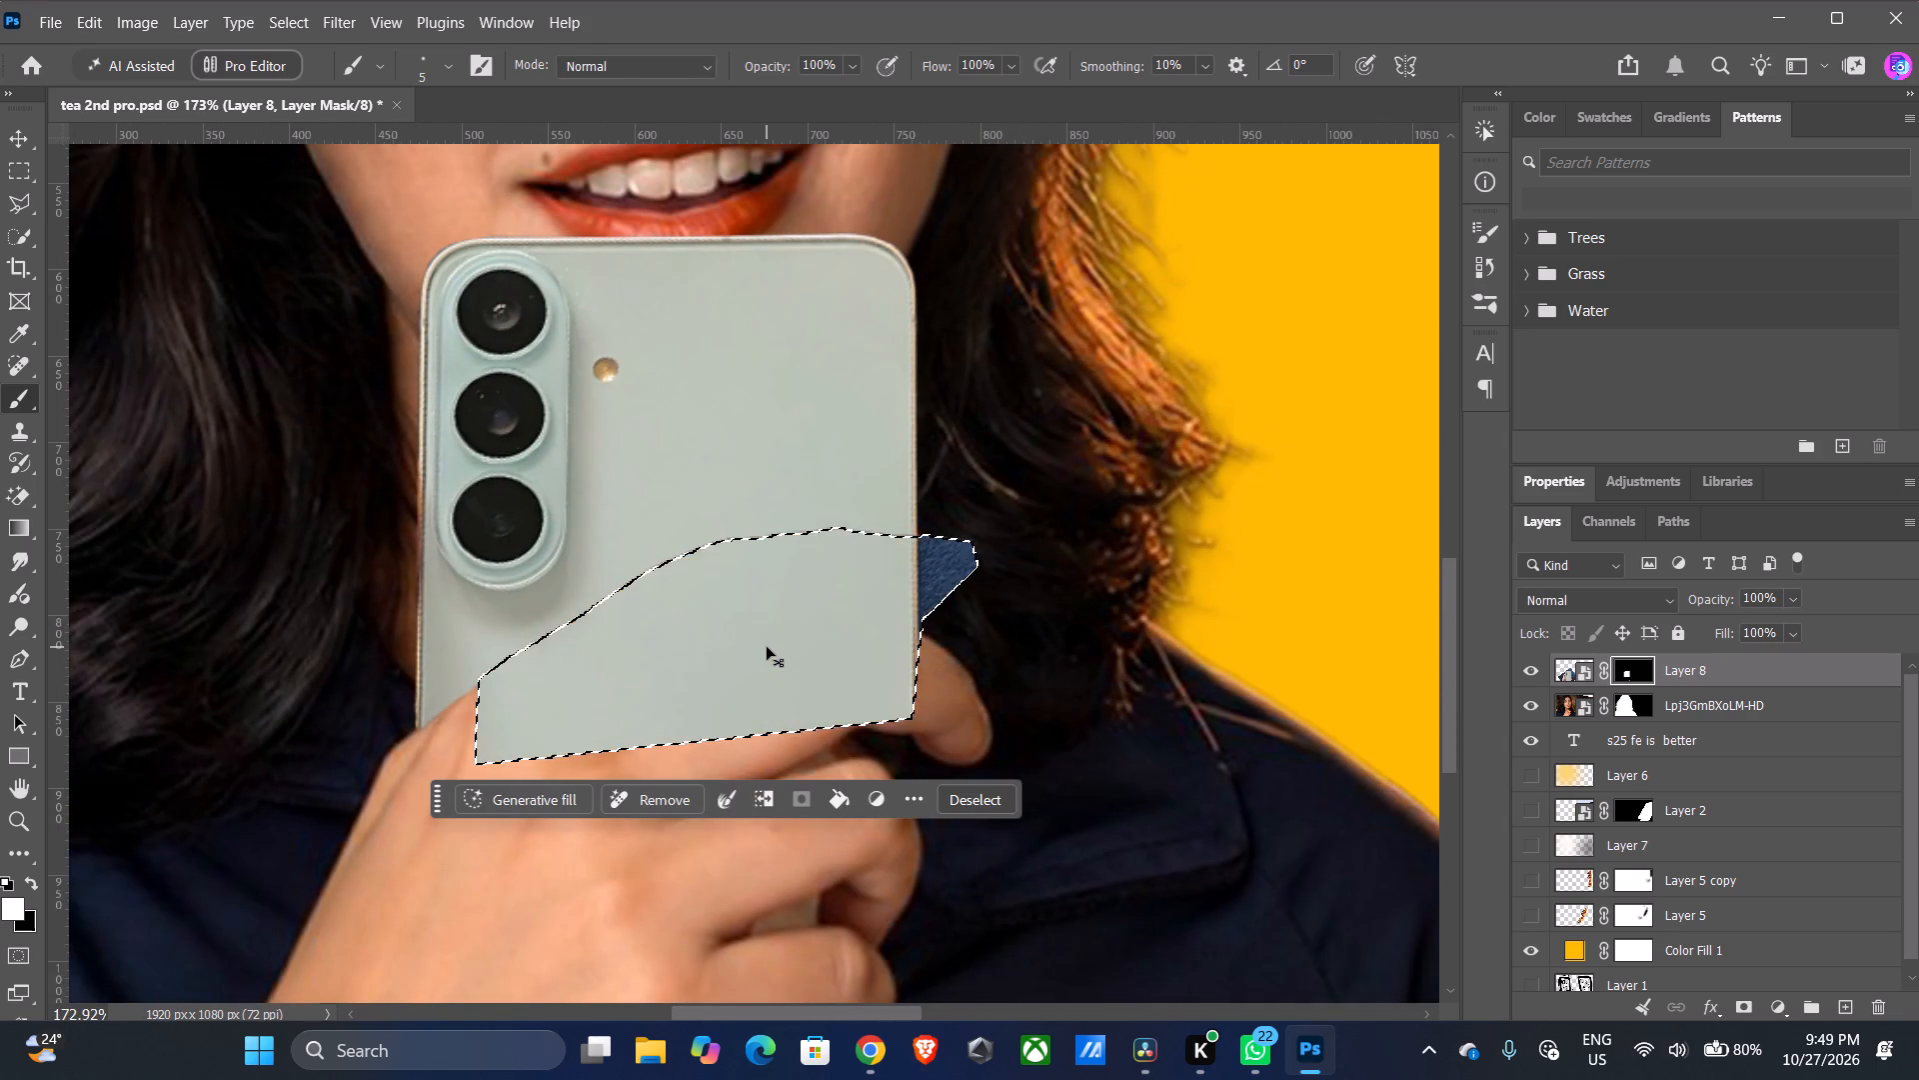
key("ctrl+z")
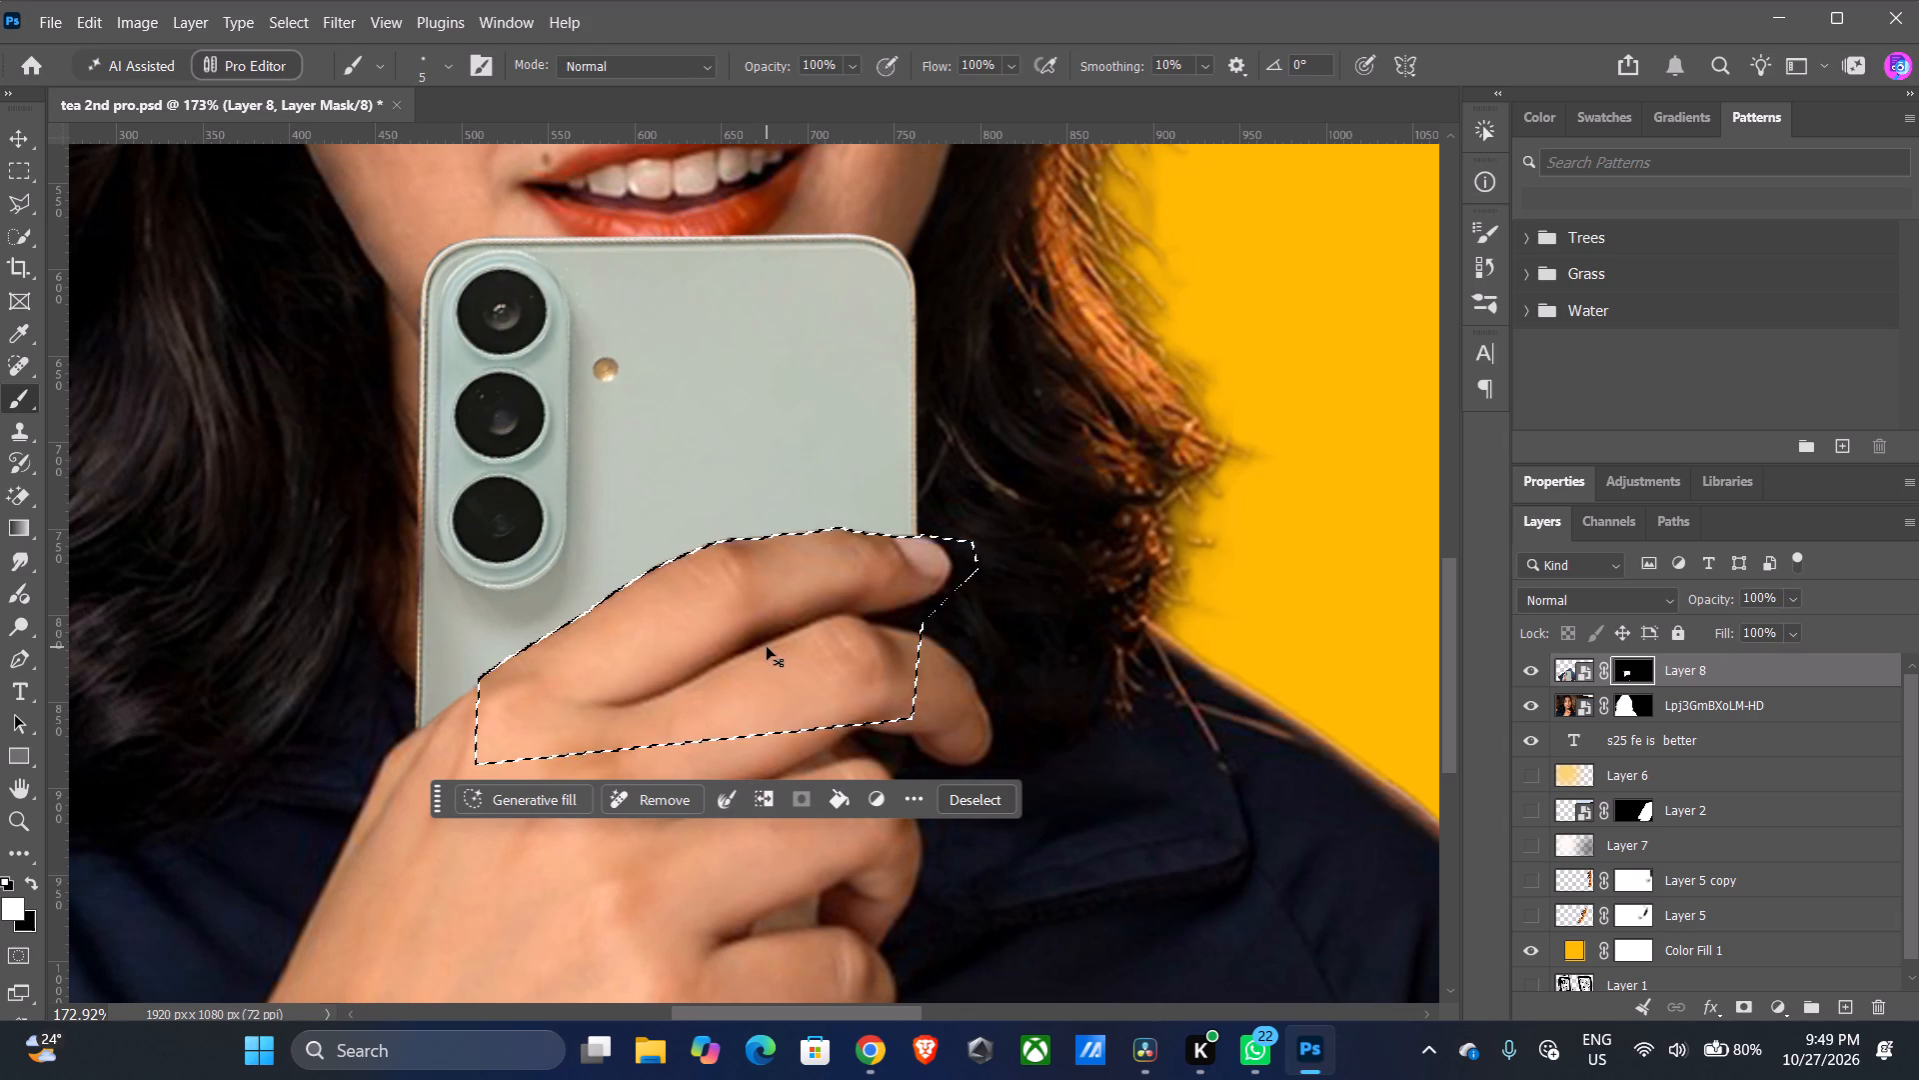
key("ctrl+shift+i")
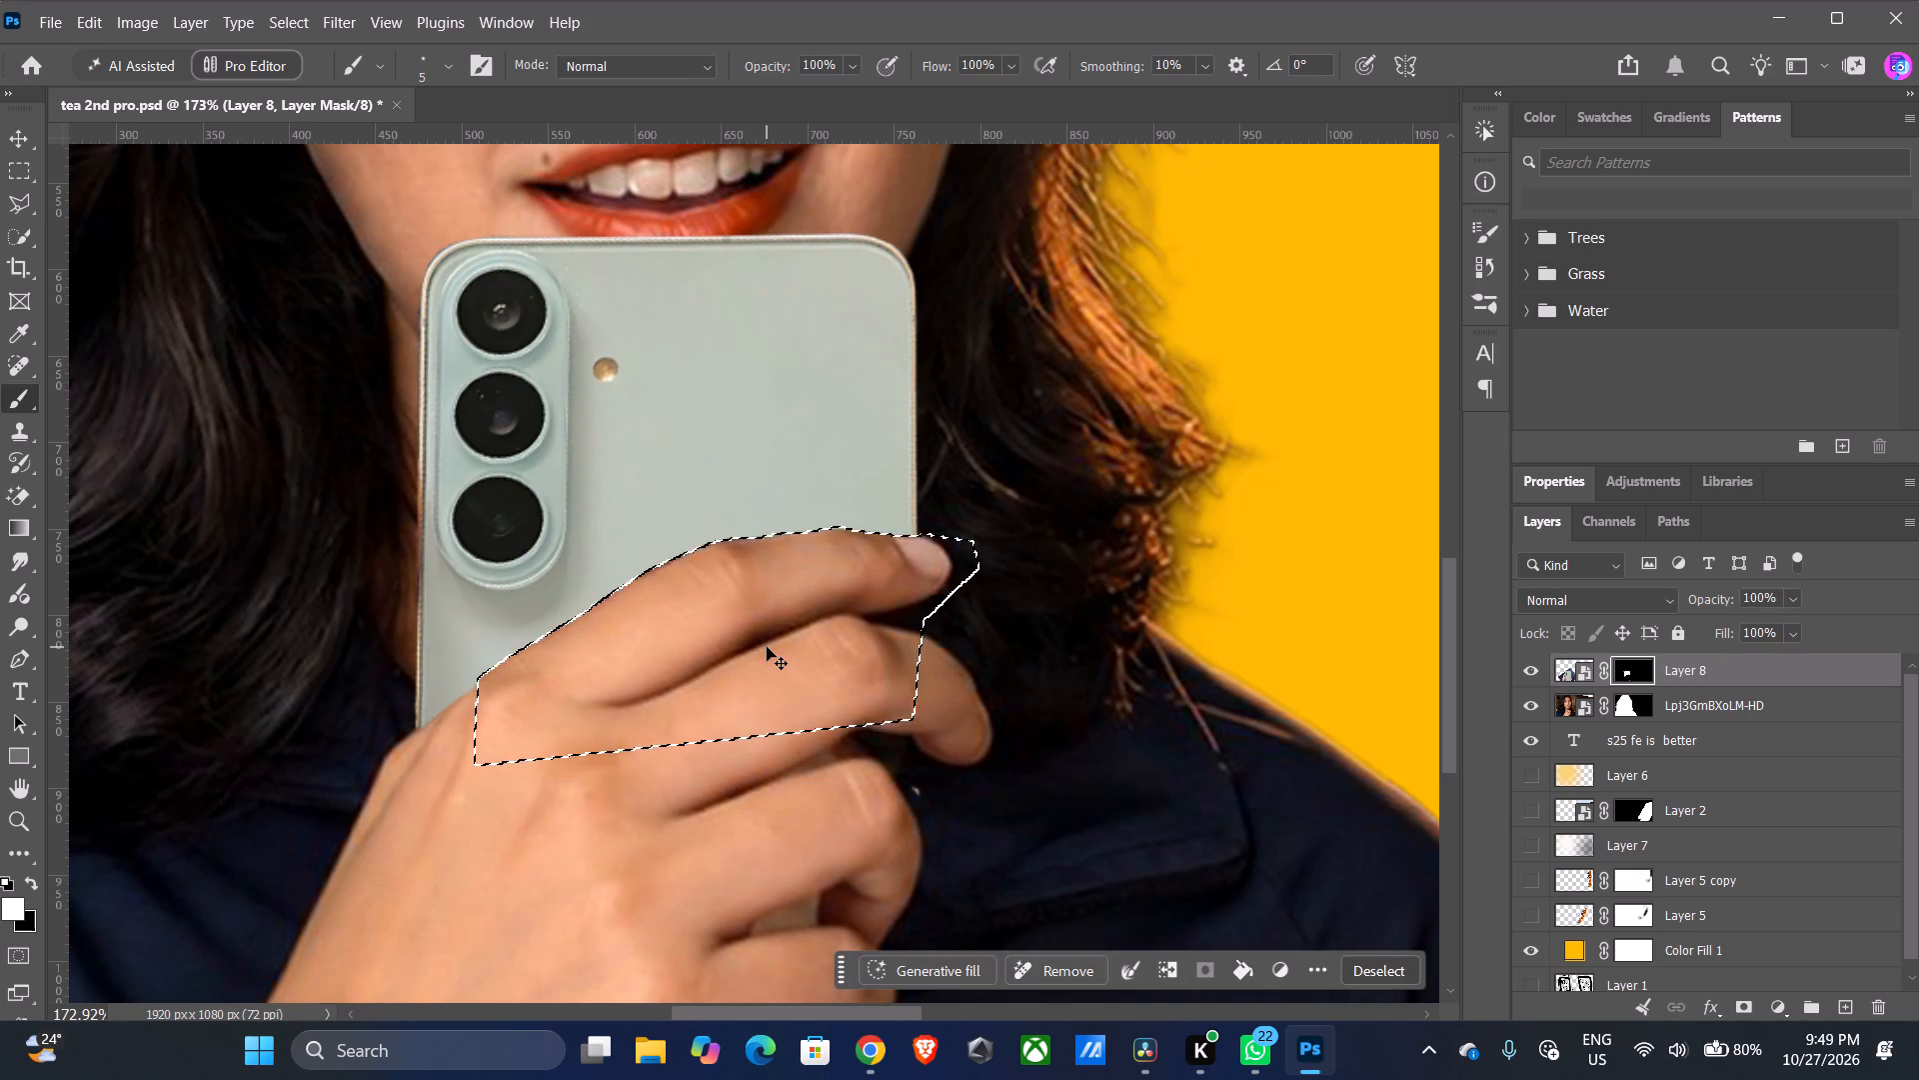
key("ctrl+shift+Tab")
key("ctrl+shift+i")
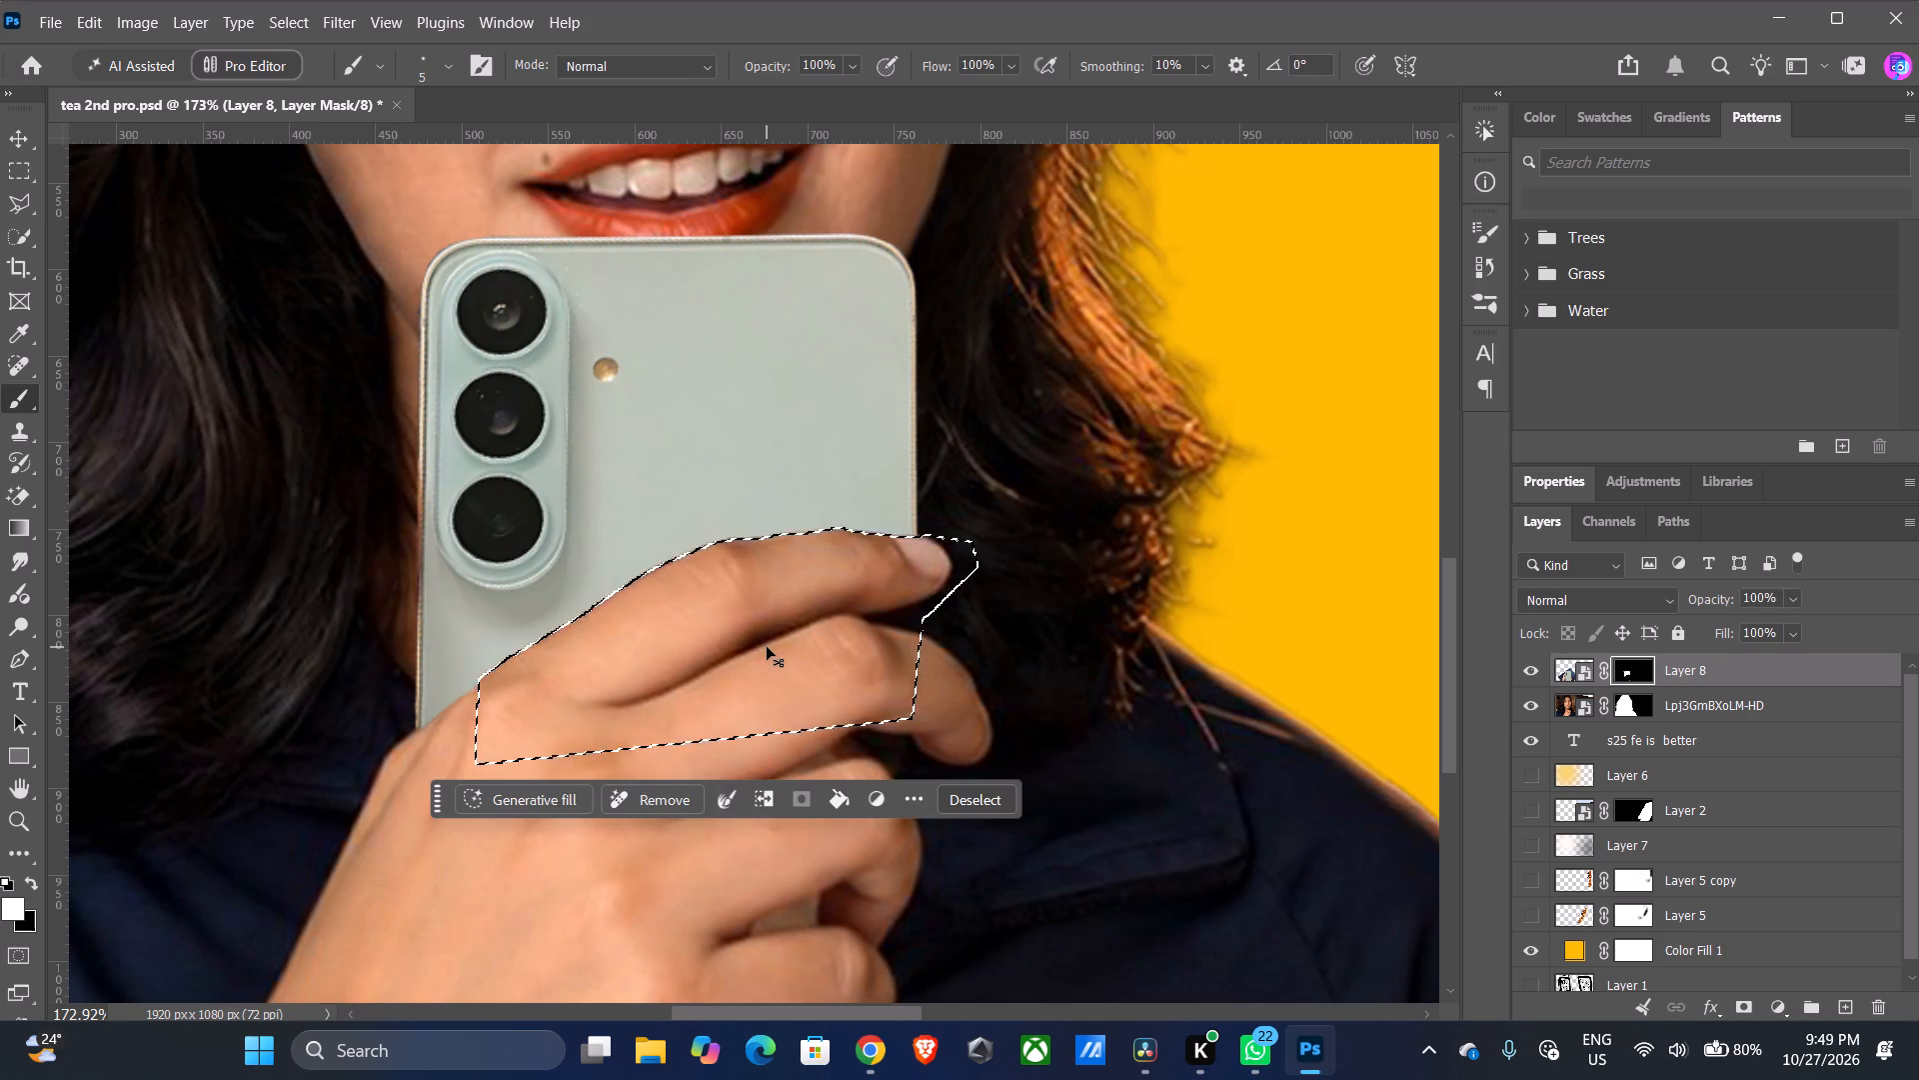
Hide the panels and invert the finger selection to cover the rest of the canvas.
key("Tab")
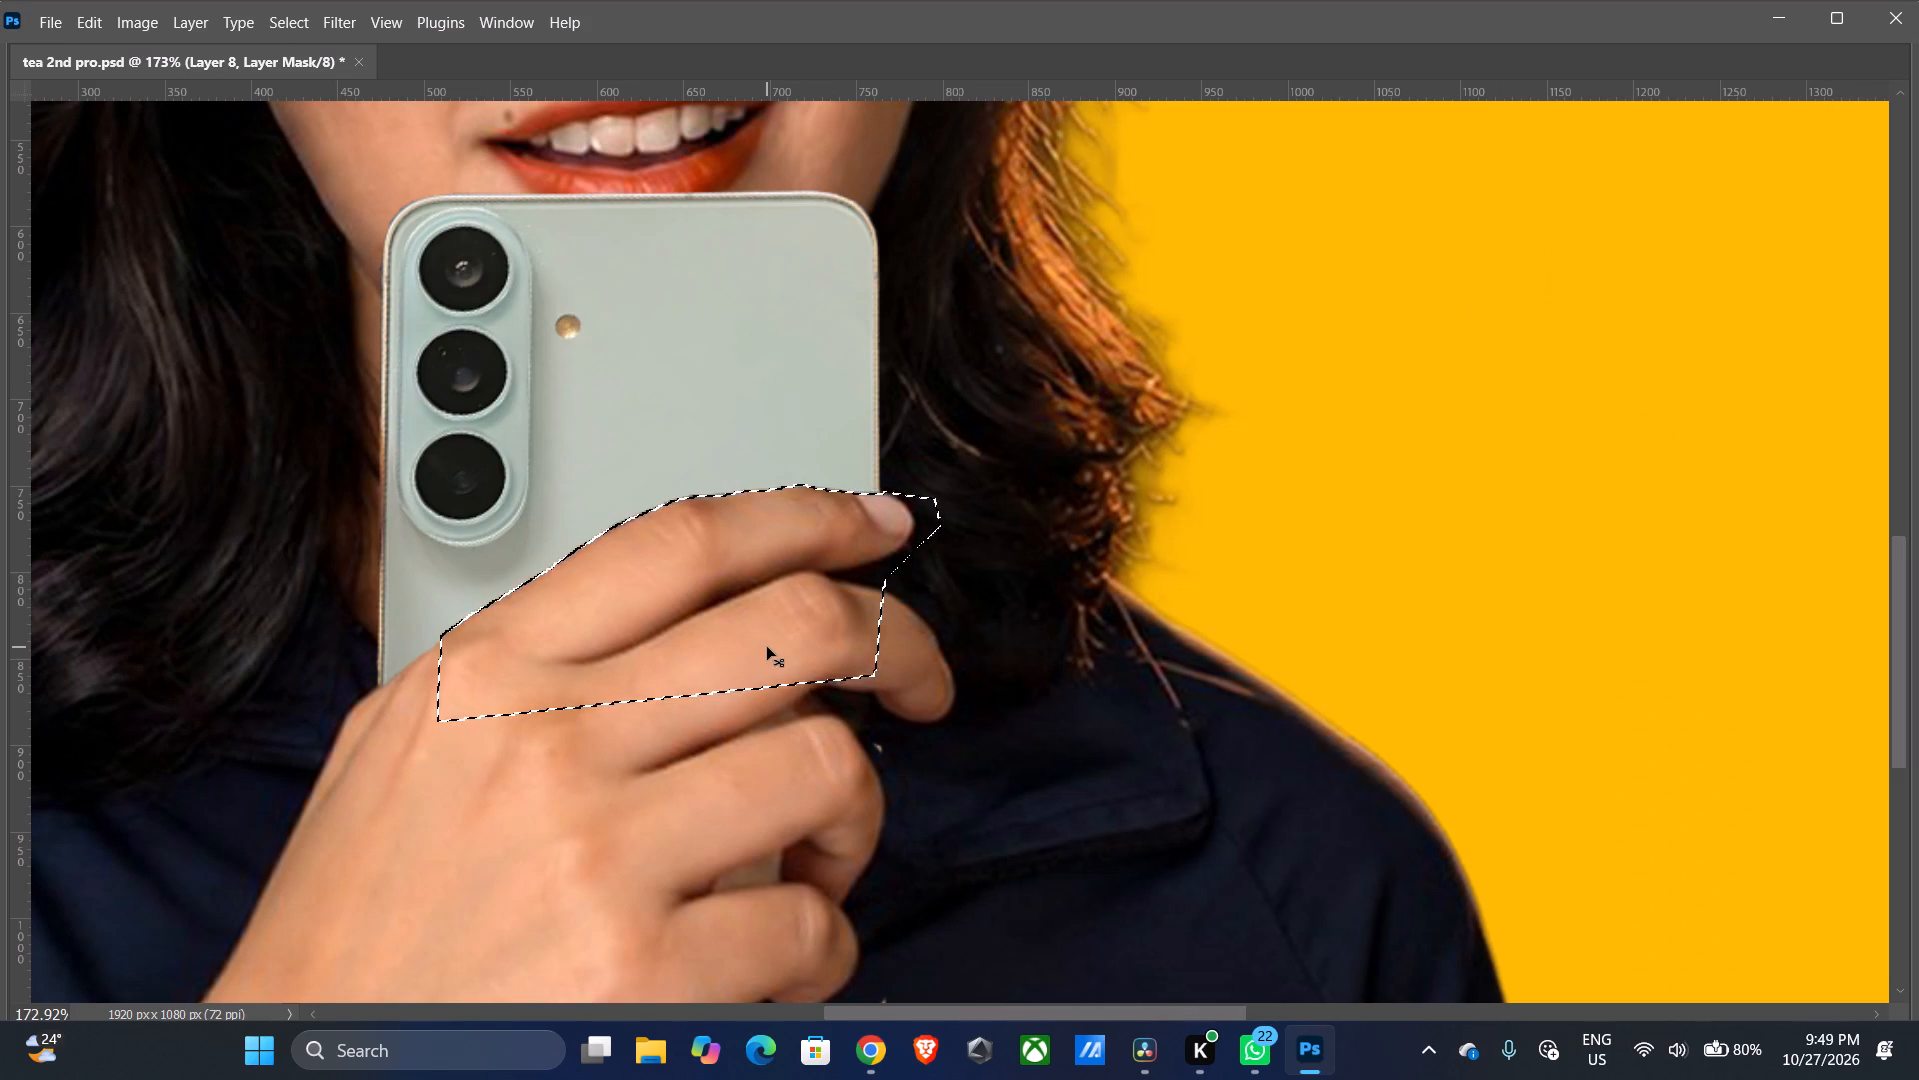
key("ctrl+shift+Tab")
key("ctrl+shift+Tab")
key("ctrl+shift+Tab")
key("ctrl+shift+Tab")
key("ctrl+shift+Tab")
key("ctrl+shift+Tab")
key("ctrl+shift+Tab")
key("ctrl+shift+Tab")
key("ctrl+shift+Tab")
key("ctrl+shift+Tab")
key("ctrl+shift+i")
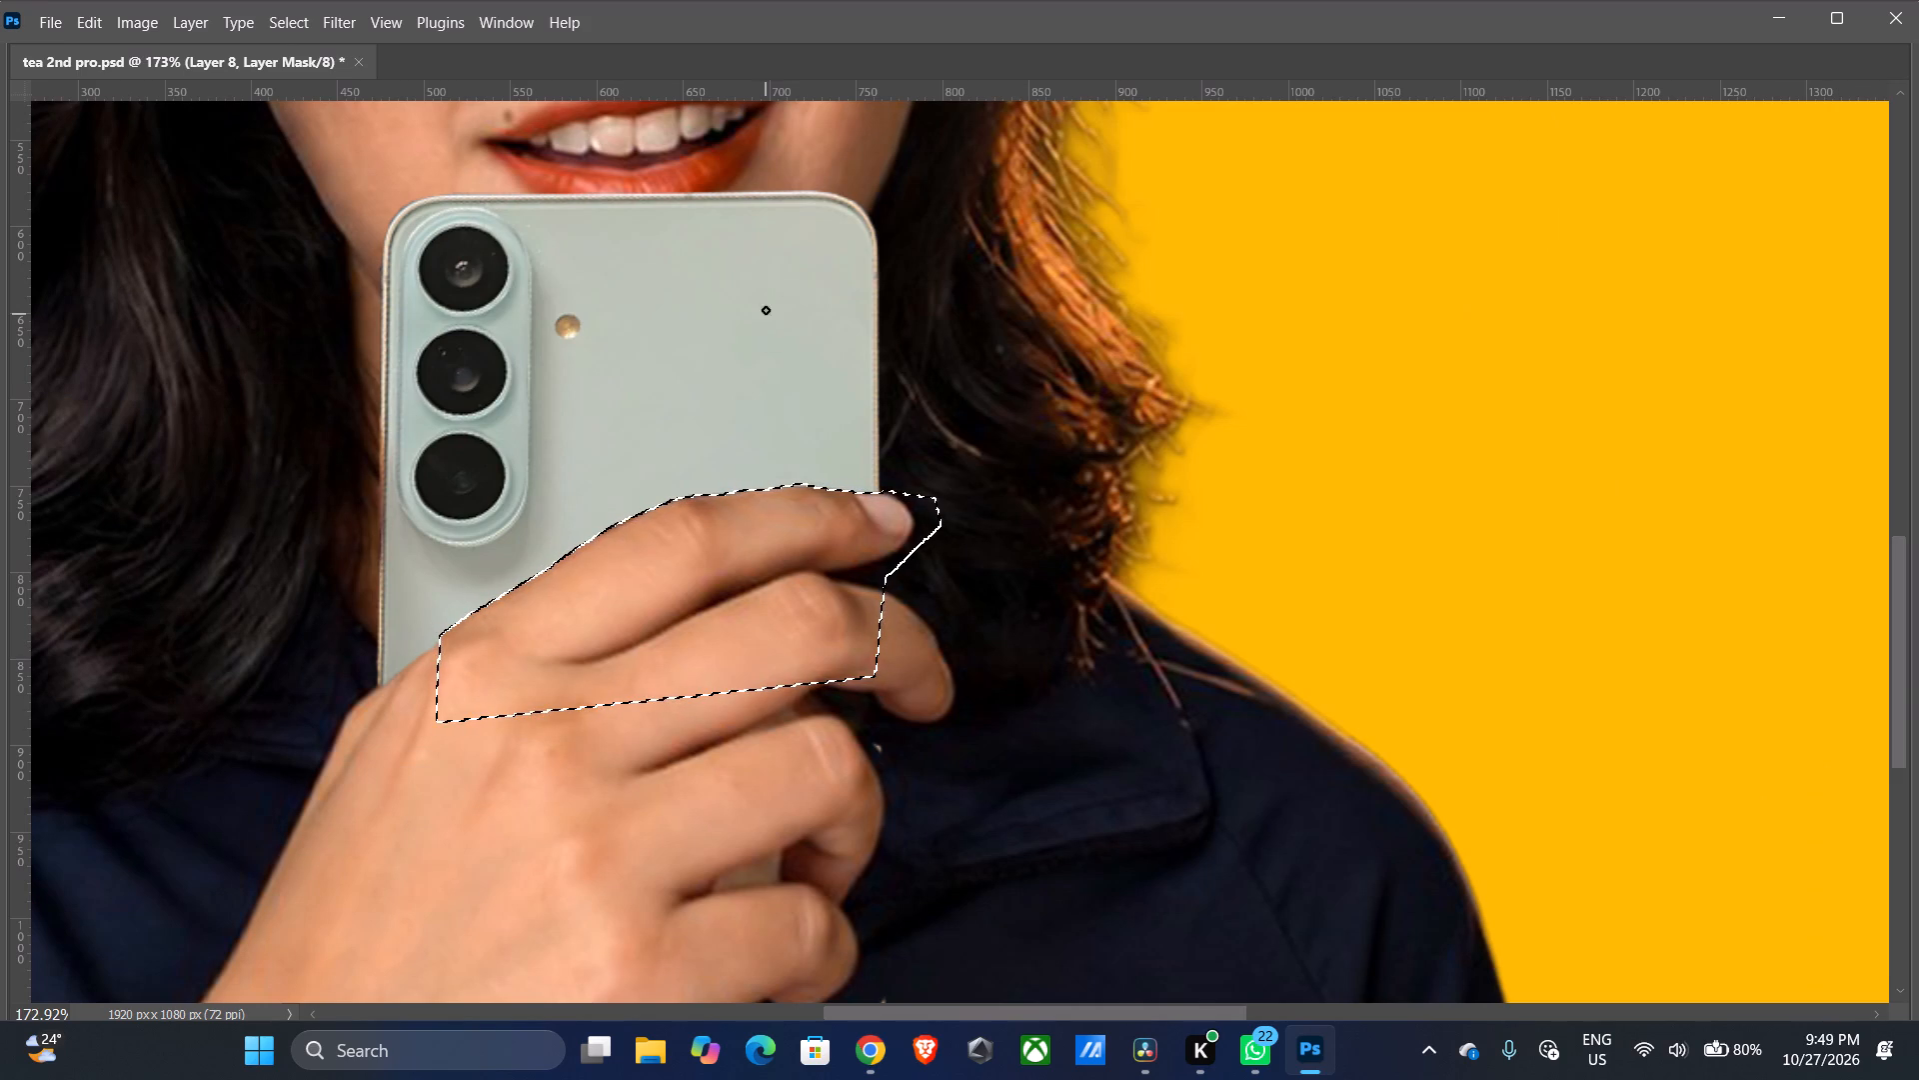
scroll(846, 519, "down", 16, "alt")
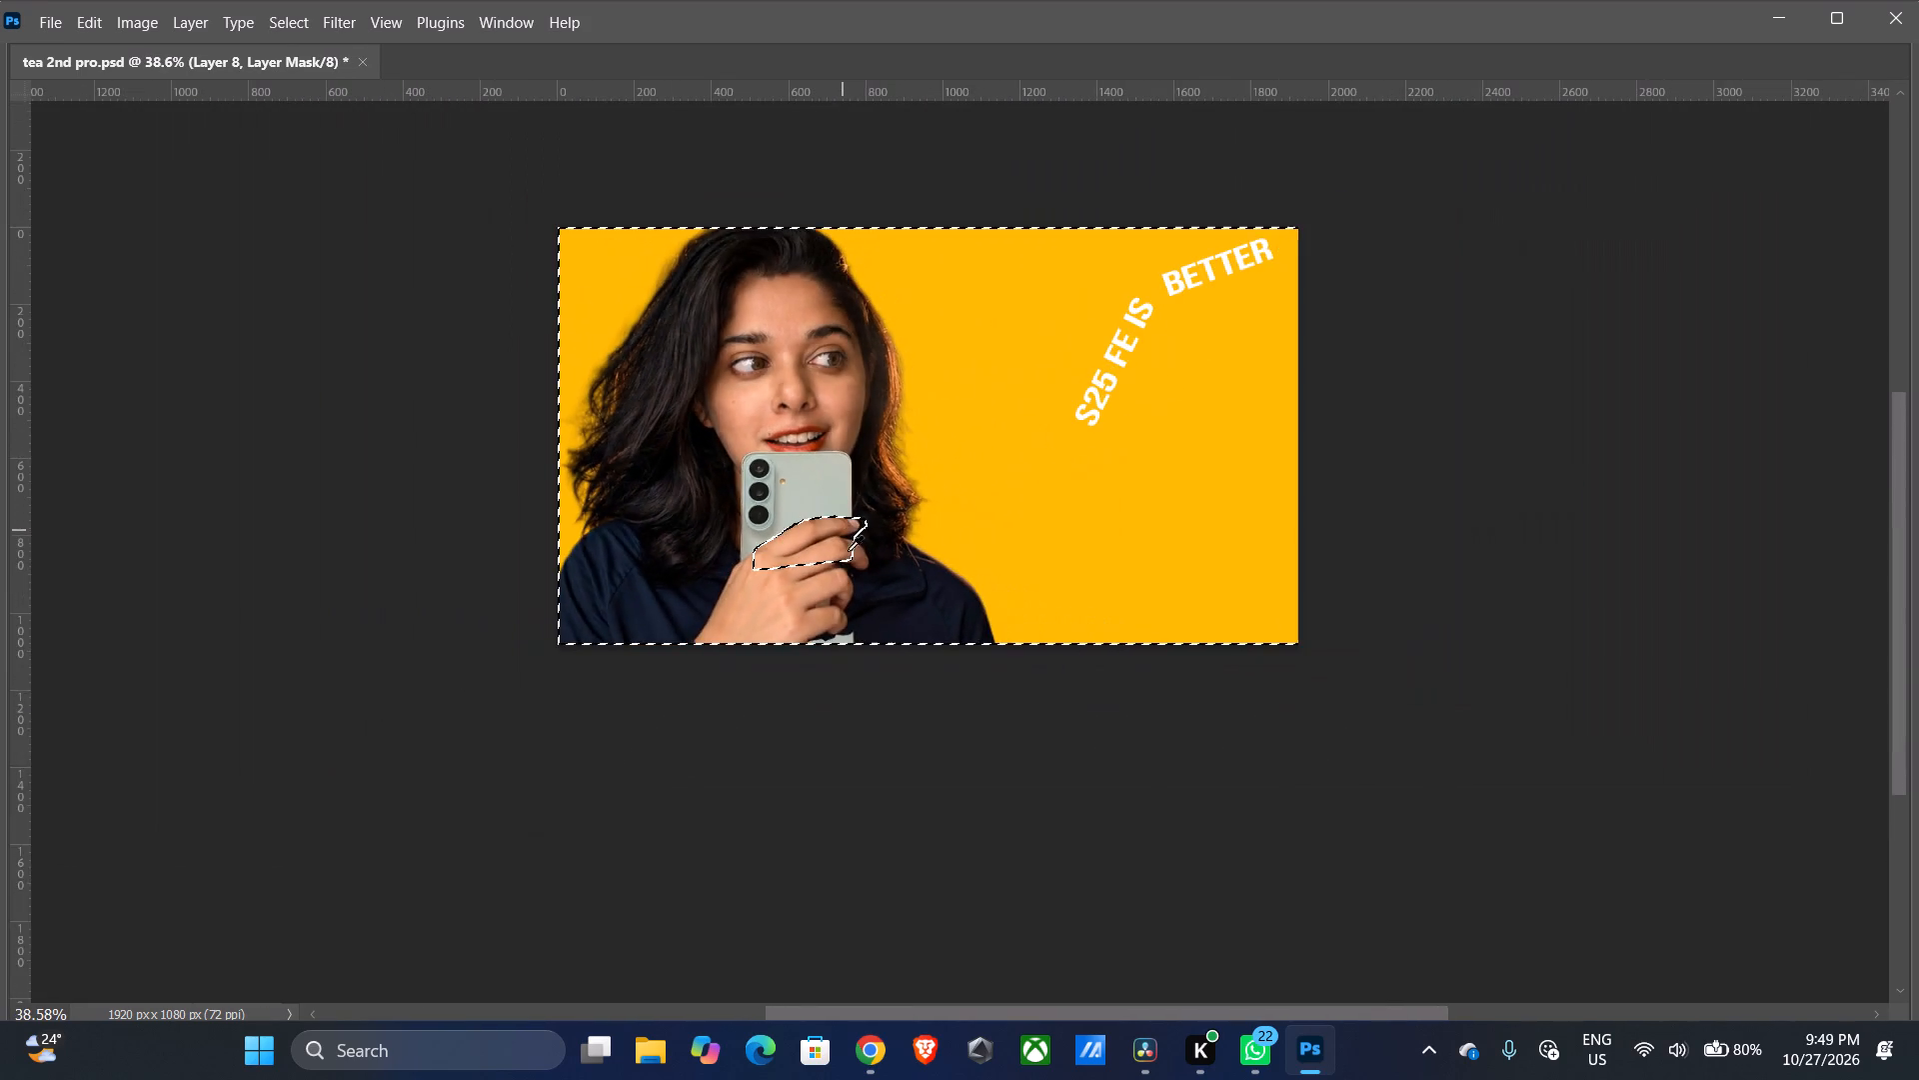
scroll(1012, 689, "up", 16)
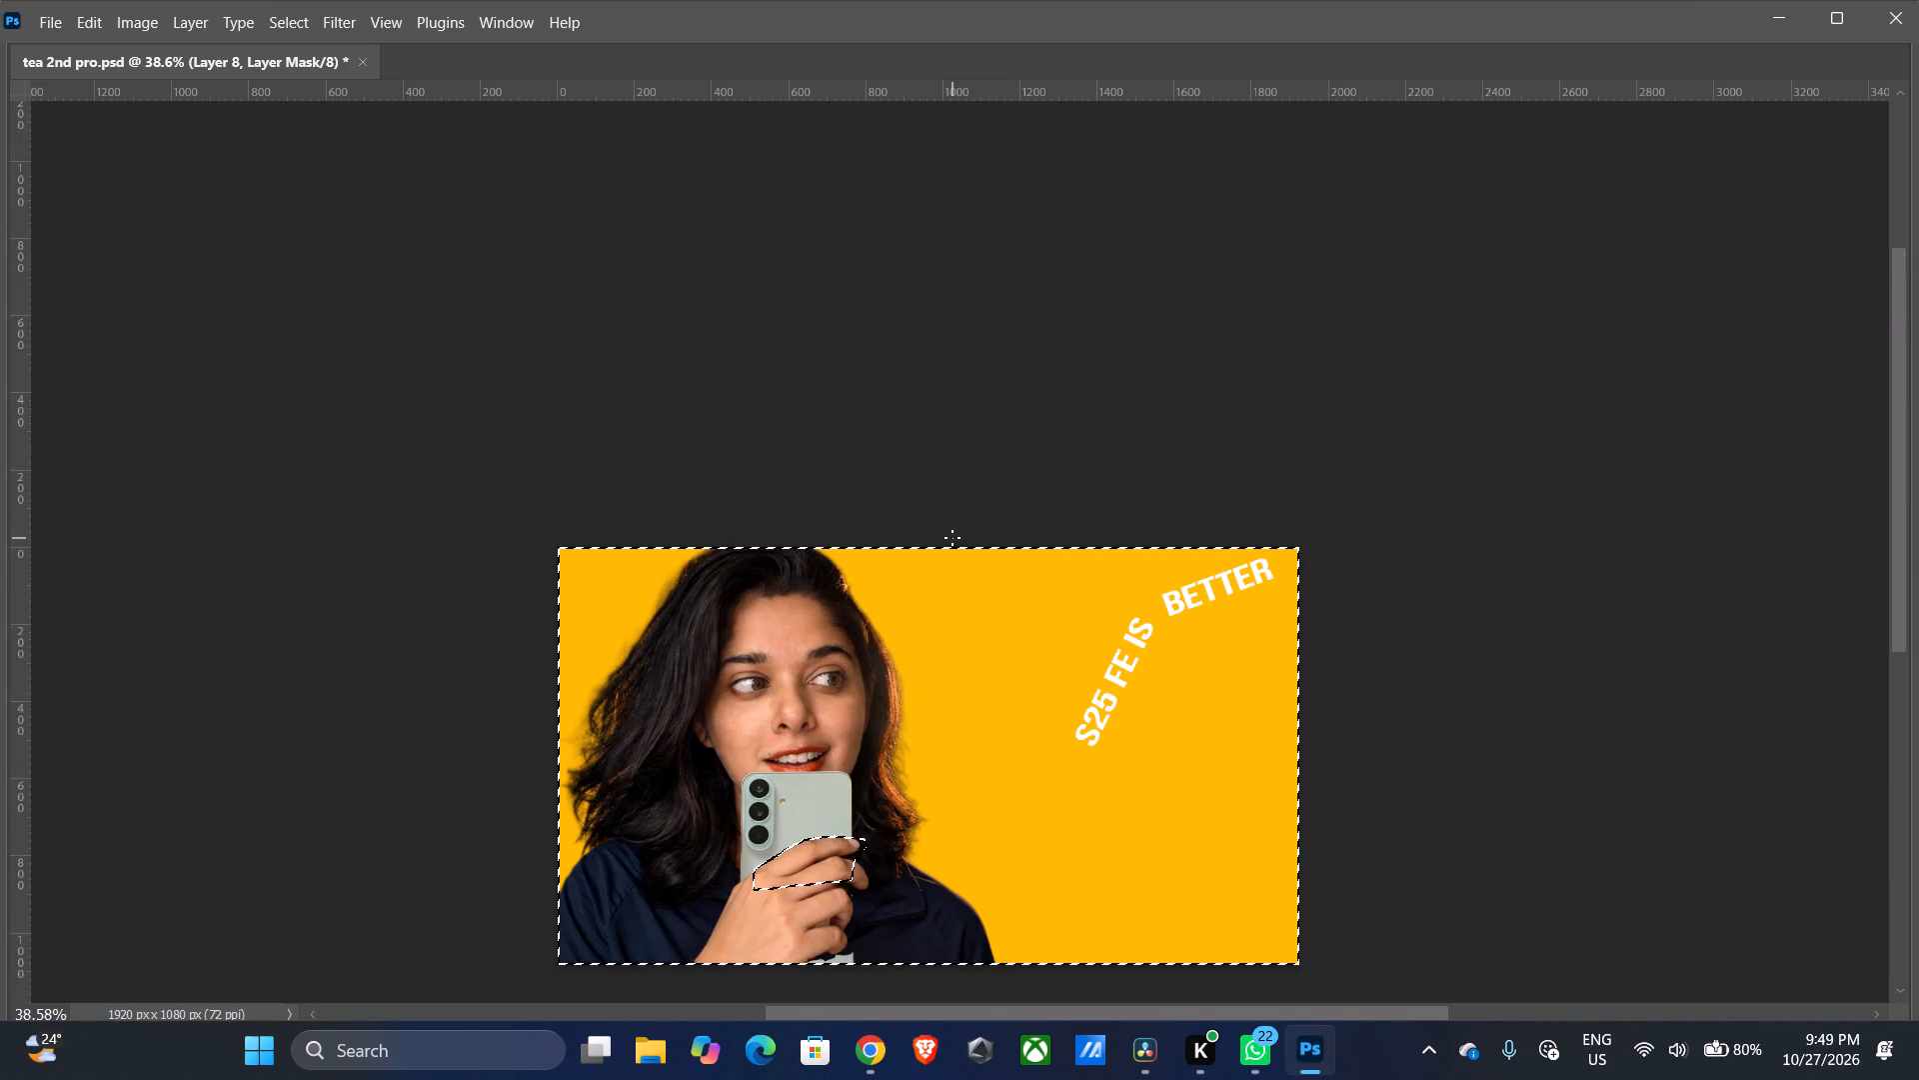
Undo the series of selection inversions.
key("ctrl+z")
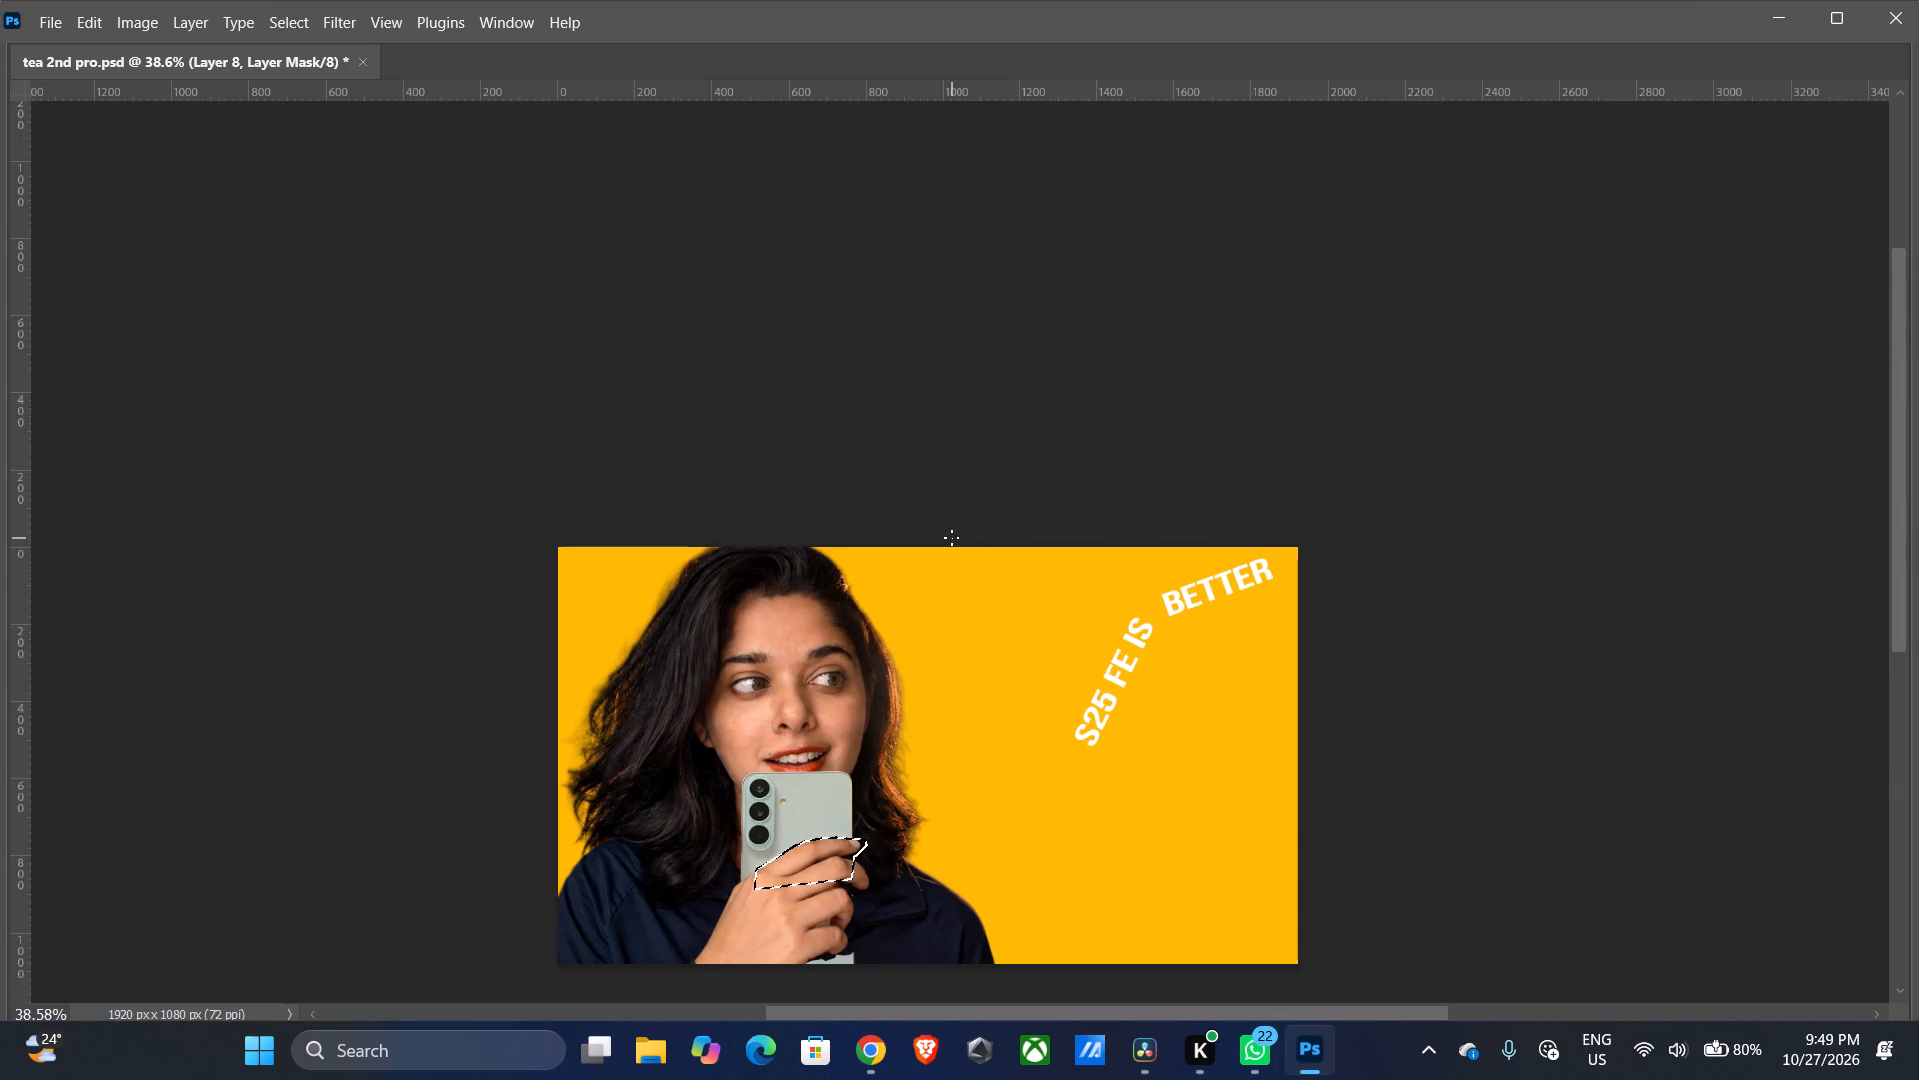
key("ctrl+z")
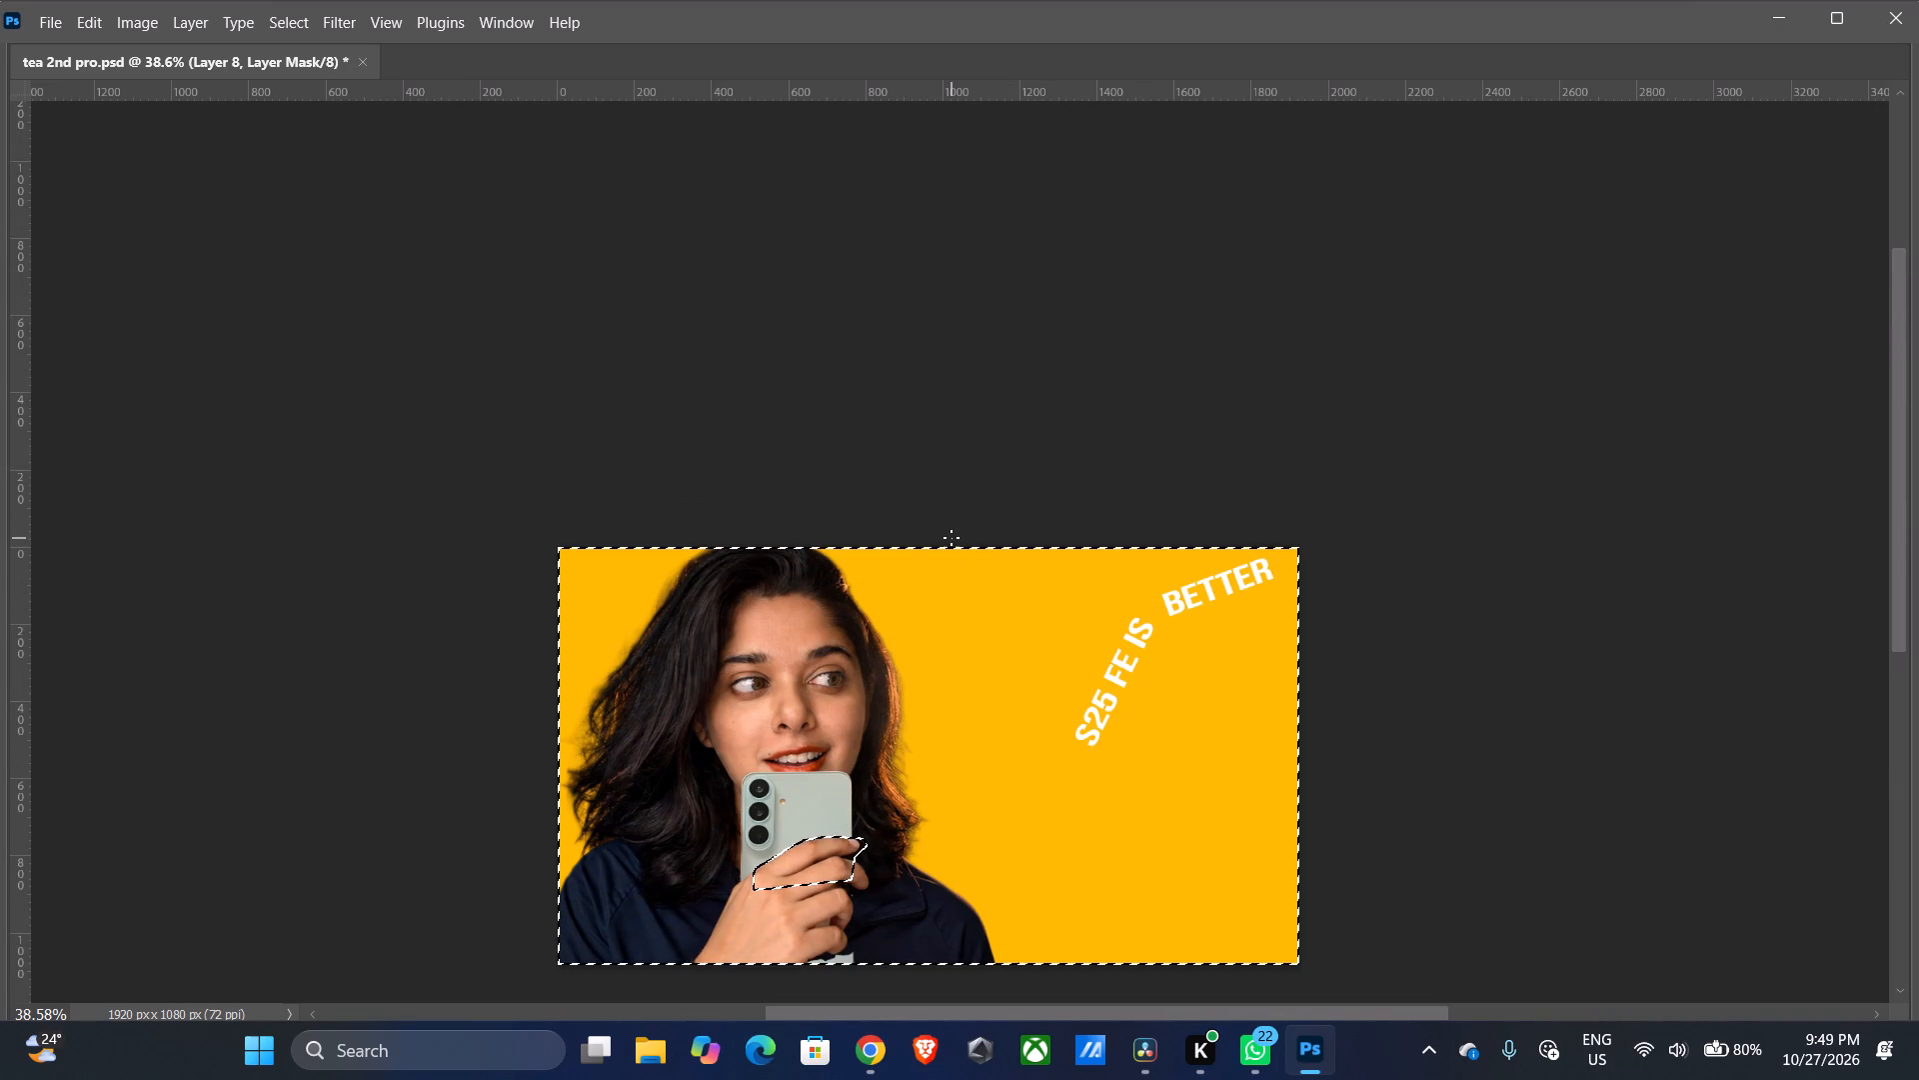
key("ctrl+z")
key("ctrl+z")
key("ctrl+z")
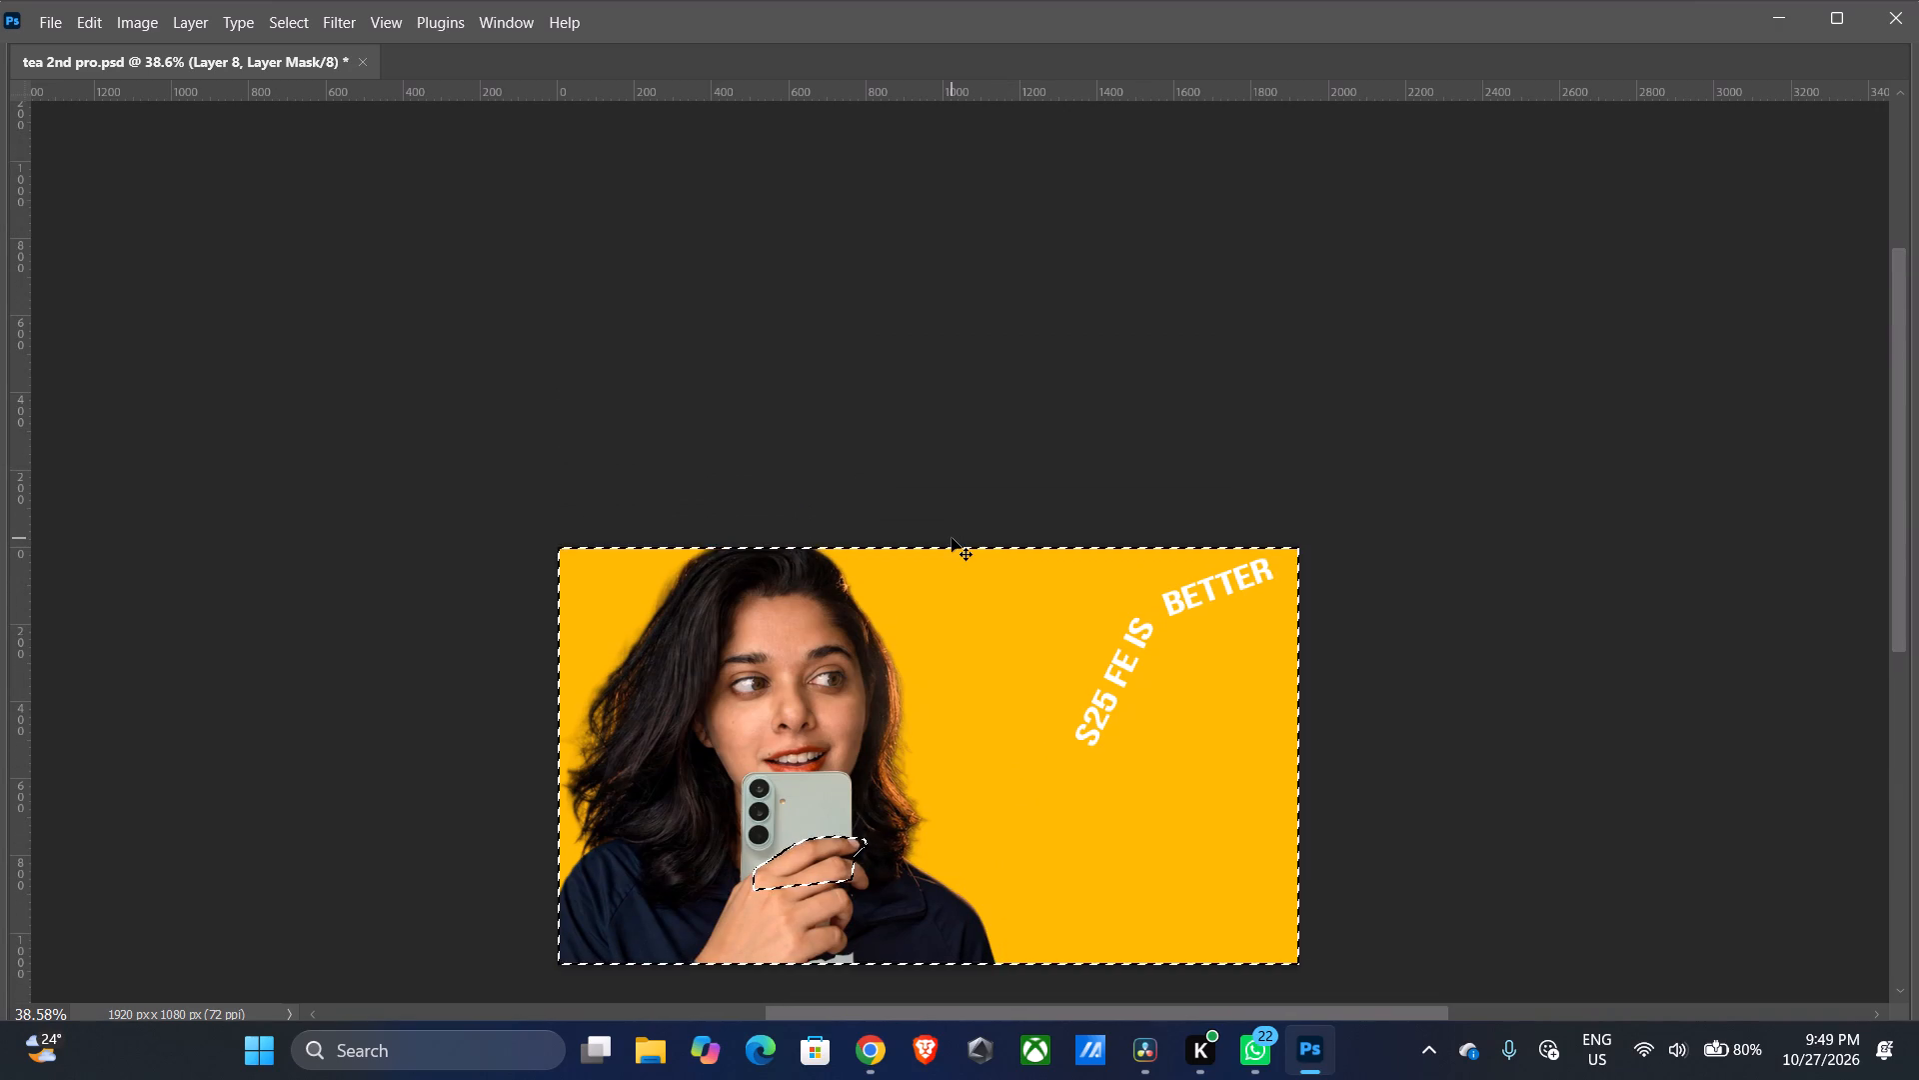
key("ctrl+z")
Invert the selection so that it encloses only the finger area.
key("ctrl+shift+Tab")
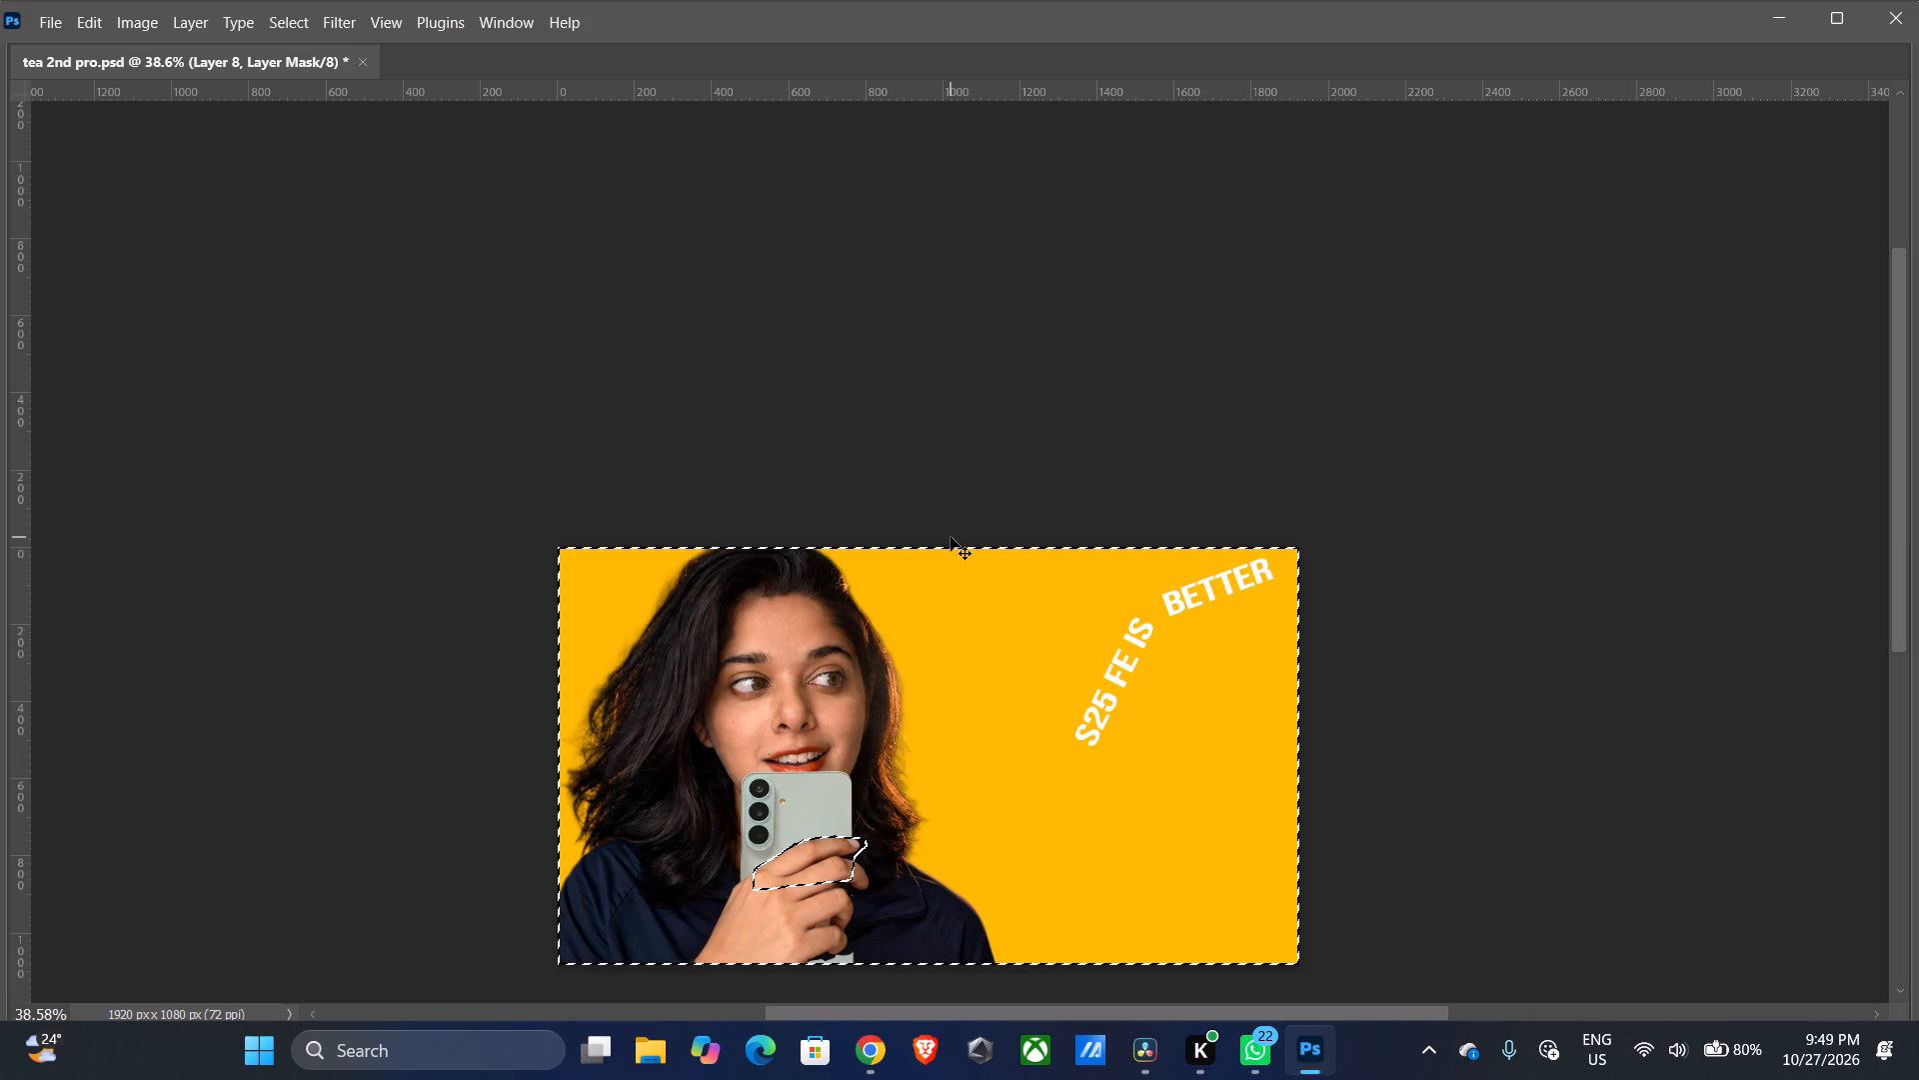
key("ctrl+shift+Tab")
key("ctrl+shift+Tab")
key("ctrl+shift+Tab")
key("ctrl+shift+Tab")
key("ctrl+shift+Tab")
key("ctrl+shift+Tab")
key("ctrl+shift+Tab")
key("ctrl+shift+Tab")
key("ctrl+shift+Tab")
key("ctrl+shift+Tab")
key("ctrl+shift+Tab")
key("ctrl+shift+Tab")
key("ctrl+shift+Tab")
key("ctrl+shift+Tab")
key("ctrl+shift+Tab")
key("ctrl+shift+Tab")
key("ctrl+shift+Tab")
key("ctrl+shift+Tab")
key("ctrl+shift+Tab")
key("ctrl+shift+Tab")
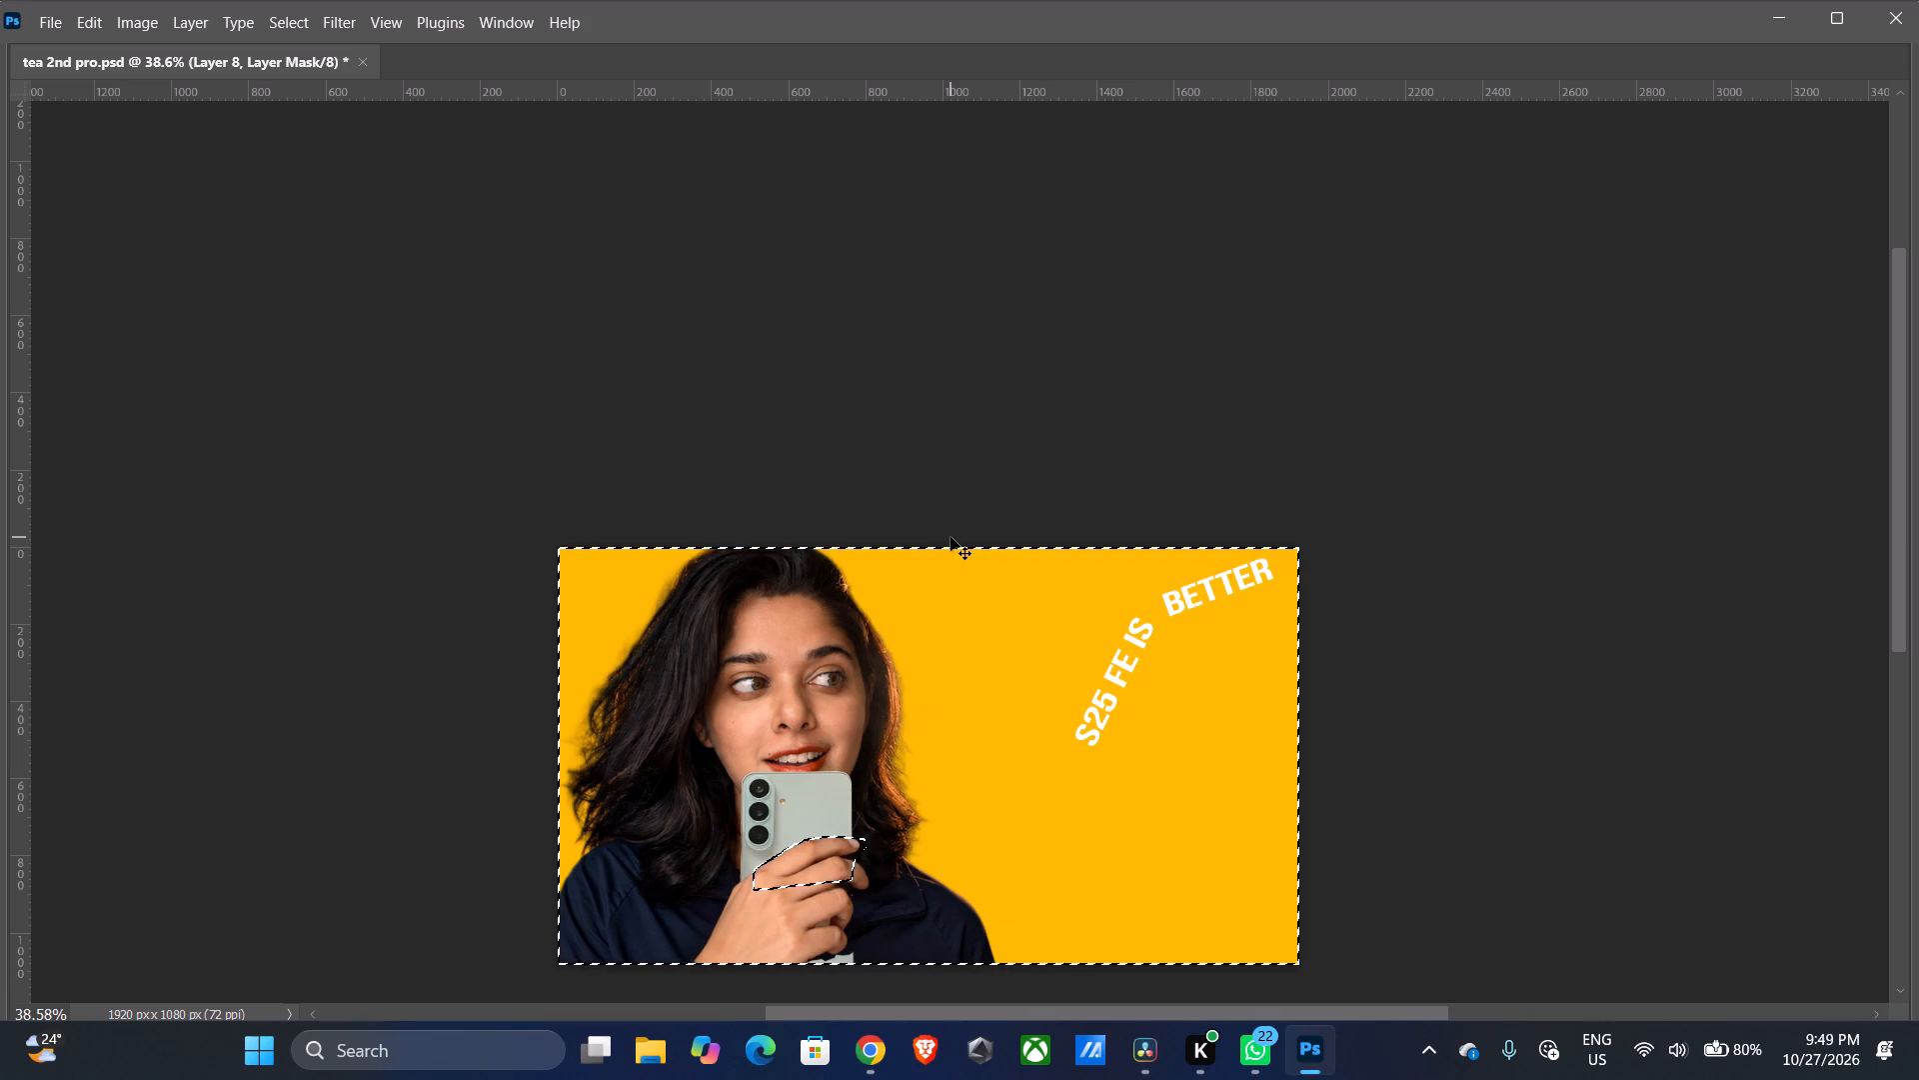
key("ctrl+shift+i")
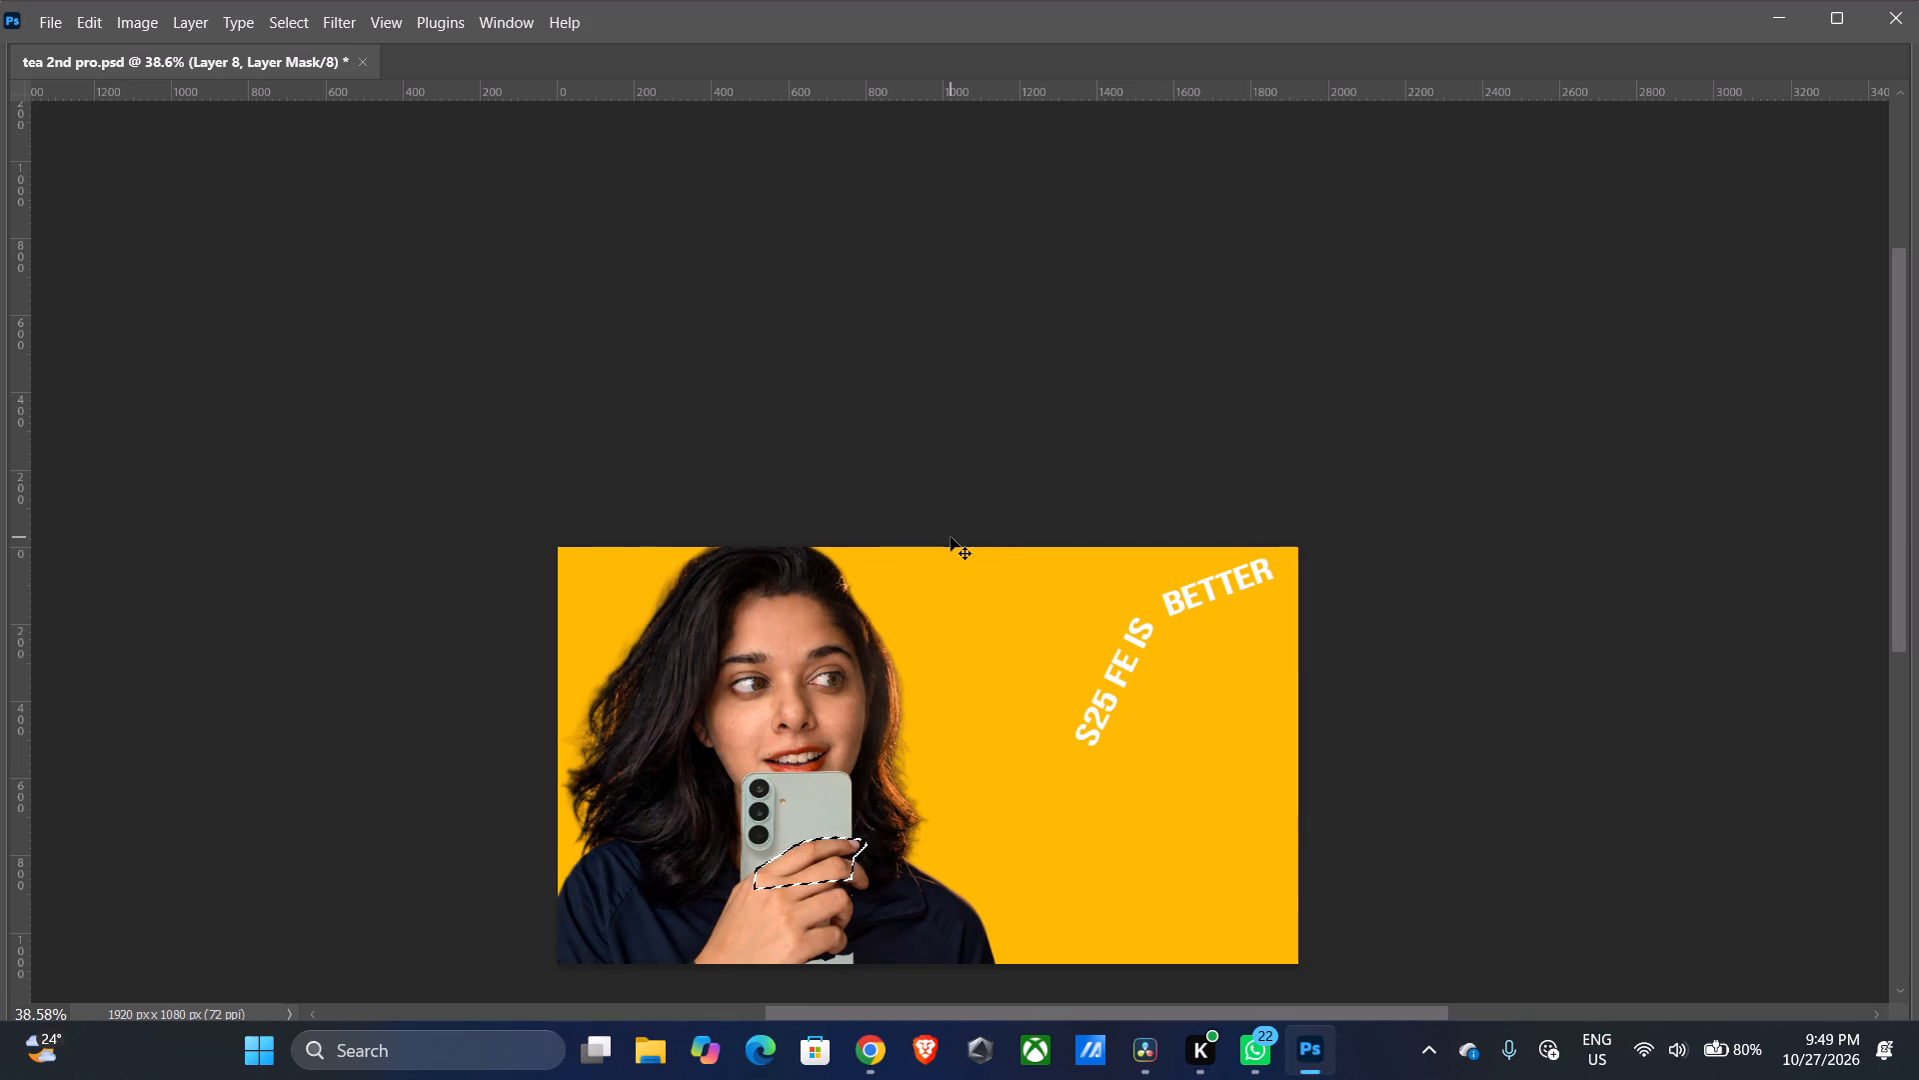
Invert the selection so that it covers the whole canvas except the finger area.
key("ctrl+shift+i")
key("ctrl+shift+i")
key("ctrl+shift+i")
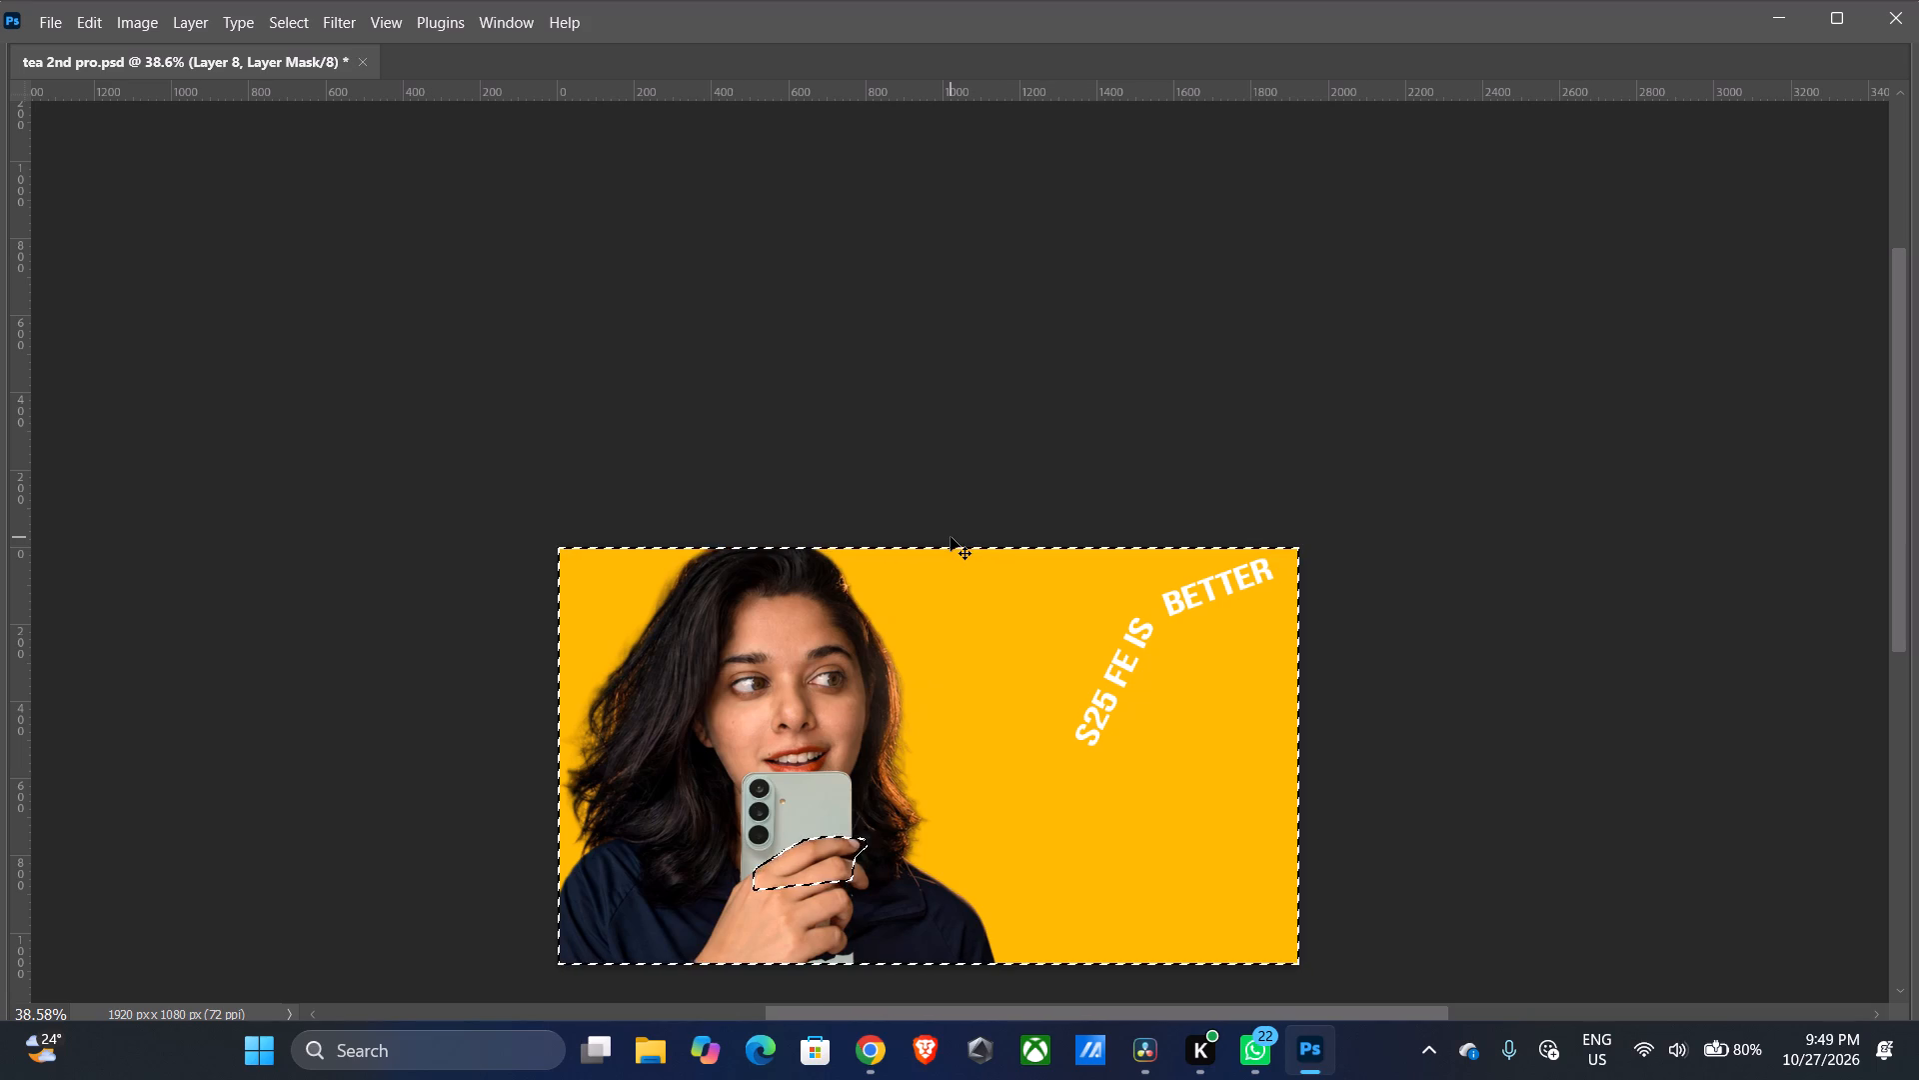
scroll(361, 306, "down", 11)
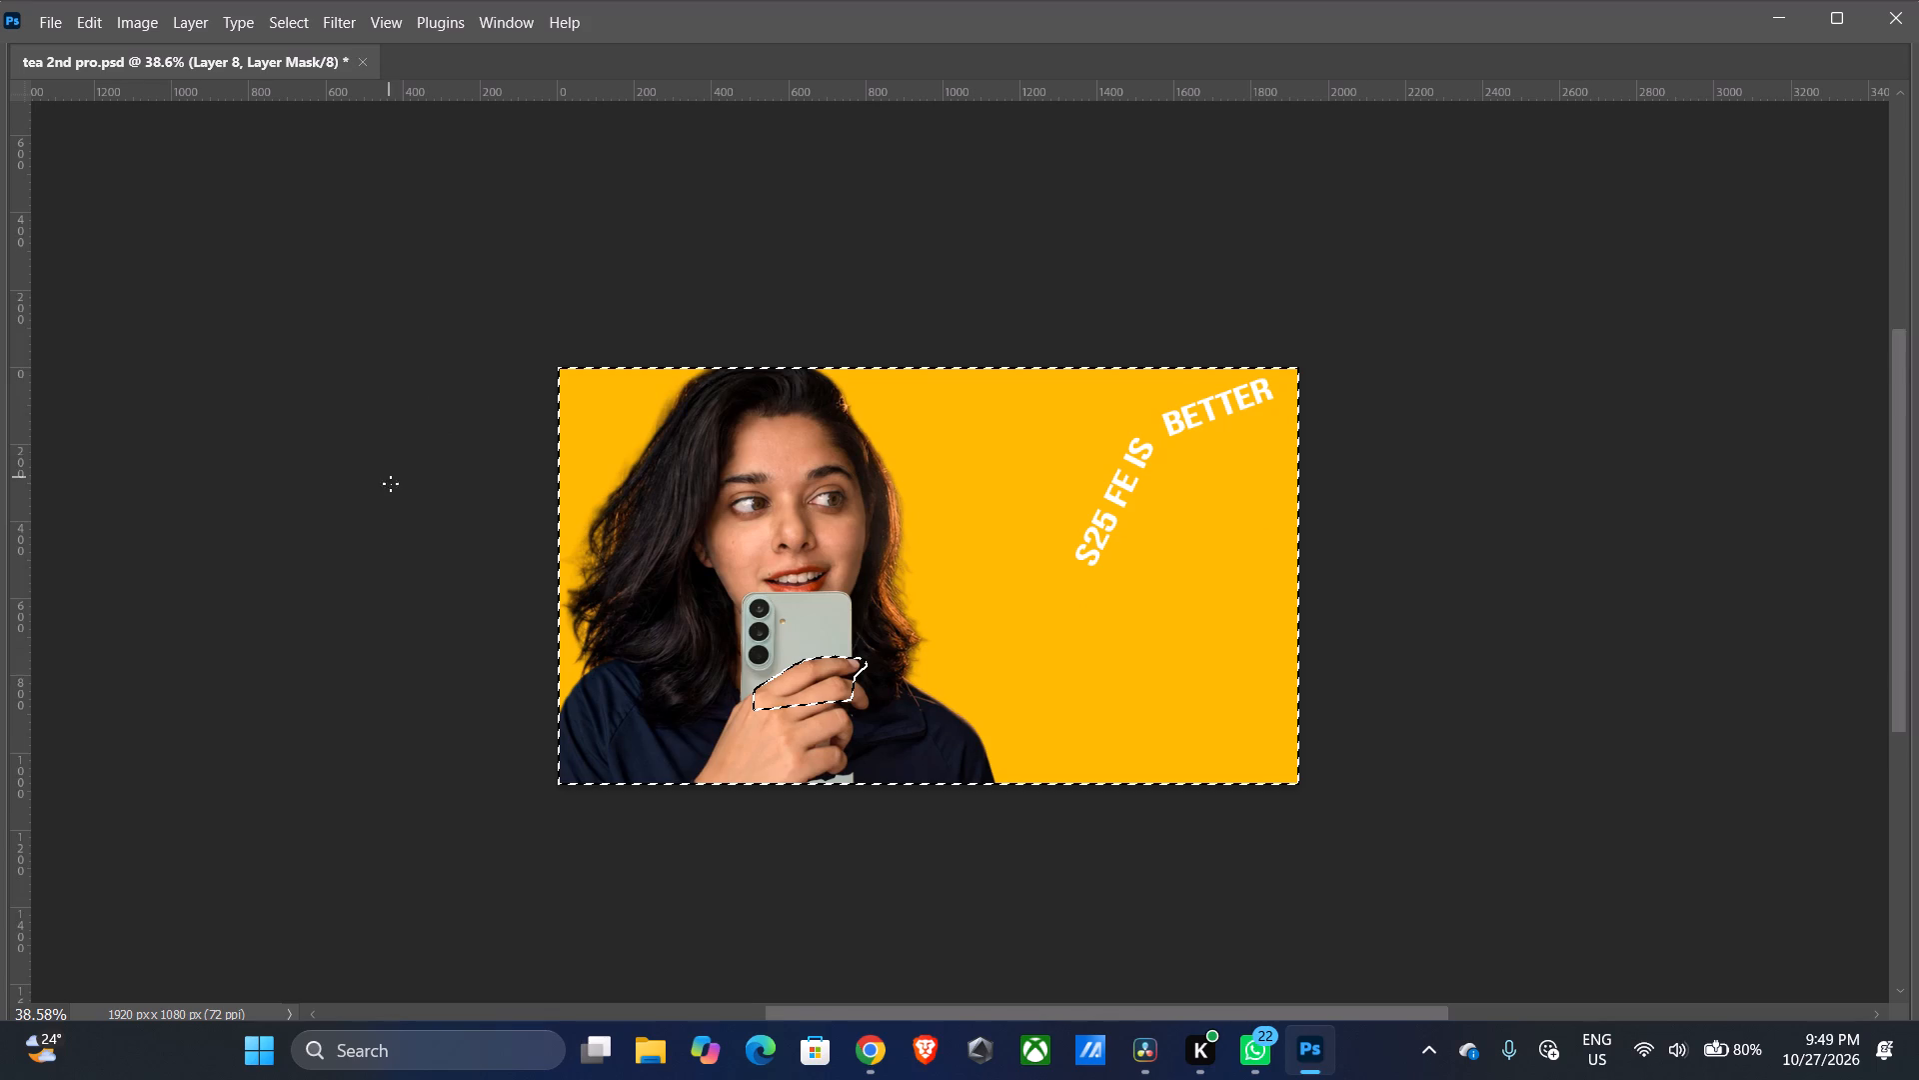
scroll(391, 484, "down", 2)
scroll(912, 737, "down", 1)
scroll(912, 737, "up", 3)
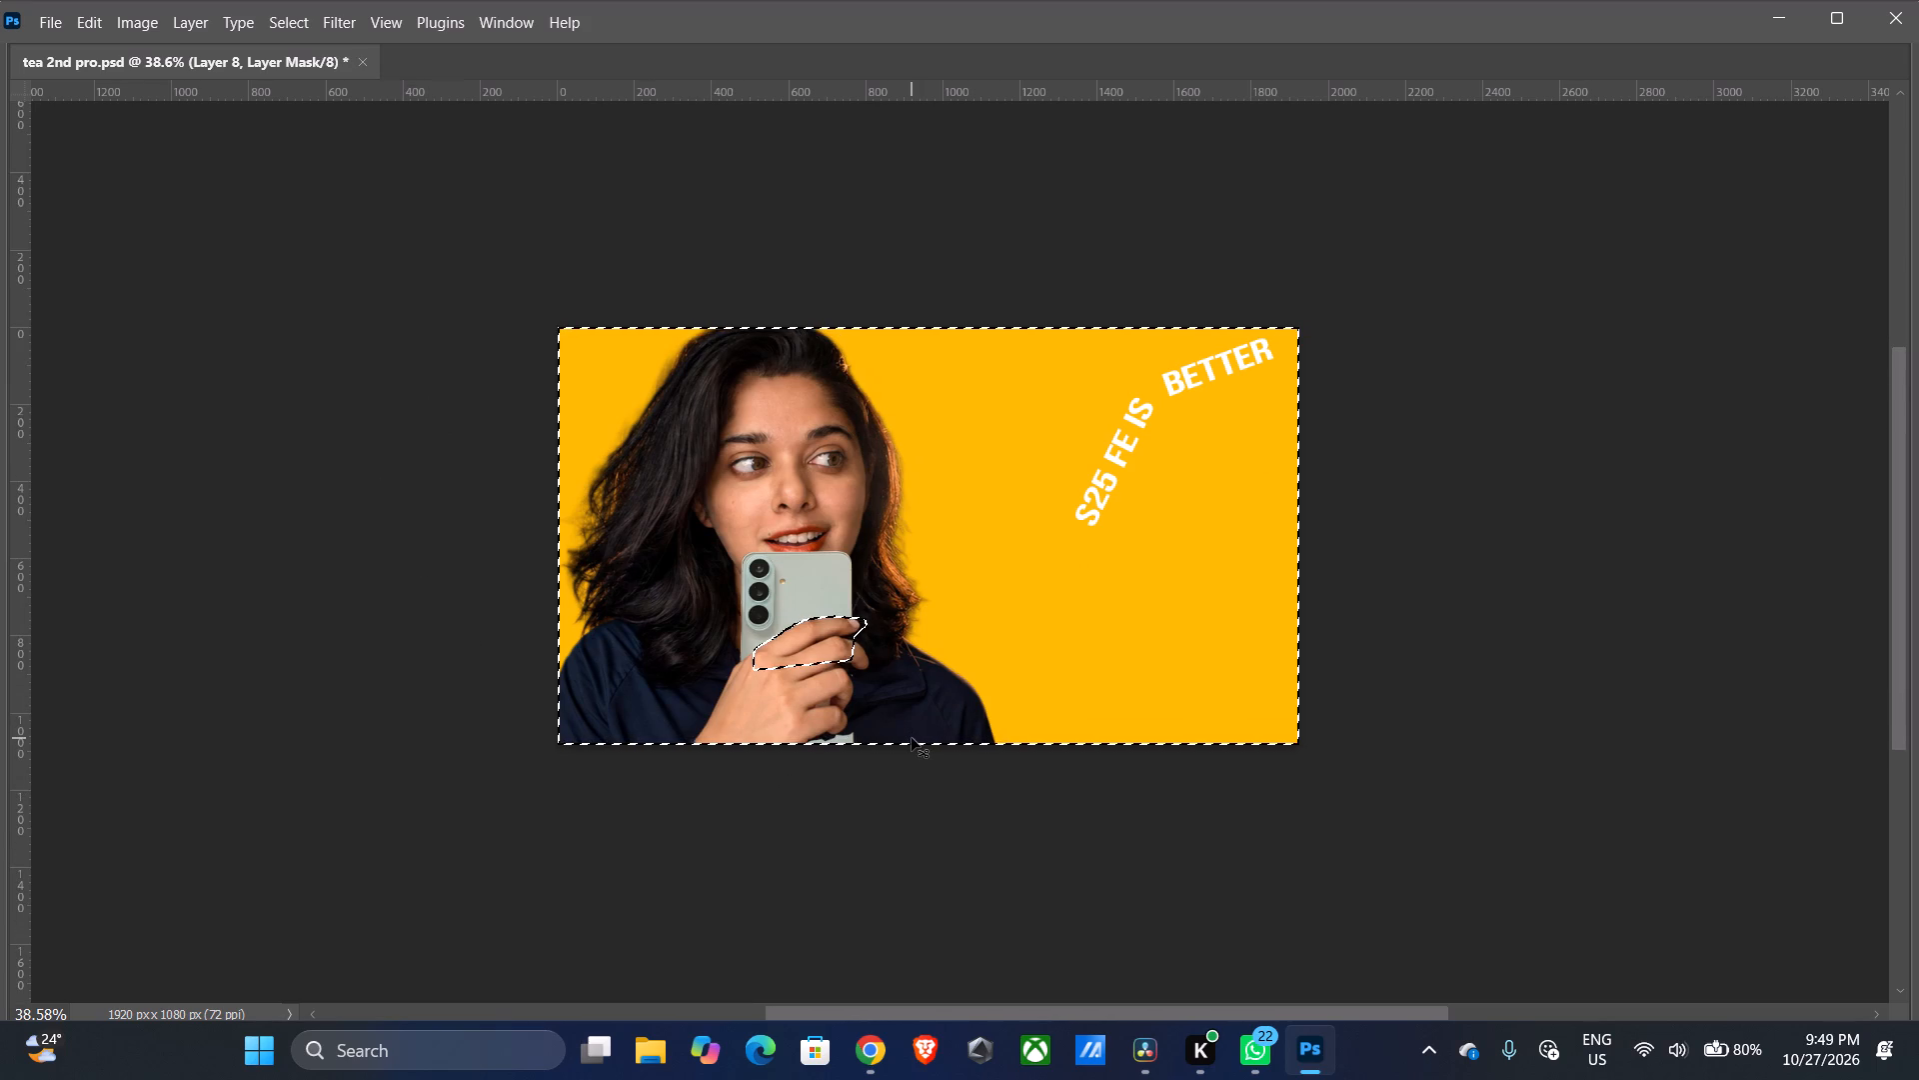
Save the changes to tea 2nd pro.psd.
key("ctrl+s")
Close tea 2nd pro.psd and reopen it from the recent files.
left_click(350, 64)
left_click(516, 773)
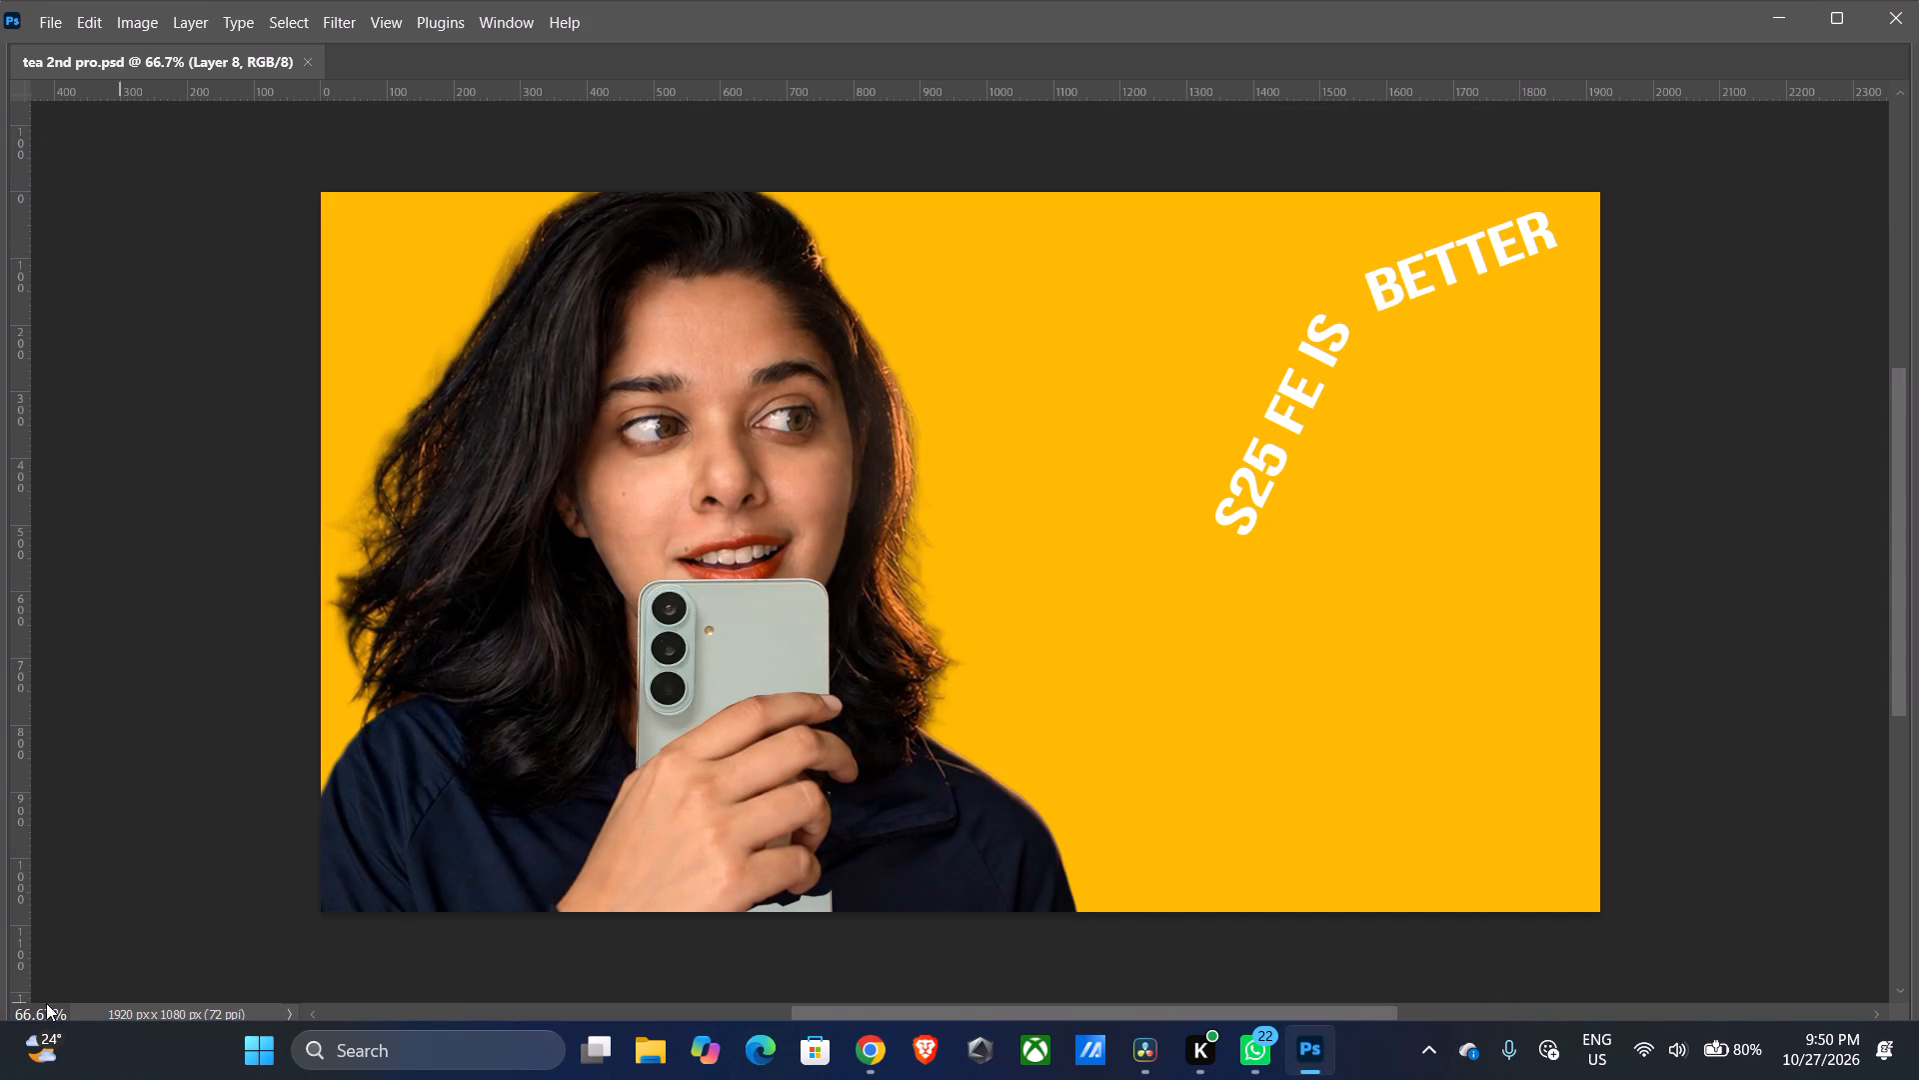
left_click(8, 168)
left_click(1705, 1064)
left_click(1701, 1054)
Examine the edge where the fingers overlap the phone up close, and review the whole composition.
scroll(777, 753, "up", 9)
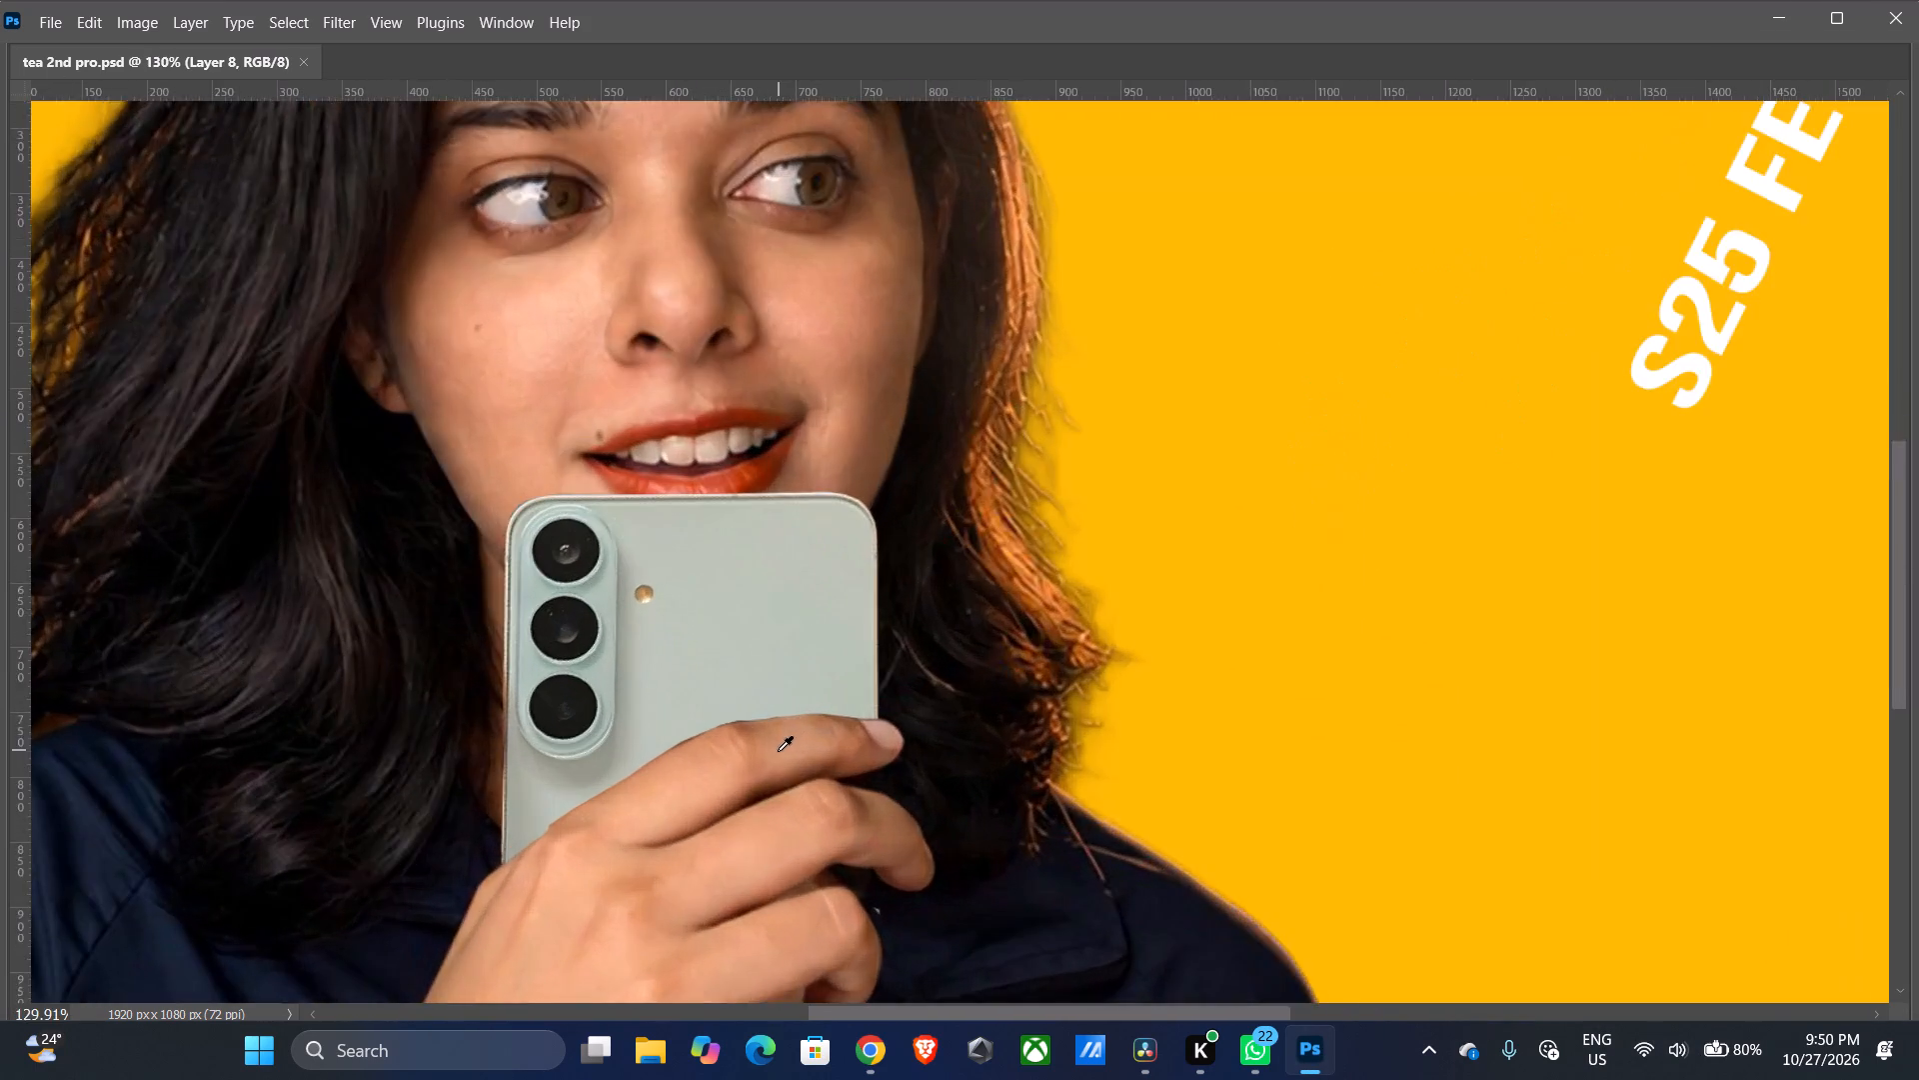
scroll(778, 751, "up", 17)
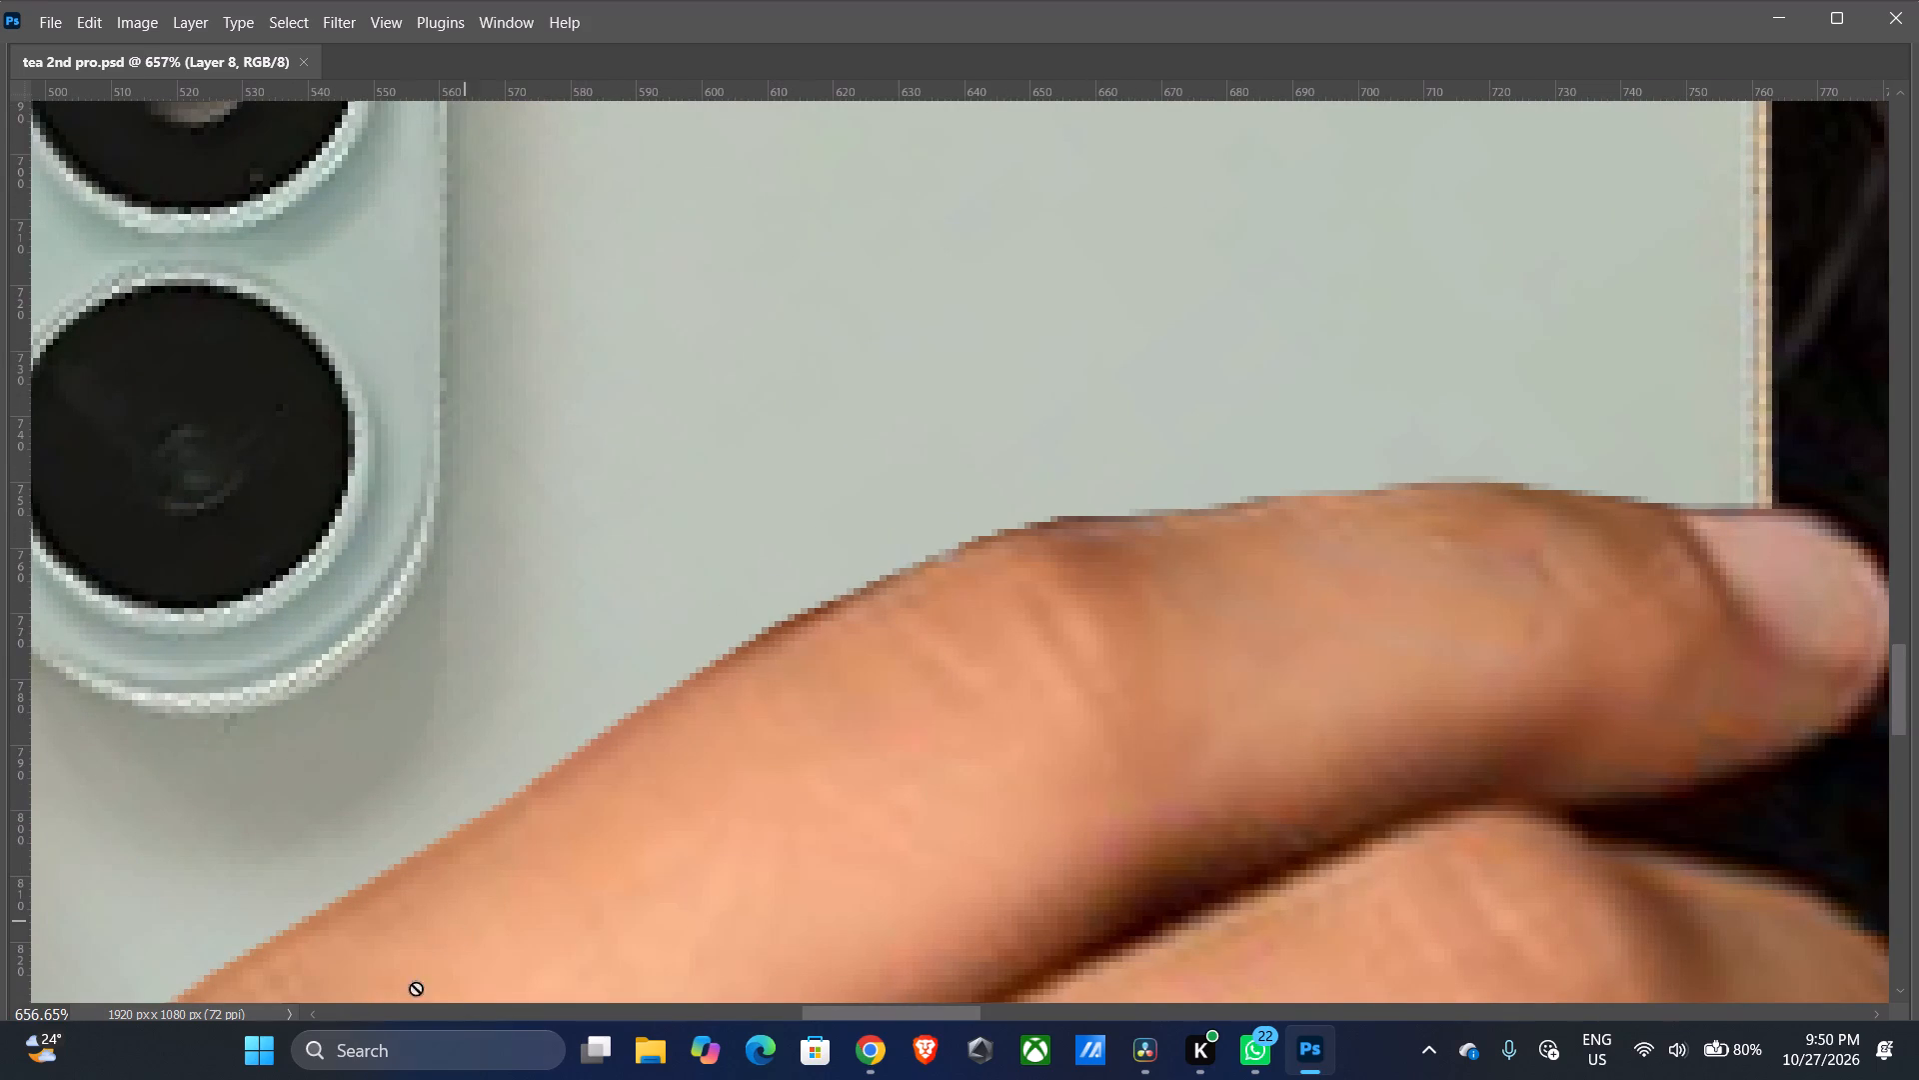
scroll(292, 804, "down", 13, "alt")
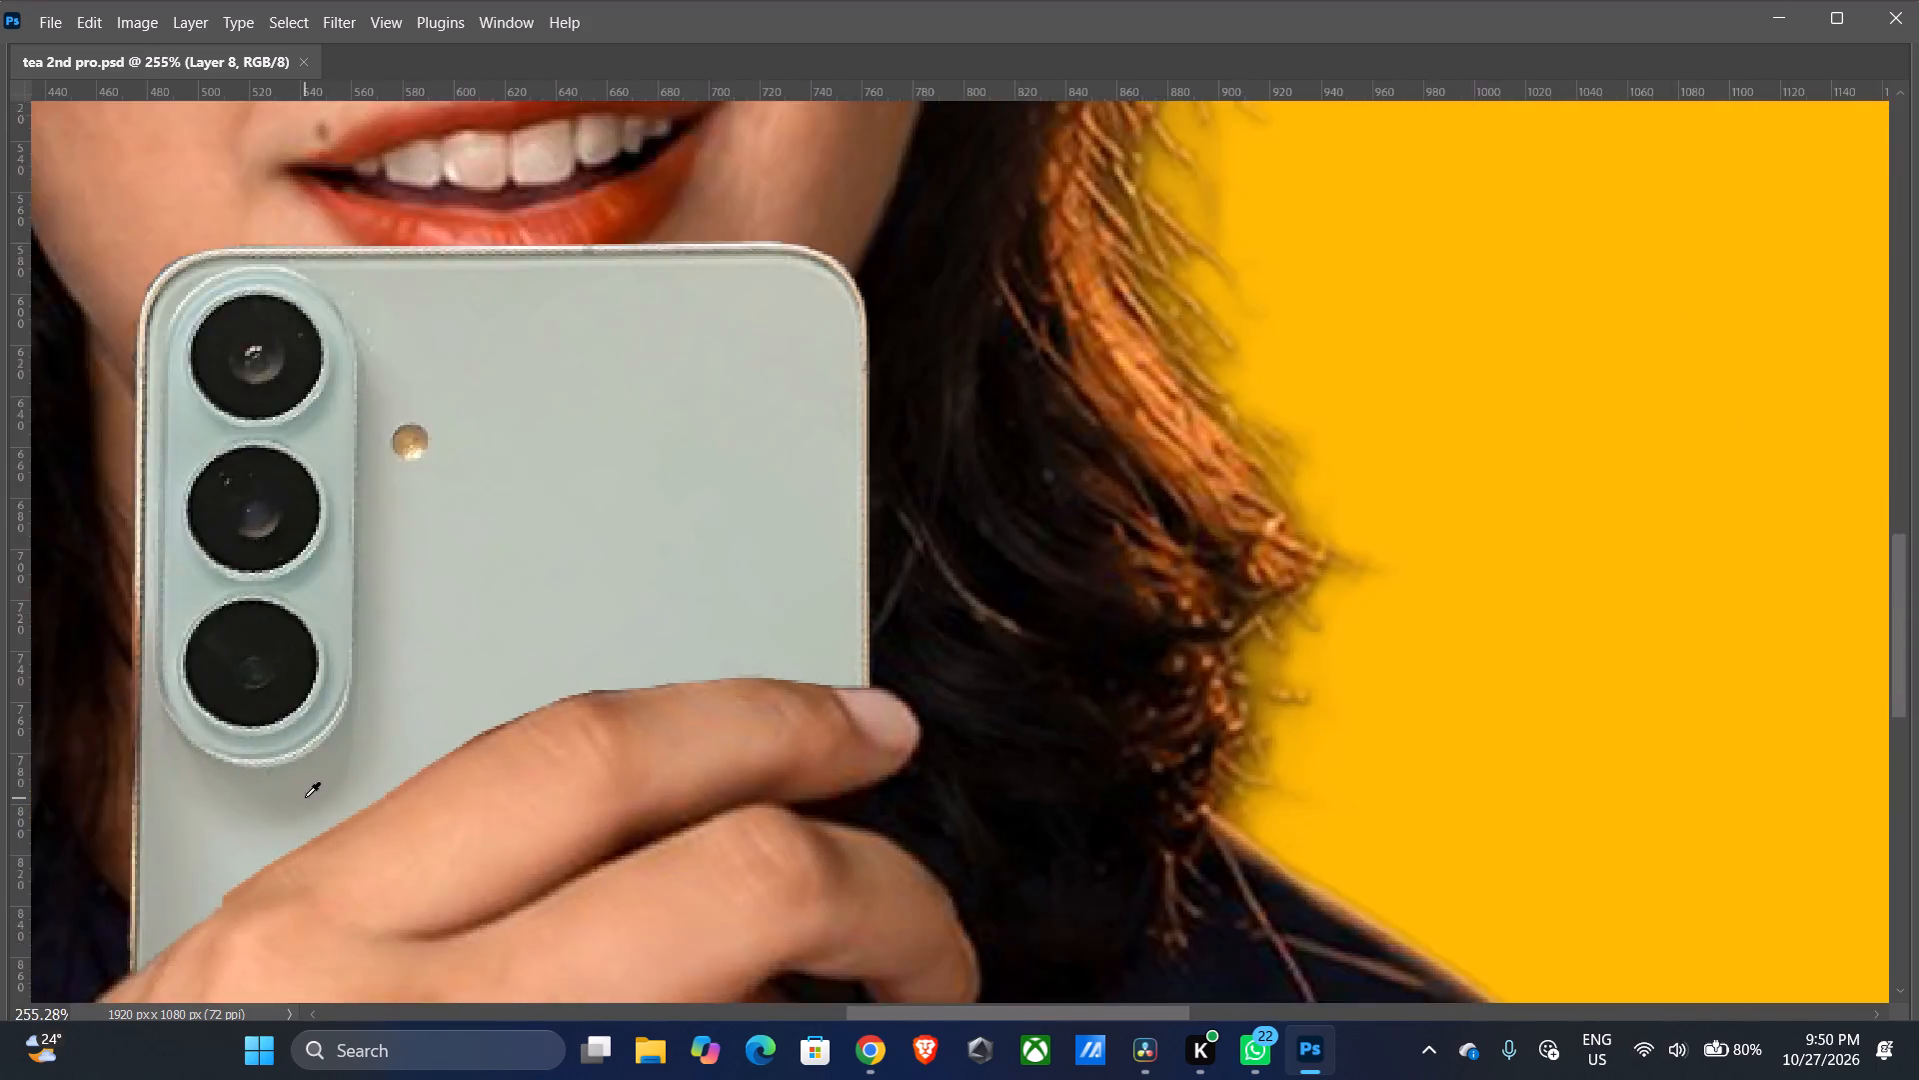
scroll(305, 797, "down", 3, "alt")
scroll(590, 794, "down", 15, "alt")
scroll(536, 754, "down", 5)
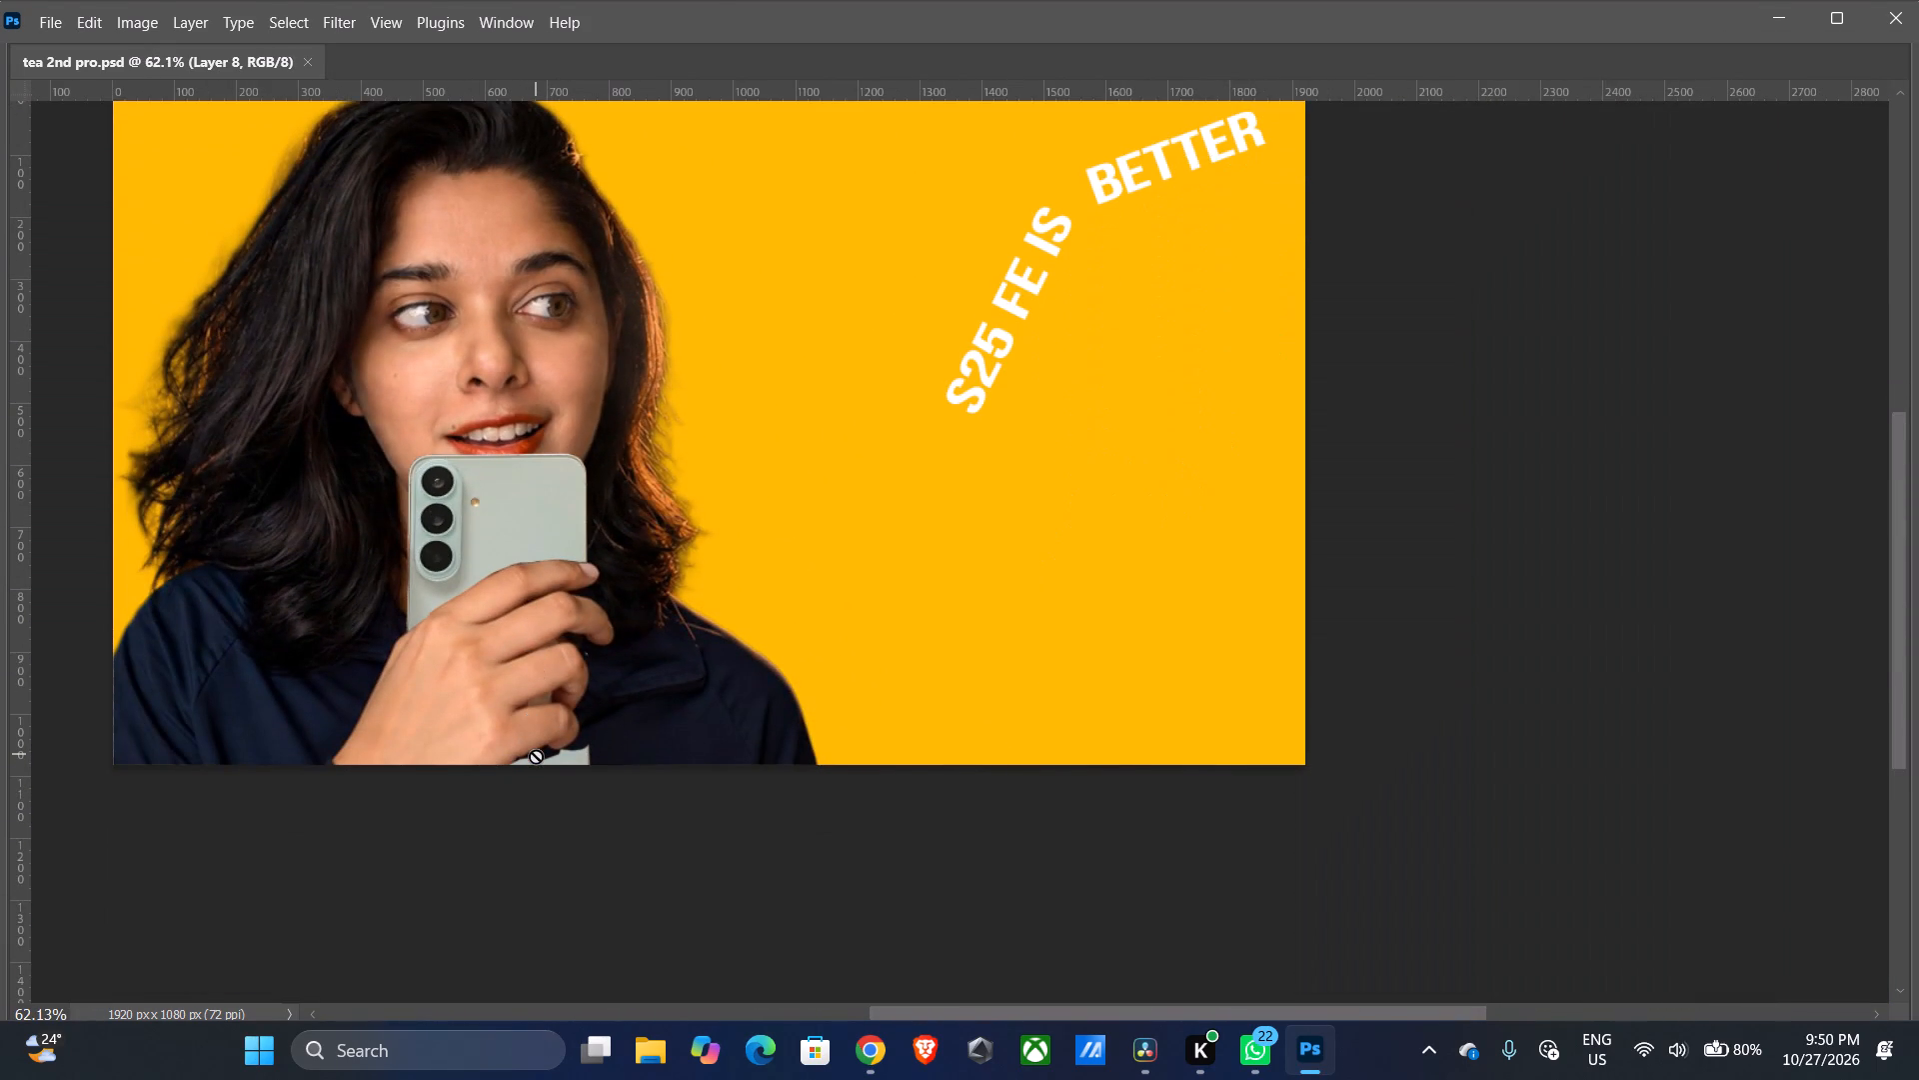
scroll(576, 584, "down", 4)
scroll(582, 607, "up", 7)
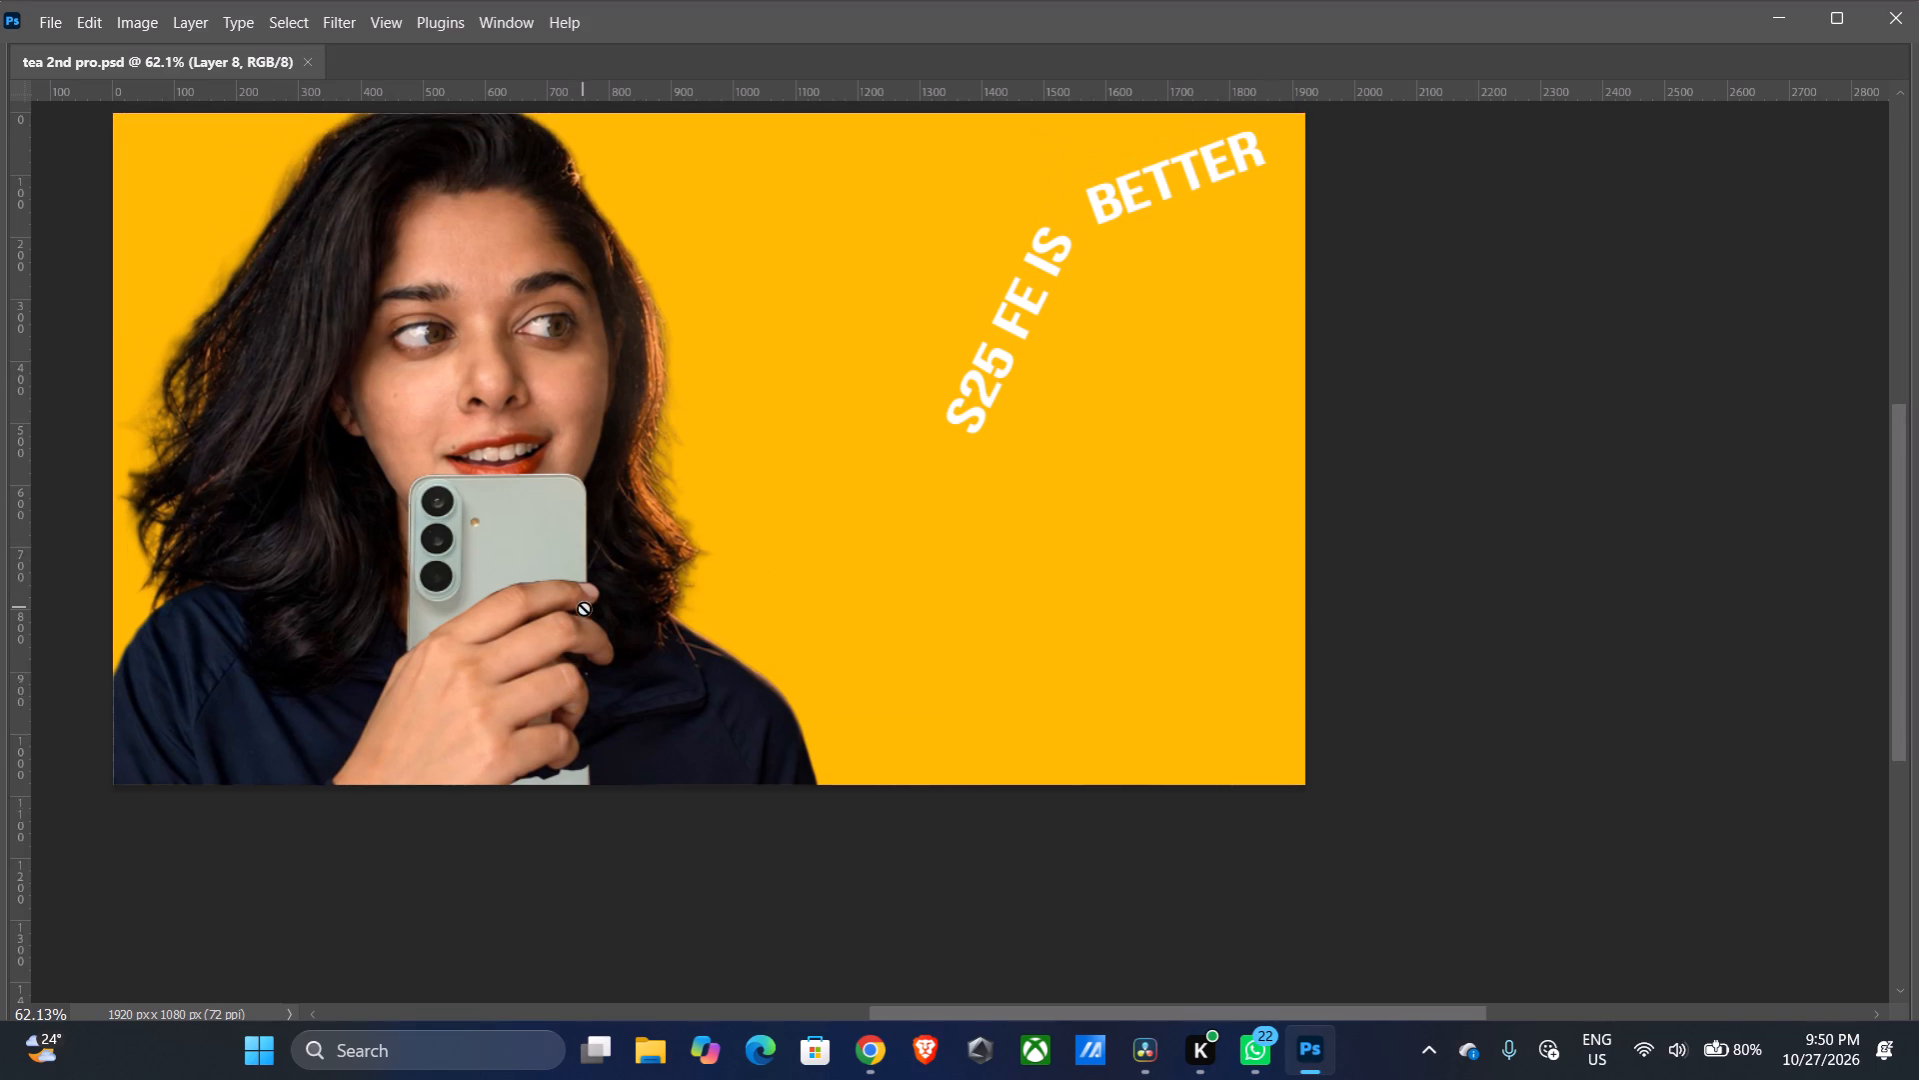
scroll(584, 608, "up", 7)
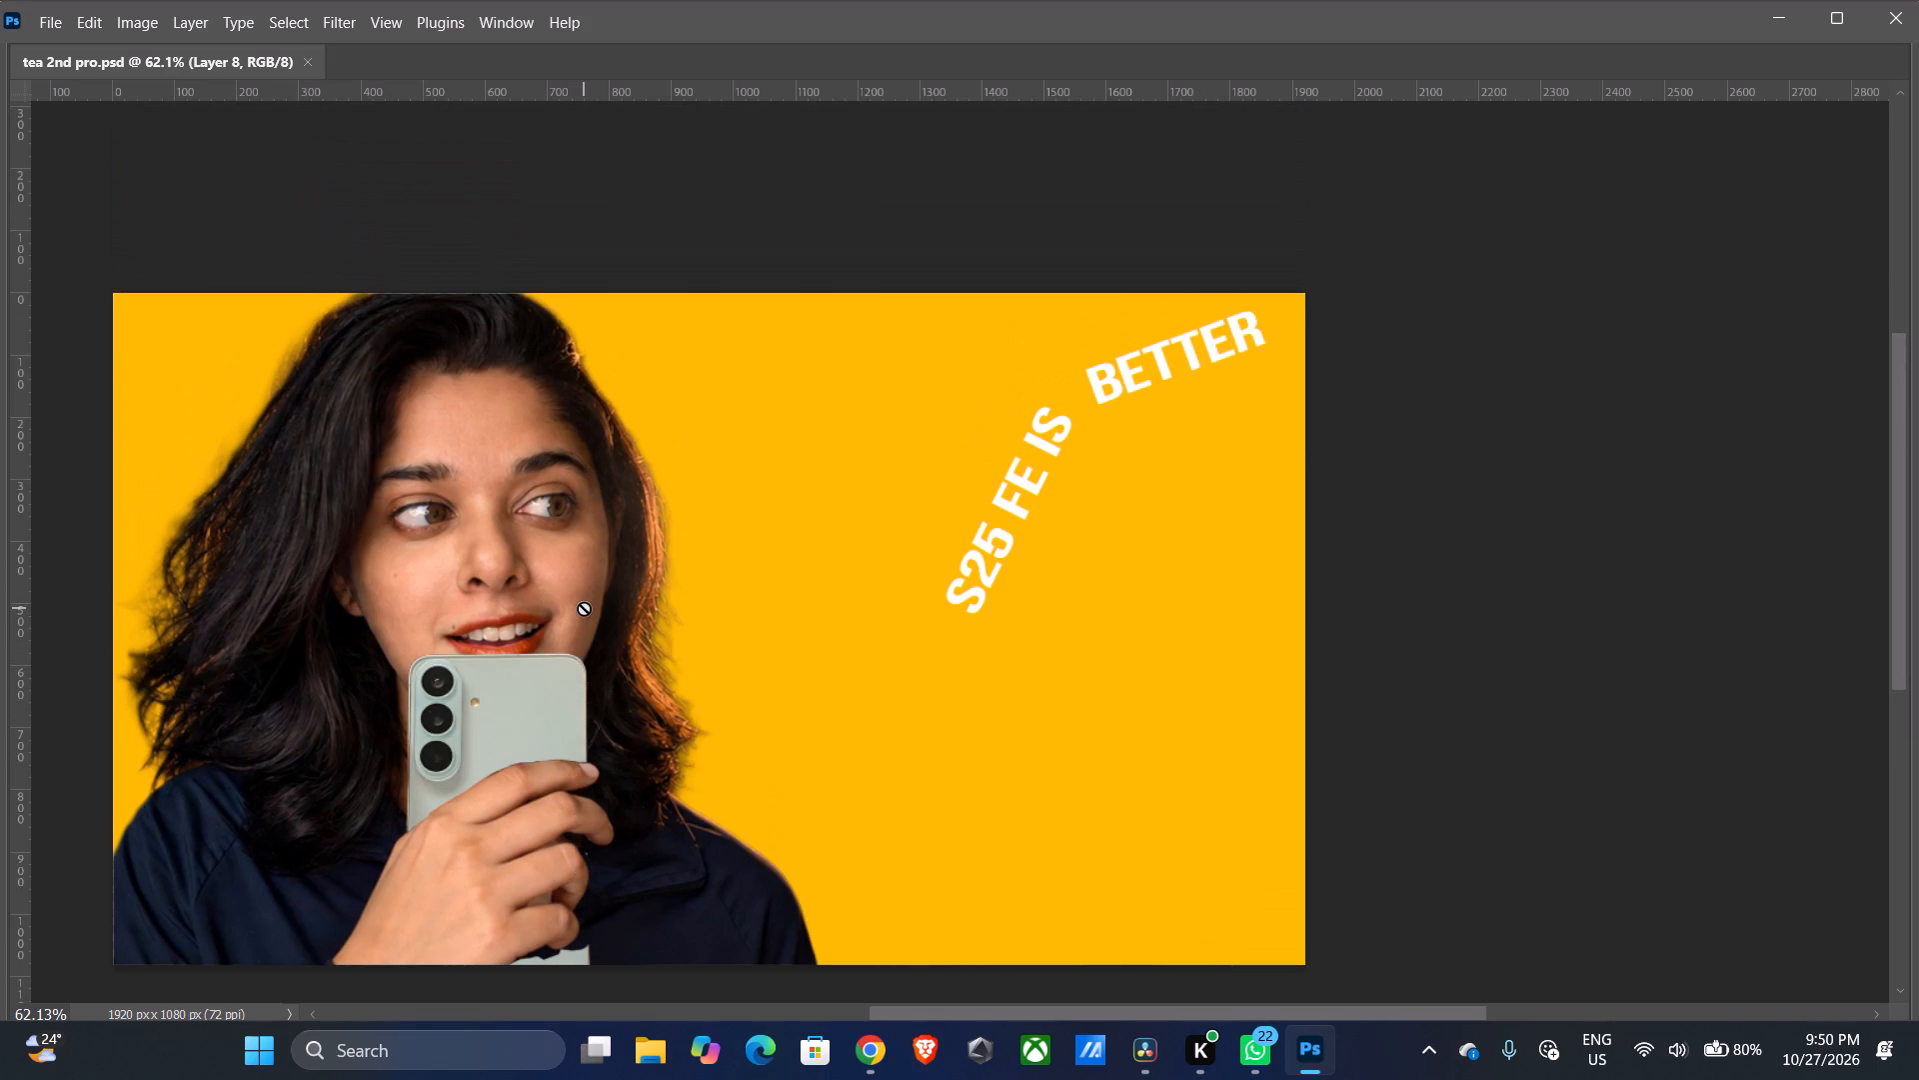
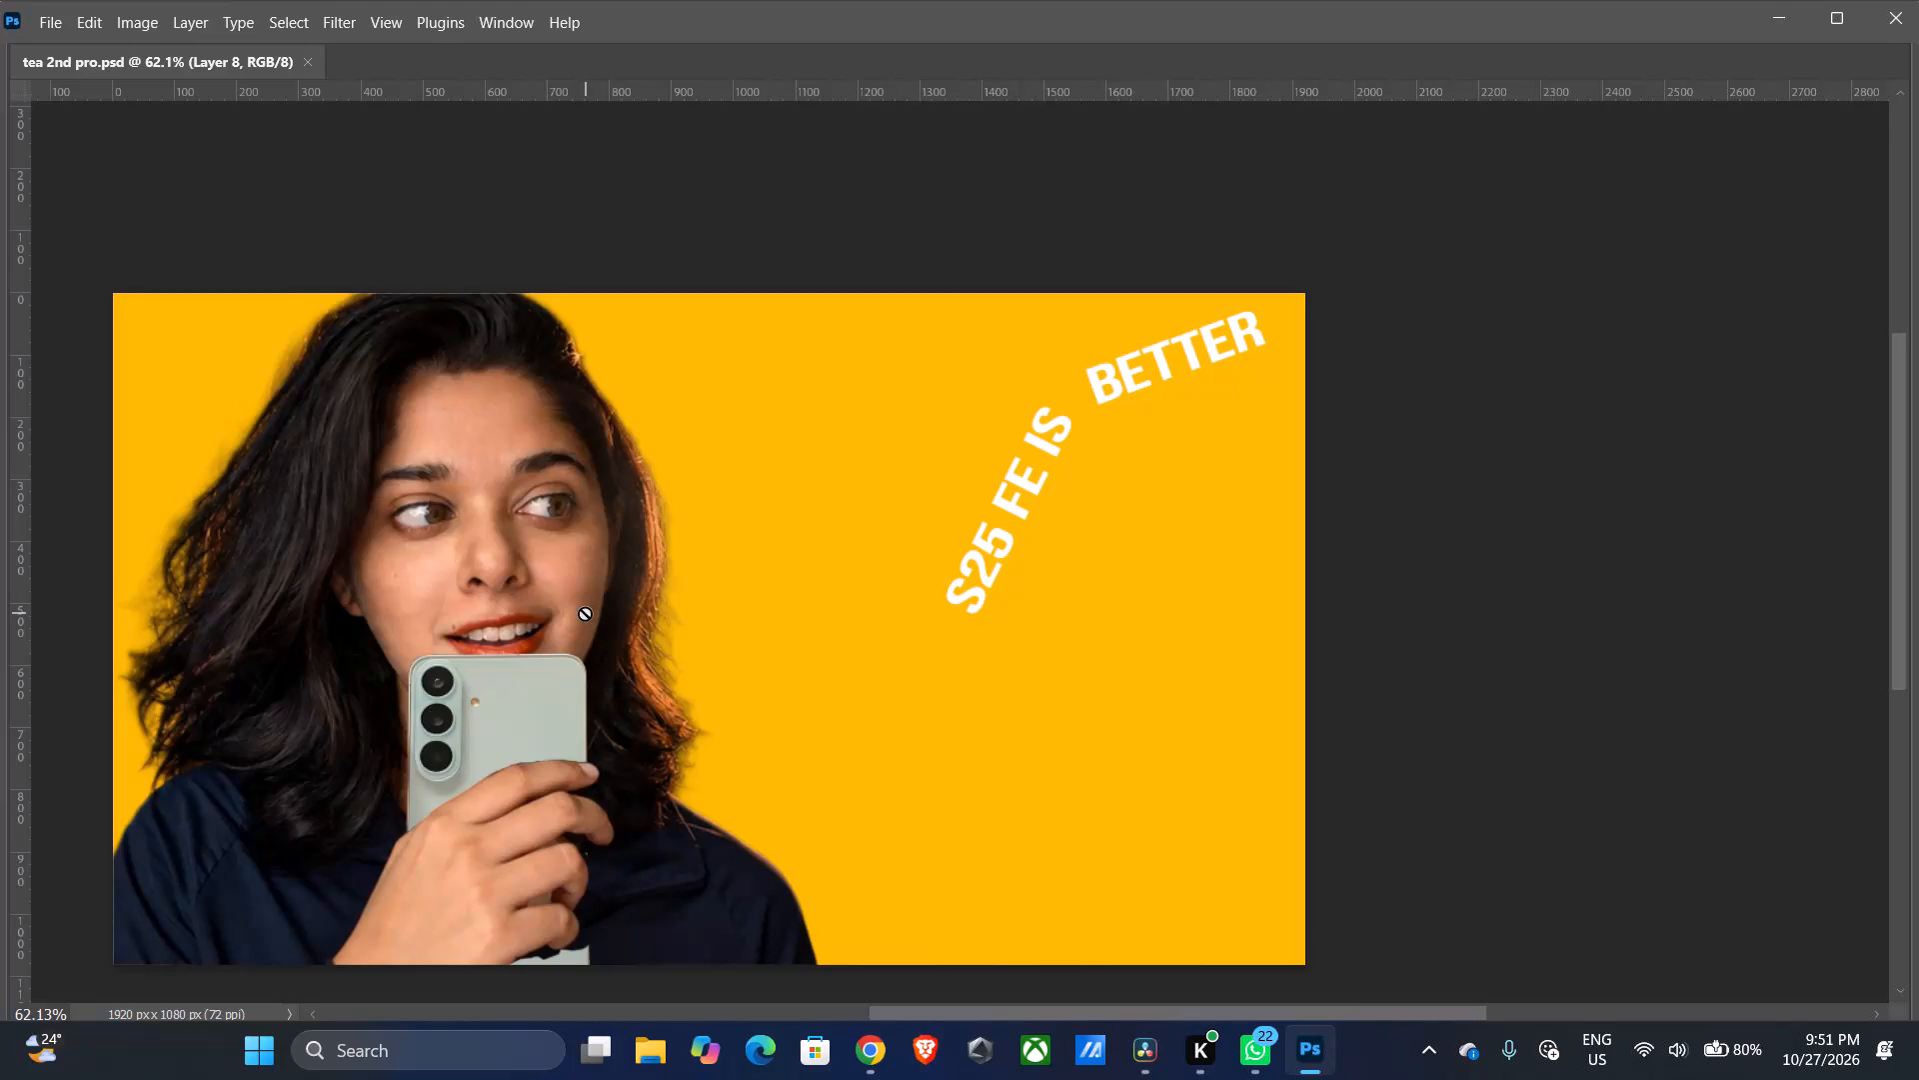
Bring the Brush Settings back into the workspace, leaving the phone design's smart object unrasterized.
left_click(6, 122)
left_click(87, 52)
left_click(522, 21)
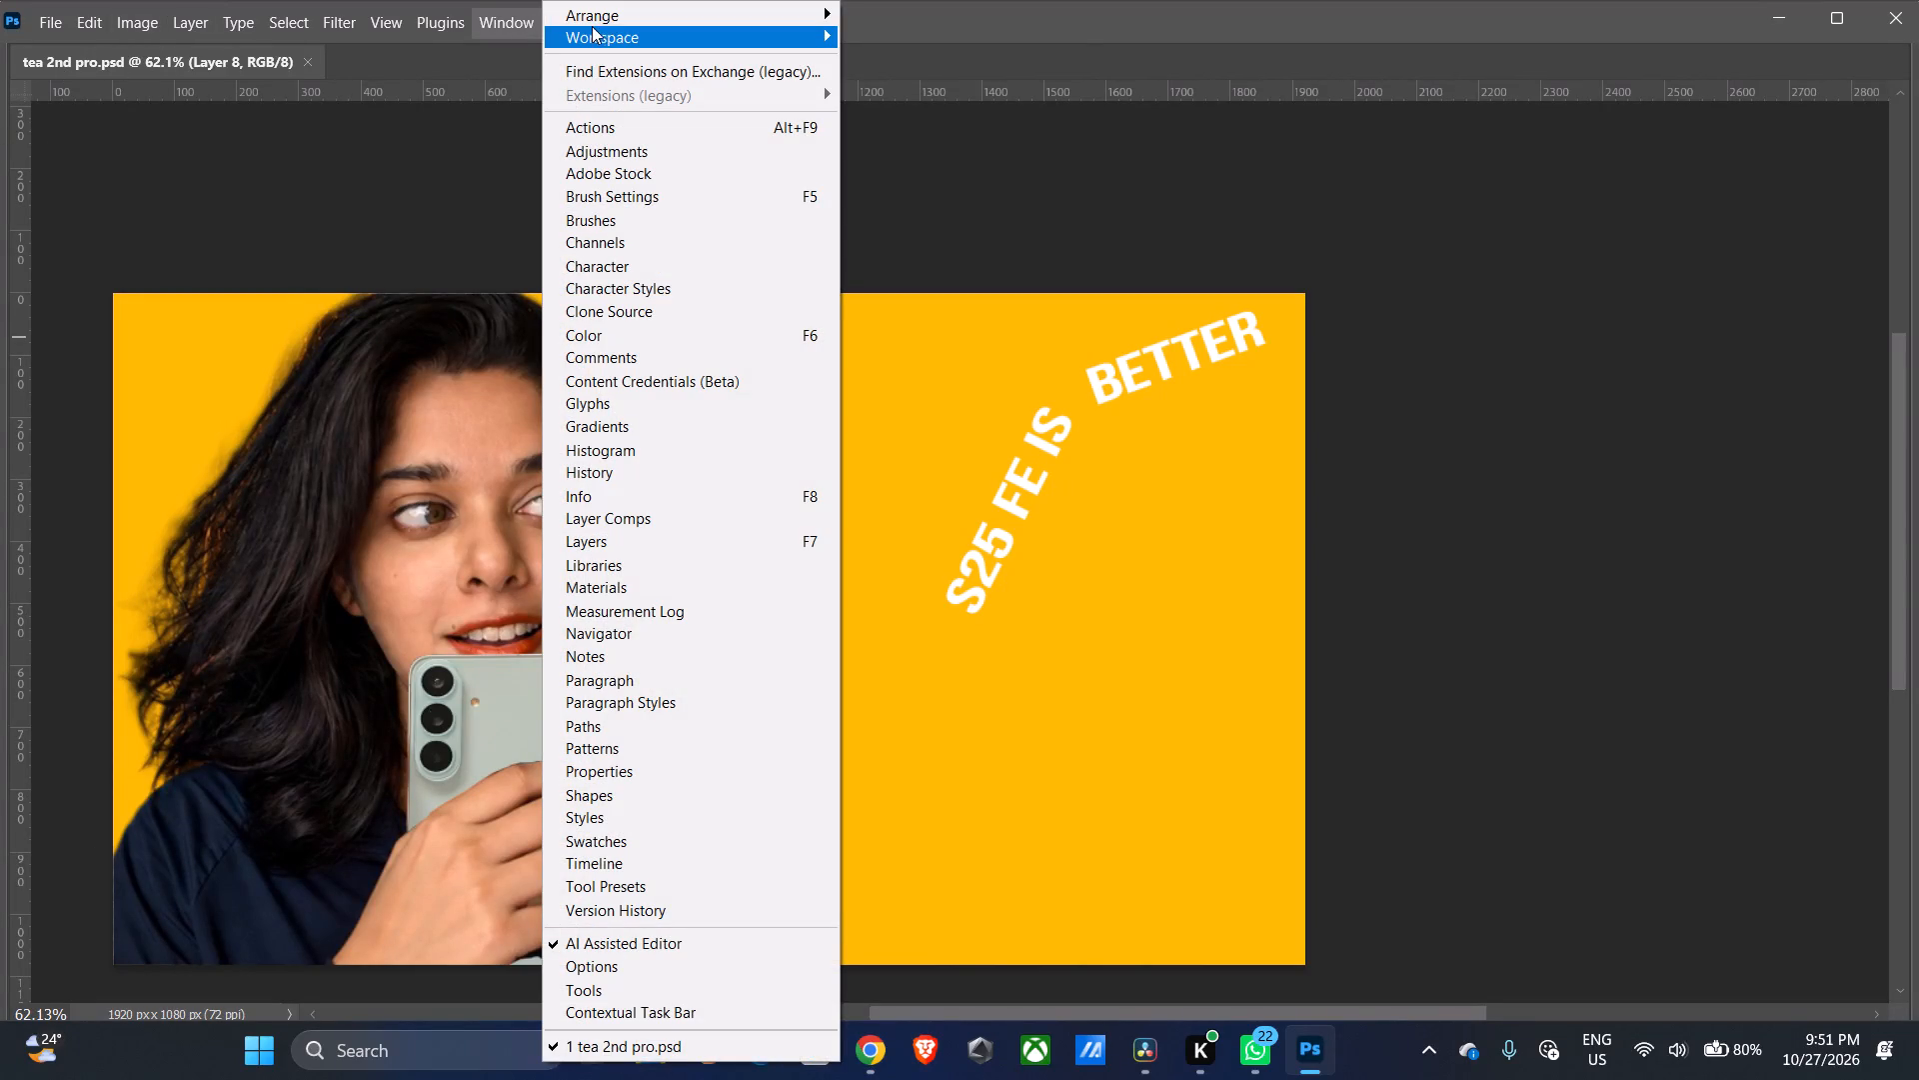
scroll(729, 1005, "down", 2)
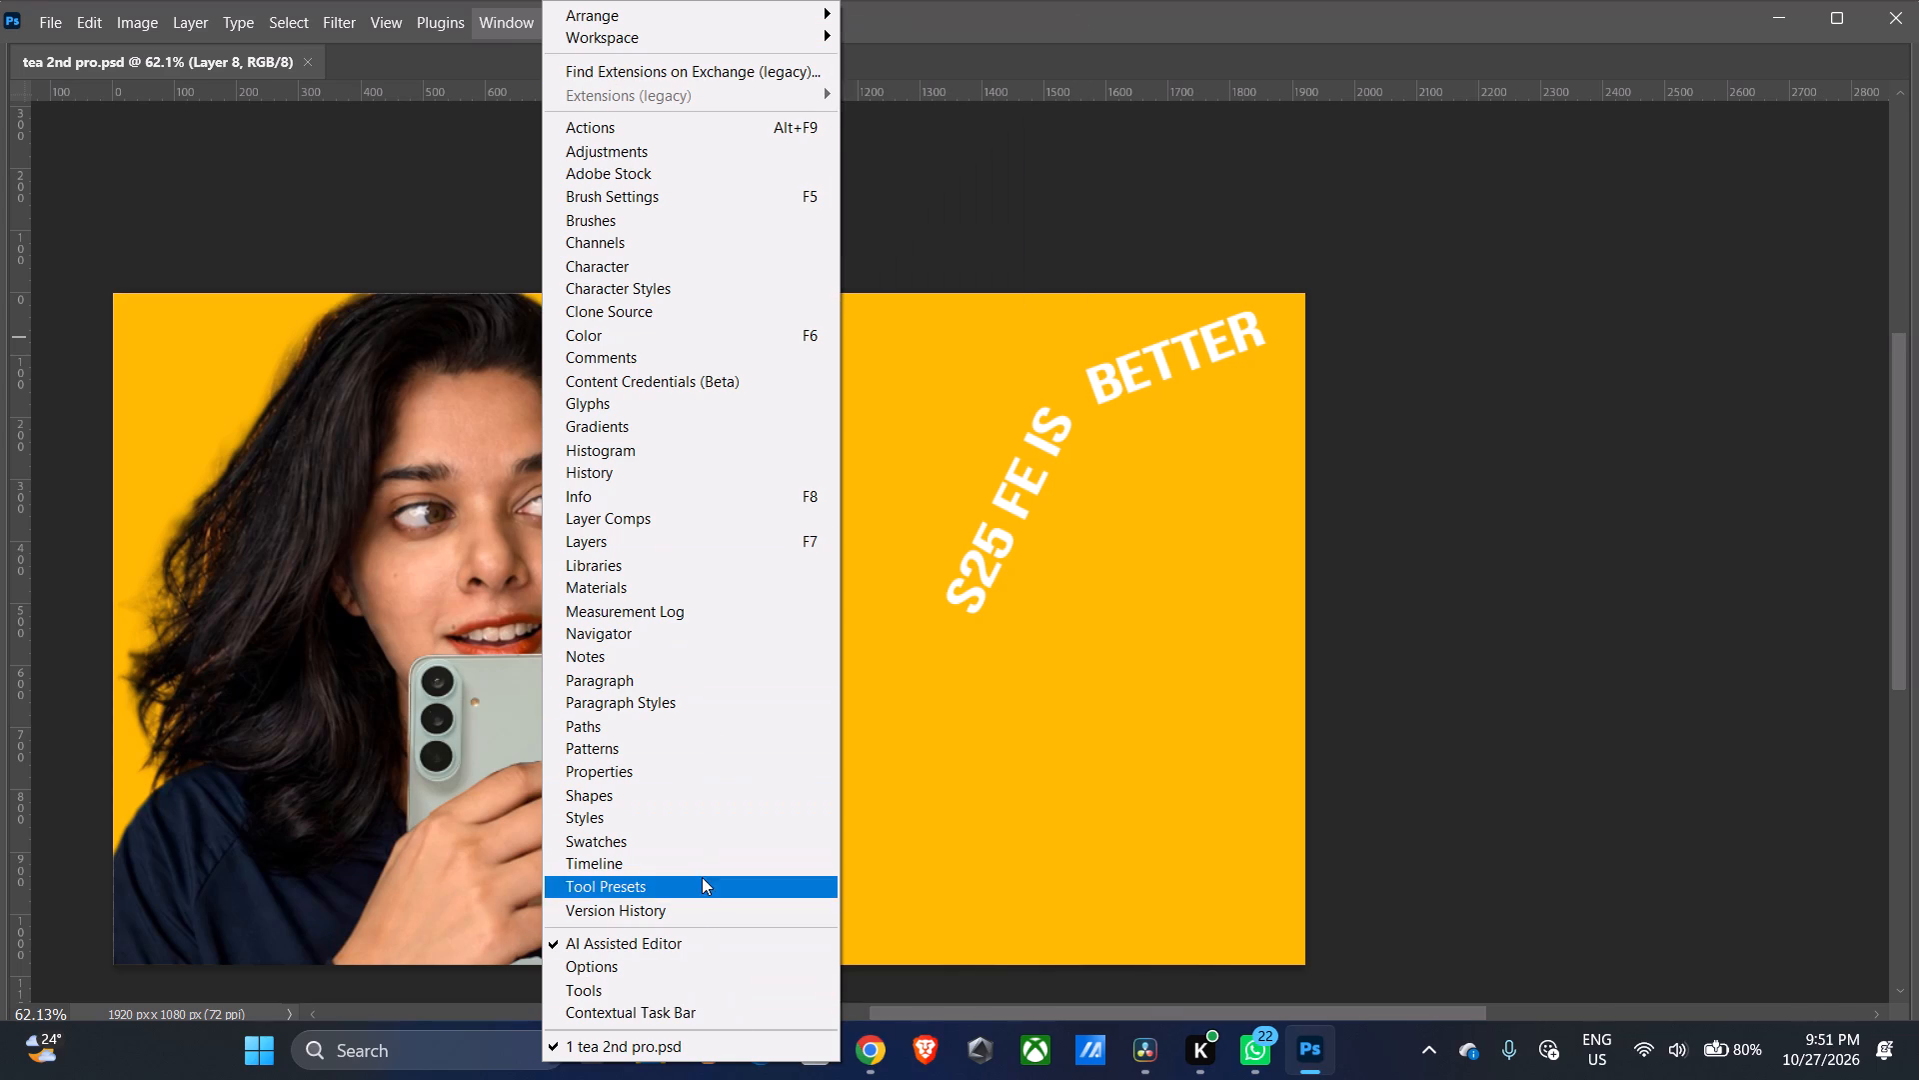
scroll(702, 877, "down", 5)
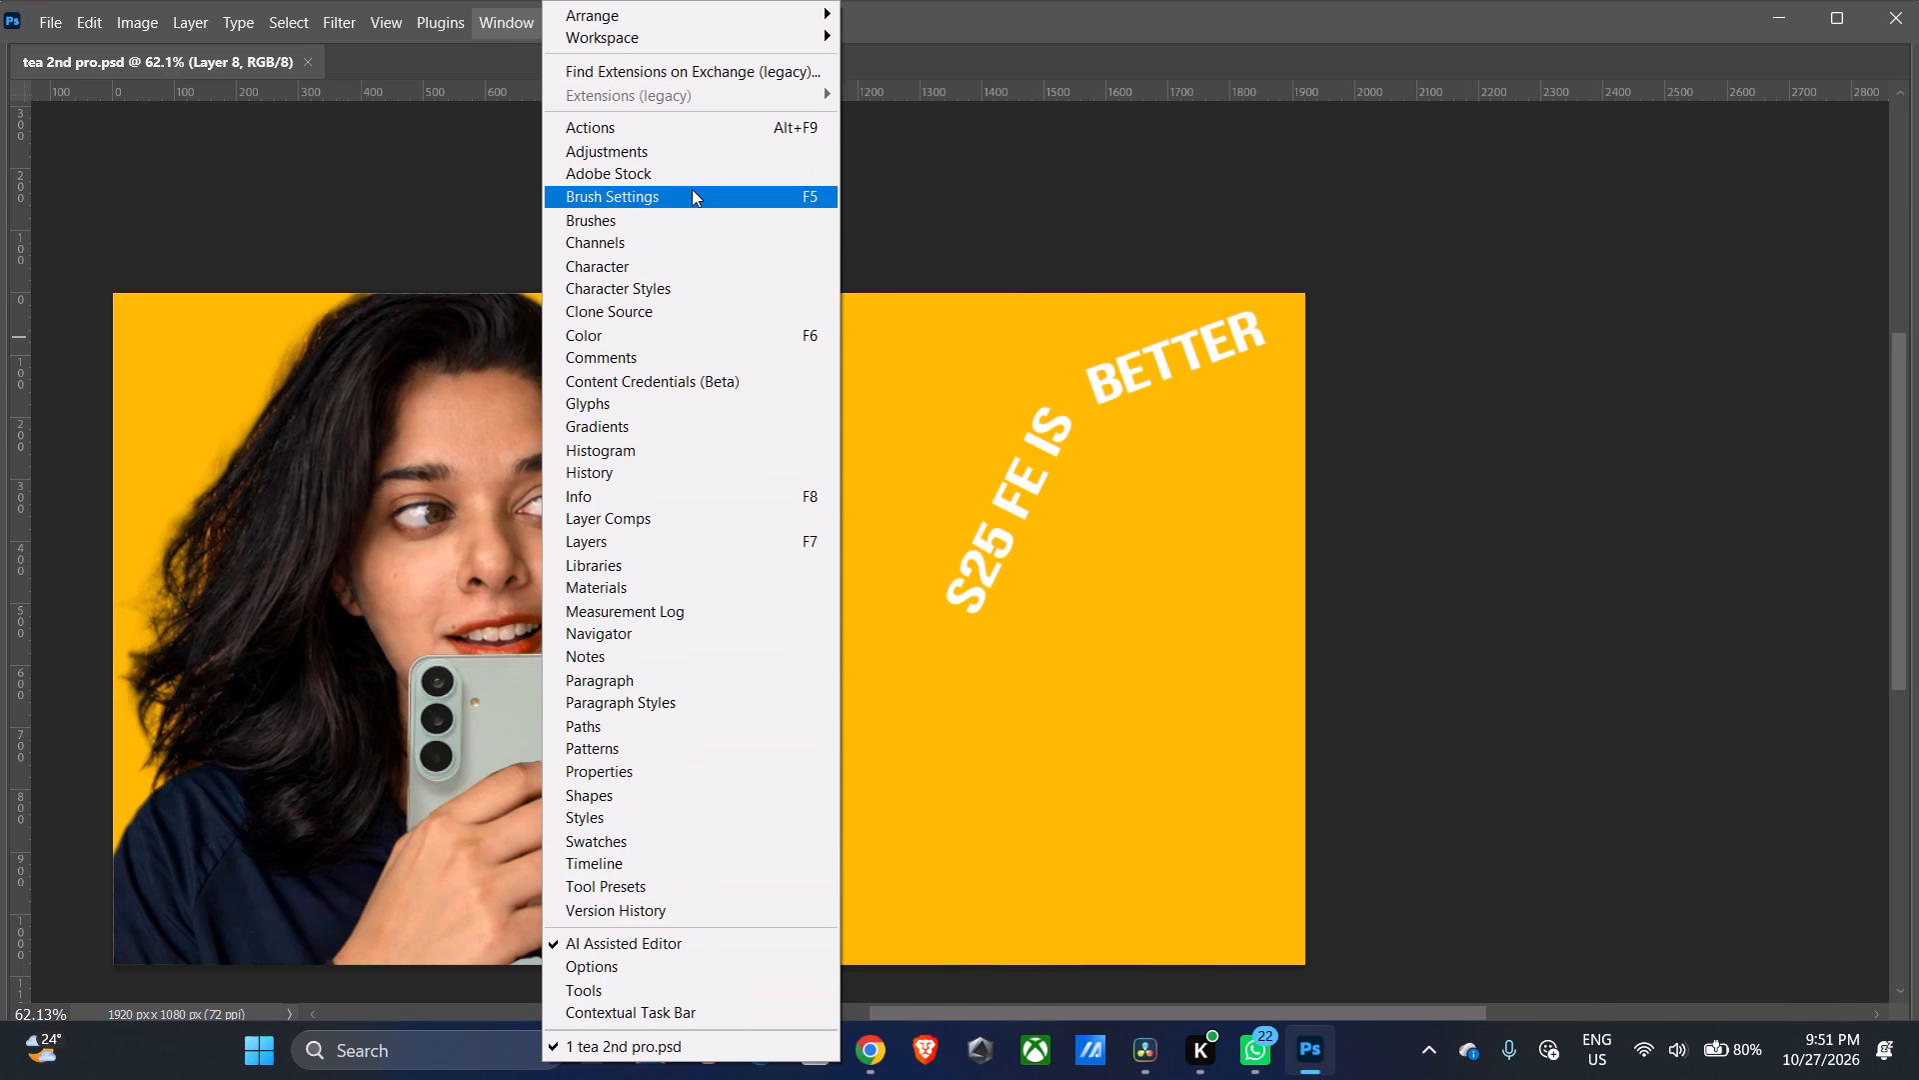
left_click(692, 189)
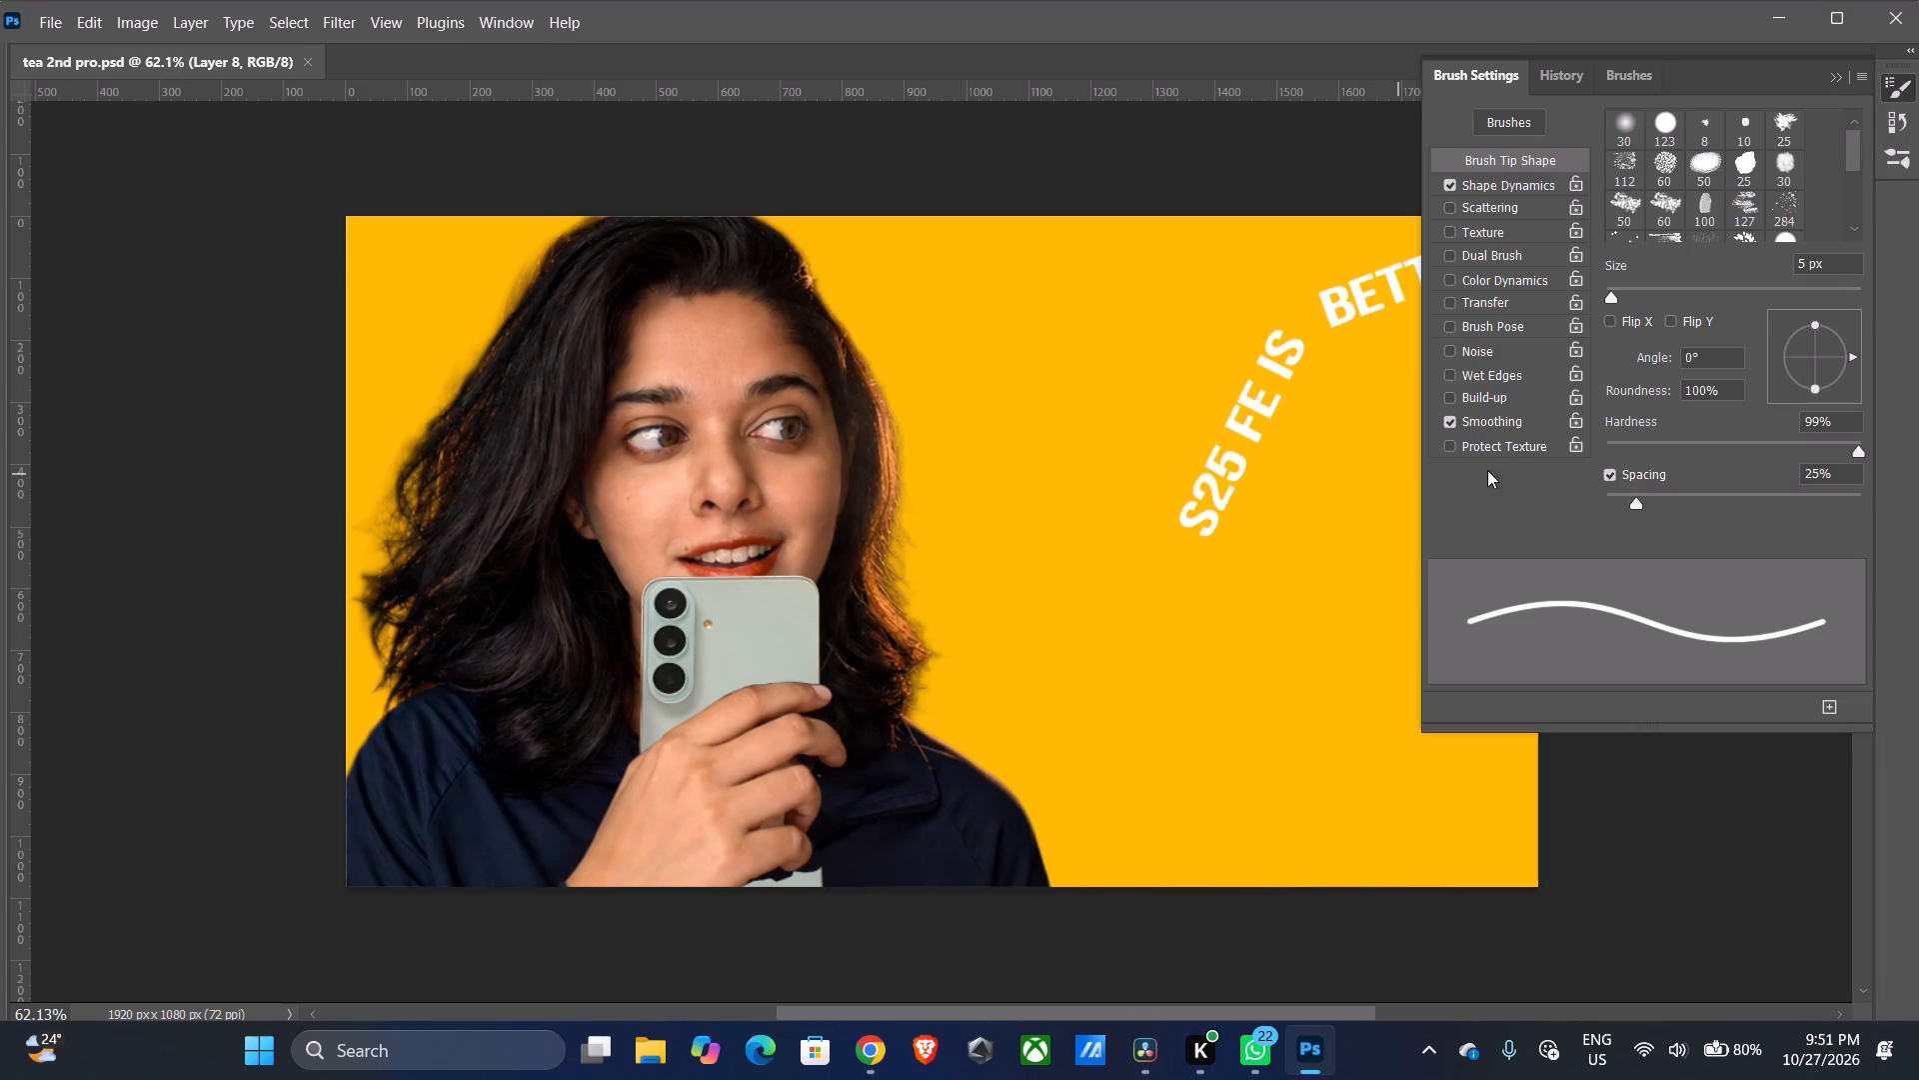
left_click(1069, 178)
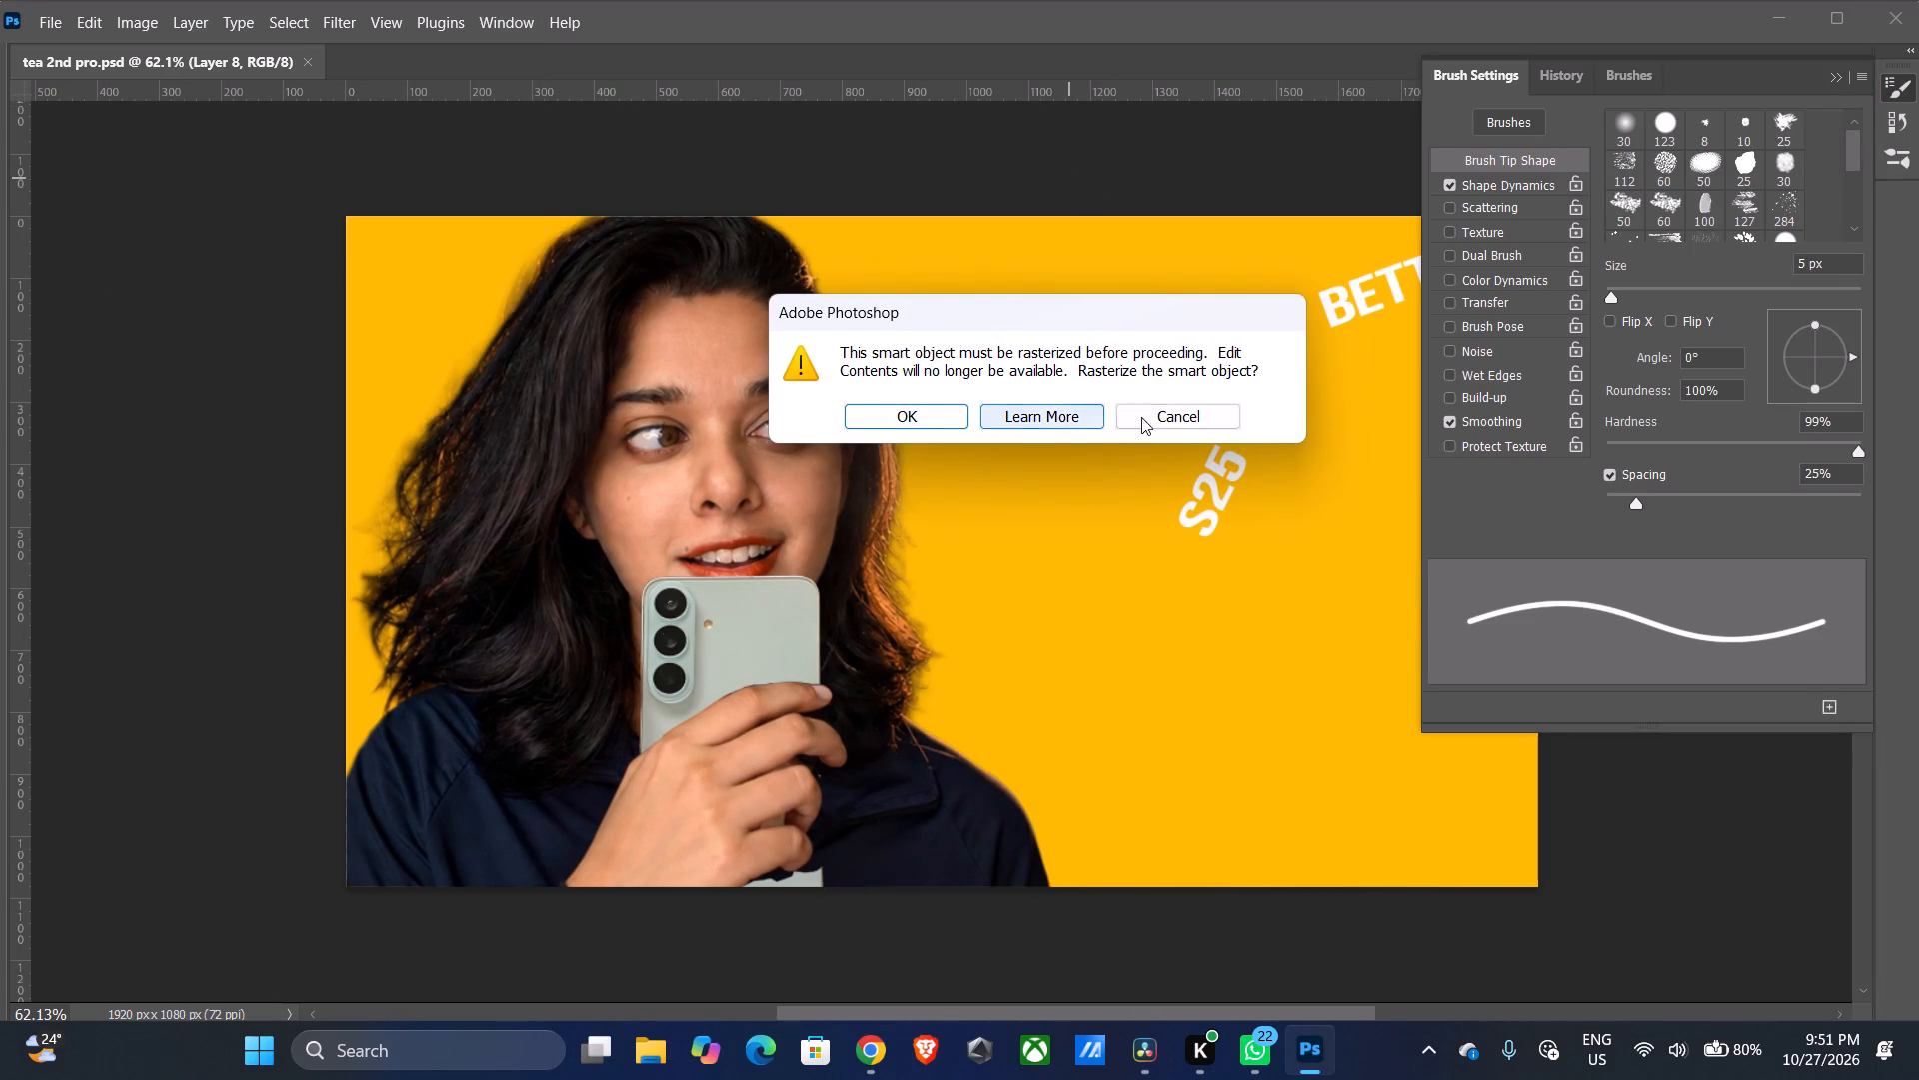
left_click(1173, 417)
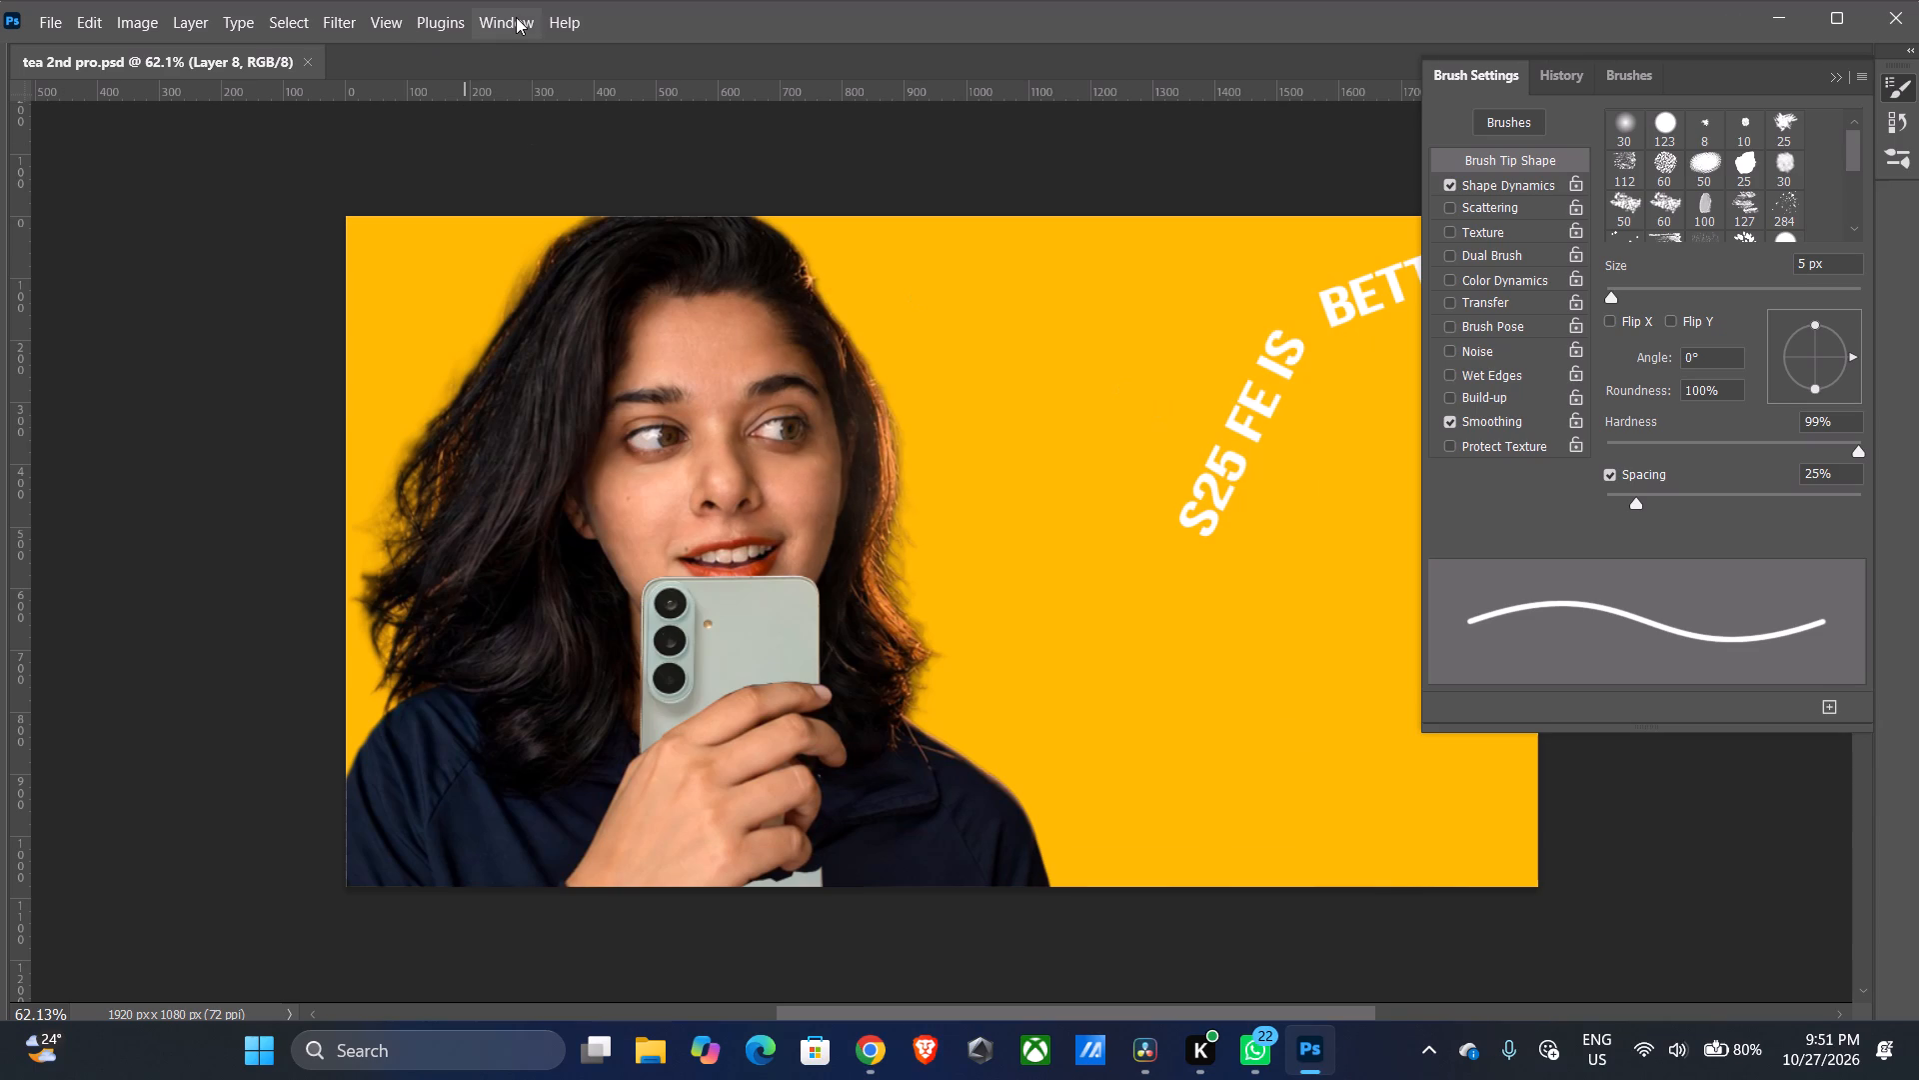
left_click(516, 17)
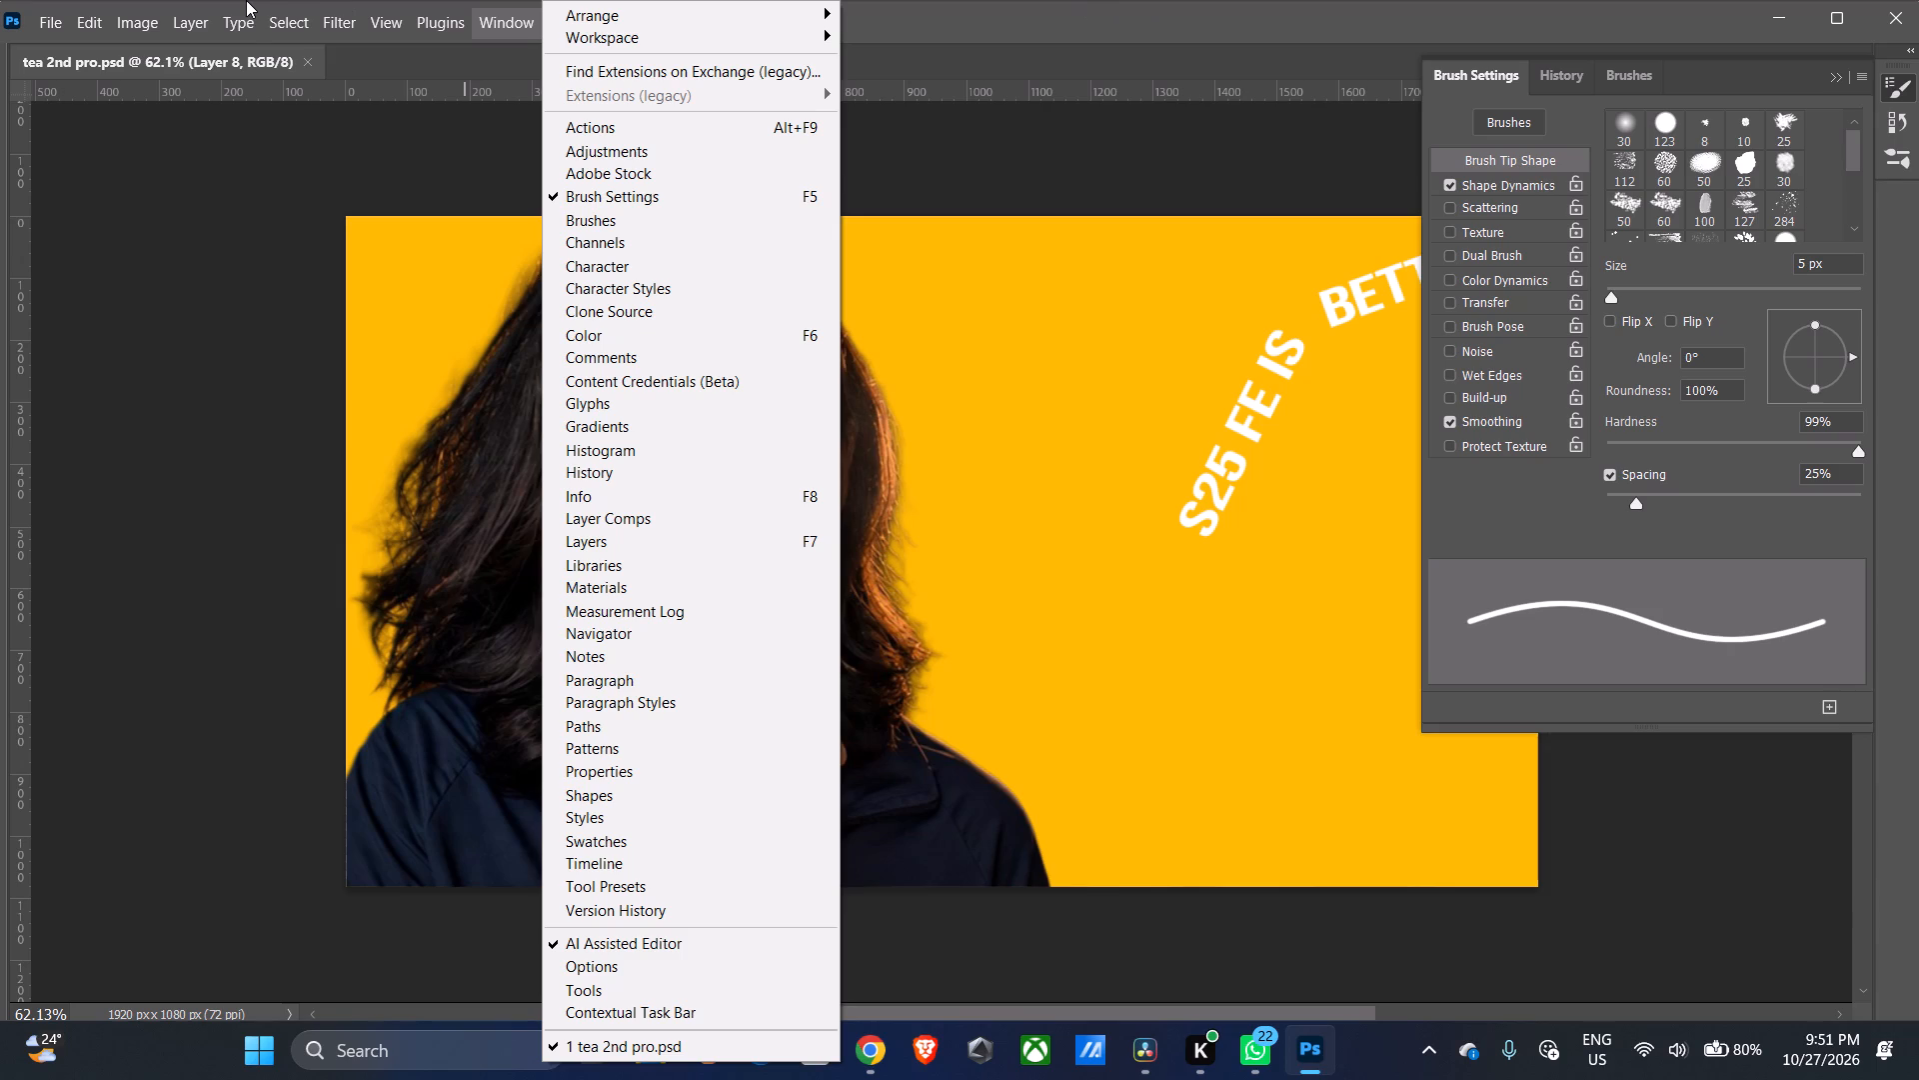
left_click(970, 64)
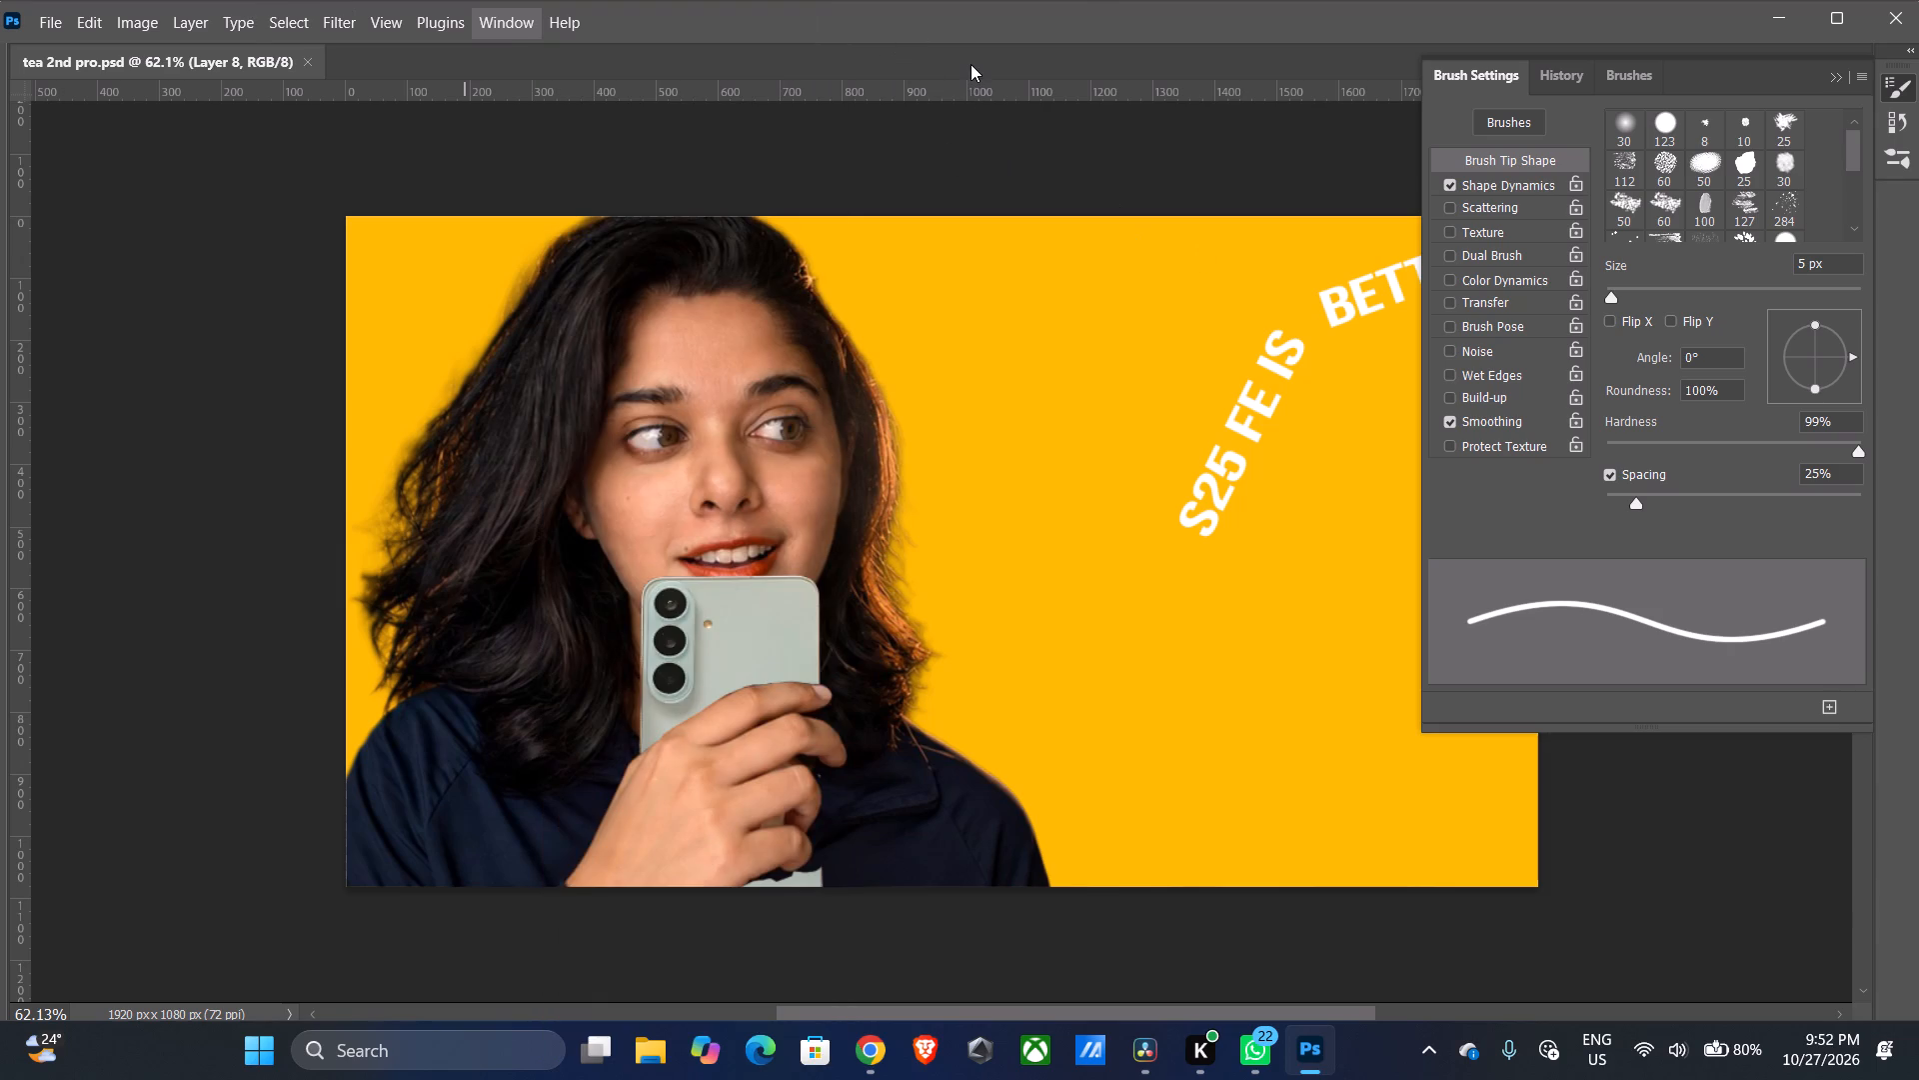
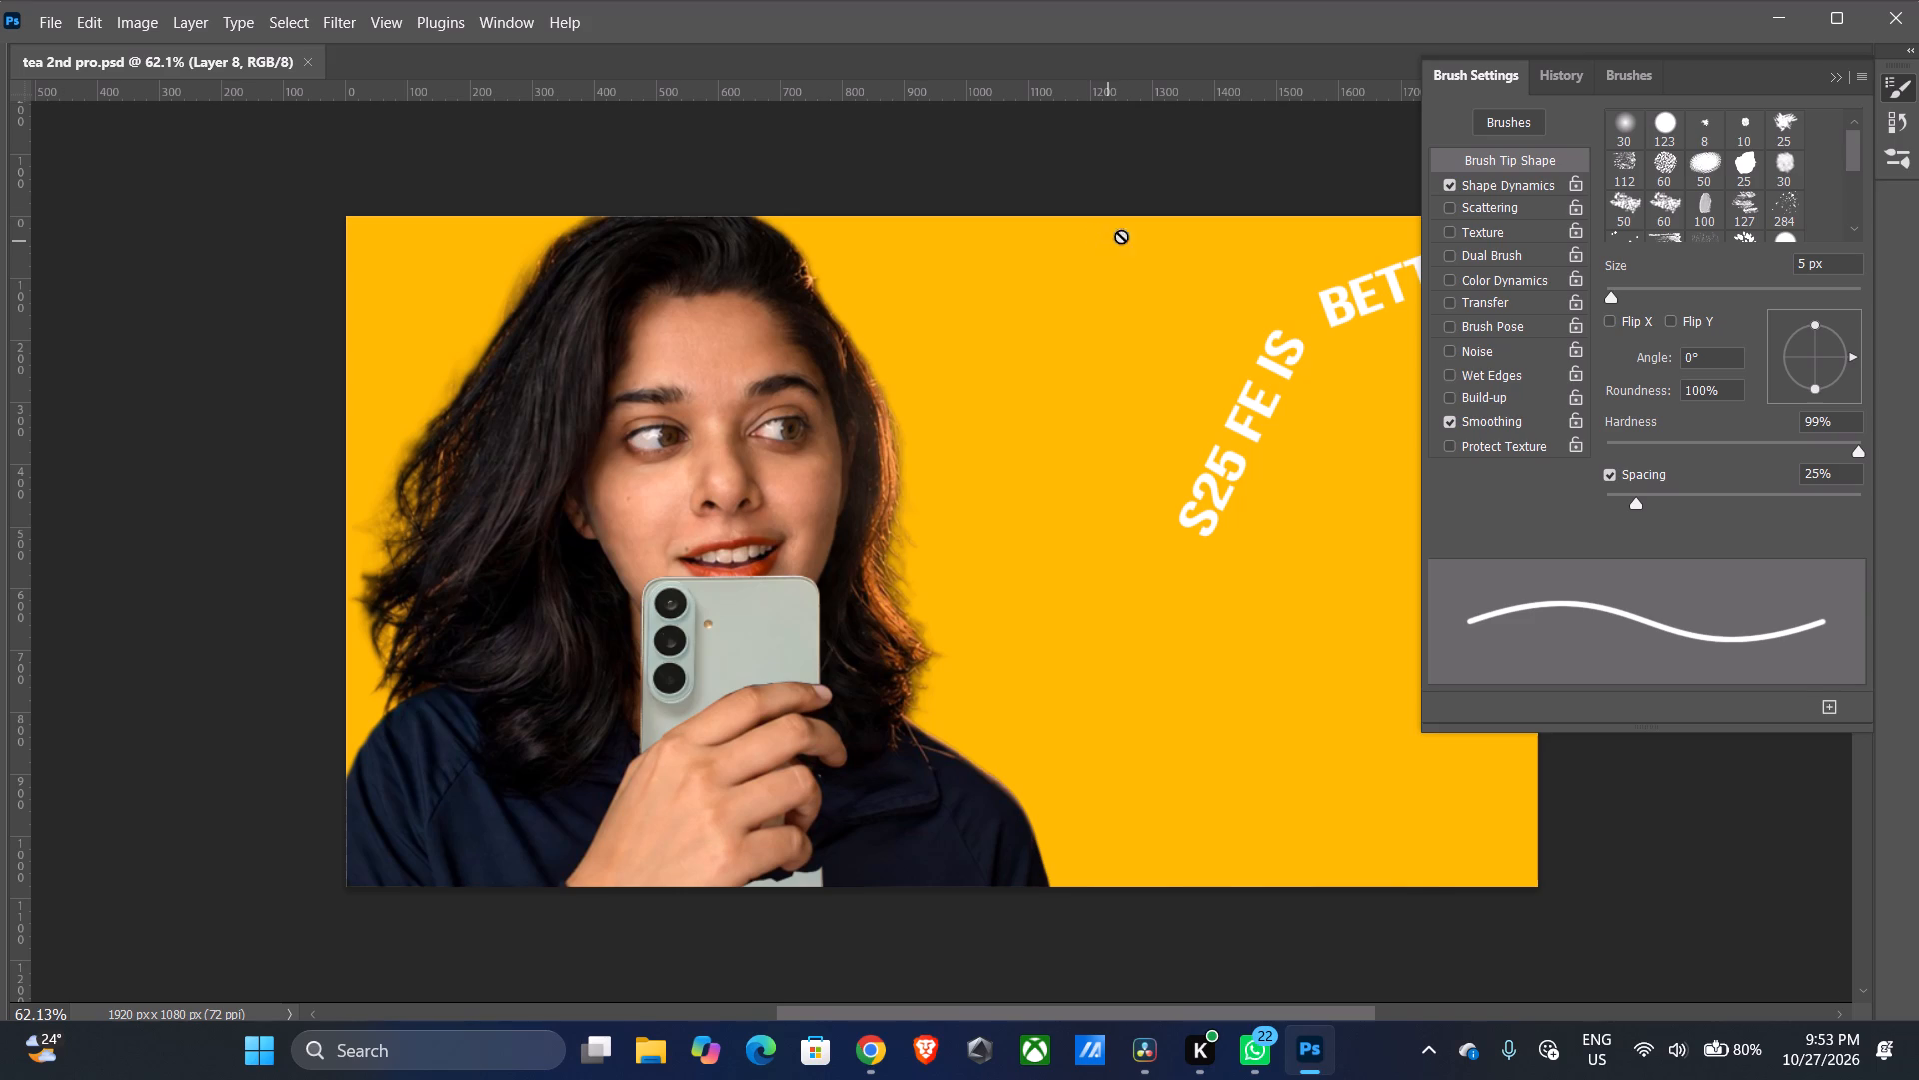
Reset the Essentials workspace to bring back the hidden tools and panels, keeping the phone's smart object unrasterized.
left_click(1080, 144)
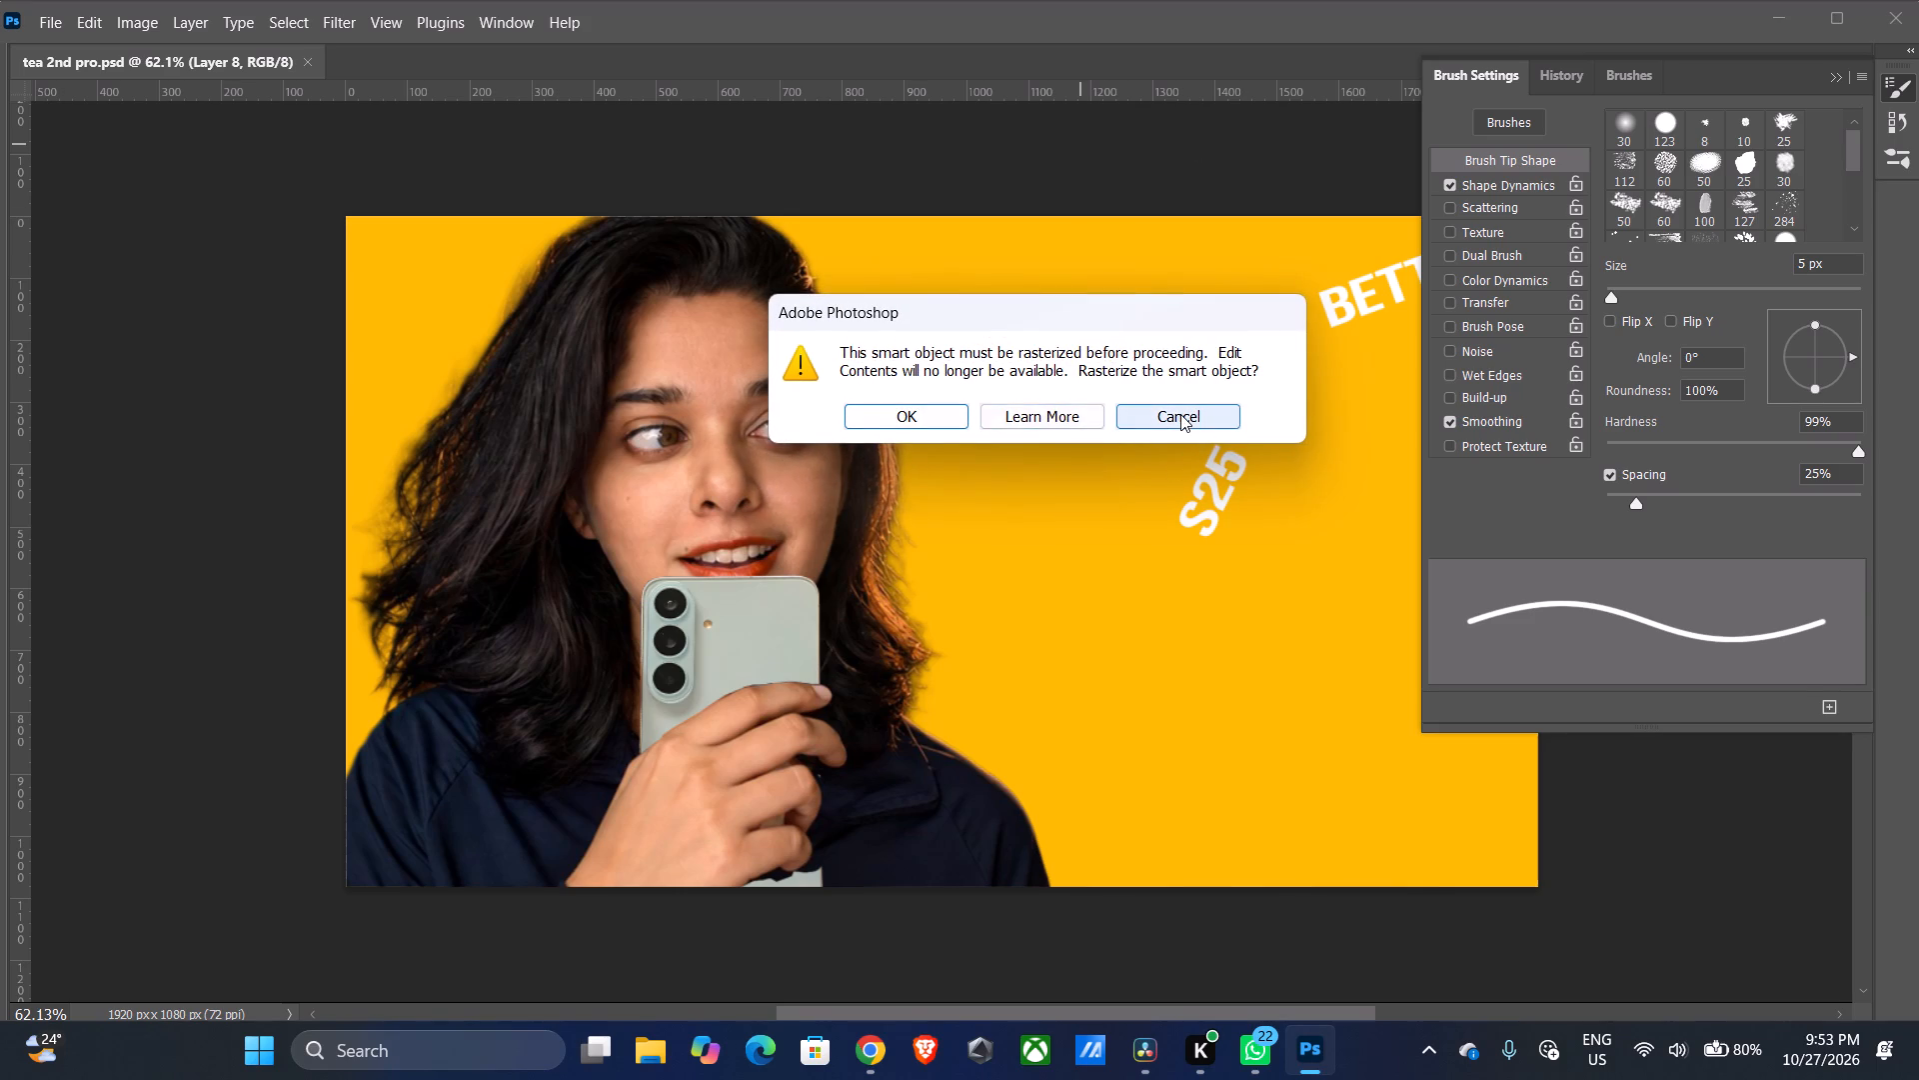
left_click(1180, 414)
left_click(500, 22)
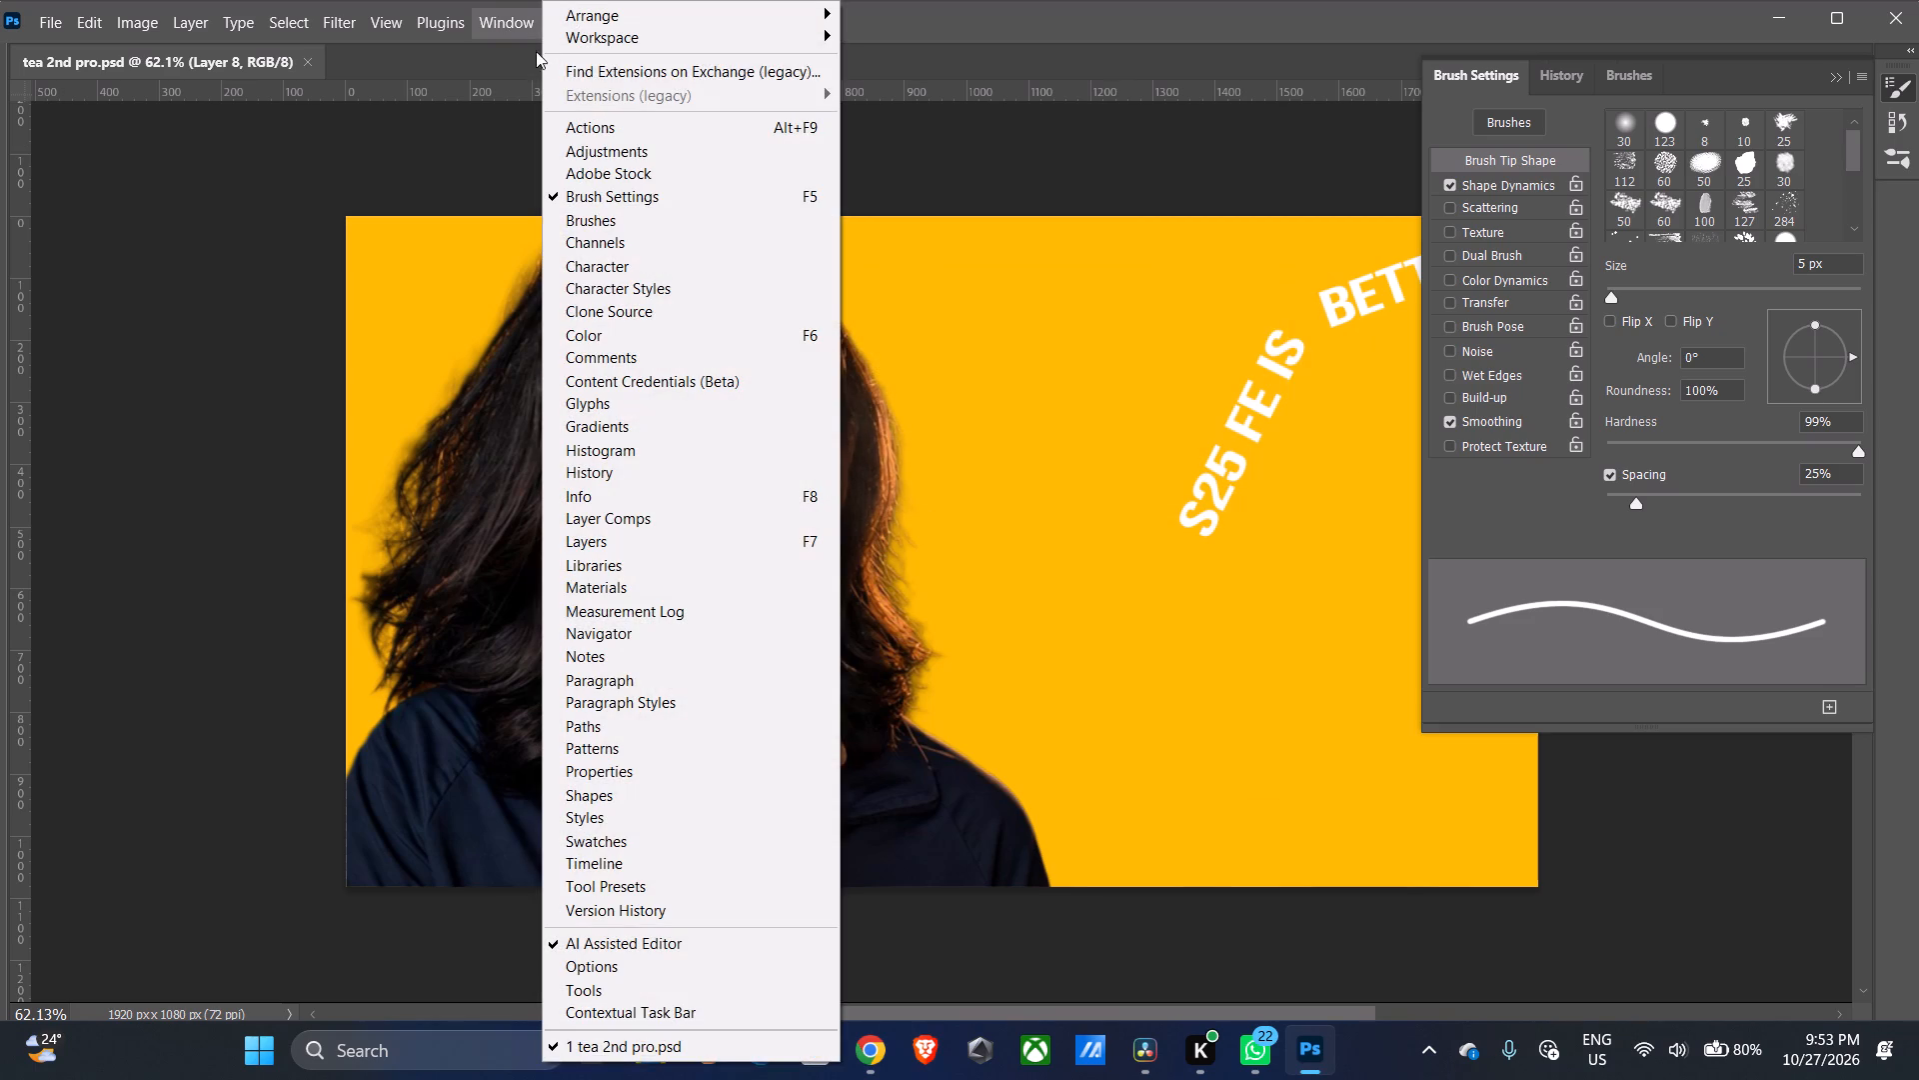
left_click(612, 40)
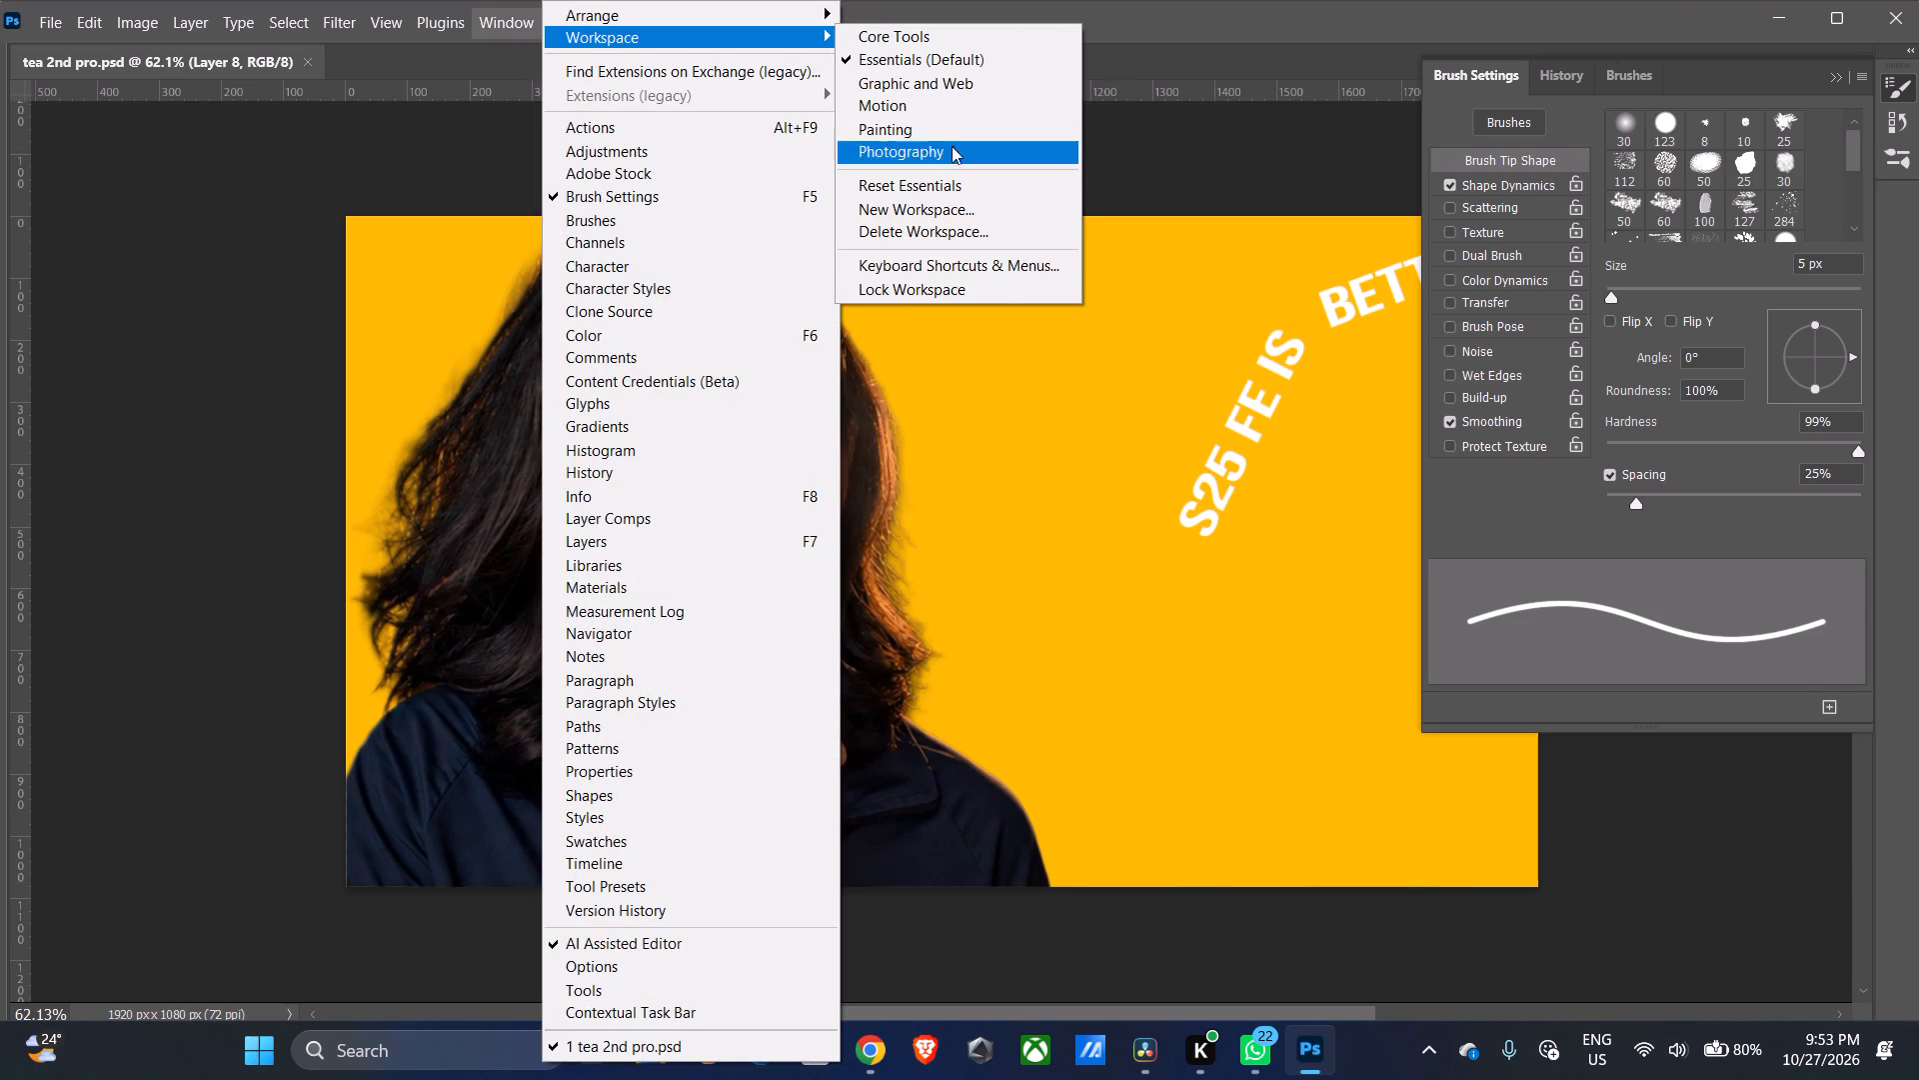
left_click(945, 184)
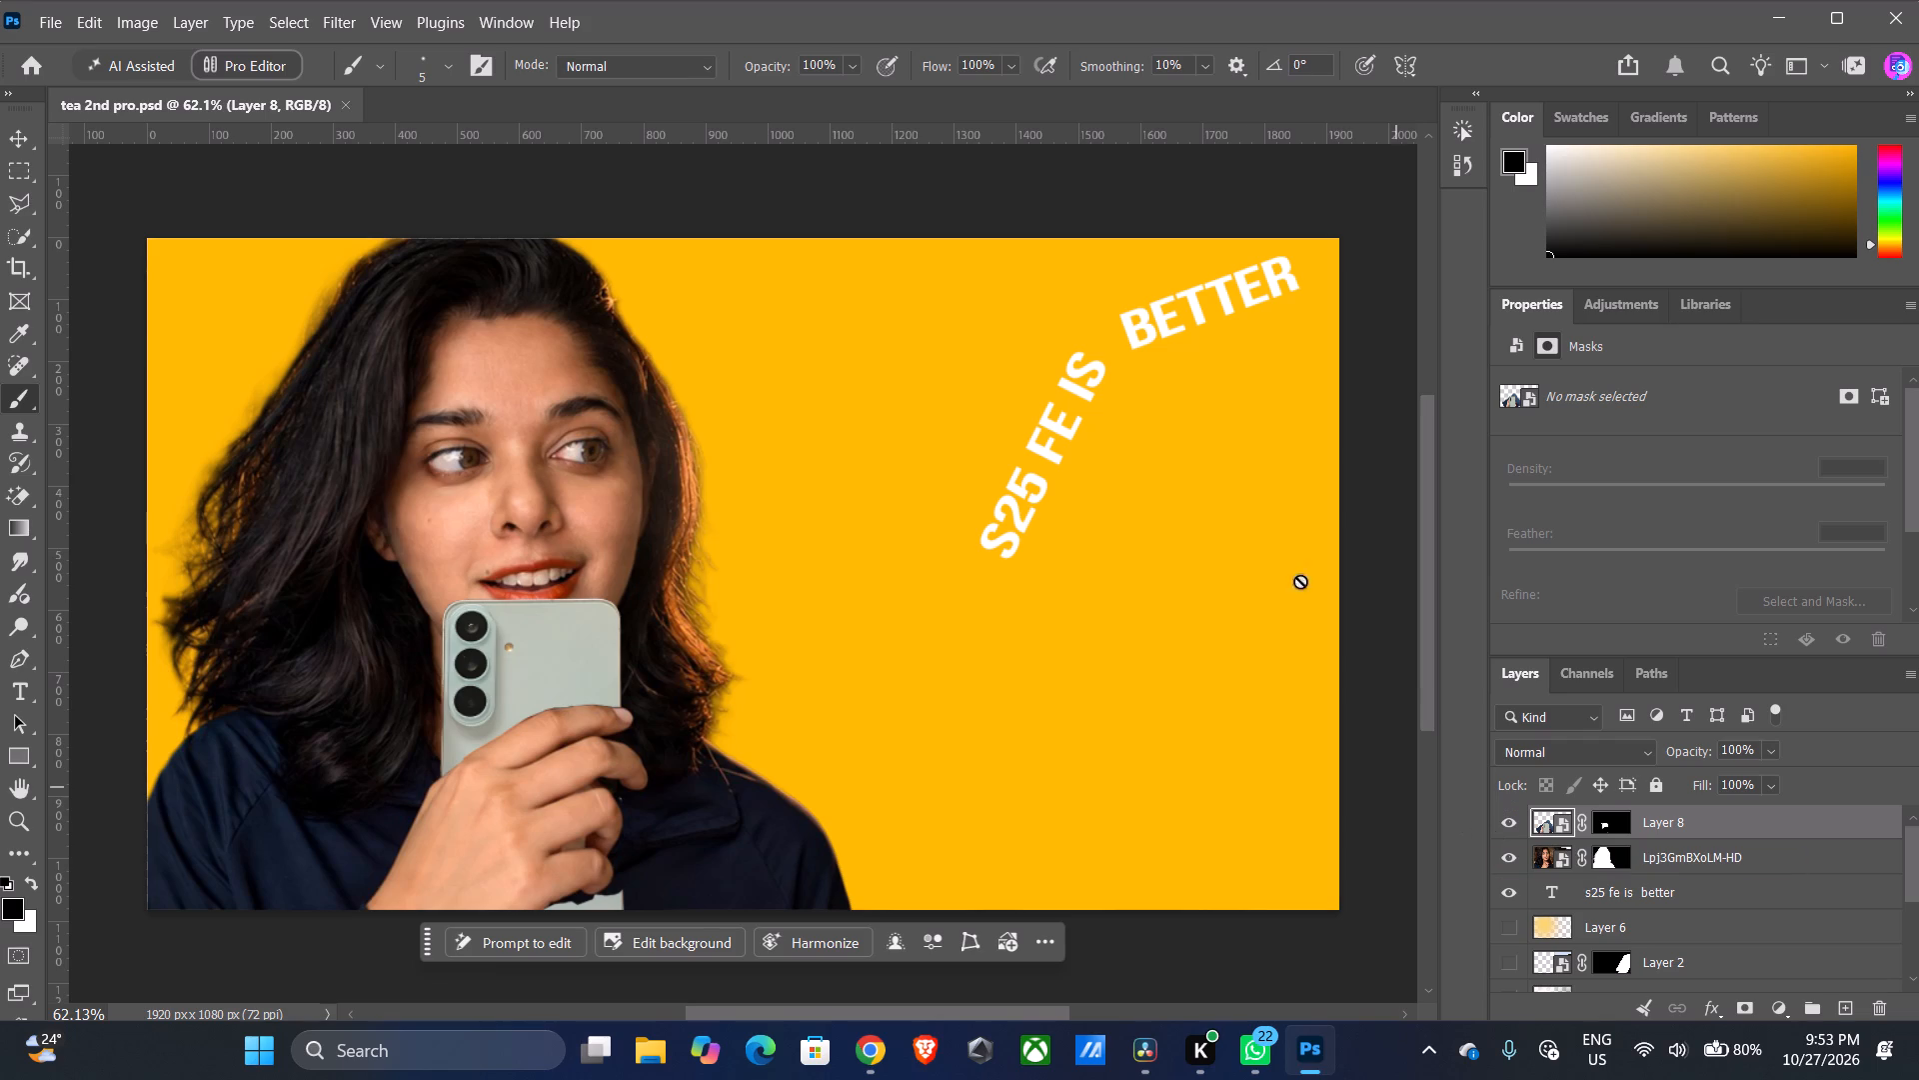
Target Layer 8's mask and dab white with the 5 px brush along the lower slope of the index finger's upper edge.
scroll(1729, 788, "down", 10)
scroll(1624, 872, "down", 4)
scroll(1626, 884, "up", 9)
left_click(28, 879)
scroll(556, 720, "up", 9, "alt")
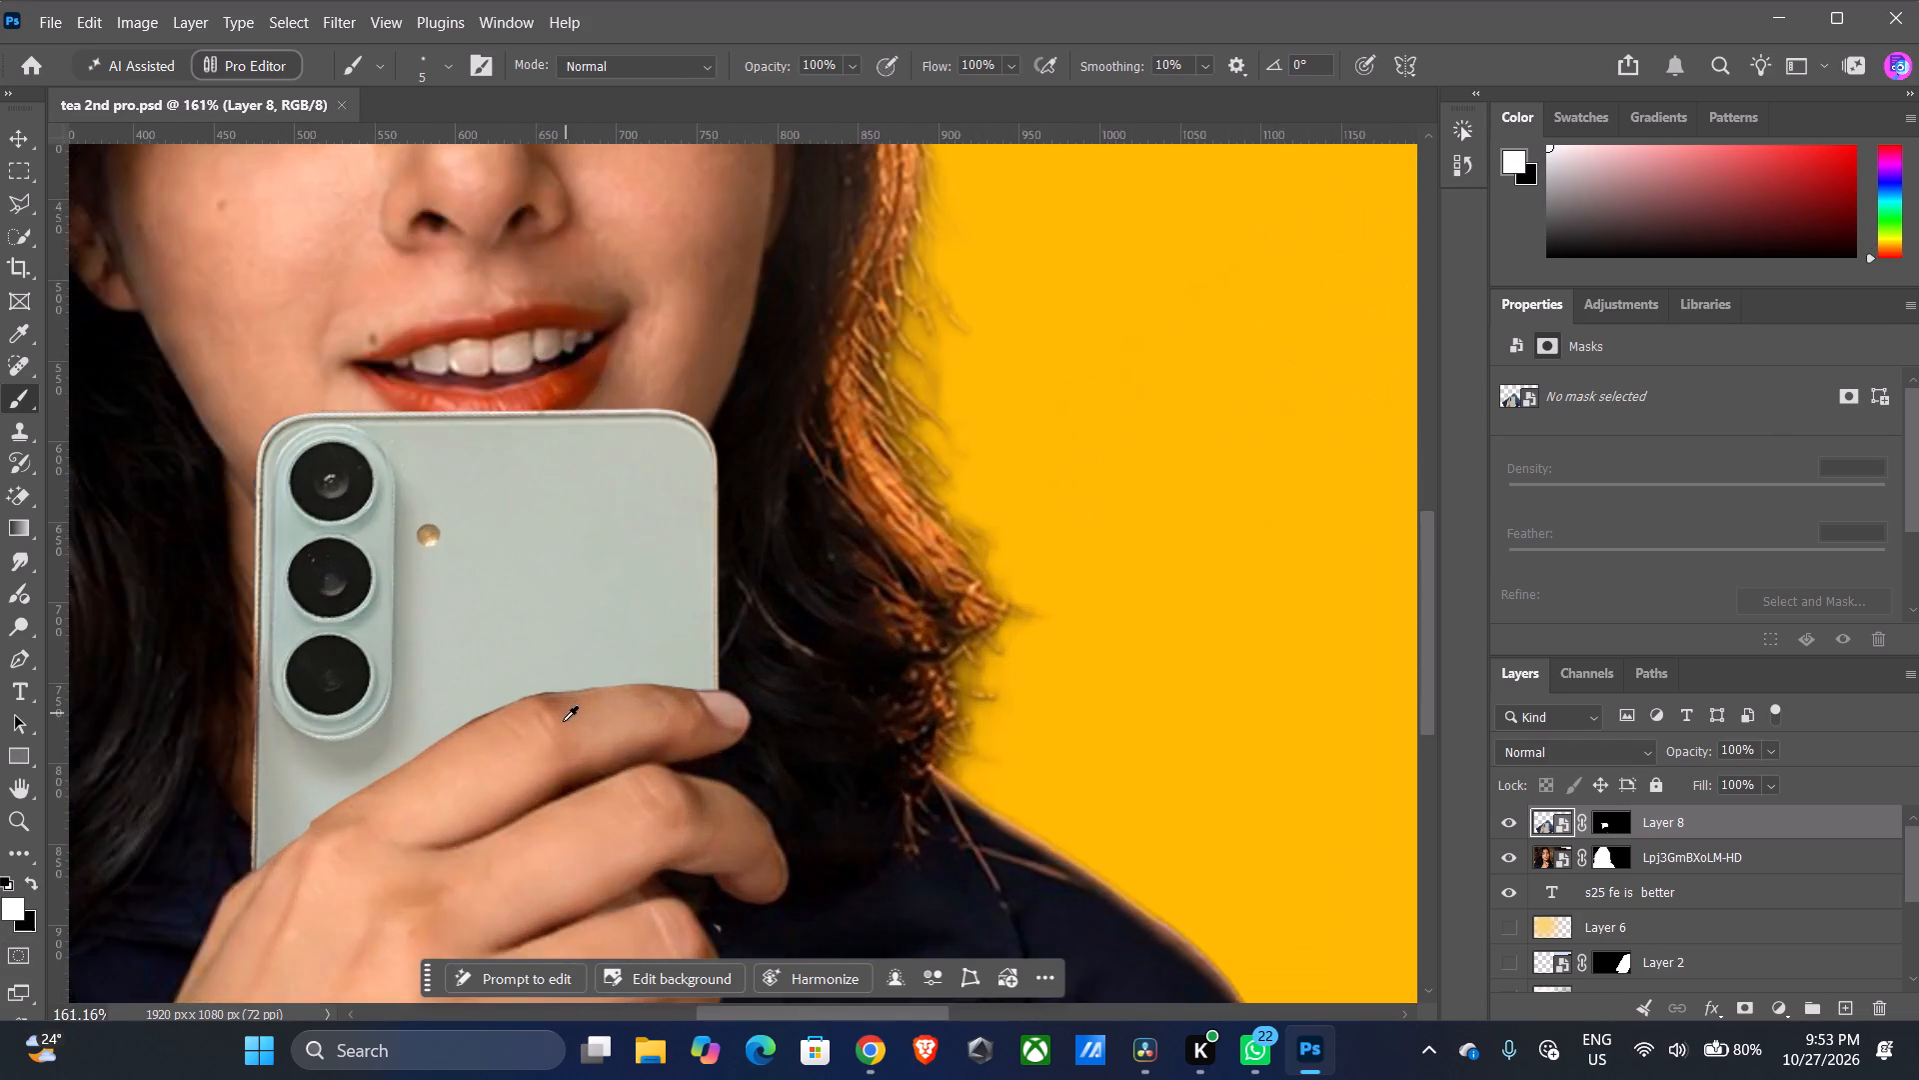
scroll(563, 721, "up", 14, "alt")
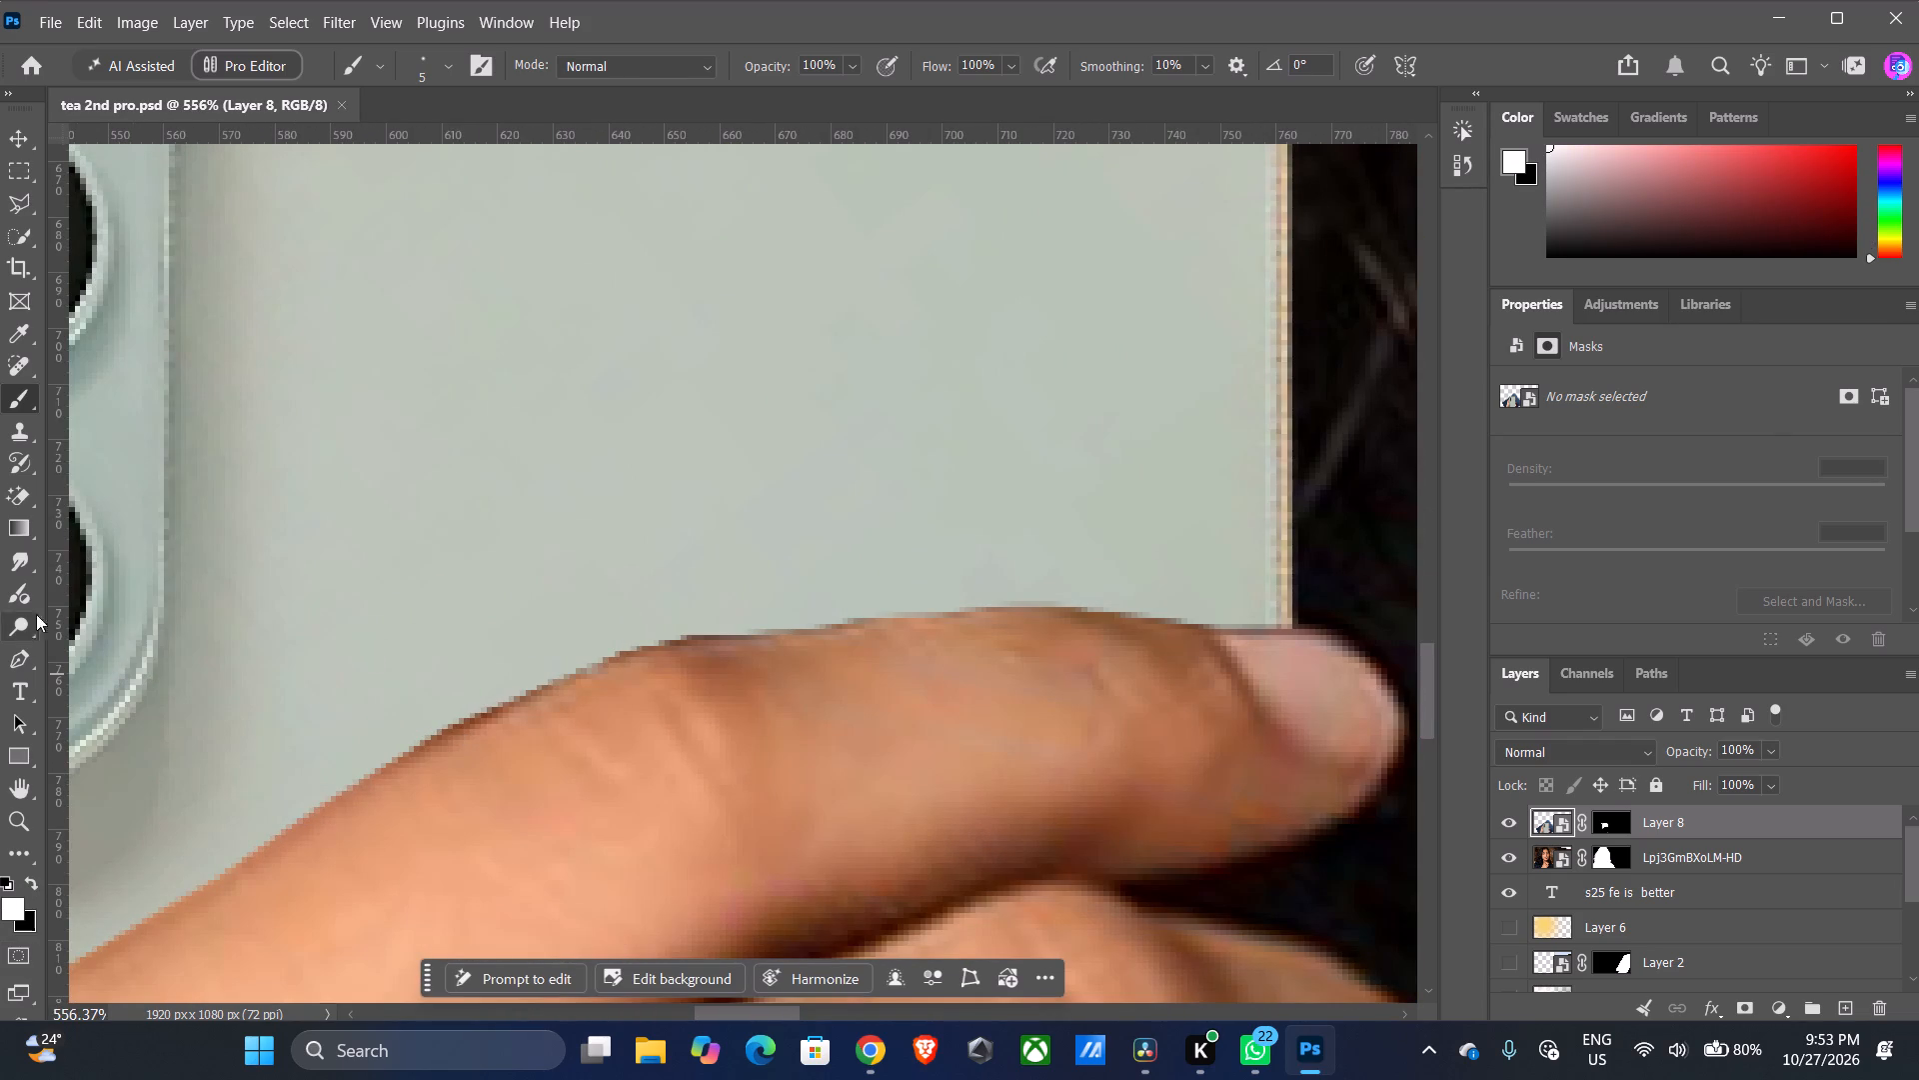
left_click(1614, 822)
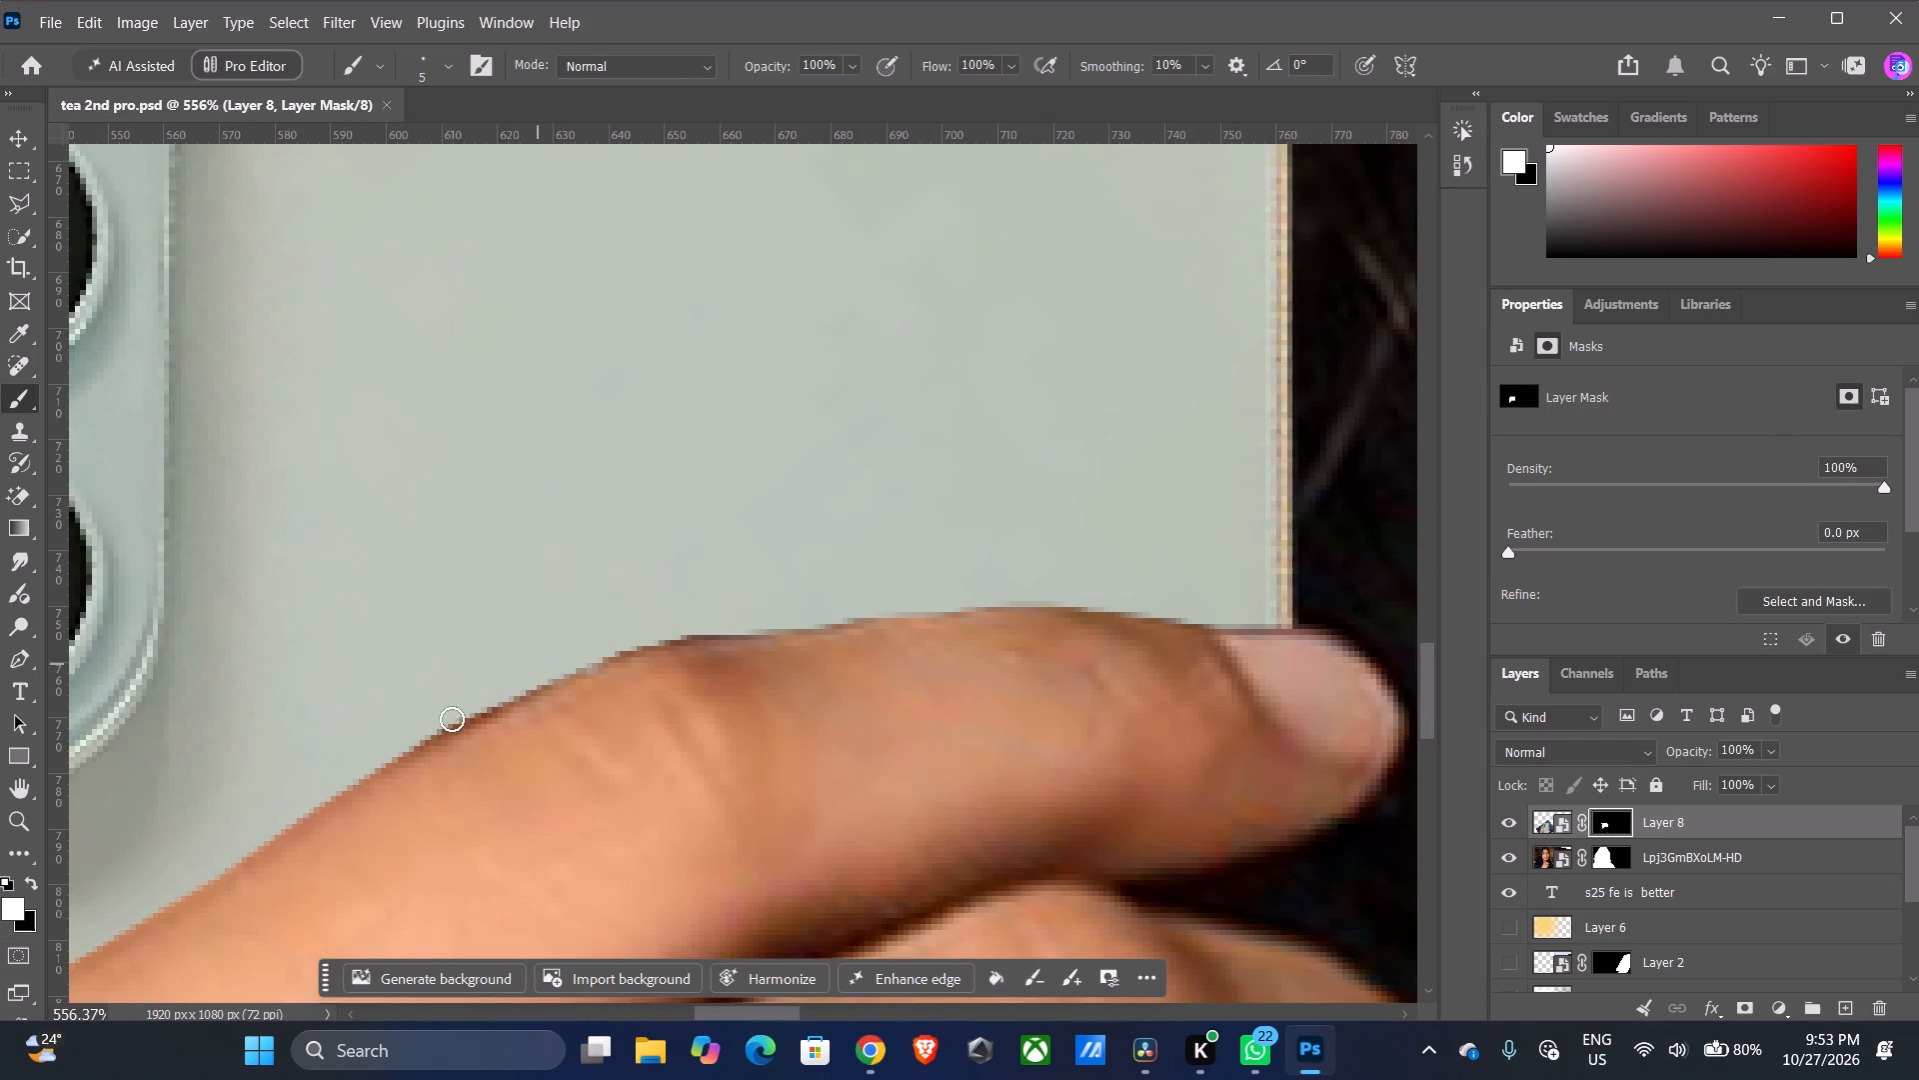
left_click(456, 711)
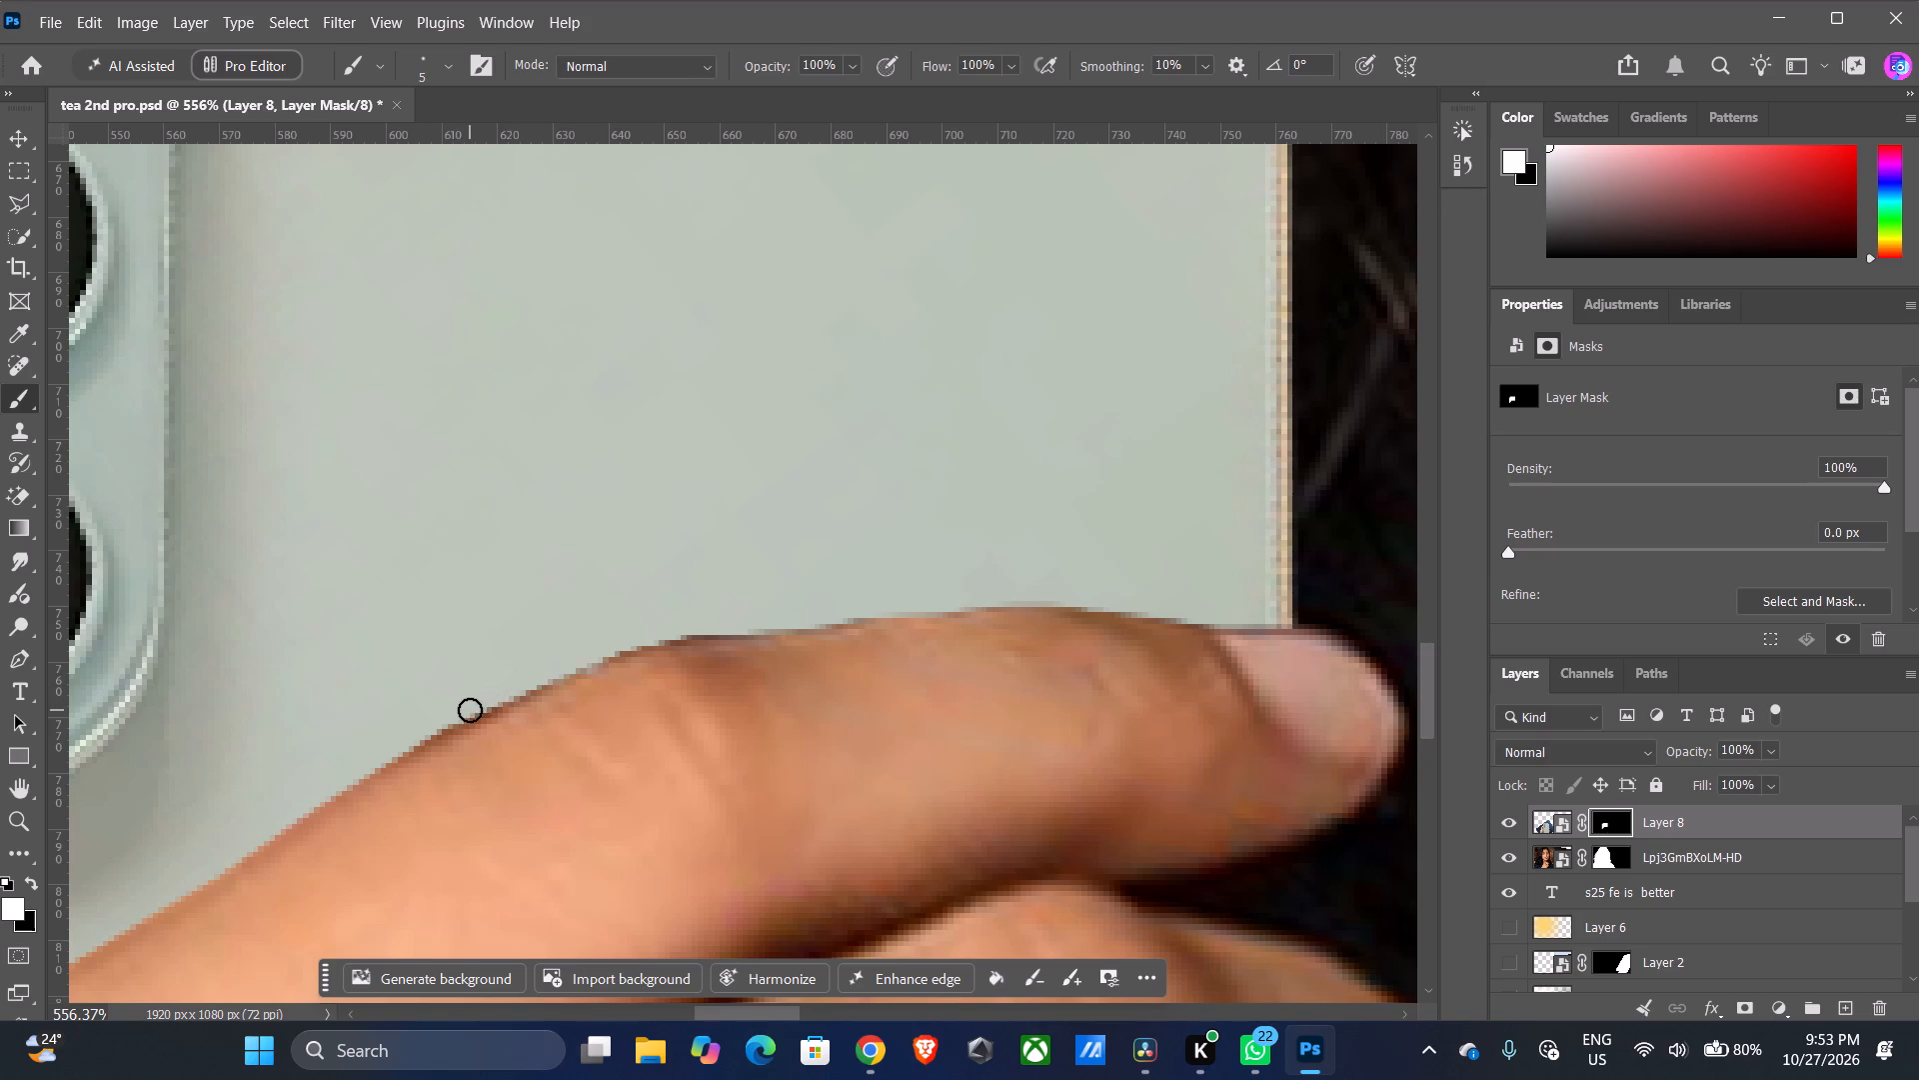
left_click(470, 710)
left_click(491, 700)
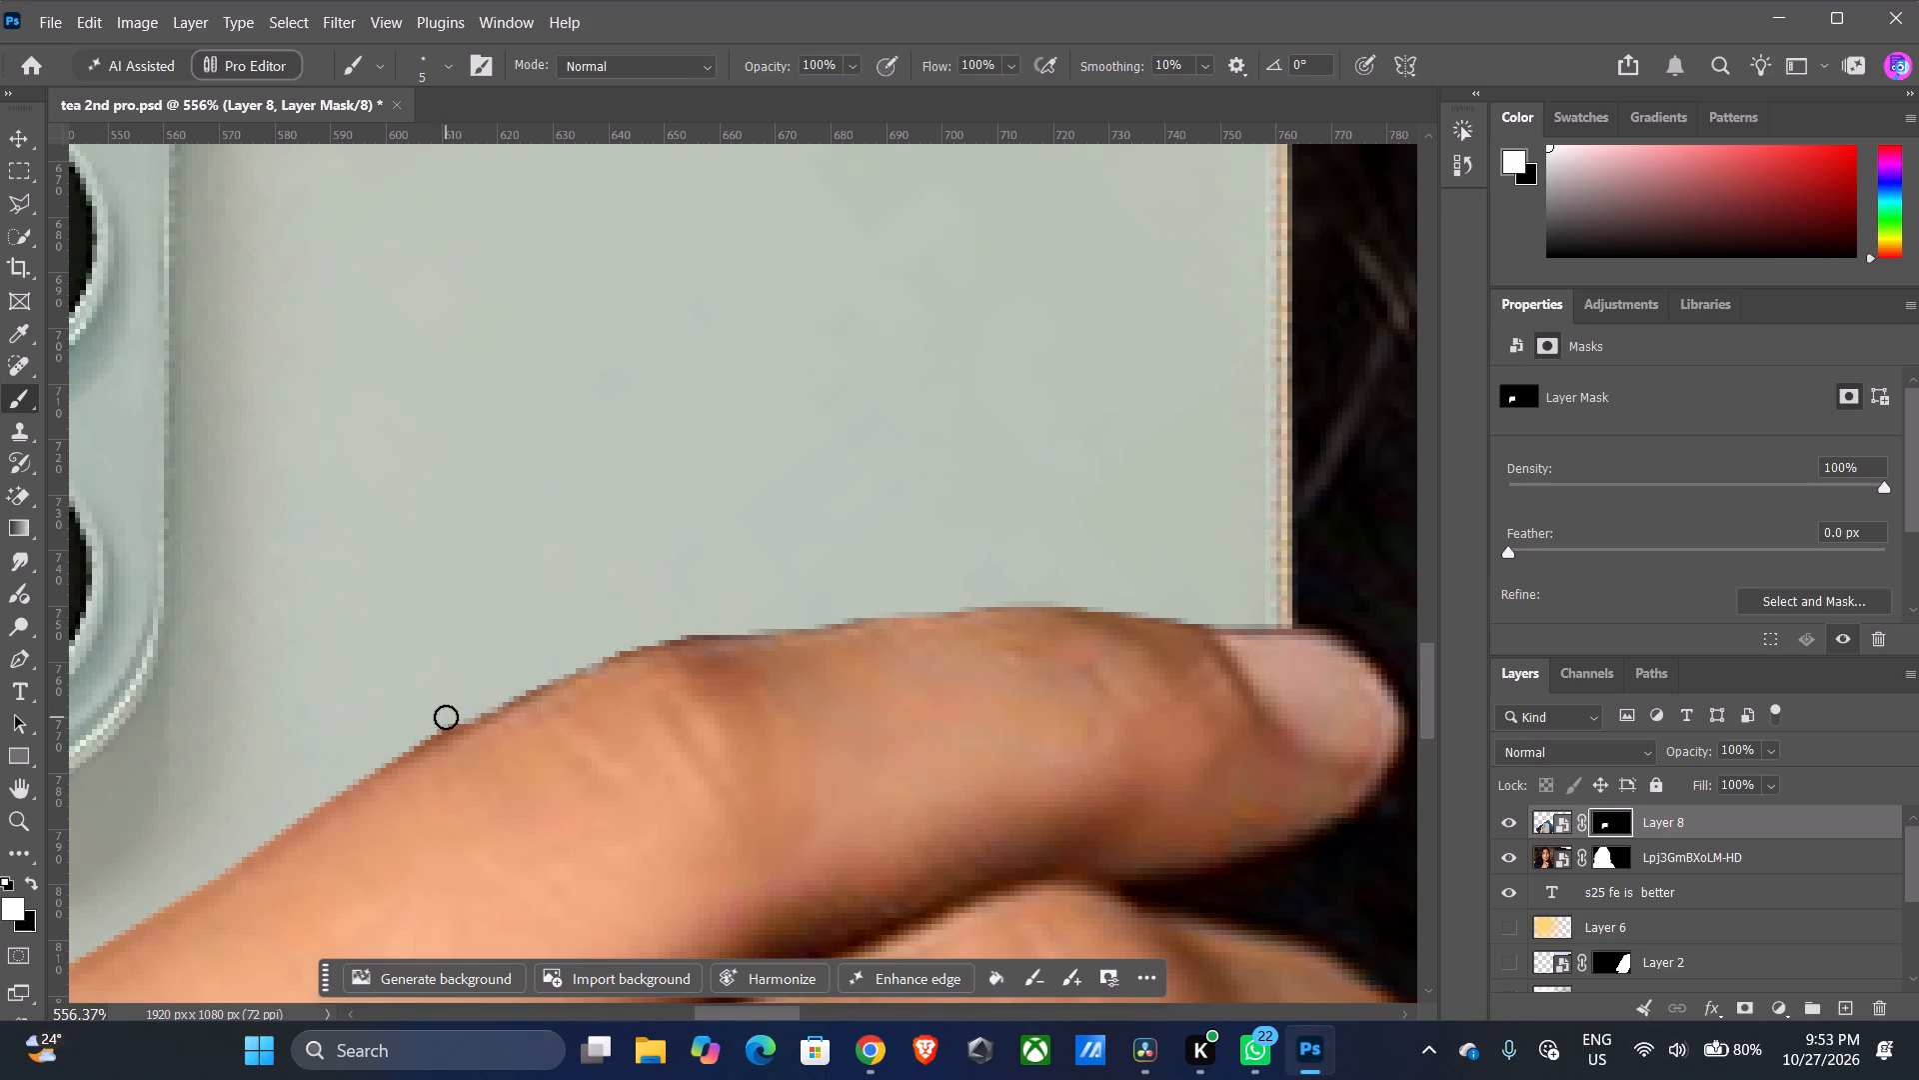
left_click(446, 717)
left_click(426, 730)
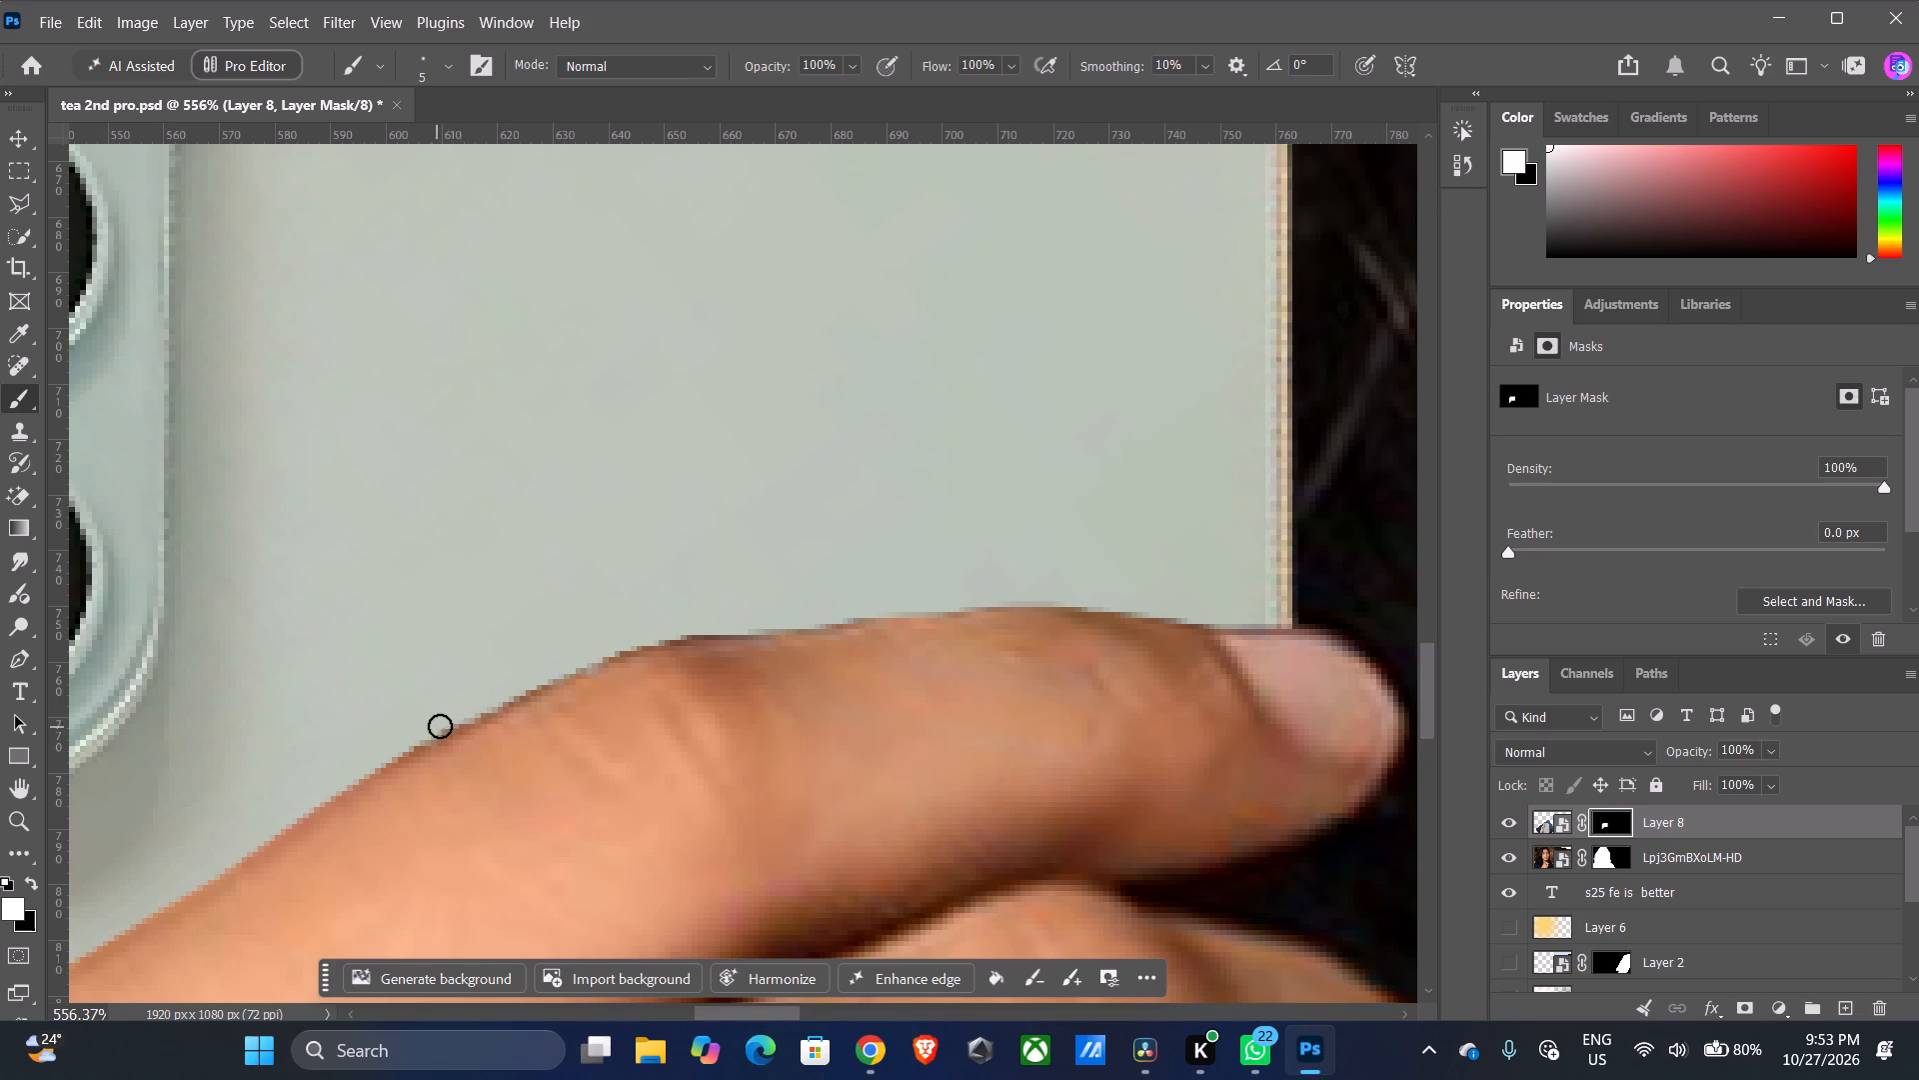
left_click(448, 719)
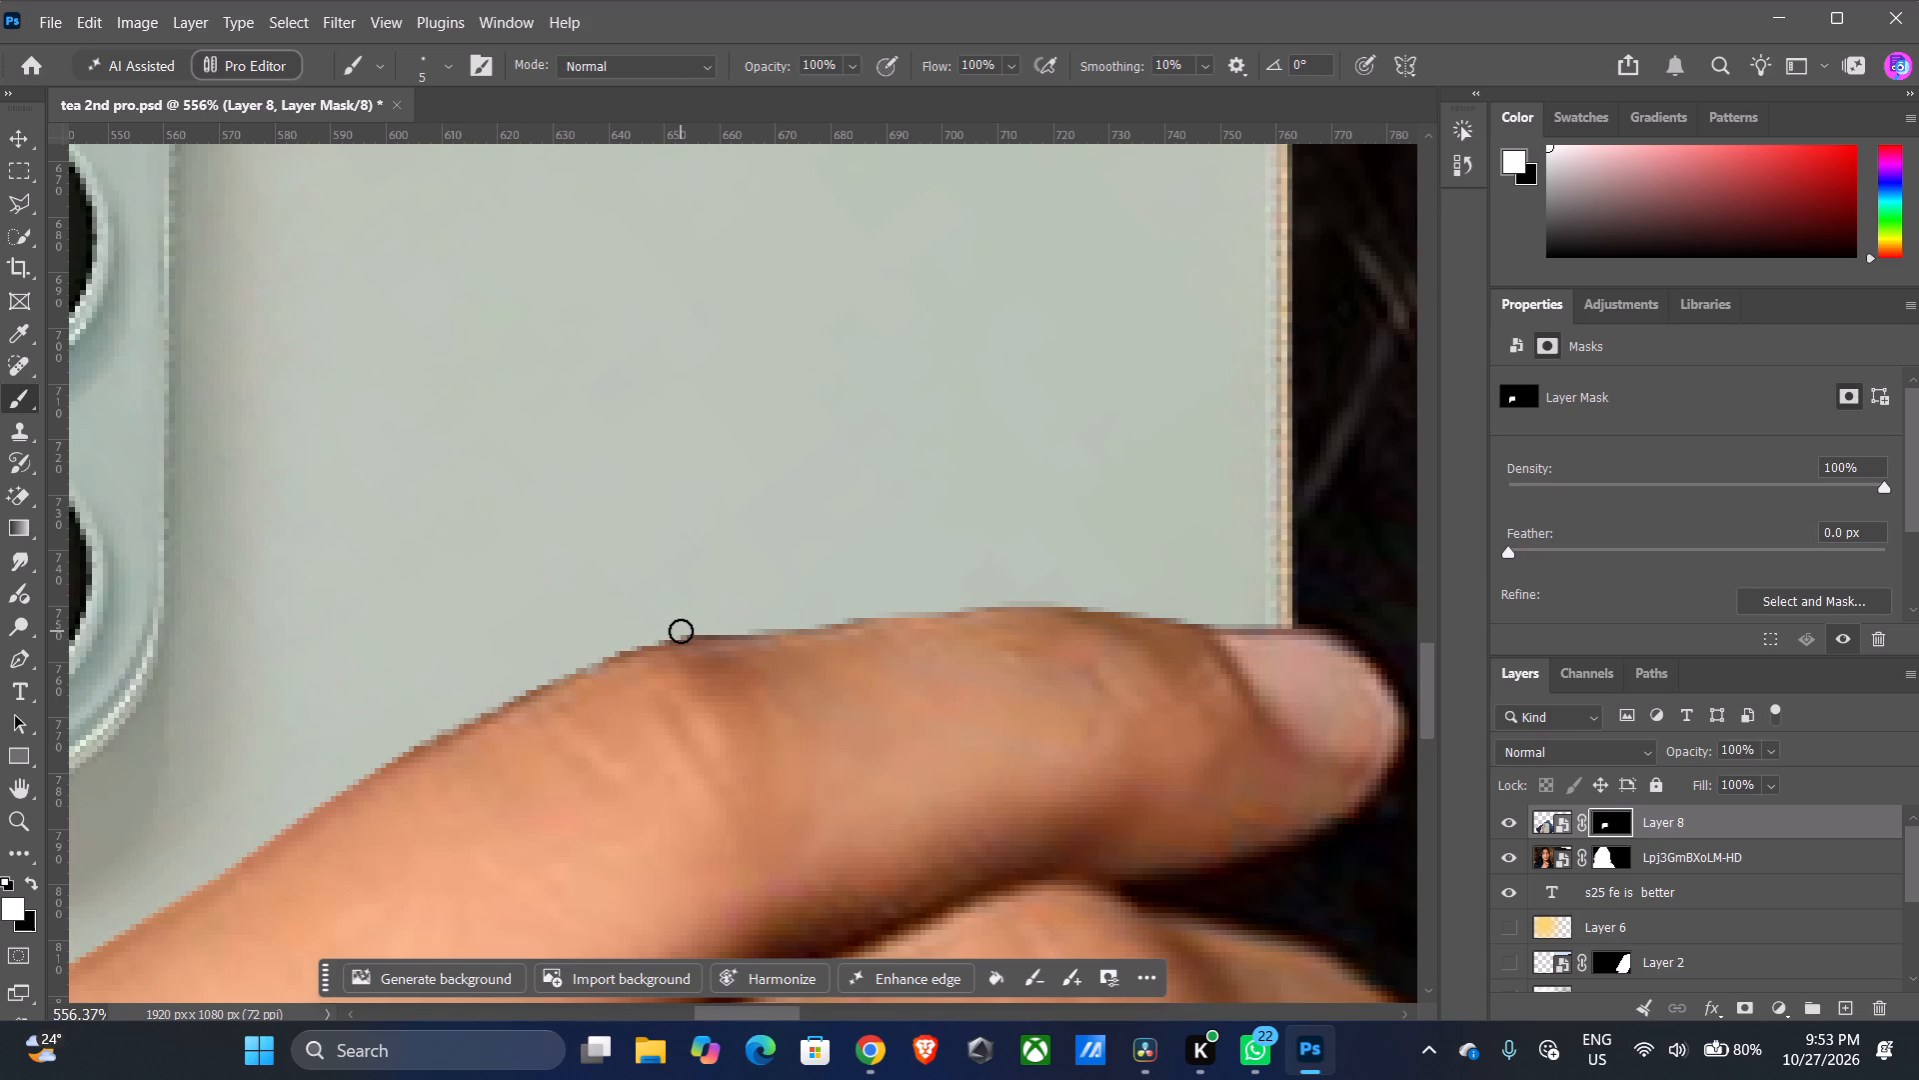
Dab white on Layer 8's mask around the index finger's knuckle to restore the phone along that edge.
left_click(681, 630)
left_click(693, 626)
left_click(714, 625)
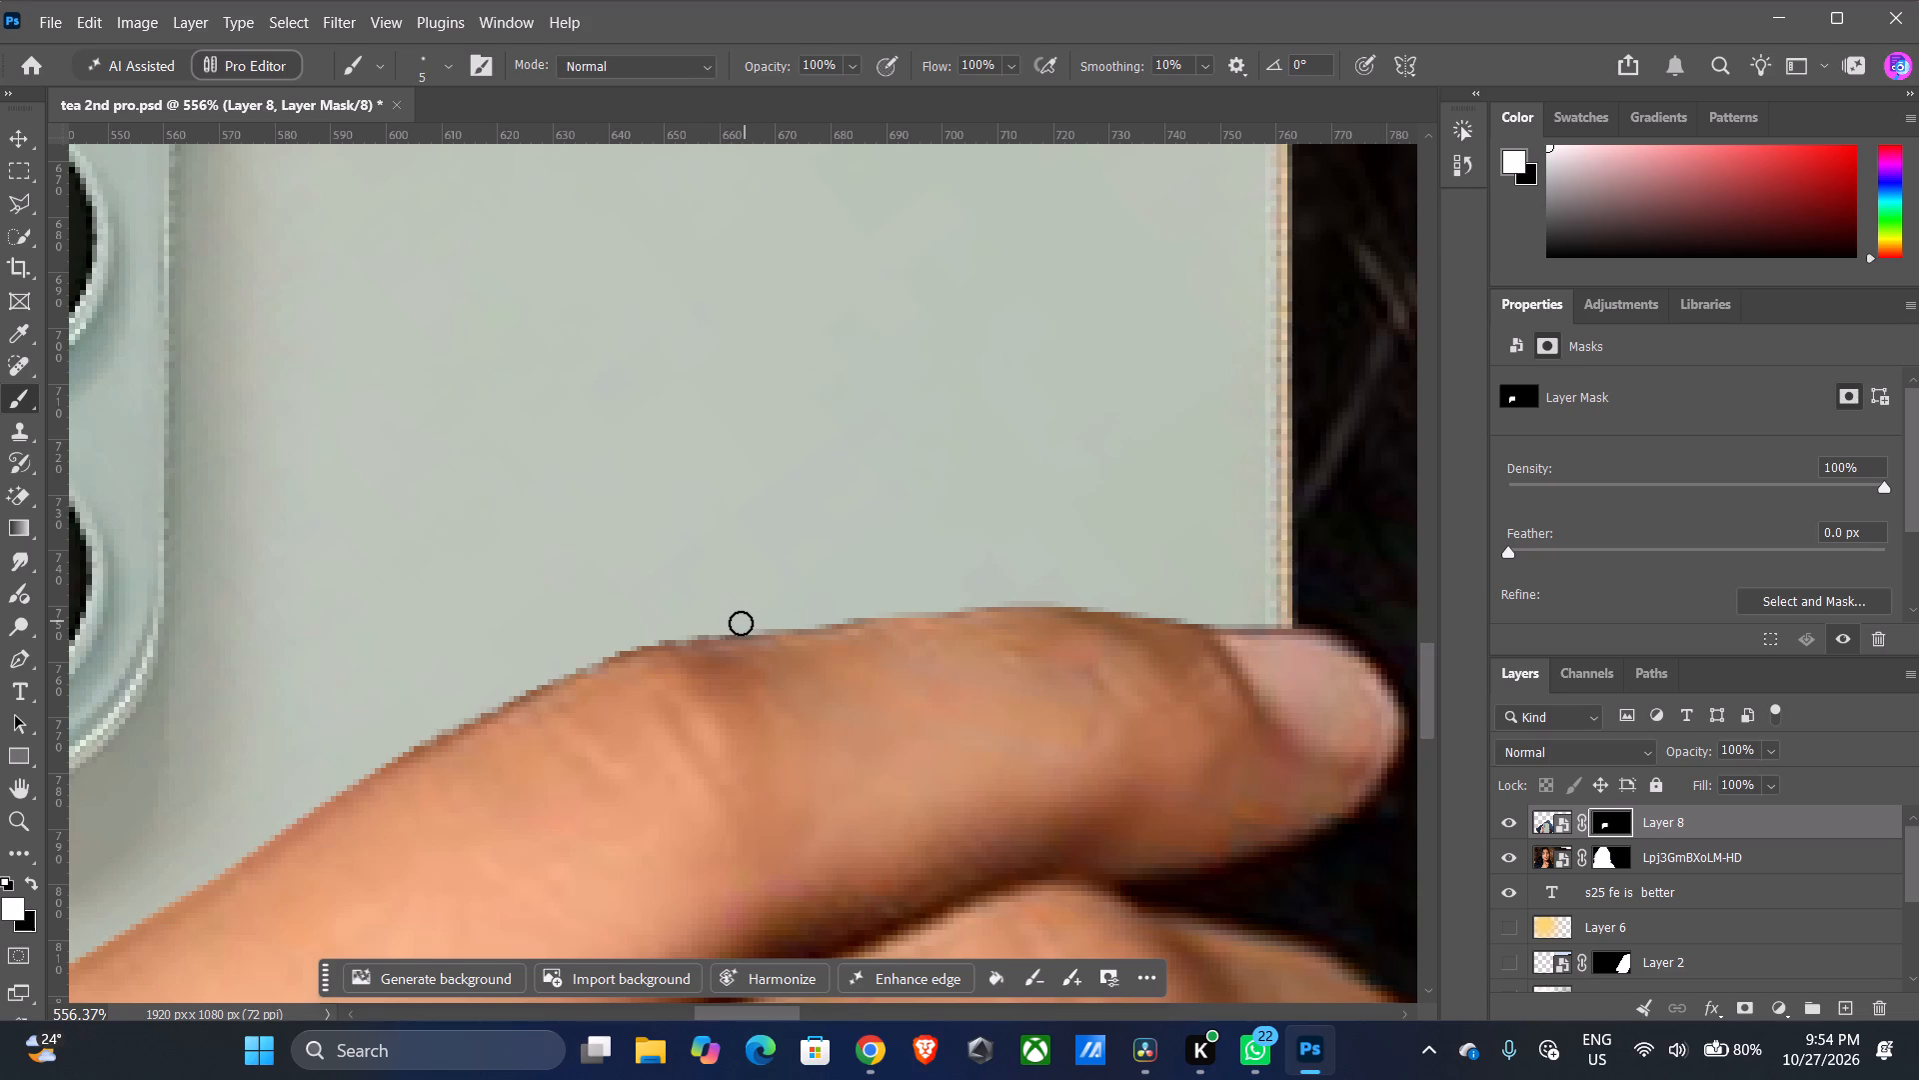
left_click(736, 625)
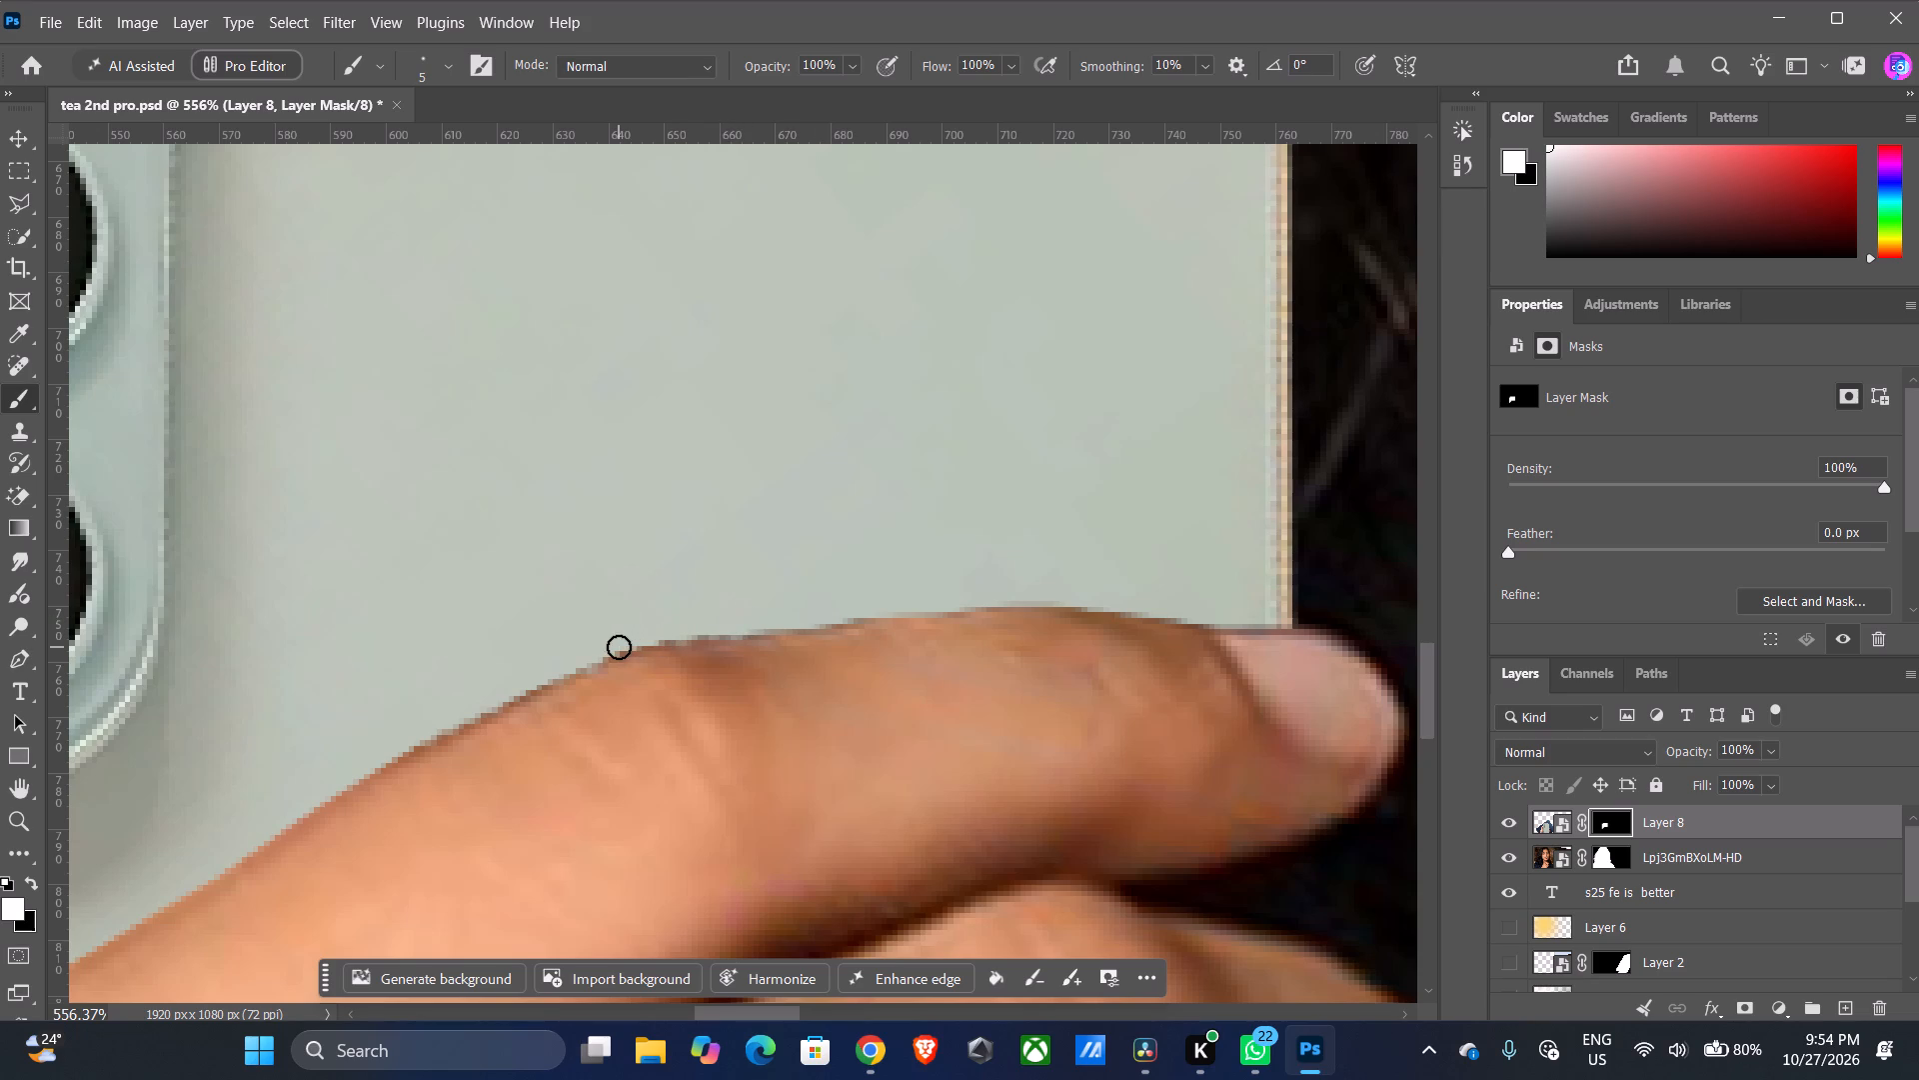
left_click(619, 647)
left_click(639, 640)
left_click(667, 635)
left_click(696, 633)
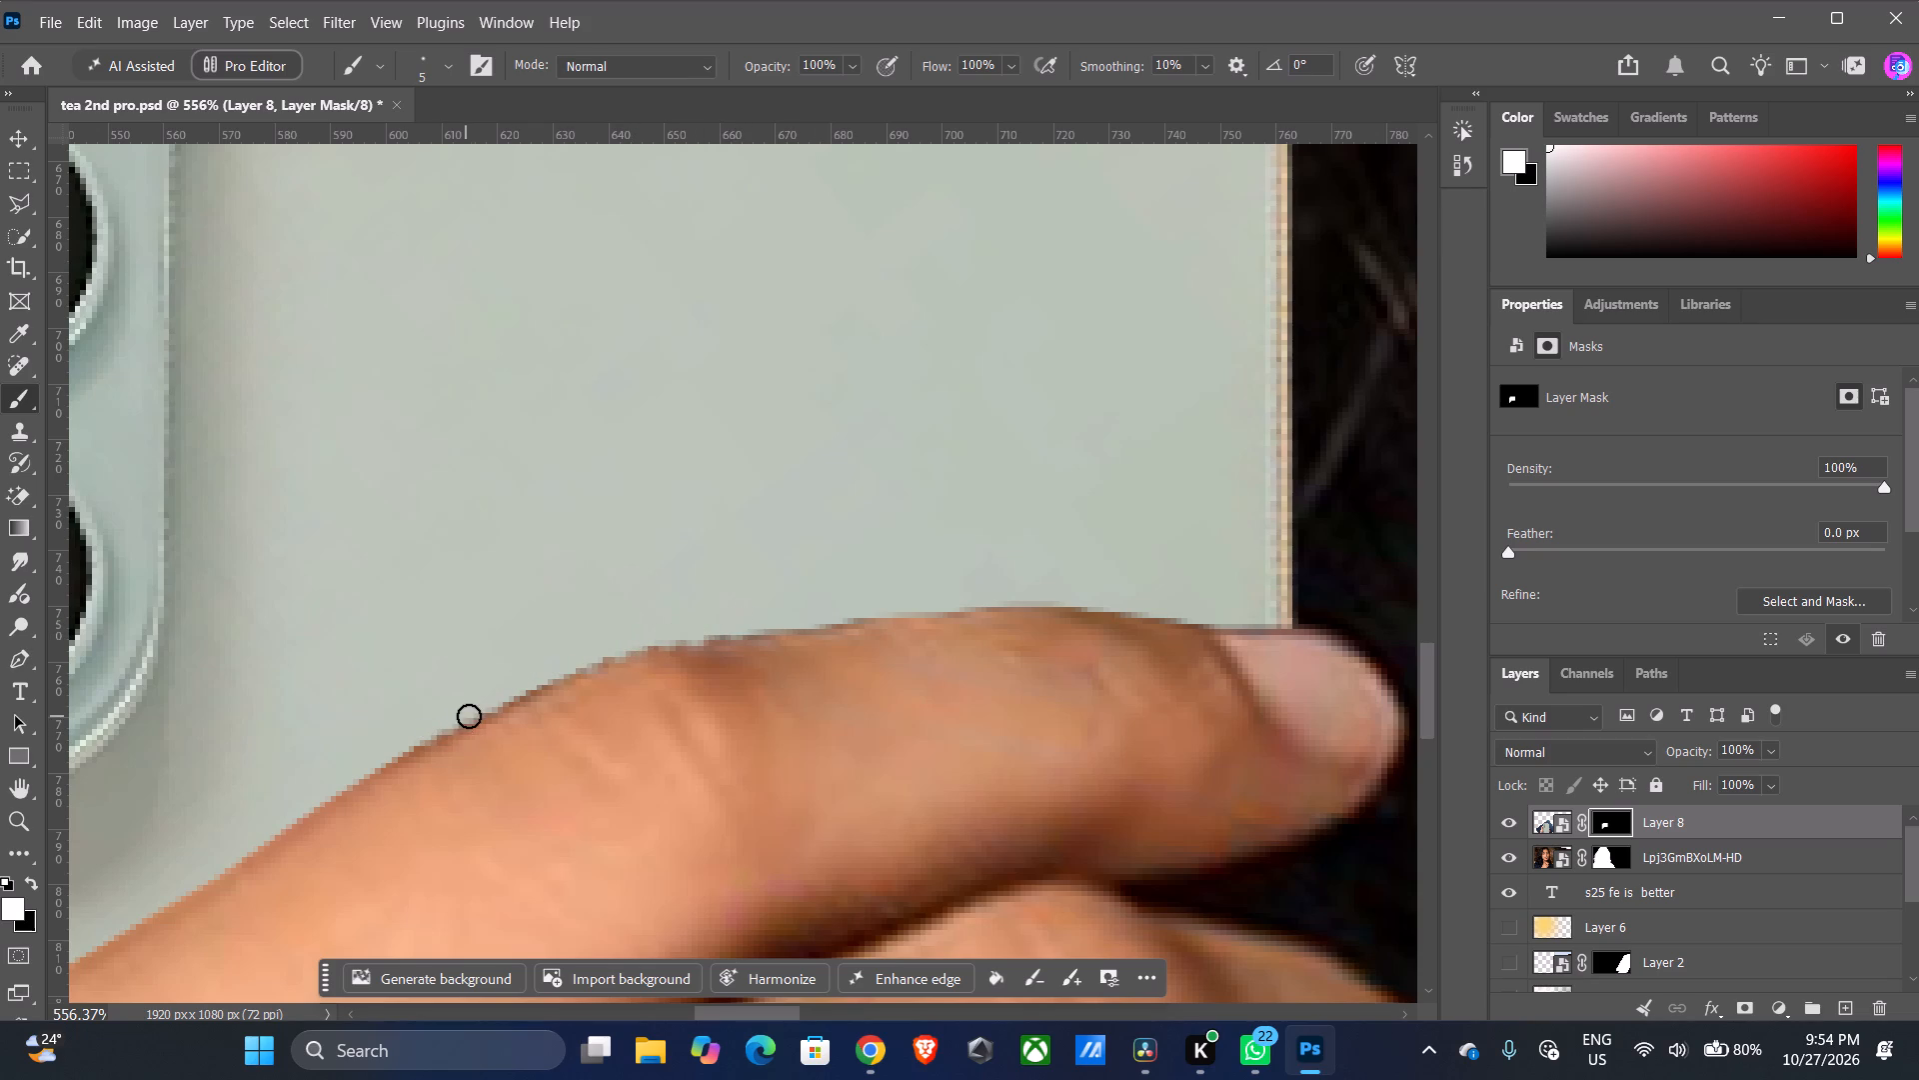
Touch up Layer 8's mask with more white dabs along the index finger's upper edge, from its lower slope to the knuckle.
left_click(471, 713)
left_click(485, 709)
left_click(500, 698)
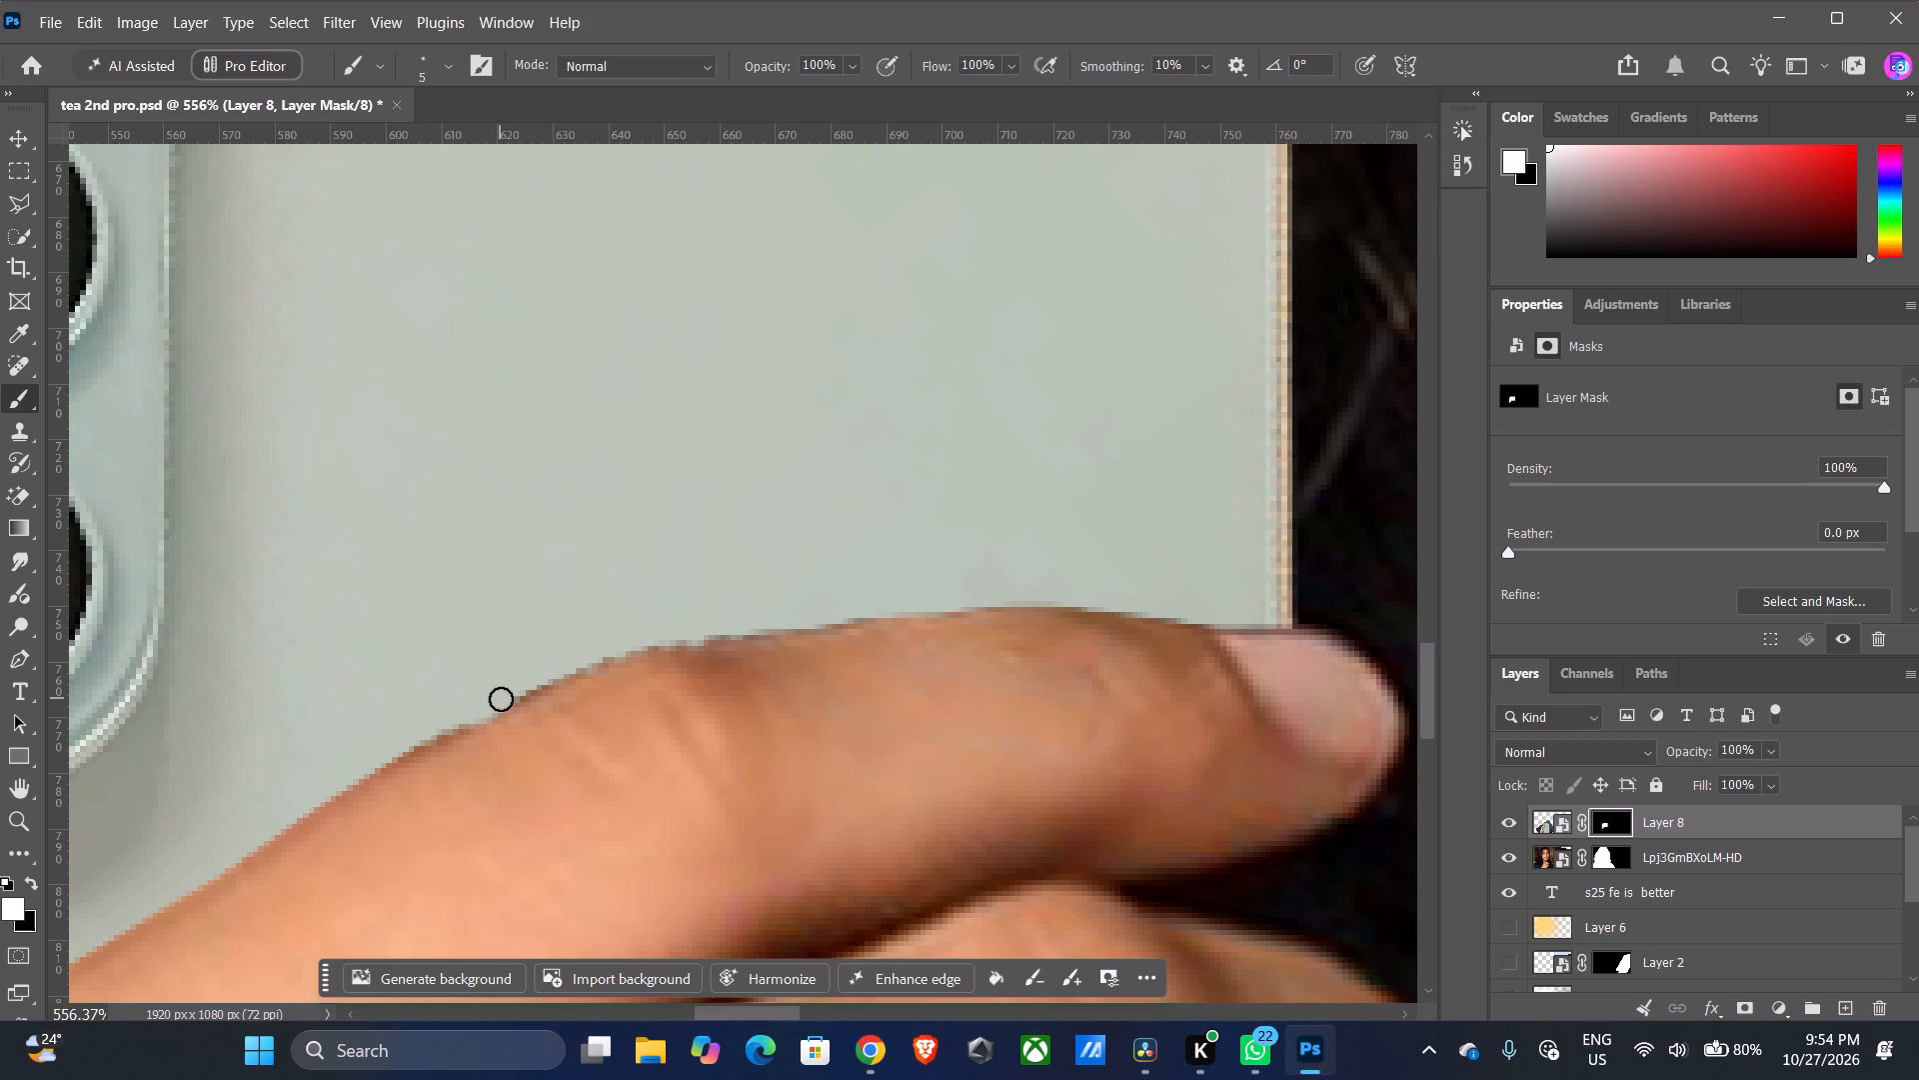
left_click(520, 688)
left_click(541, 678)
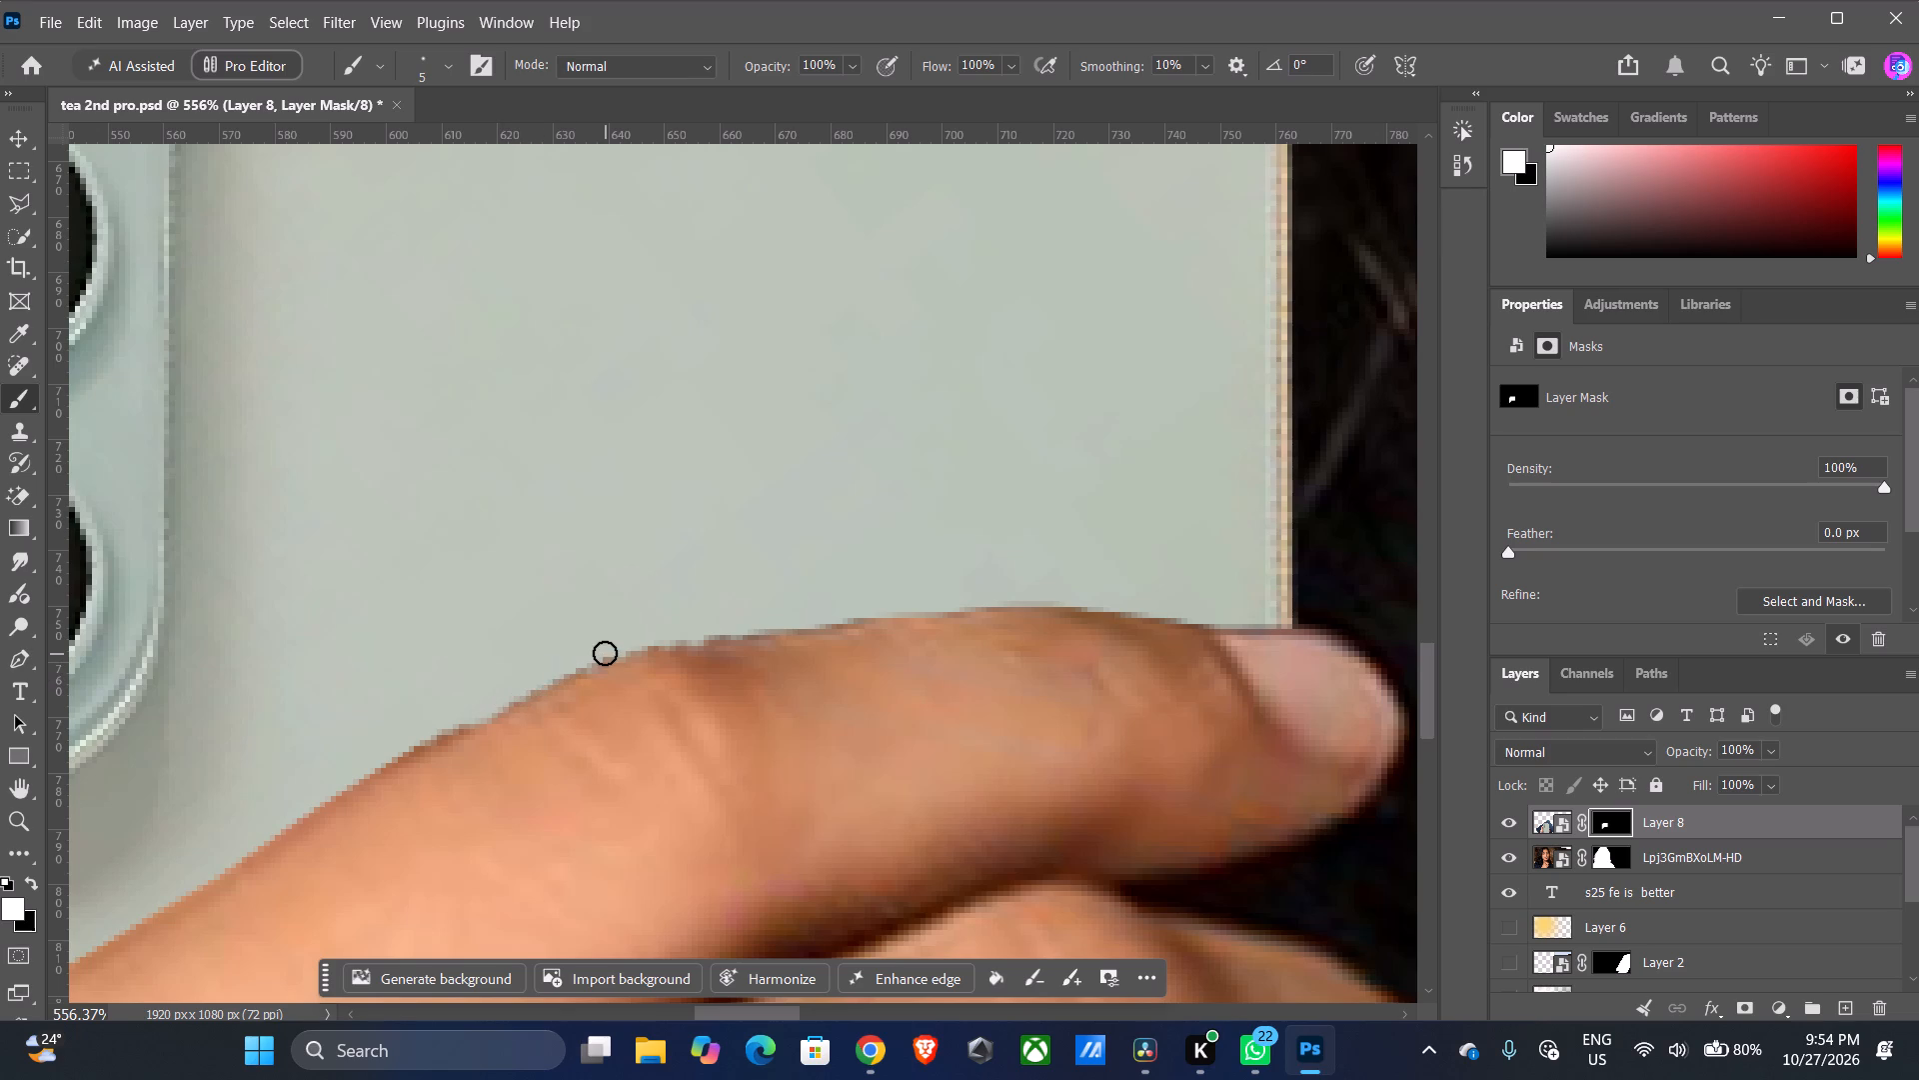
left_click(605, 653)
left_click(421, 739)
left_click(404, 744)
left_click(442, 726)
left_click(455, 721)
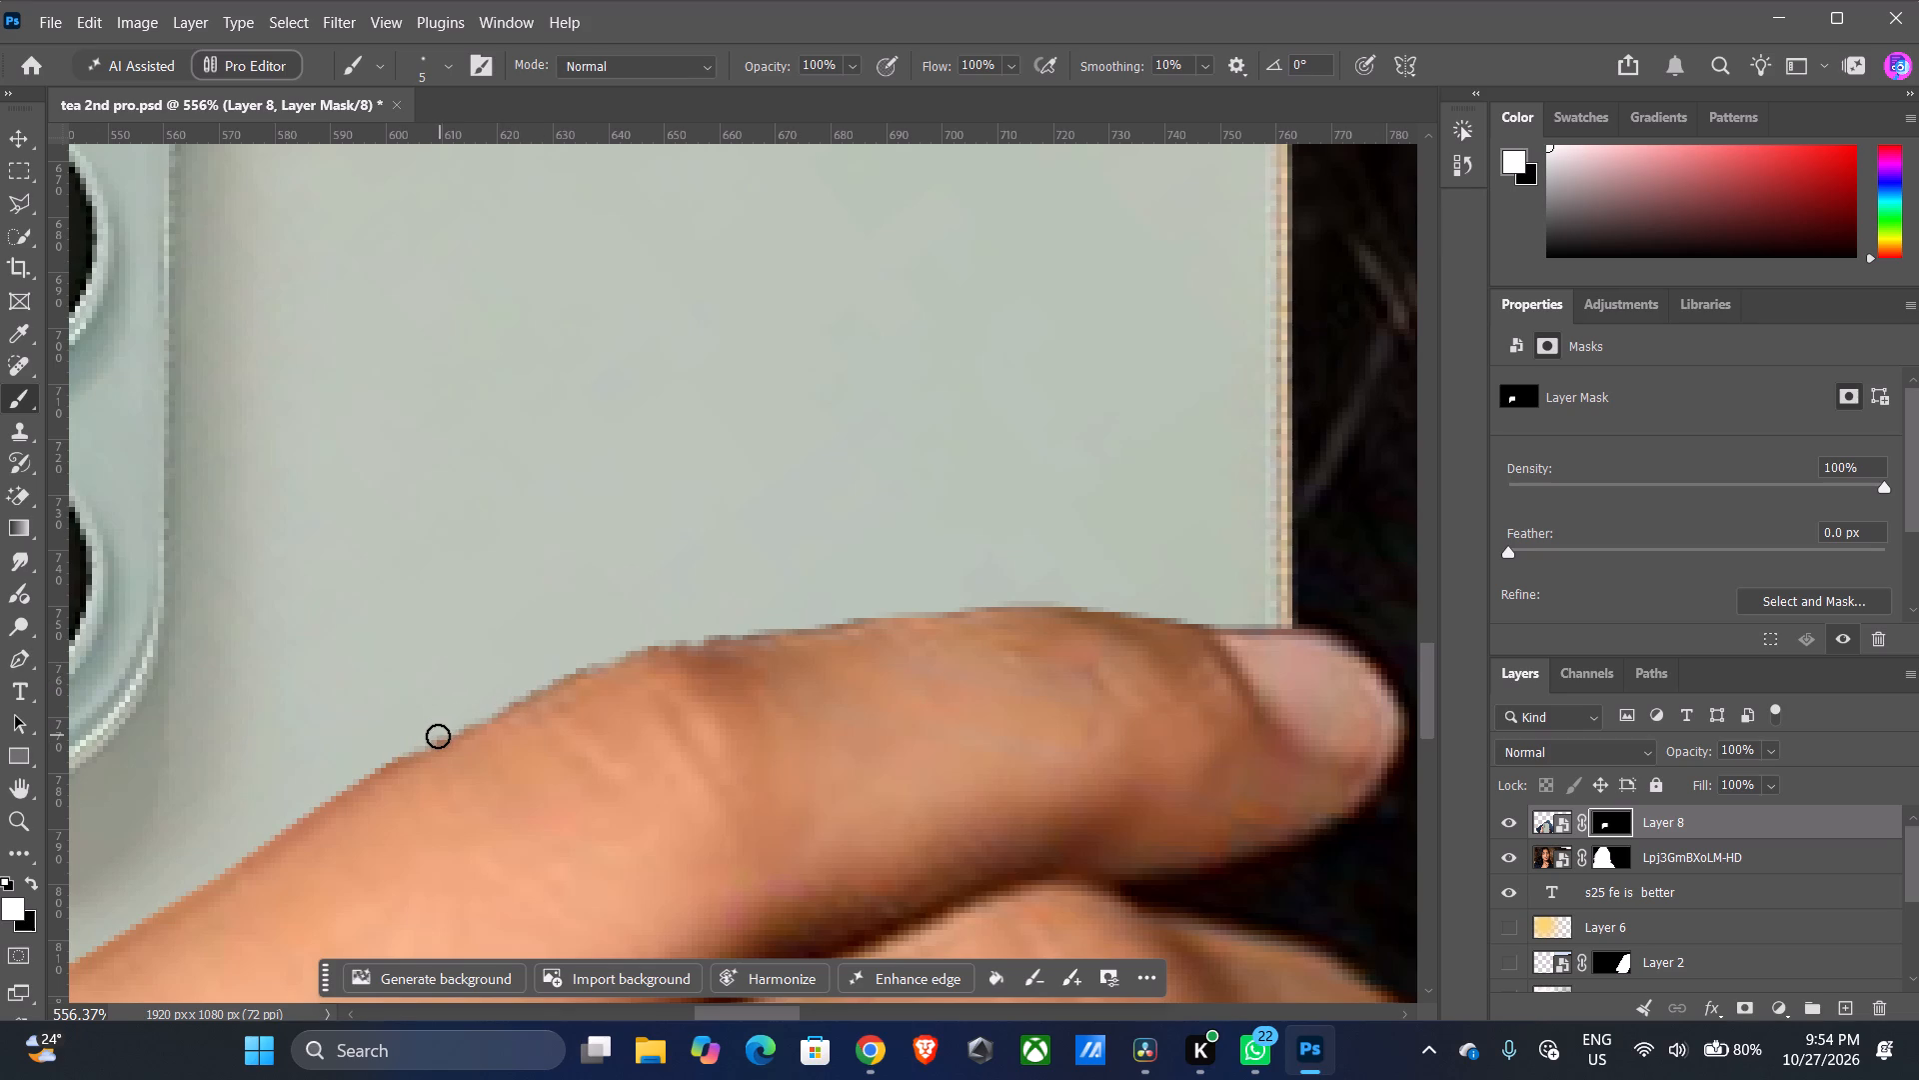
left_click(438, 736)
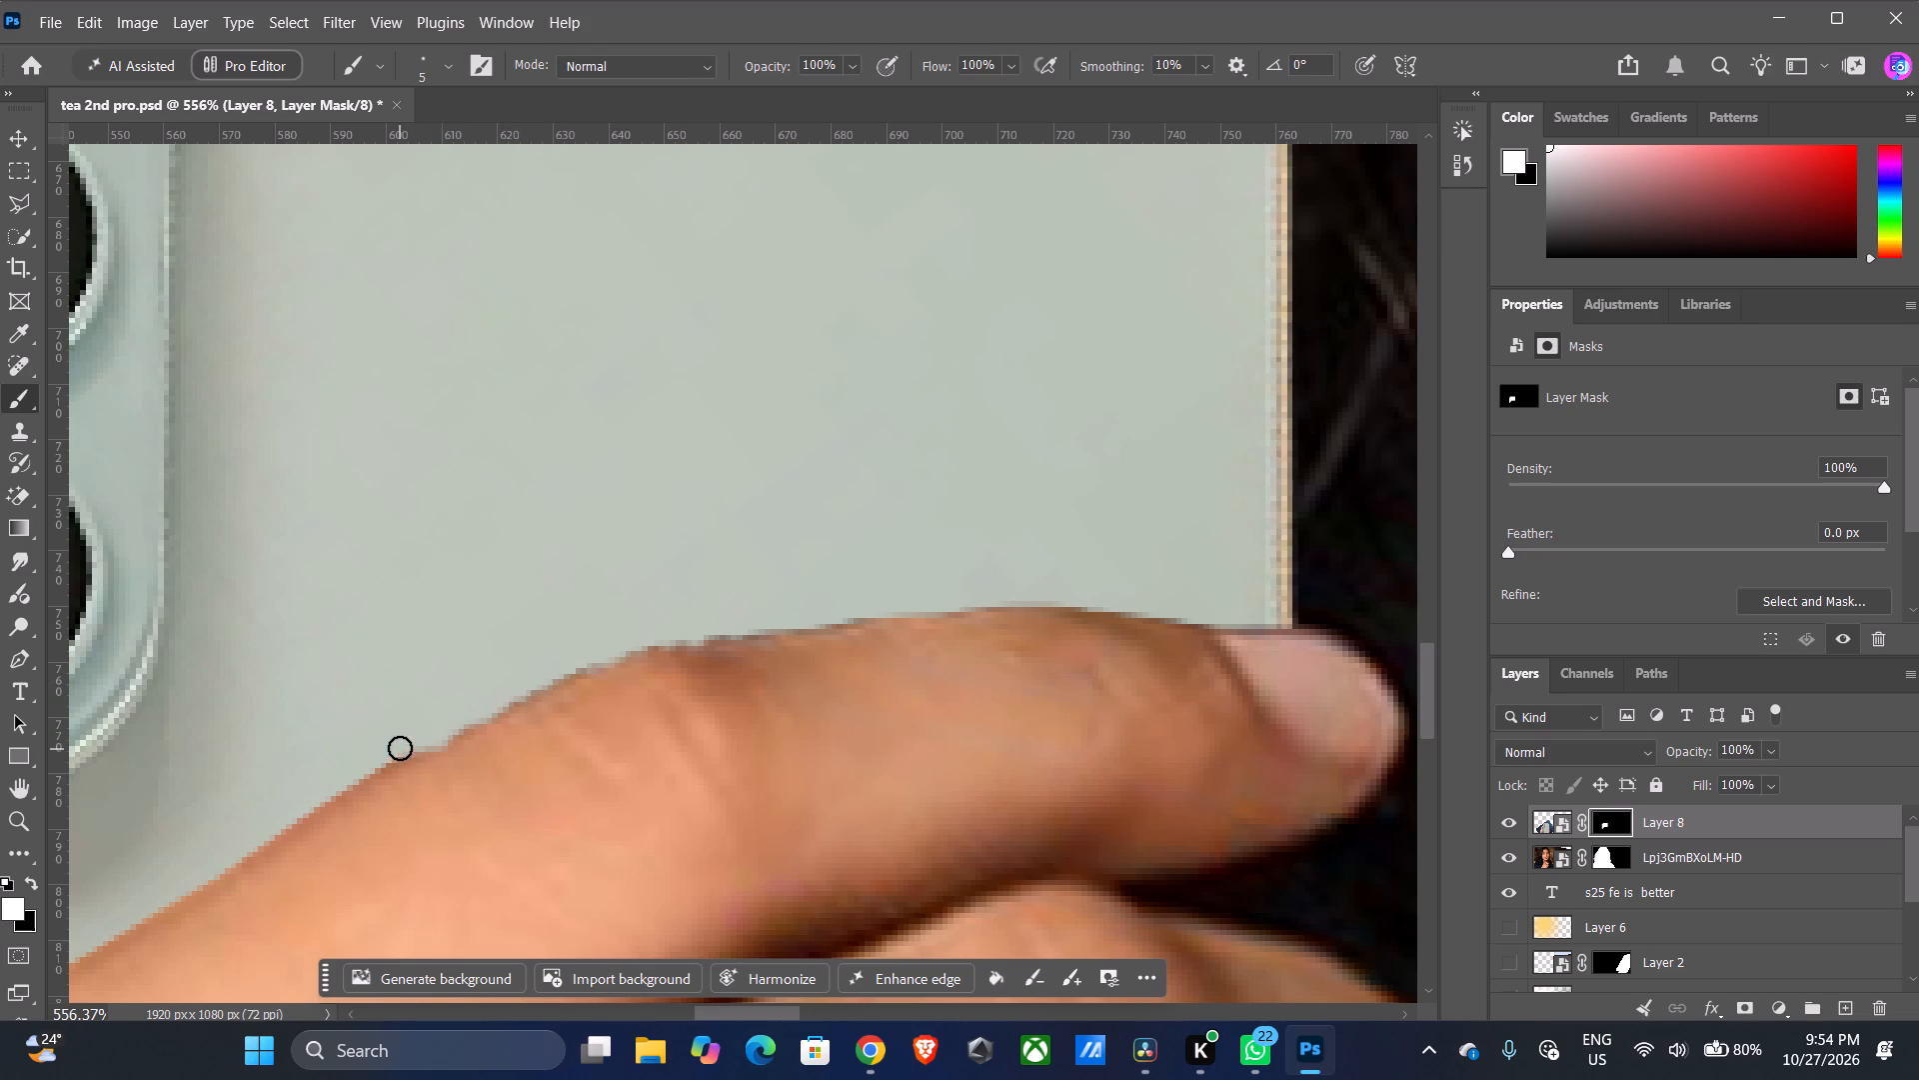
left_click(400, 748)
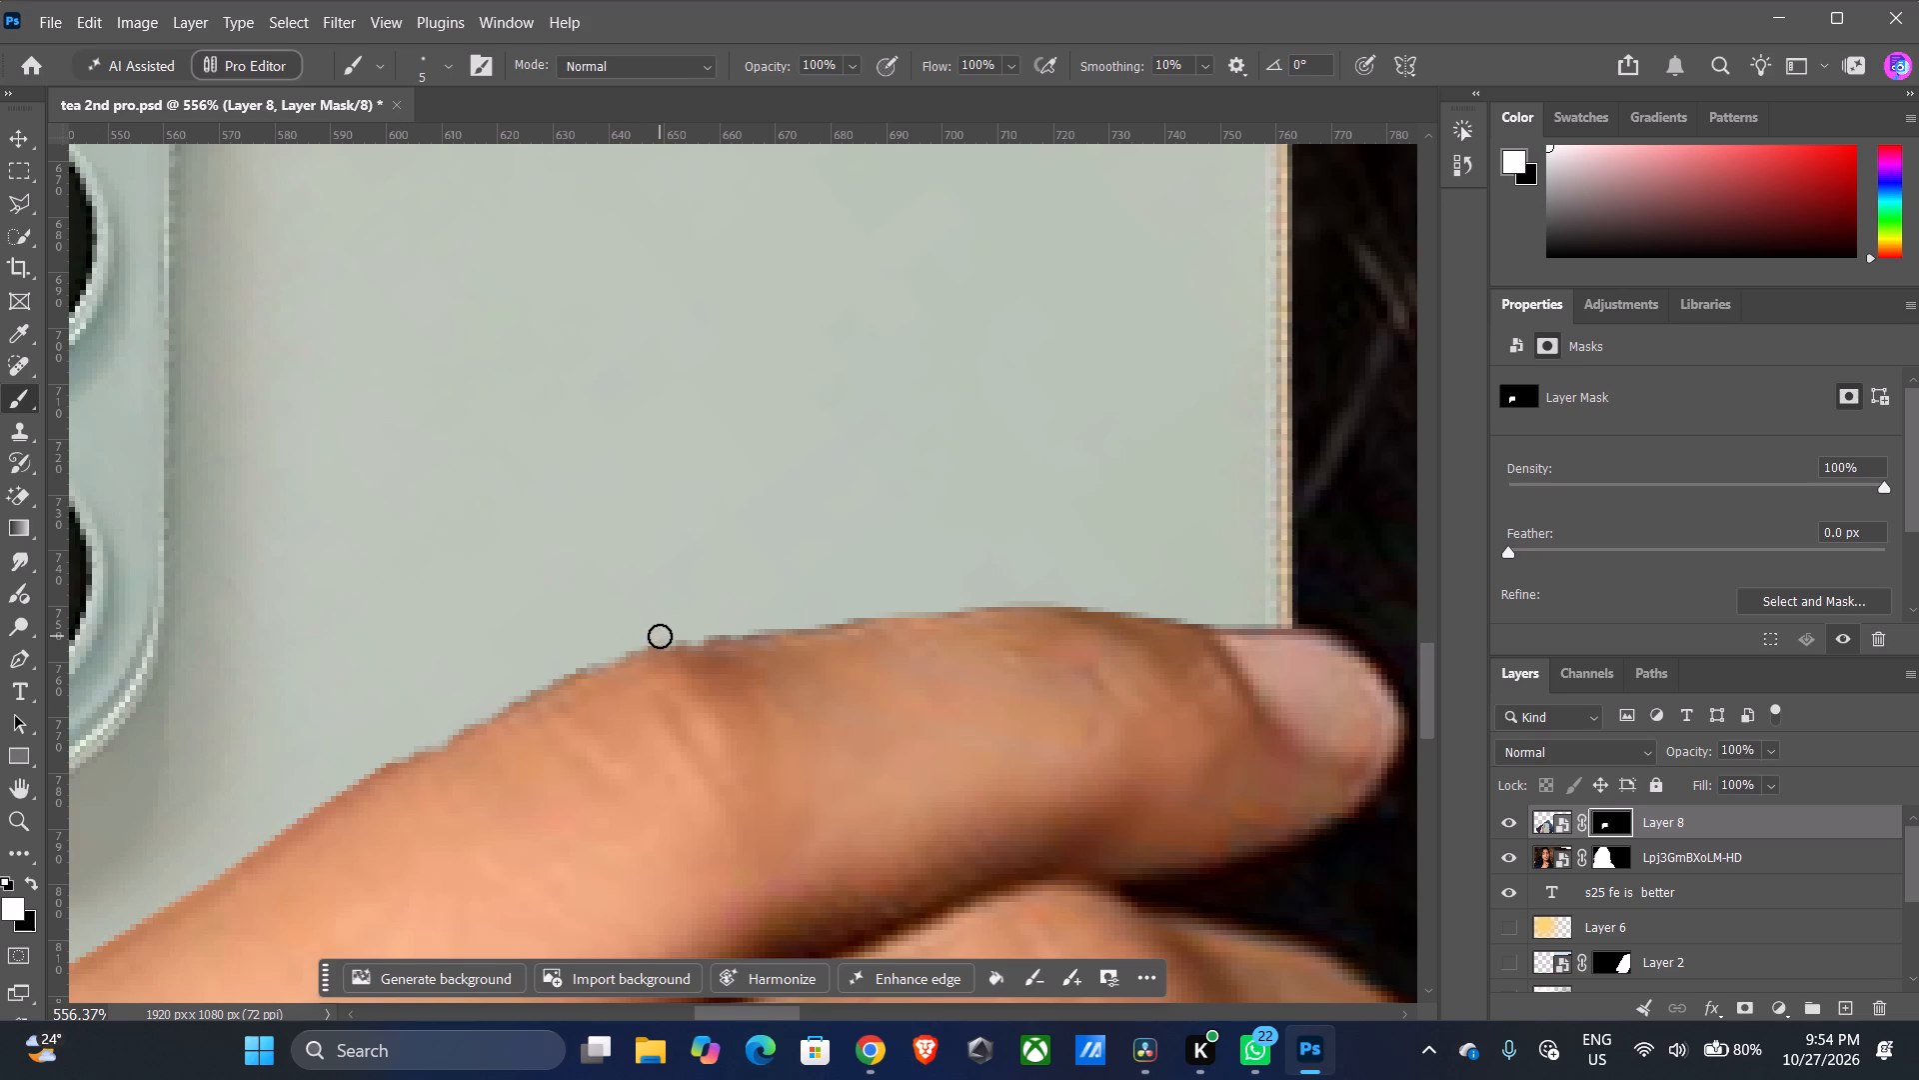
left_click(660, 636)
Smooth the mask edge with continuous white strokes along the top of the index finger, from the lower slope past the knuckle.
left_click_drag(454, 725, 510, 691)
left_click_drag(510, 691, 741, 624)
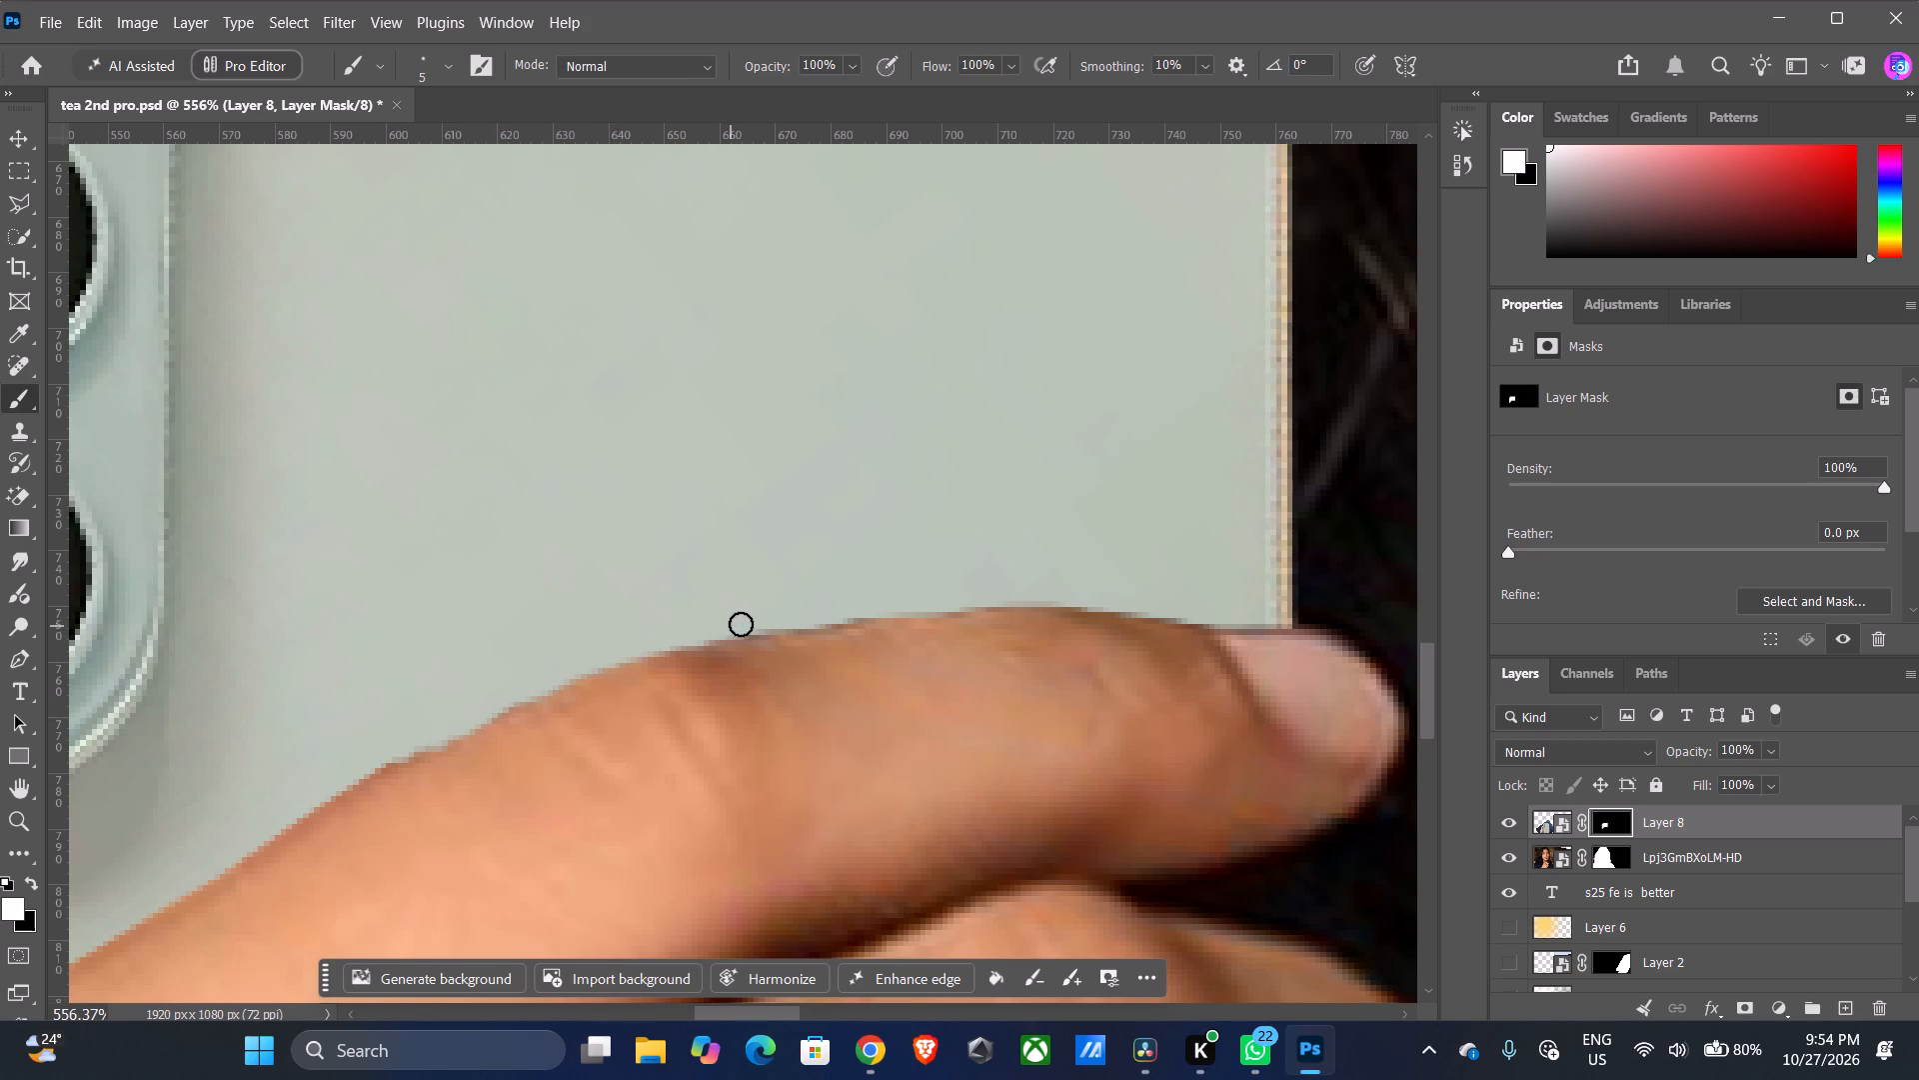
left_click_drag(741, 624, 869, 606)
Switch to black and paint Layer 8's mask just inside the index finger's upper edge to remove phone remnants over the skin.
left_click(34, 877)
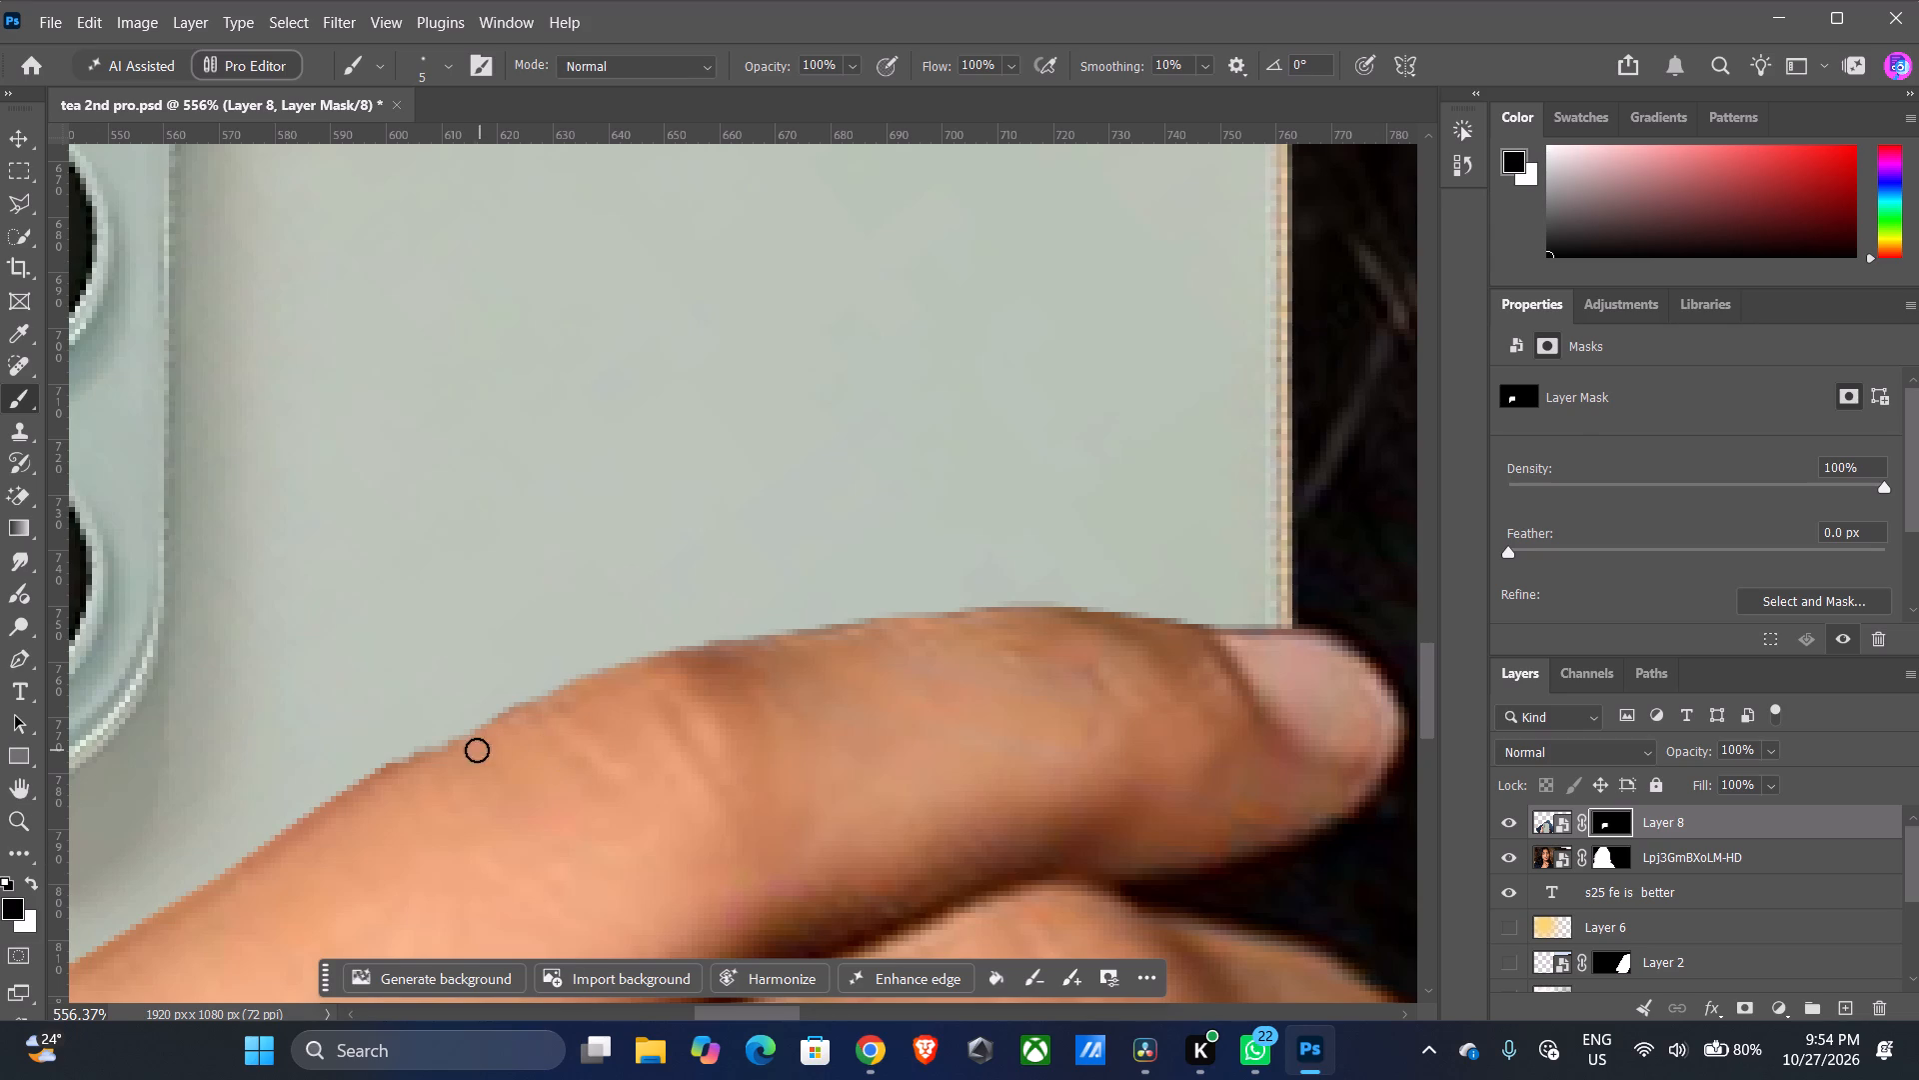
left_click_drag(421, 769, 675, 667)
left_click_drag(675, 667, 546, 733)
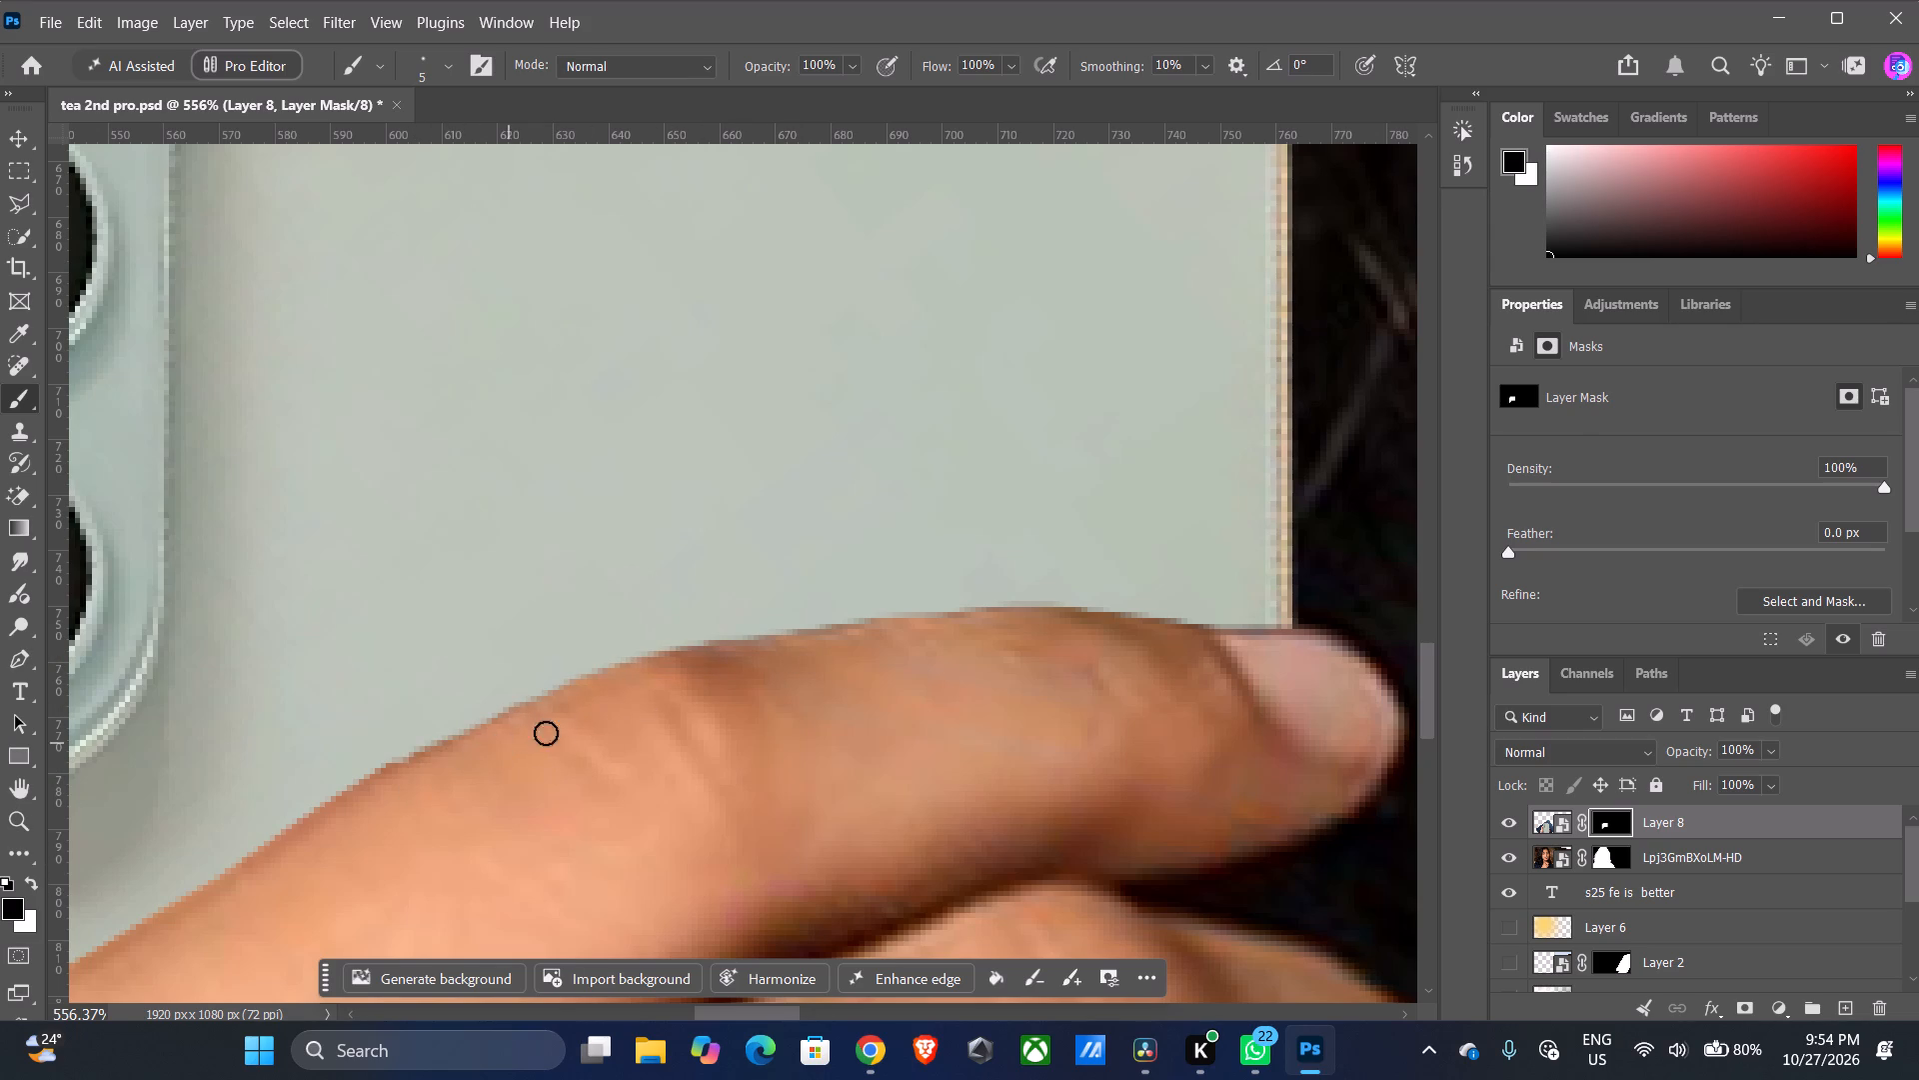
left_click_drag(546, 733, 652, 677)
left_click_drag(652, 677, 746, 654)
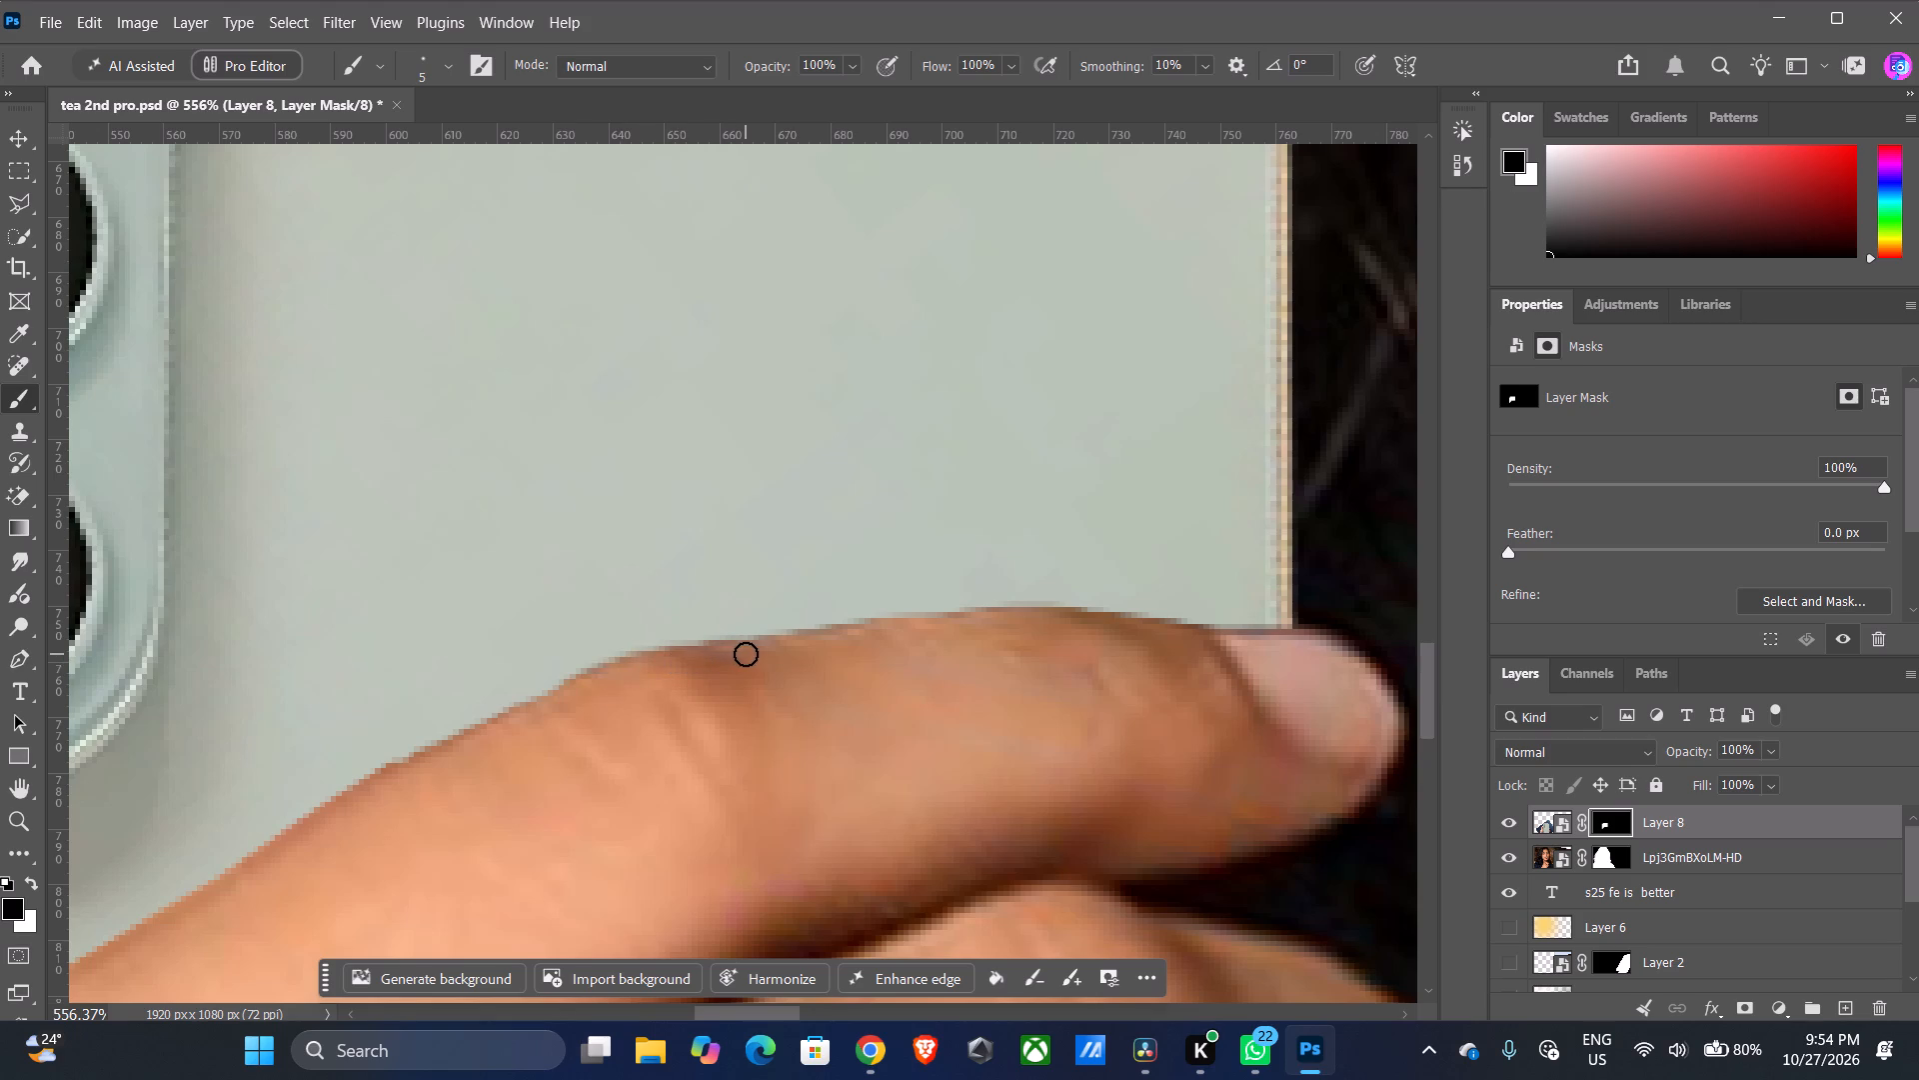
left_click_drag(746, 654, 792, 644)
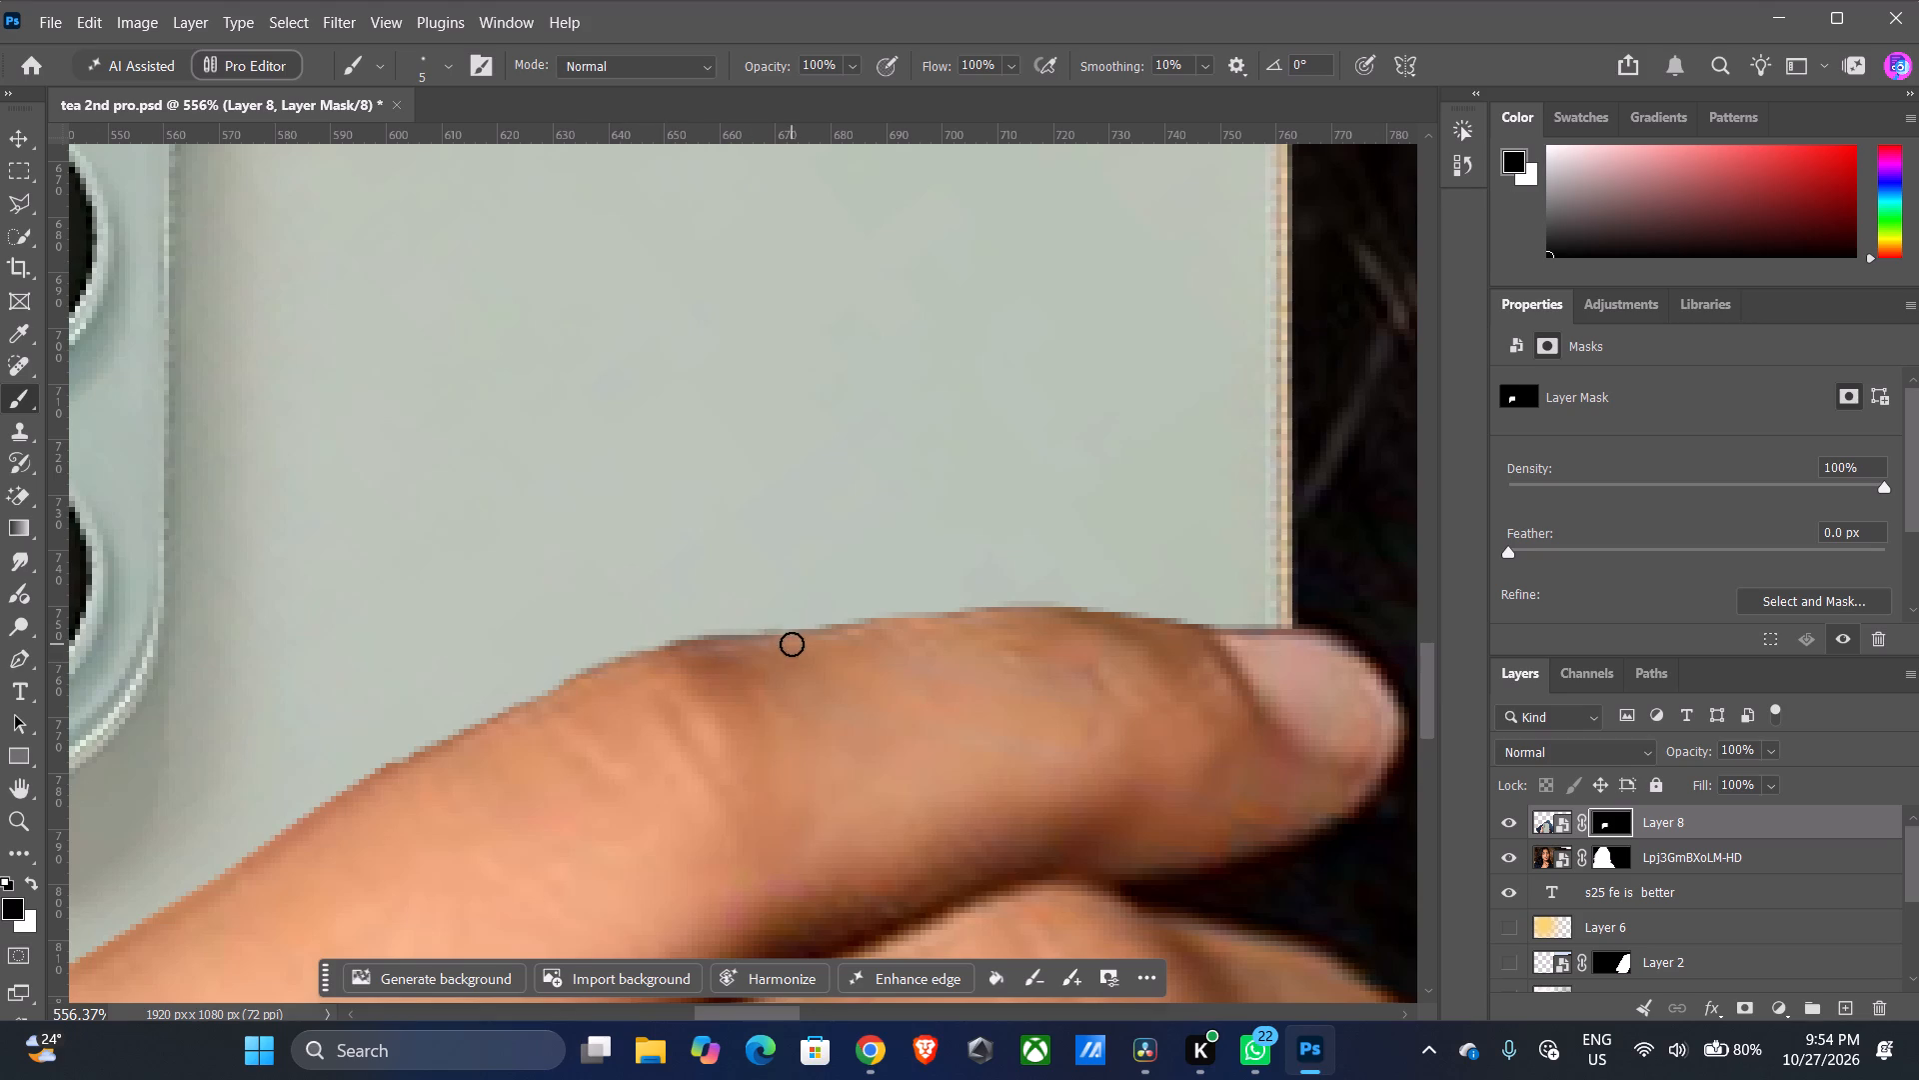
left_click_drag(792, 644, 978, 640)
Reduce the brush to 2 px and stroke black on Layer 8's mask along the dark crease between the index and middle fingers.
scroll(691, 750, "down", 5, "alt")
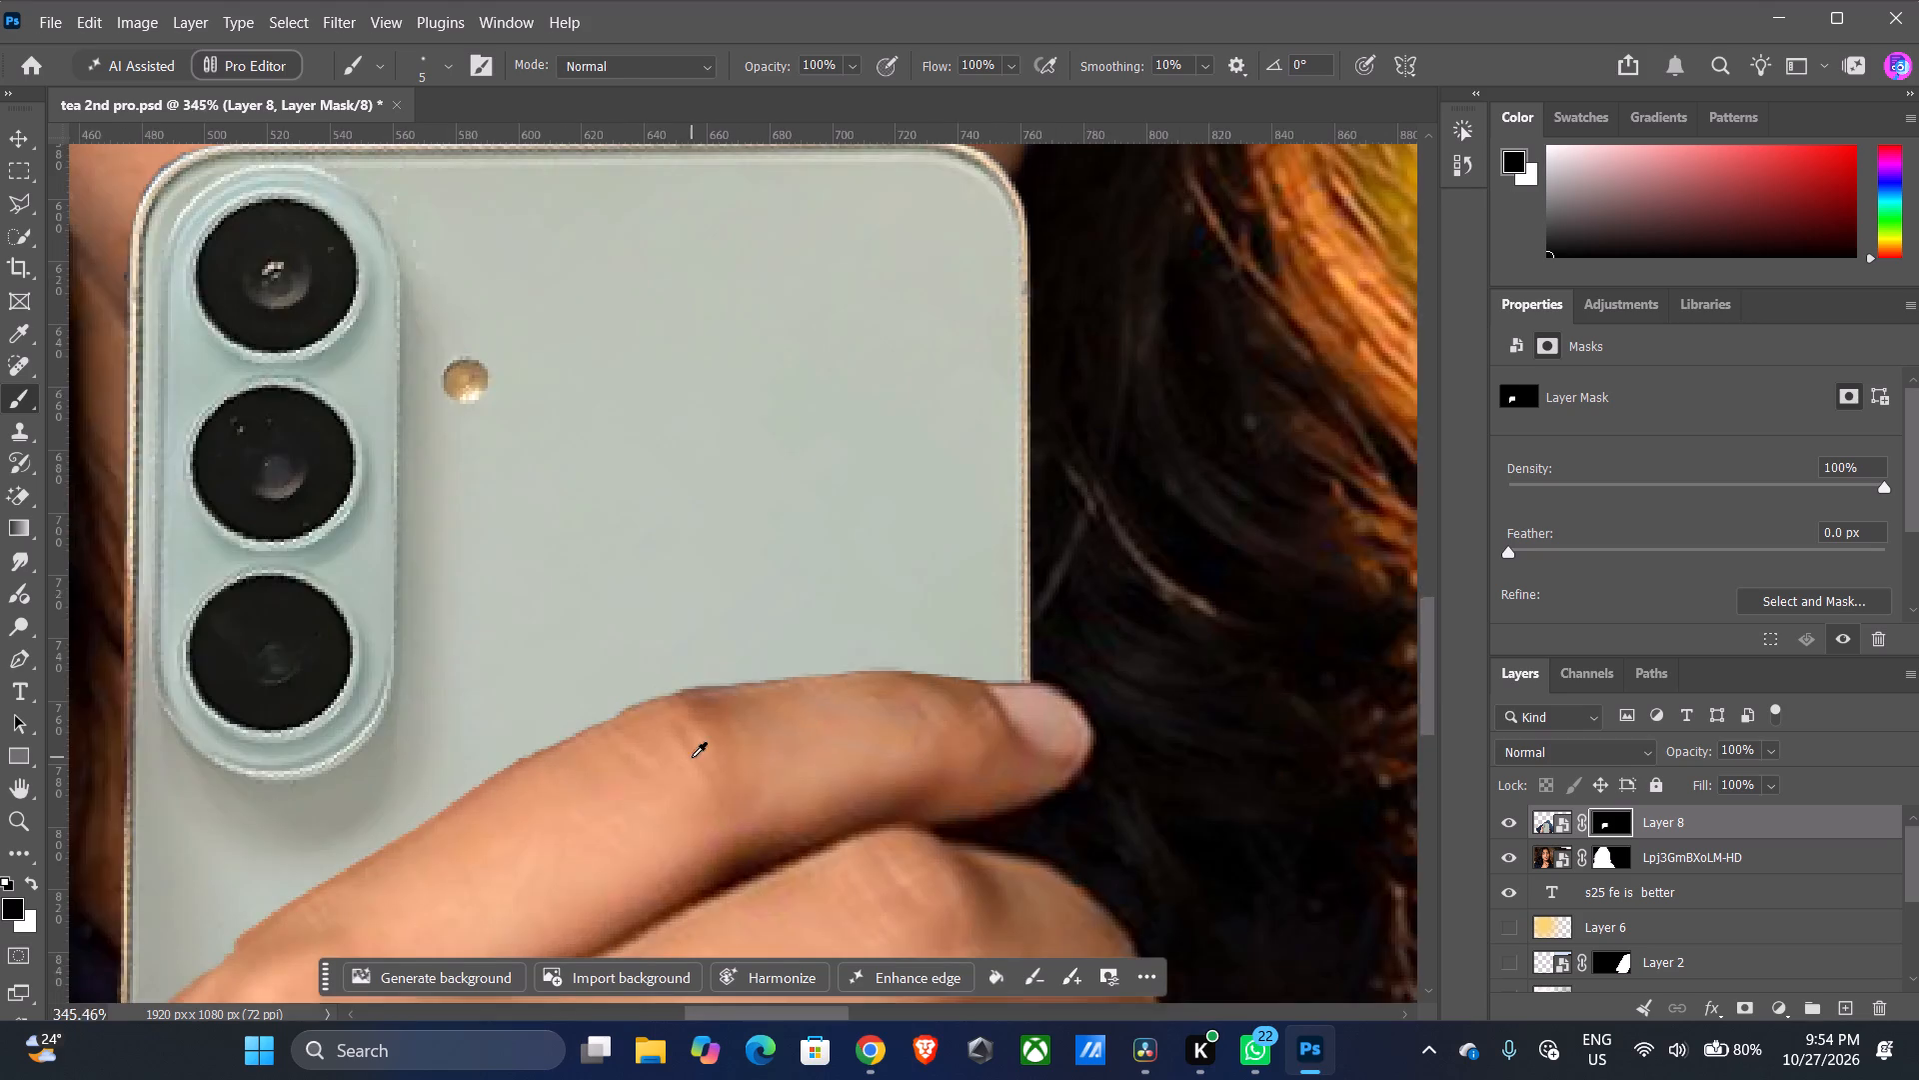
scroll(692, 757, "down", 10, "alt")
scroll(689, 705, "down", 9)
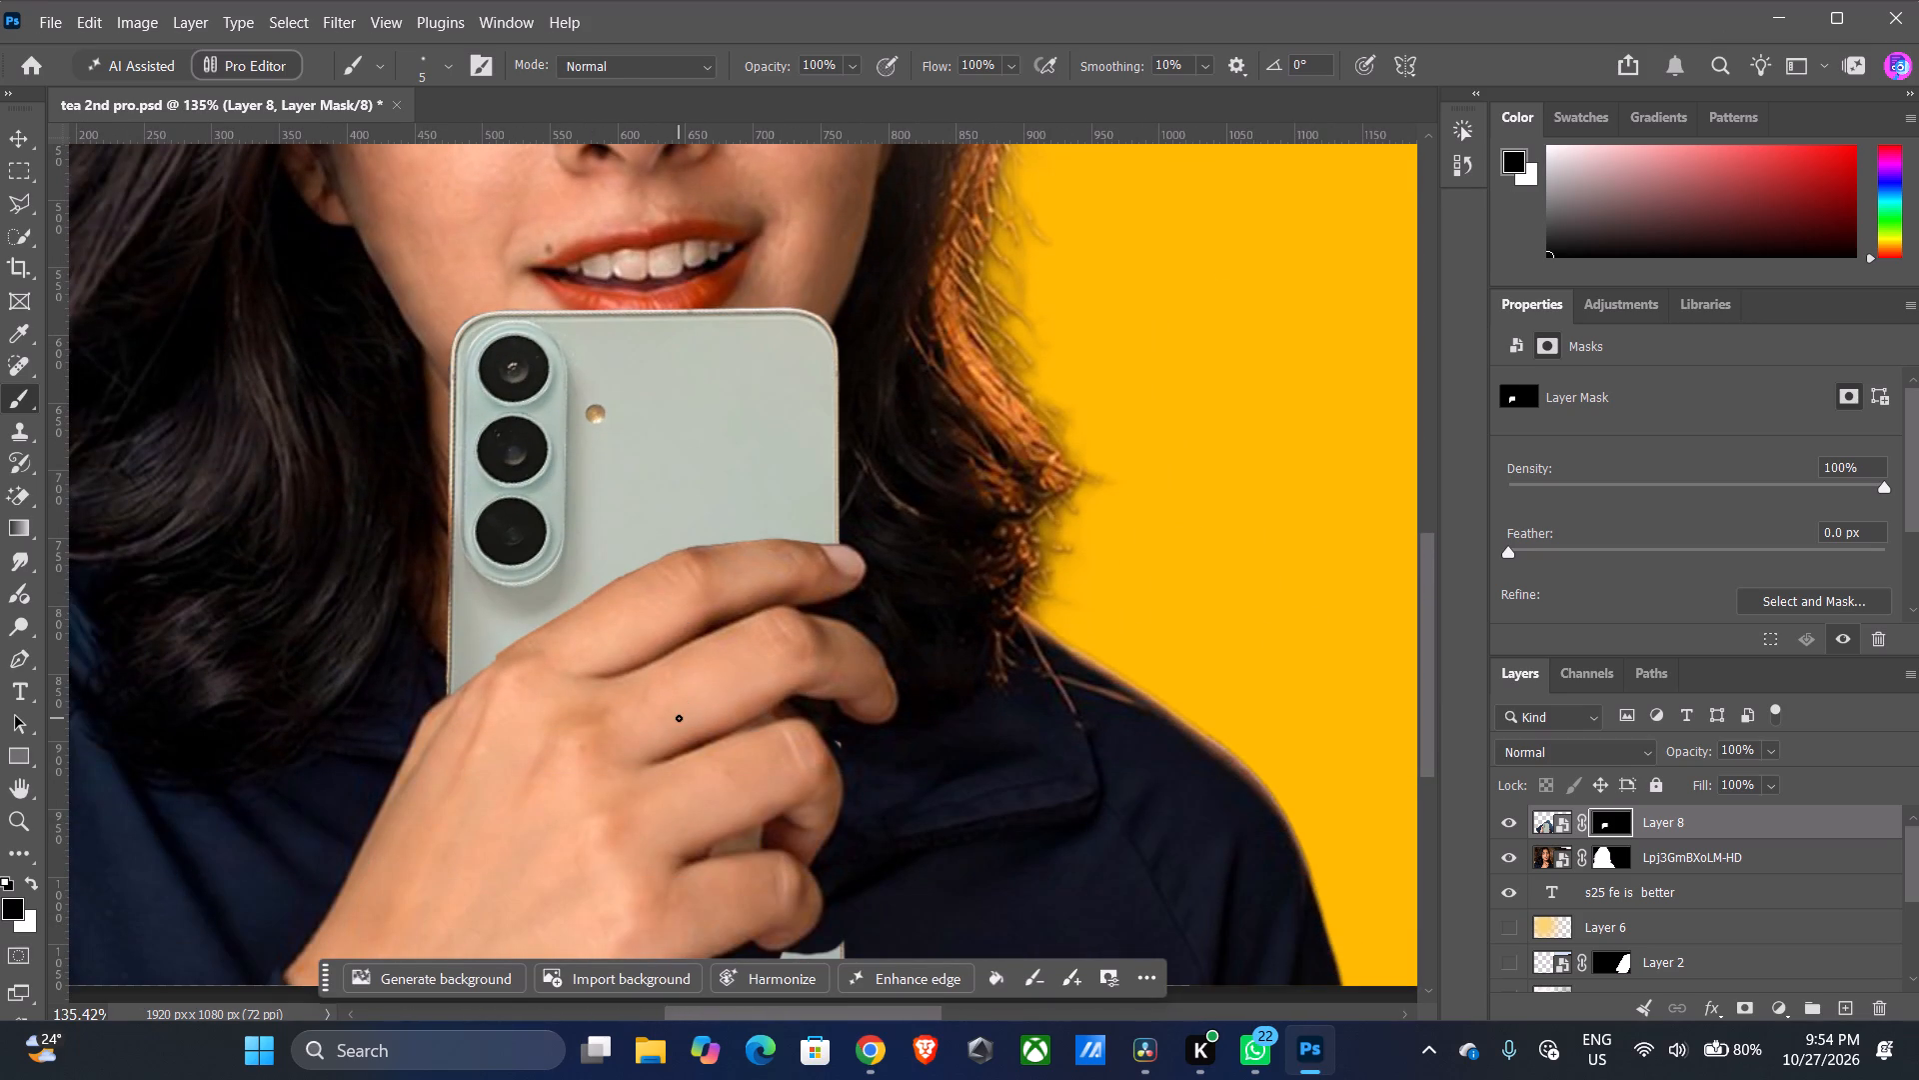
scroll(658, 702, "up", 11, "alt")
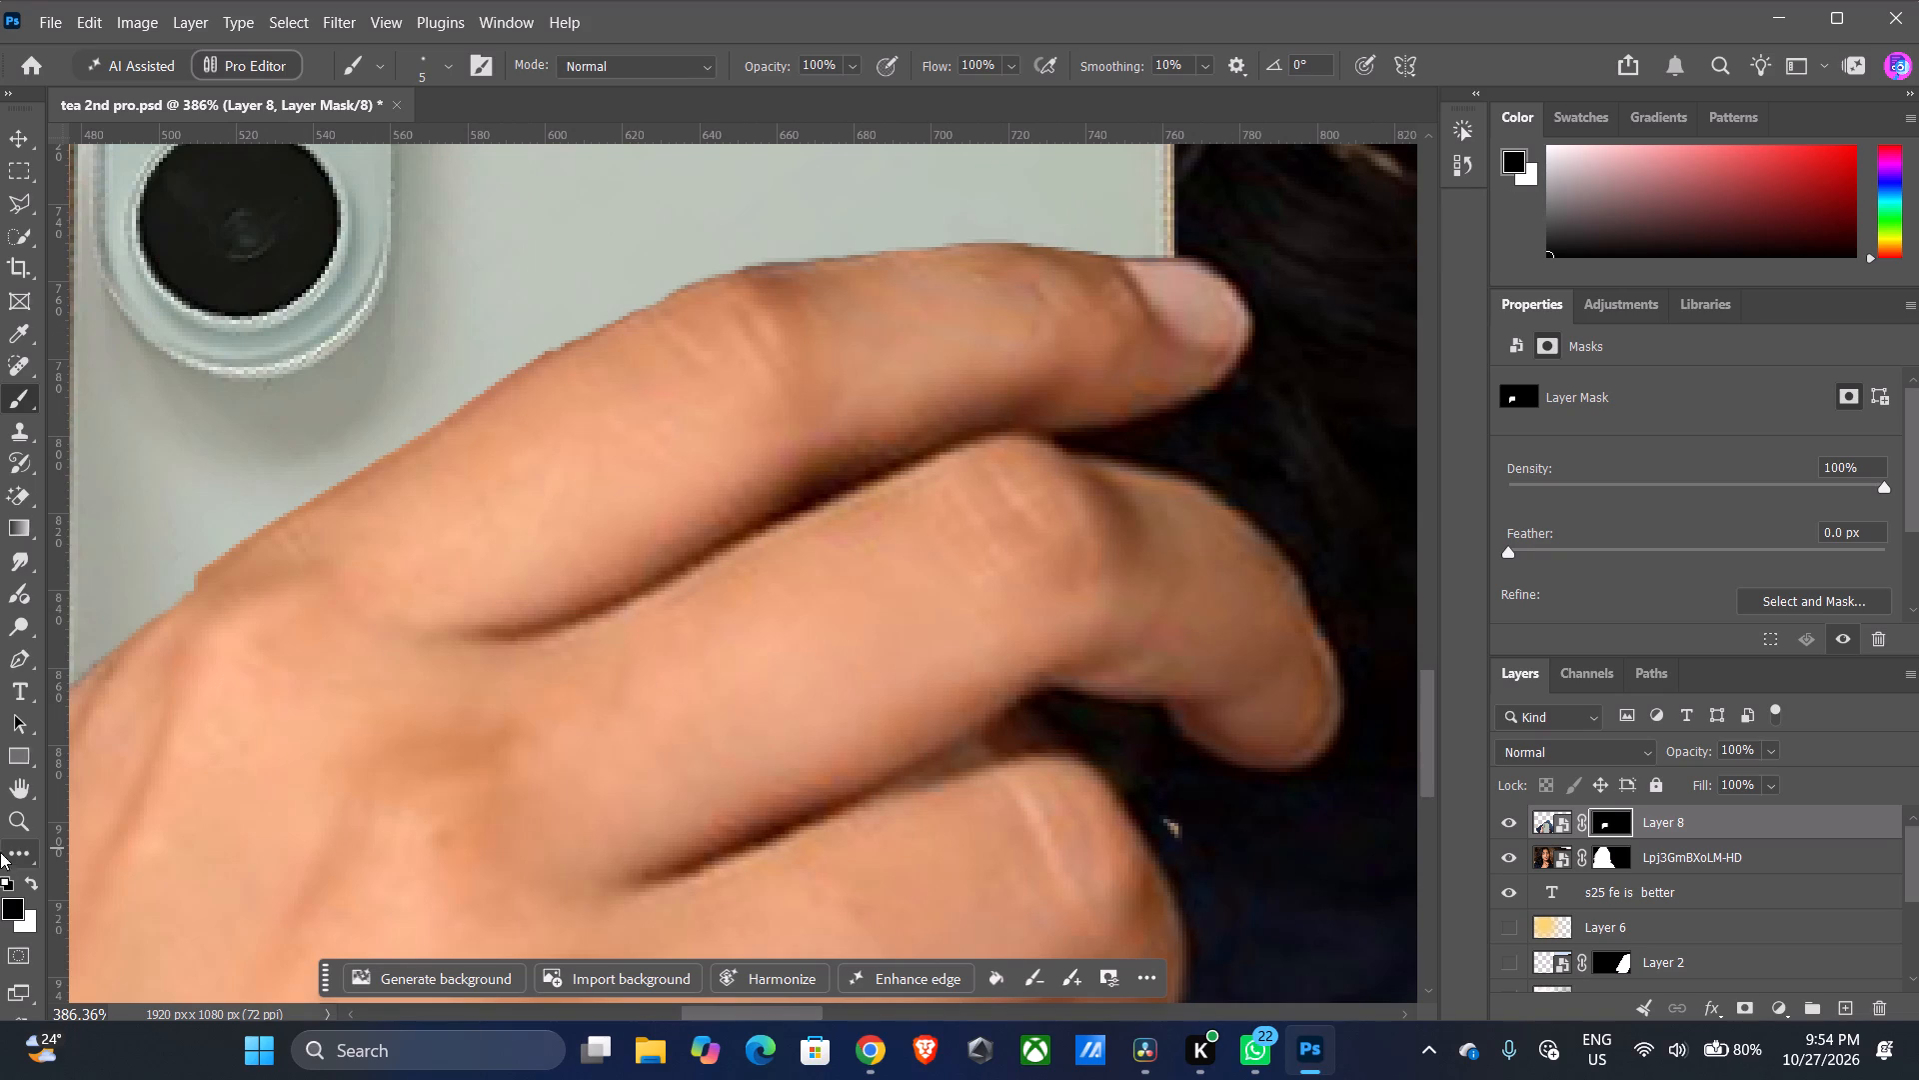
scroll(689, 783, "up", 20, "alt")
scroll(689, 783, "up", 3, "alt")
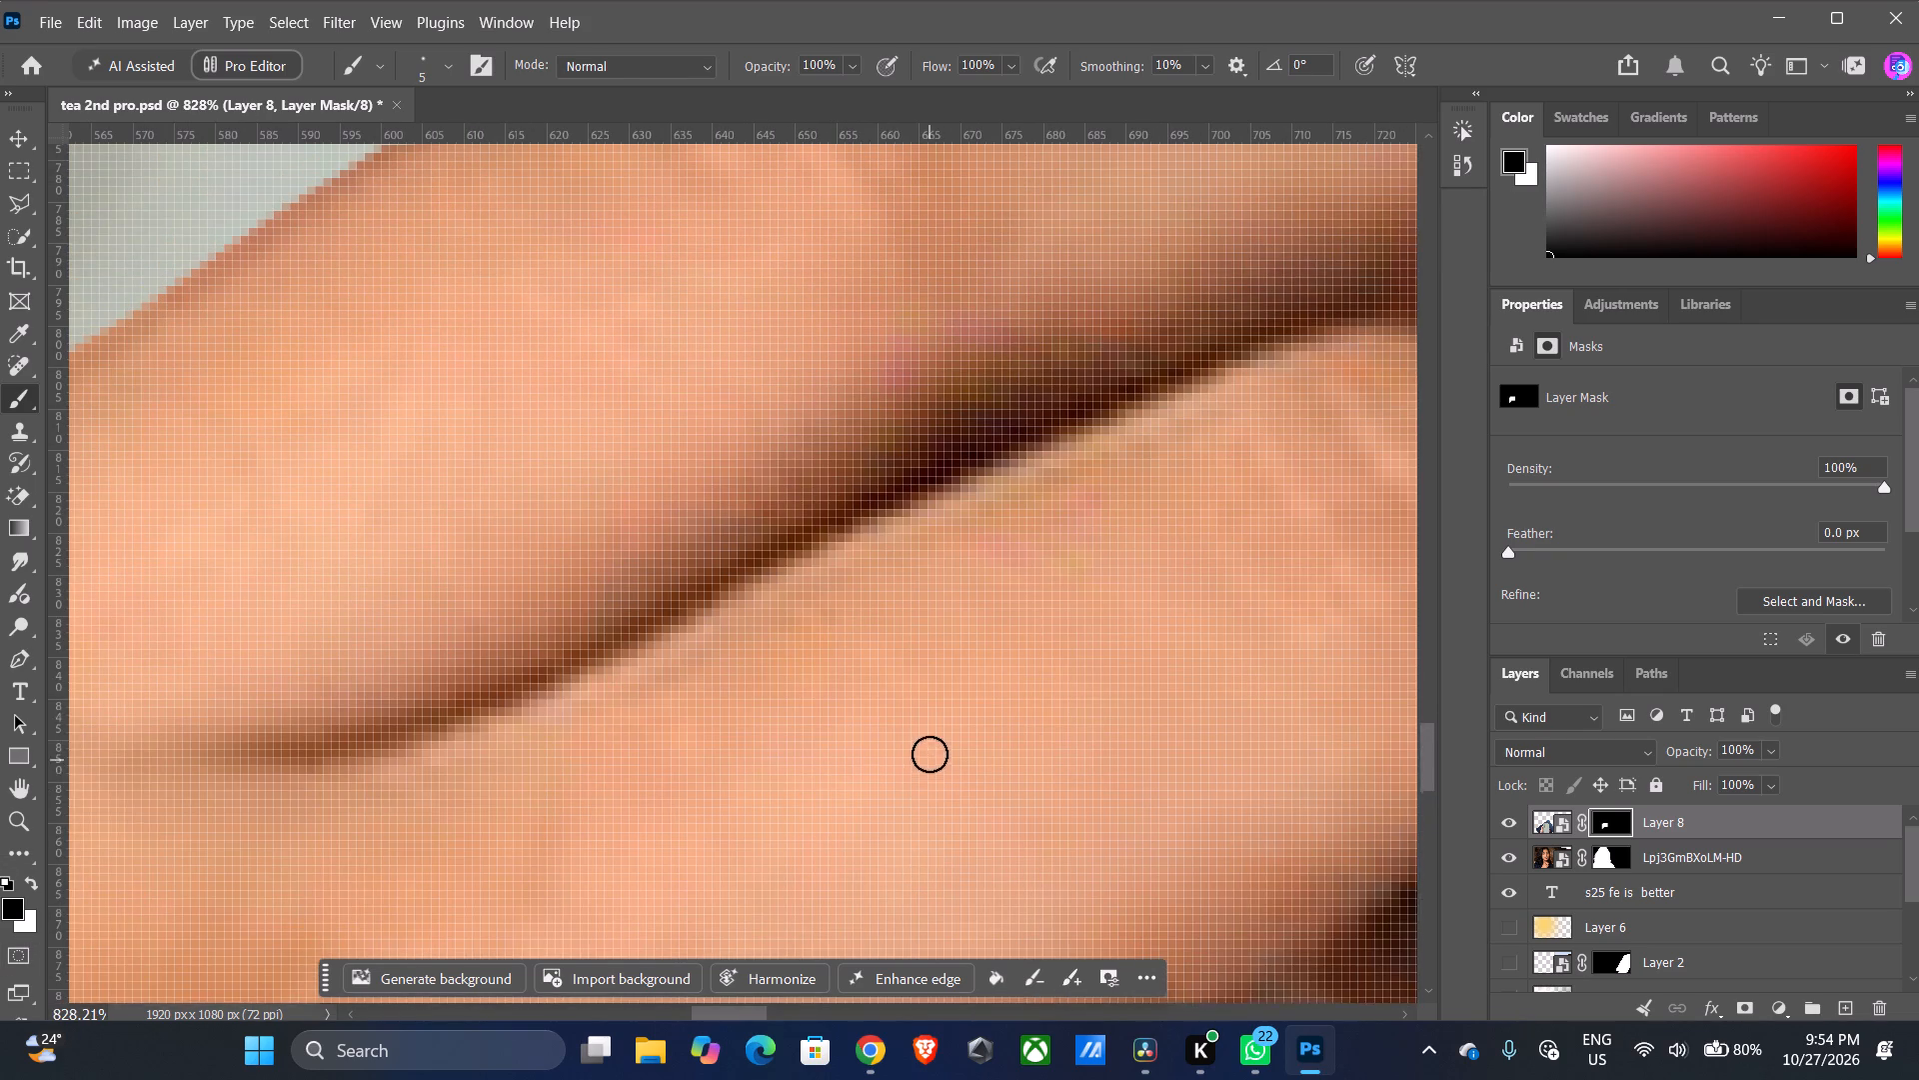
scroll(930, 754, "up", 3, "alt")
scroll(1006, 678, "up", 4, "alt")
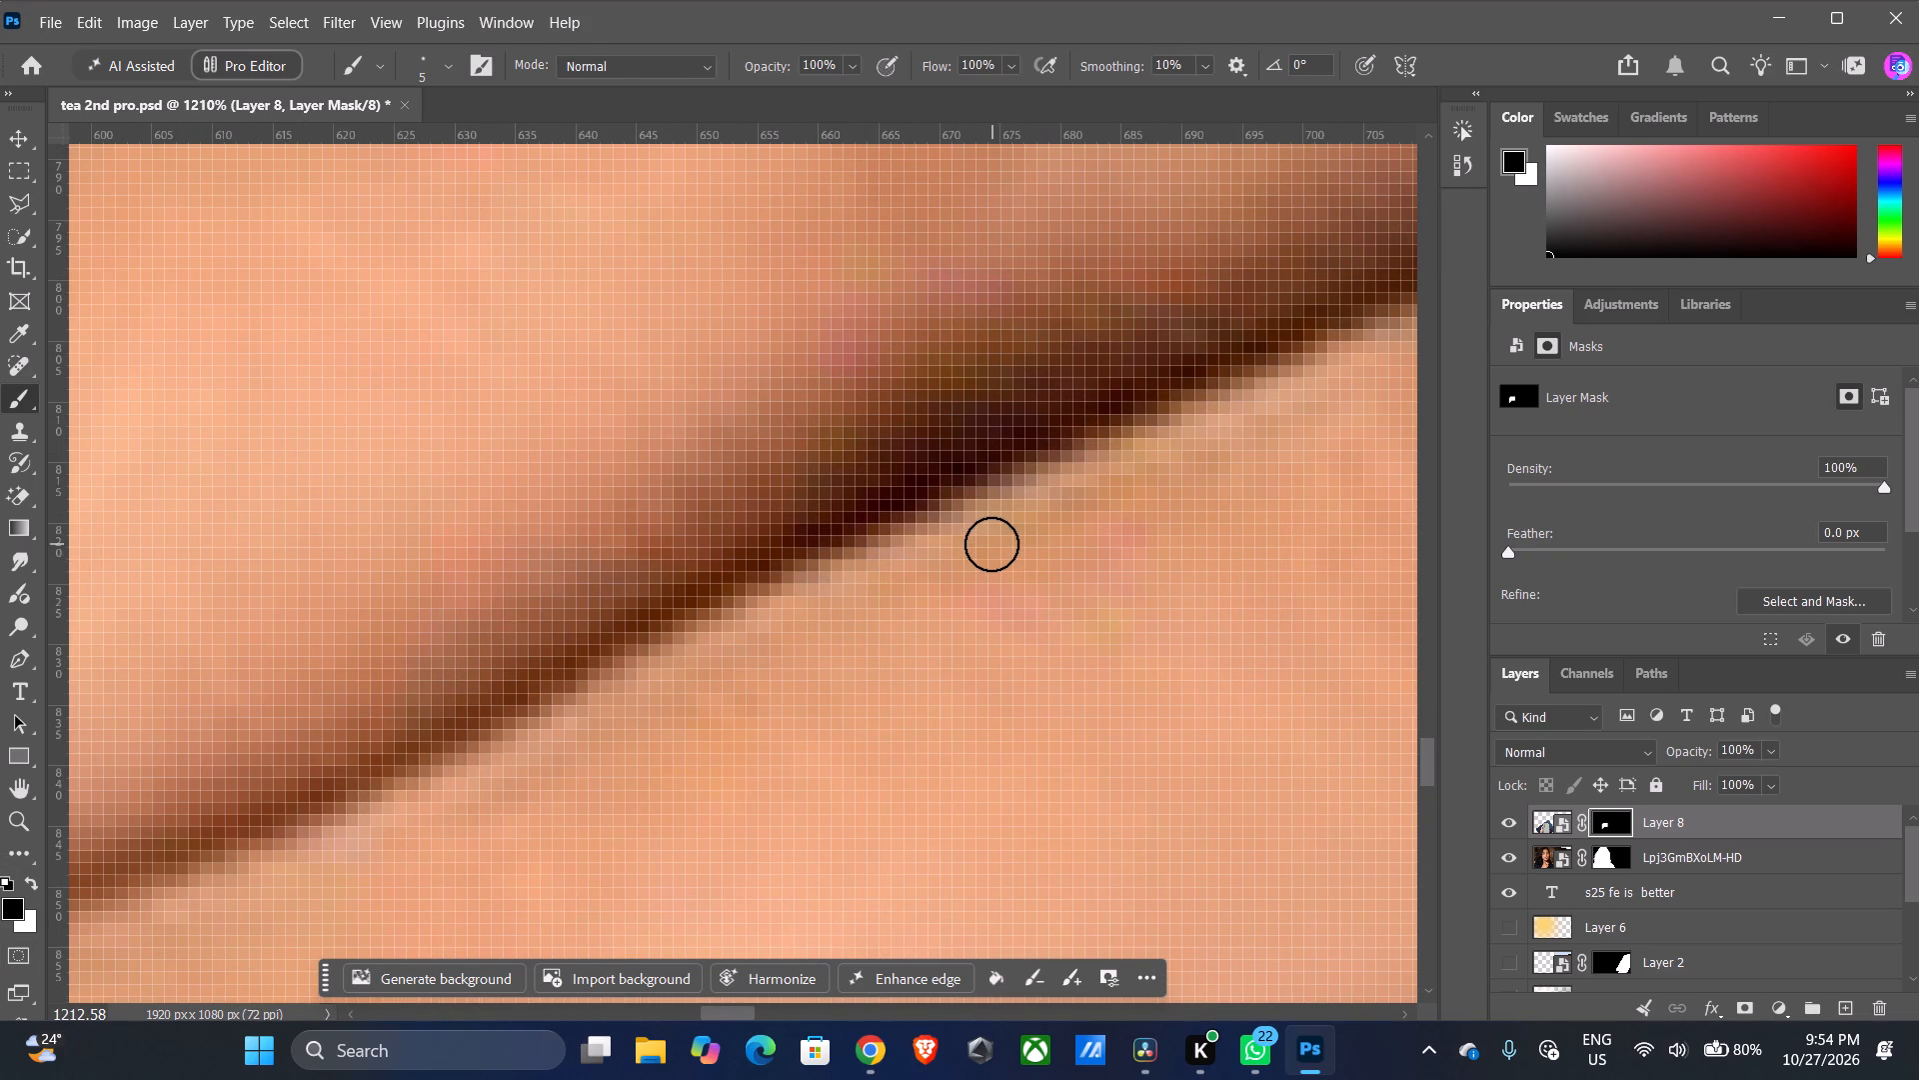
right_click_drag(989, 544, 963, 555, "alt")
left_click_drag(910, 508, 926, 495)
left_click_drag(926, 495, 1003, 450)
left_click_drag(896, 510, 1038, 434)
left_click_drag(942, 492, 1072, 418)
Switch to white and paint a thin line on Layer 8's mask along the crease between the index and middle fingers.
left_click(23, 877)
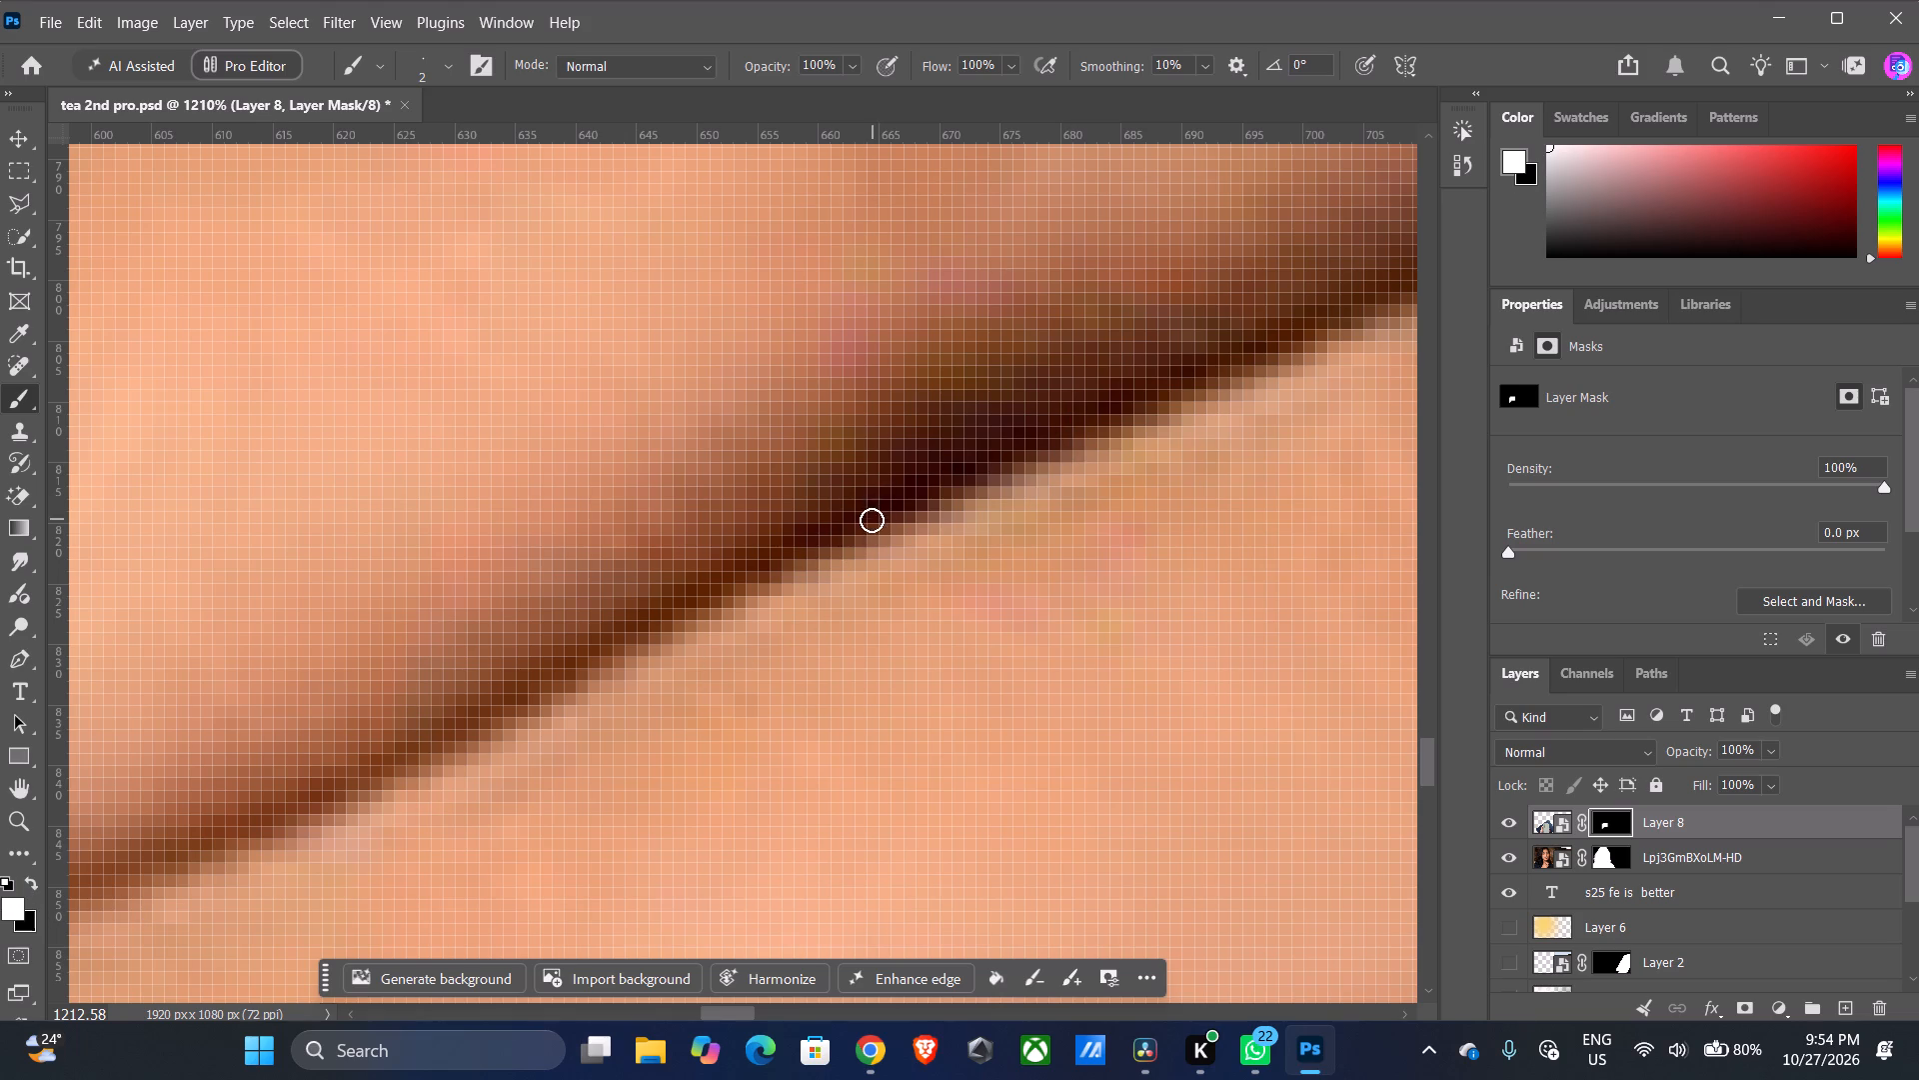
left_click_drag(872, 520, 1018, 466)
scroll(1096, 656, "up", 7)
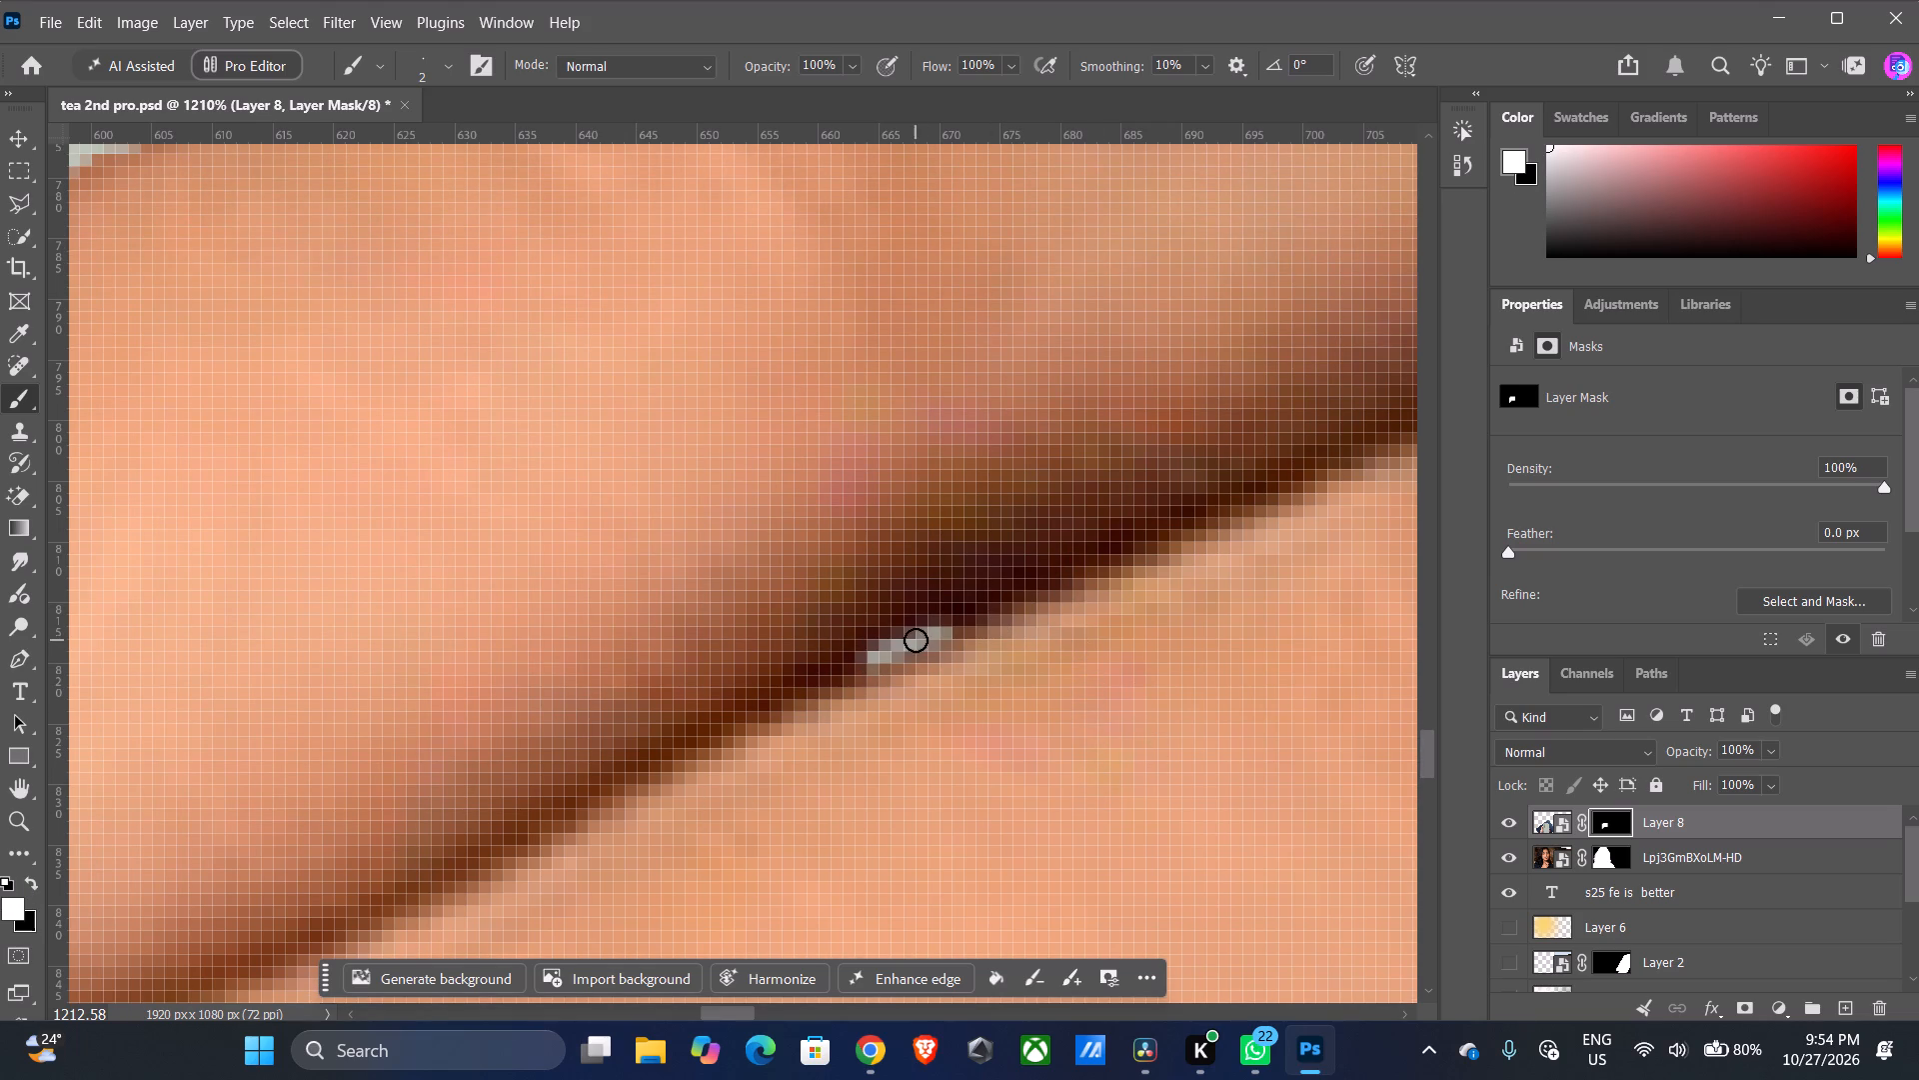
left_click_drag(941, 639, 1127, 532)
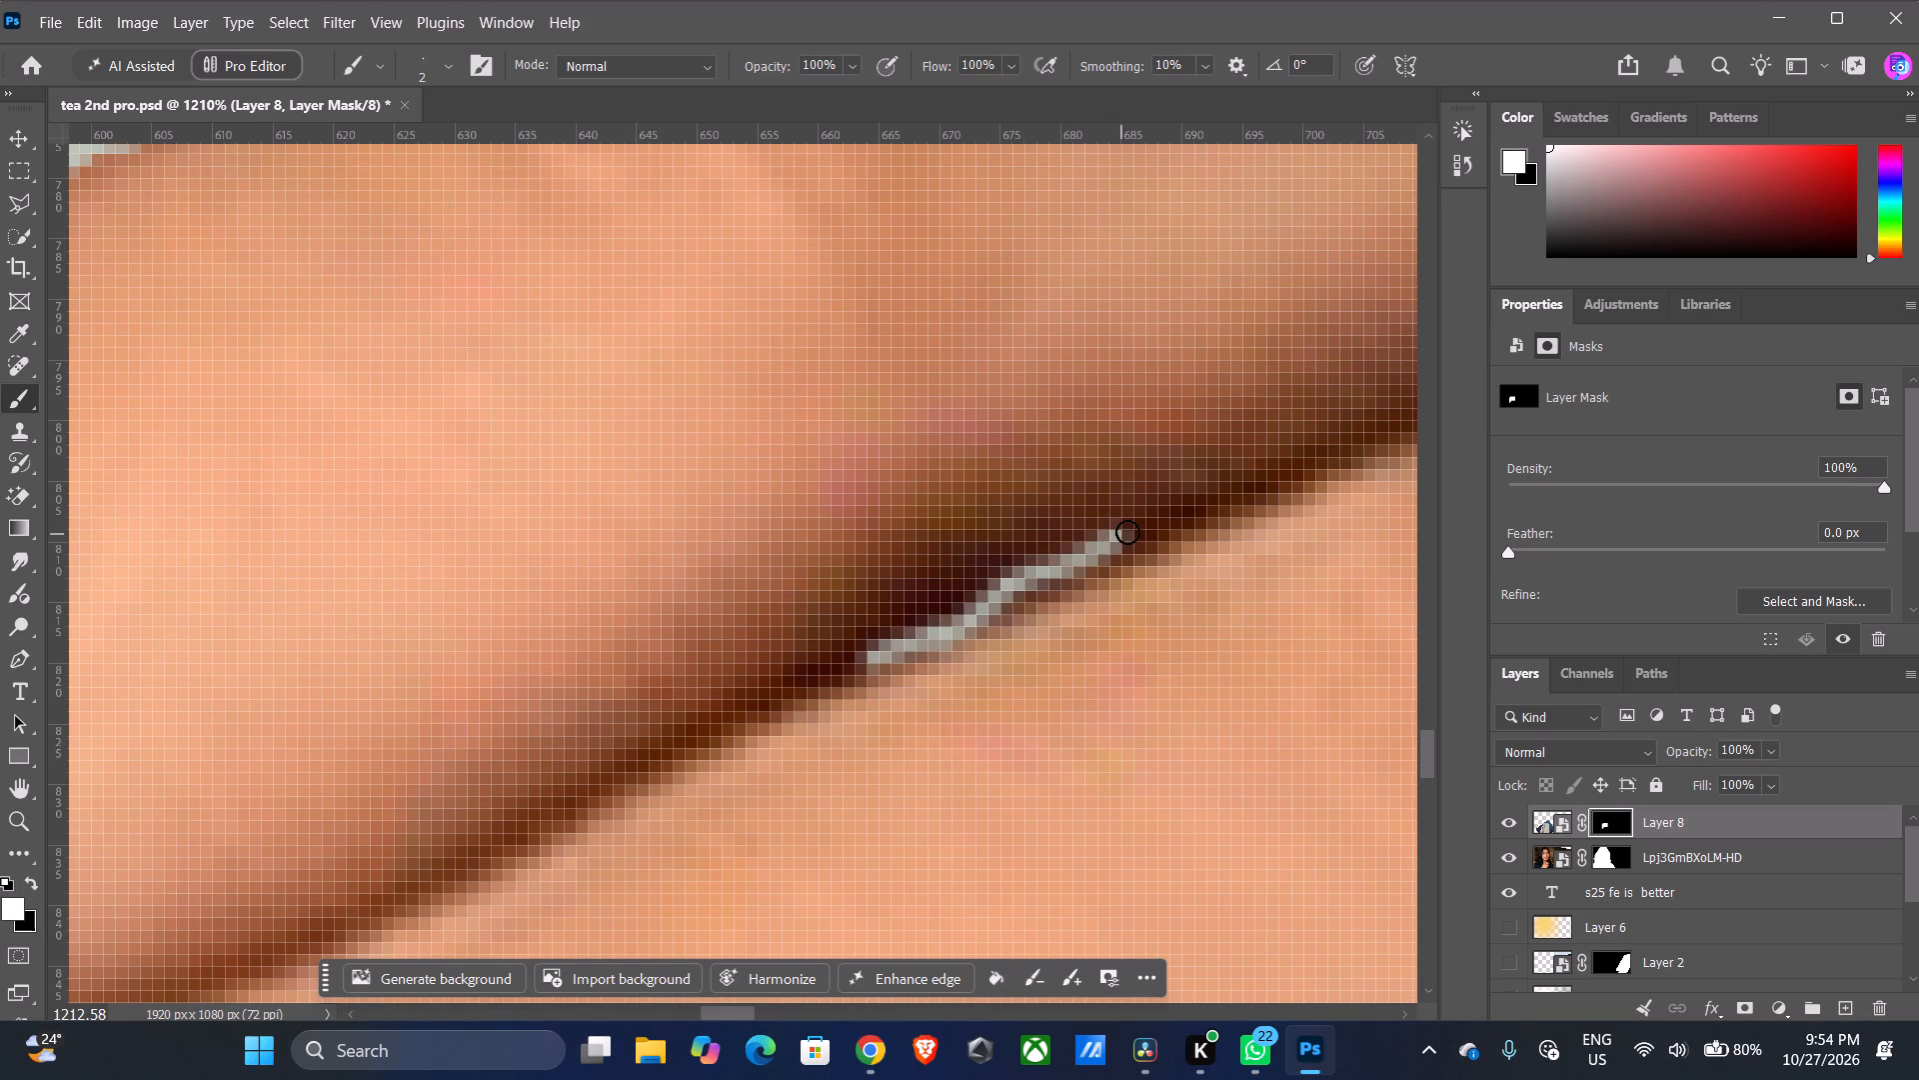
left_click_drag(1127, 532, 1132, 530)
With an 8 px brush, paint white on Layer 8's mask in the gap below the index fingertip, out to the phone's side edge.
left_click_drag(717, 1012, 758, 1004)
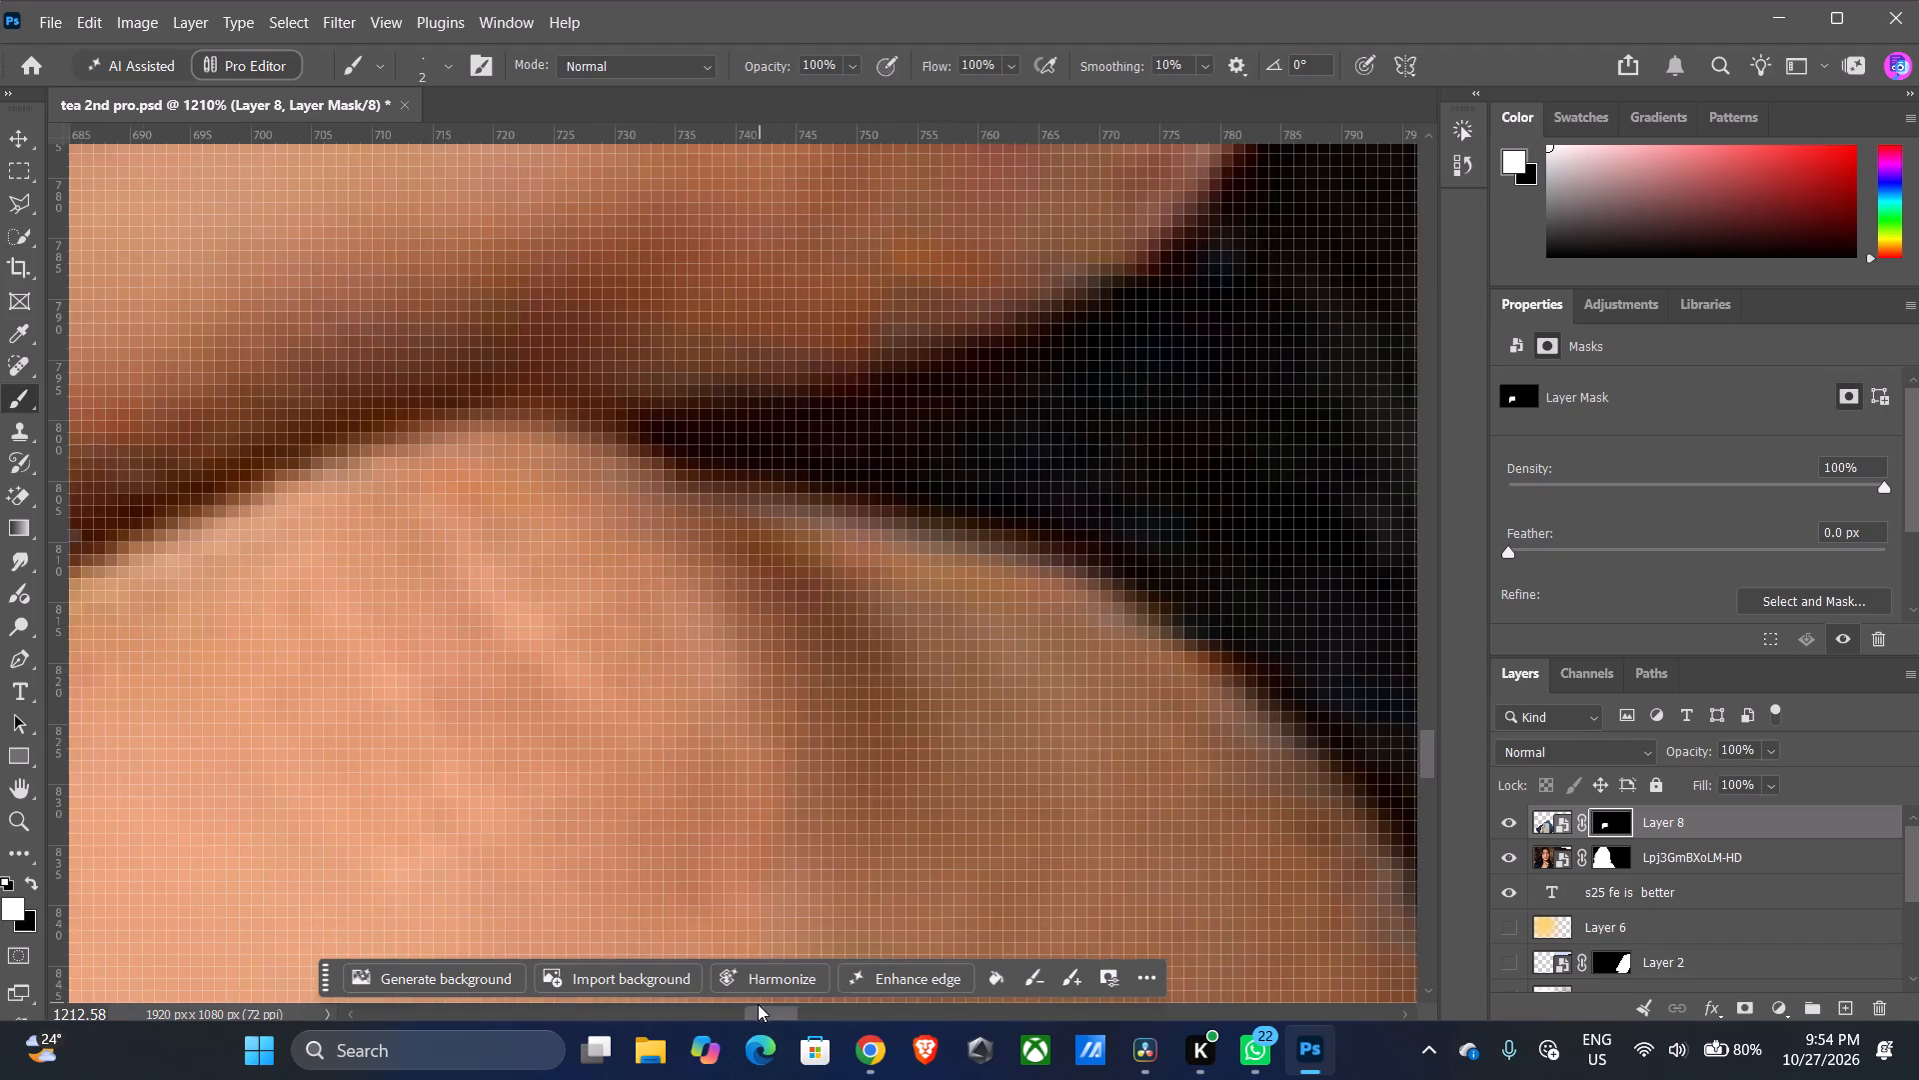
left_click_drag(758, 1004, 734, 1006)
scroll(740, 766, "down", 7, "alt")
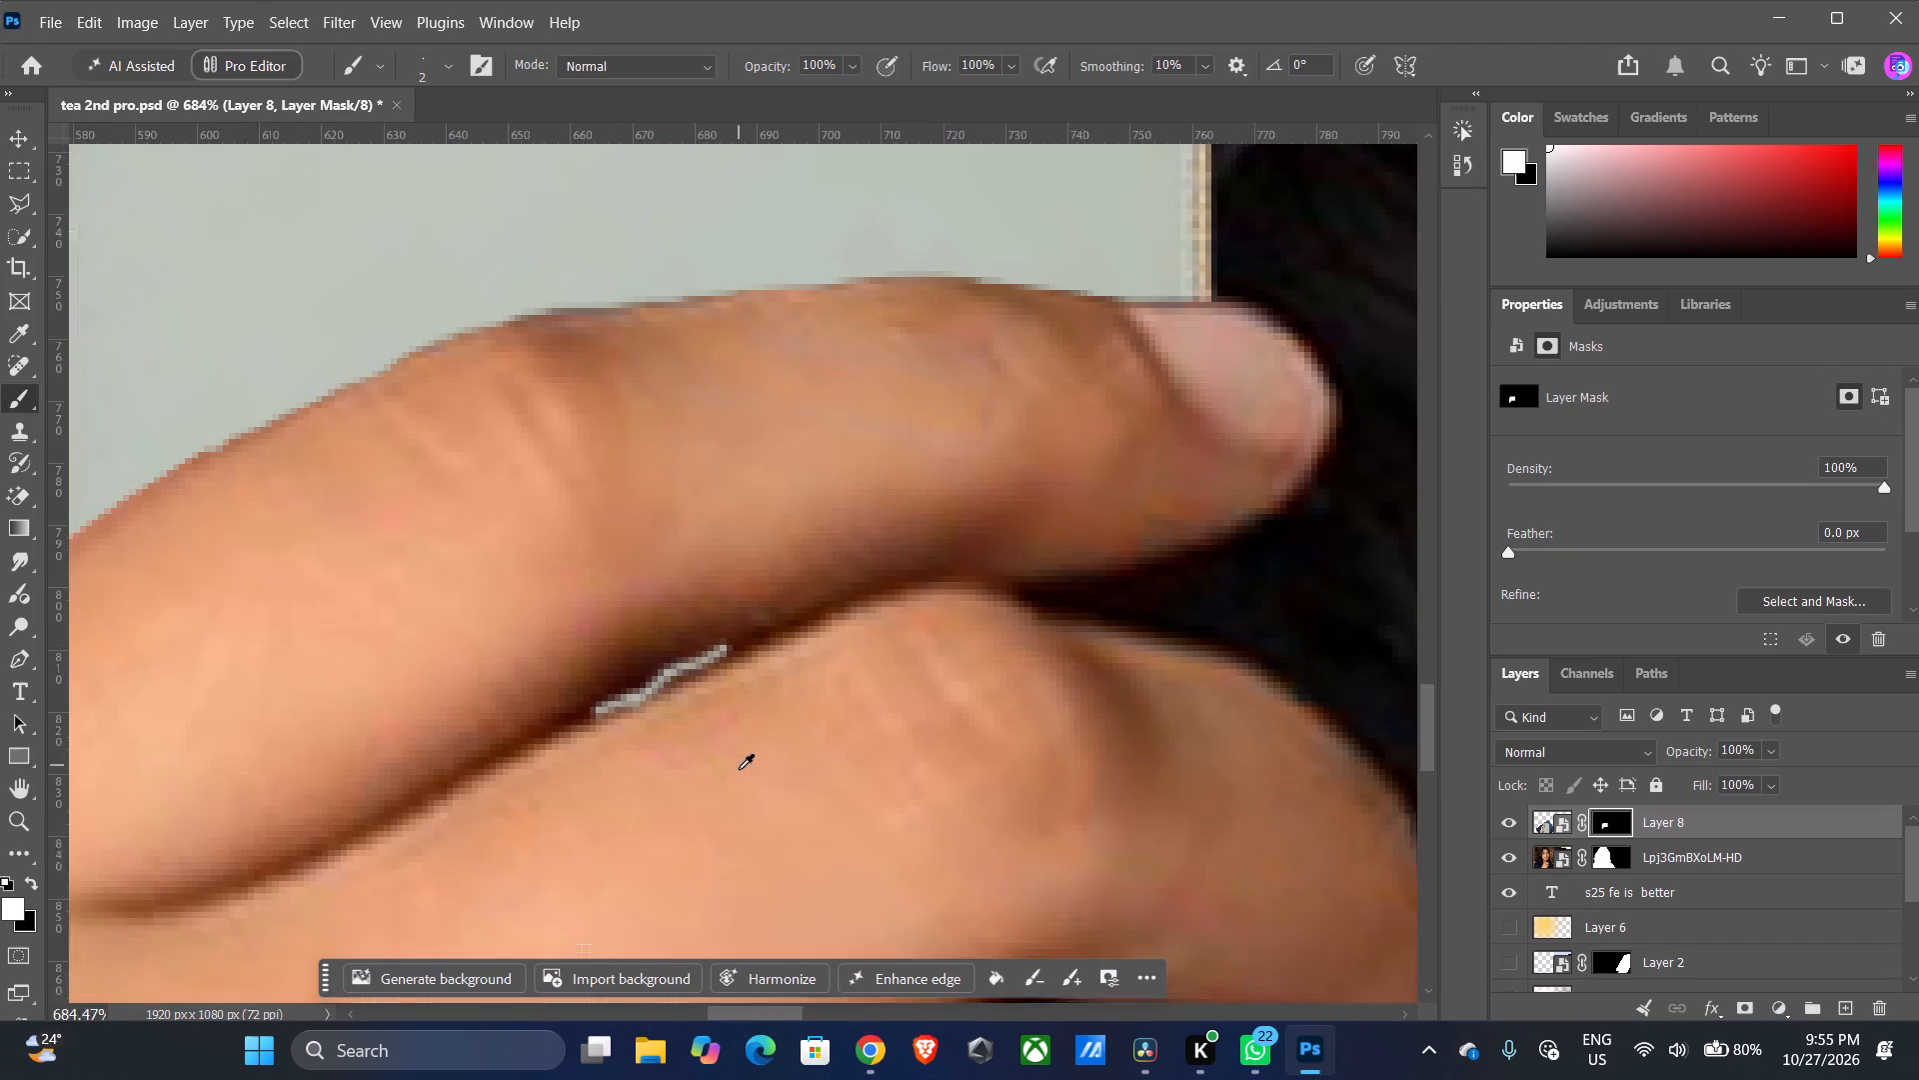
scroll(739, 769, "down", 1, "alt")
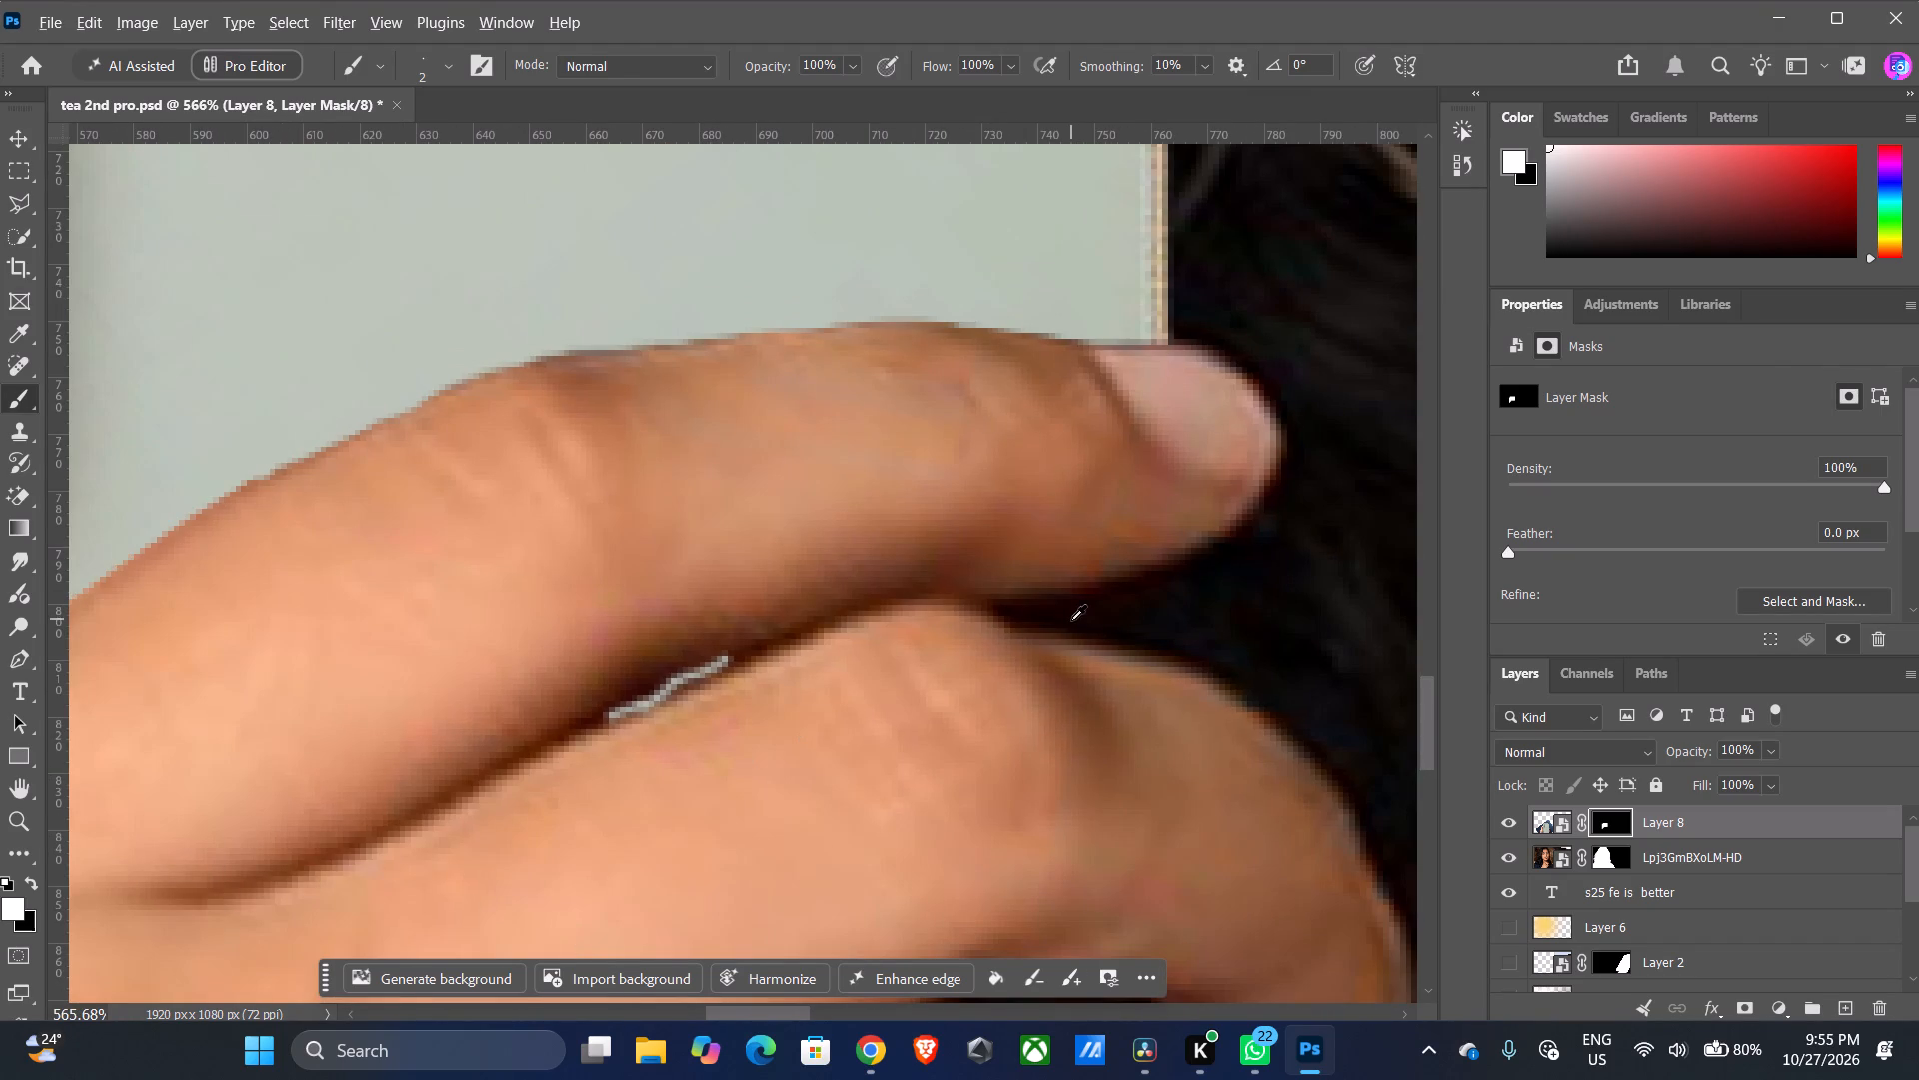
scroll(1071, 620, "up", 3, "alt")
right_click_drag(1075, 634, 1141, 633, "alt")
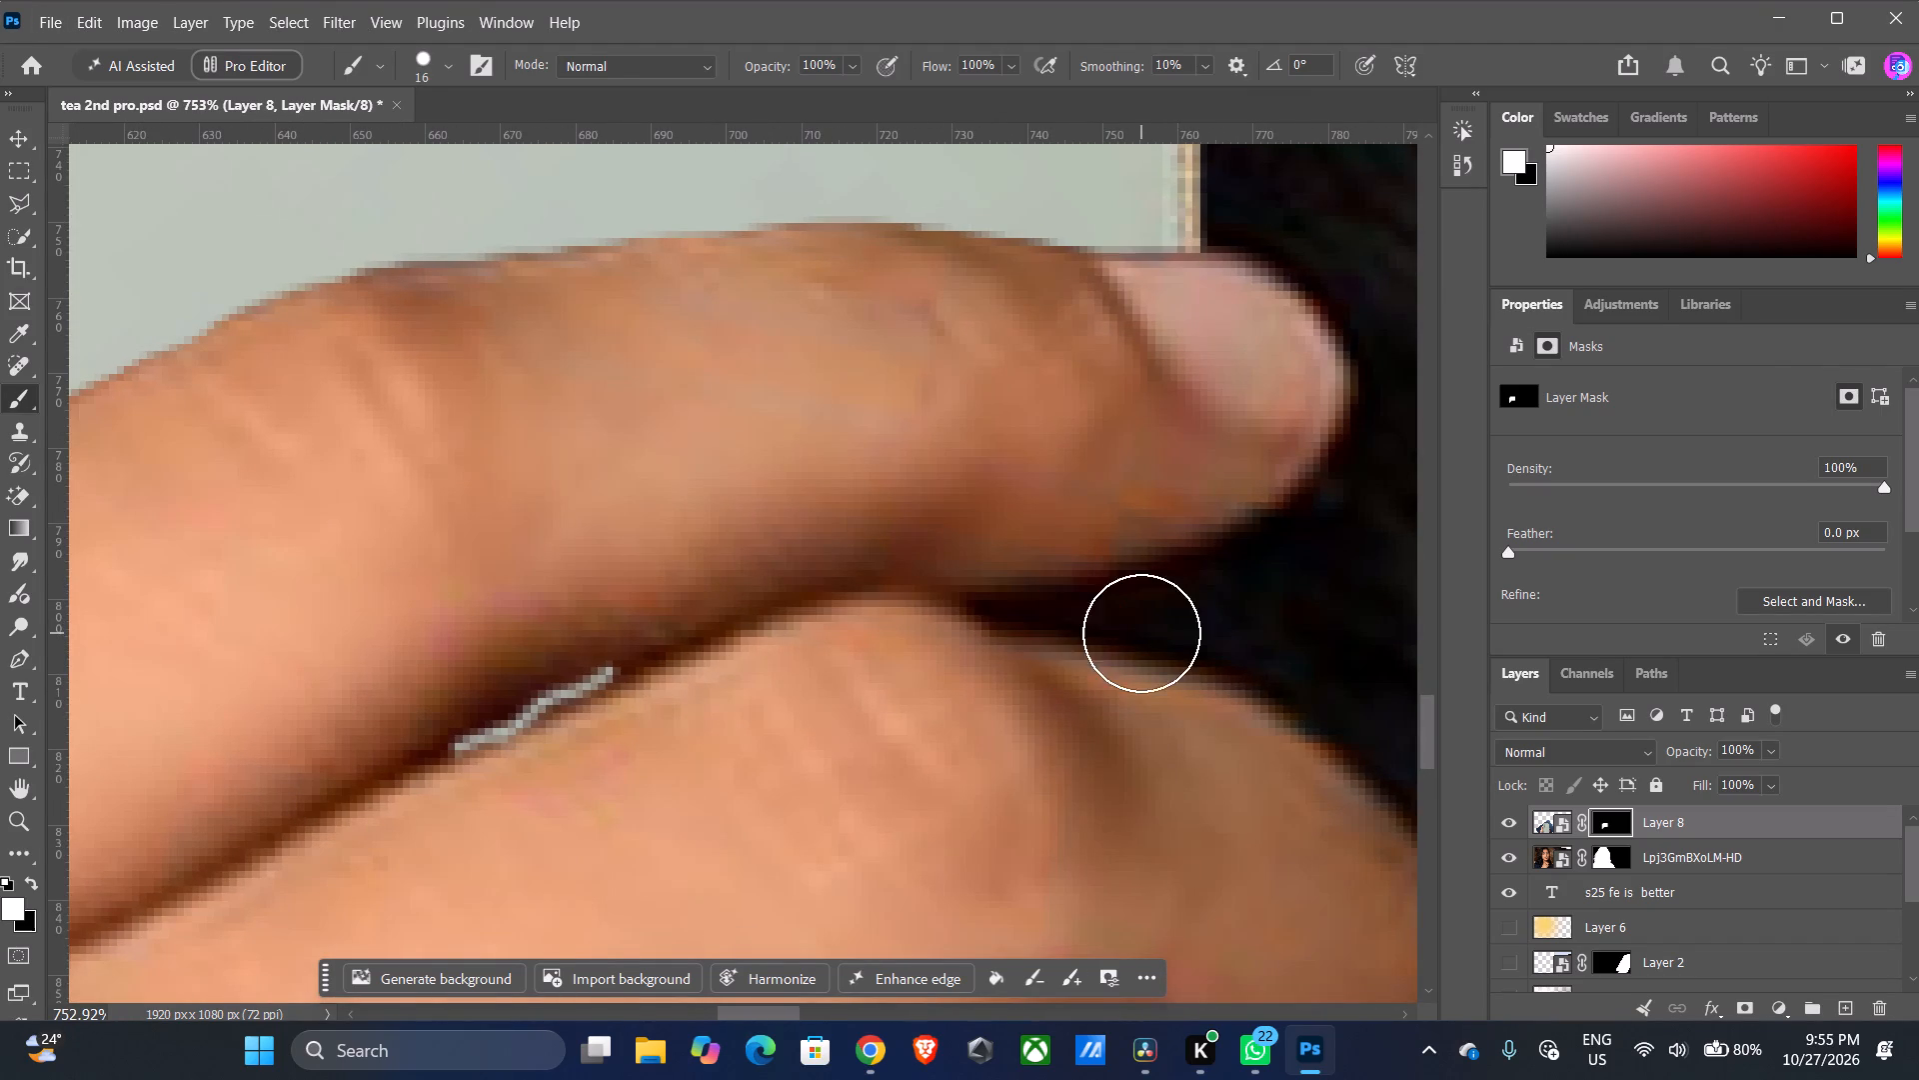
right_click_drag(1103, 622, 1051, 641, "alt")
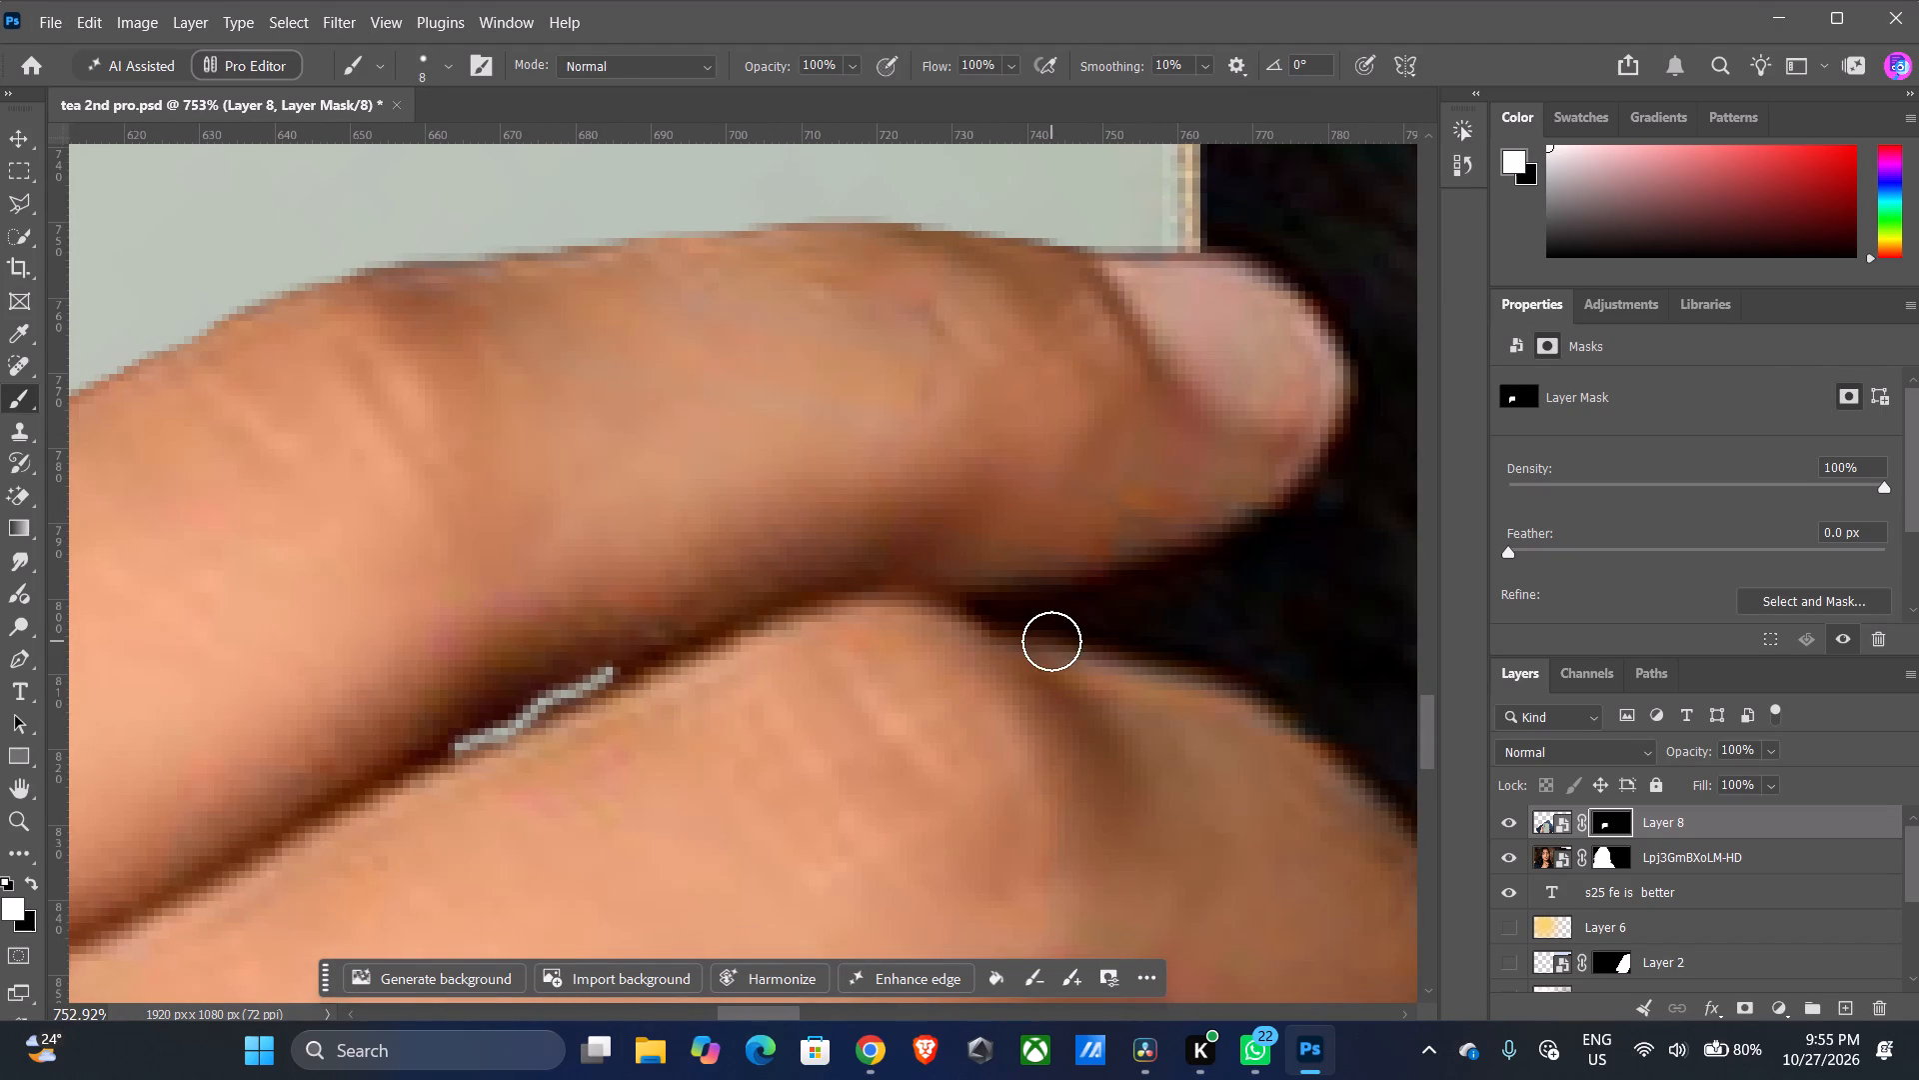
left_click_drag(1079, 611, 1119, 611)
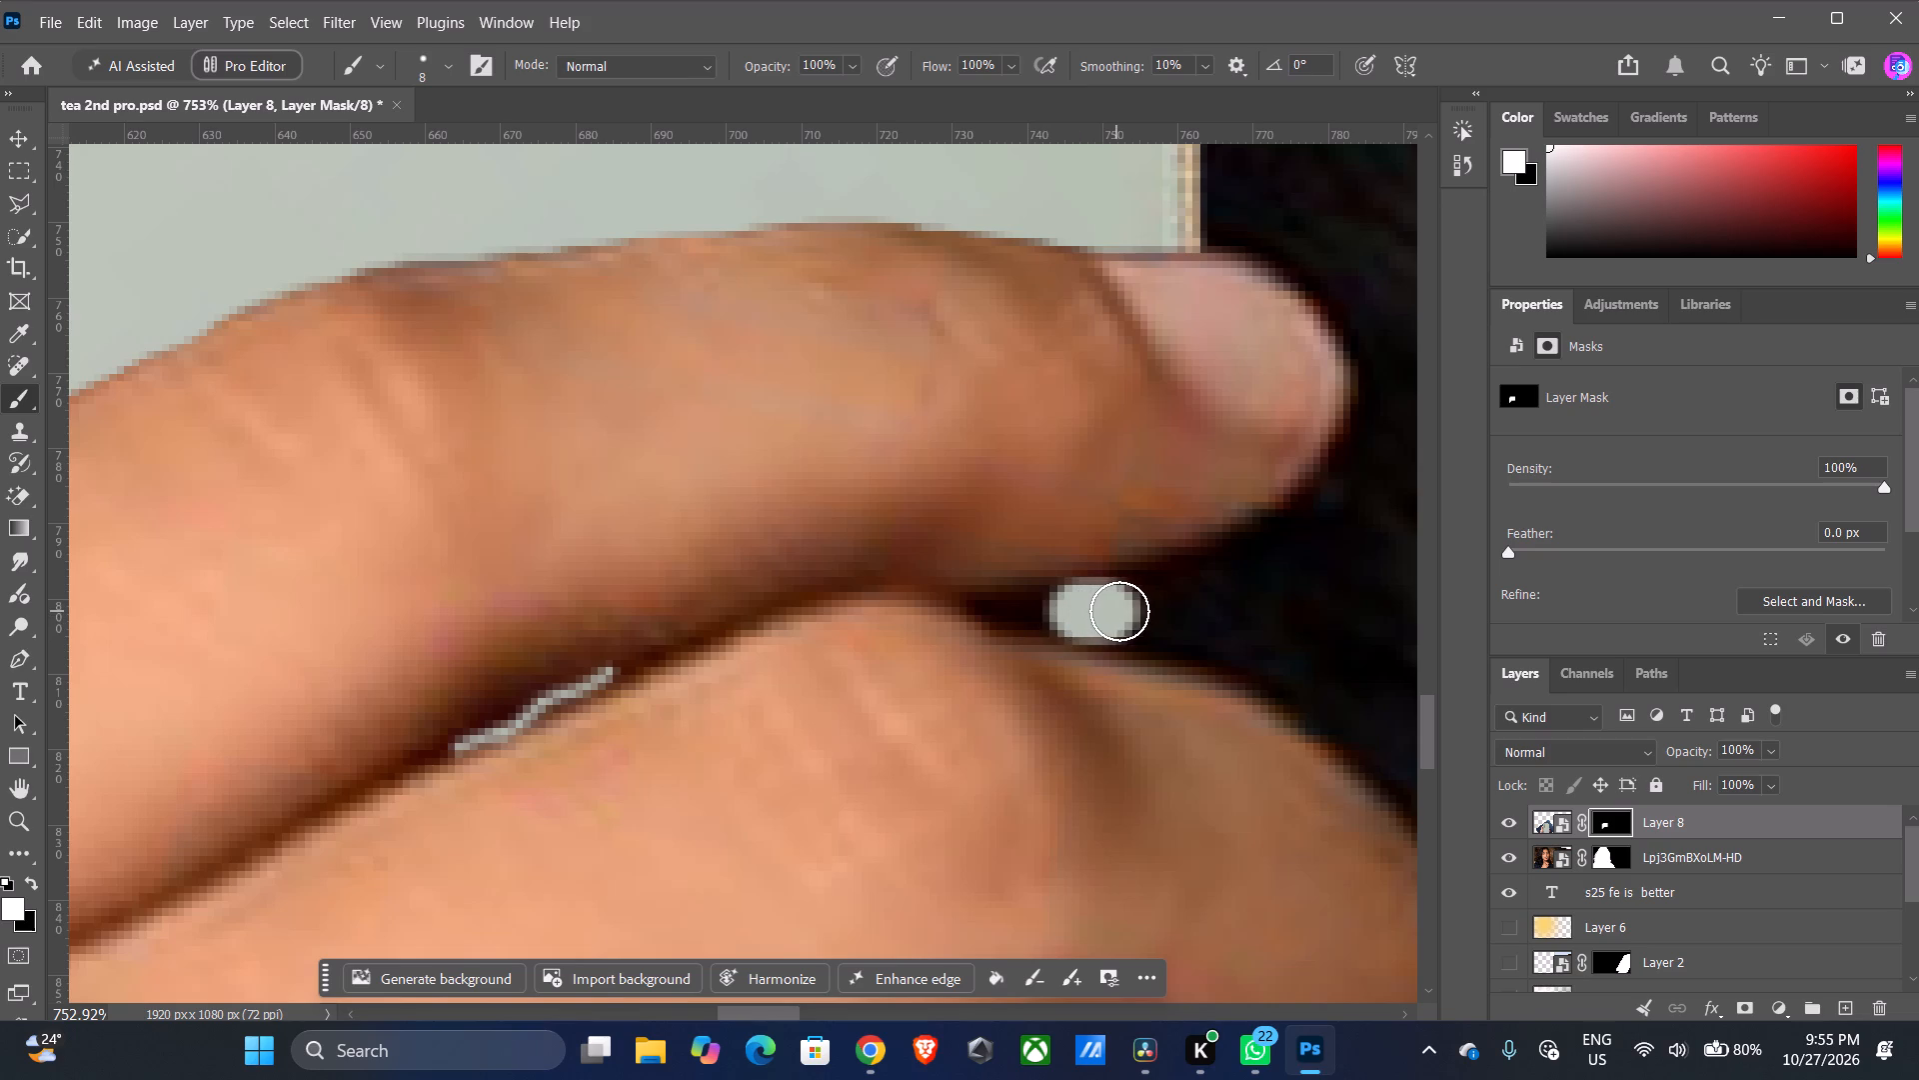
left_click_drag(1119, 611, 1161, 609)
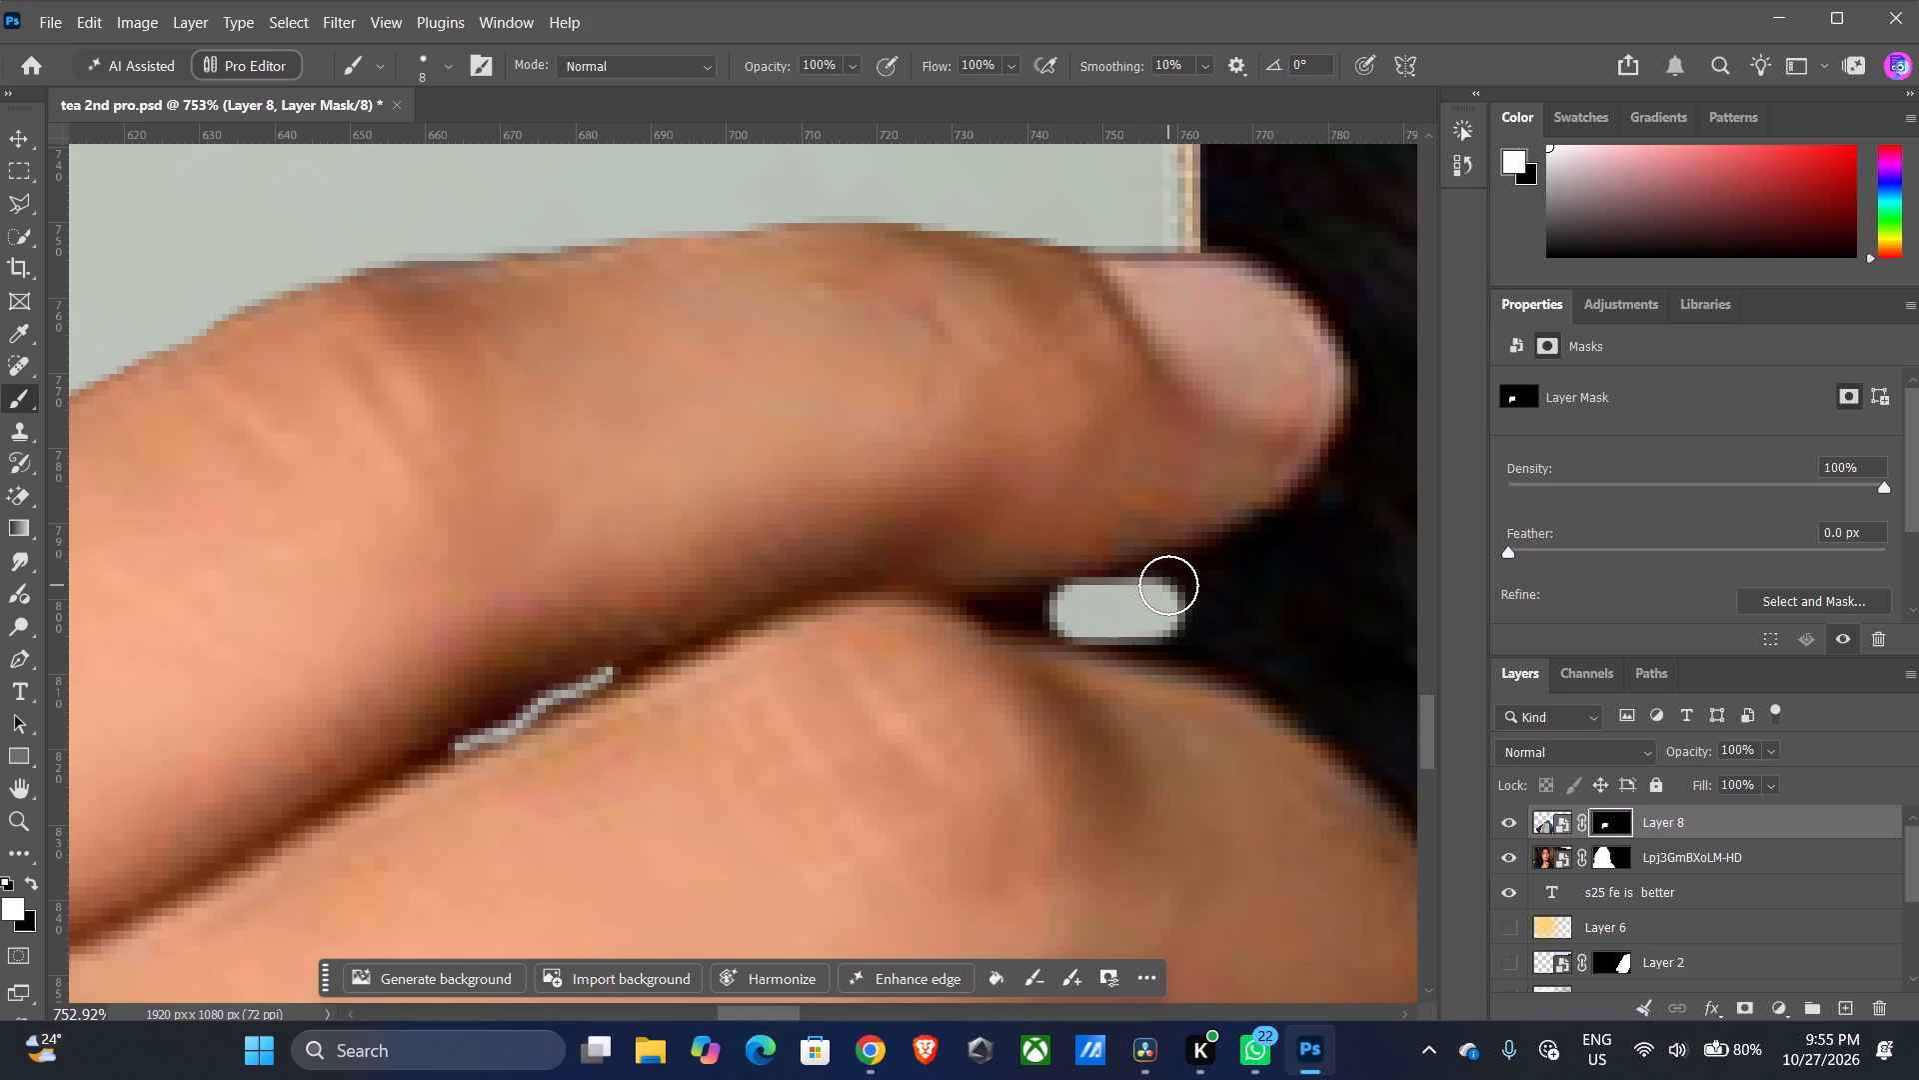
left_click(1168, 585)
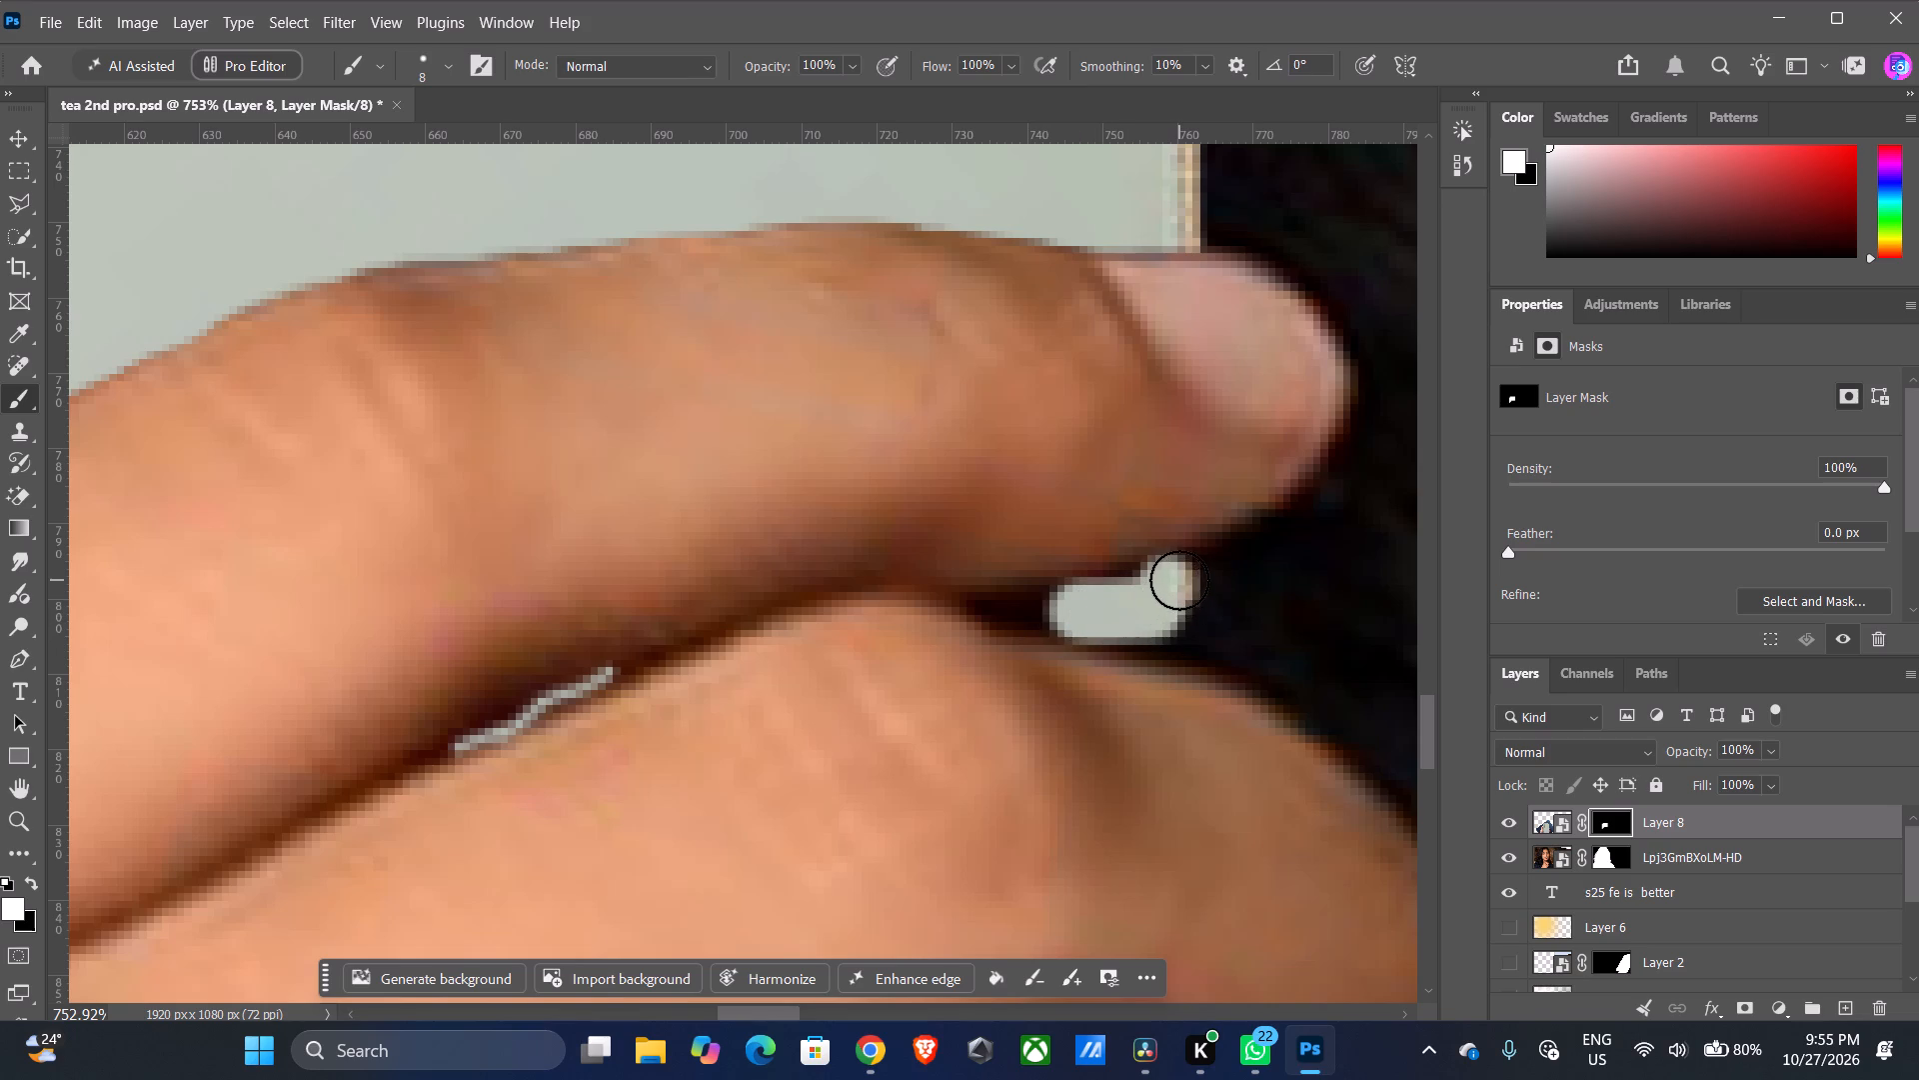
left_click(1179, 580)
left_click(1173, 617)
left_click(1172, 634)
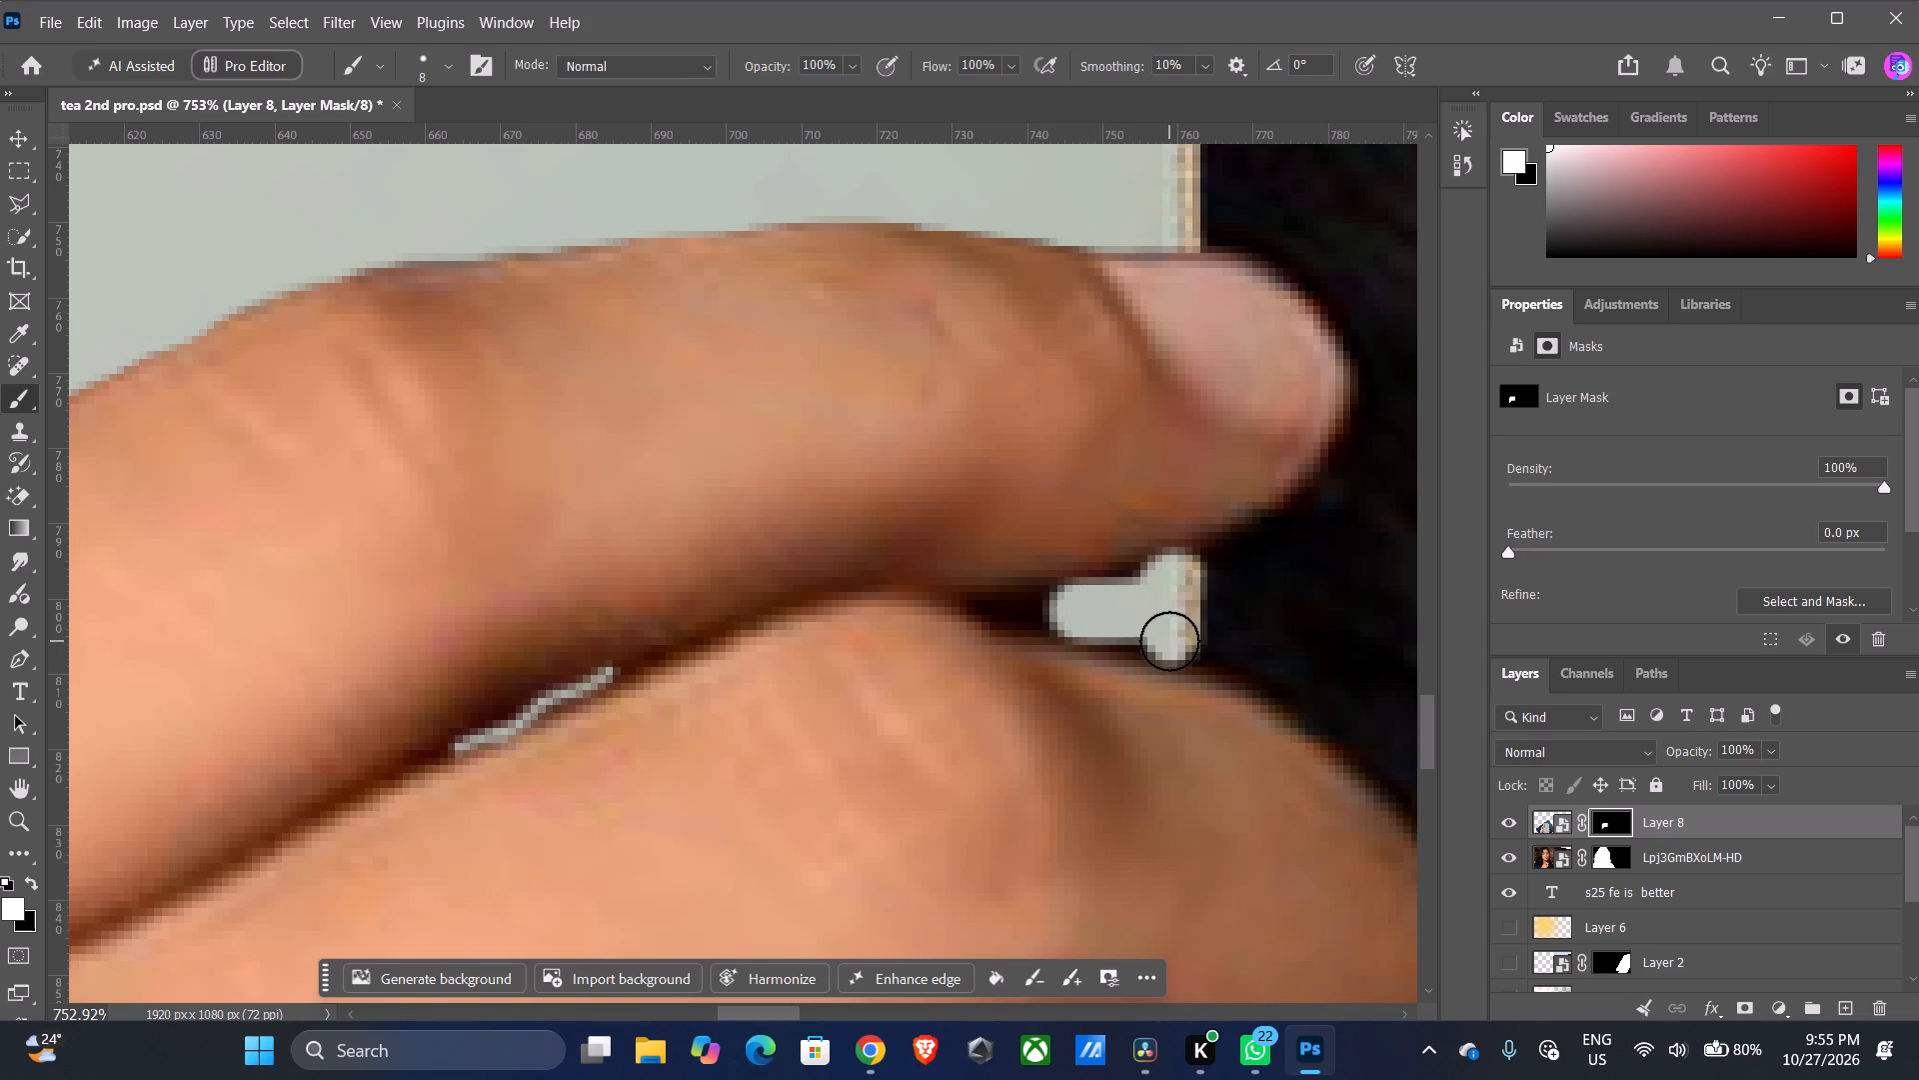
left_click(1169, 645)
With a 5 px brush, dab white to extend the phone's edge to the middle finger and fill the gap's upper side and inner corner.
right_click_drag(1161, 647, 1144, 653, "alt")
left_click(1180, 662)
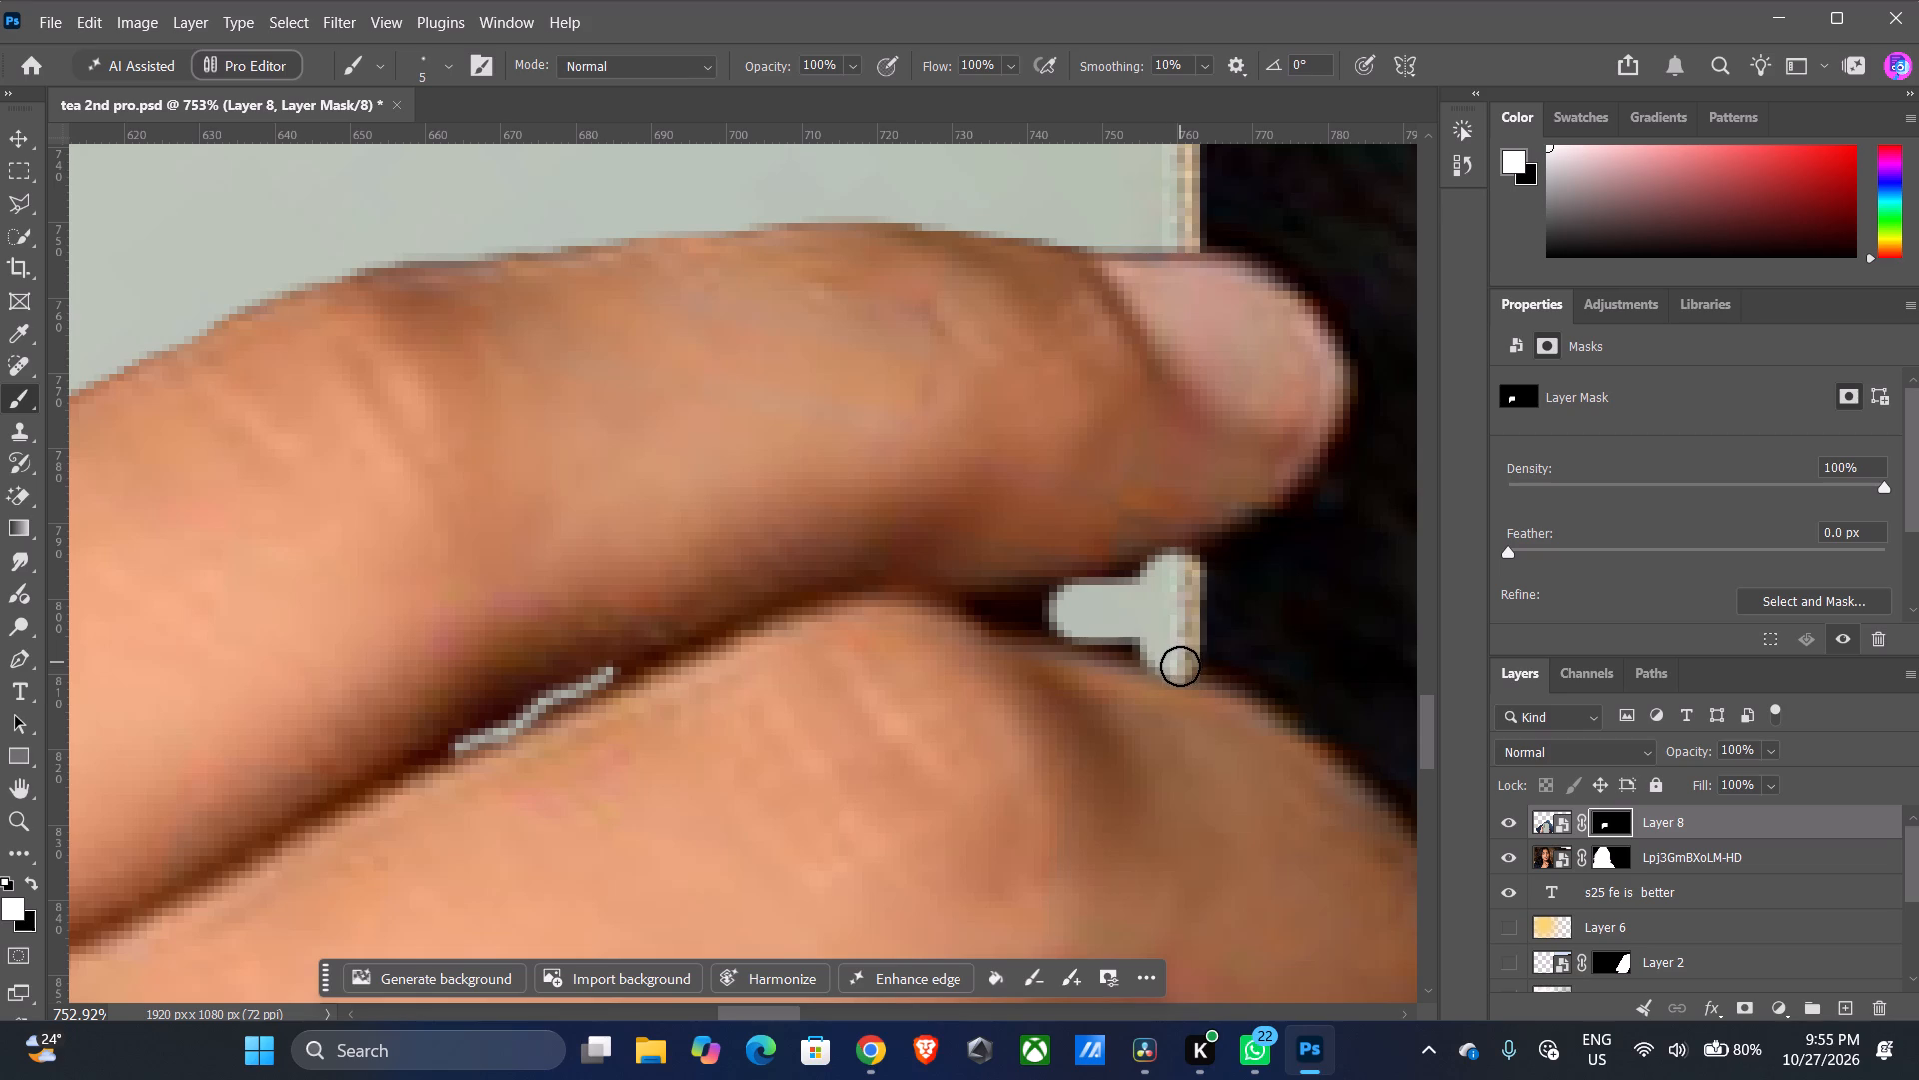
left_click(1180, 666)
left_click(1148, 583)
left_click(1123, 588)
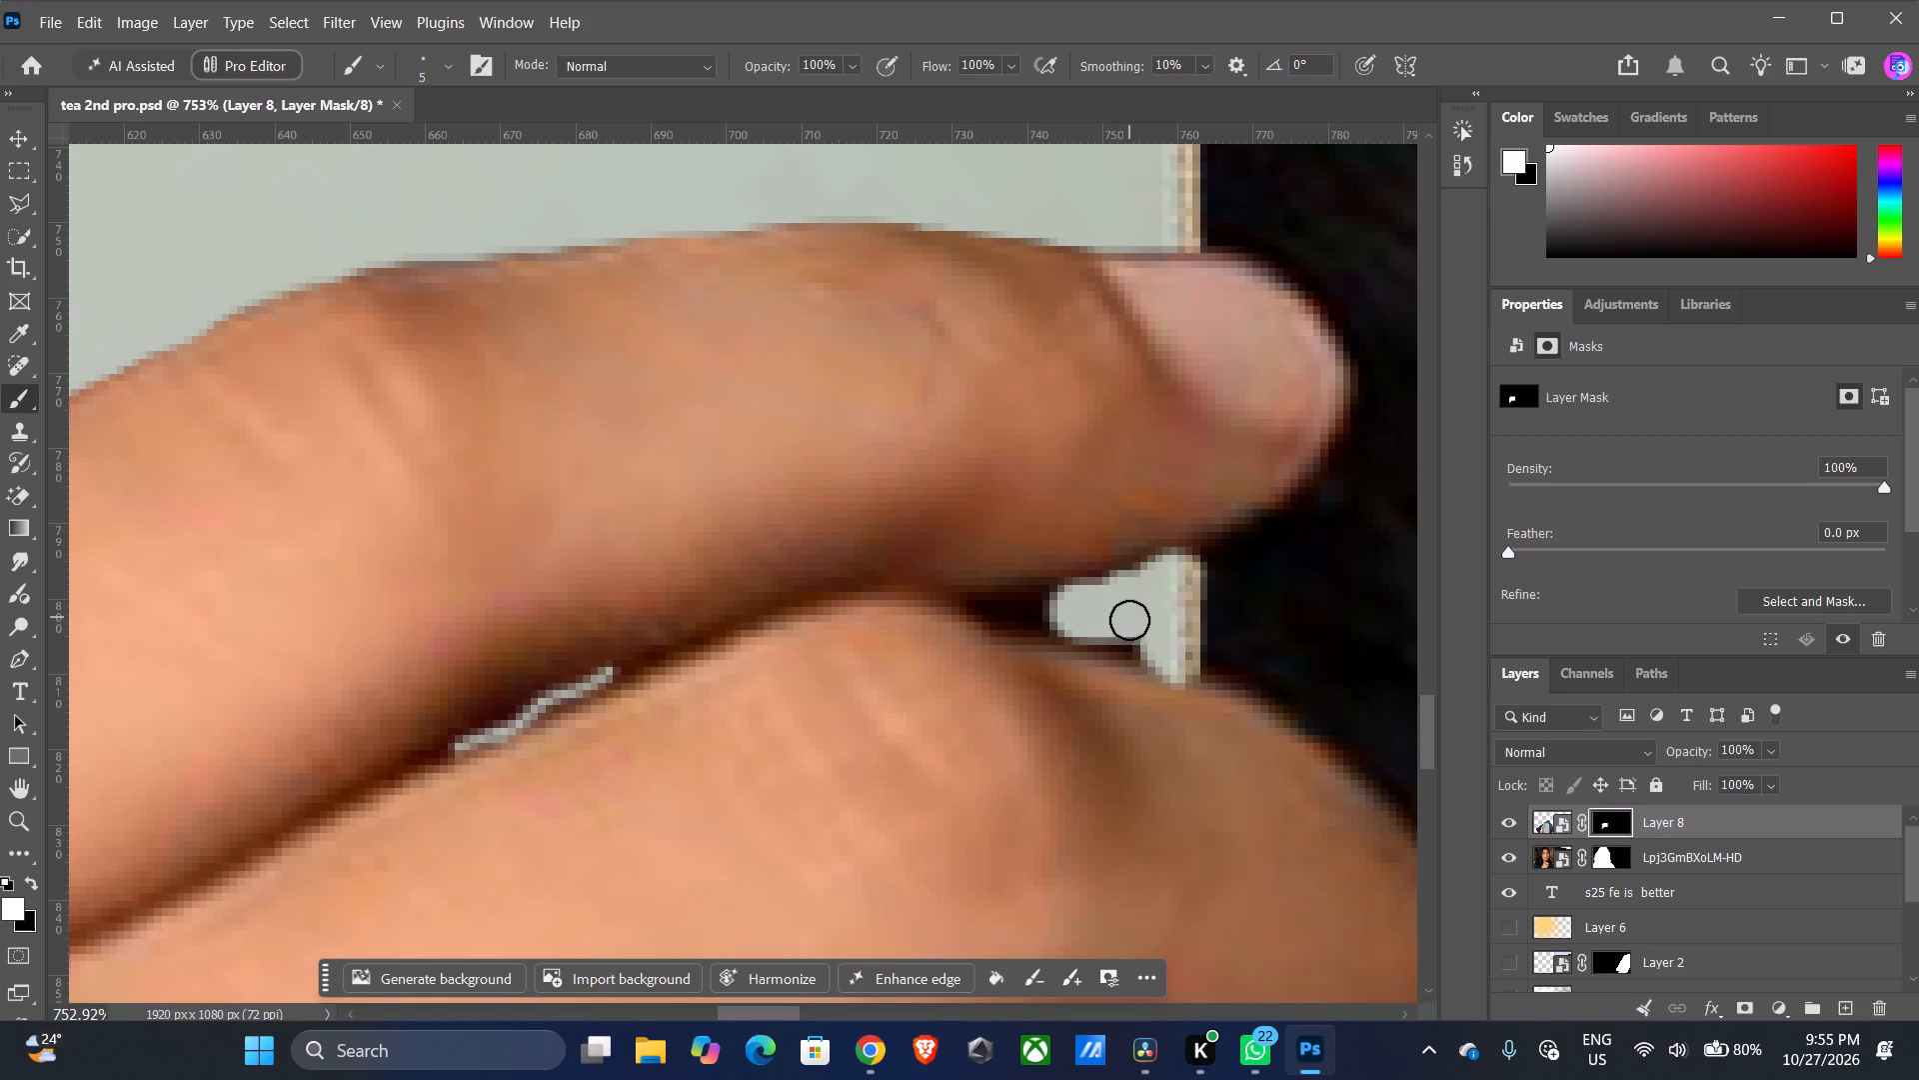
left_click(1064, 607)
left_click(1016, 614)
left_click(1043, 606)
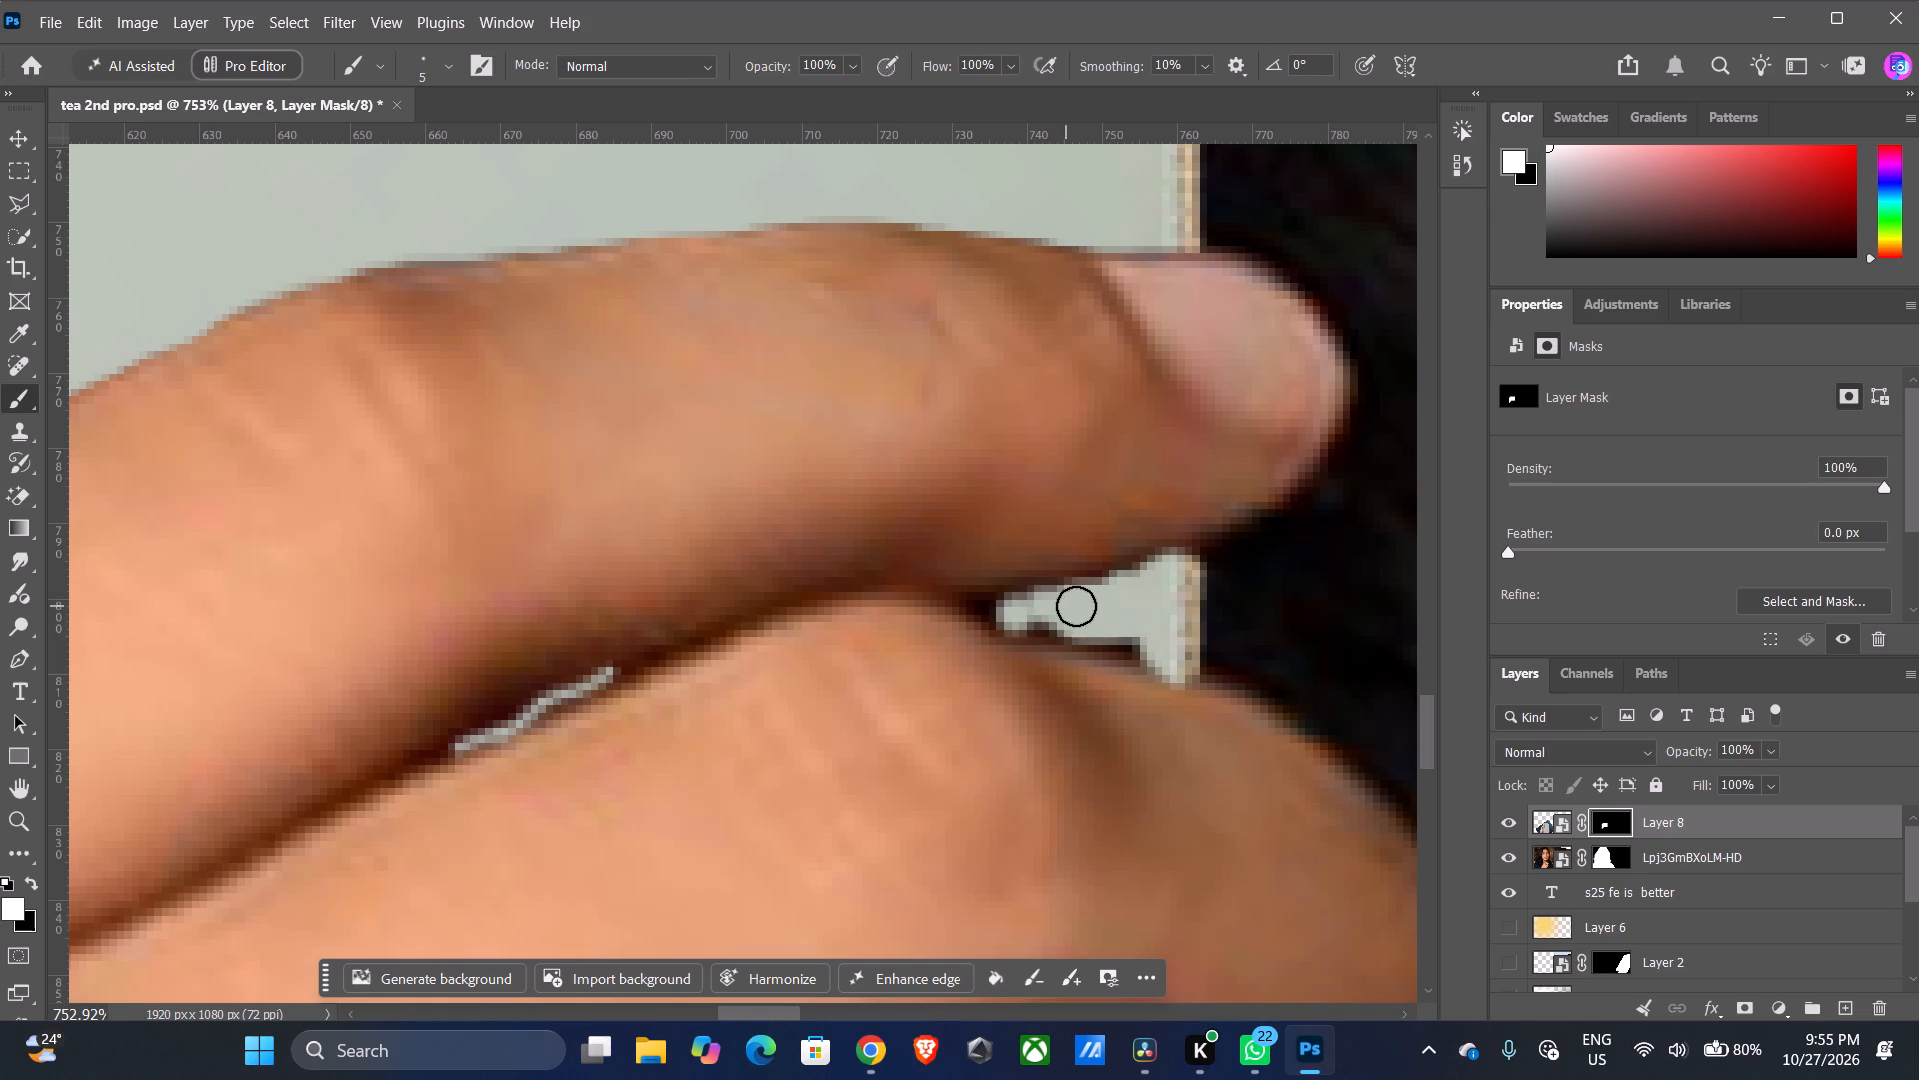
left_click(1077, 602)
left_click(1116, 591)
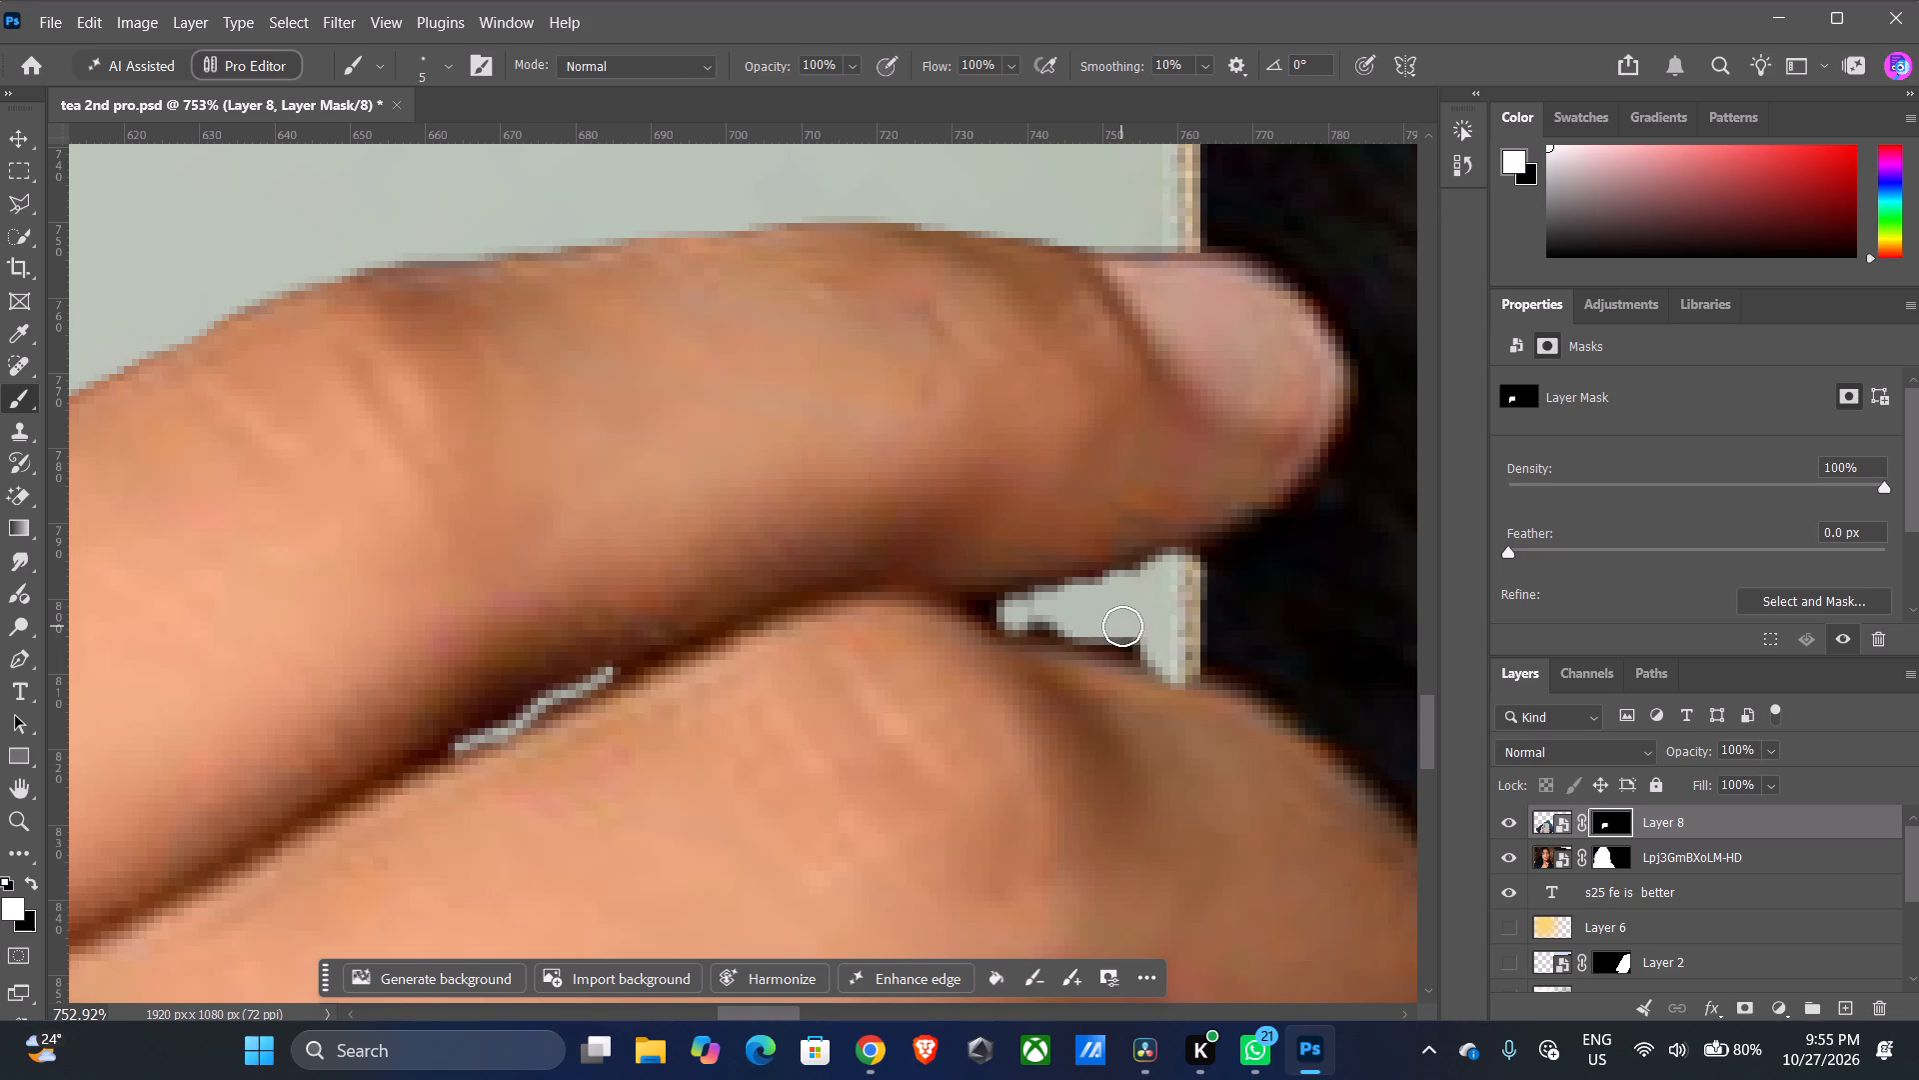
Dab white on Layer 8's mask along the gap's lower side to bring the phone down to the middle finger.
left_click(1125, 635)
left_click(1144, 647)
left_click(1106, 636)
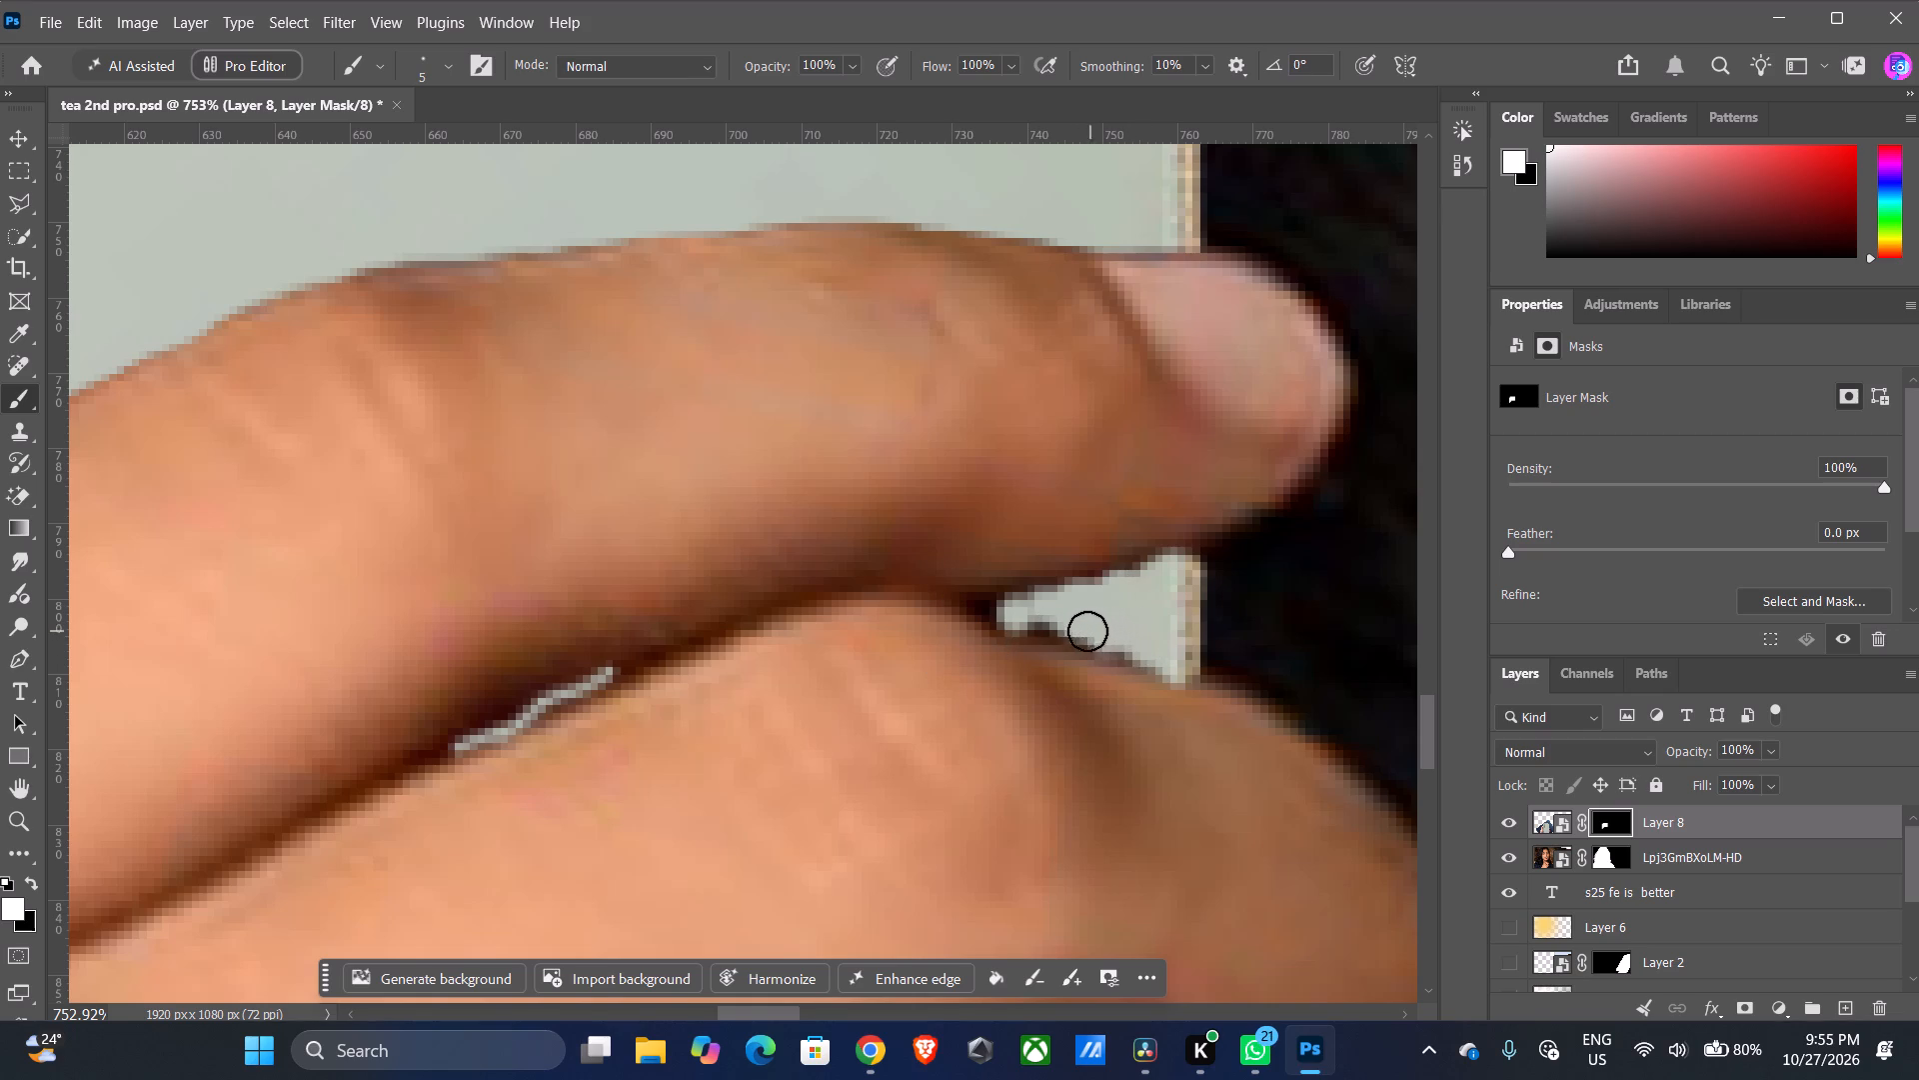
left_click(1064, 626)
left_click(1023, 621)
left_click(1048, 627)
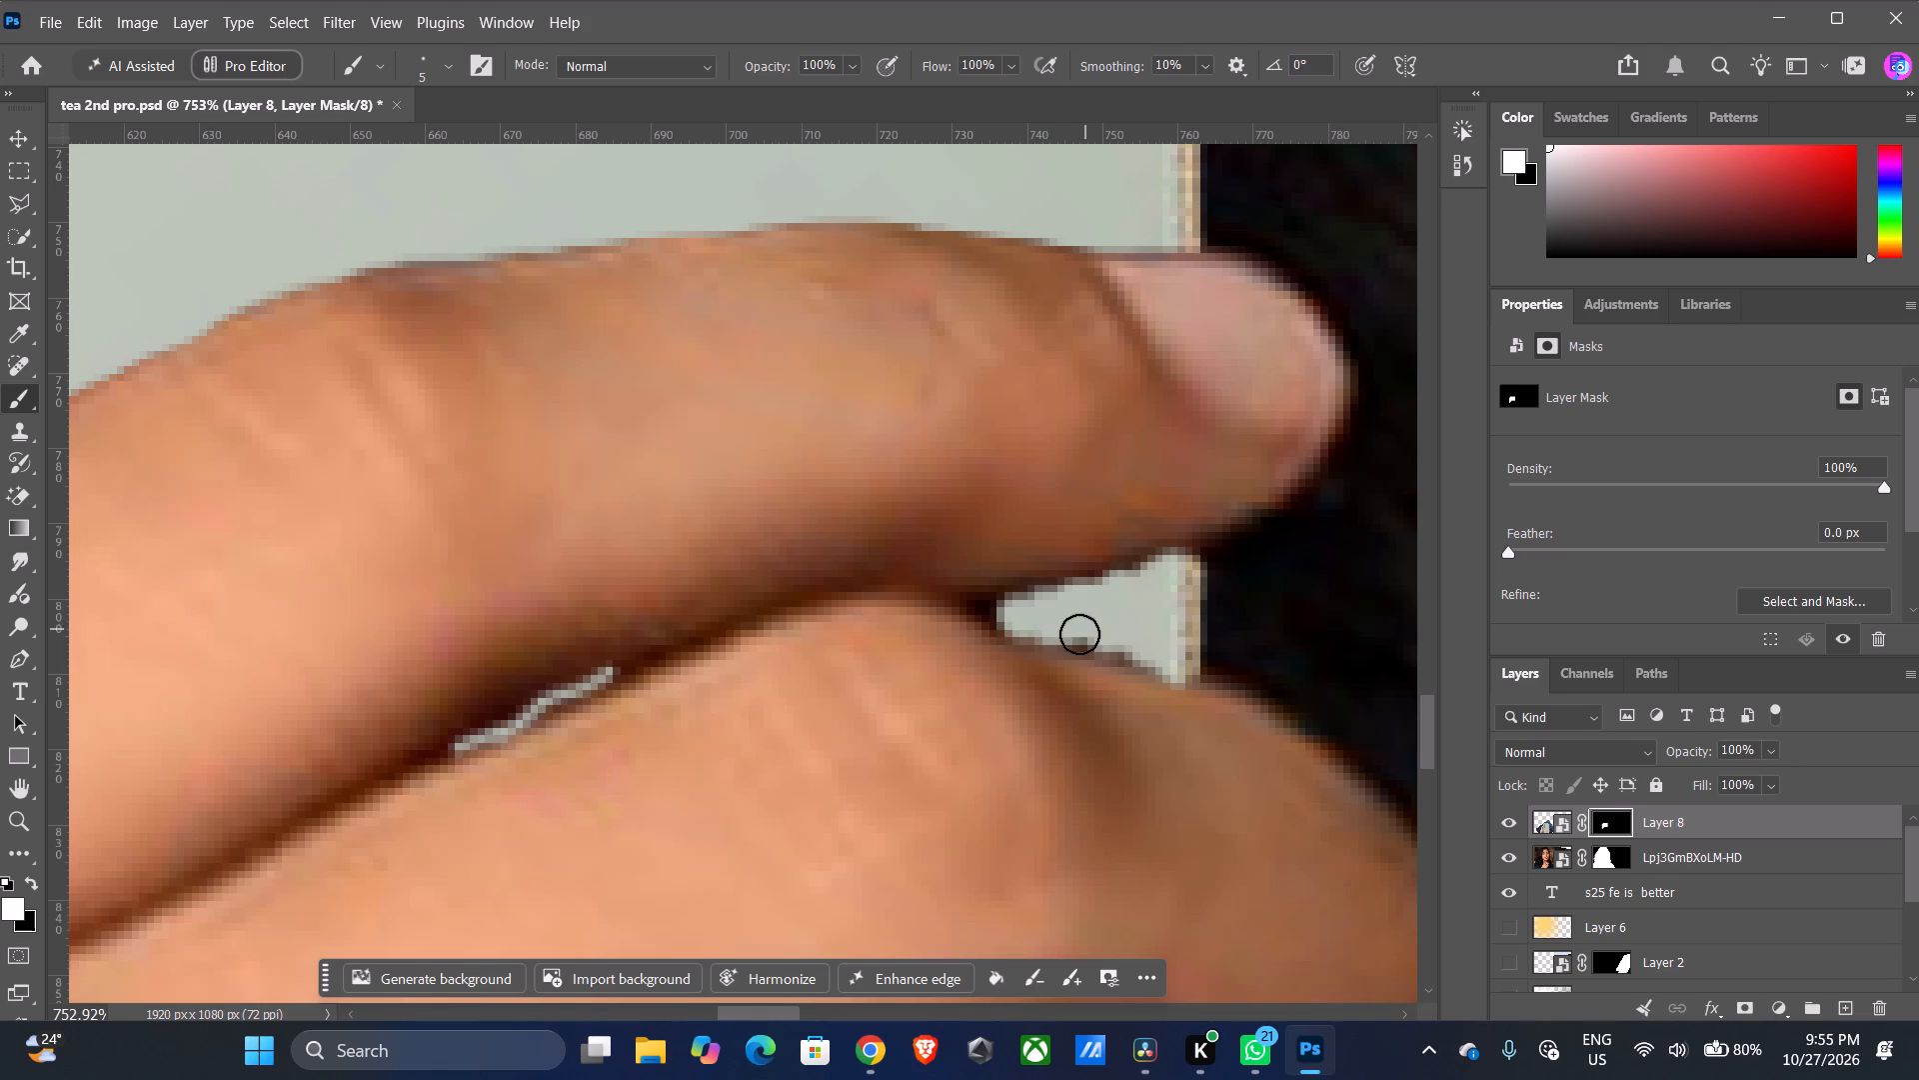
left_click(1079, 634)
left_click(1112, 641)
With a 1 px brush, paint white around the gap's narrow inner tip to sharpen the phone's point between the two fingers.
scroll(1077, 636, "up", 12, "alt")
right_click_drag(943, 592, 884, 602, "alt")
left_click_drag(831, 556, 911, 549)
left_click_drag(868, 549, 971, 520)
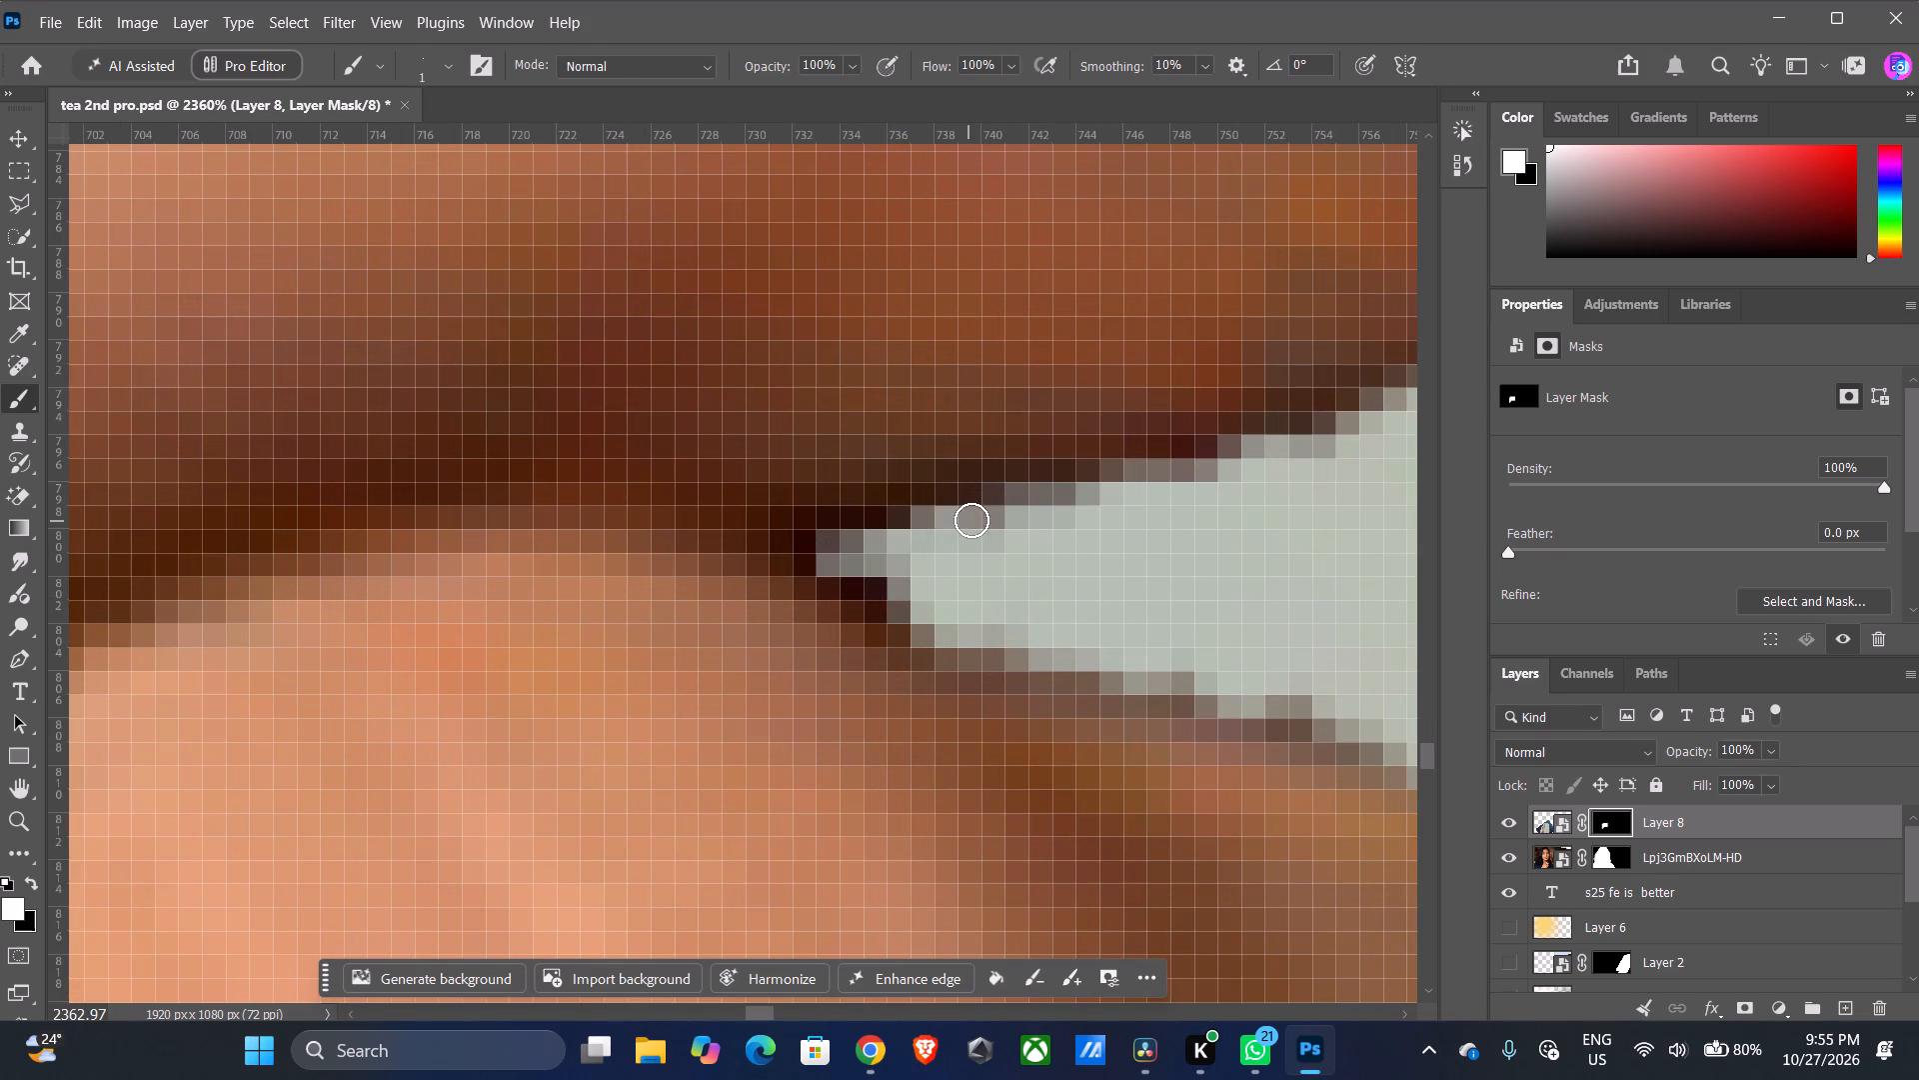
left_click_drag(971, 520, 852, 536)
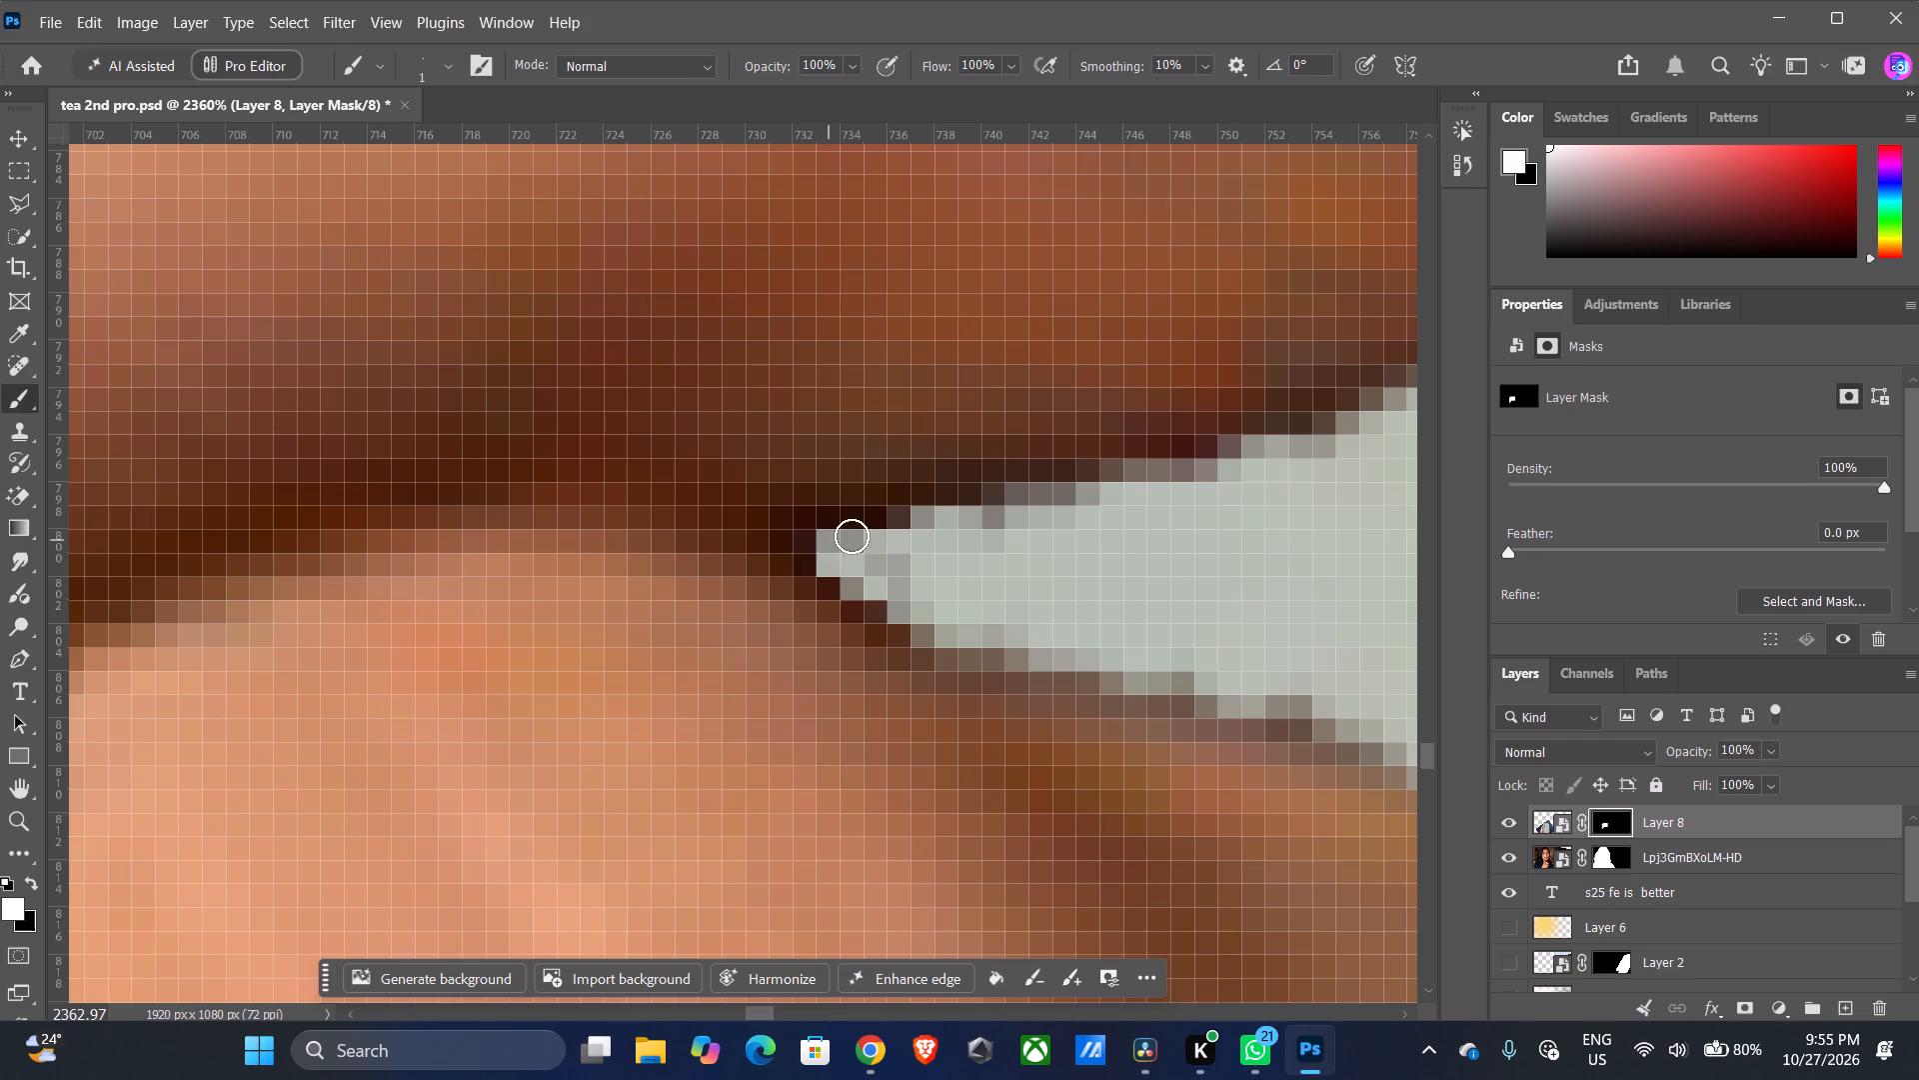
left_click_drag(852, 536, 938, 524)
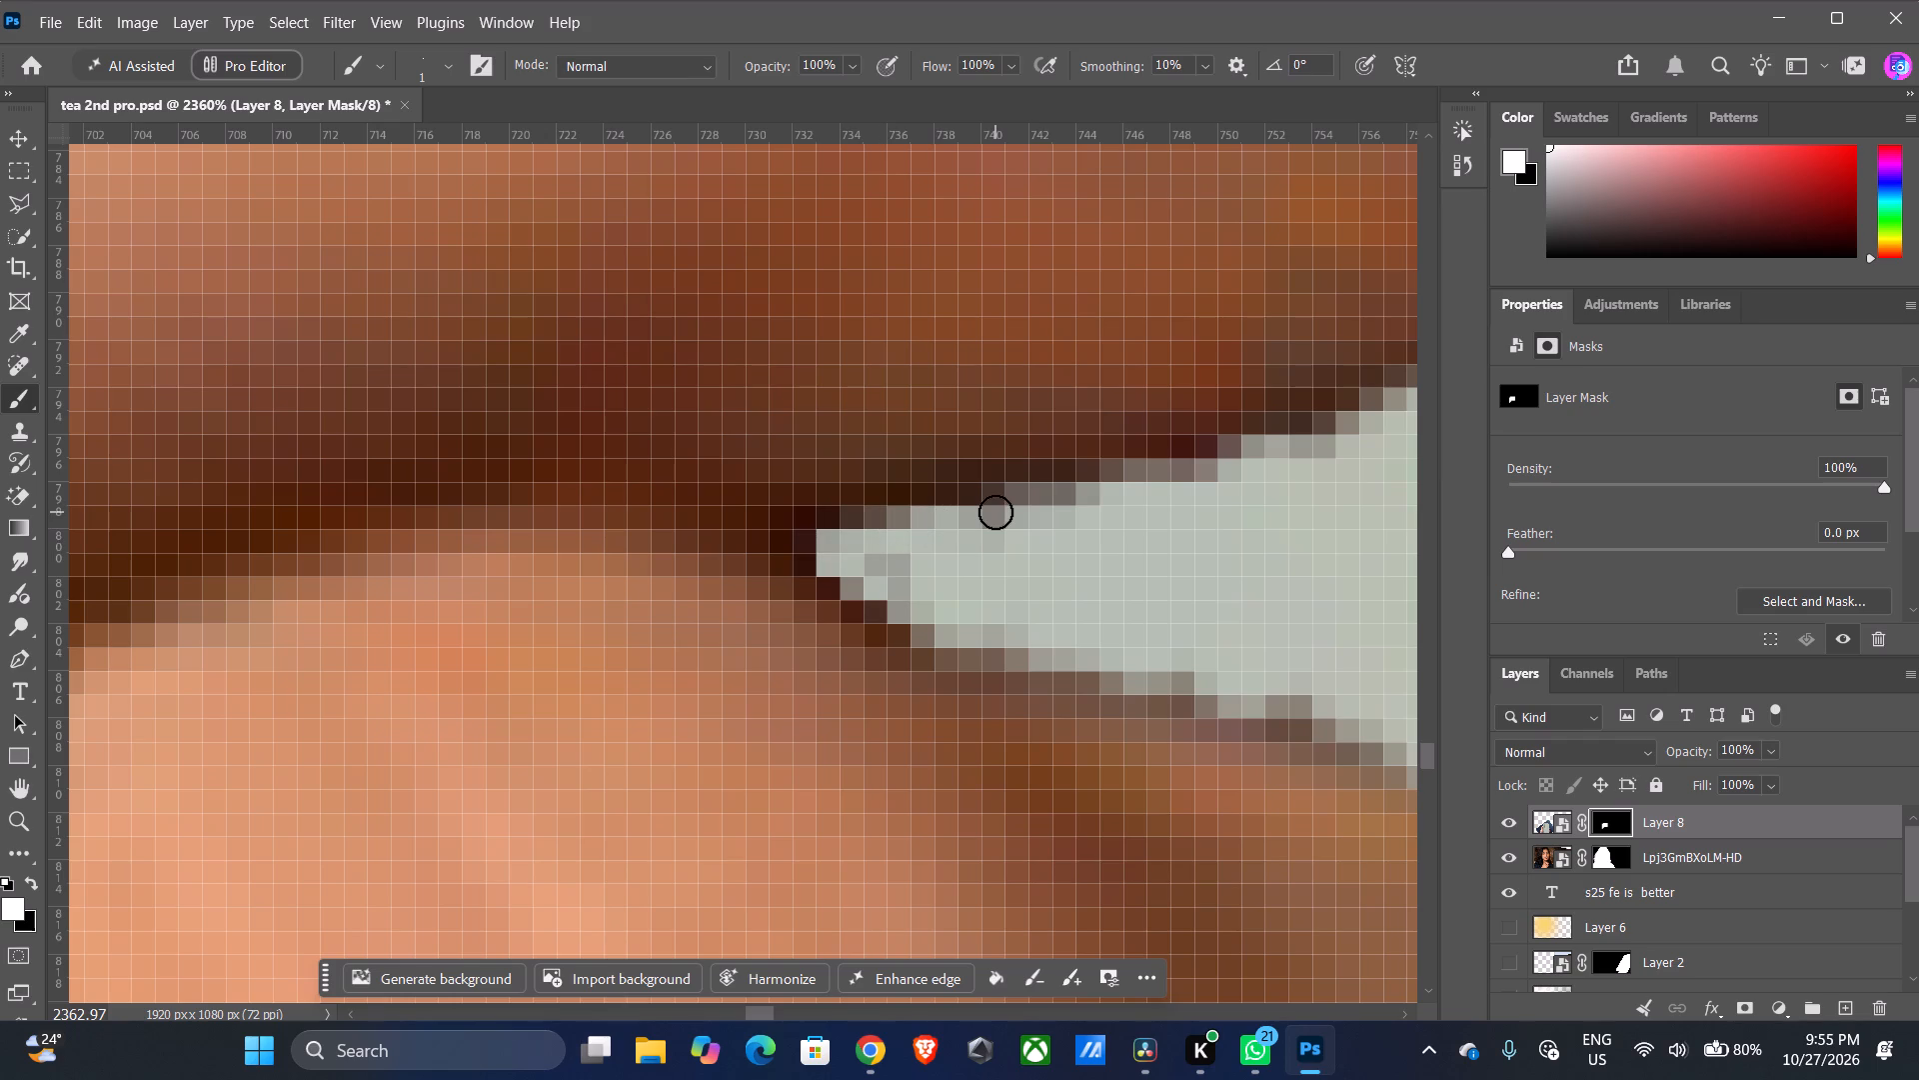
left_click(864, 599)
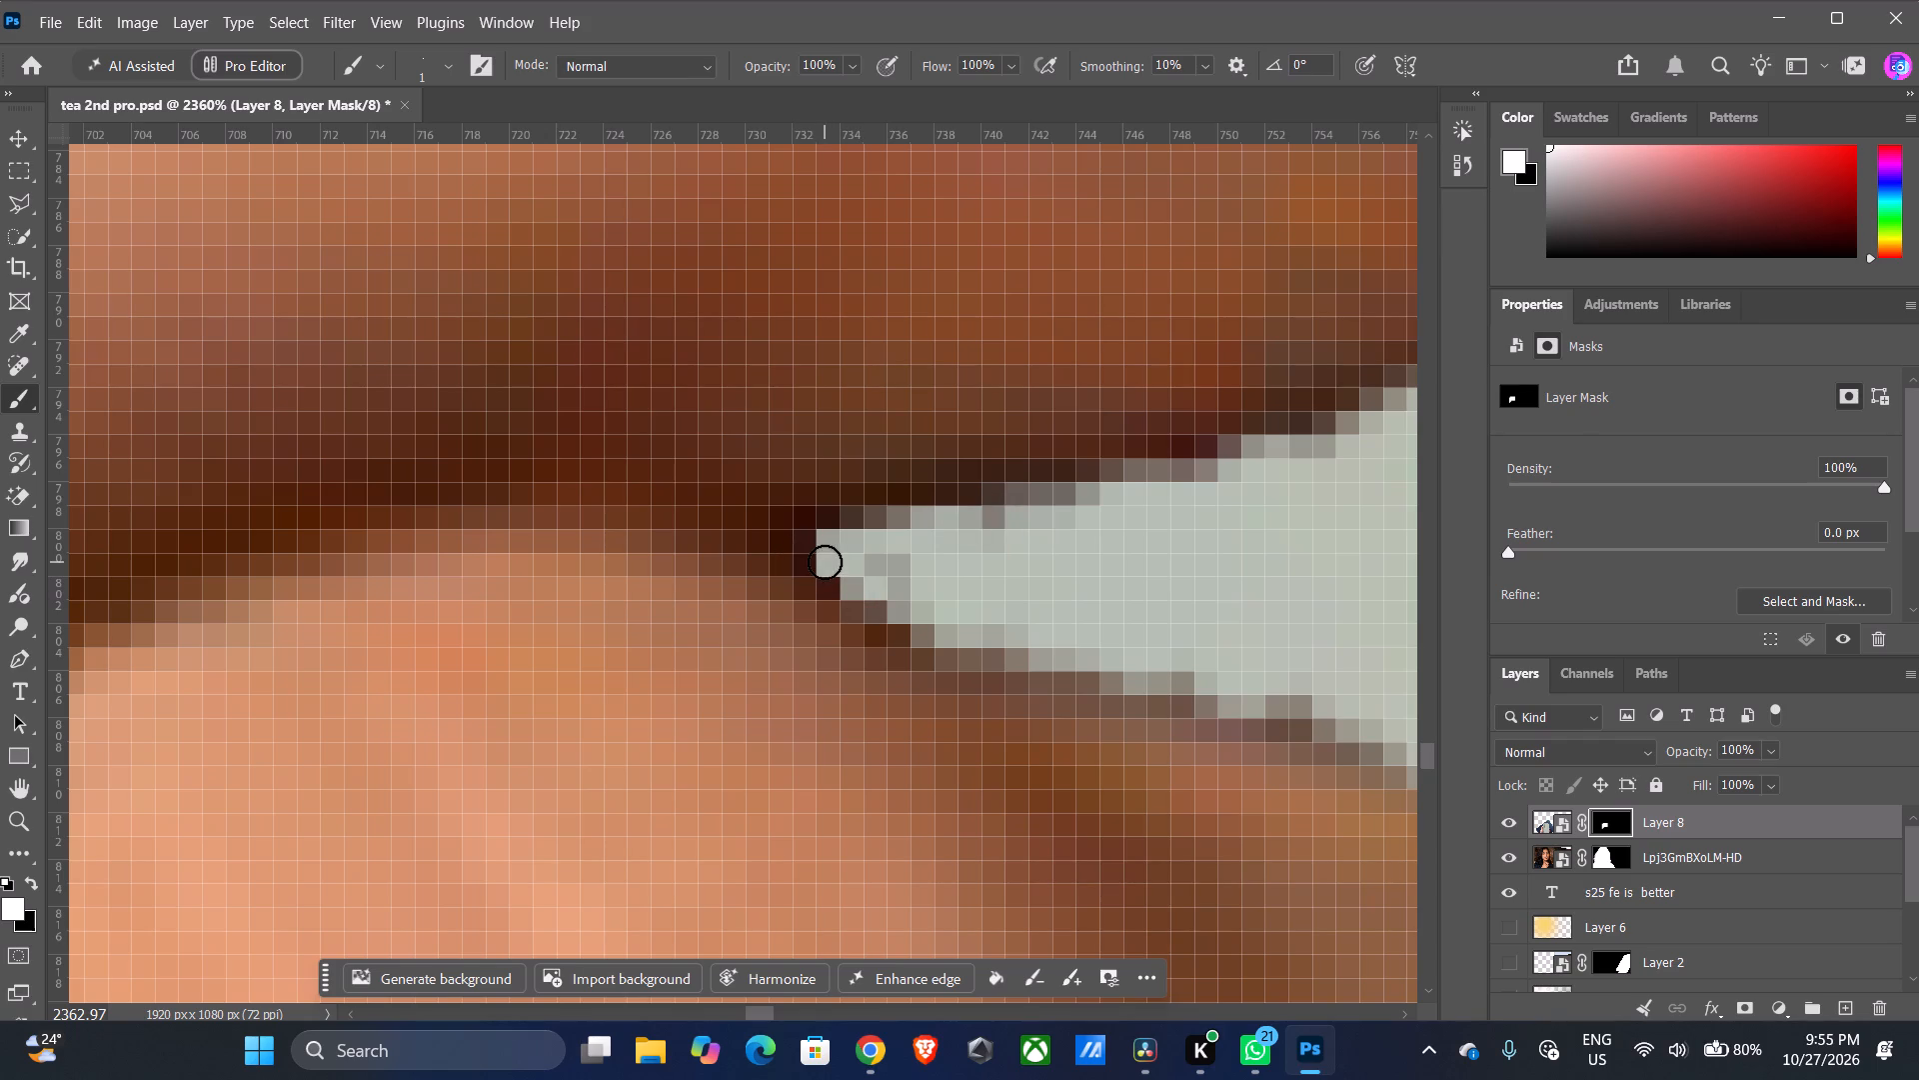
left_click(825, 562)
Touch up Layer 8's mask with white dabs at the gap's upper outer corner and inside the phone's side edge.
scroll(815, 566, "down", 10, "alt")
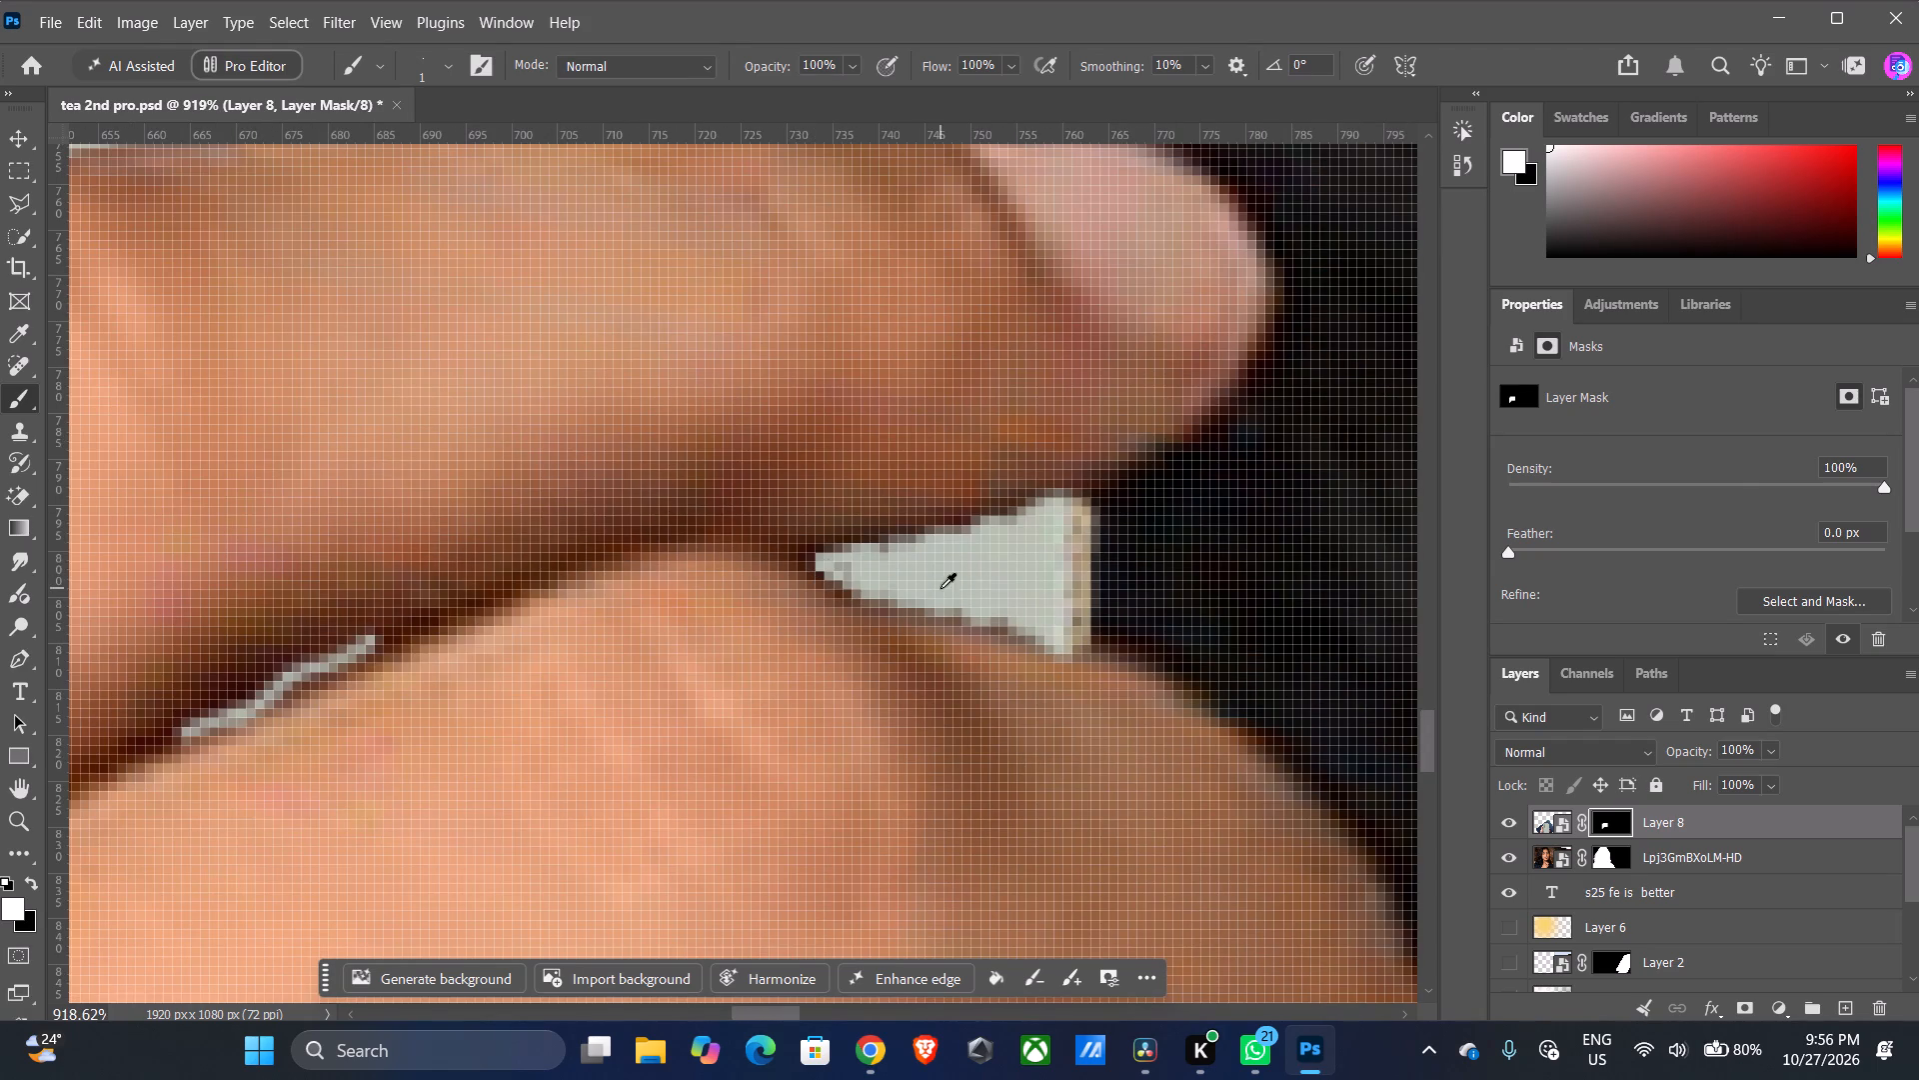
scroll(939, 589, "down", 13, "alt")
scroll(760, 652, "down", 6, "alt")
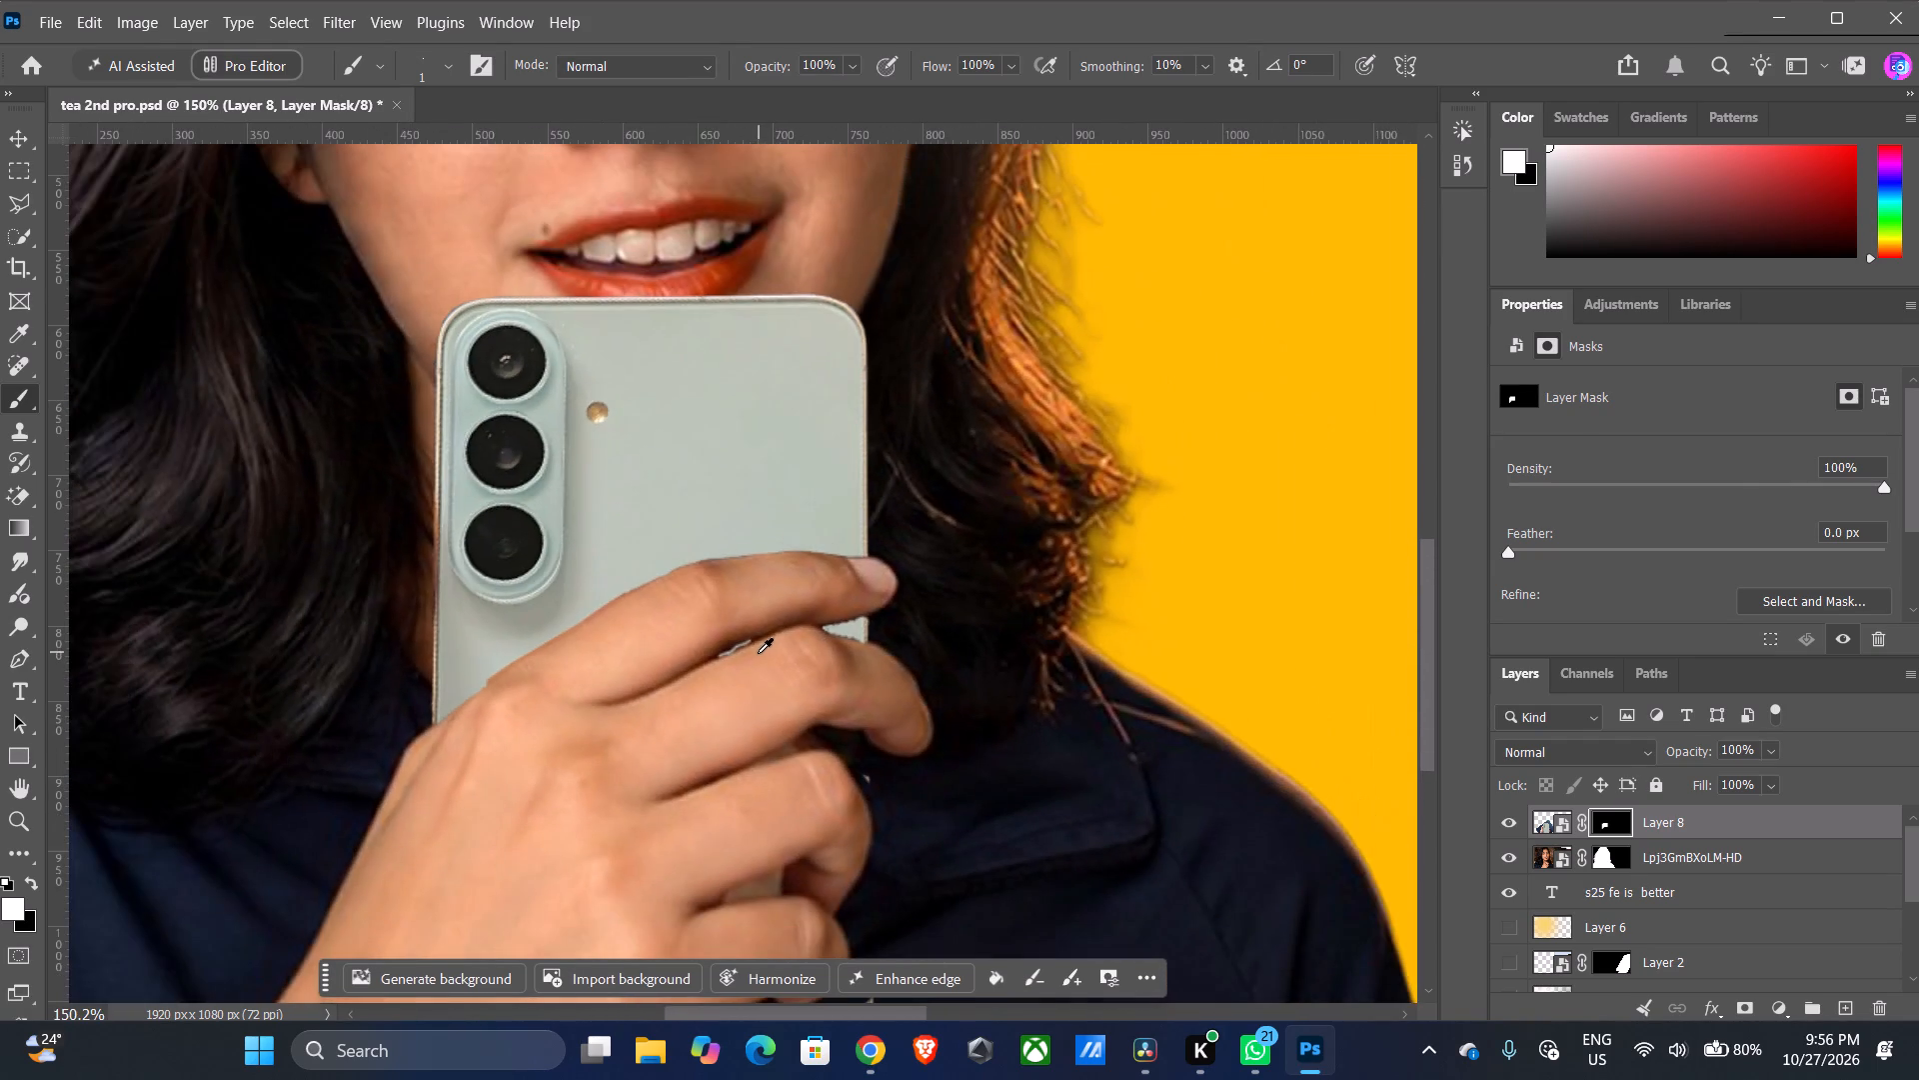
scroll(900, 673, "up", 20, "alt")
scroll(900, 673, "up", 4, "alt")
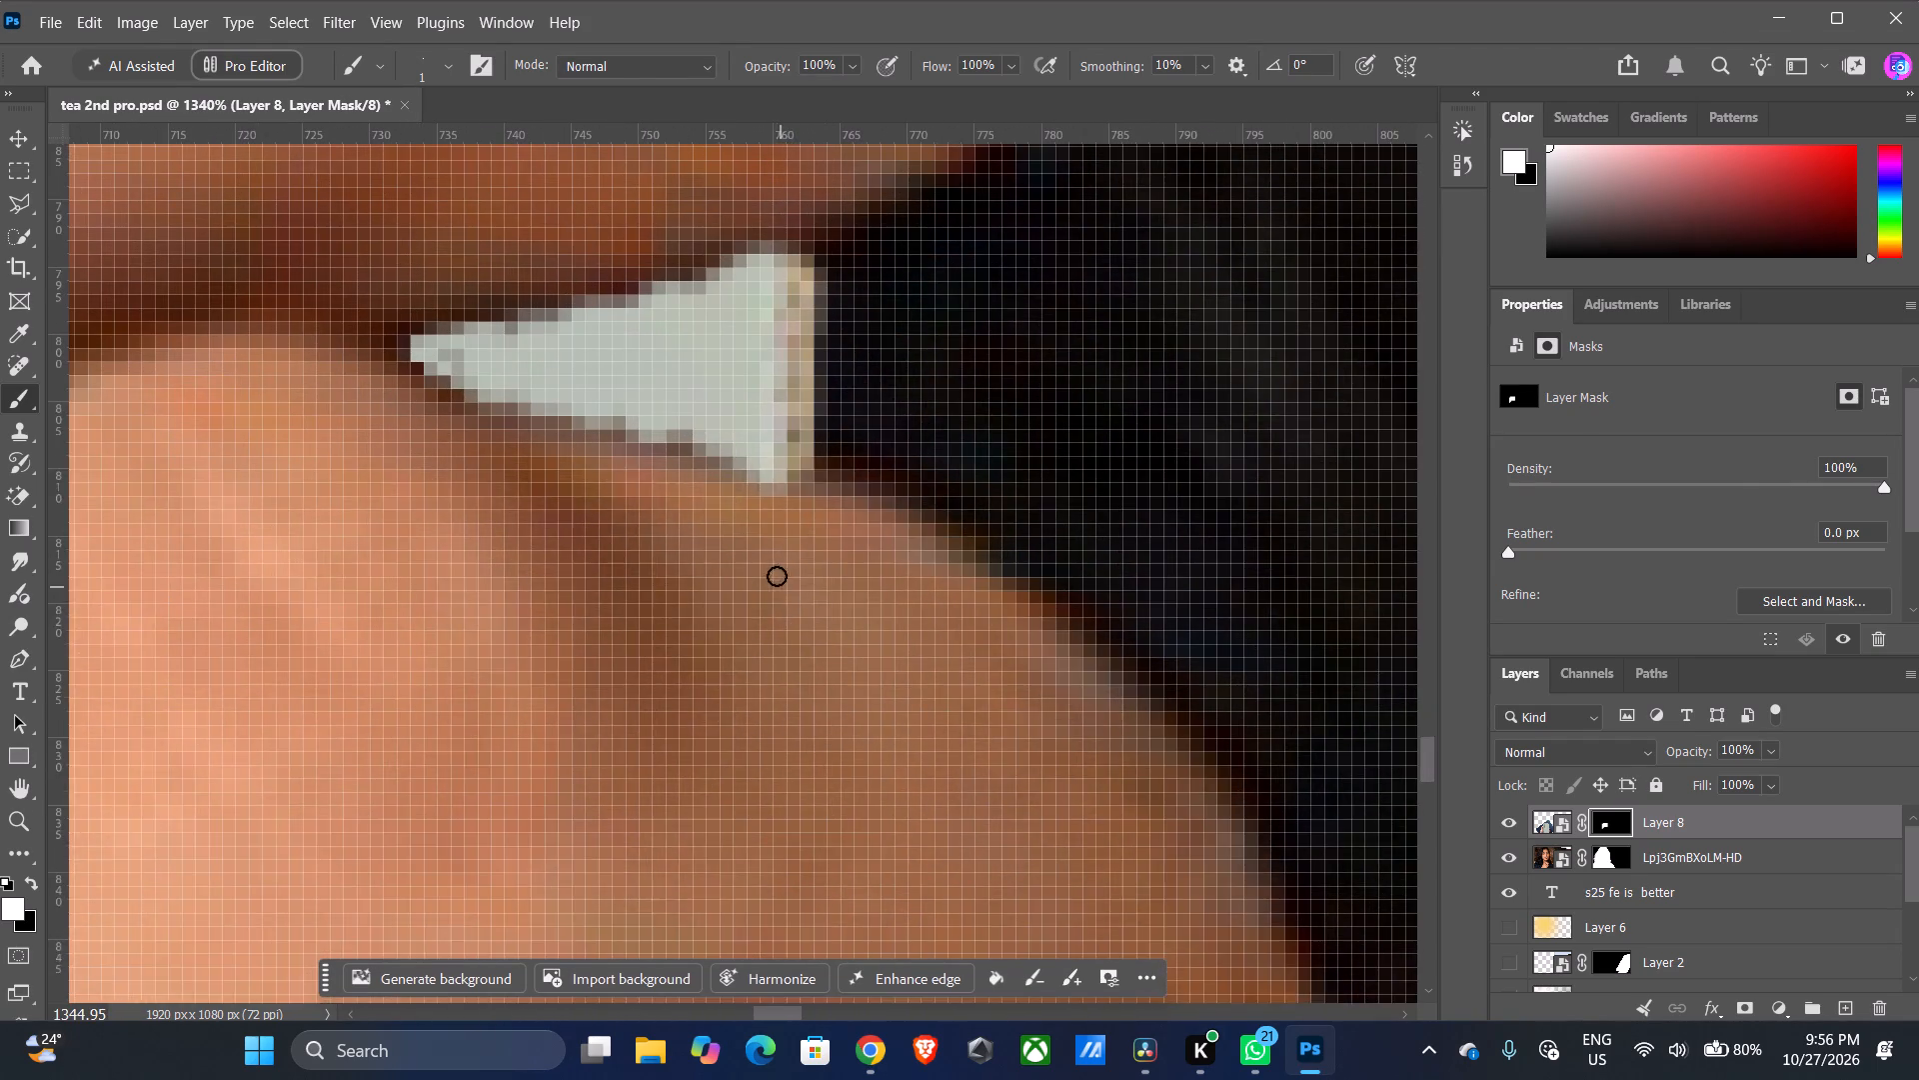
scroll(777, 576, "up", 4, "alt")
triple_click(792, 356)
left_click(798, 357)
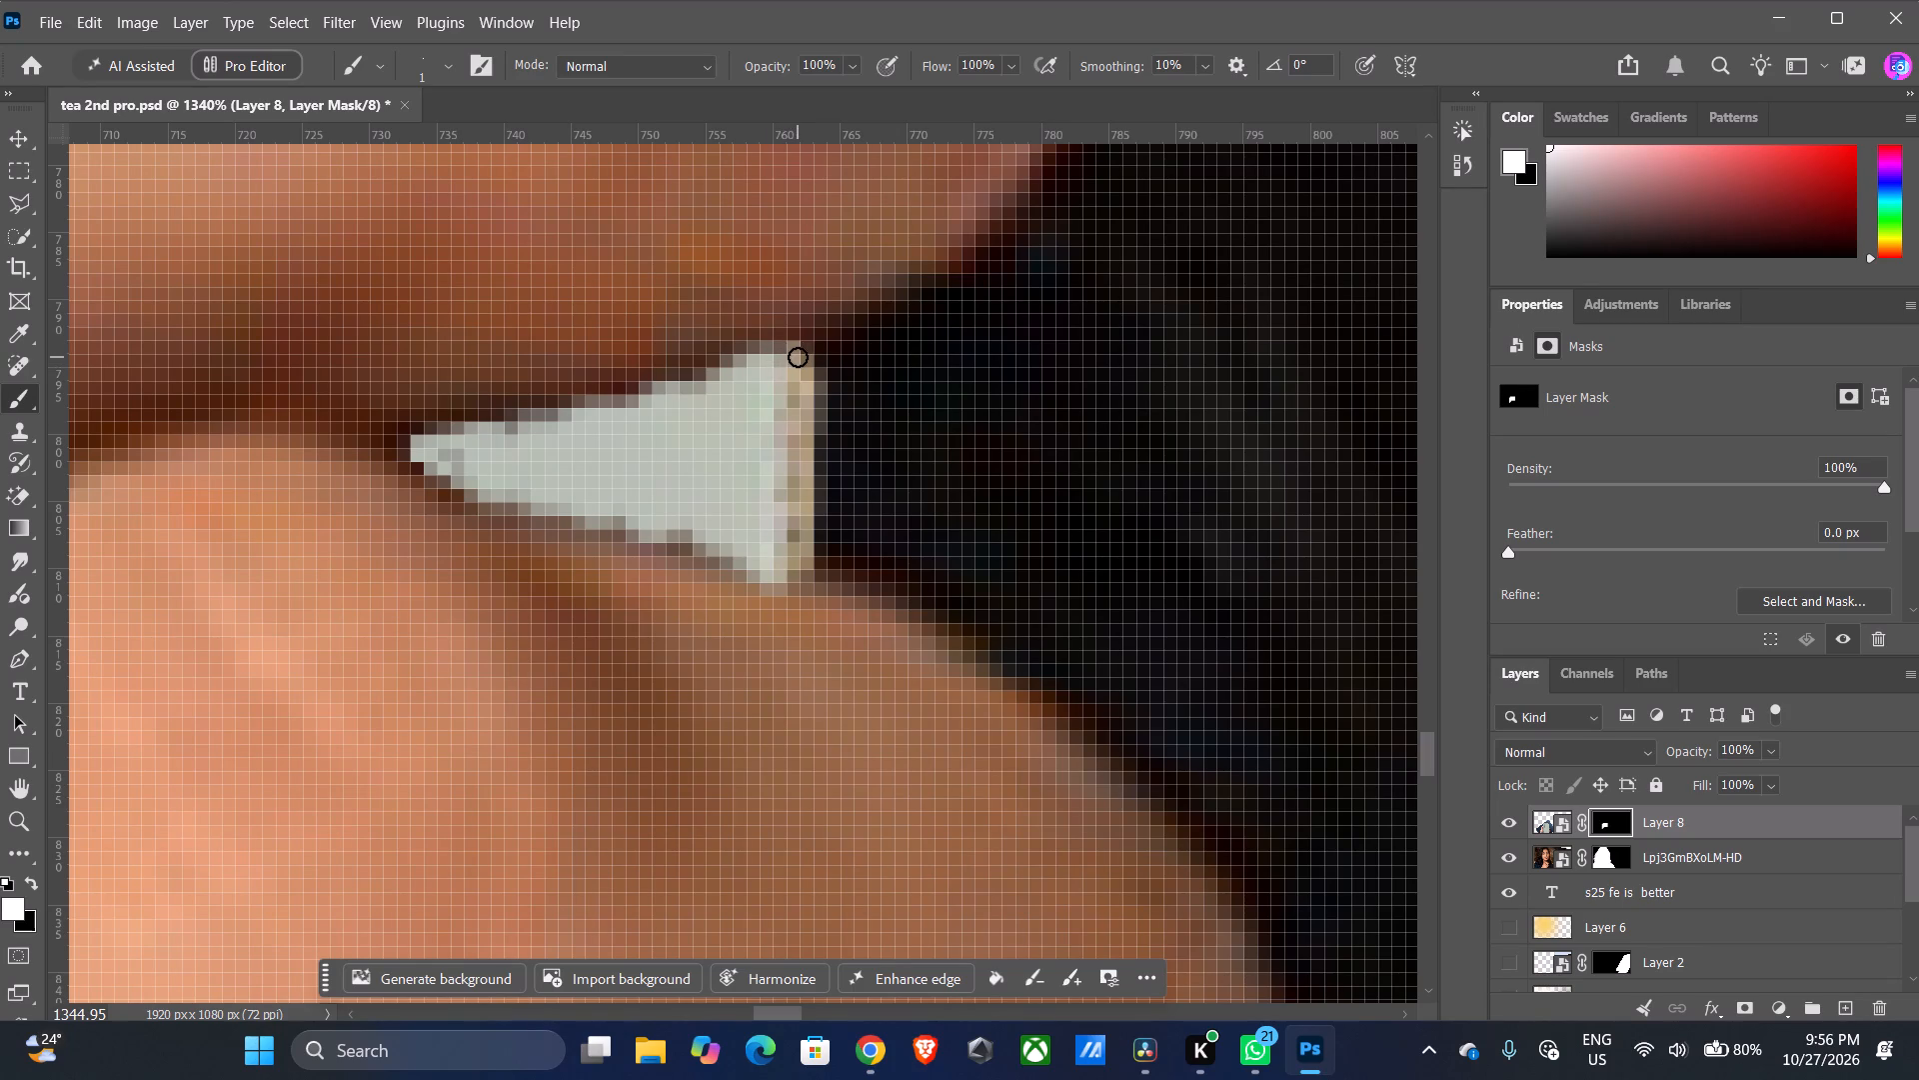
left_click(800, 352)
left_click(810, 358)
left_click(787, 366)
left_click(786, 373)
left_click_drag(748, 461, 748, 493)
left_click(749, 424)
Switch to black and dab Layer 8's mask just outside the phone's side edge in the gap between the index and middle fingers.
left_click(34, 882)
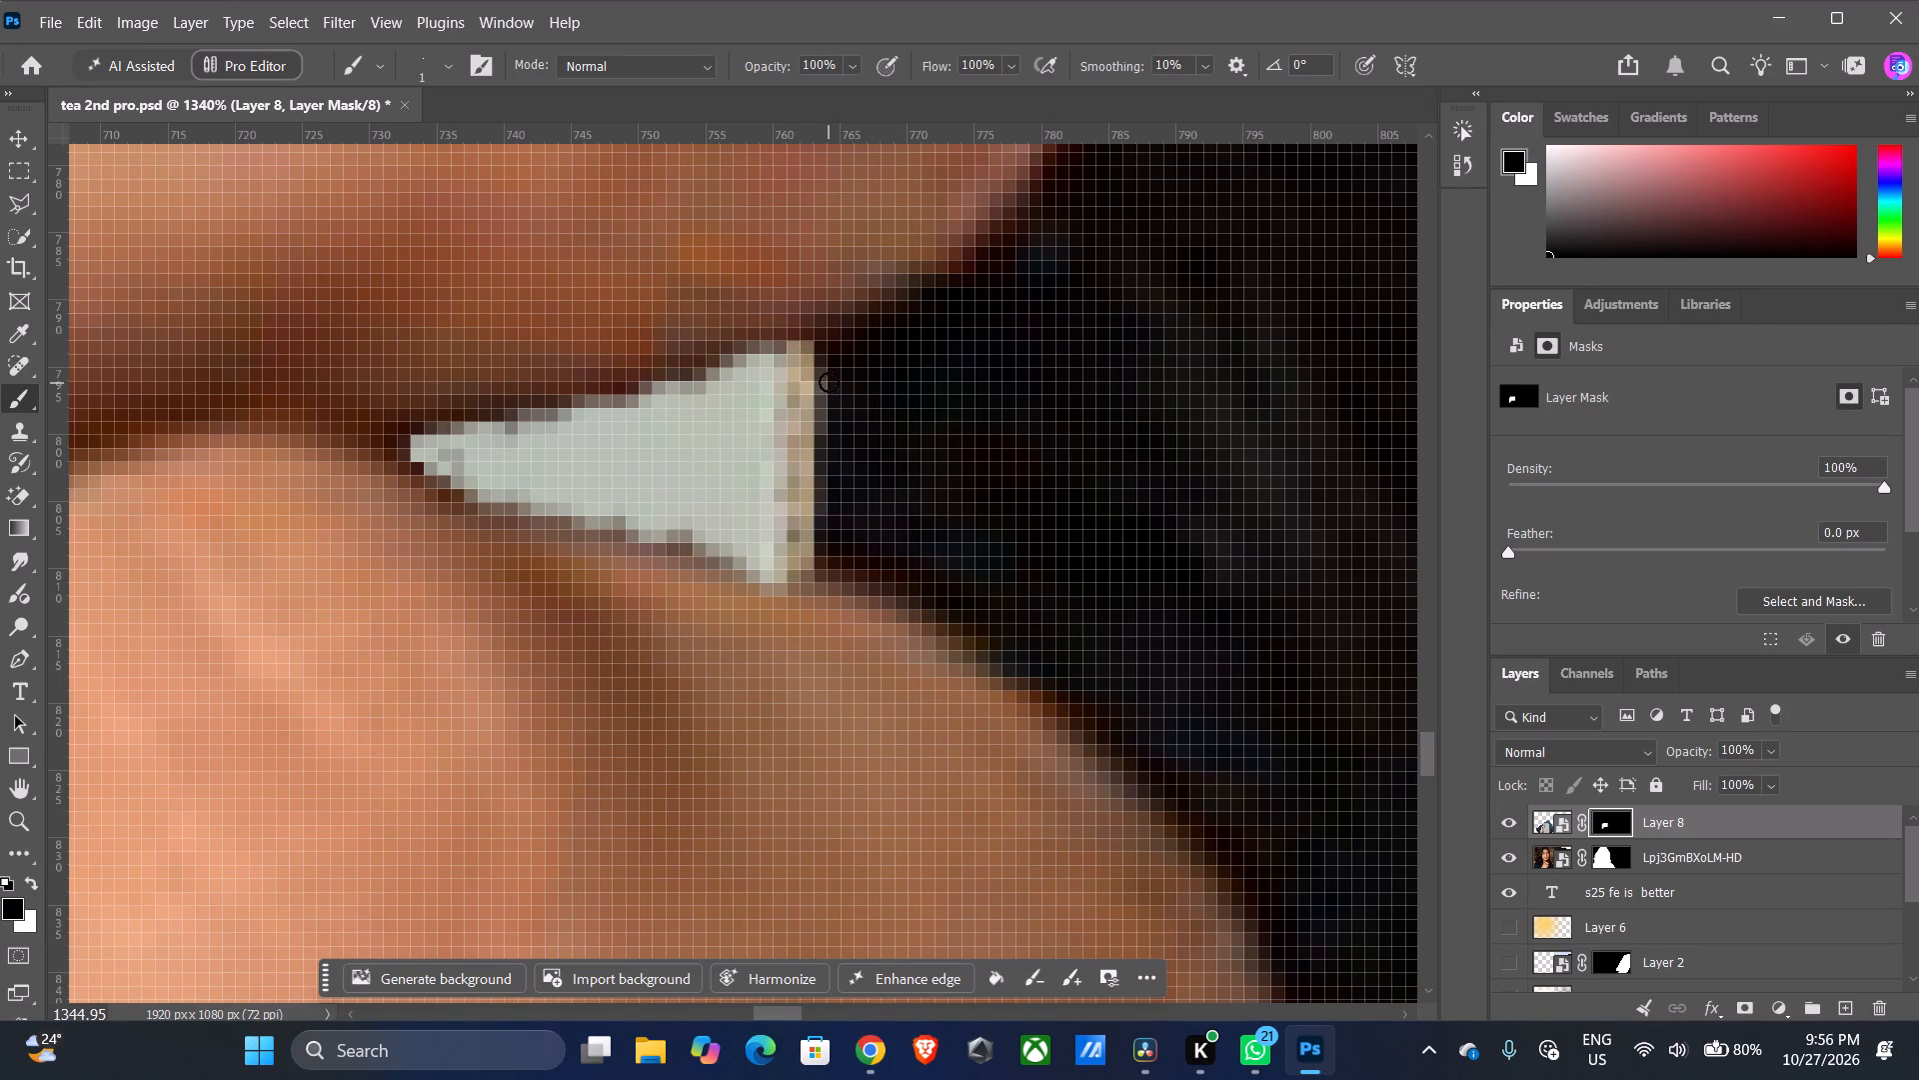
left_click(829, 380)
left_click(827, 389)
left_click(827, 418)
left_click(827, 432)
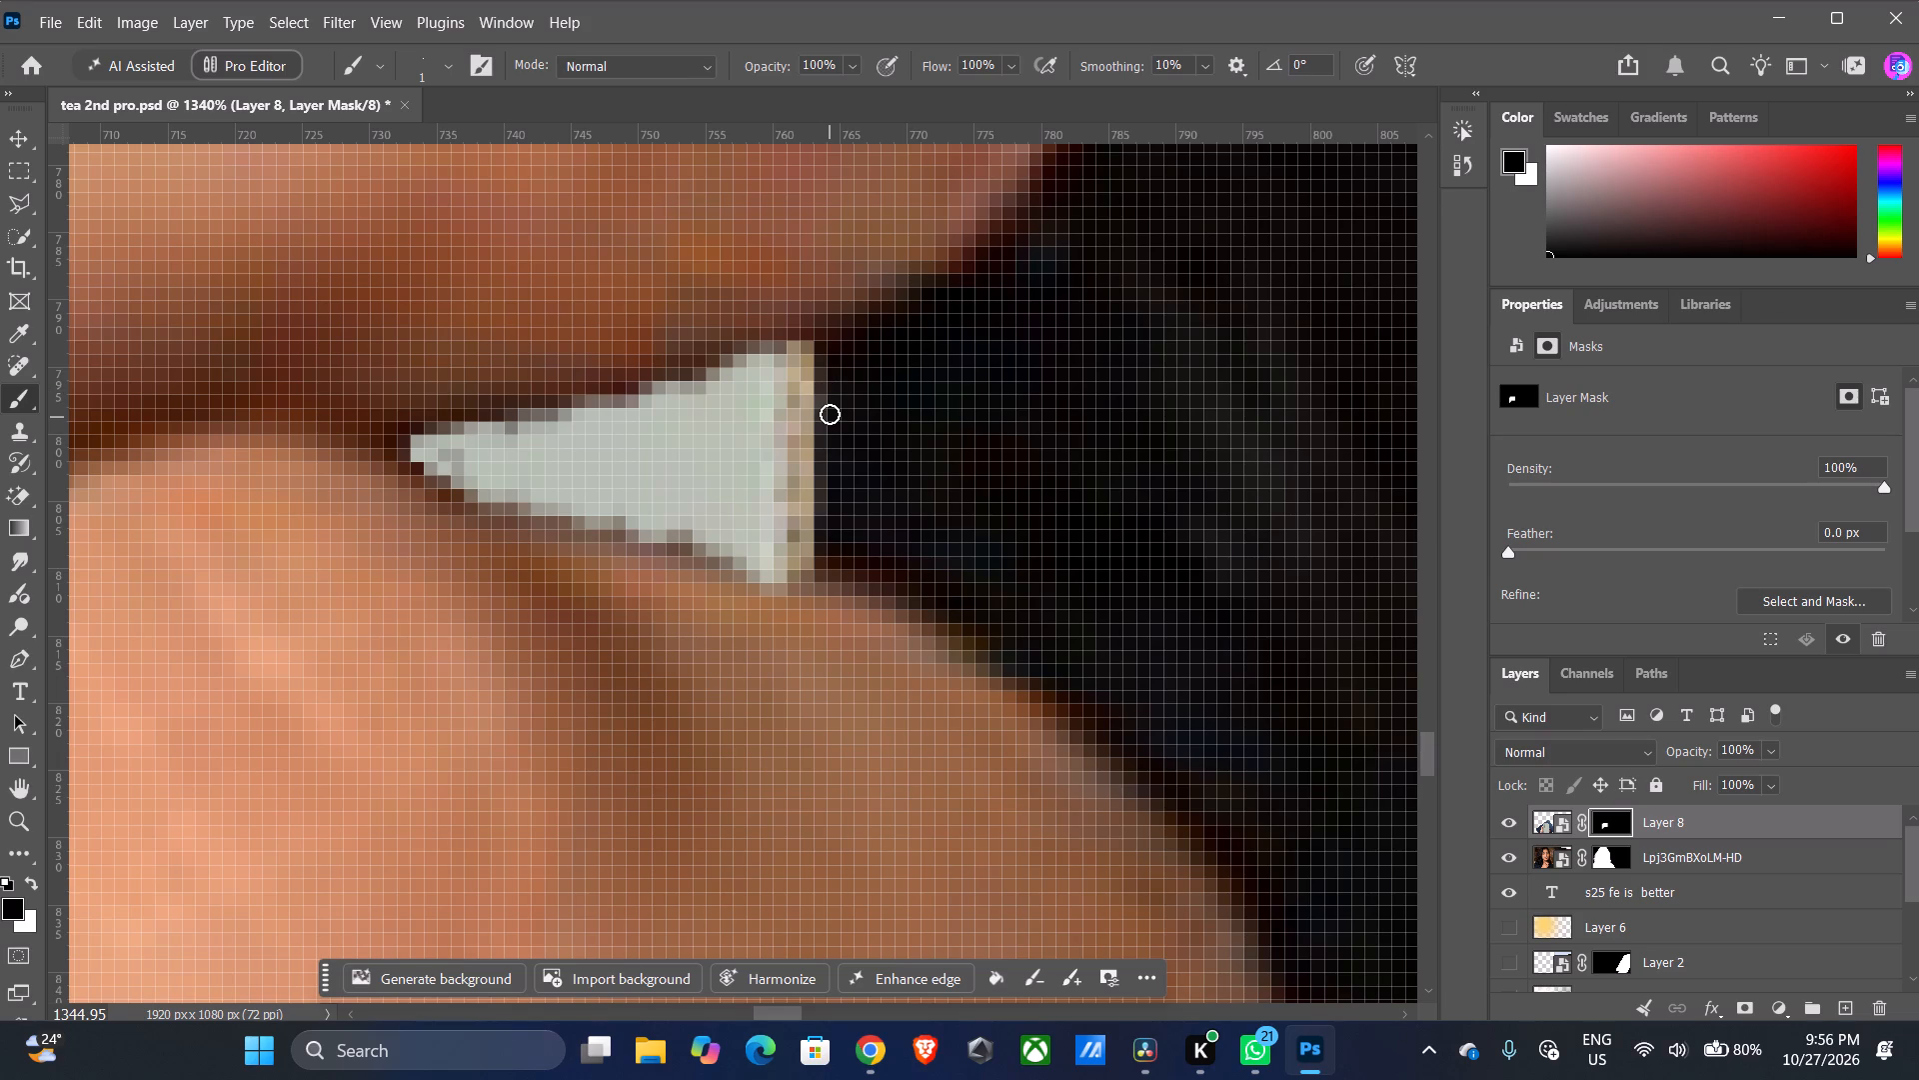
left_click(830, 414)
left_click(829, 398)
left_click(829, 382)
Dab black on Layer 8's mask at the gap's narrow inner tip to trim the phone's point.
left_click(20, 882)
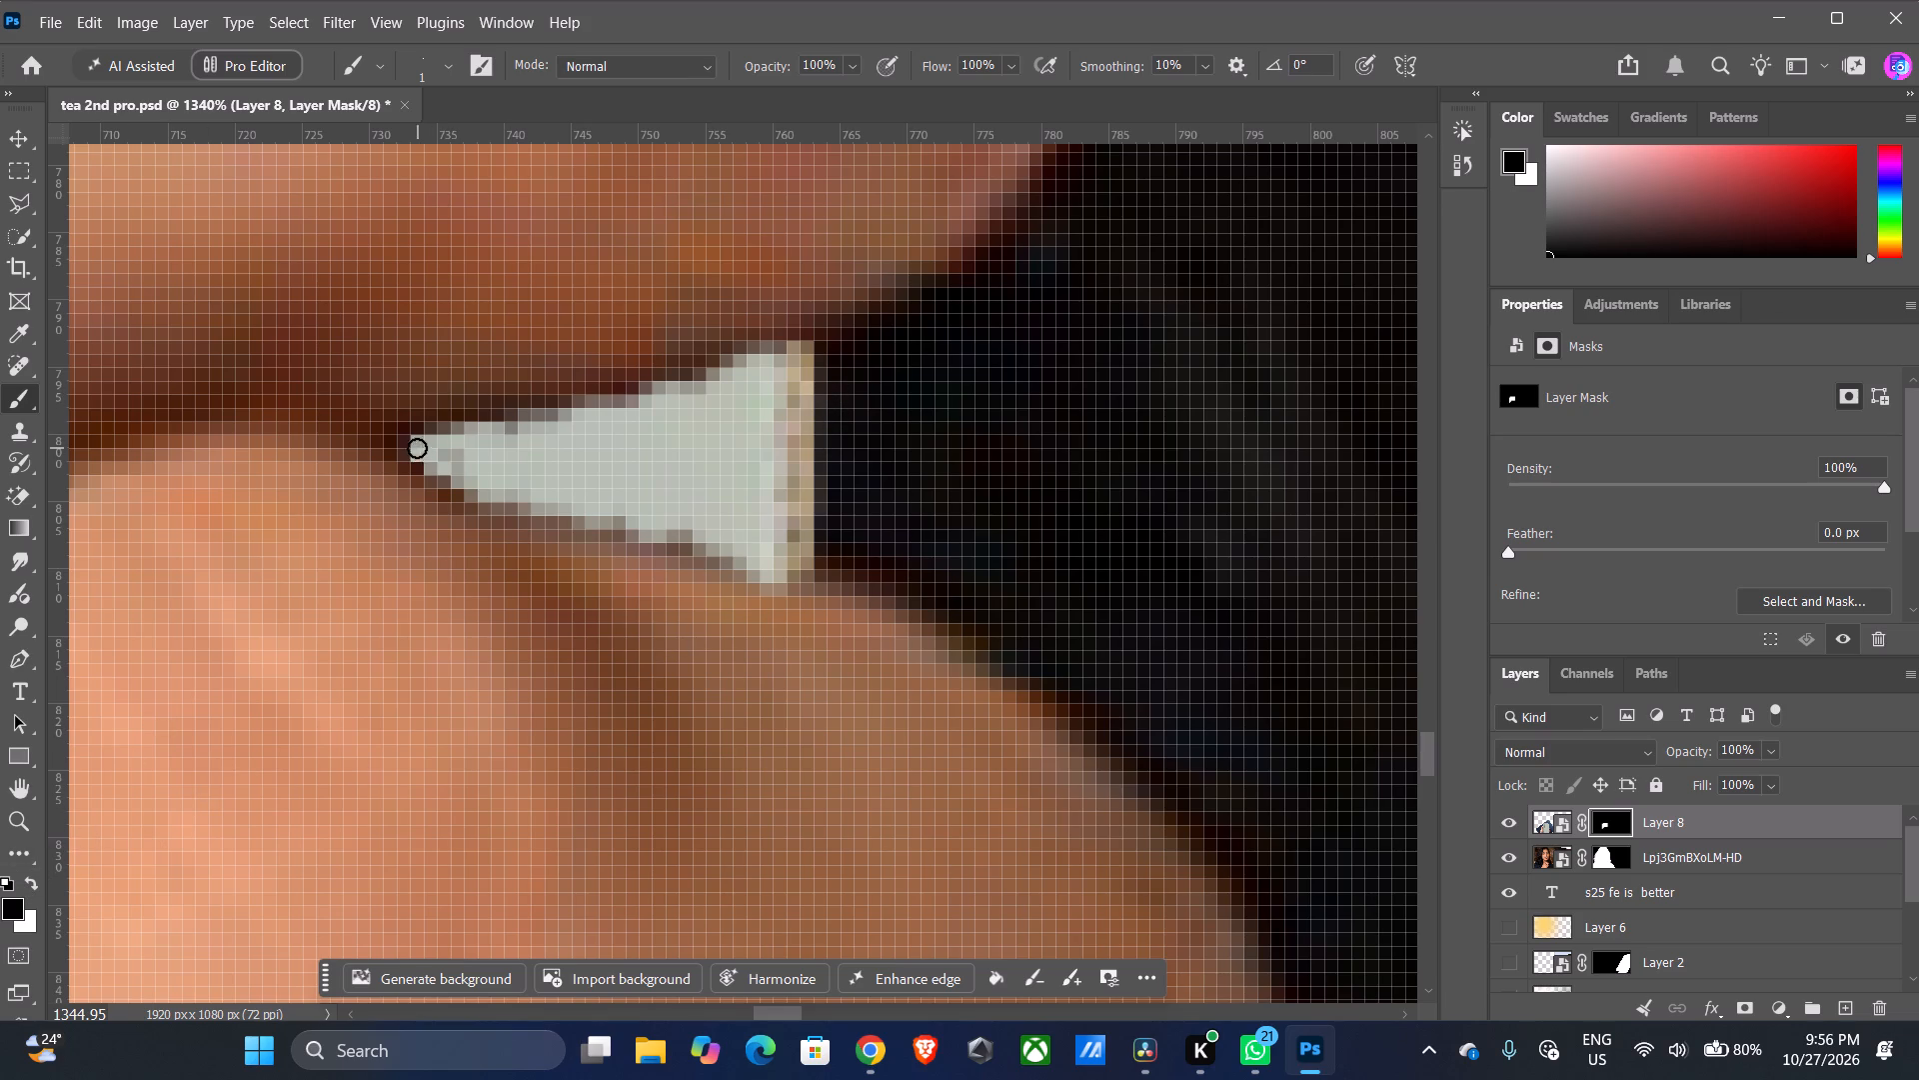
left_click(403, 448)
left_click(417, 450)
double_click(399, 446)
Paint black on Layer 8's mask over the stray light streak along the crease between the index and middle fingers.
left_click_drag(749, 1017, 702, 1019)
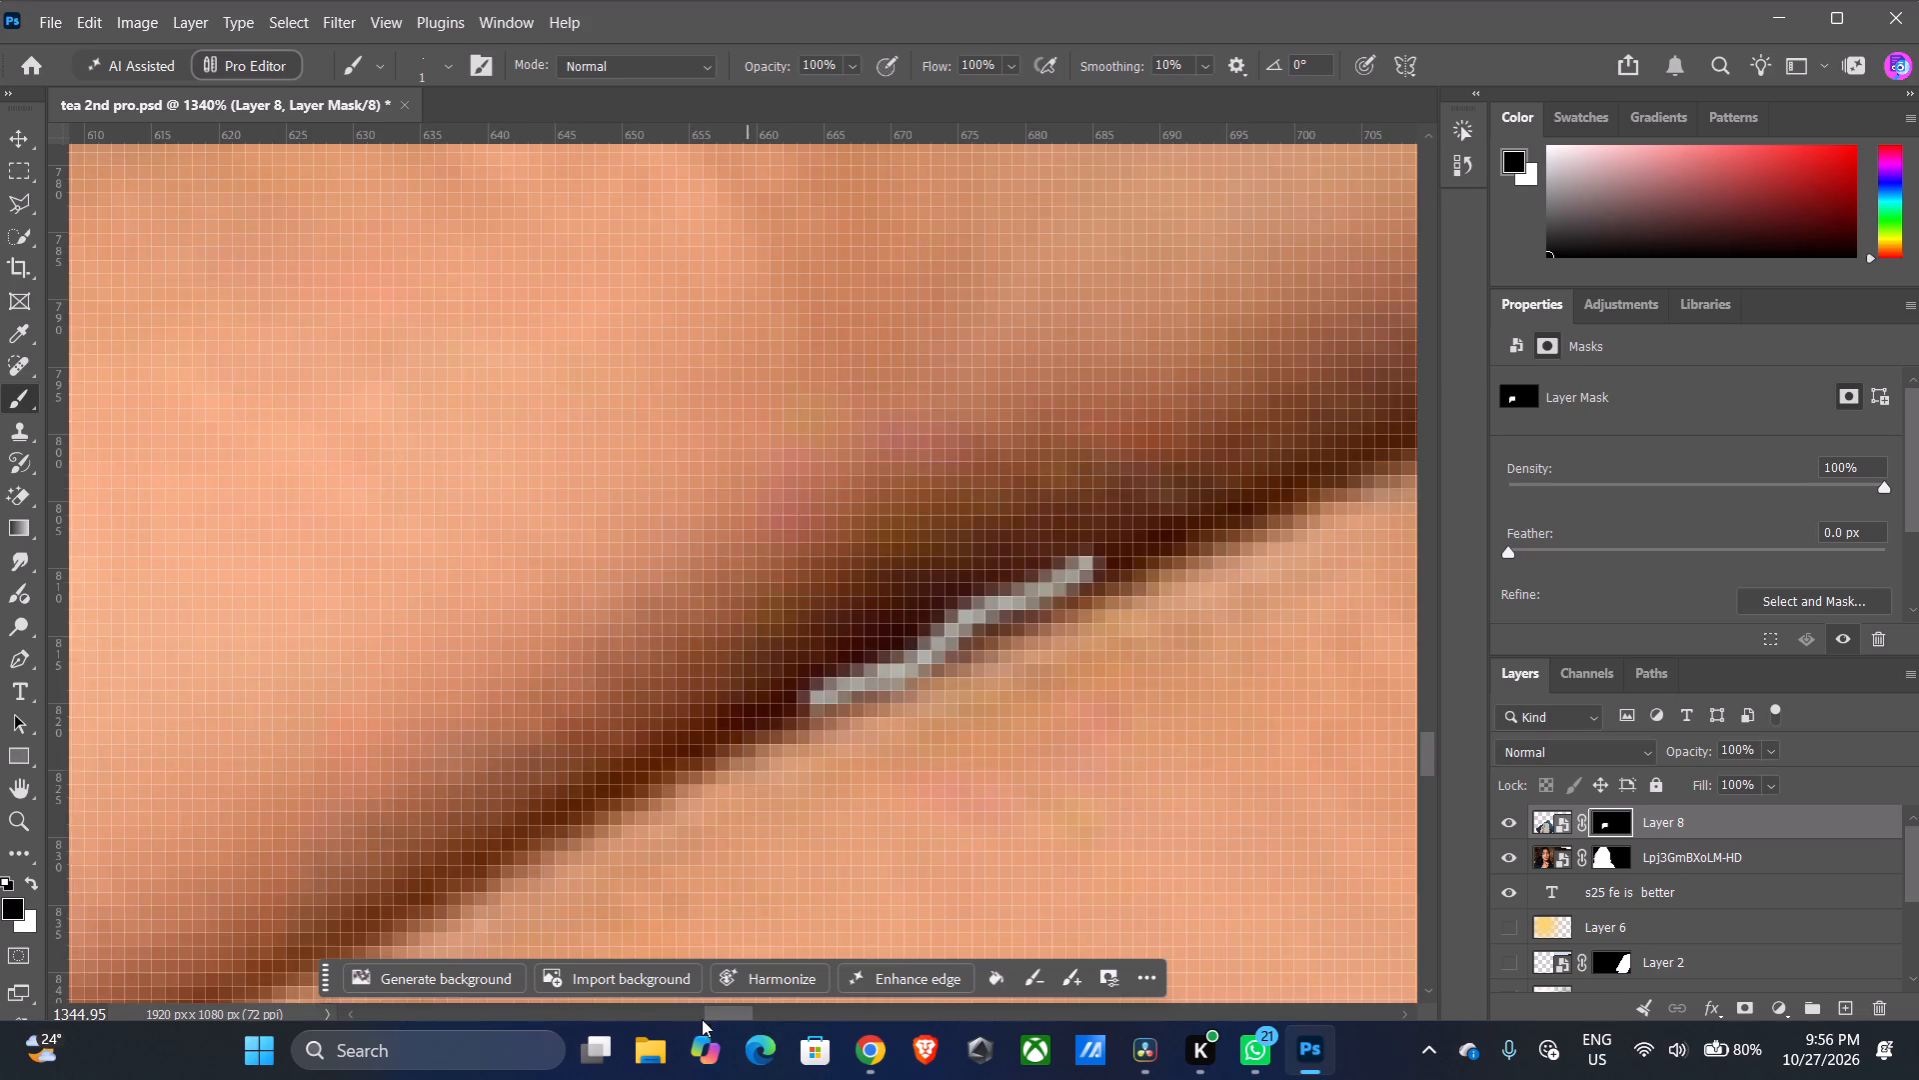
left_click_drag(702, 1019, 737, 1017)
scroll(638, 721, "down", 11, "alt")
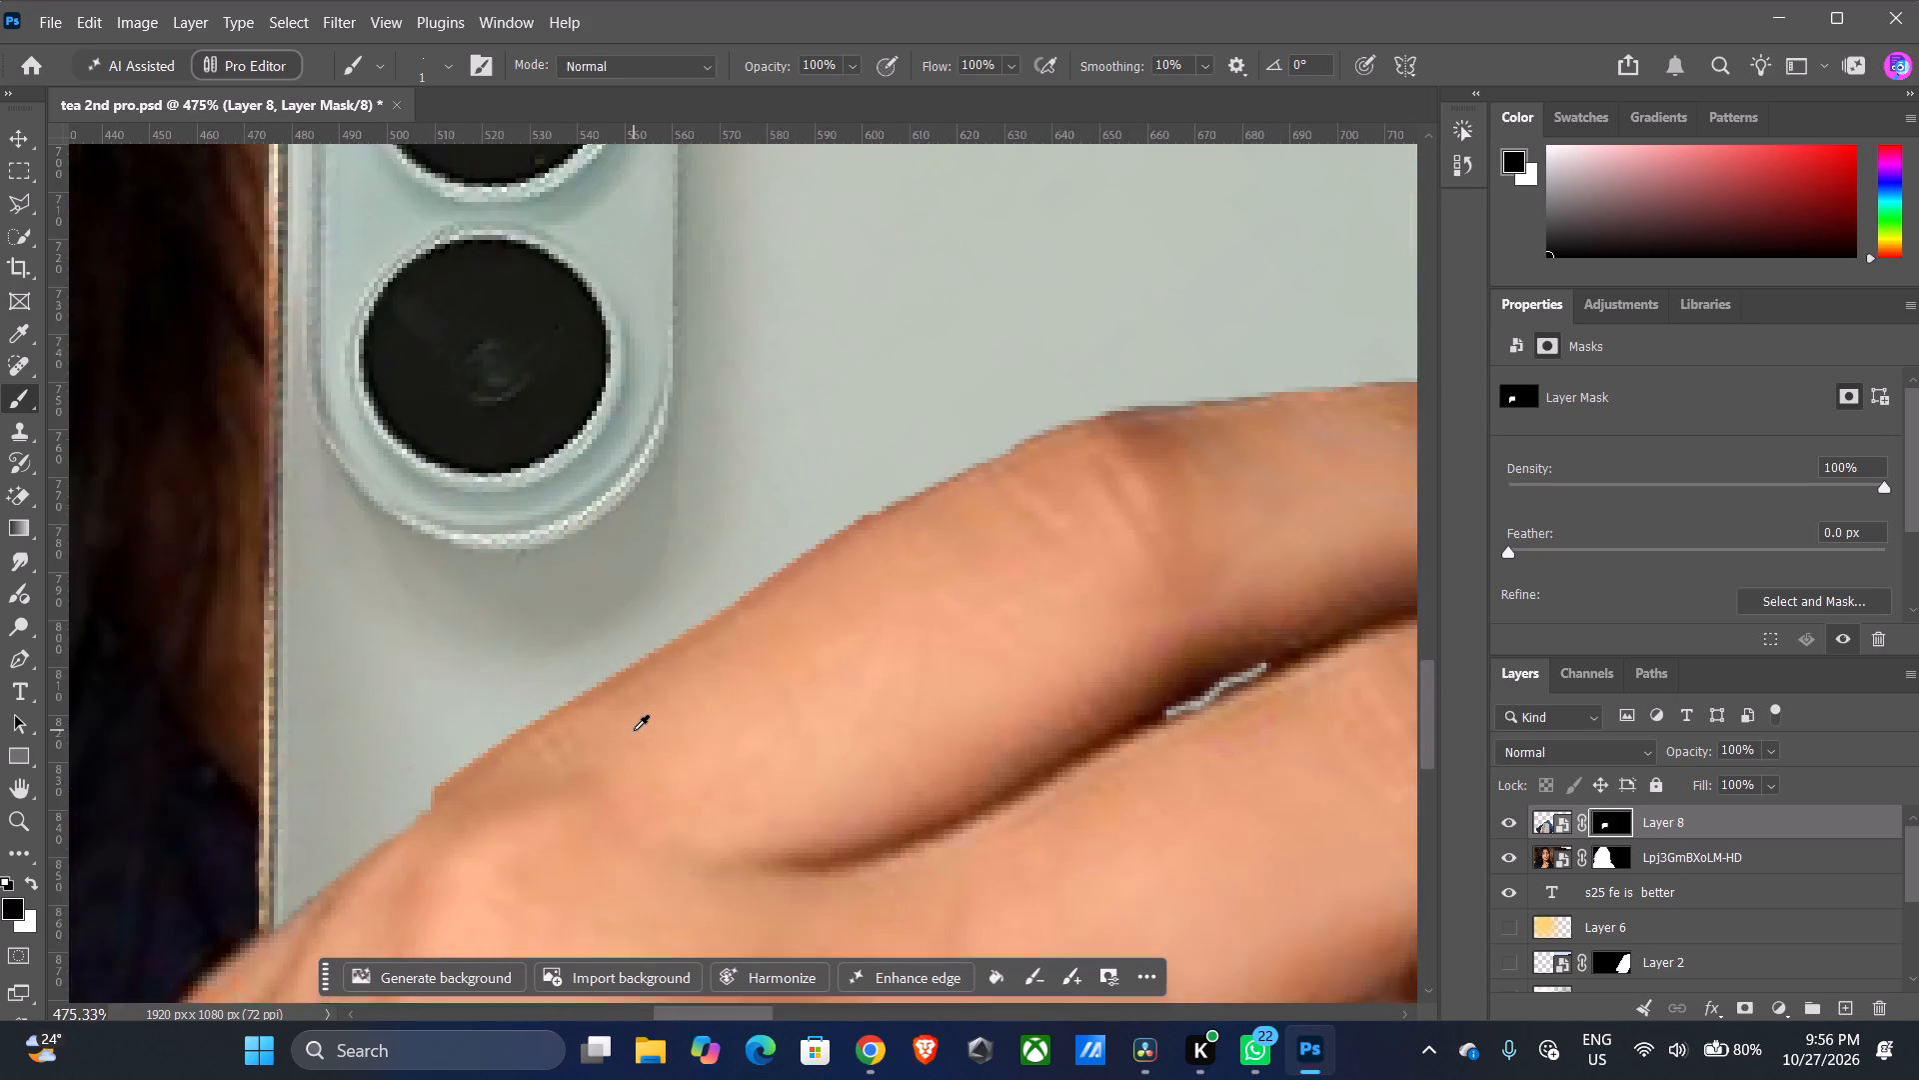
scroll(634, 730, "down", 10, "alt")
scroll(861, 791, "up", 12, "alt")
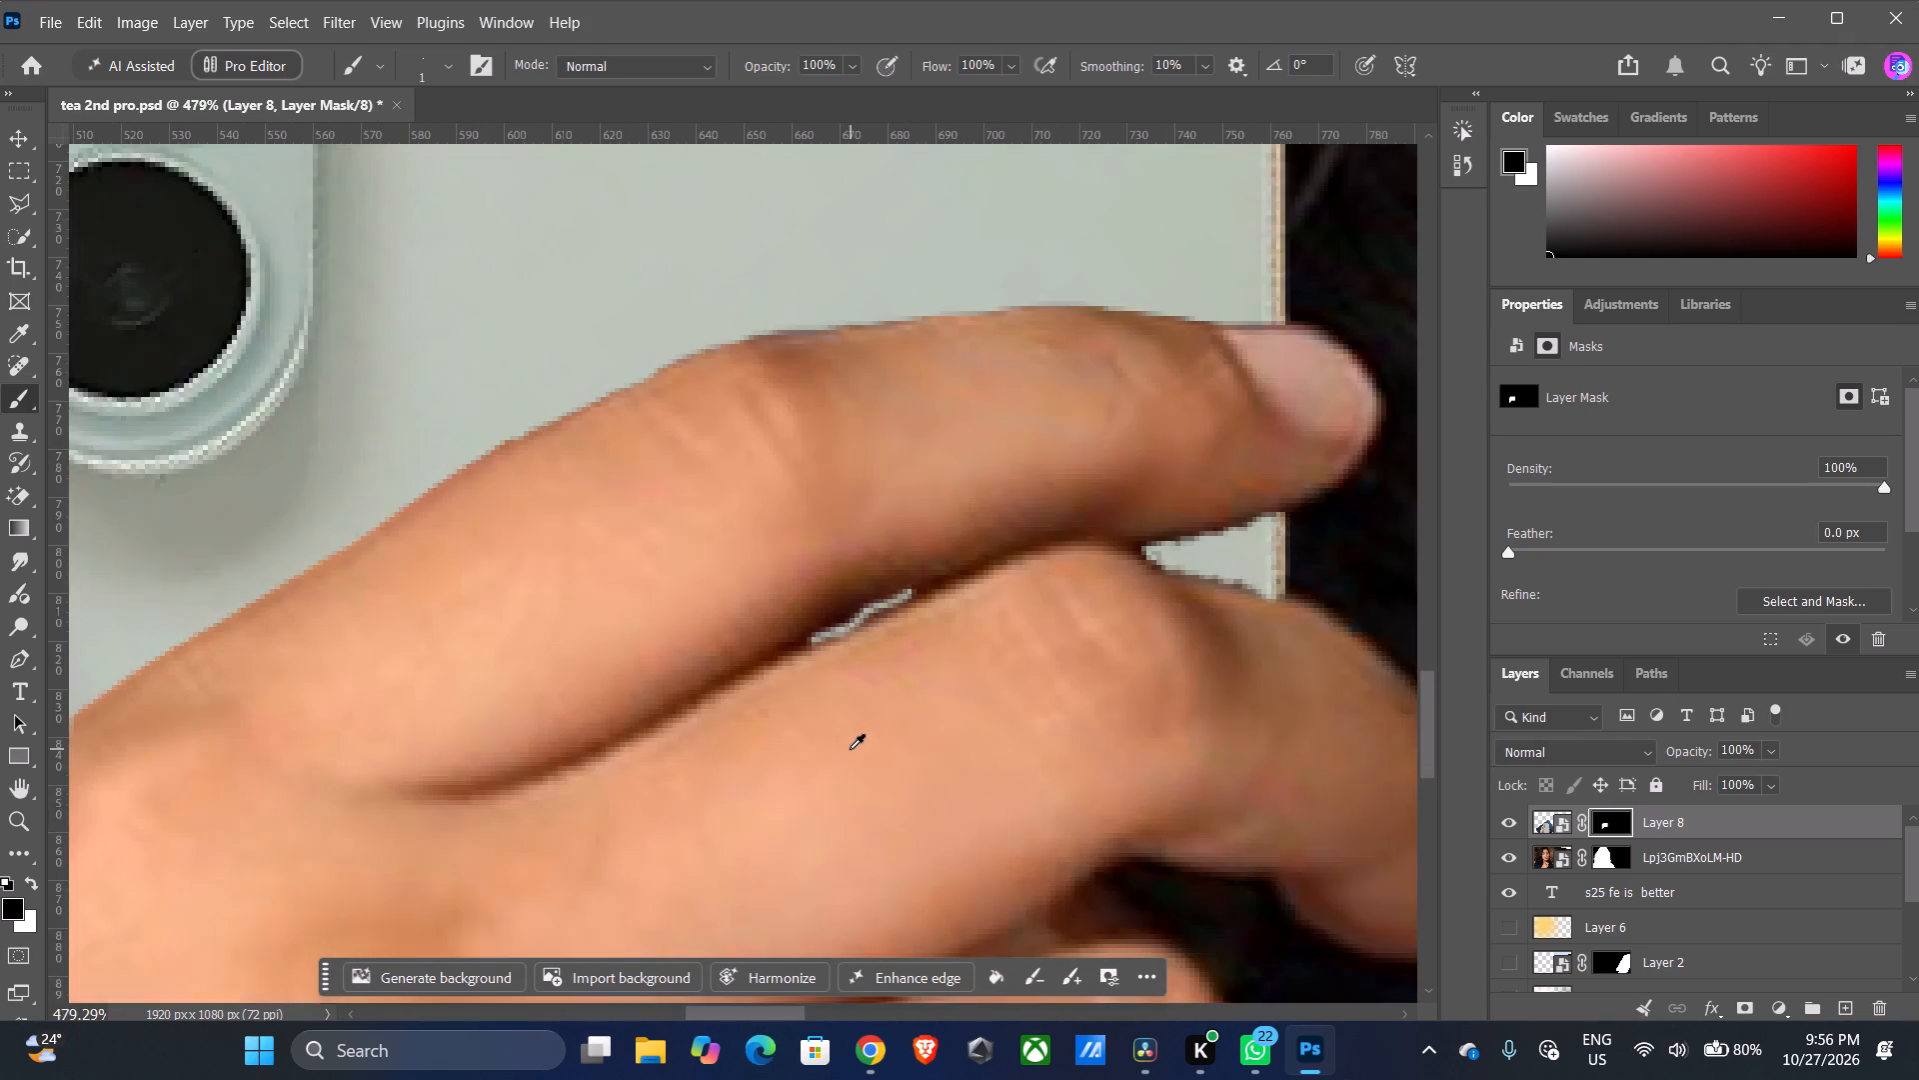
scroll(850, 749, "up", 3, "alt")
left_click_drag(955, 508, 932, 538)
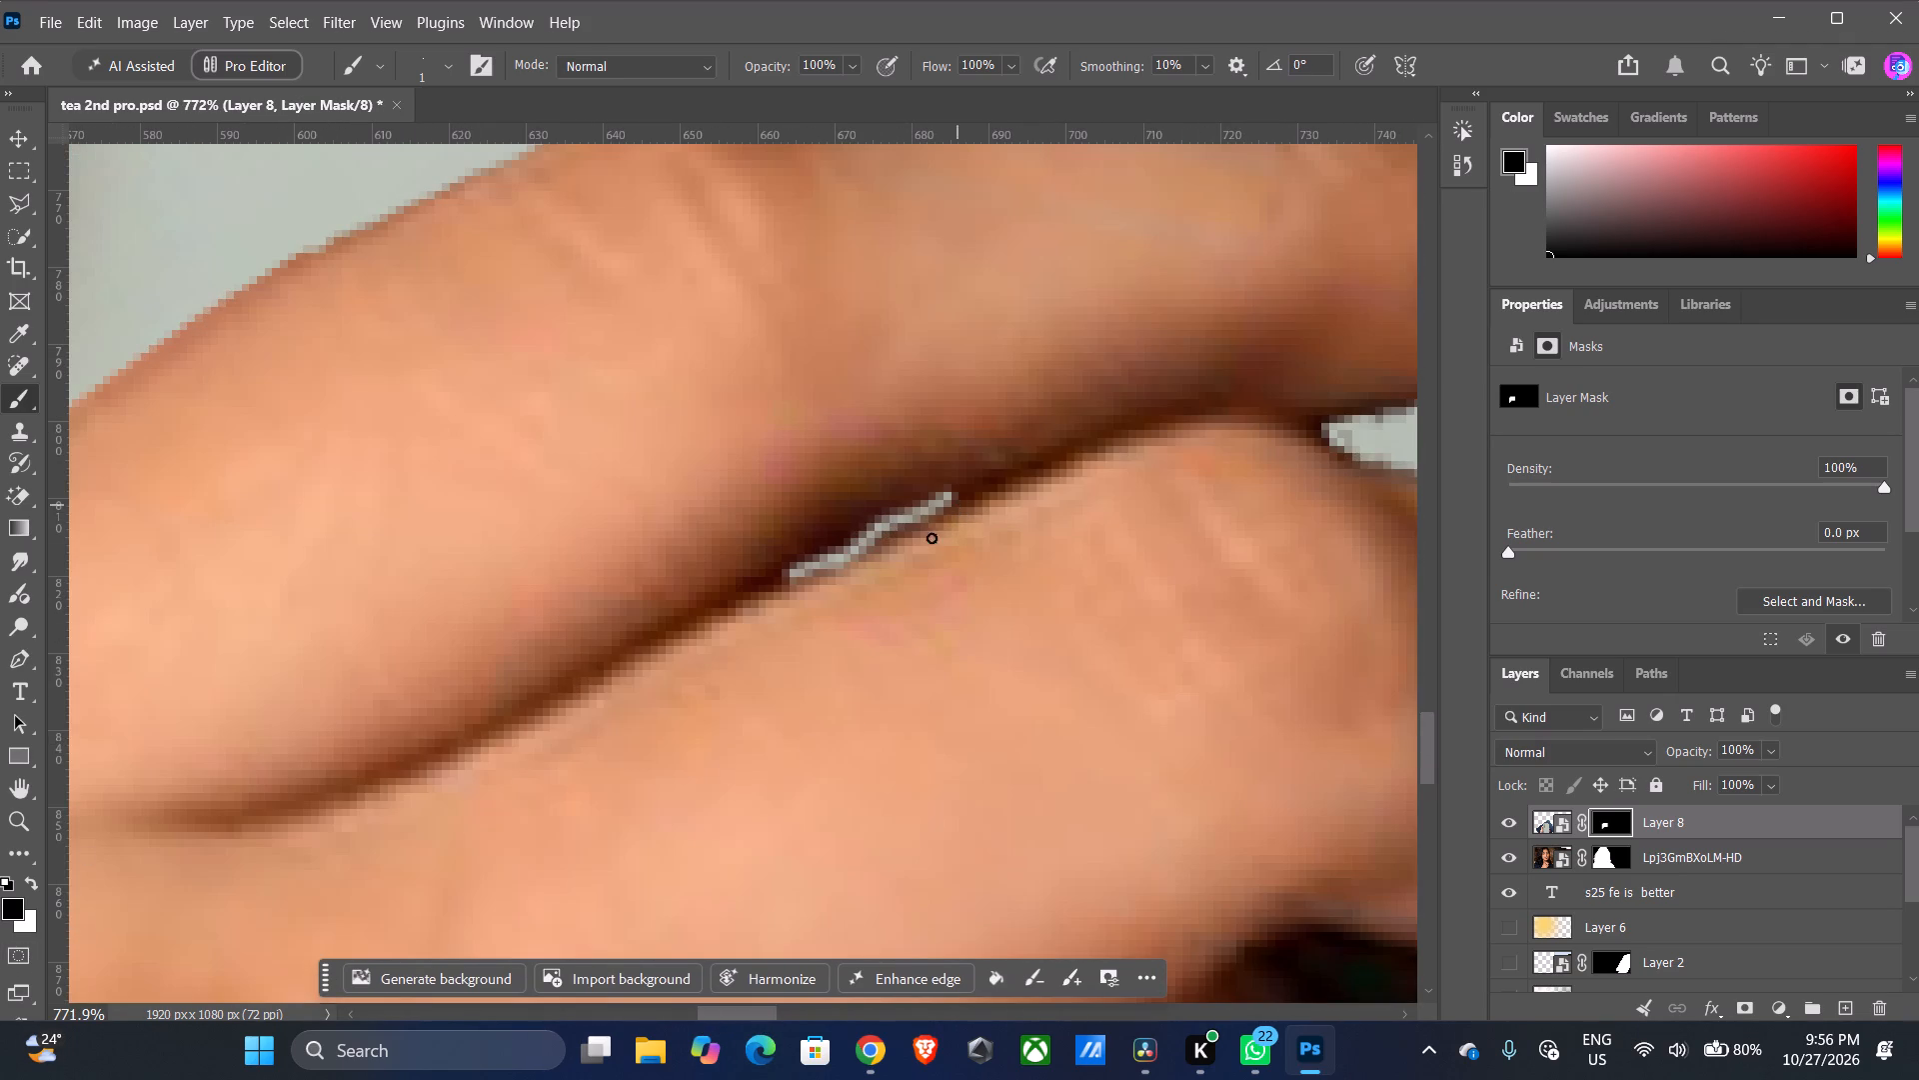
left_click_drag(932, 538, 881, 541)
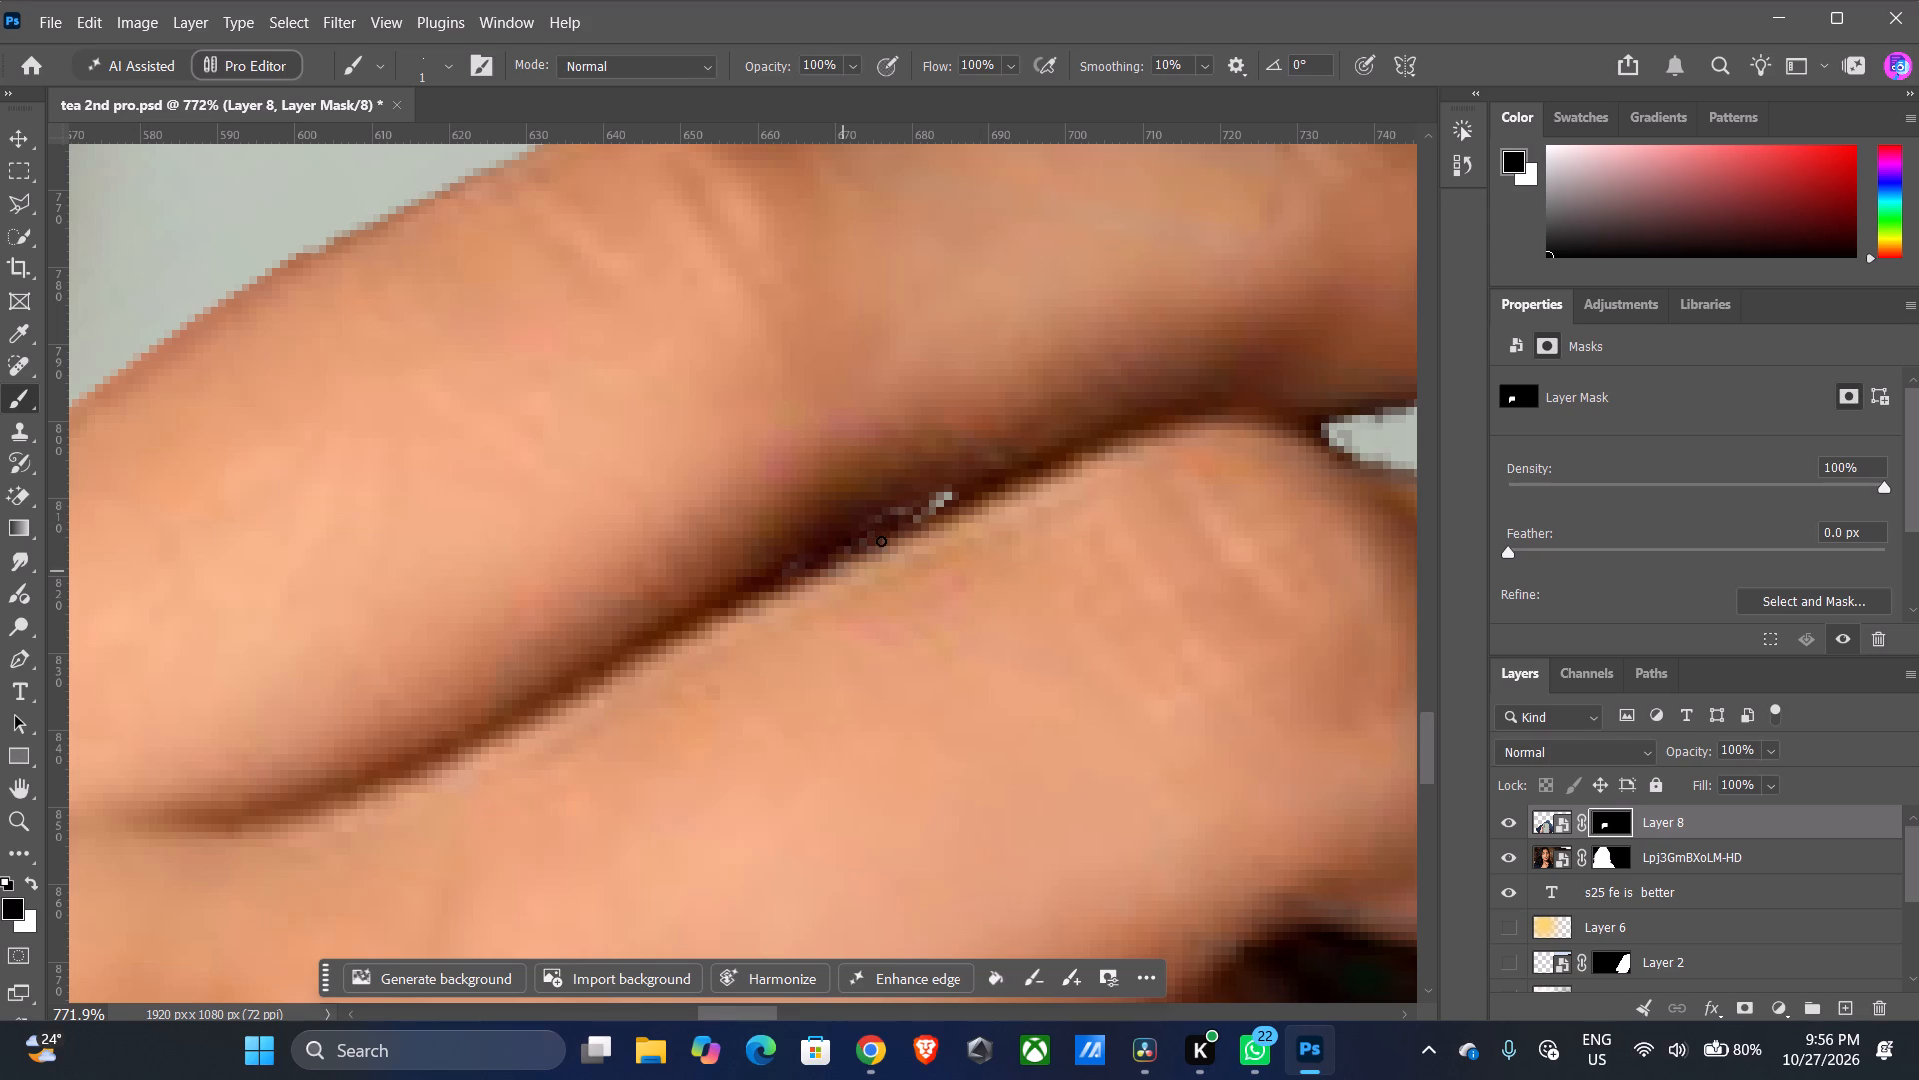
left_click_drag(881, 541, 904, 529)
left_click_drag(904, 529, 793, 563)
left_click_drag(793, 563, 842, 552)
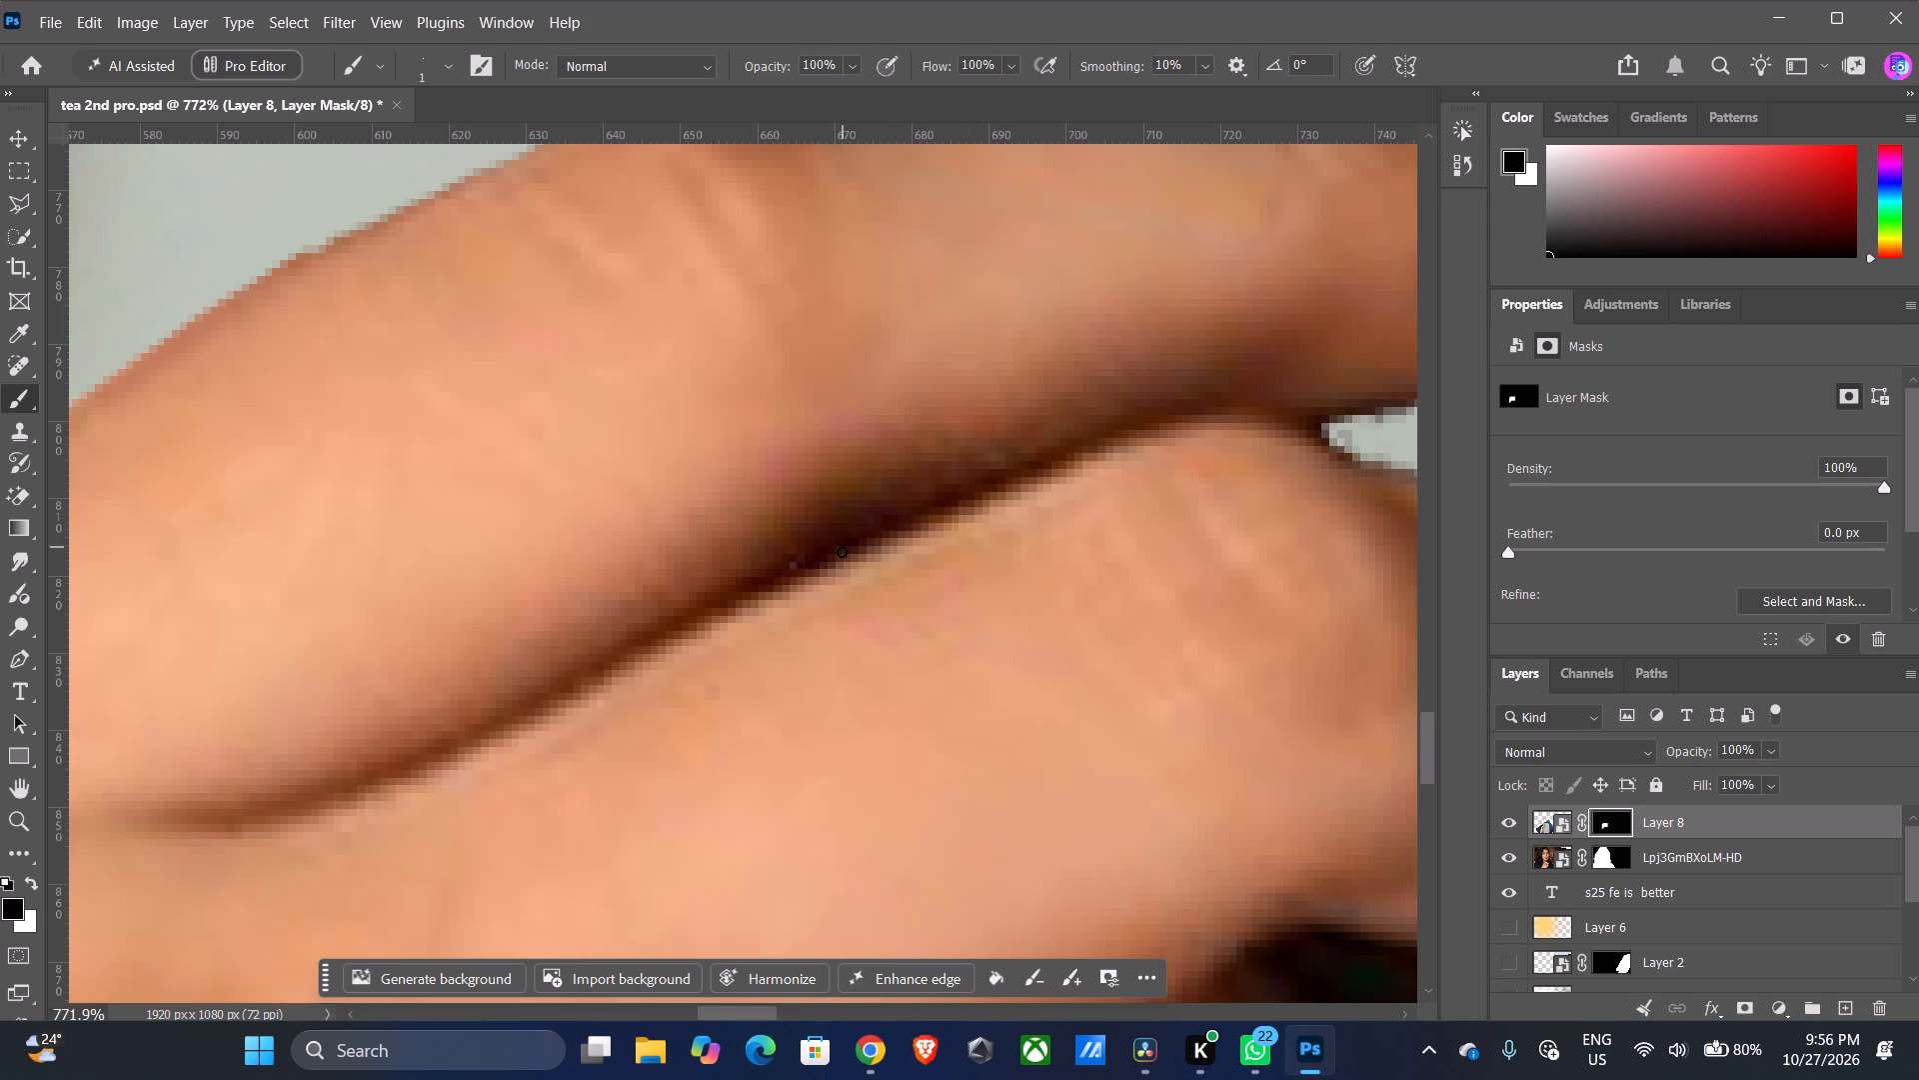
left_click_drag(842, 552, 823, 556)
With a 1 px white brush, extend the phone at the gap's inner tip and along the adjoining upper edge on Layer 8's mask.
scroll(907, 466, "down", 8)
scroll(904, 526, "down", 5, "alt")
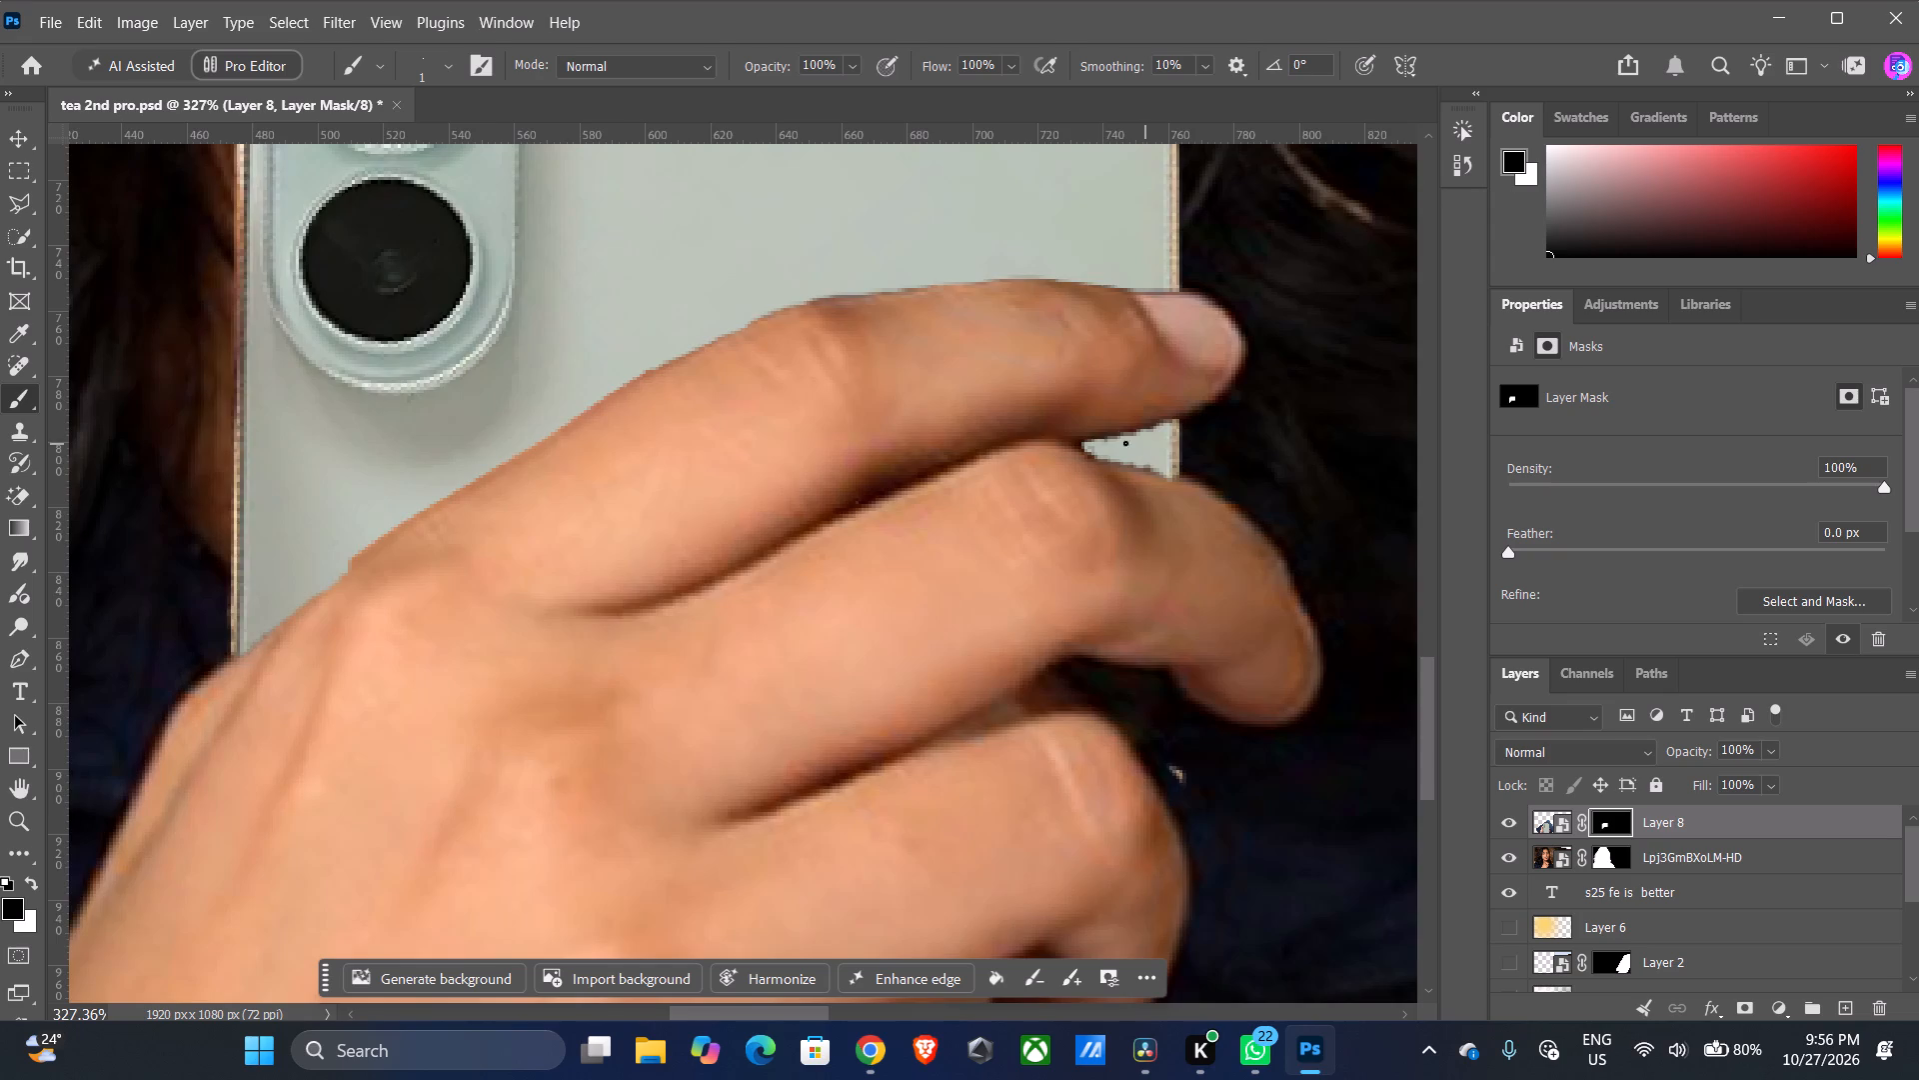
scroll(1115, 448, "up", 20, "alt")
scroll(1115, 448, "up", 1, "alt")
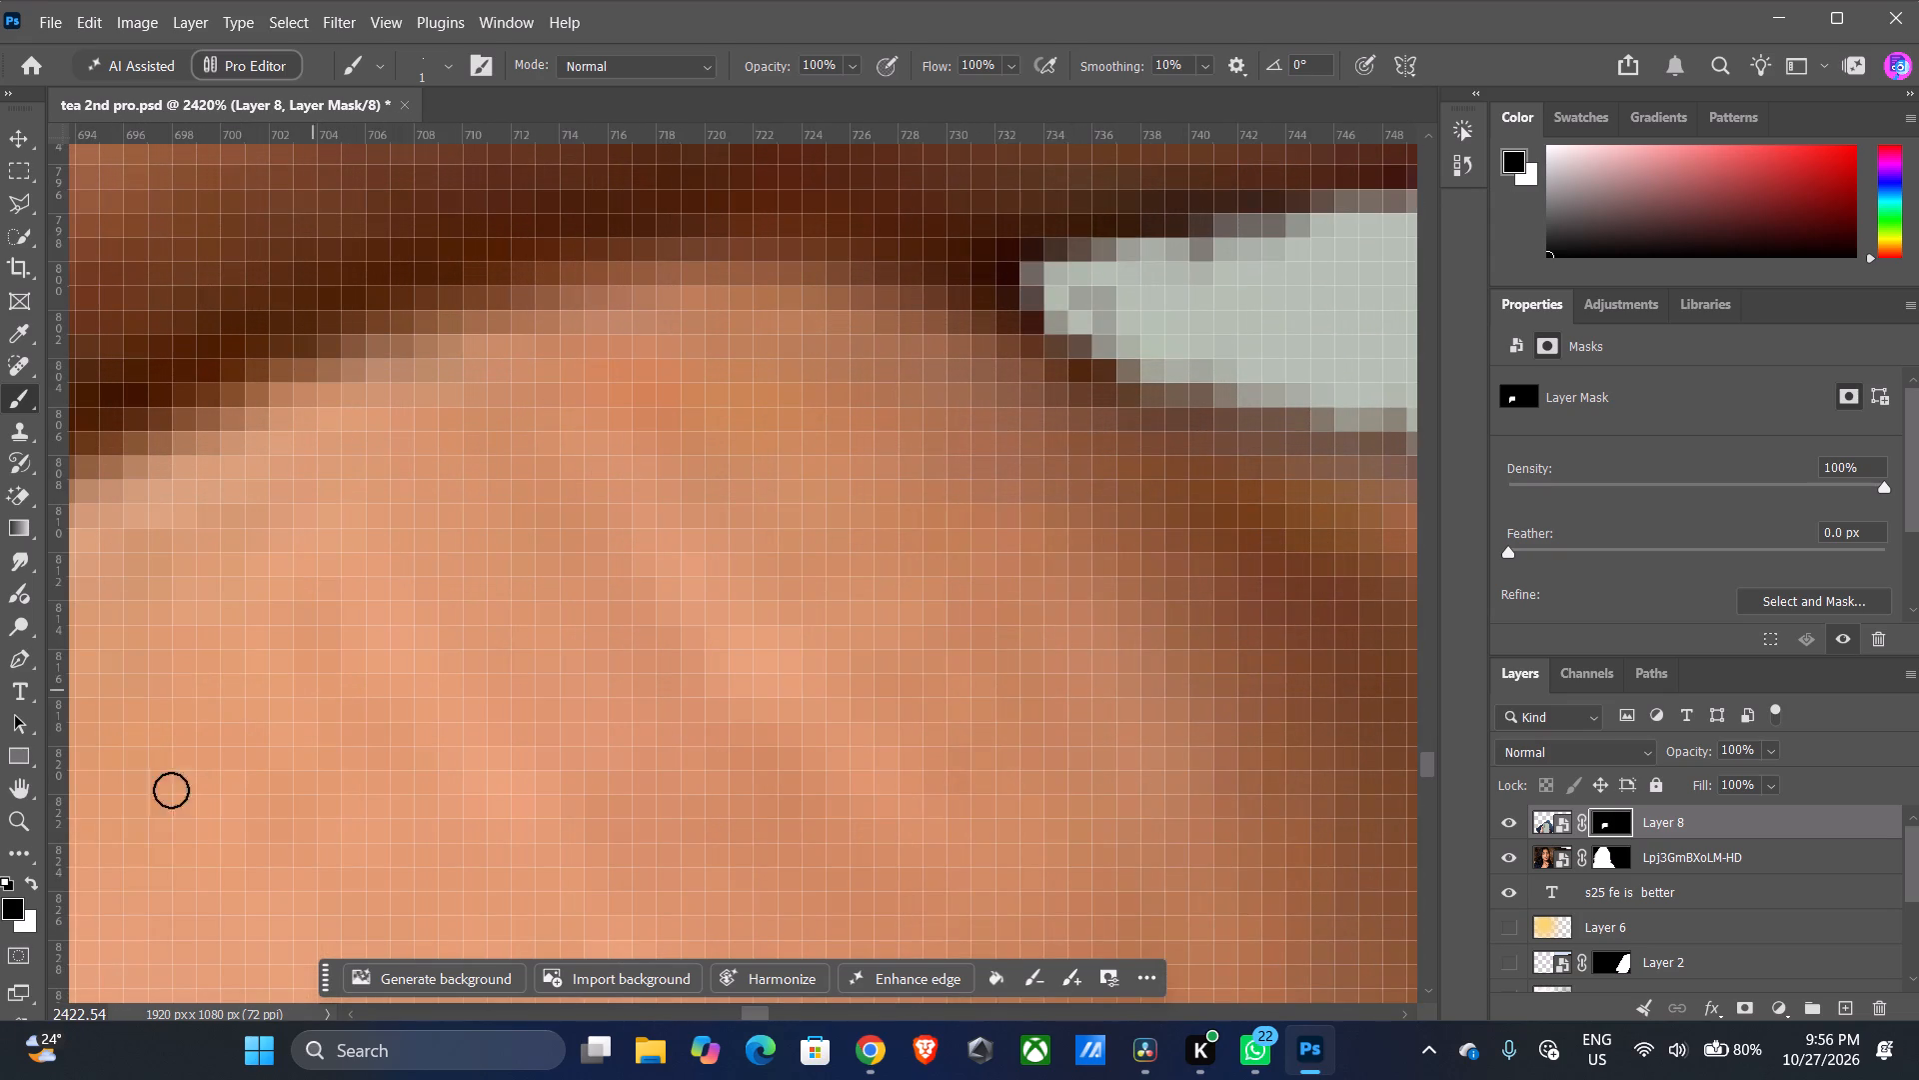
left_click(34, 881)
right_click_drag(1225, 497, 1160, 515, "alt")
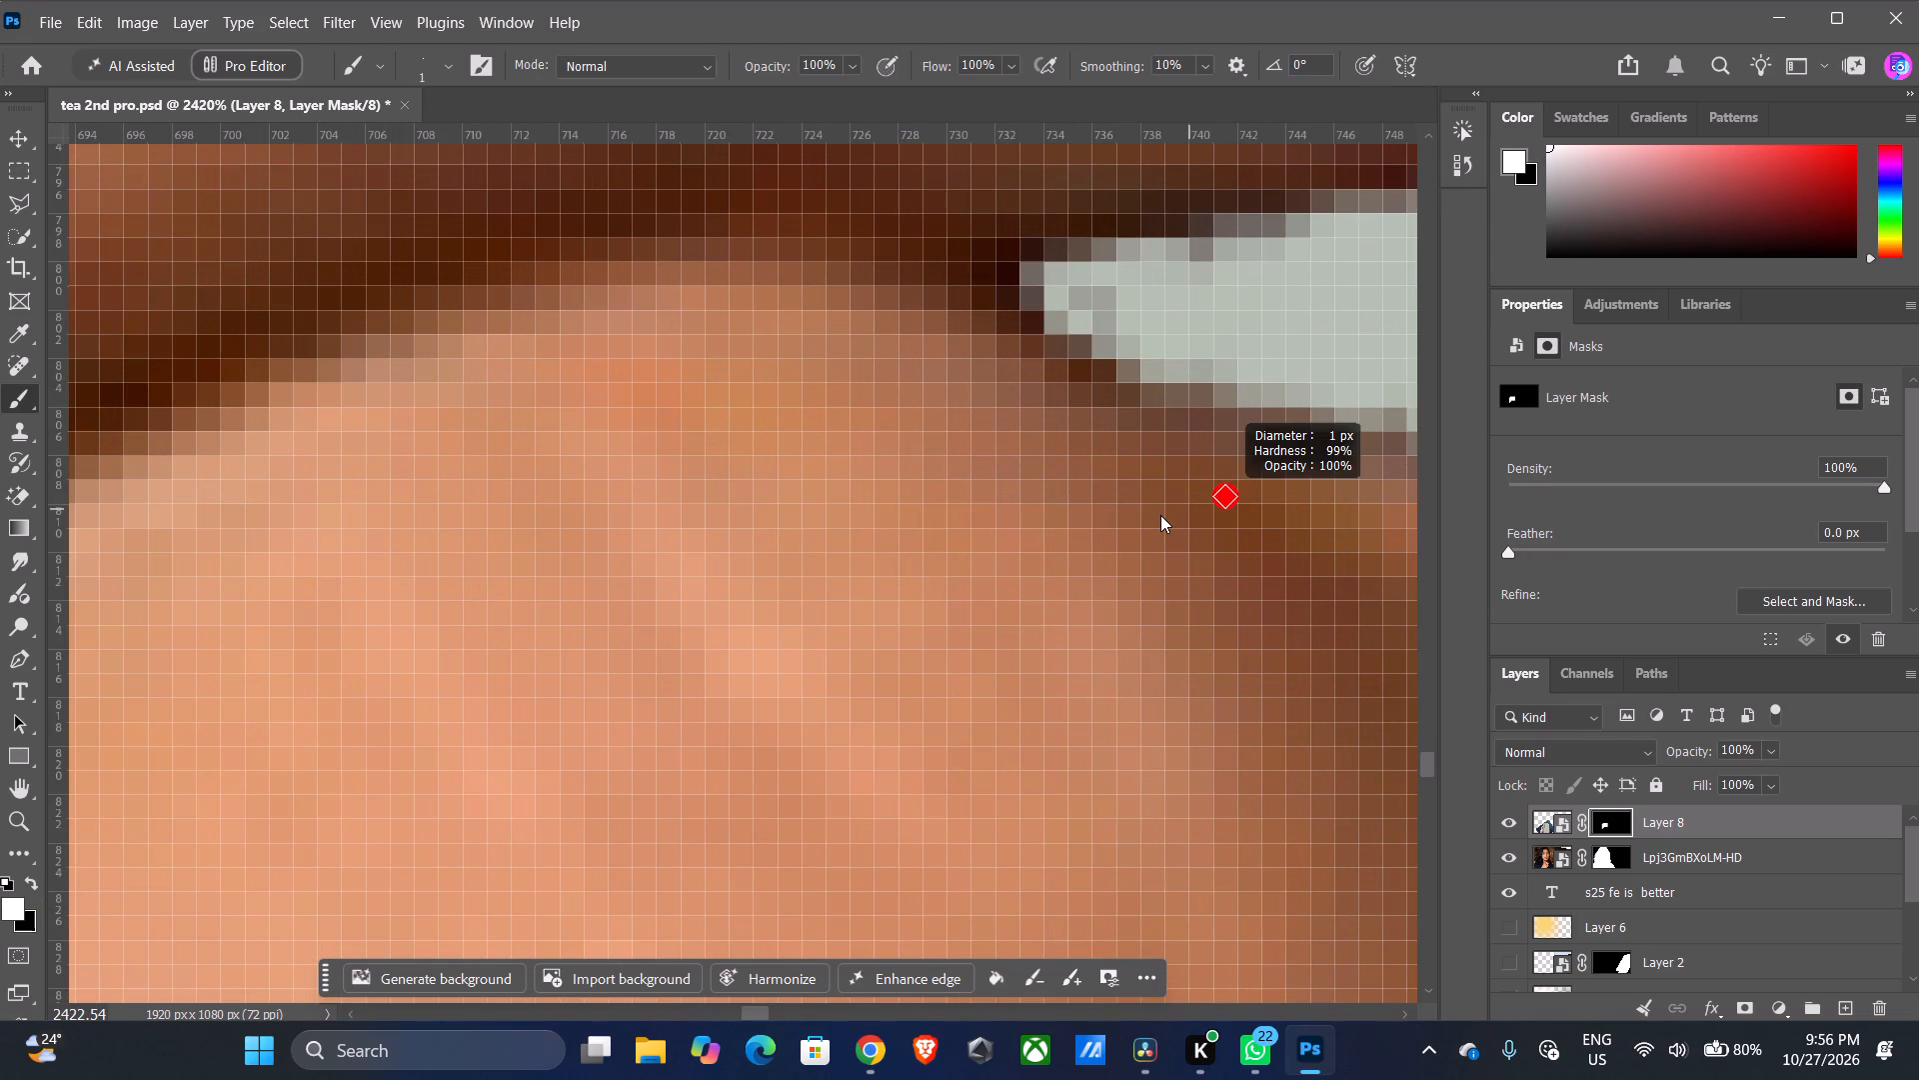
right_click_drag(1160, 515, 1160, 509, "alt")
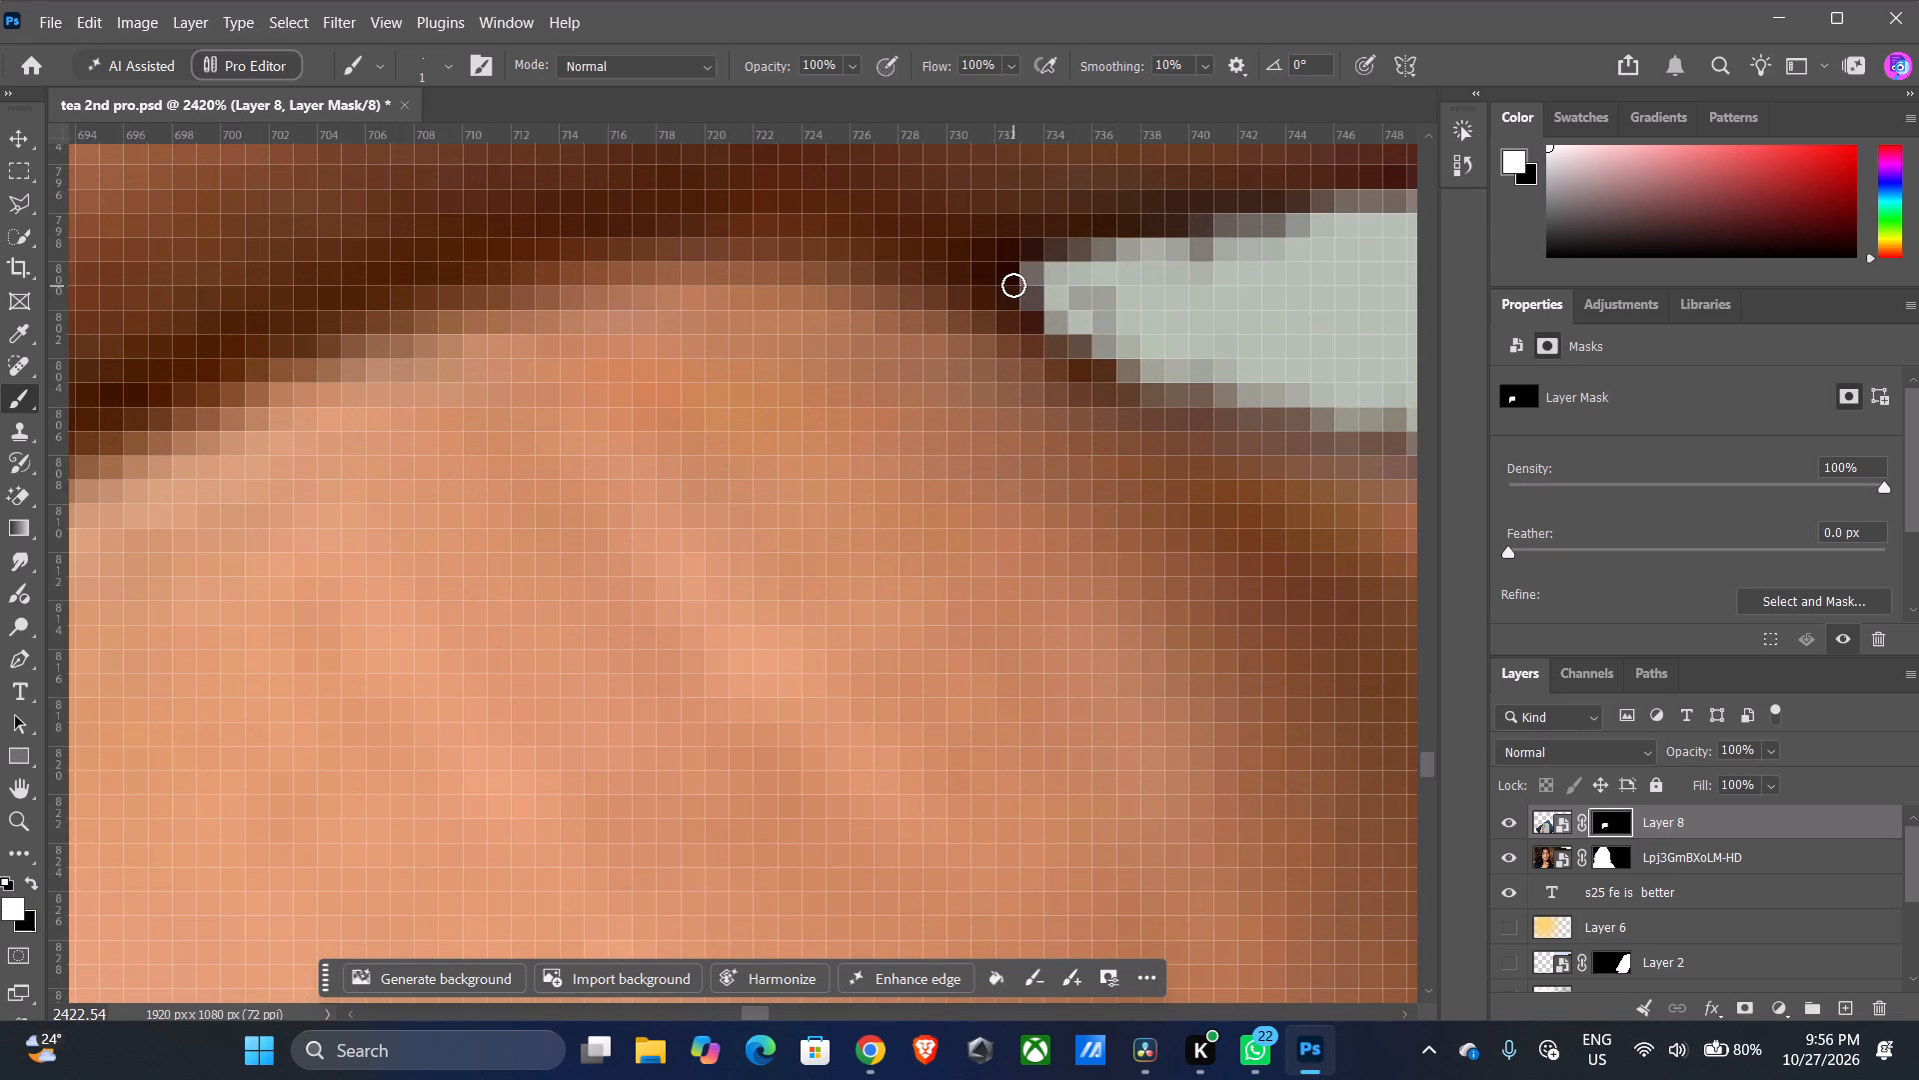
left_click(1013, 285)
left_click(1035, 264)
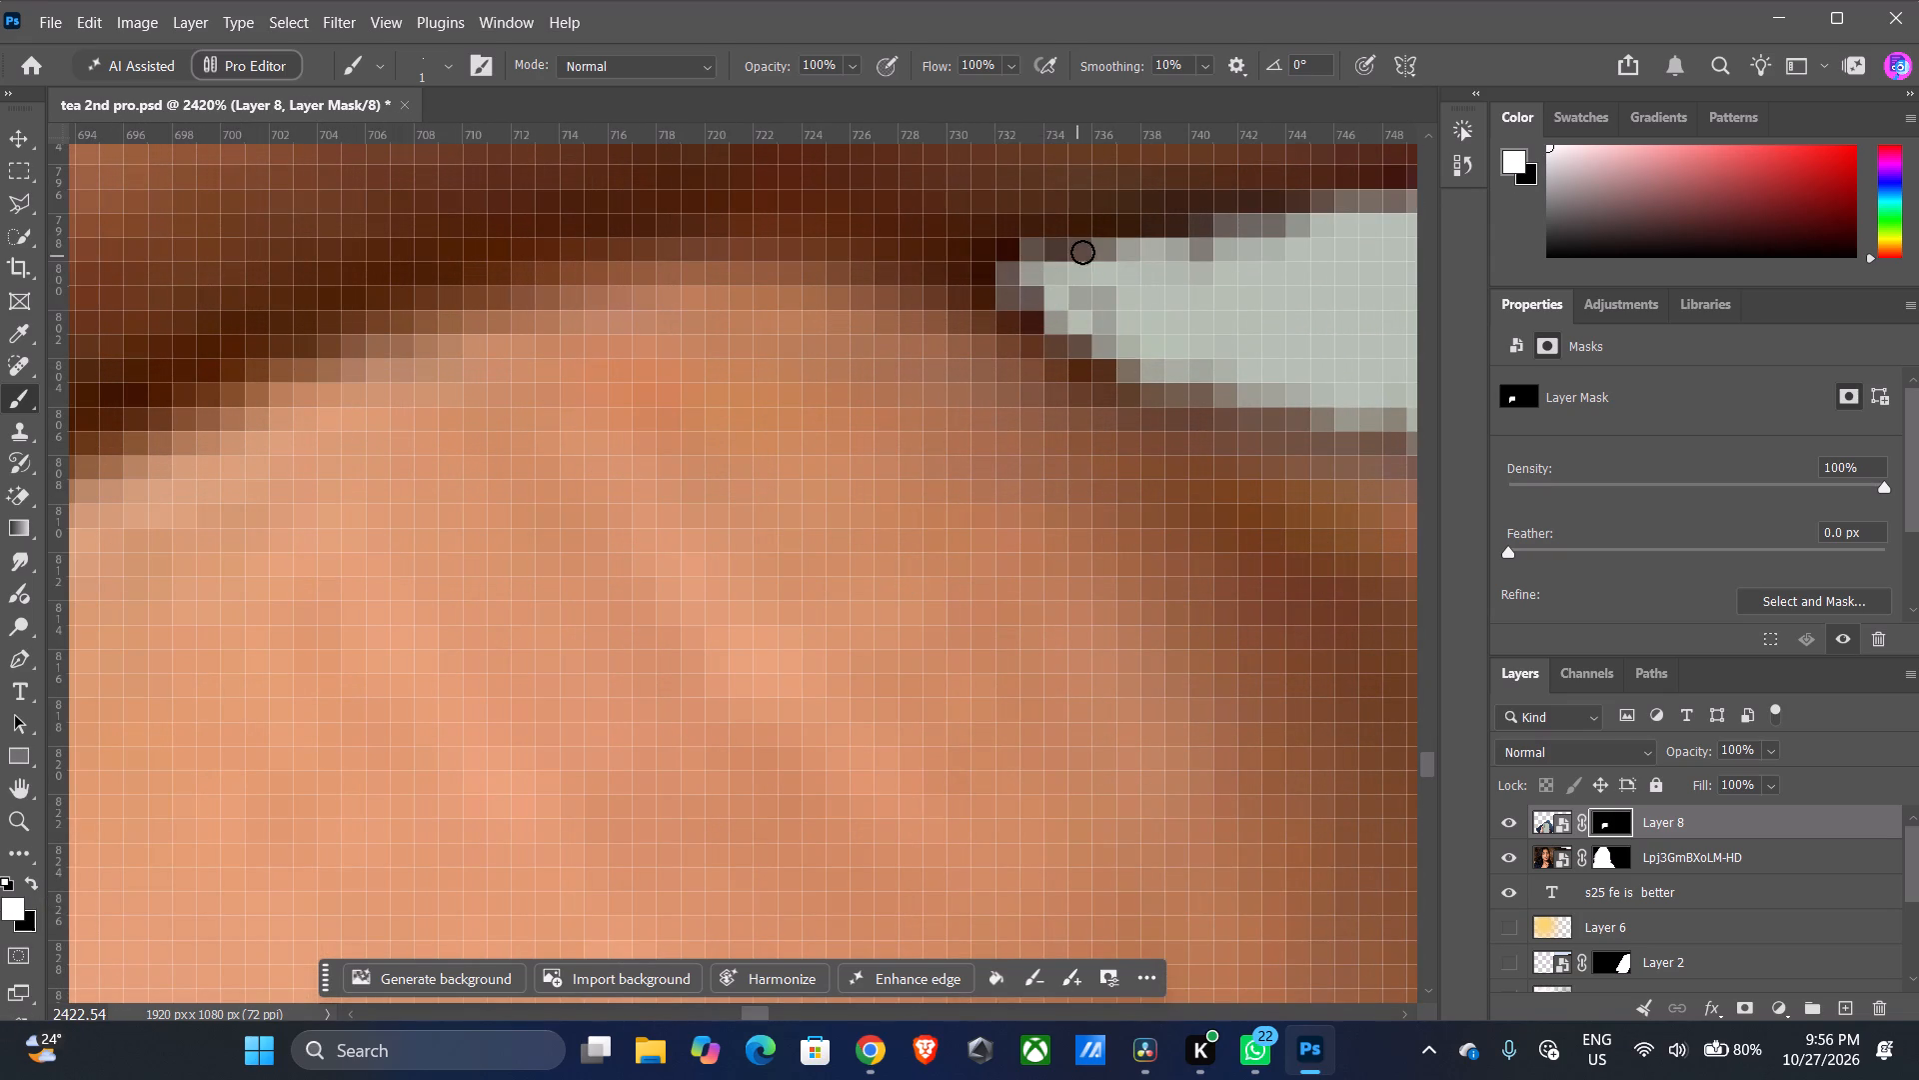
left_click(1085, 251)
left_click_drag(1160, 244, 1174, 242)
Dab white on individual pixels along the lower side of the gap's inner tip on Layer 8's mask.
scroll(966, 260, "down", 12, "alt")
scroll(1007, 339, "up", 2, "alt")
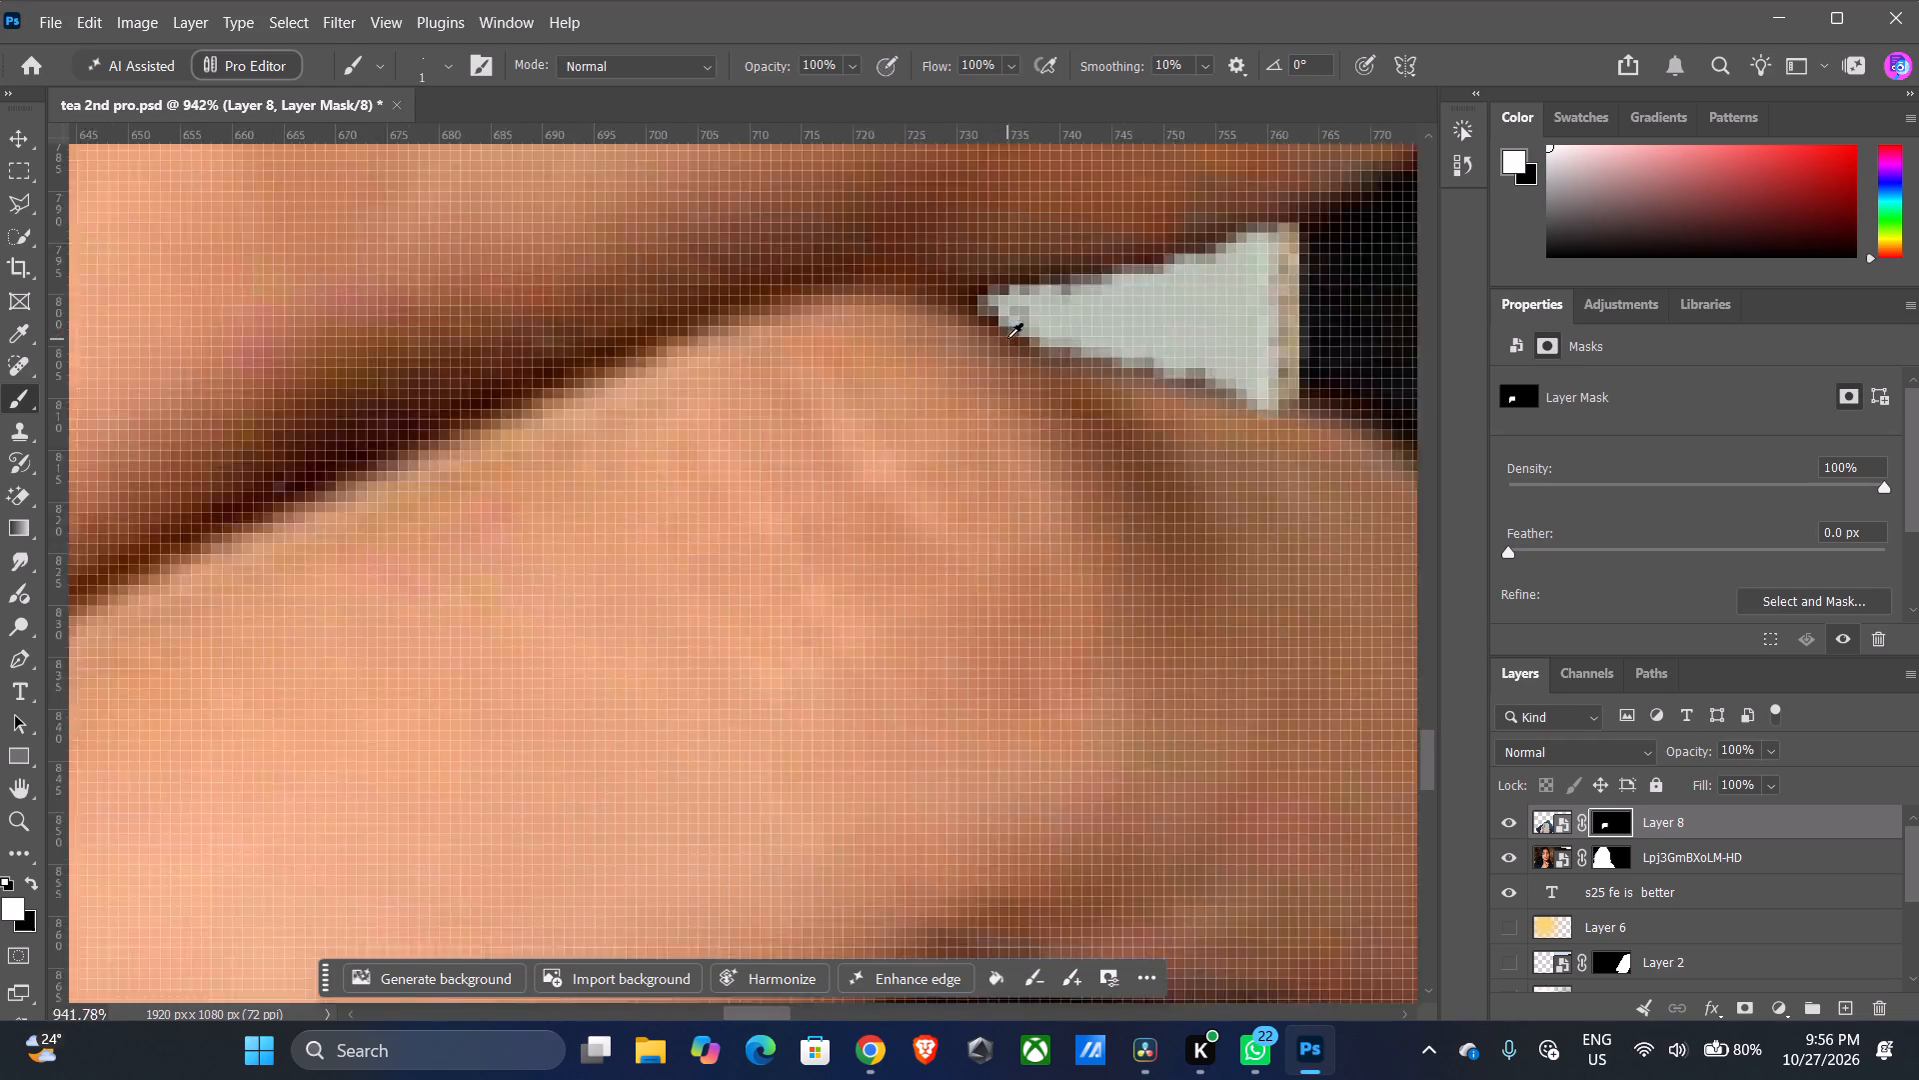
scroll(1007, 338, "up", 20, "alt")
left_click(987, 307)
left_click(1031, 336)
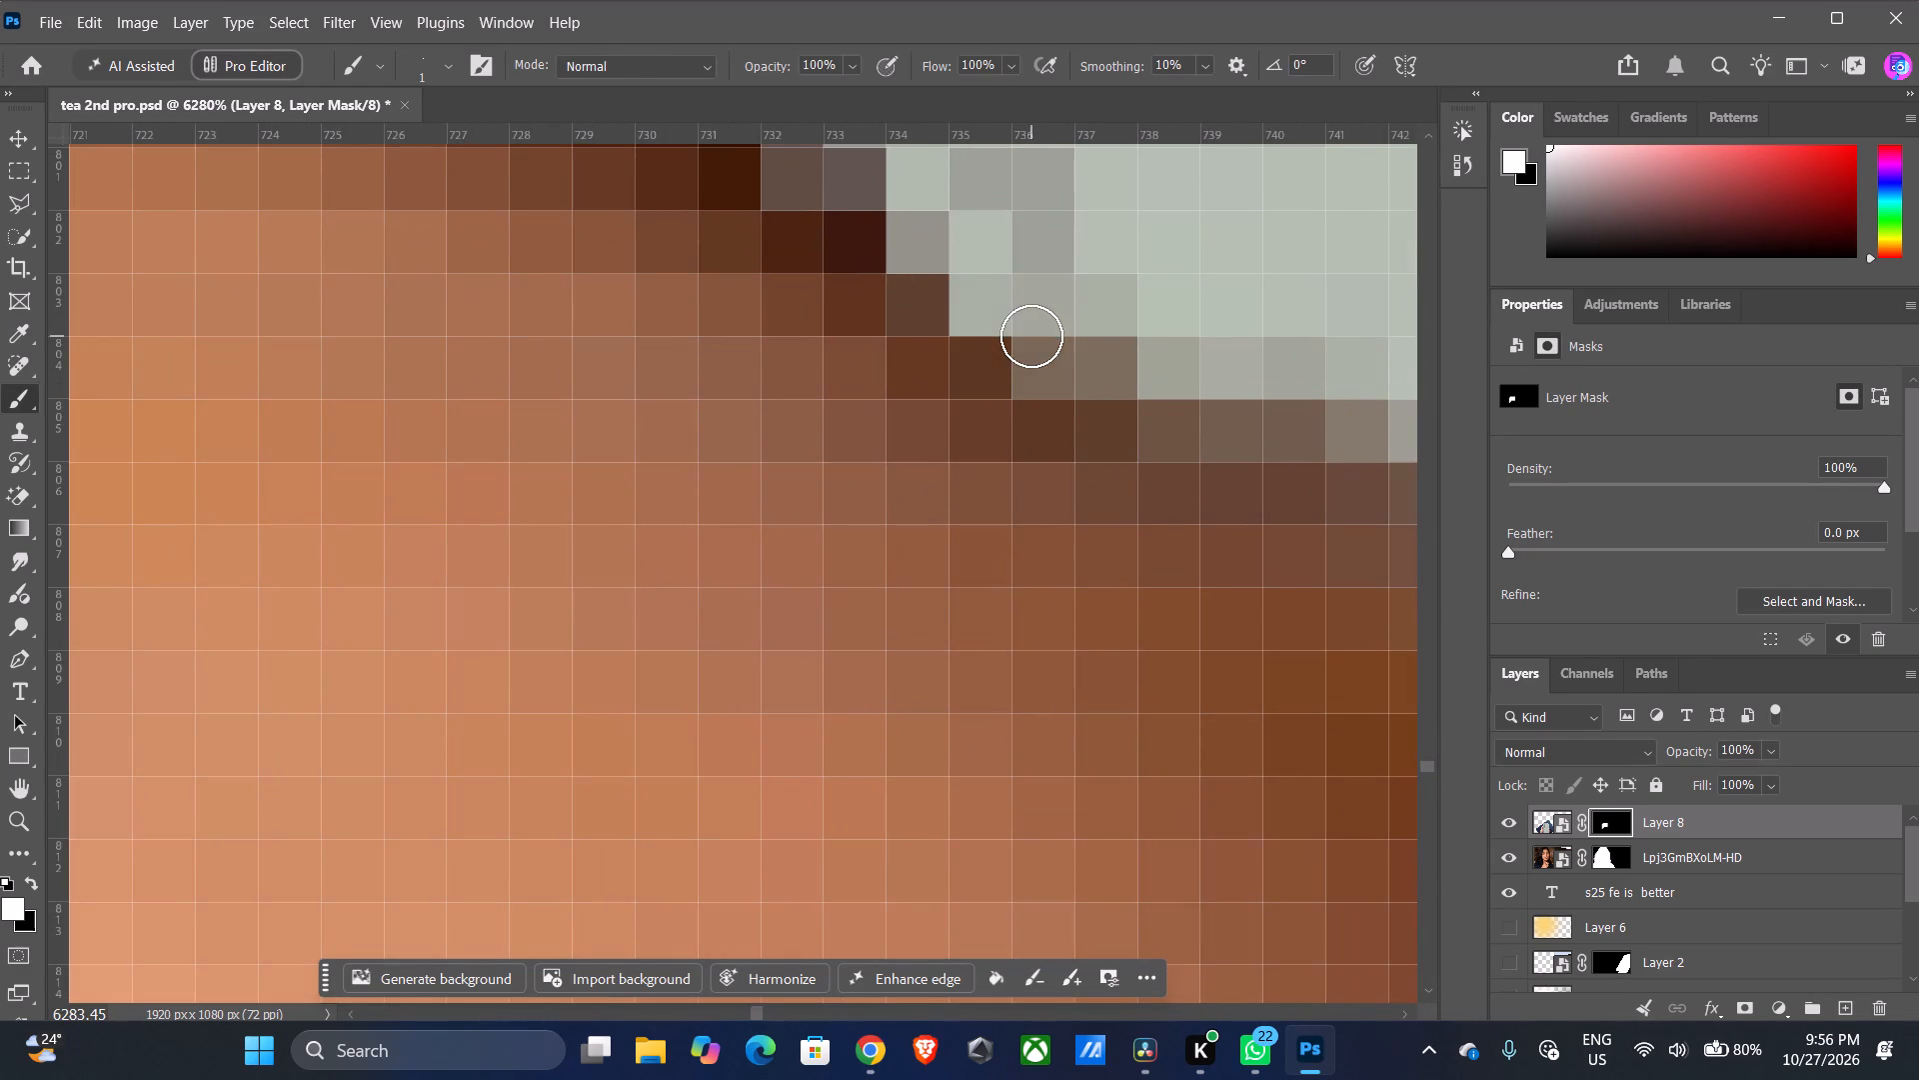
left_click(880, 223)
left_click(771, 181)
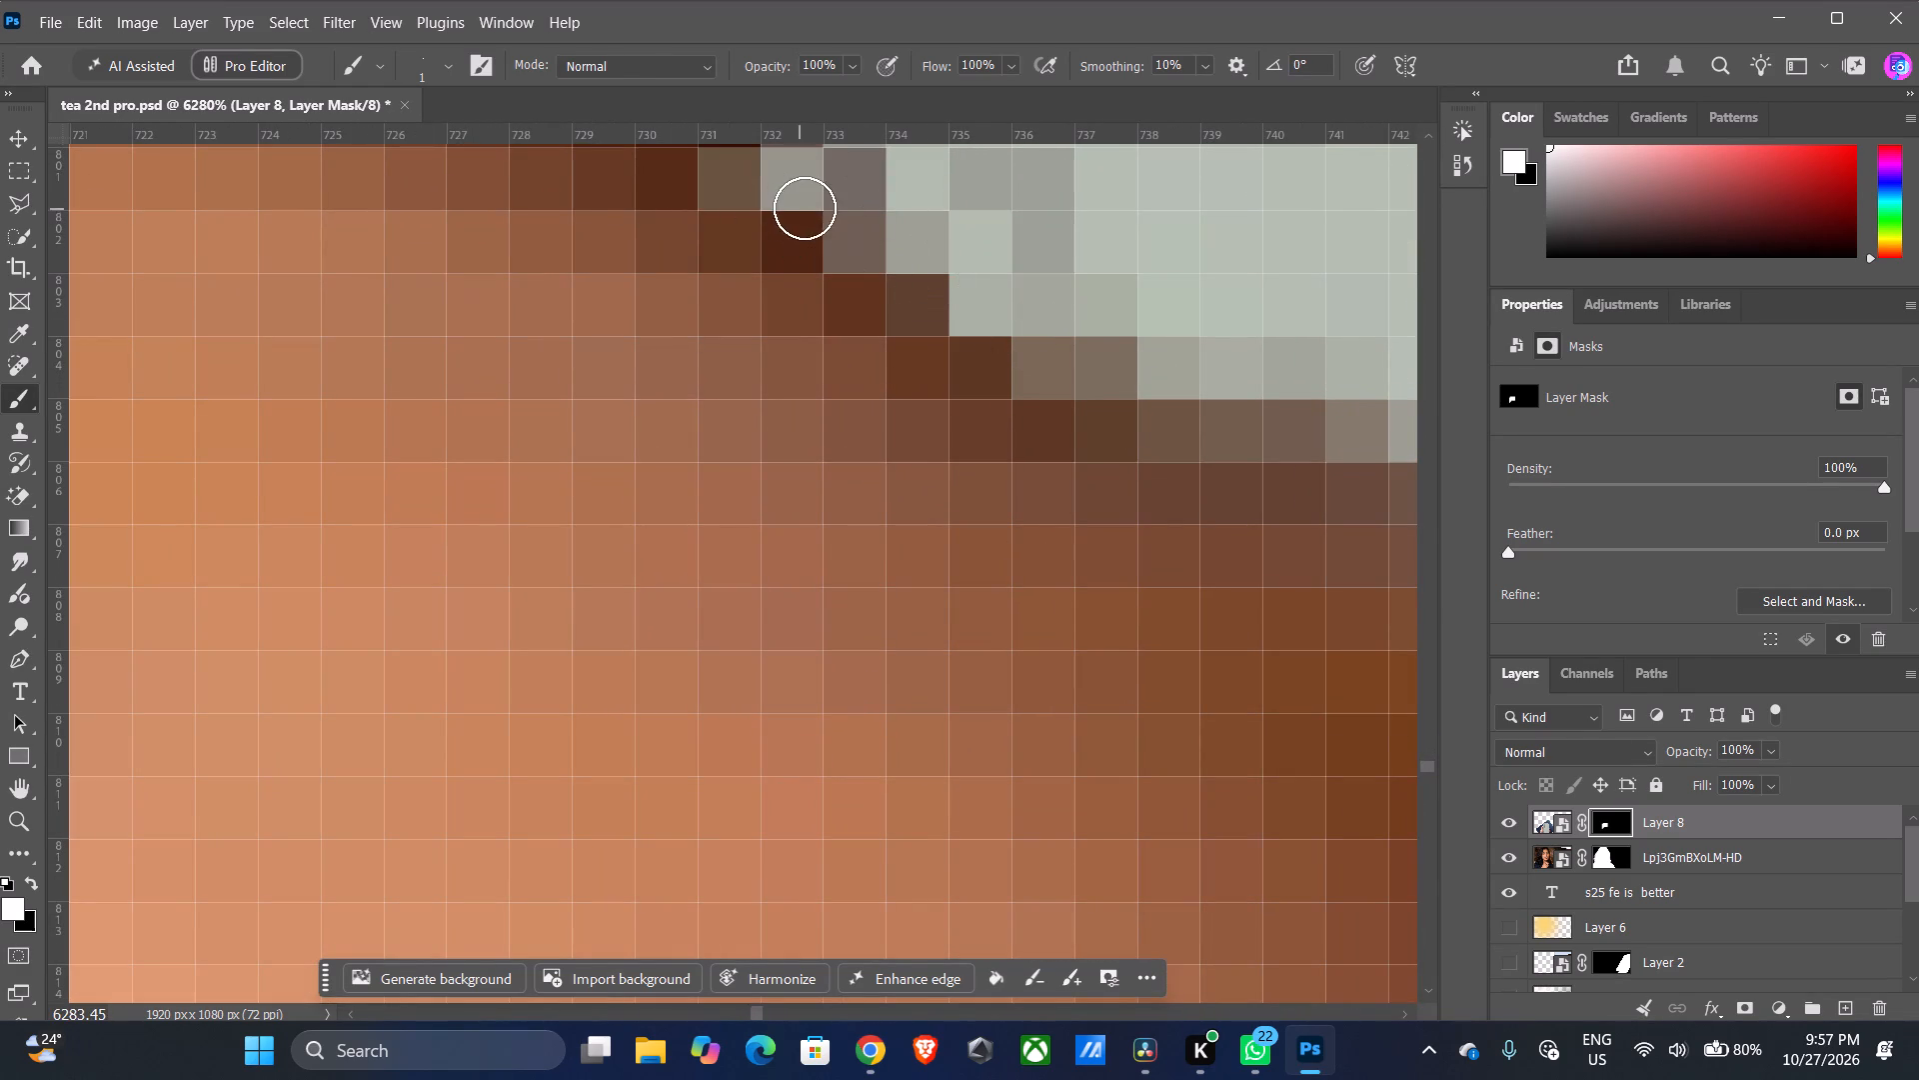
left_click(805, 208)
Paint white along the gap's upper edge from the phone's side to the inner tip, filling the phone up to the index finger.
scroll(966, 288, "down", 20, "alt")
scroll(966, 288, "down", 2, "alt")
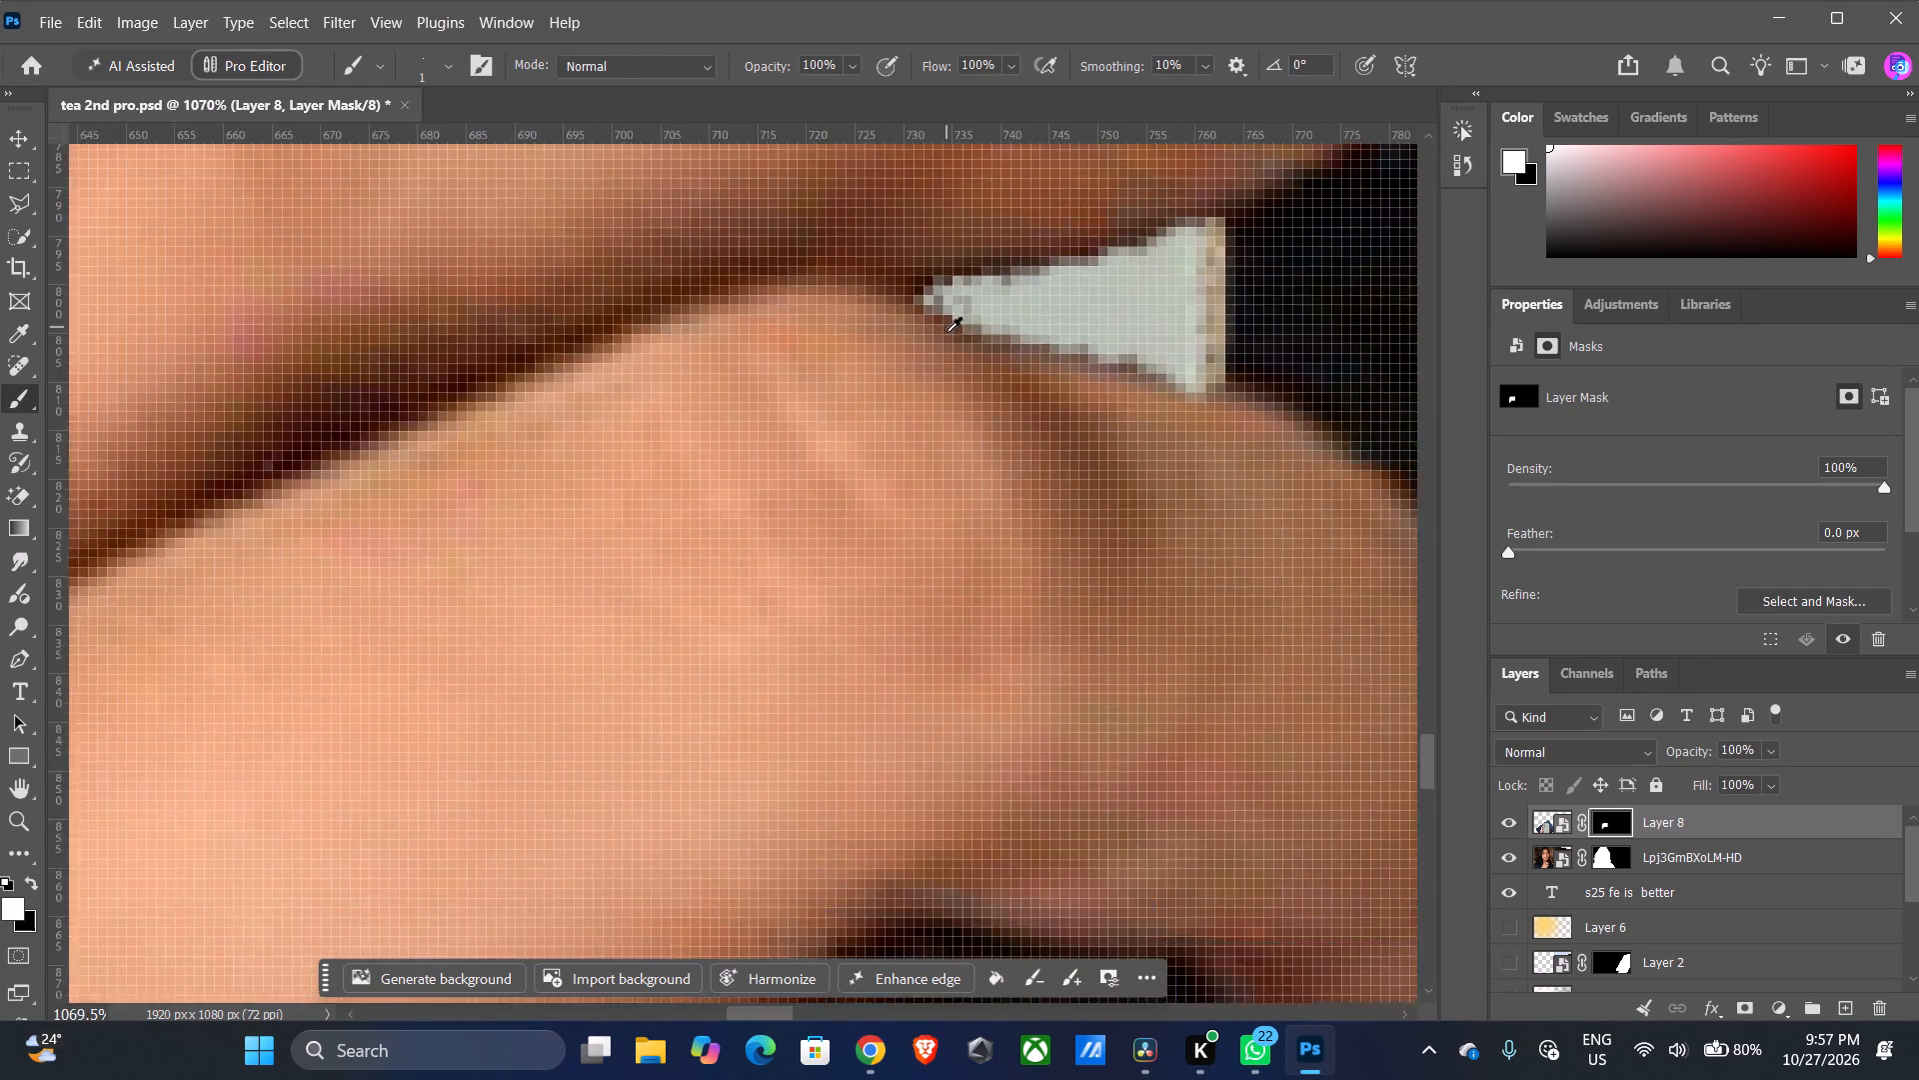
scroll(947, 332, "down", 15, "alt")
scroll(850, 413, "down", 5, "alt")
scroll(866, 479, "up", 4)
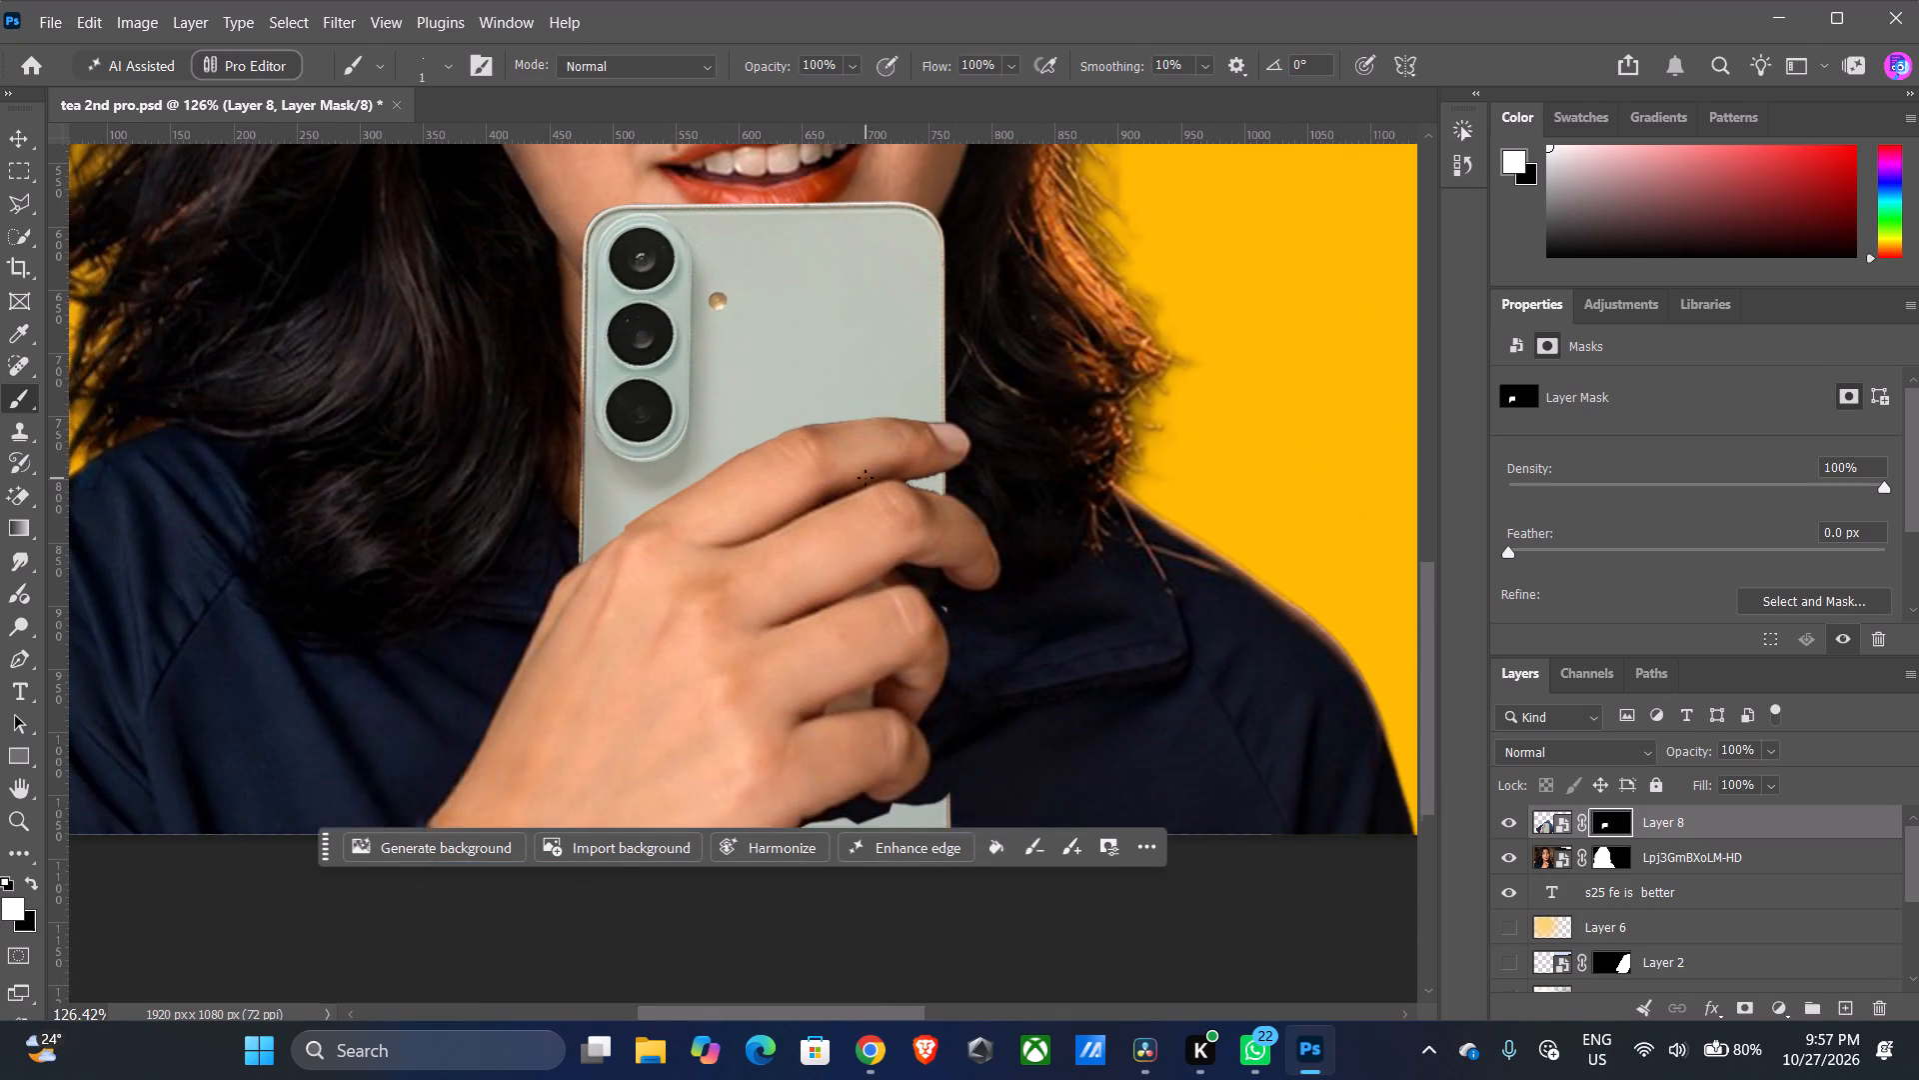
scroll(866, 478, "up", 6)
scroll(952, 516, "down", 4, "alt")
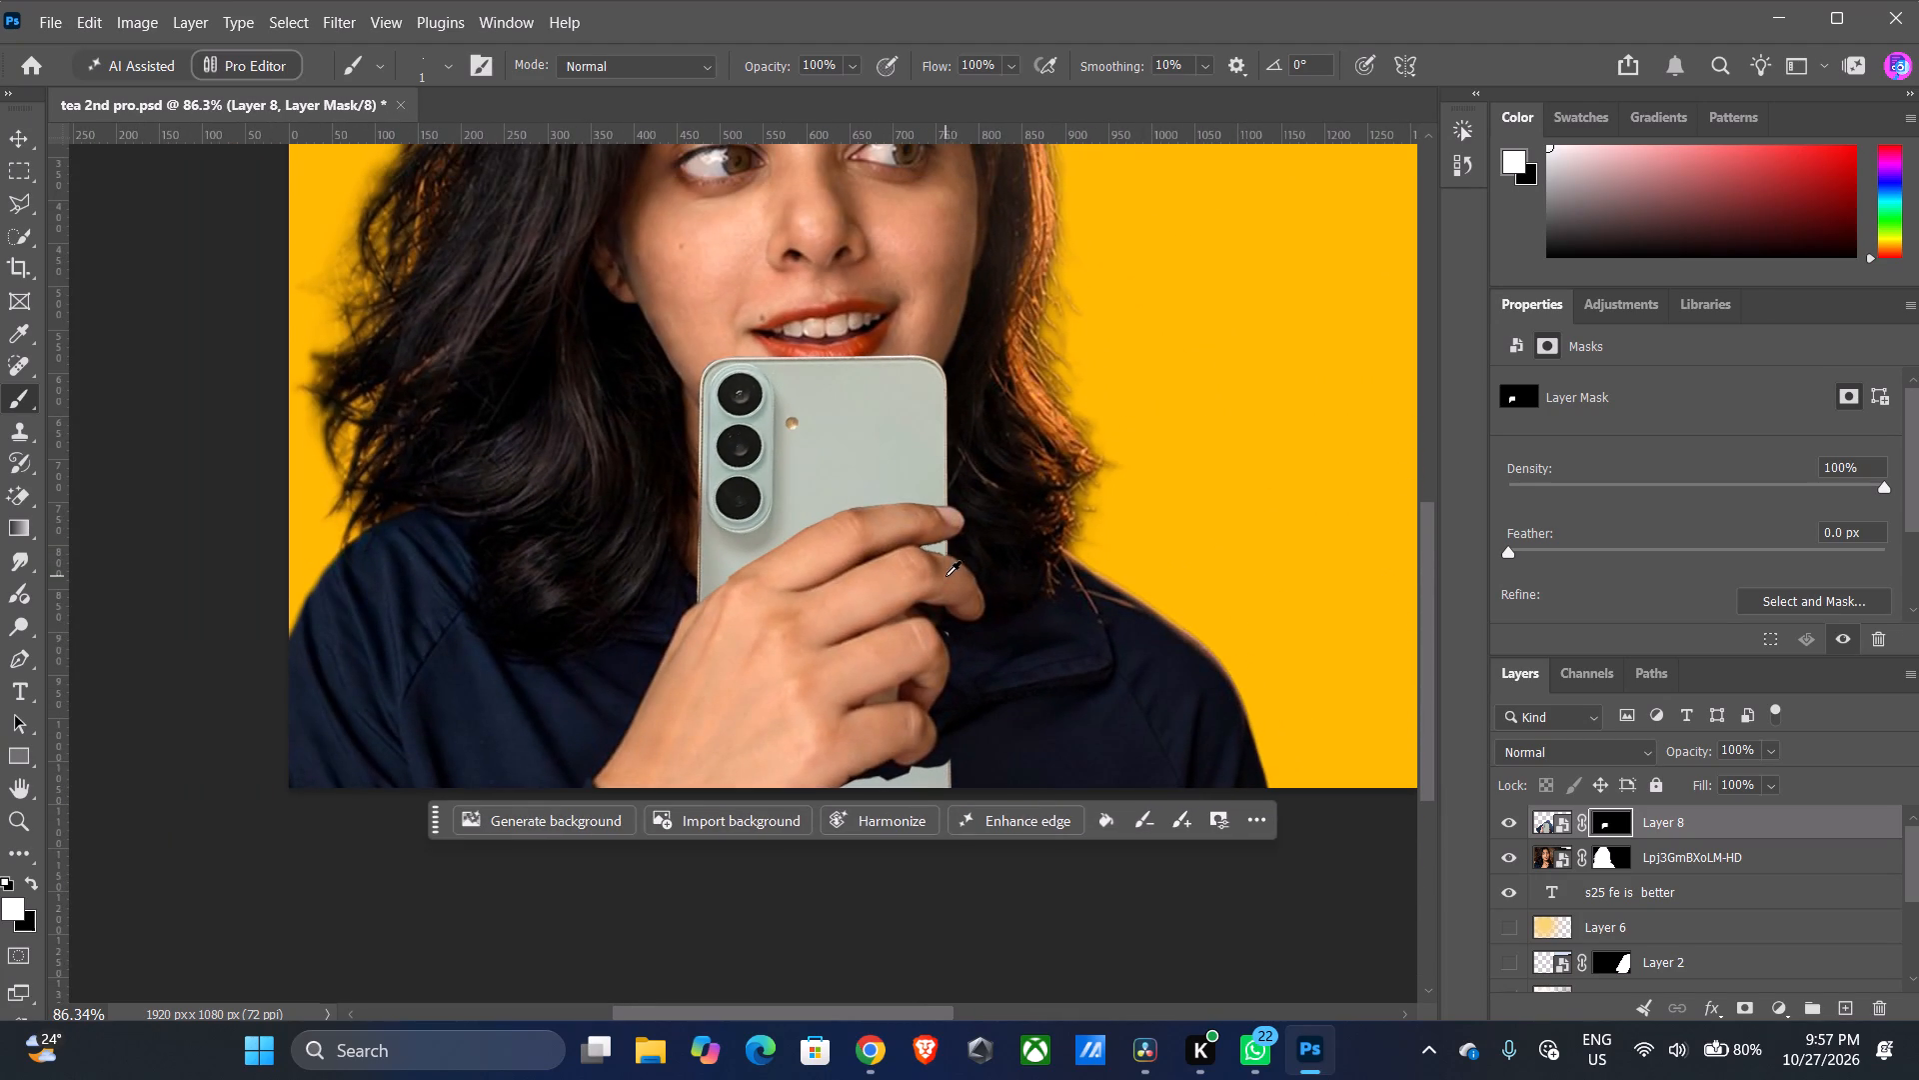
scroll(942, 582, "up", 20, "alt")
scroll(942, 582, "up", 16, "alt")
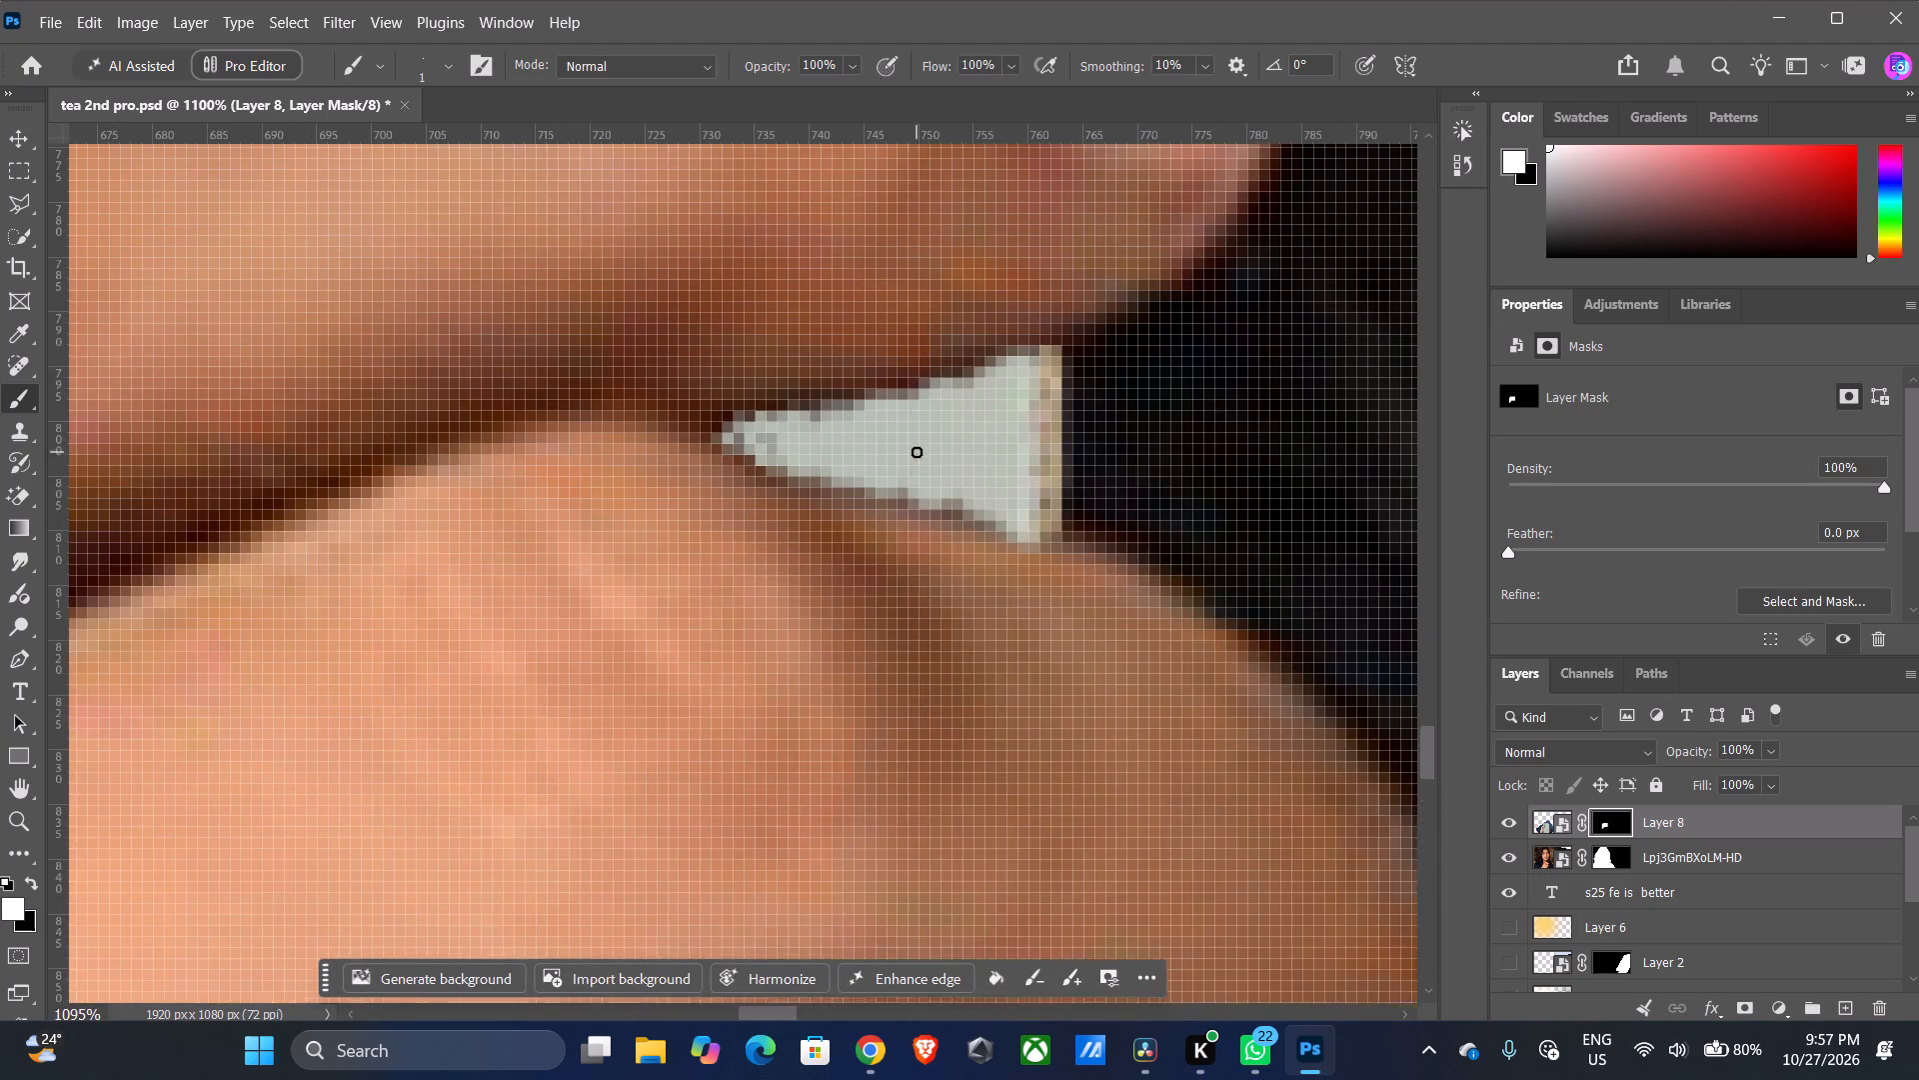
scroll(917, 452, "up", 8, "alt")
left_click(892, 417)
left_click_drag(941, 404, 967, 397)
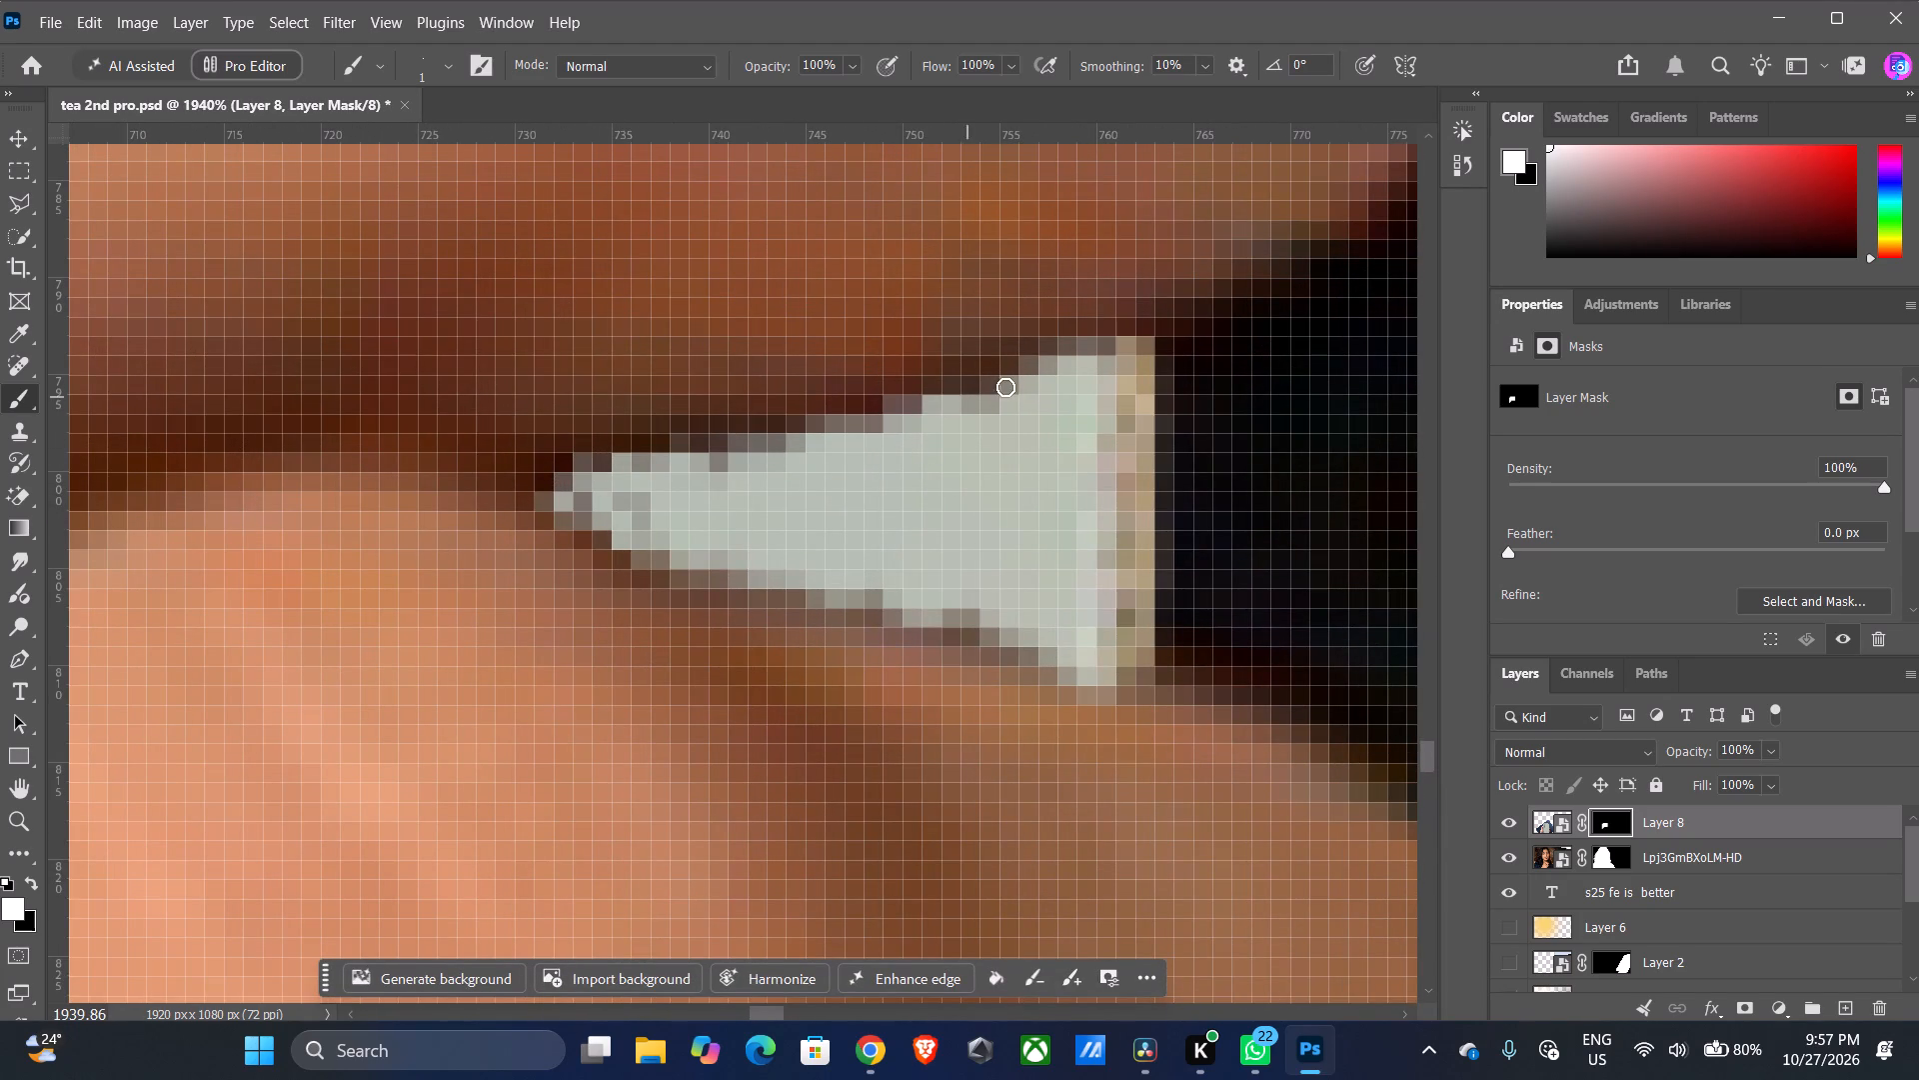
left_click(1009, 385)
left_click_drag(903, 422, 608, 462)
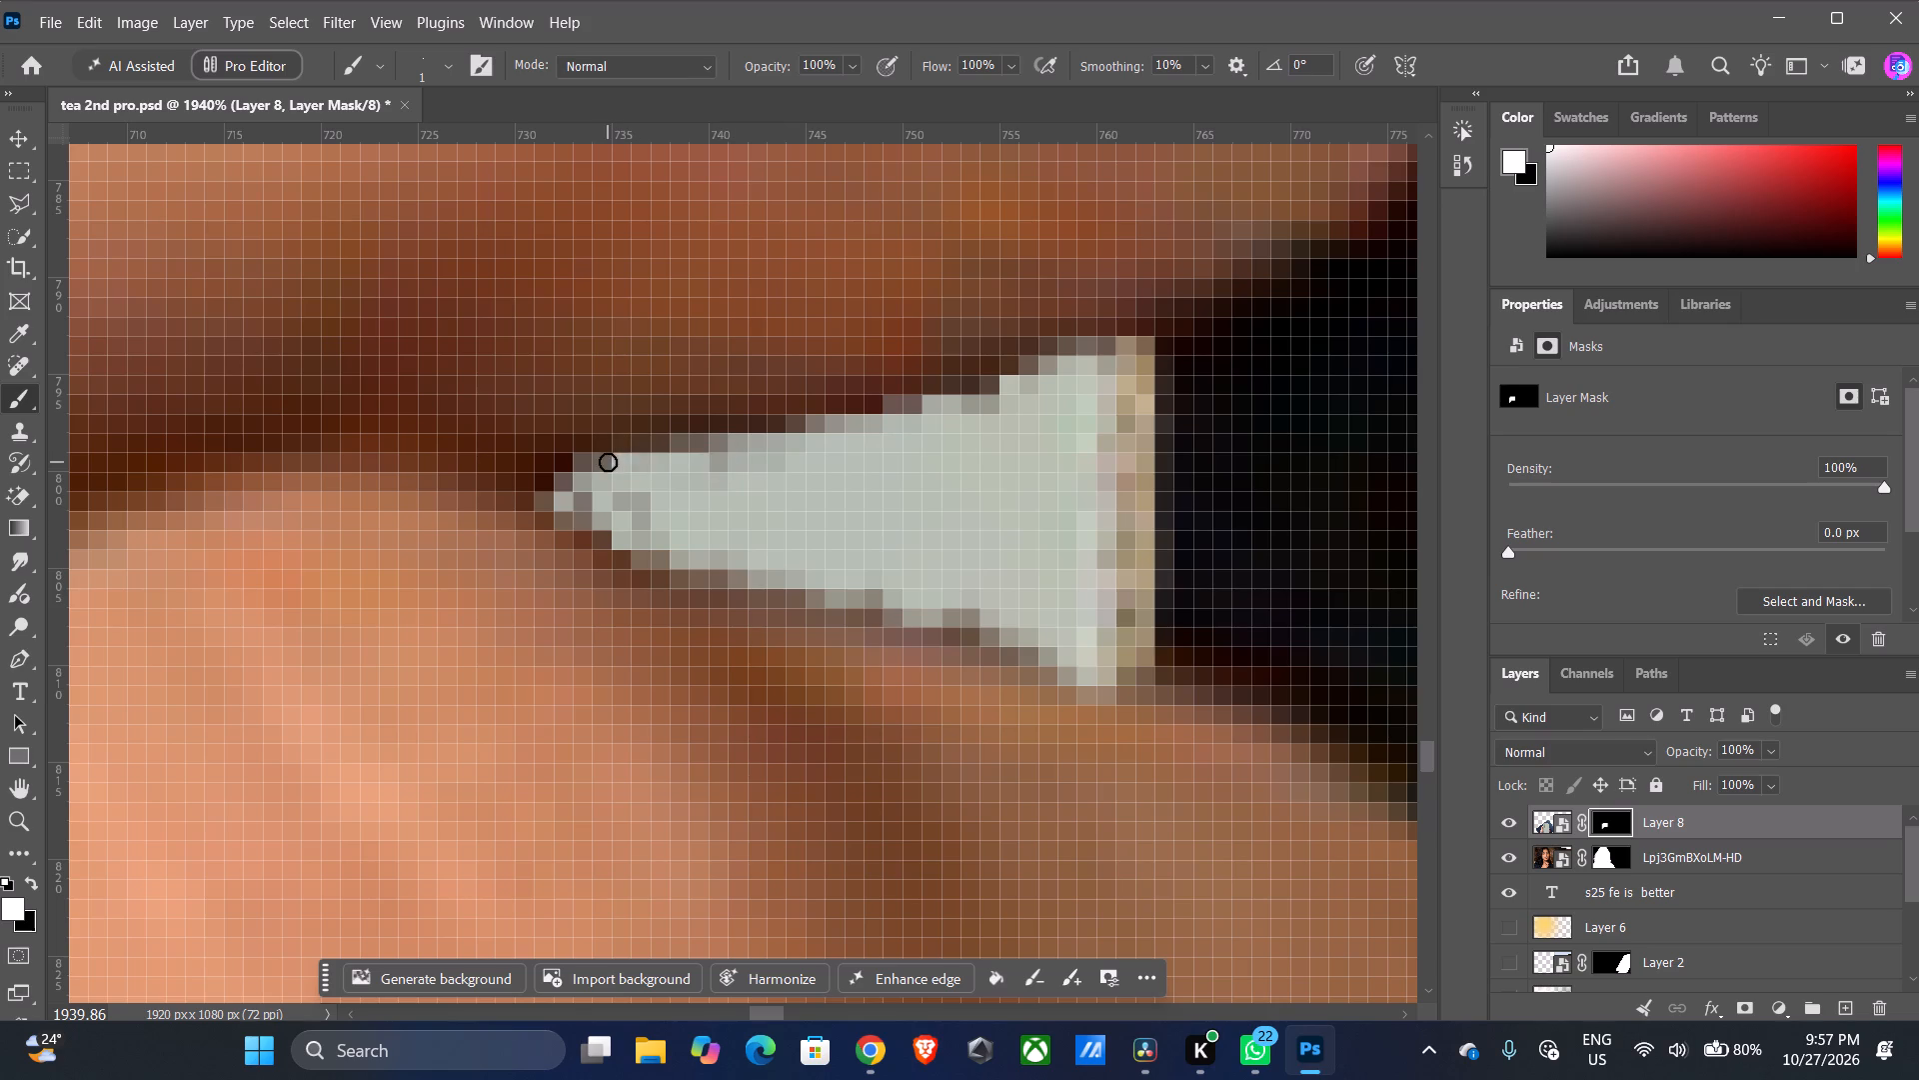
left_click_drag(608, 462, 1088, 350)
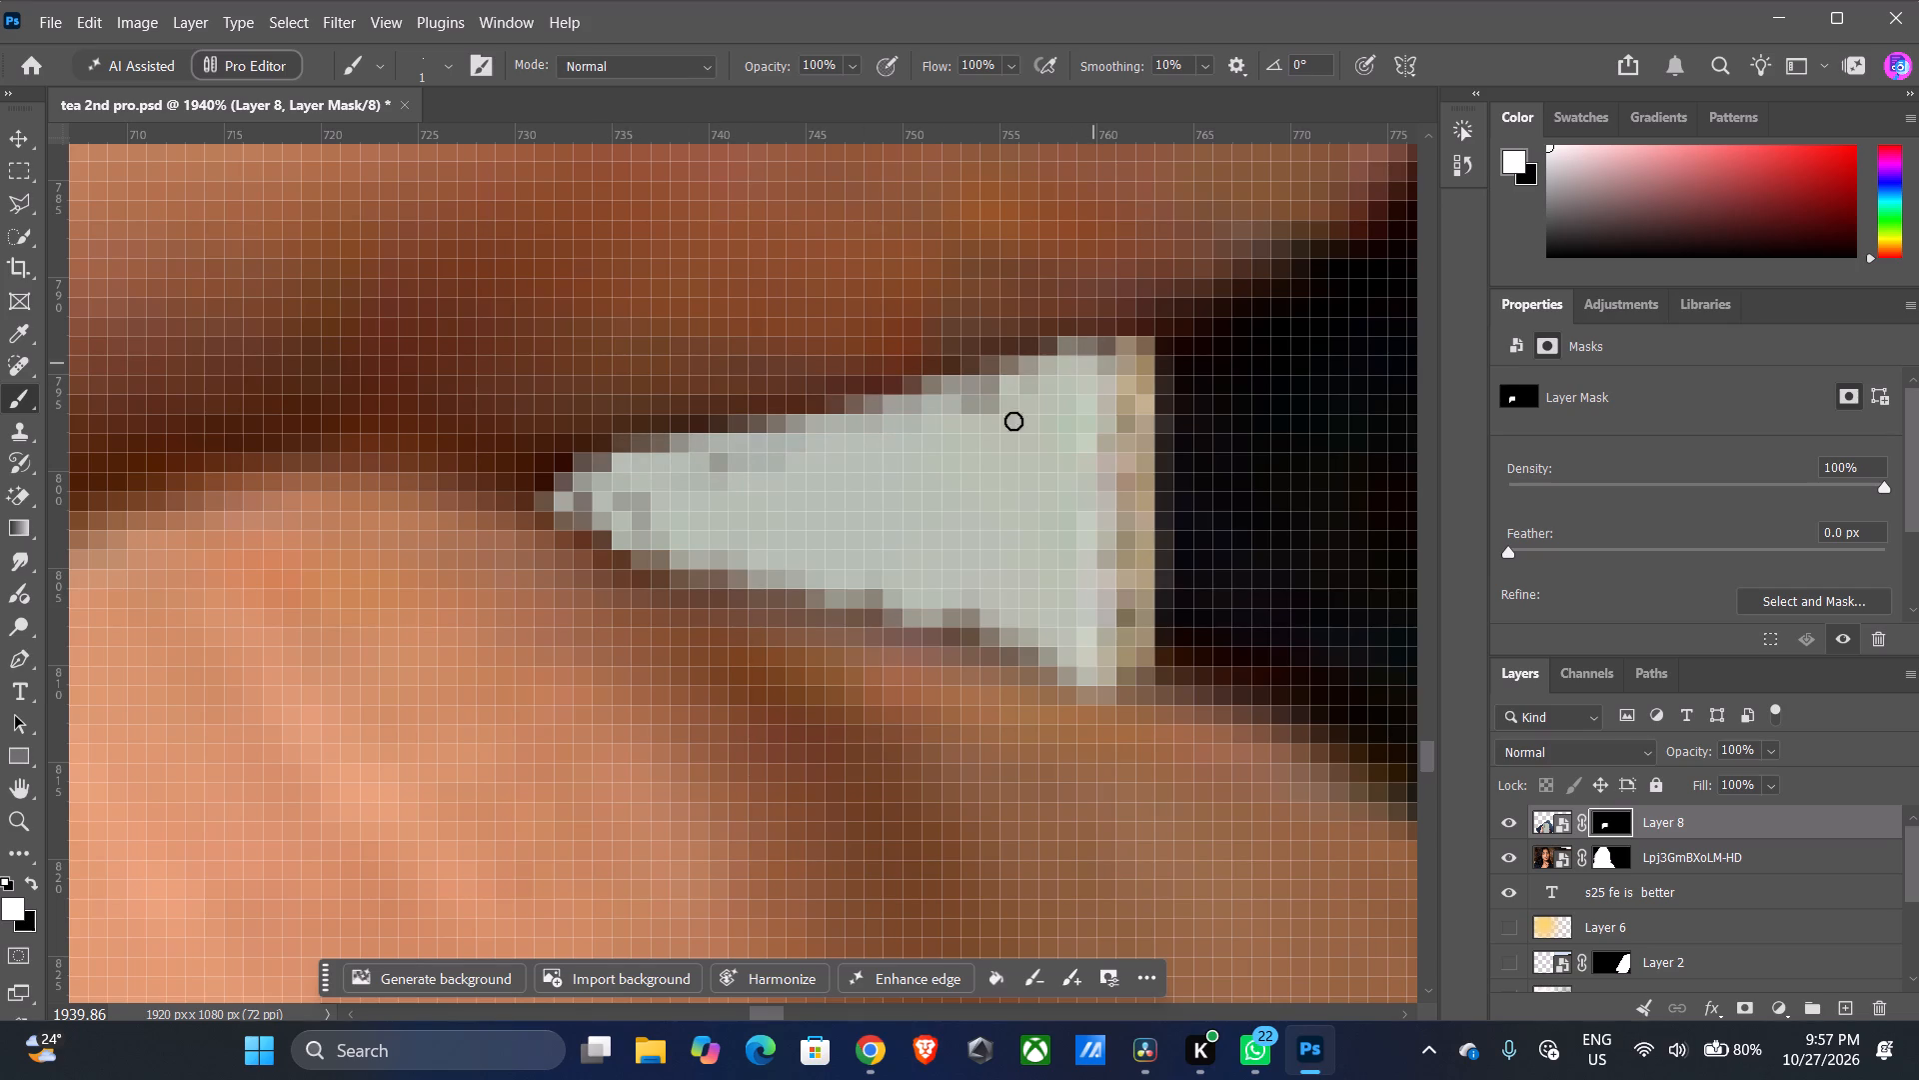
left_click(554, 478)
left_click(573, 468)
With a 4 px white brush, reveal the phone on Layer 8's mask at the inner tip of the middle and ring finger gap.
scroll(848, 529, "down", 7)
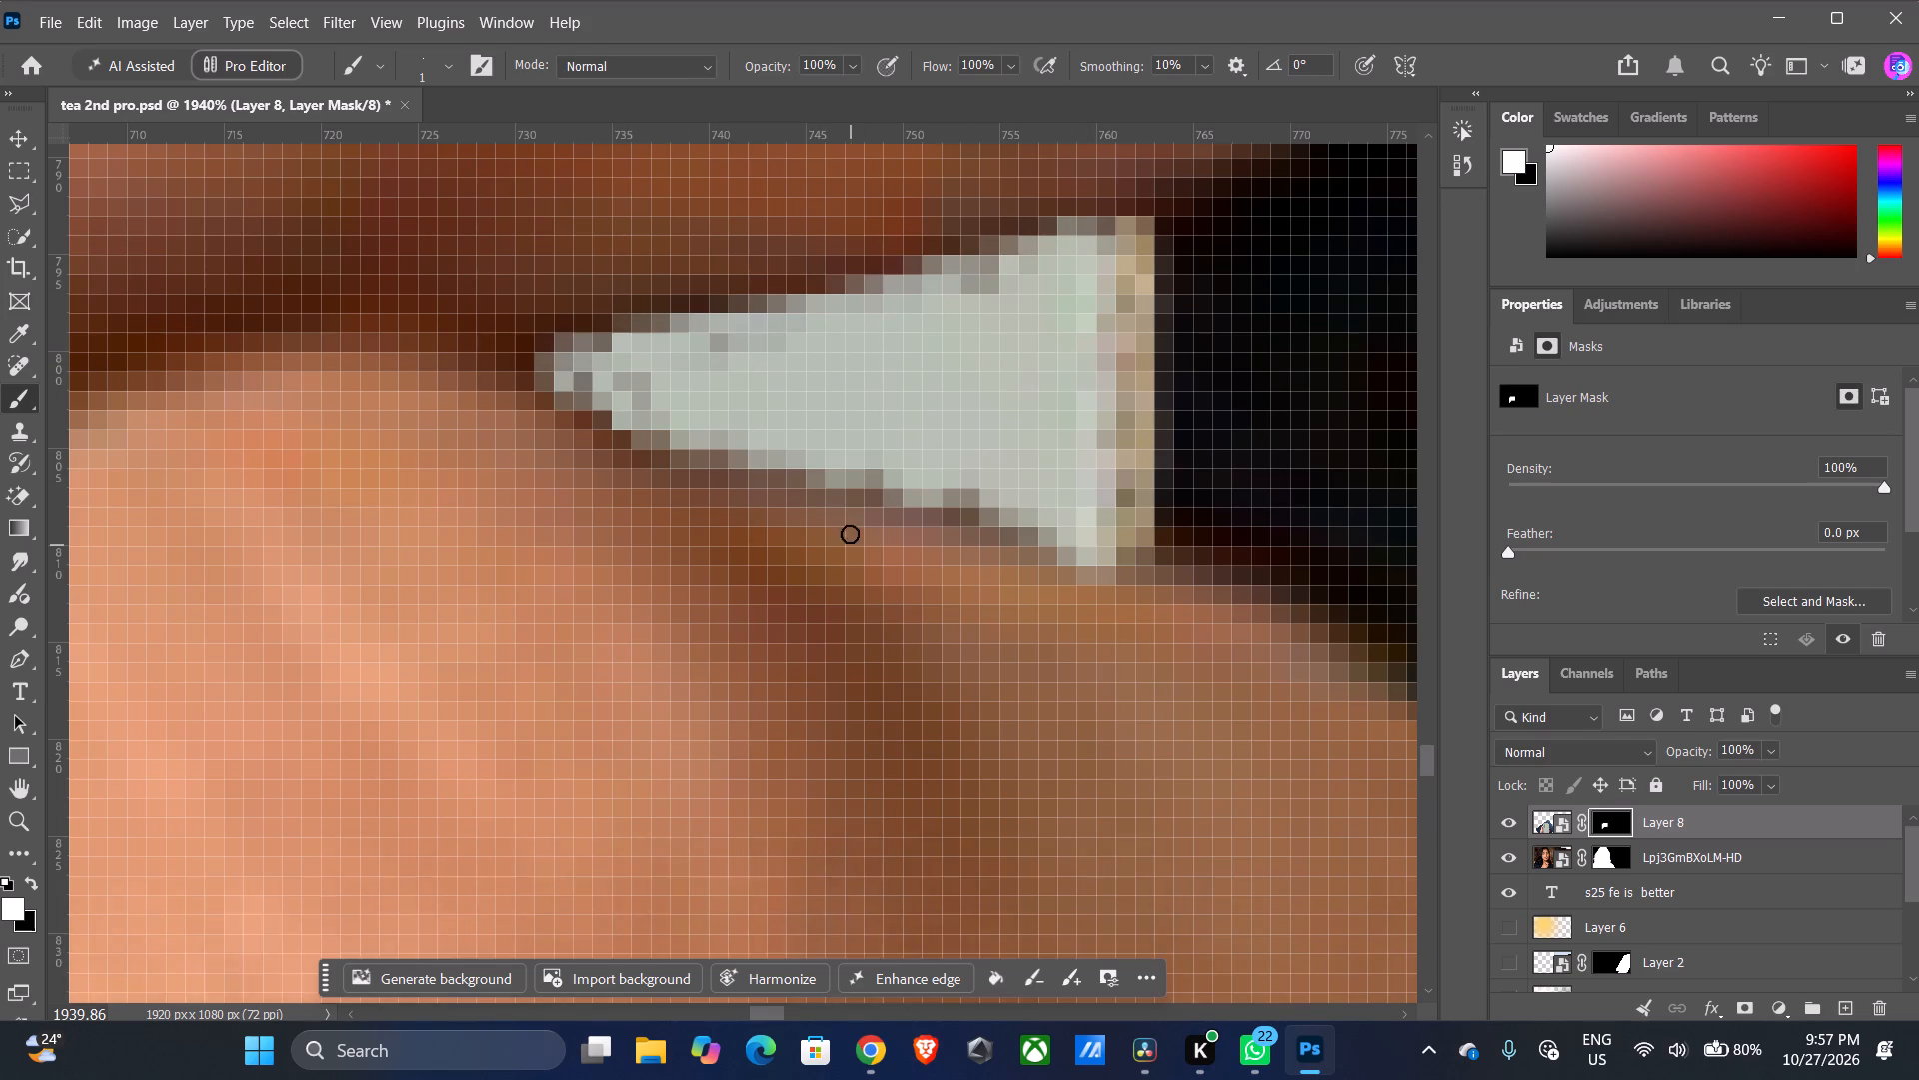
scroll(850, 534, "down", 20)
scroll(832, 516, "down", 20, "alt")
scroll(832, 516, "down", 1, "alt")
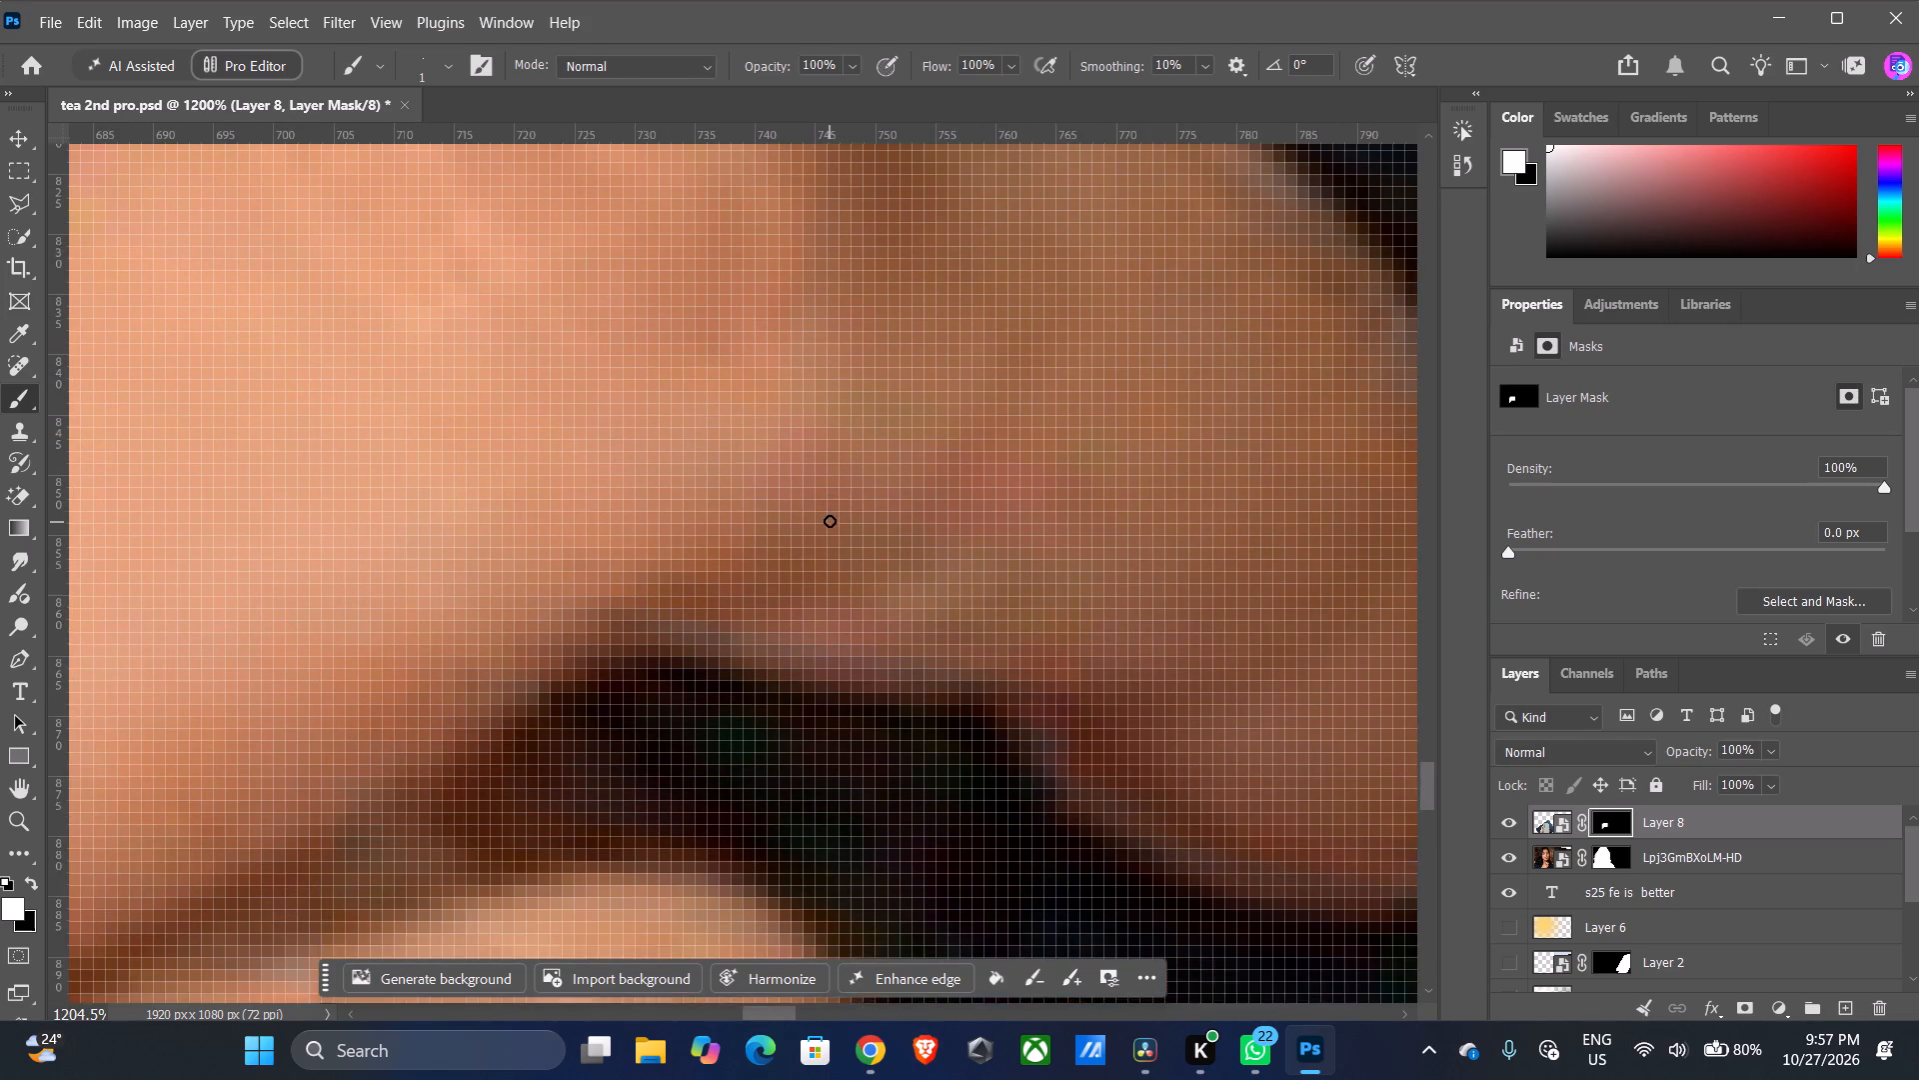
scroll(830, 521, "down", 5, "alt")
scroll(829, 514, "up", 7, "alt")
scroll(828, 513, "down", 19, "alt")
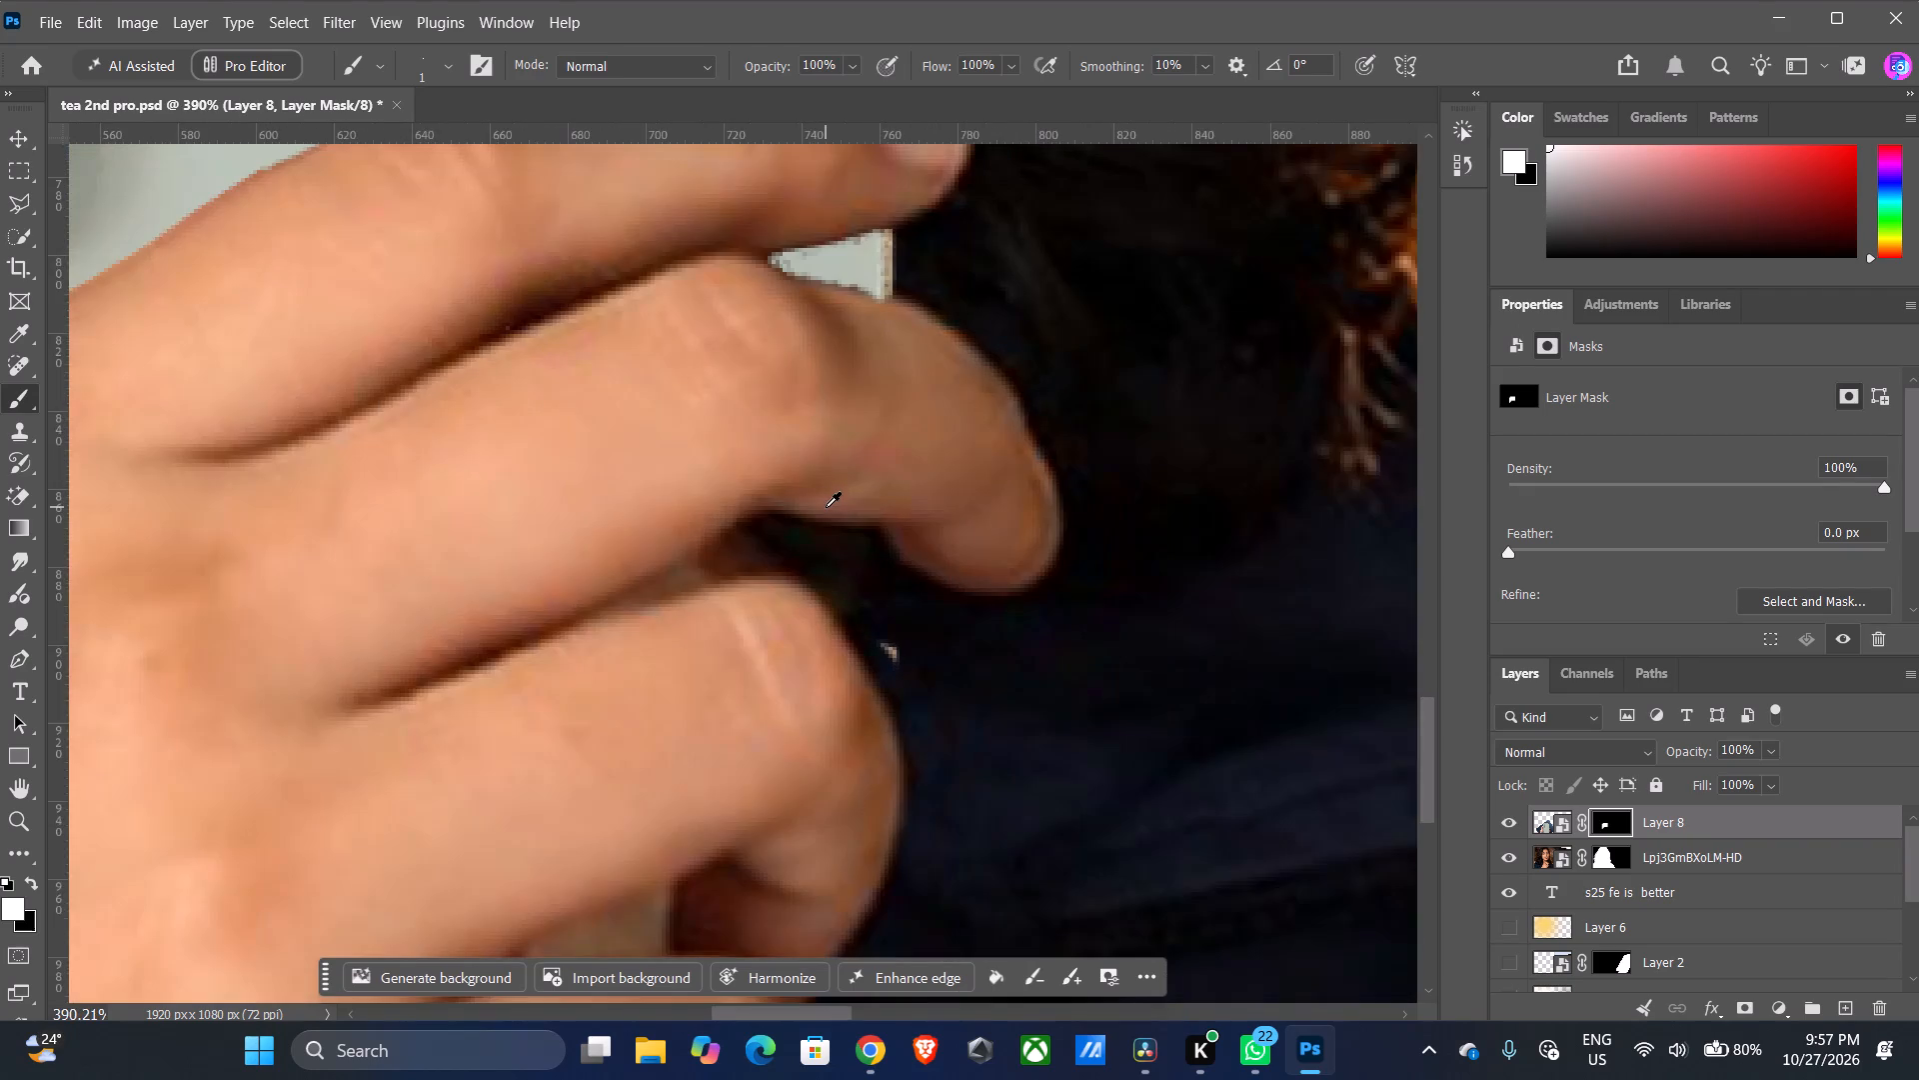
scroll(826, 507, "down", 6, "alt")
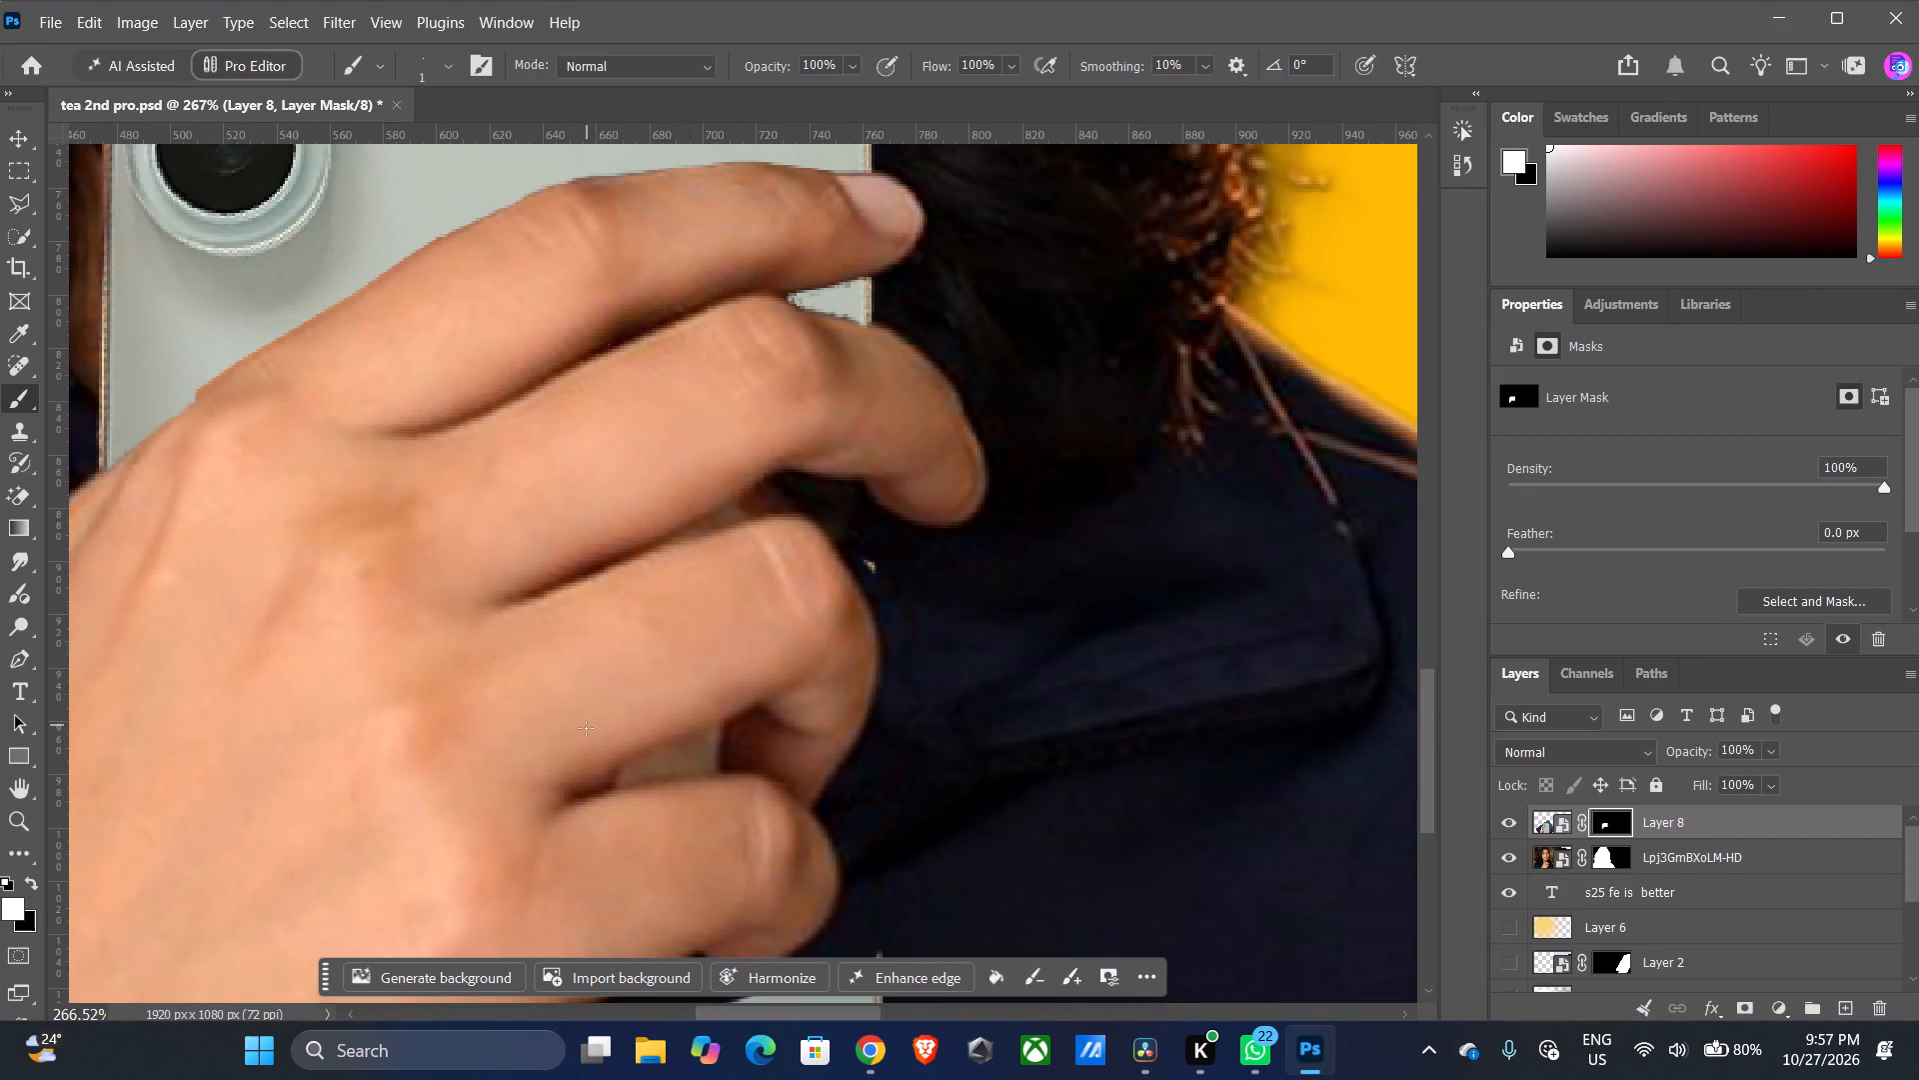
right_click_drag(446, 622, 468, 639, "alt")
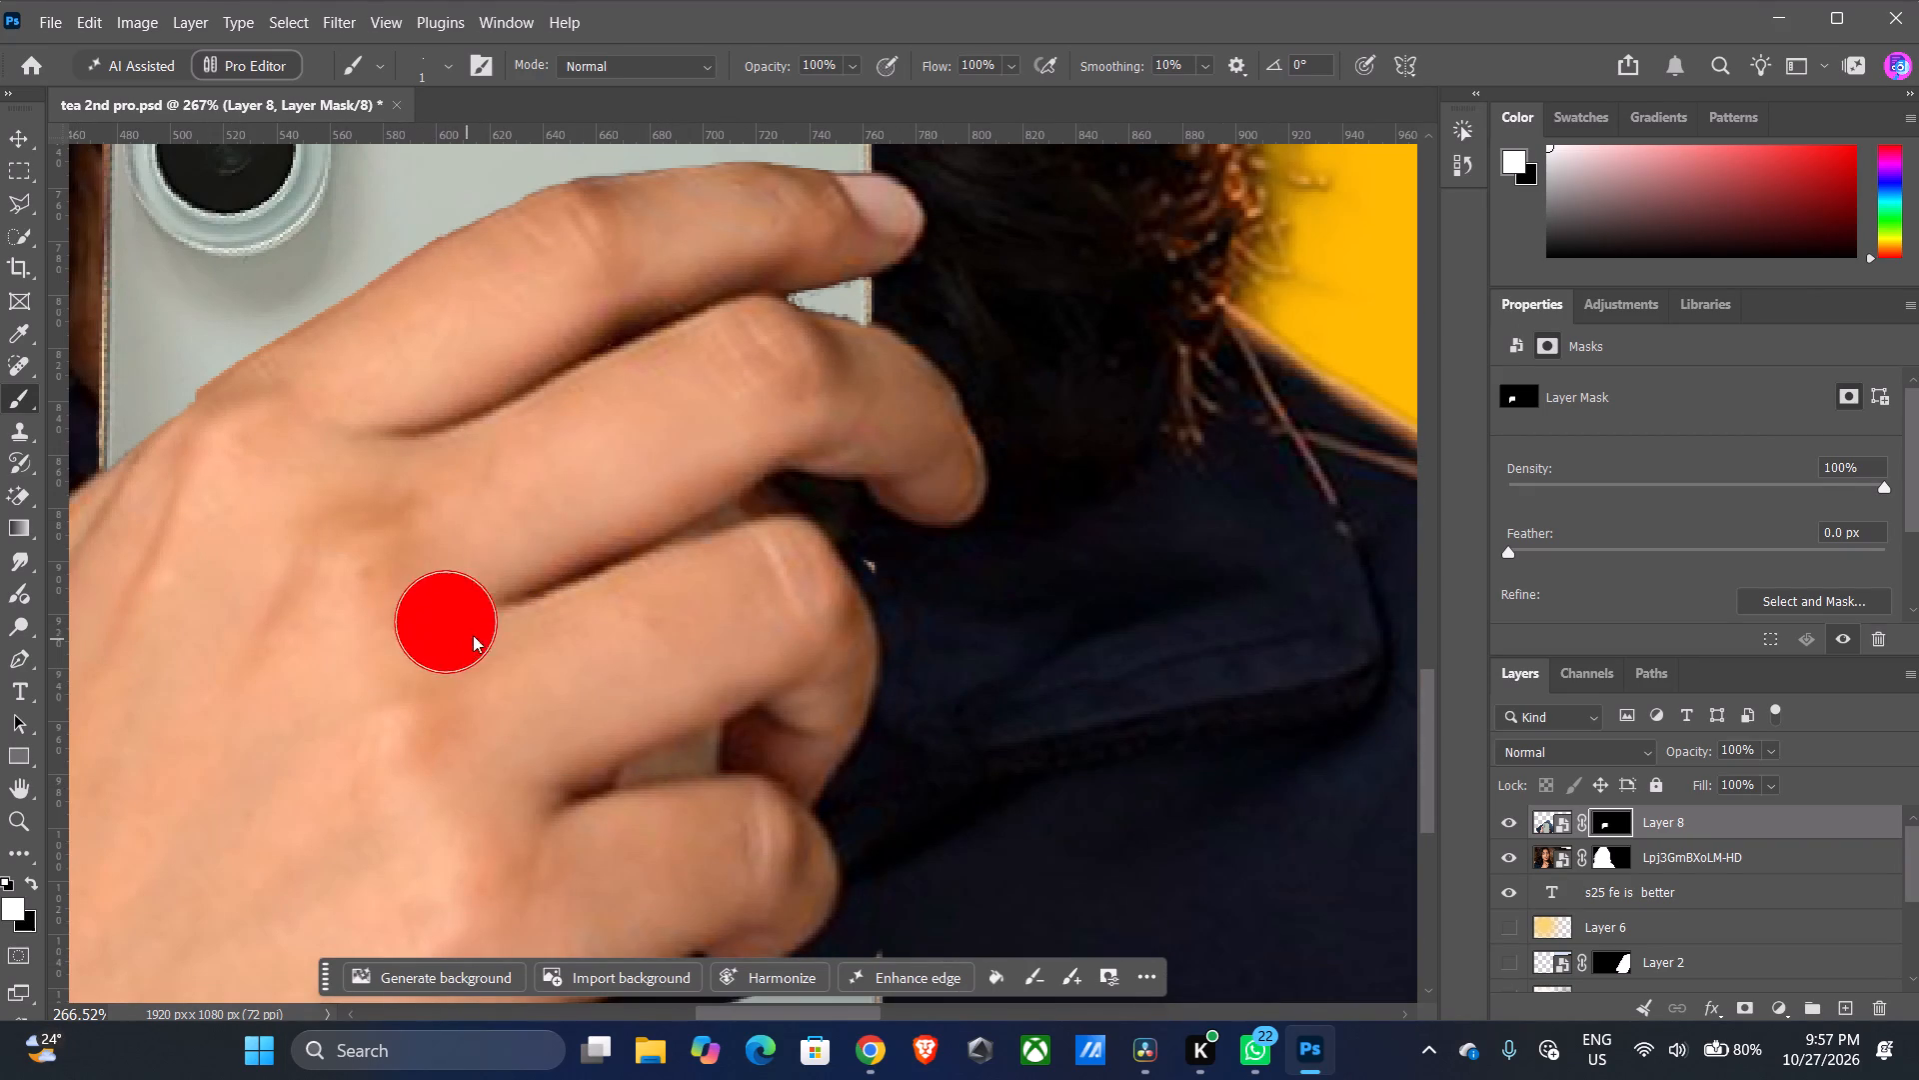
right_click_drag(779, 509, 700, 544, "alt")
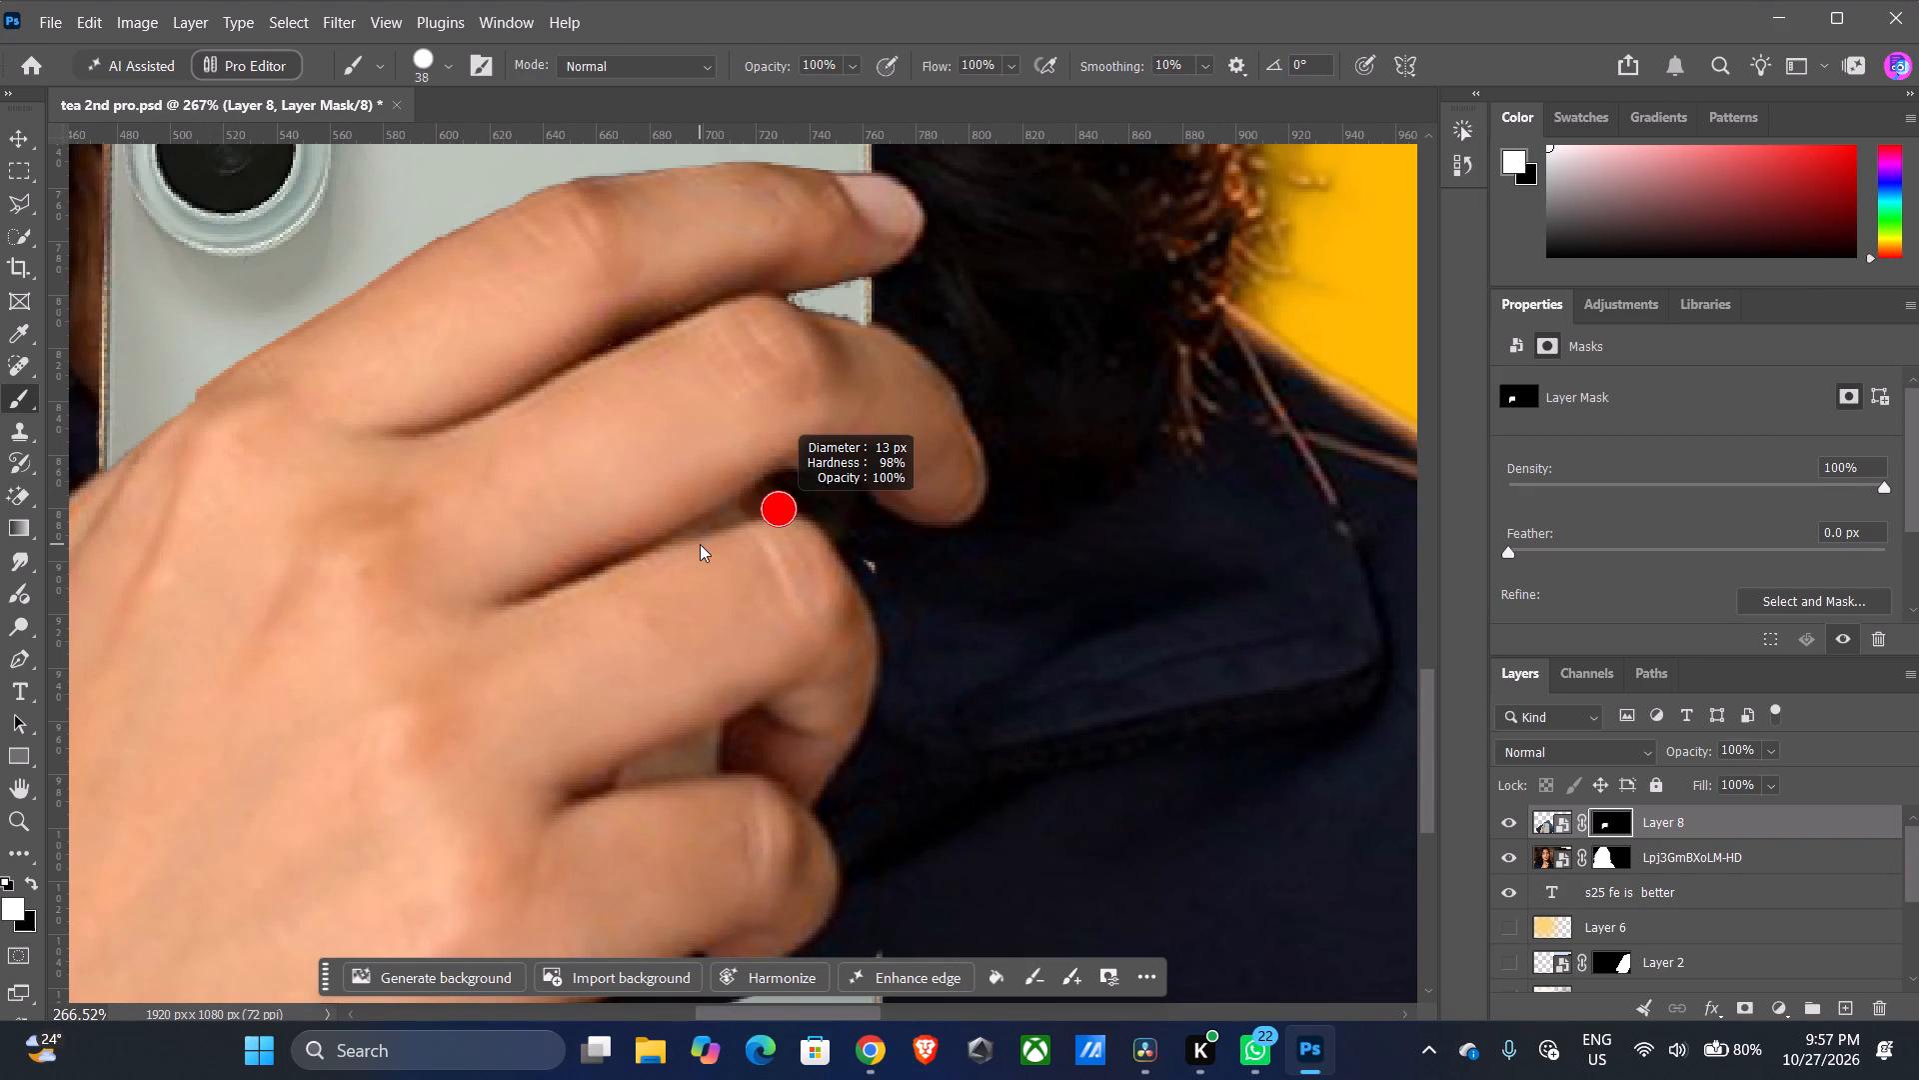
right_click_drag(700, 544, 682, 551, "alt")
scroll(690, 563, "up", 13, "alt")
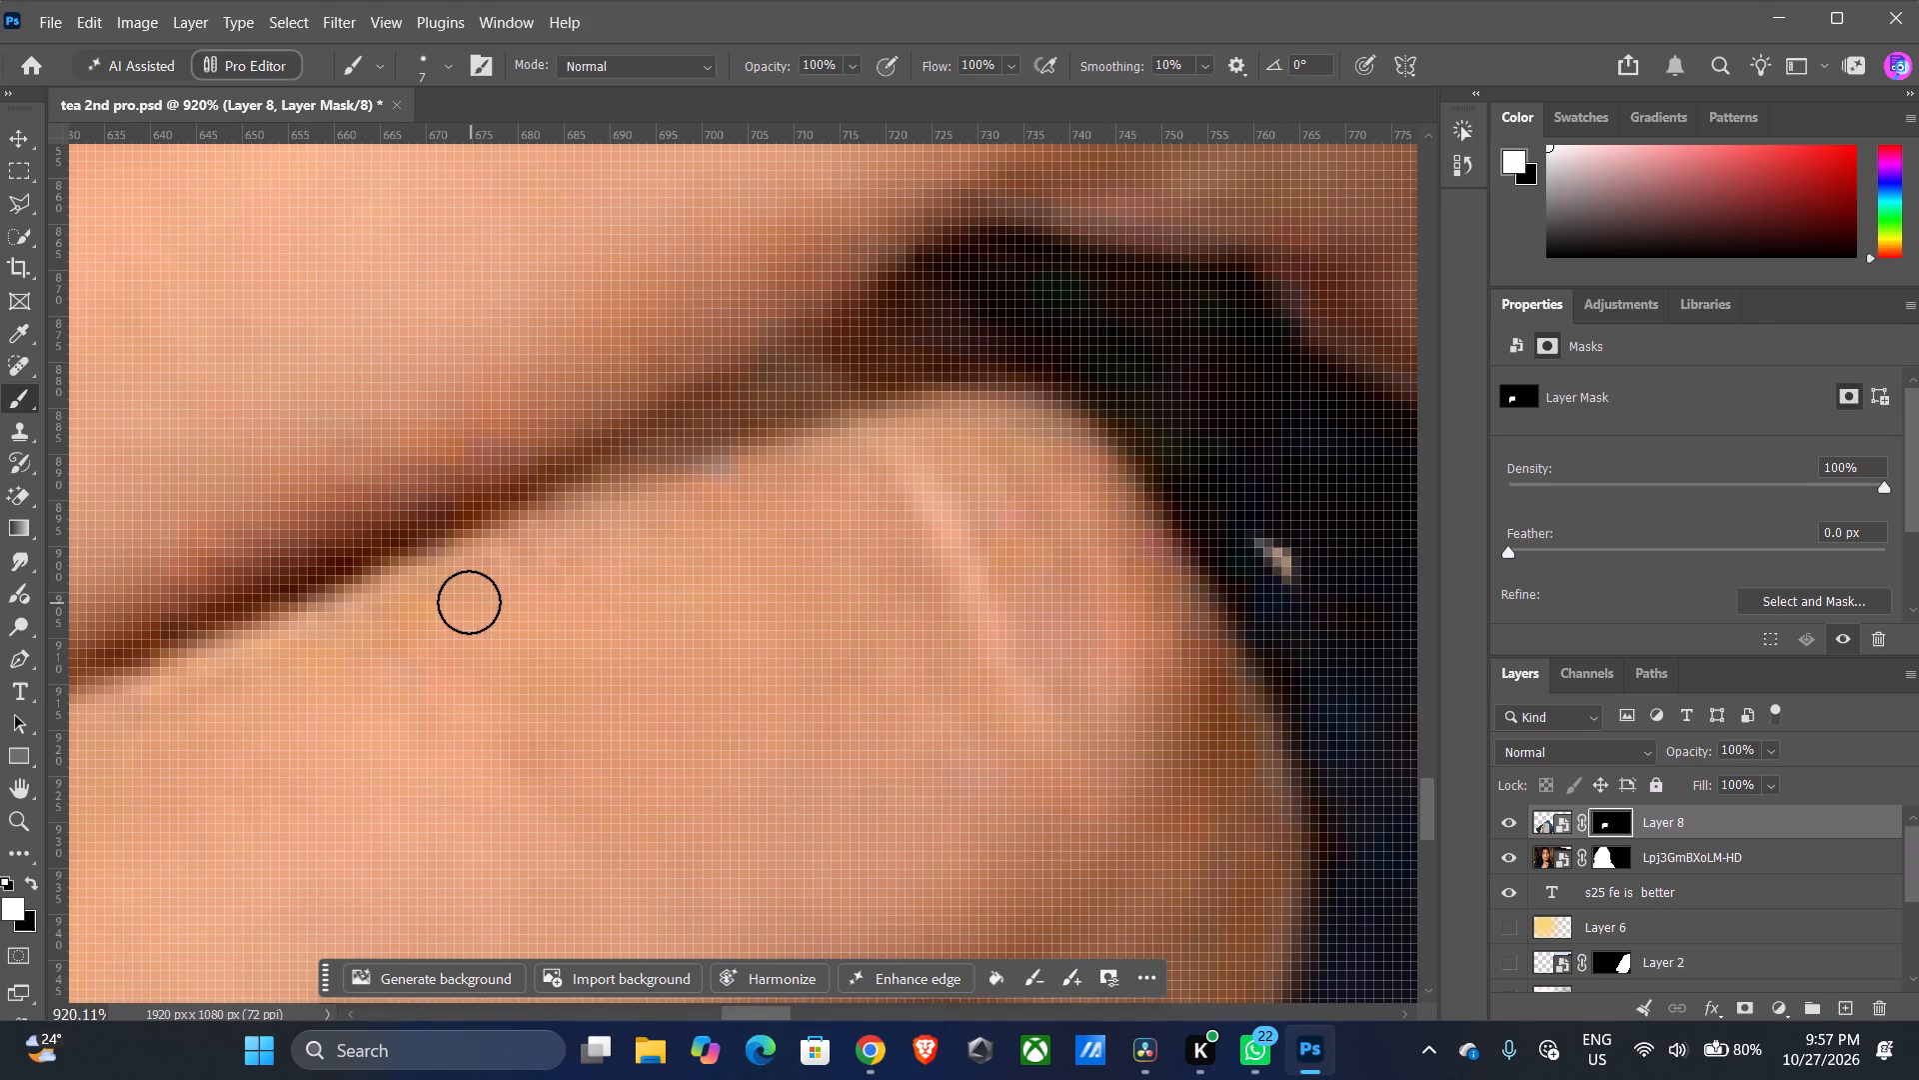
right_click_drag(686, 428, 650, 449, "alt")
left_click_drag(633, 455, 846, 348)
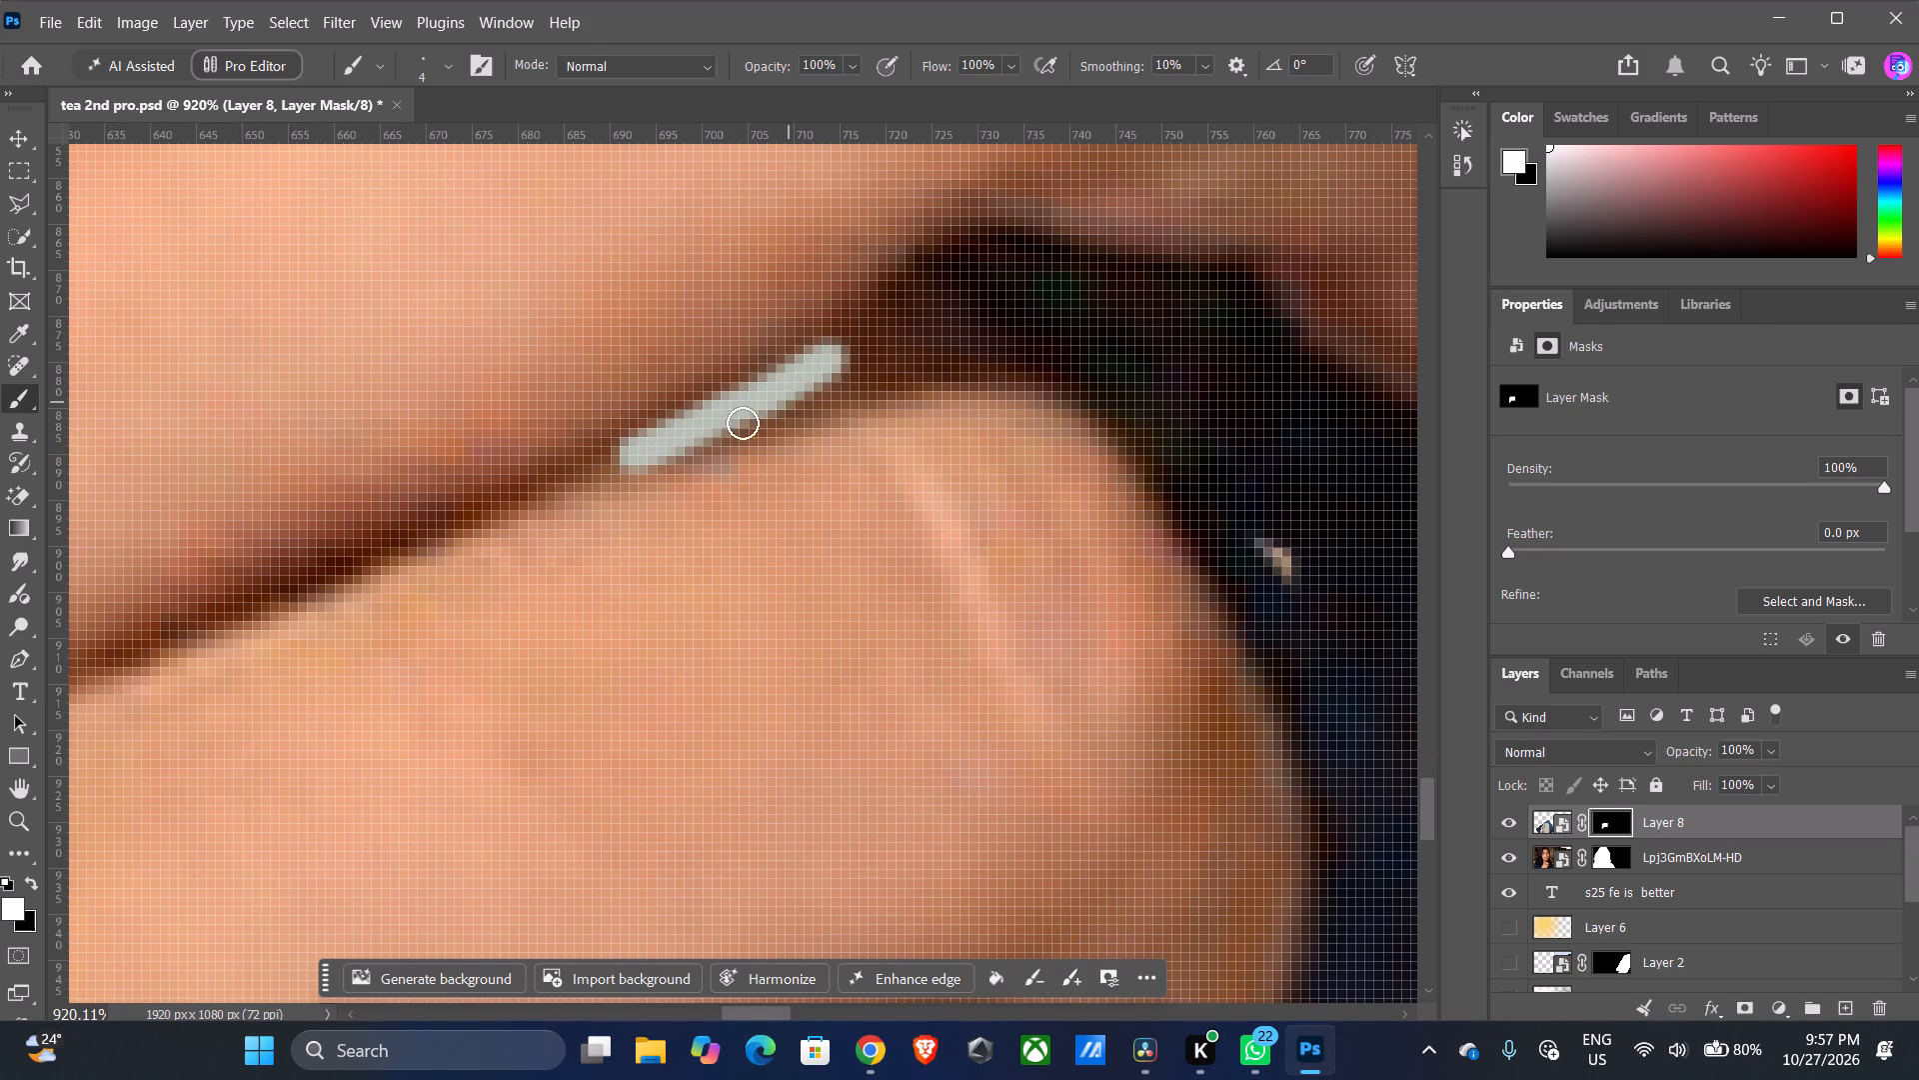
left_click_drag(727, 428, 910, 363)
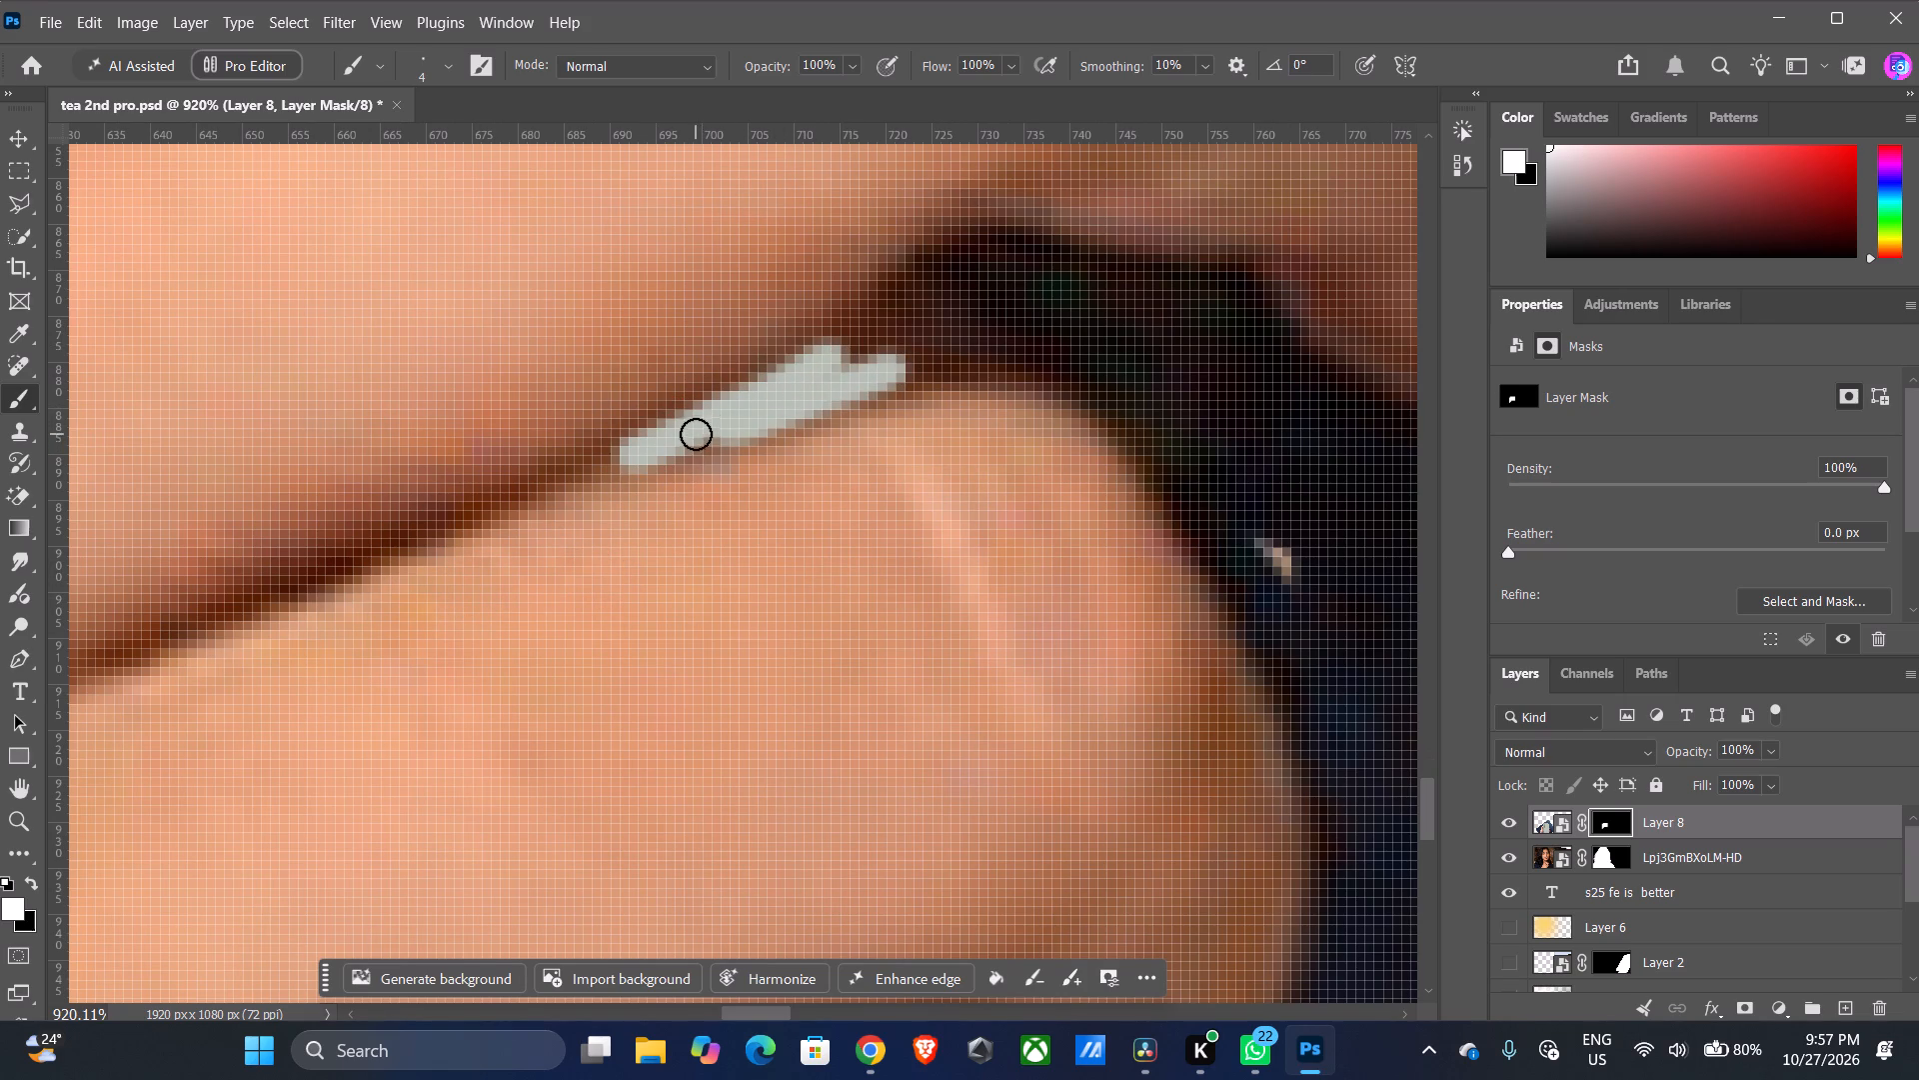
left_click(697, 436)
left_click(722, 434)
Paint white along the gap's upper edge, following the underside of the middle finger out to the phone's side.
left_click_drag(790, 379, 966, 240)
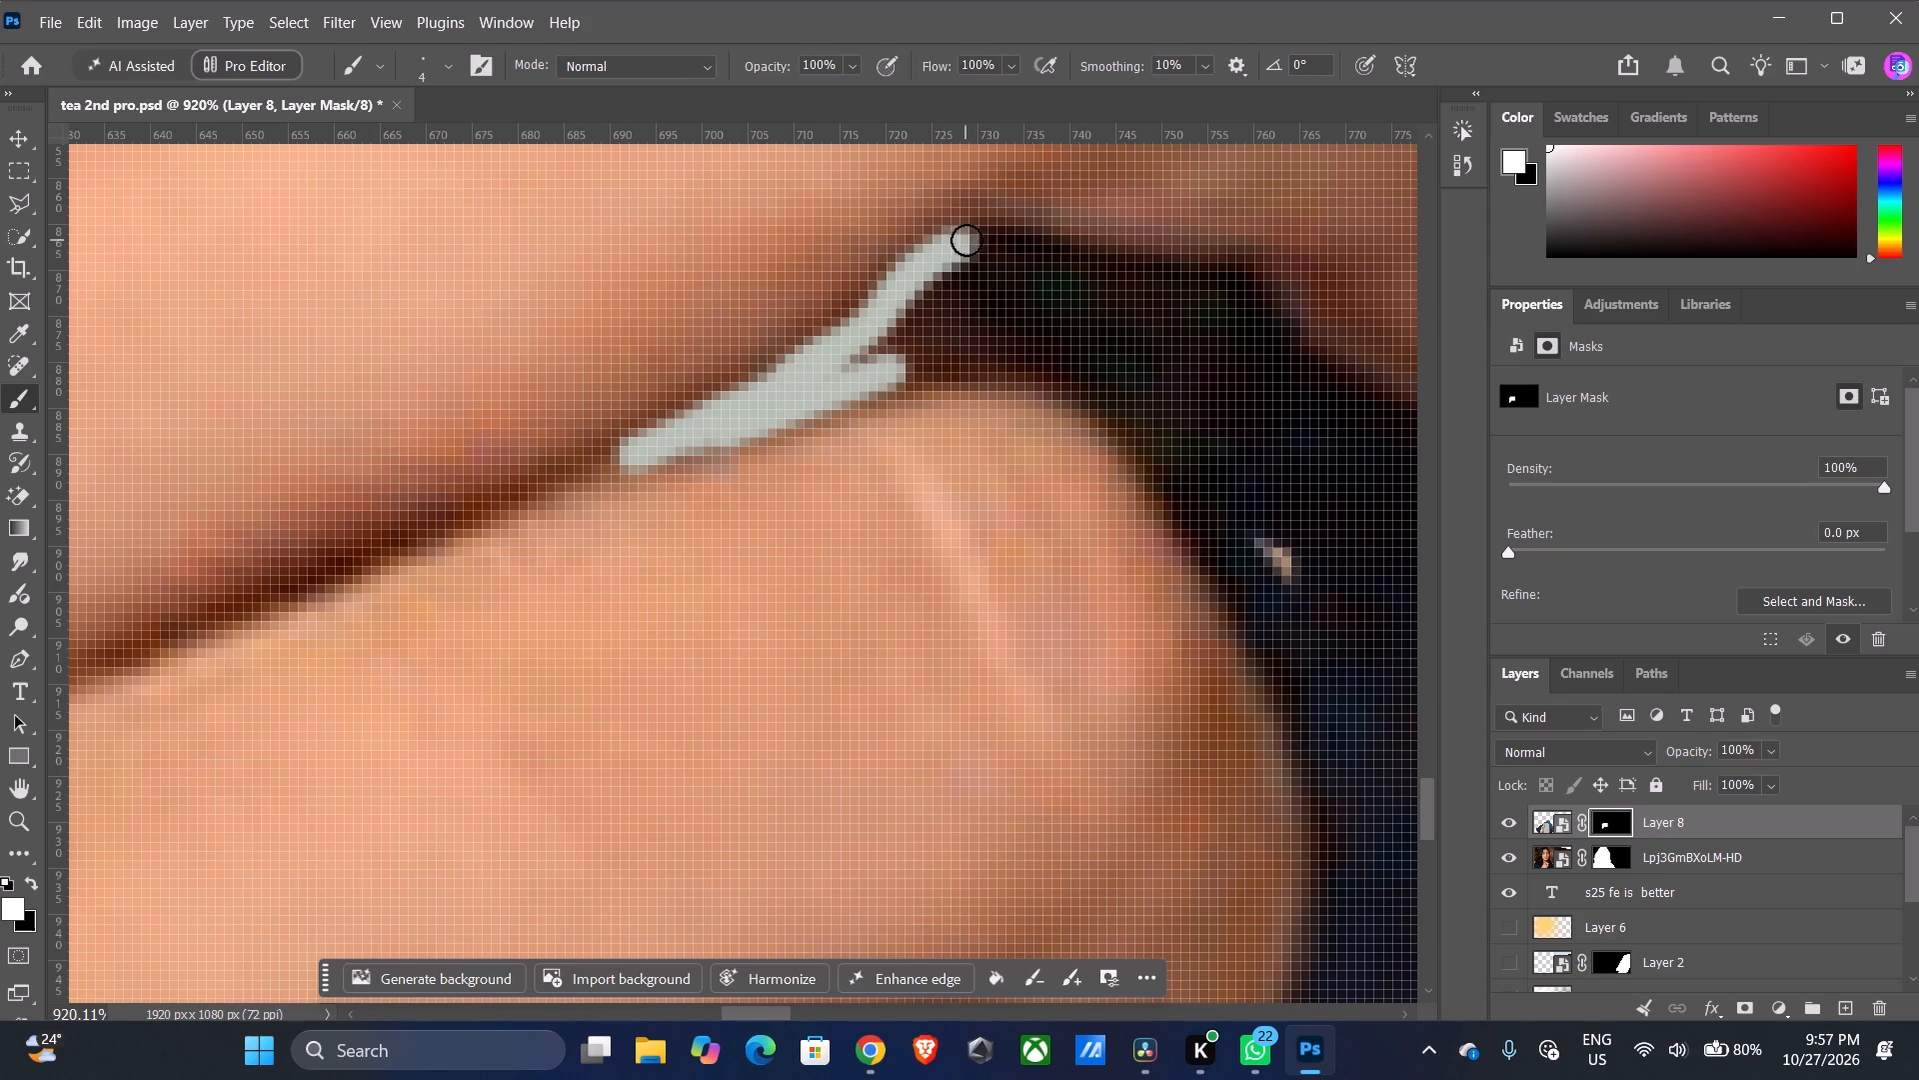
left_click_drag(966, 240, 1104, 261)
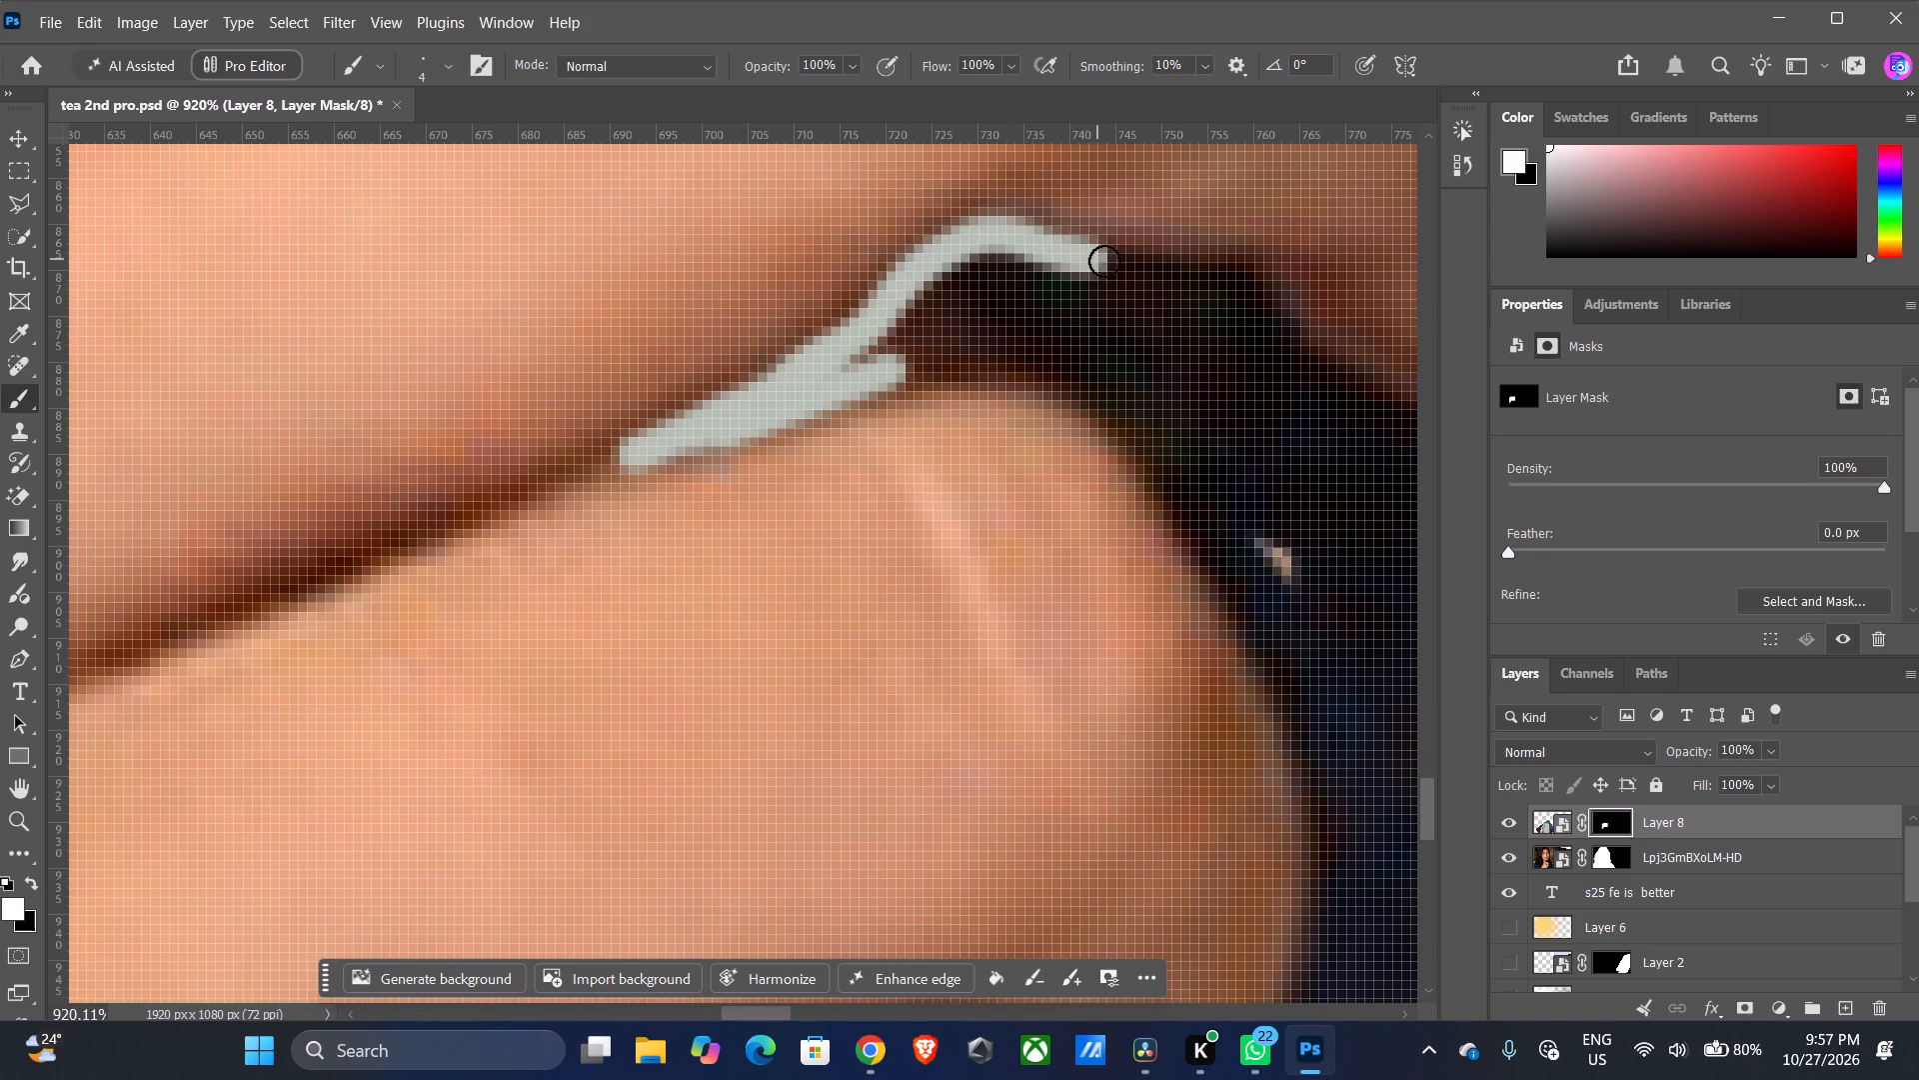
left_click_drag(1104, 261, 1201, 275)
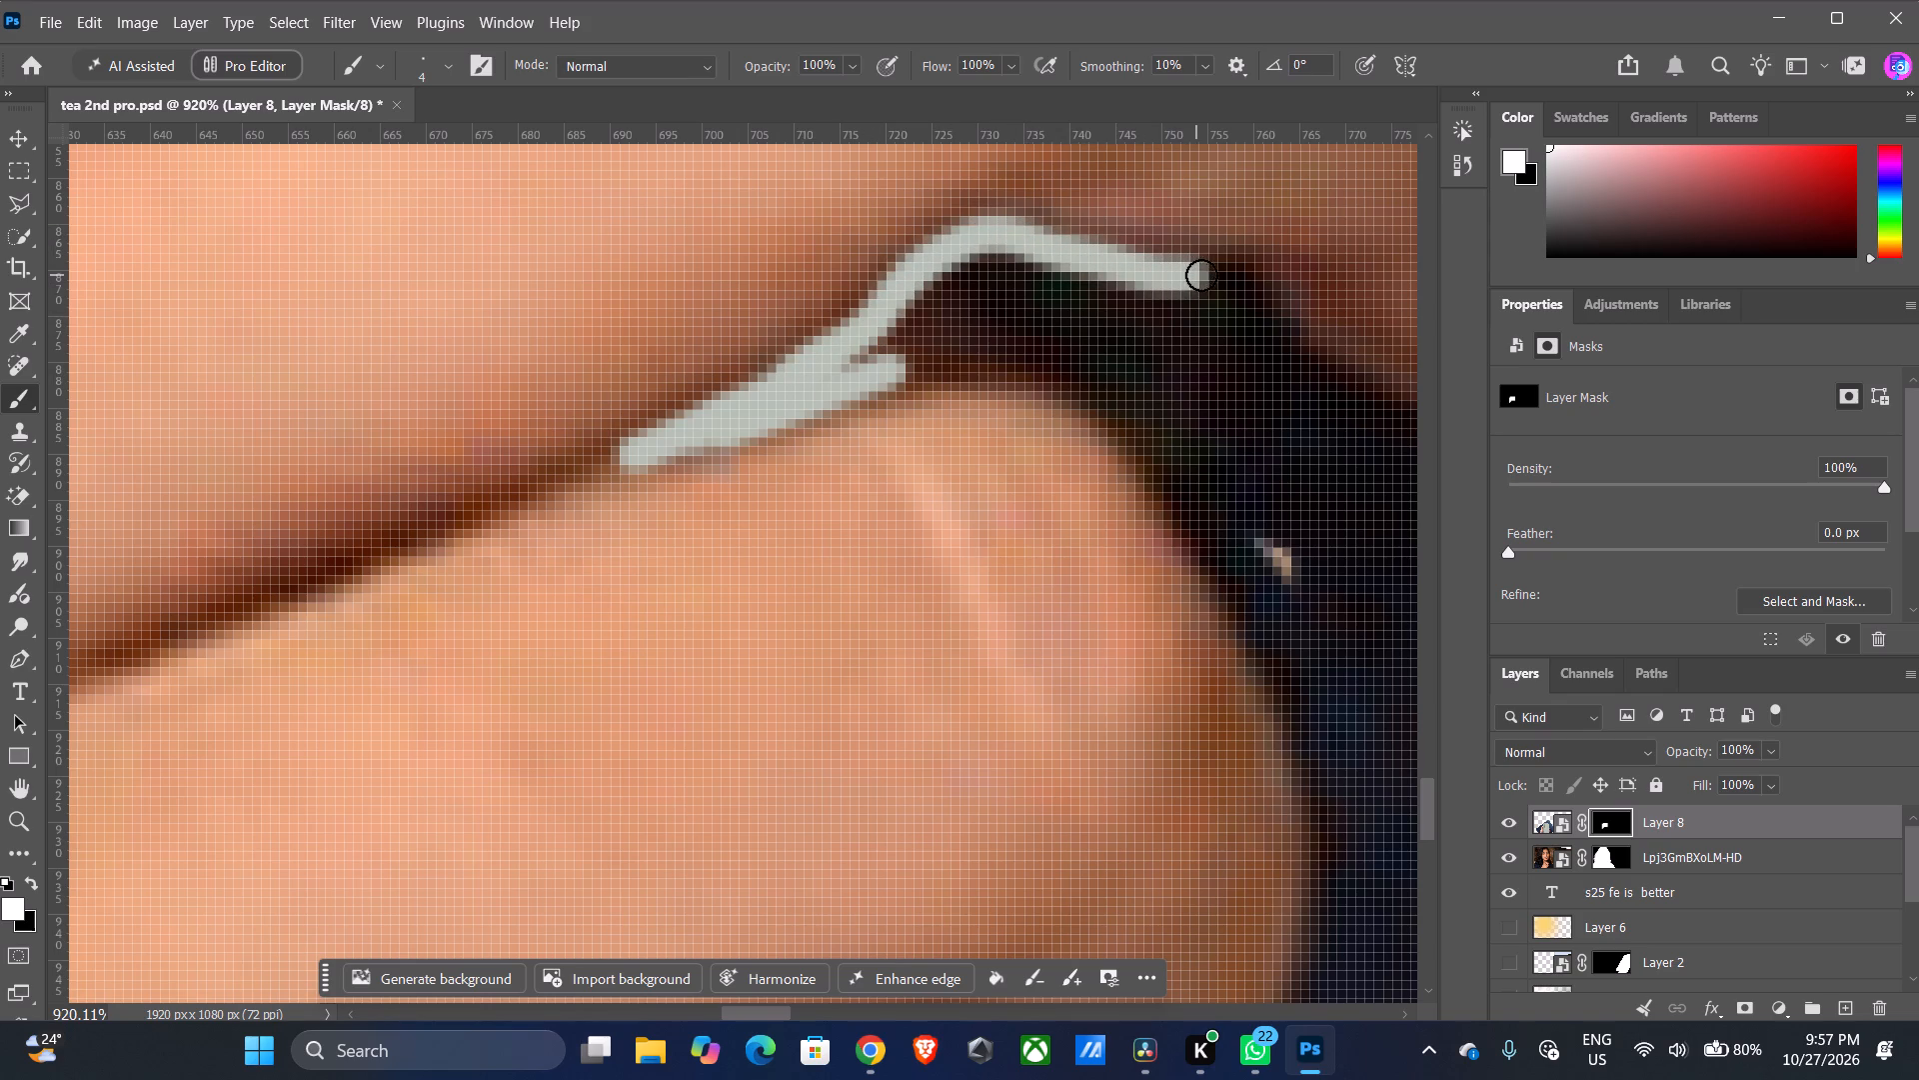
left_click_drag(1201, 275, 1237, 273)
Paint white along the gap's lower edge, following the ring finger's knuckle down to the phone's side.
left_click_drag(879, 387, 911, 374)
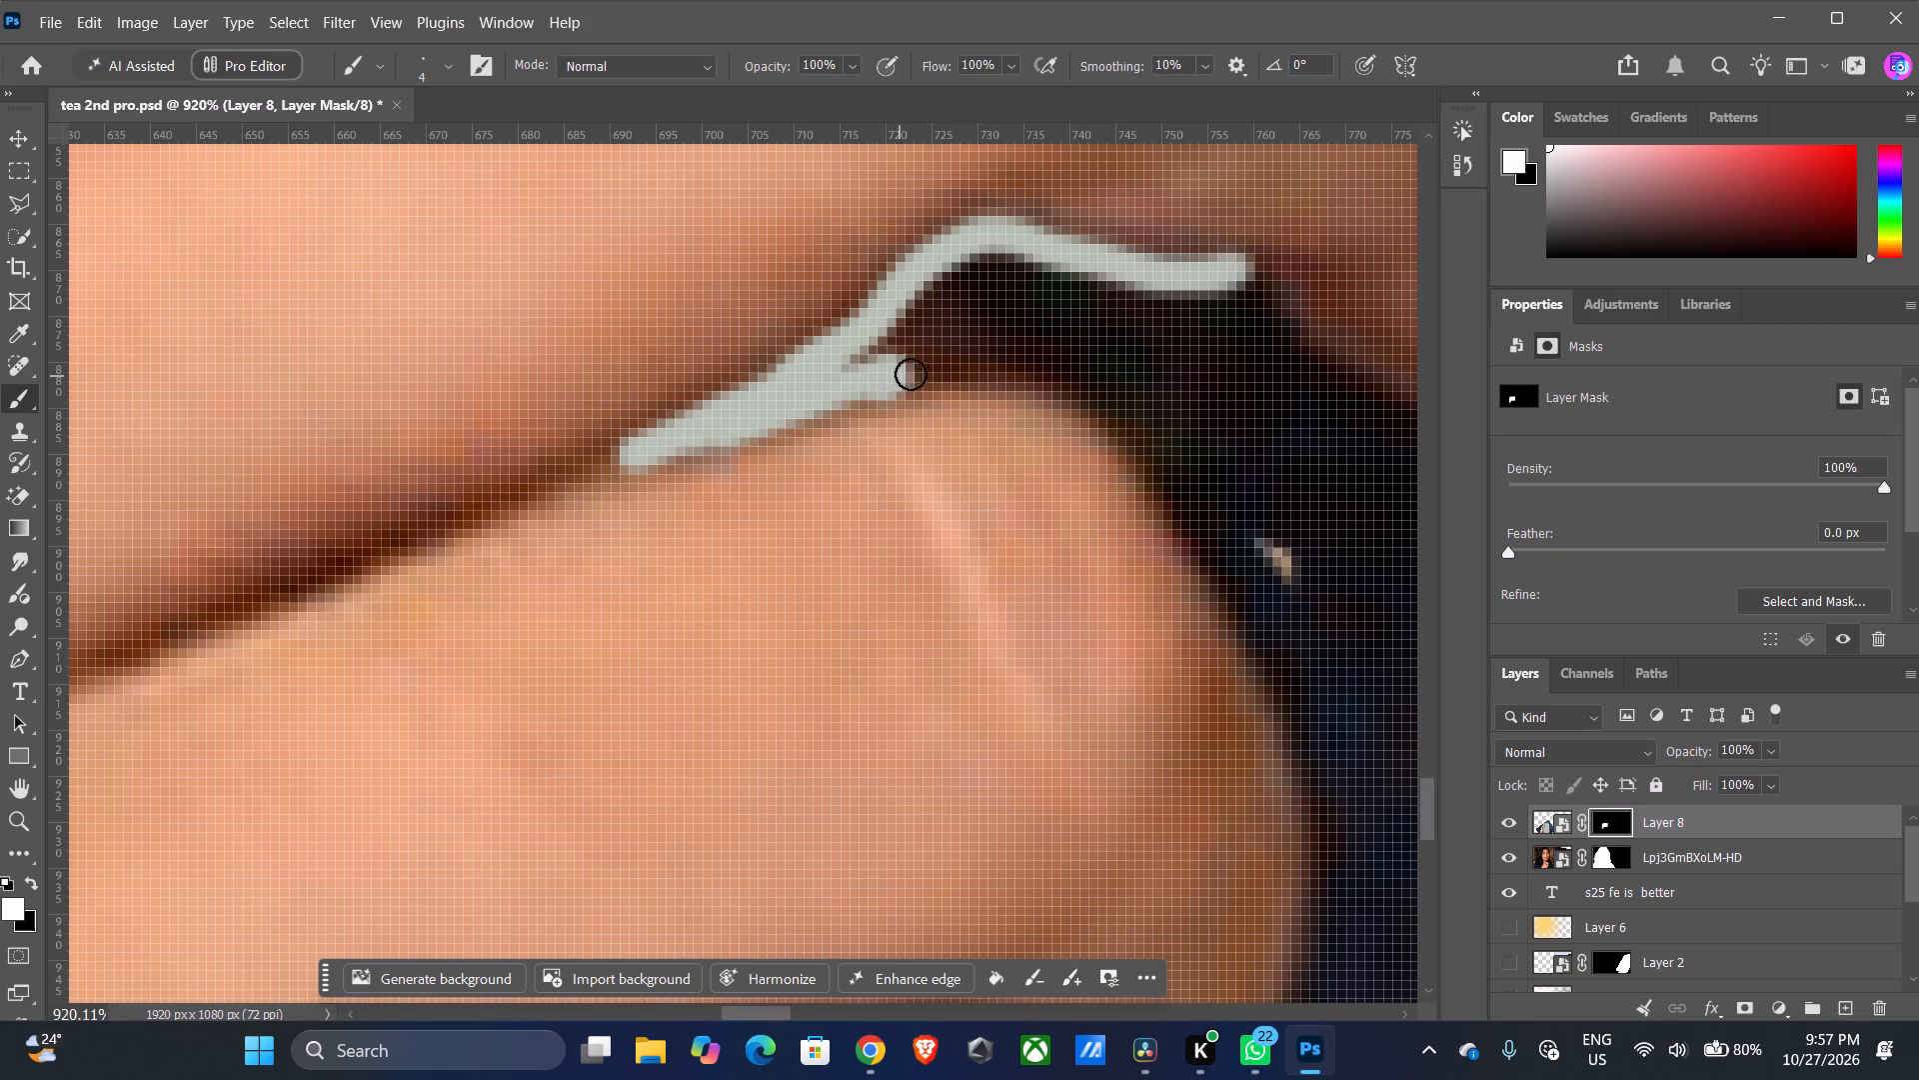
left_click_drag(911, 374, 1080, 386)
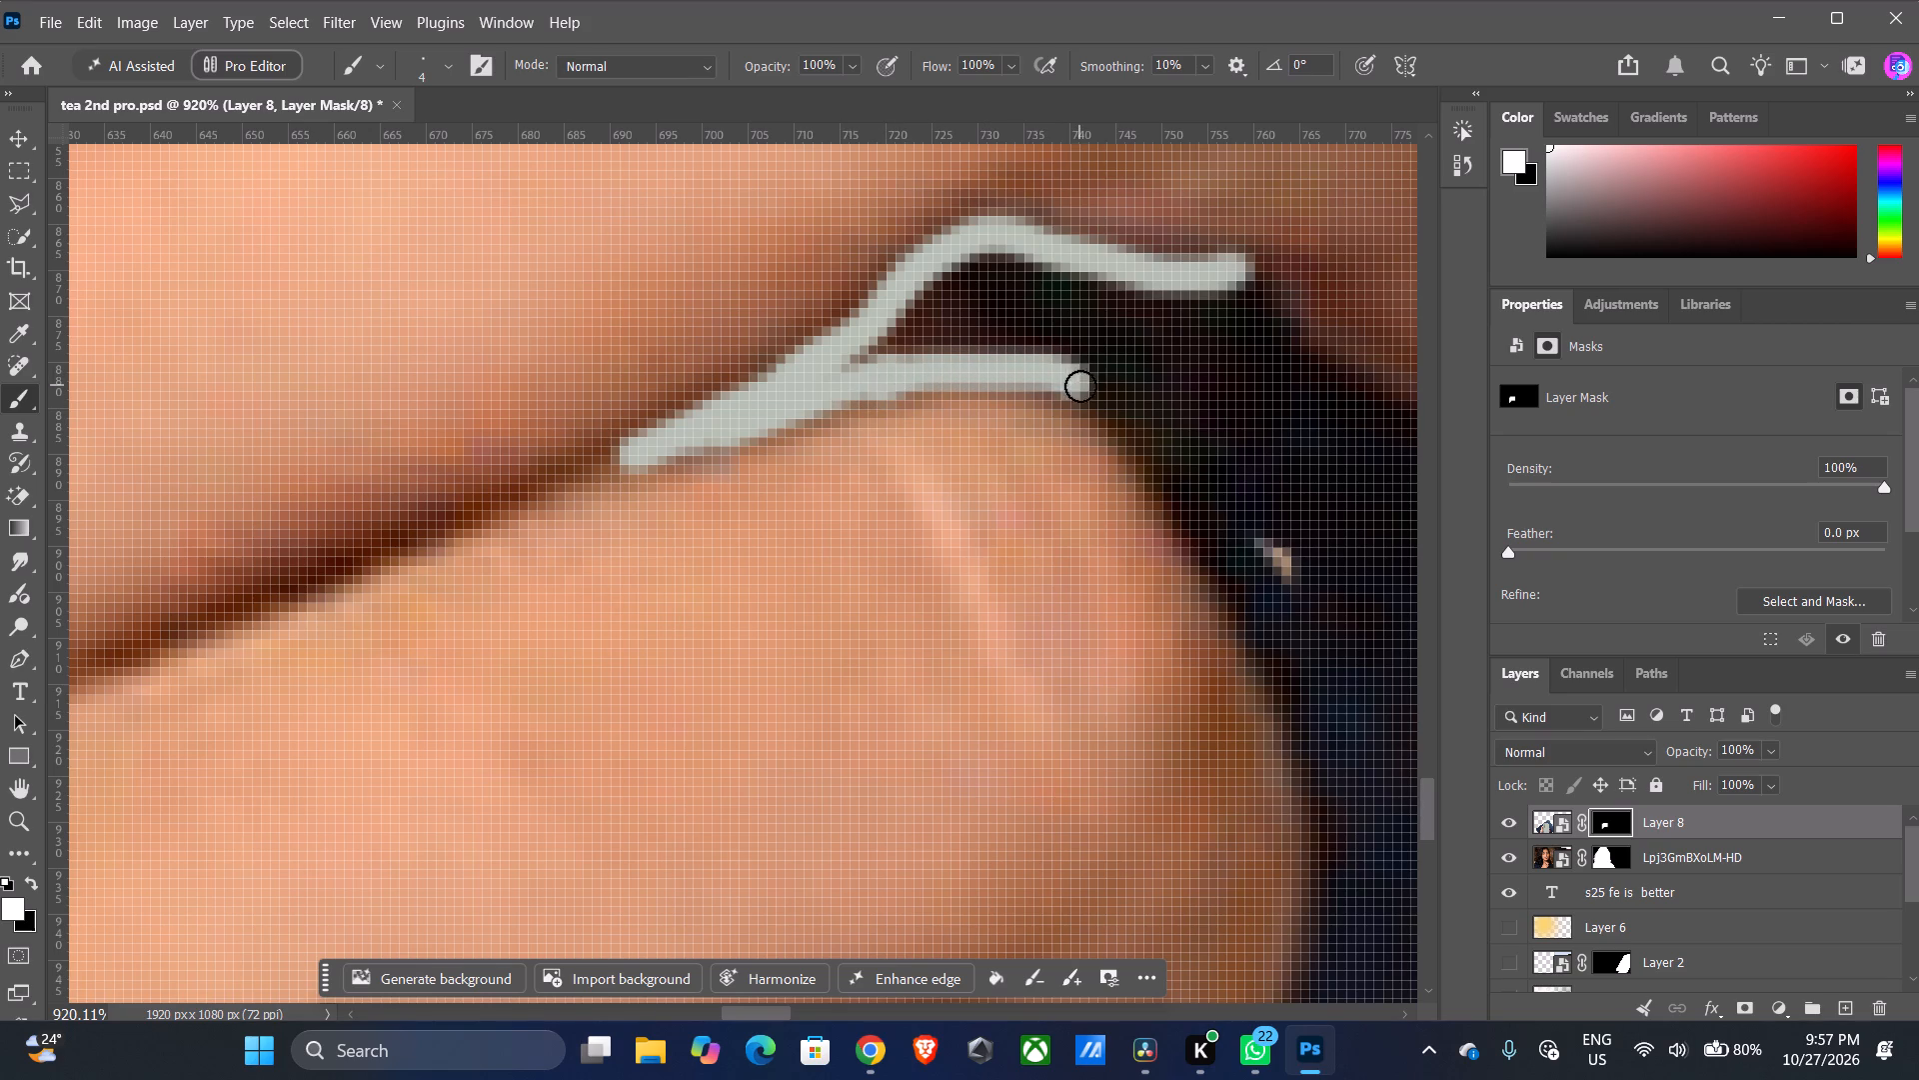
left_click_drag(1080, 386, 1180, 495)
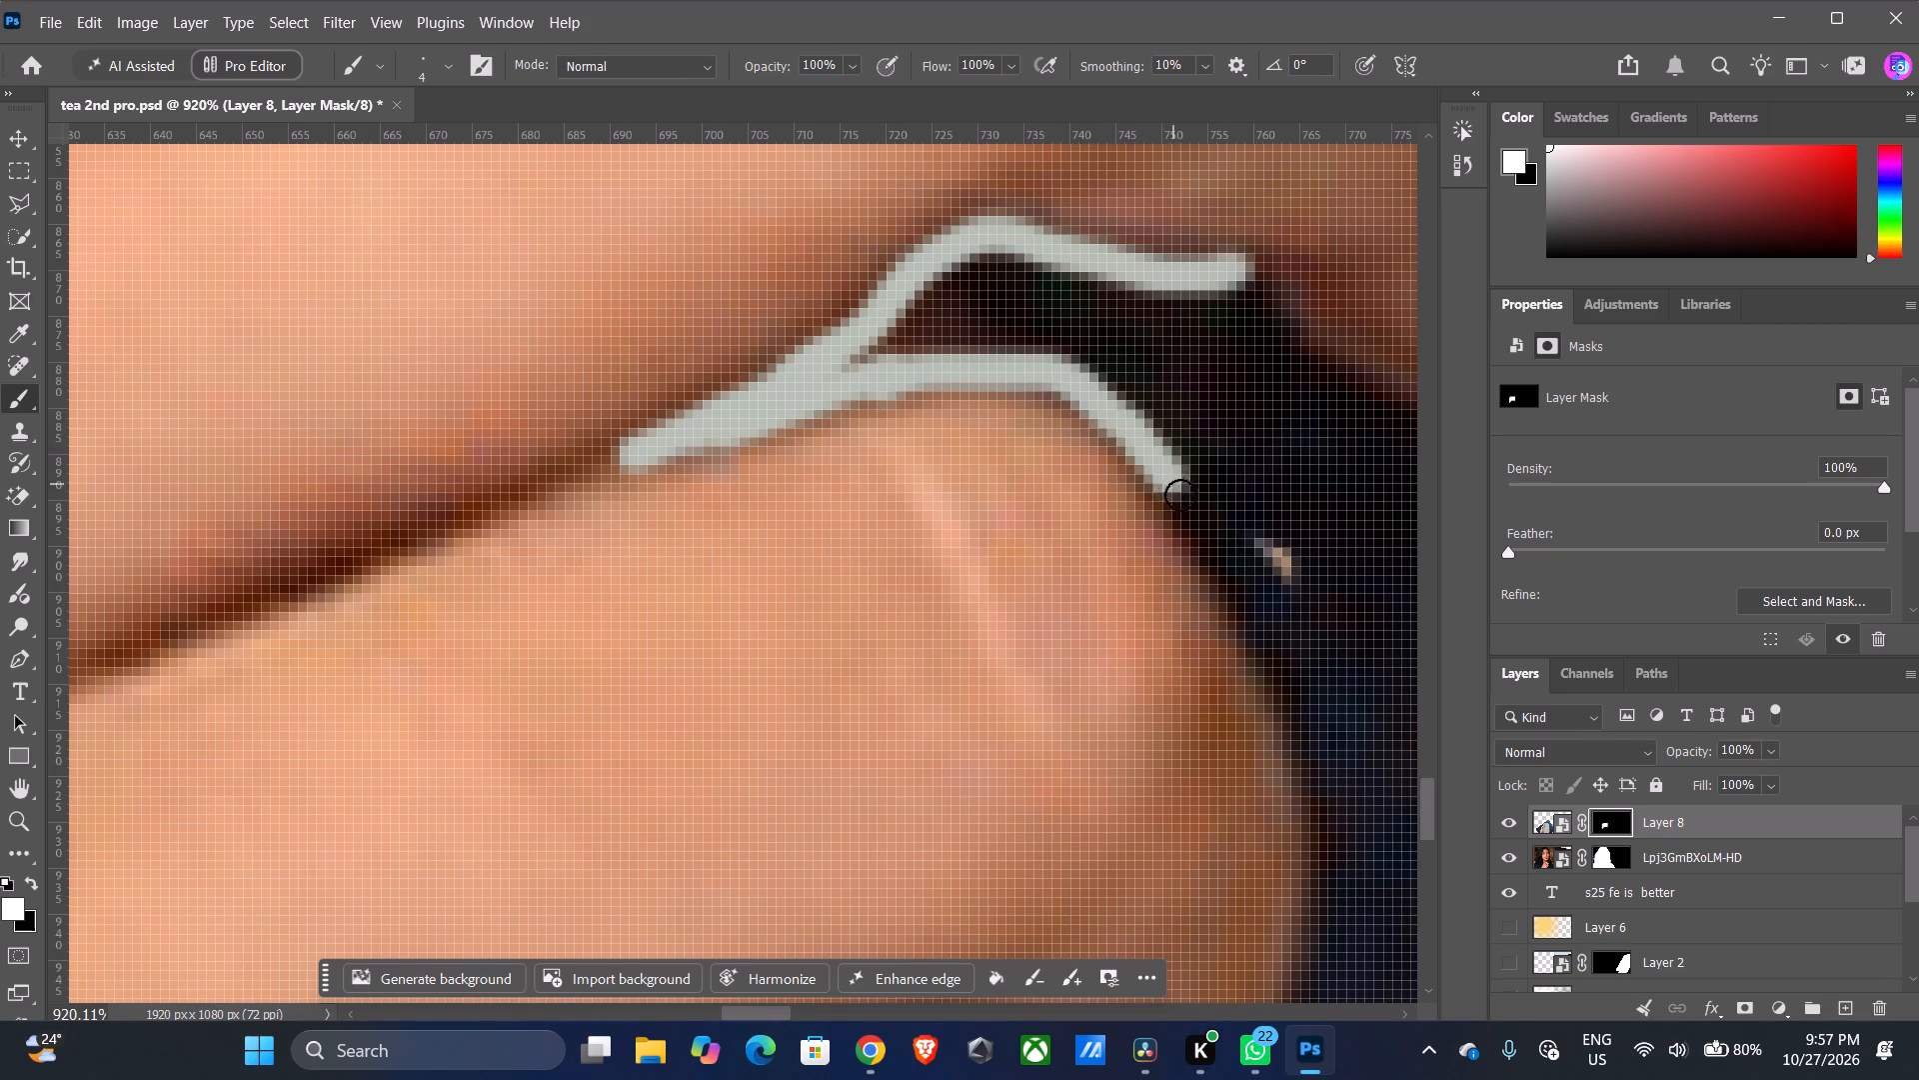
left_click_drag(1180, 495, 1230, 581)
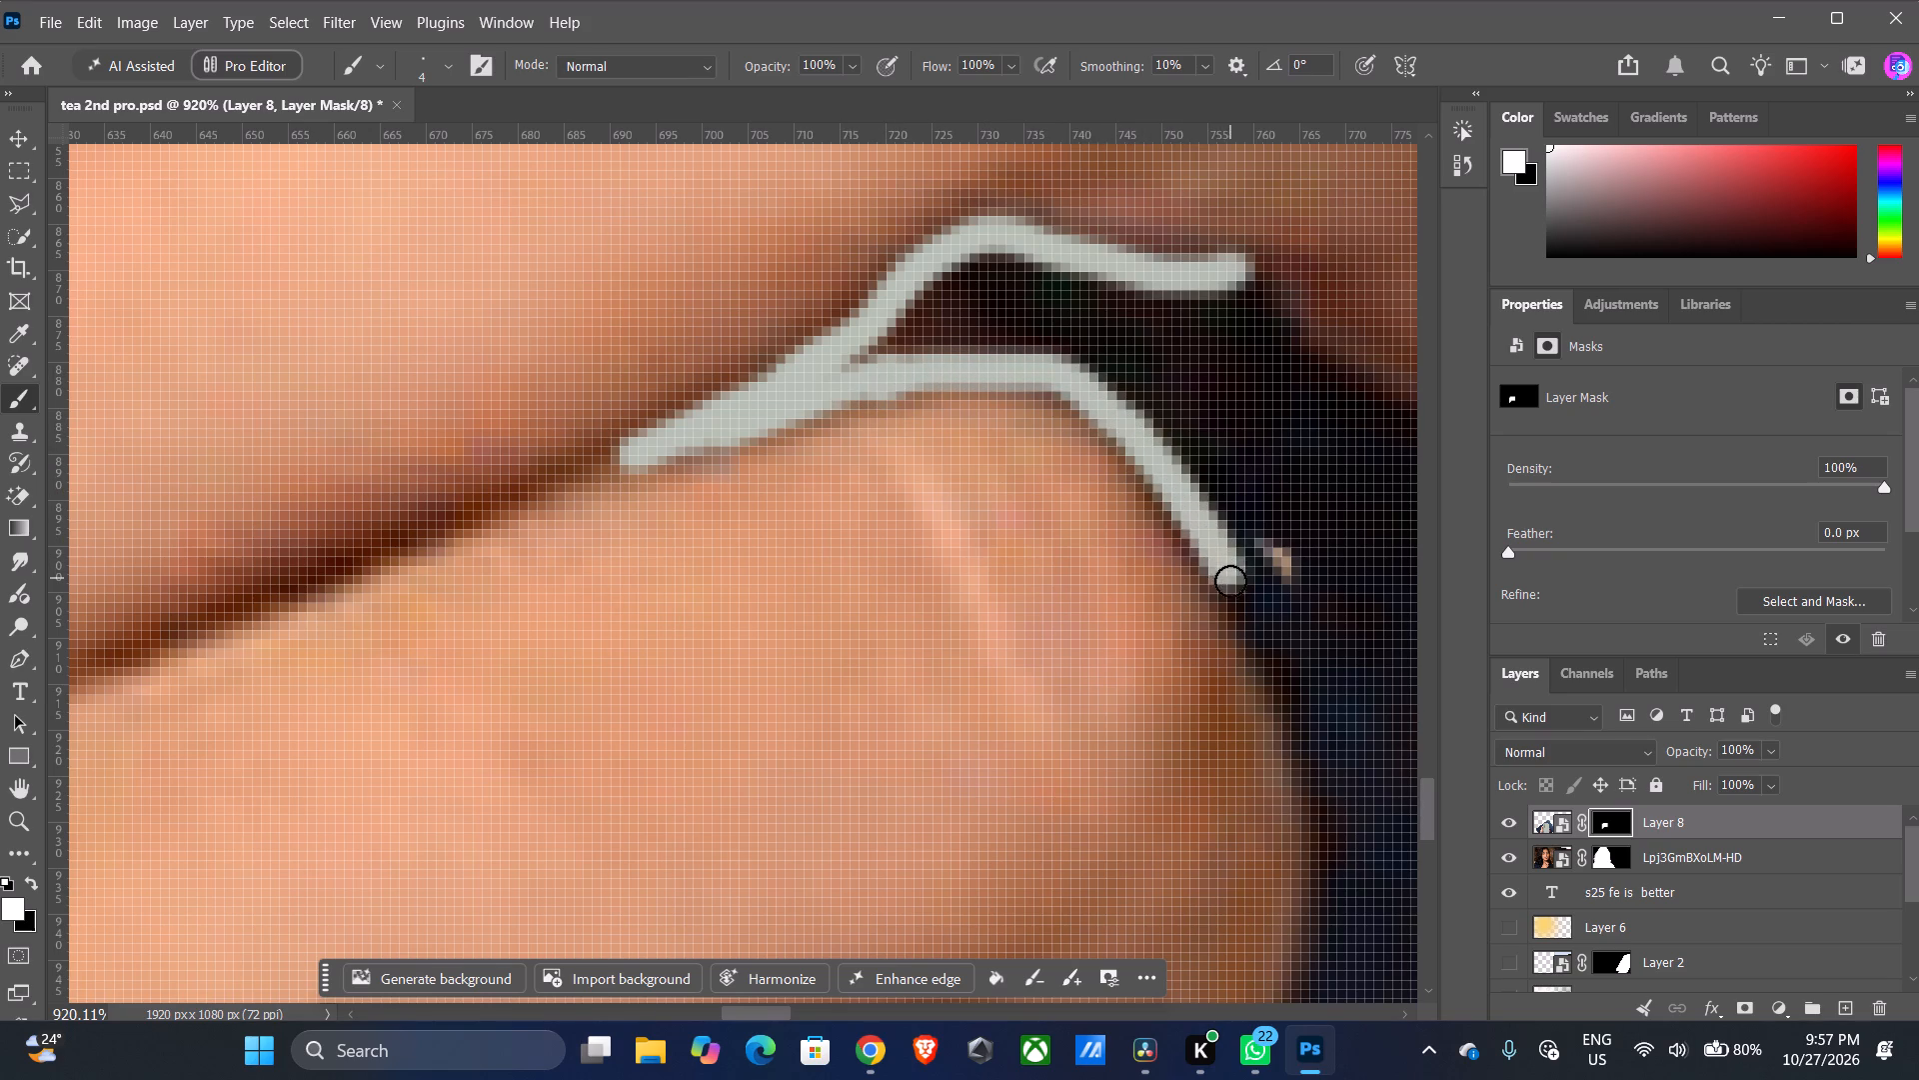
left_click_drag(1230, 581, 1246, 616)
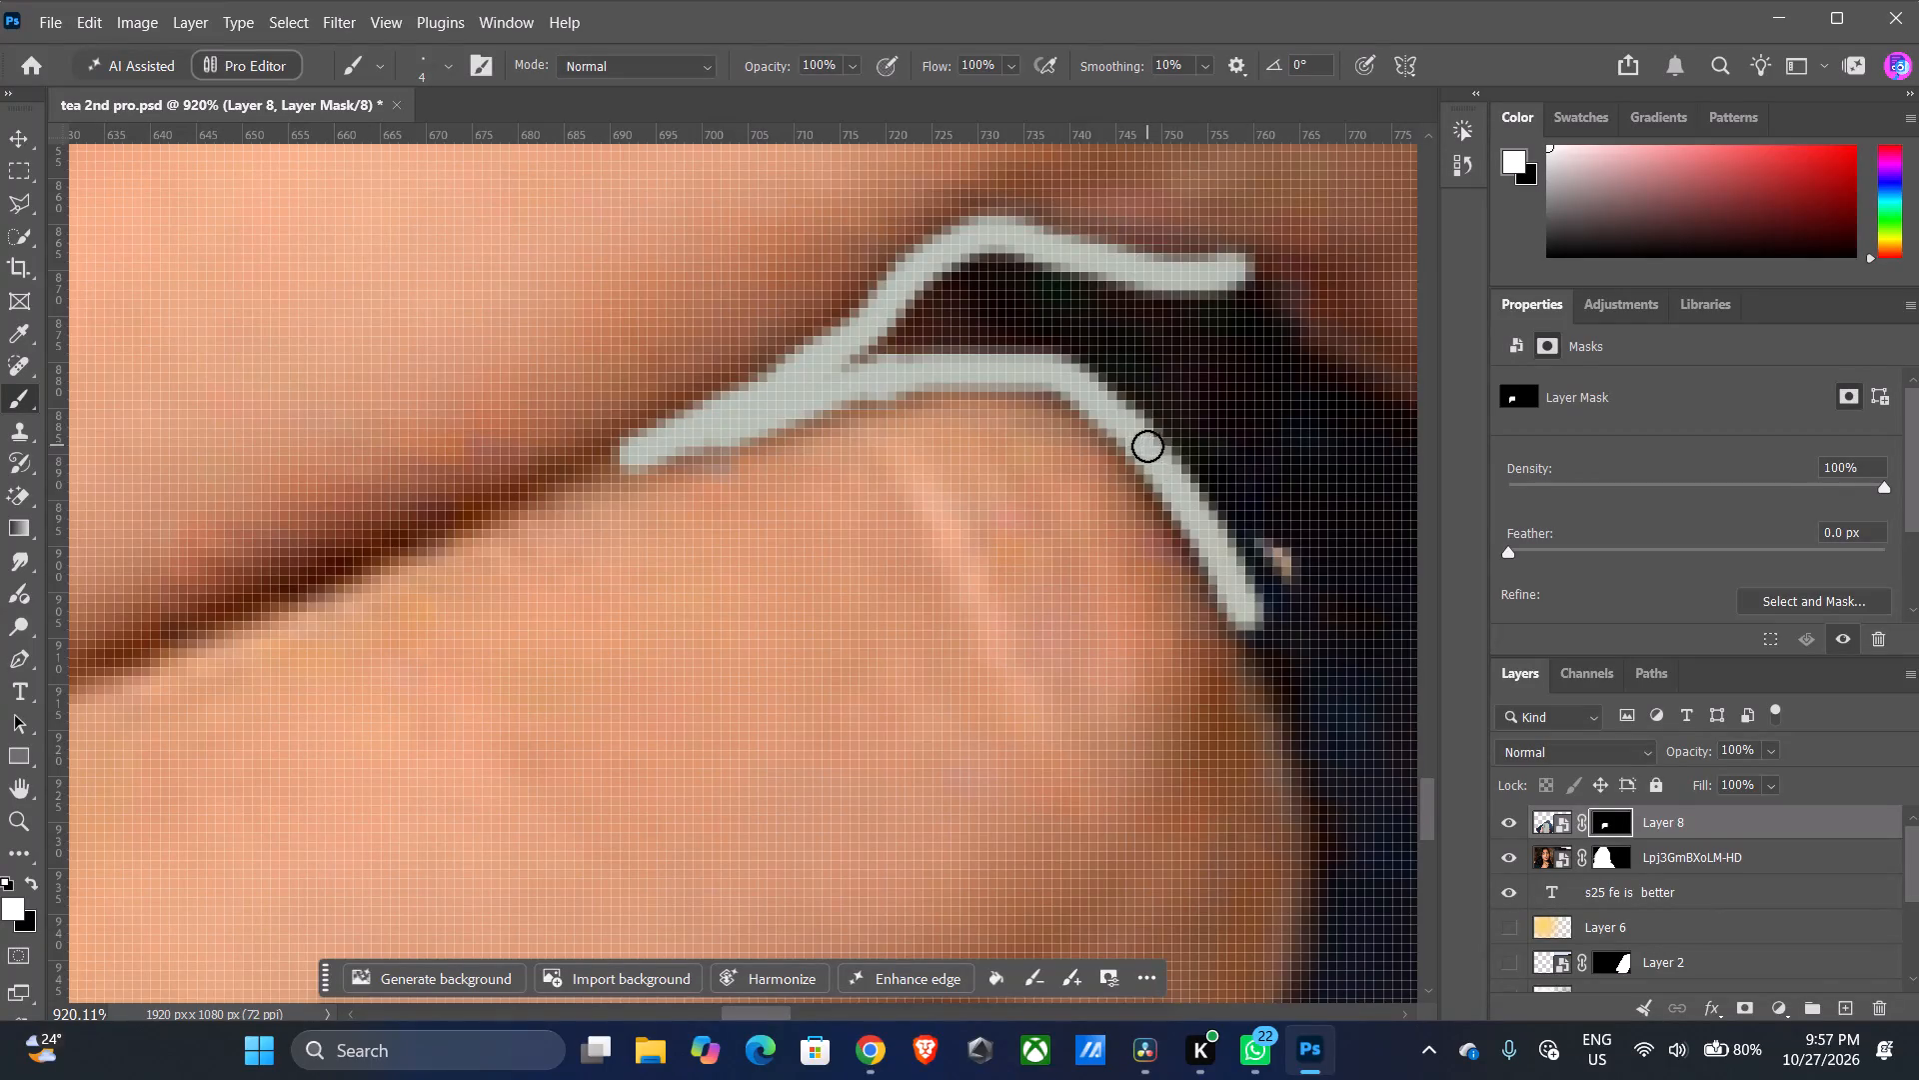
left_click_drag(1151, 460, 1238, 609)
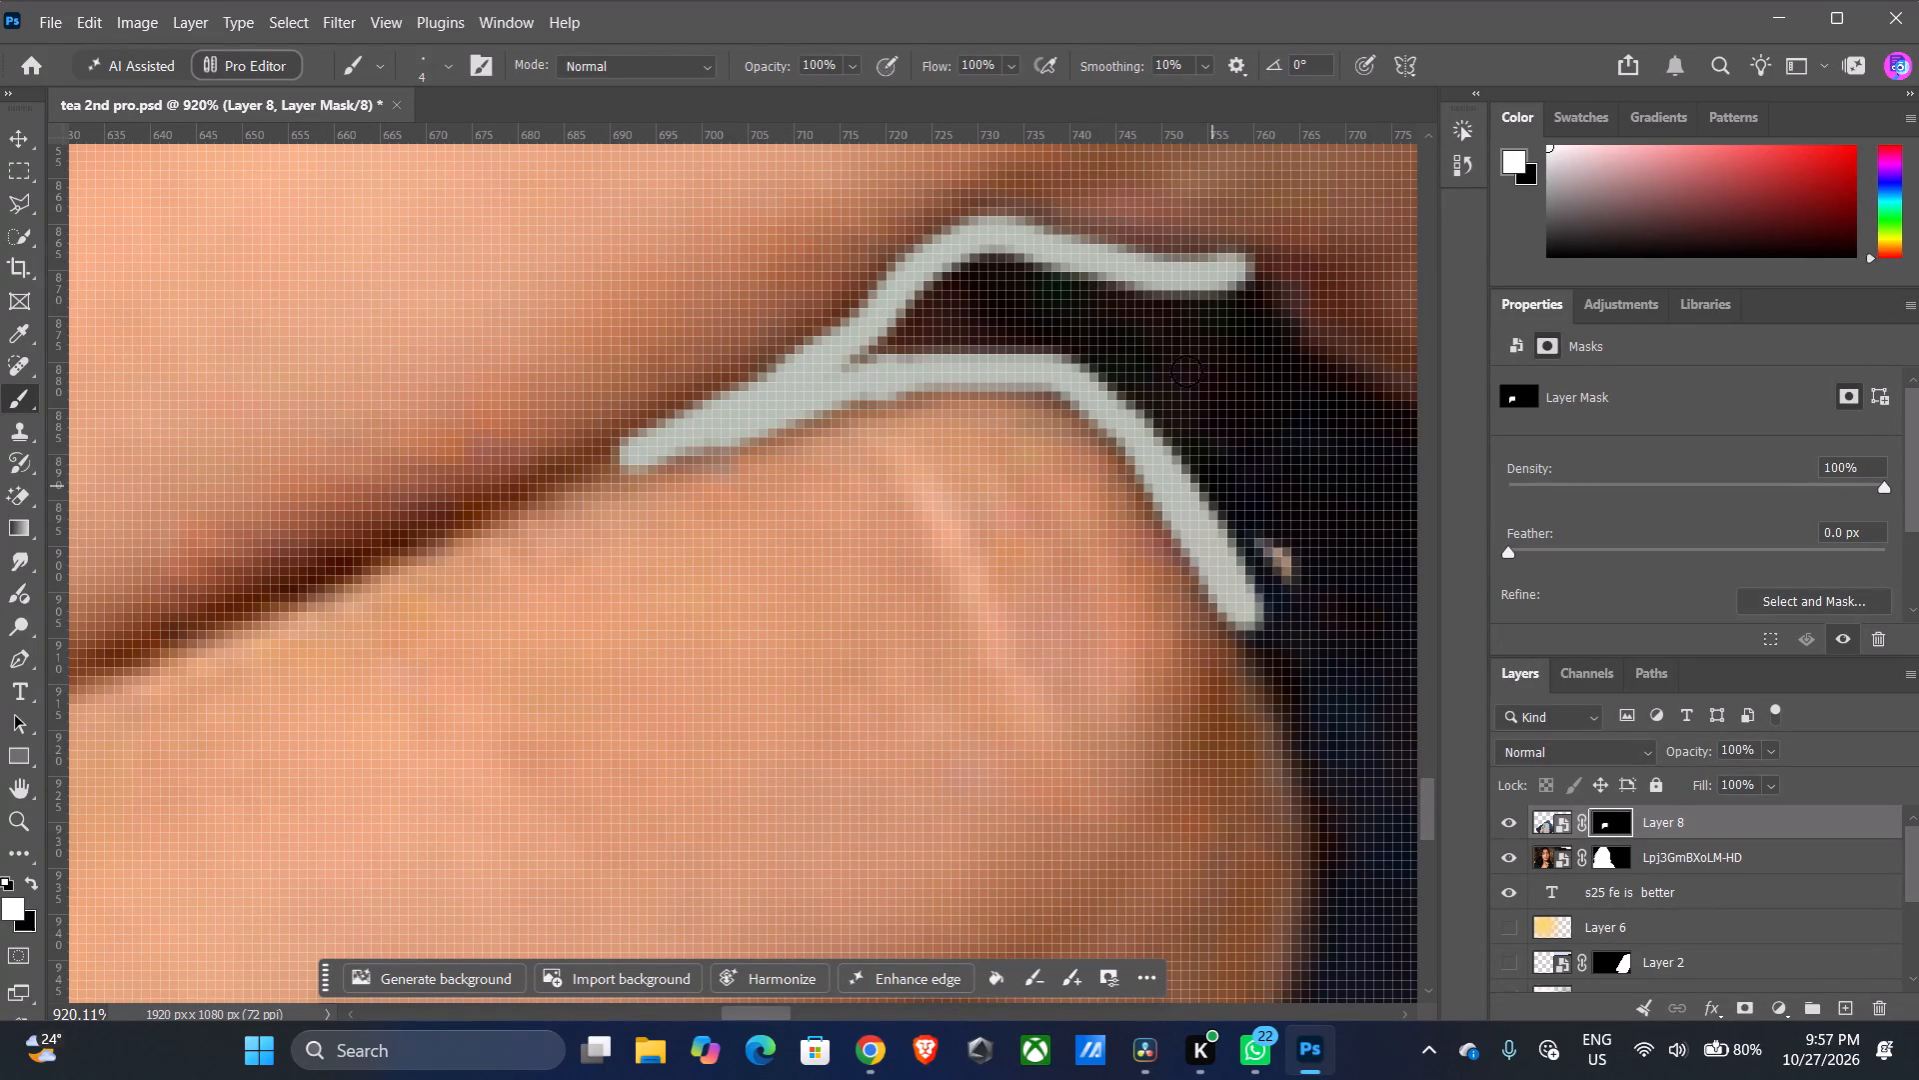
Paint white down the phone's straight side to close the gap's outline, and fill its lower corner against the ring finger.
left_click_drag(1252, 289, 1271, 575)
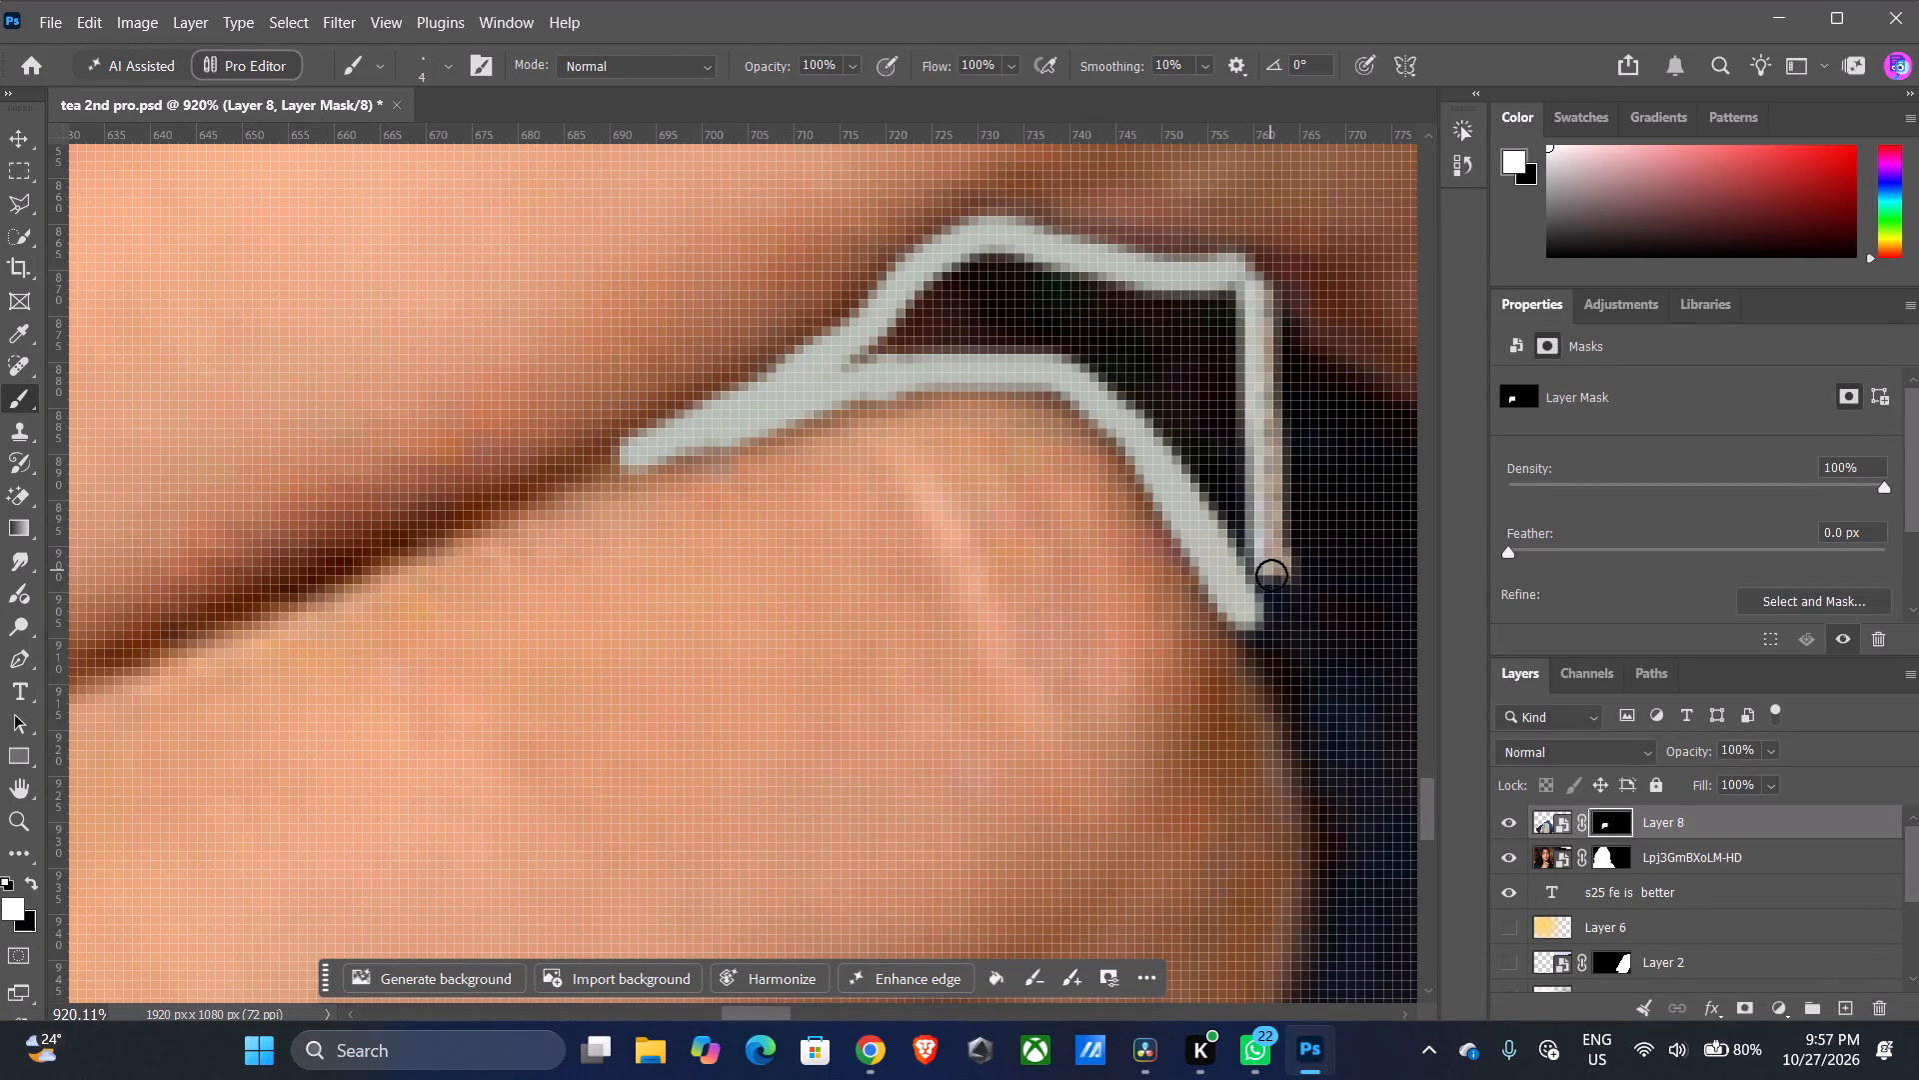
left_click_drag(1271, 575, 1287, 687)
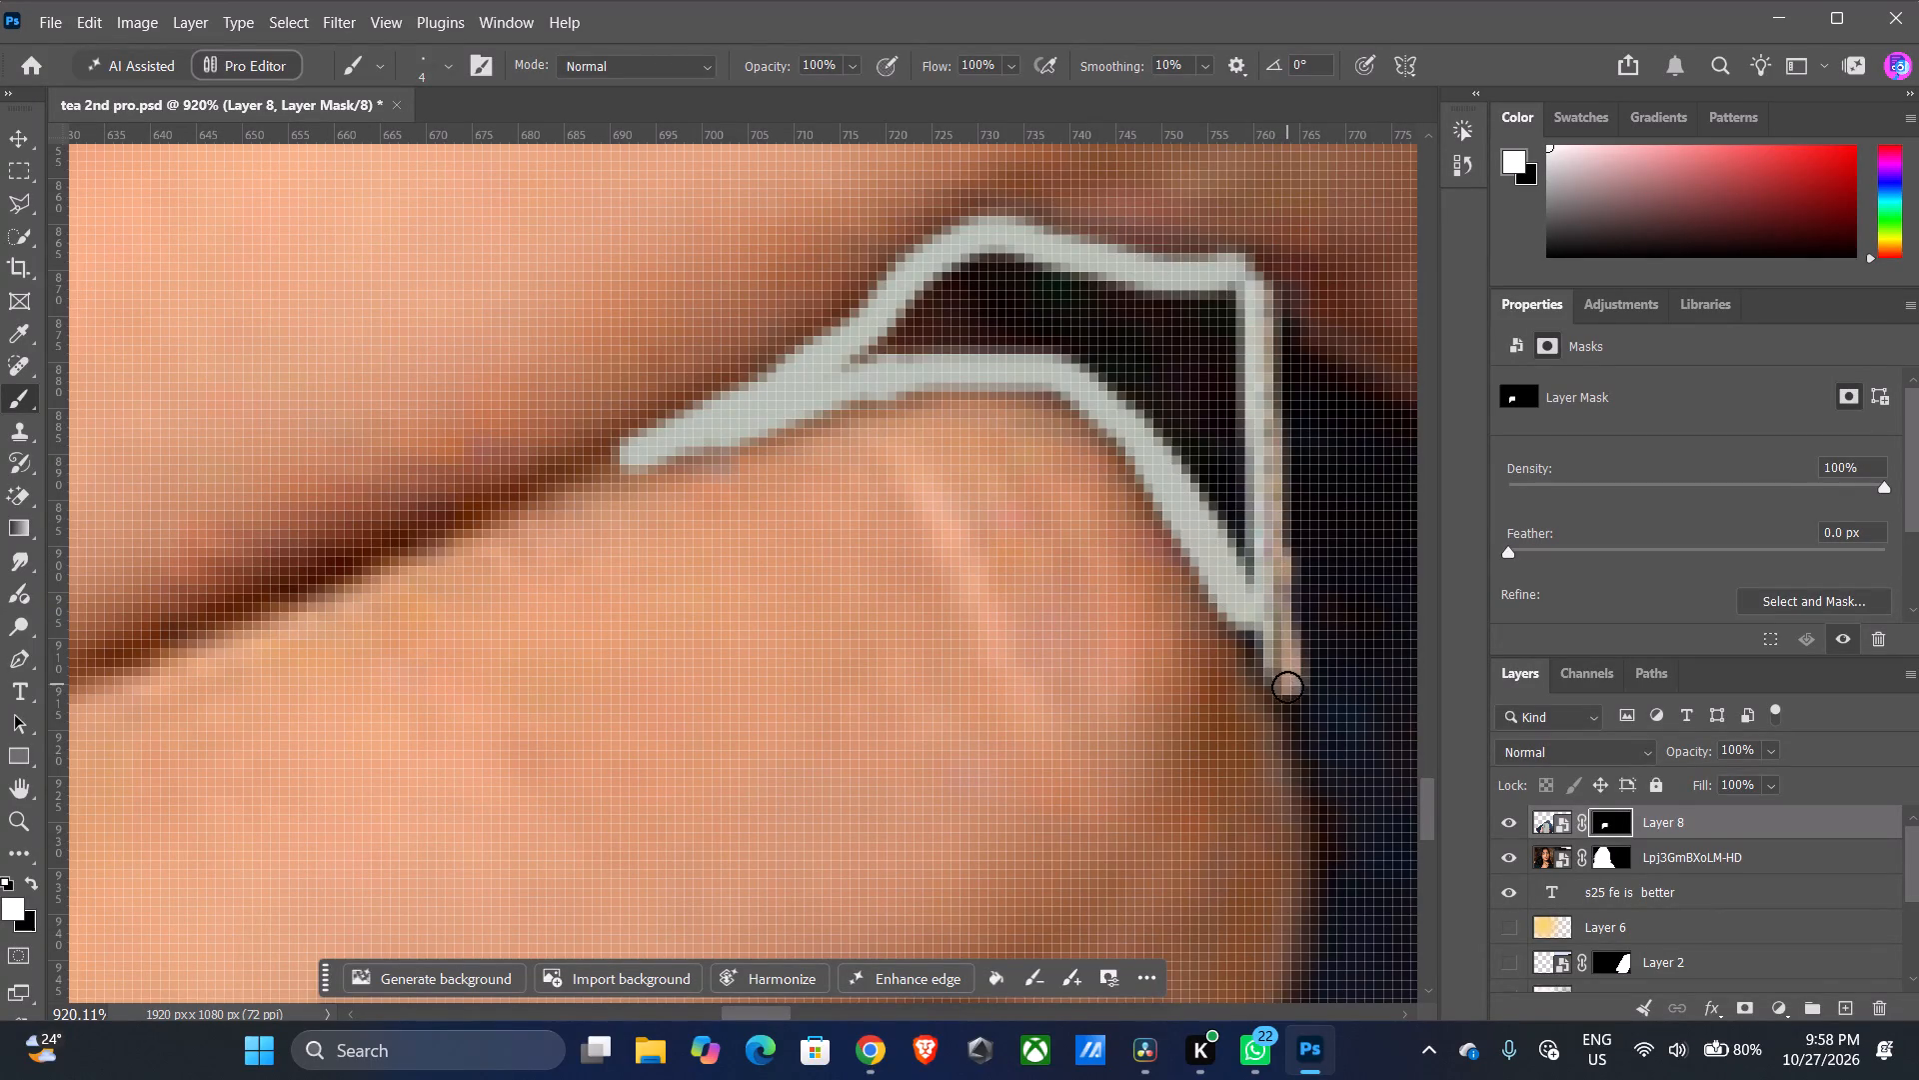
left_click_drag(1287, 687, 1290, 697)
left_click(1251, 633)
left_click(1263, 653)
double_click(1266, 663)
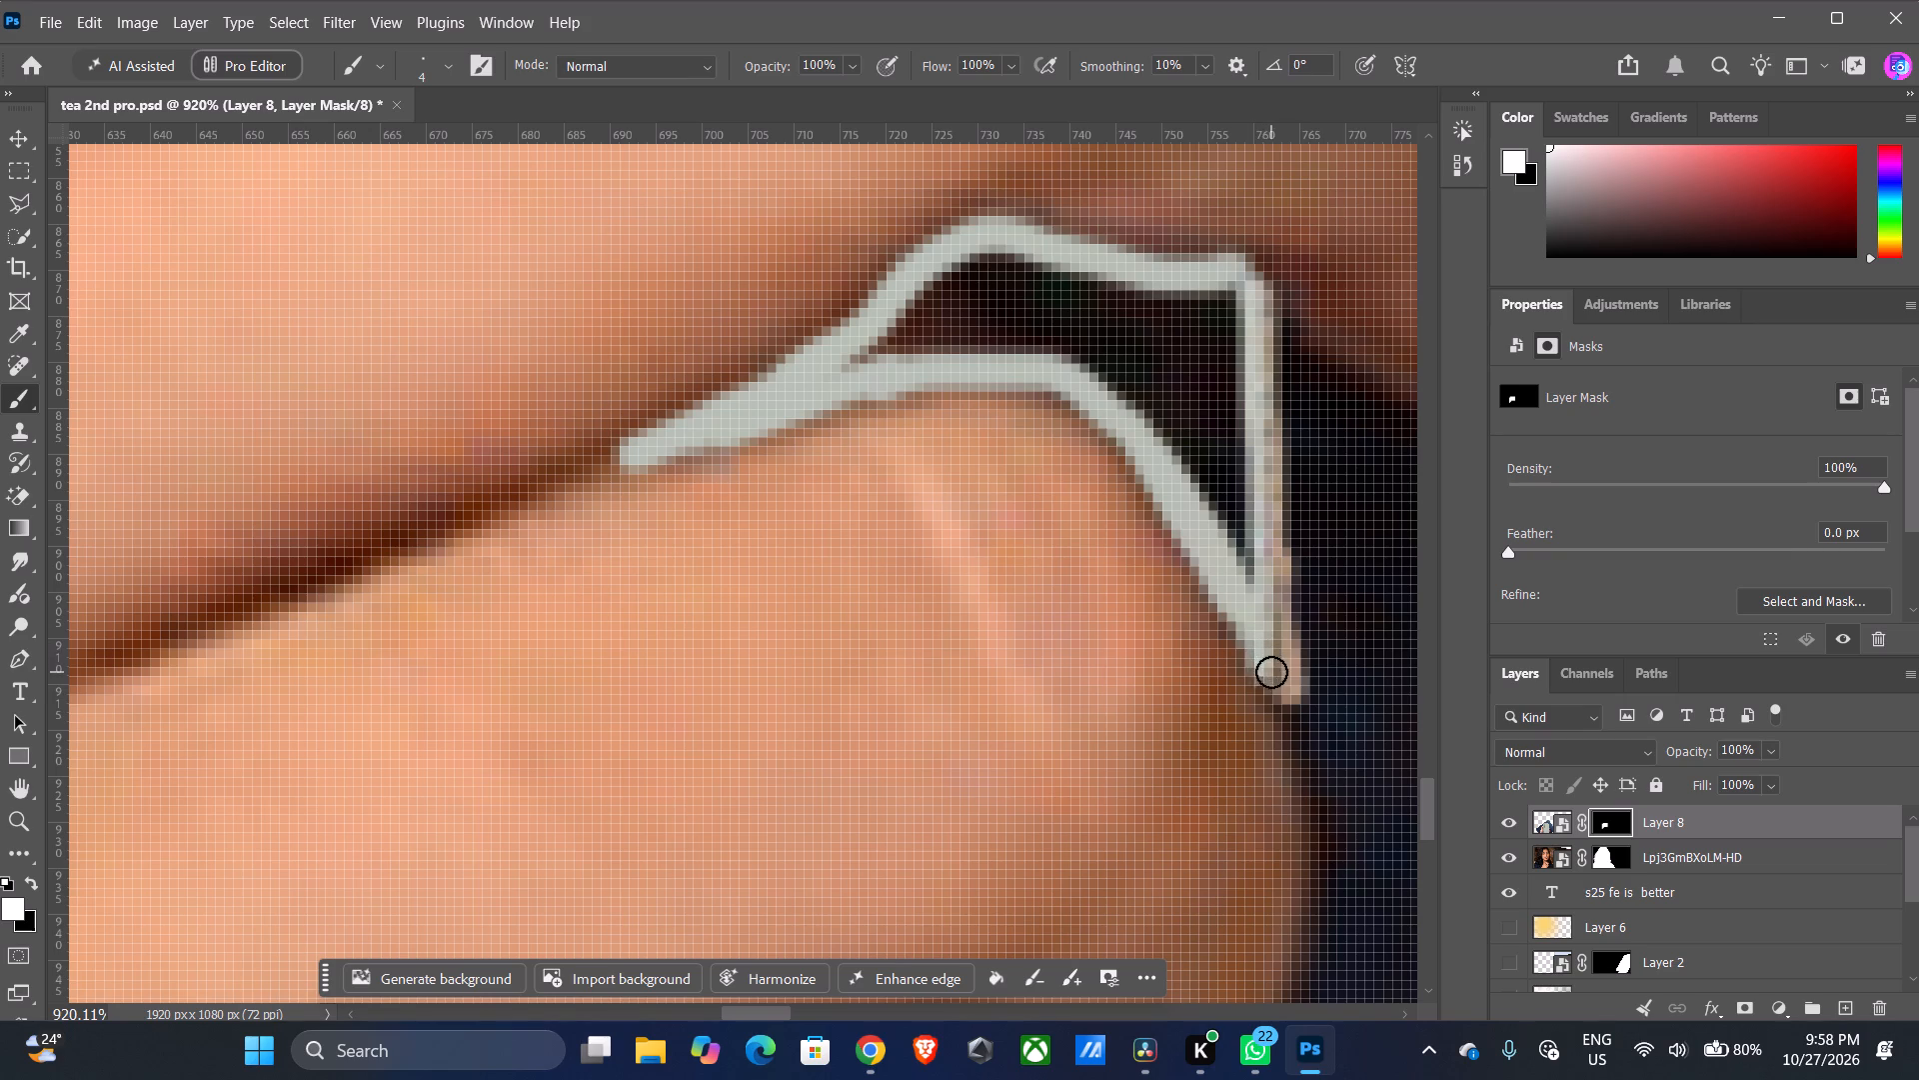
Widen the revealed phone side with white on Layer 8's mask to bring out the beige frame and upper corner.
left_click(1273, 310)
left_click(1278, 354)
left_click_drag(1278, 357, 1280, 373)
left_click_drag(1281, 389, 1281, 393)
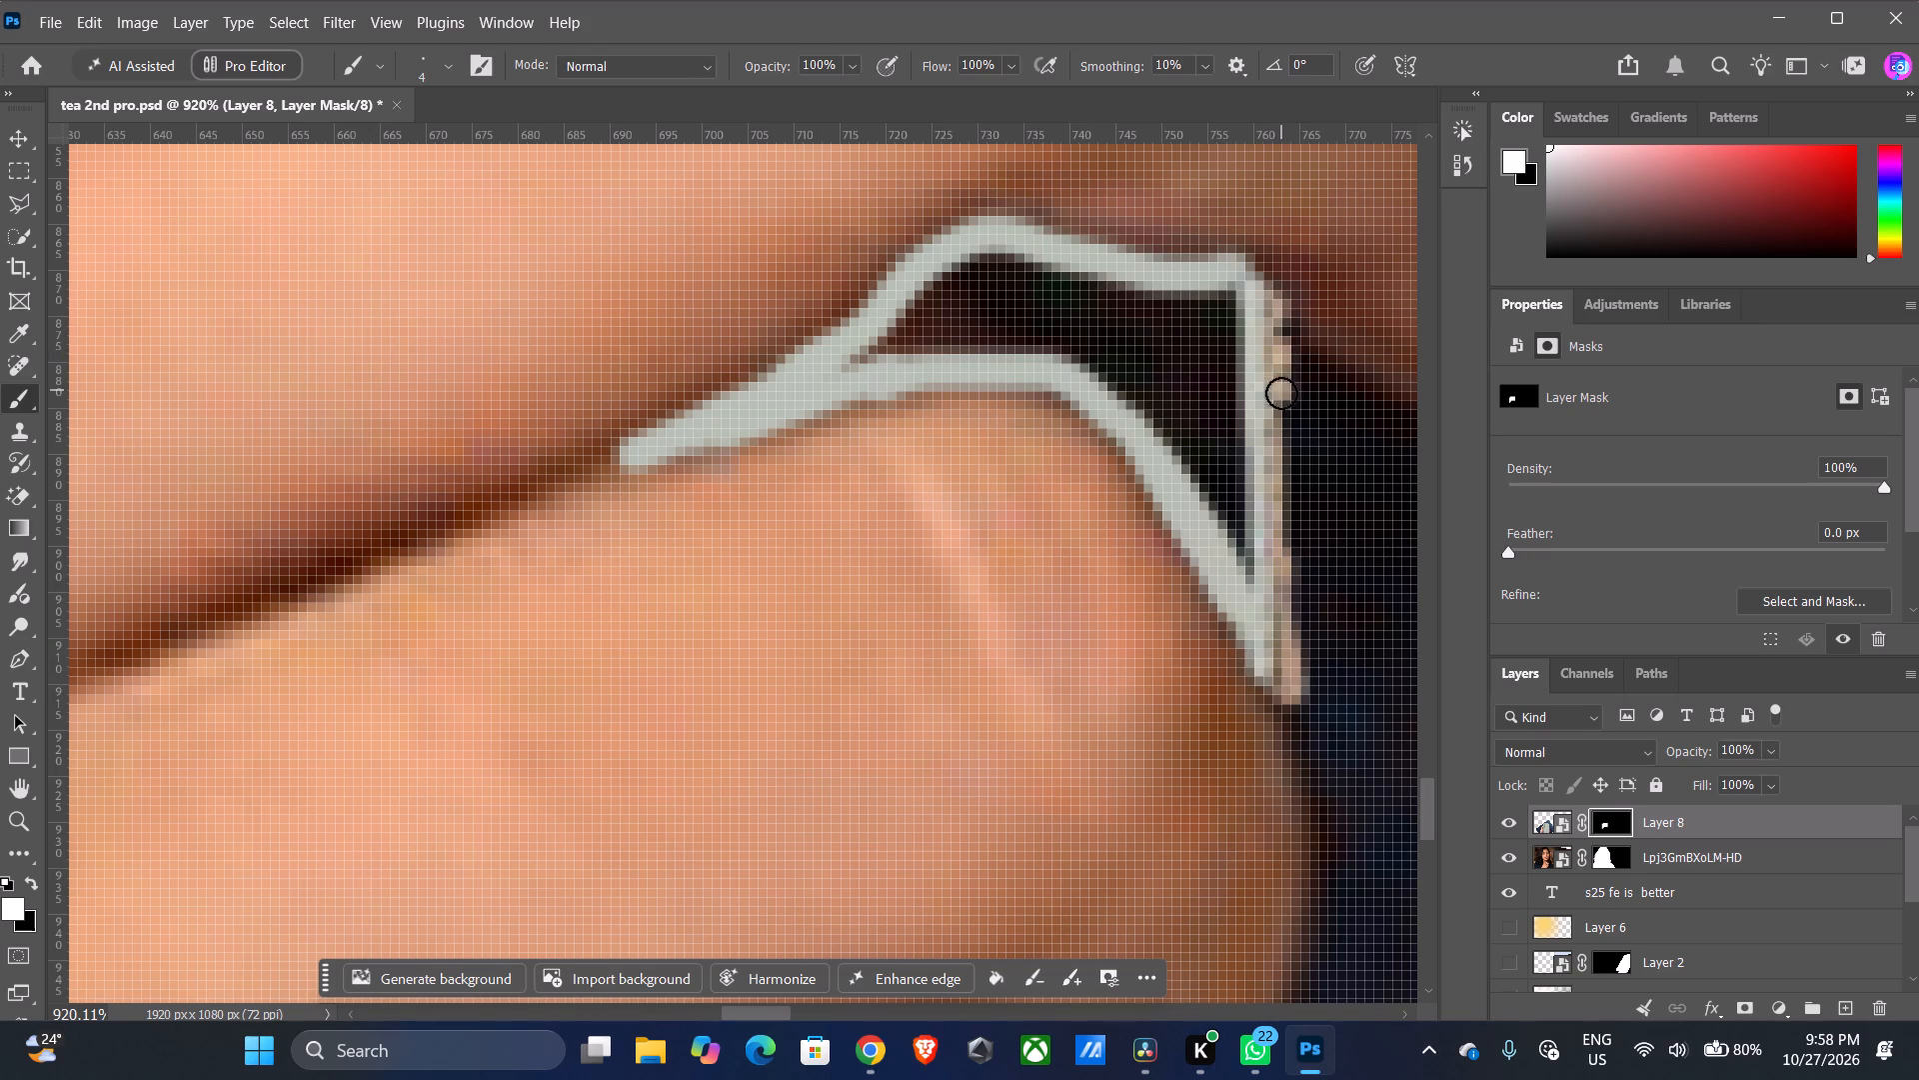
left_click_drag(1281, 393, 1311, 584)
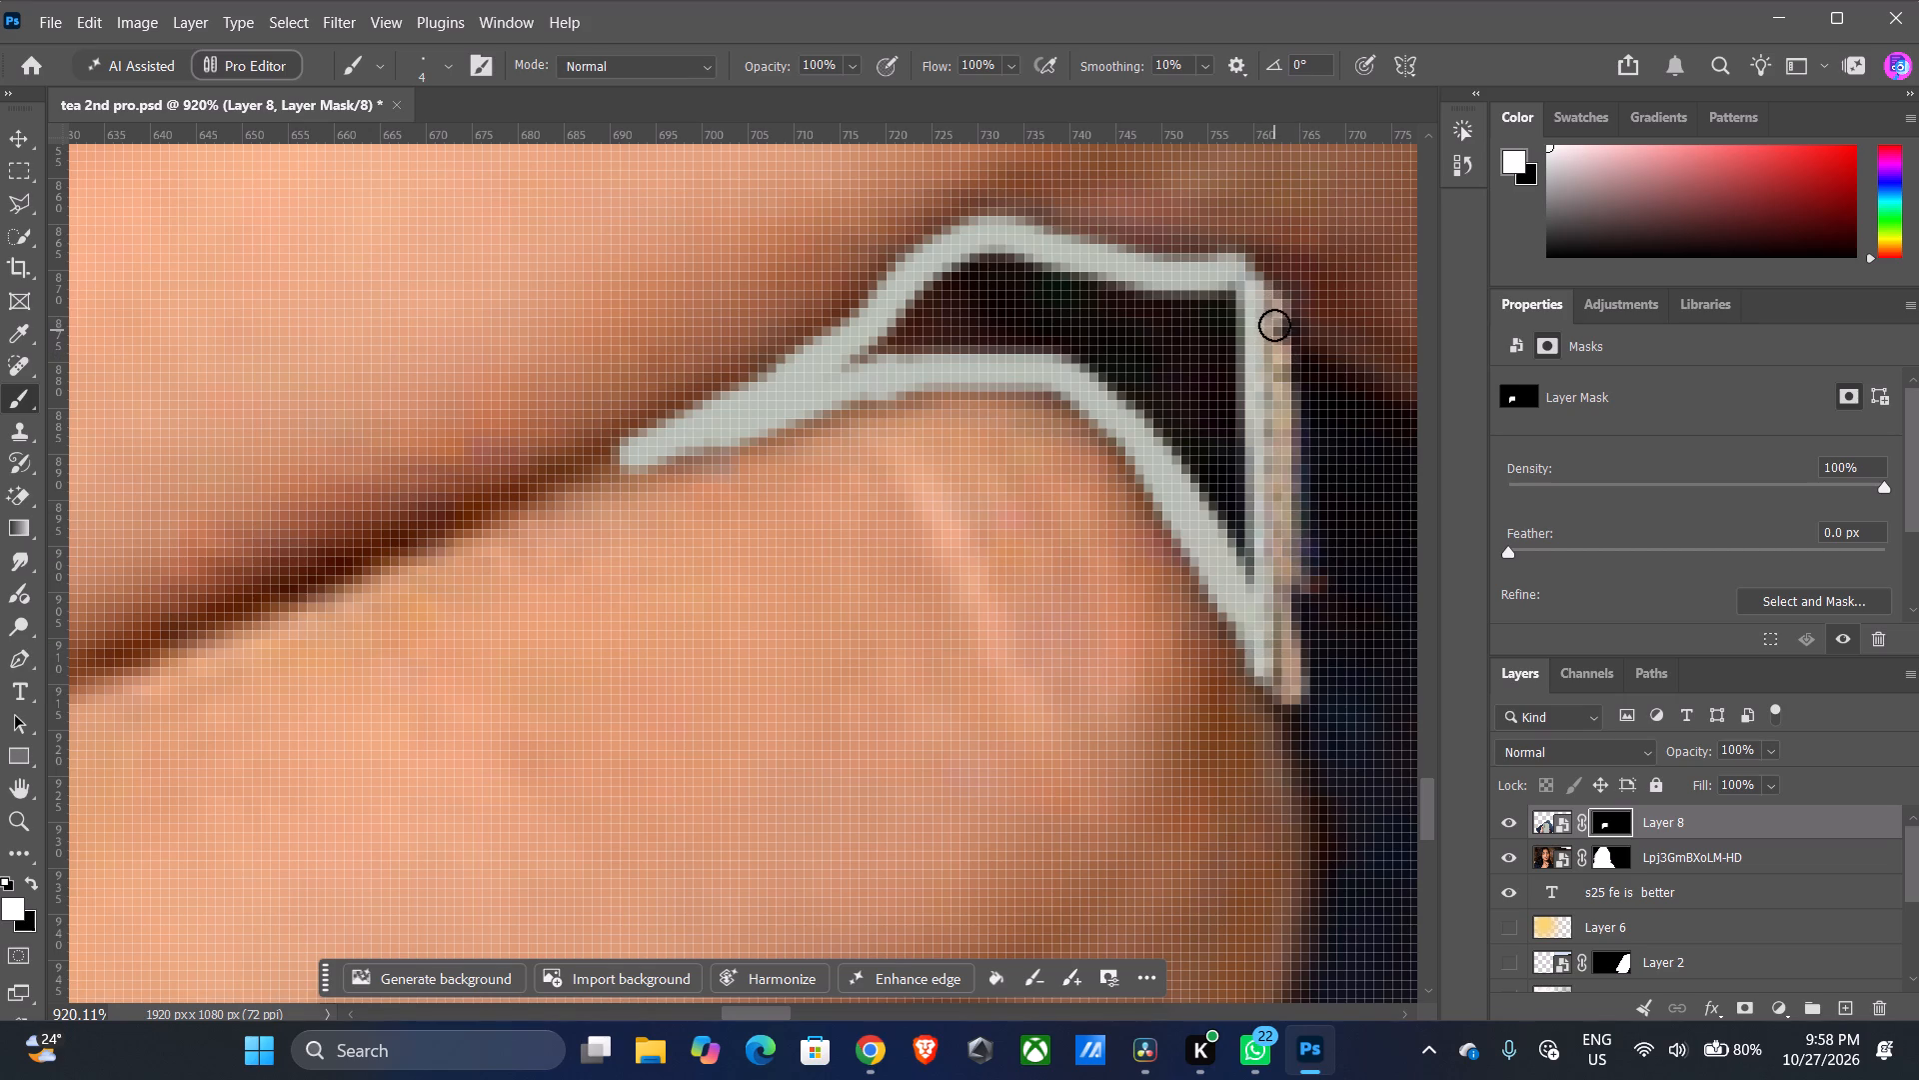
left_click_drag(1274, 320, 1287, 531)
left_click(1254, 283)
left_click_drag(1270, 351, 1255, 342)
left_click(1254, 284)
left_click(1266, 296)
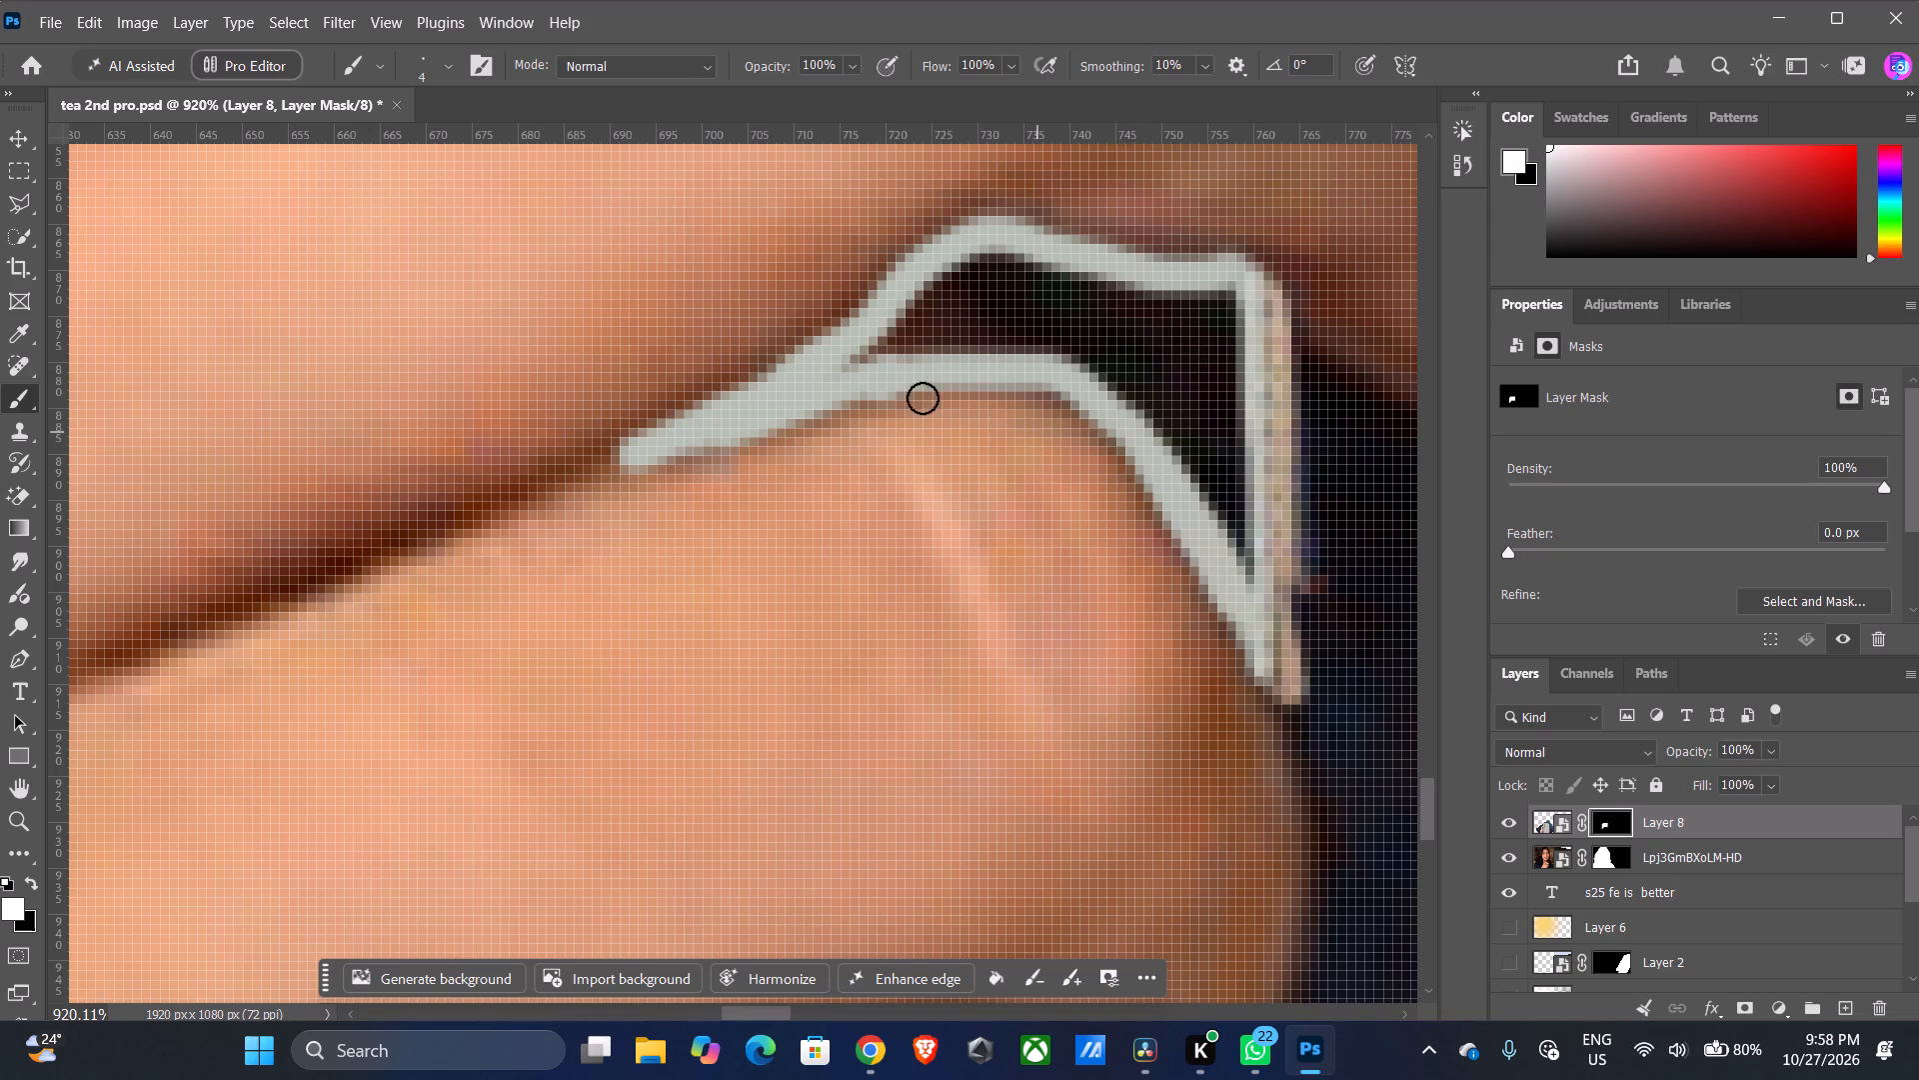
Fill the dark interior of the outlined gap between the middle and ring fingers with white on Layer 8's mask.
left_click_drag(900, 331, 1060, 324)
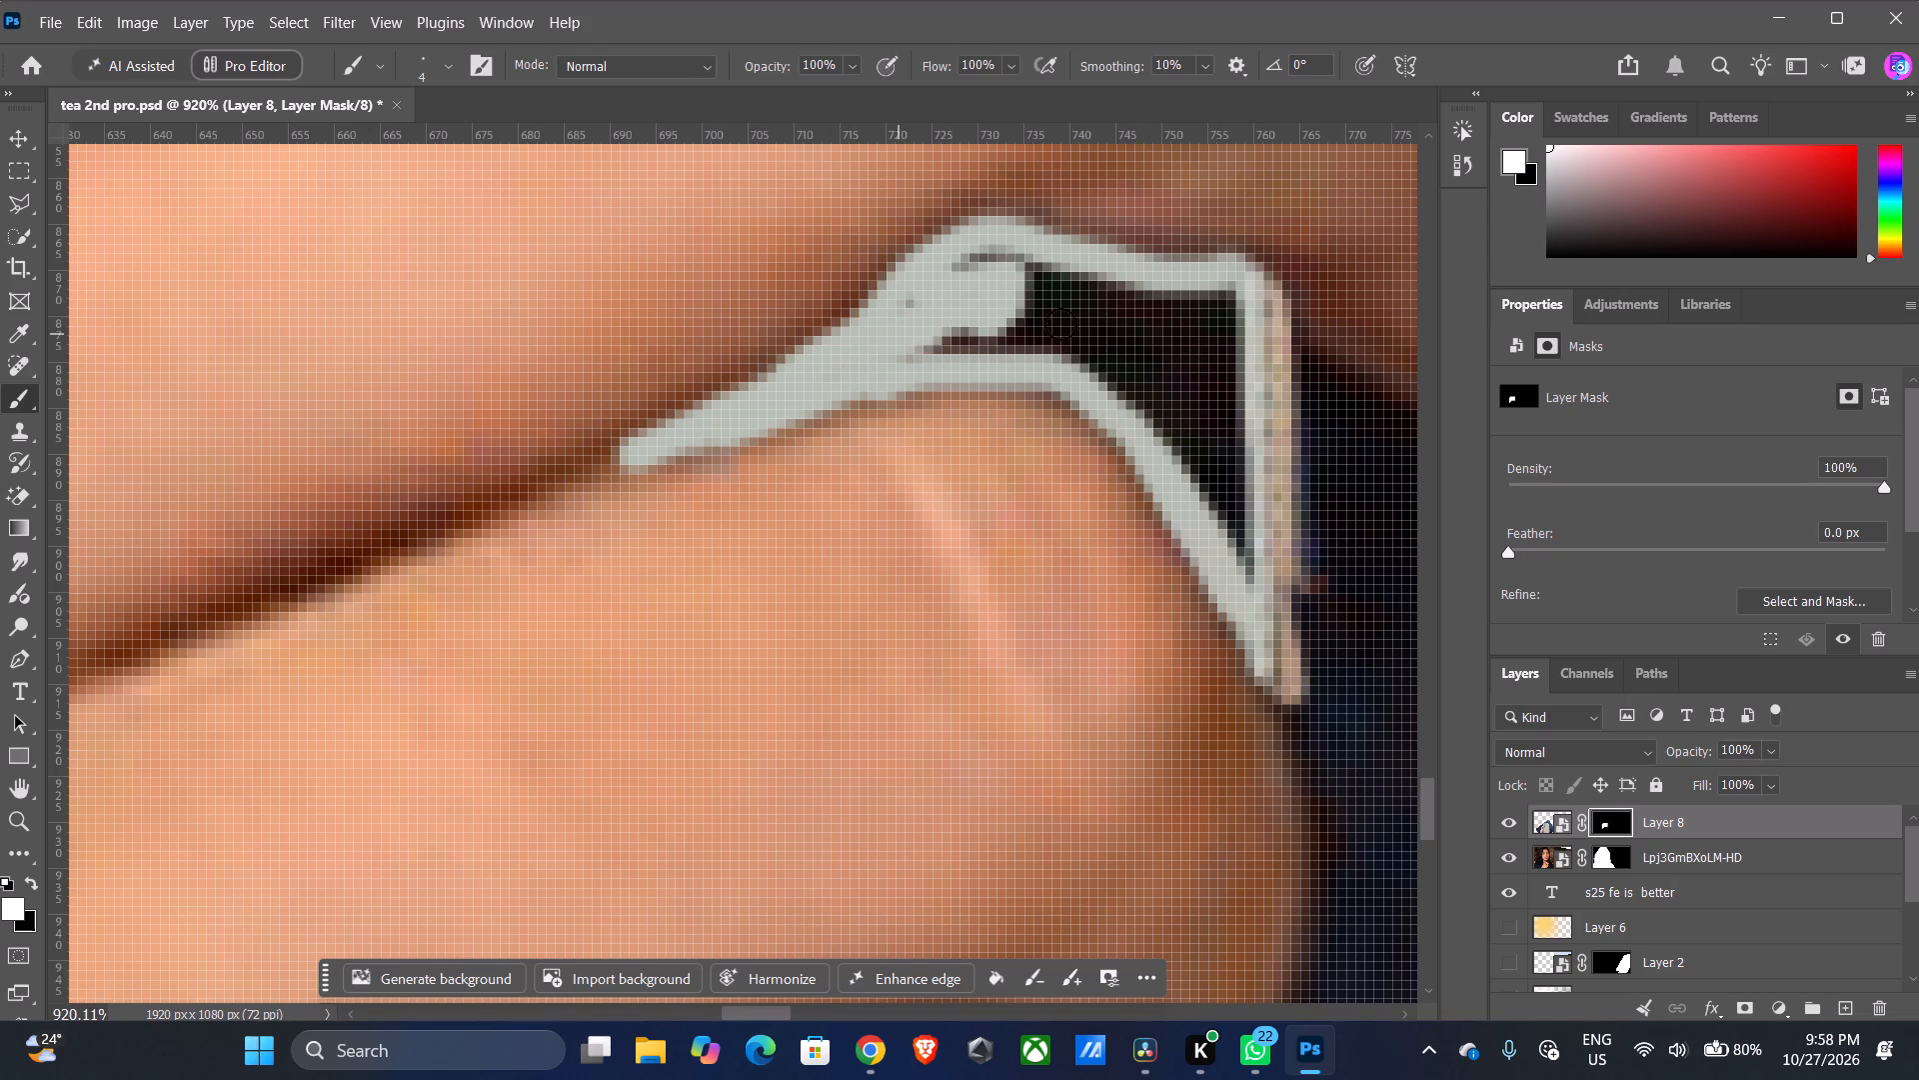
left_click_drag(1060, 324, 1030, 290)
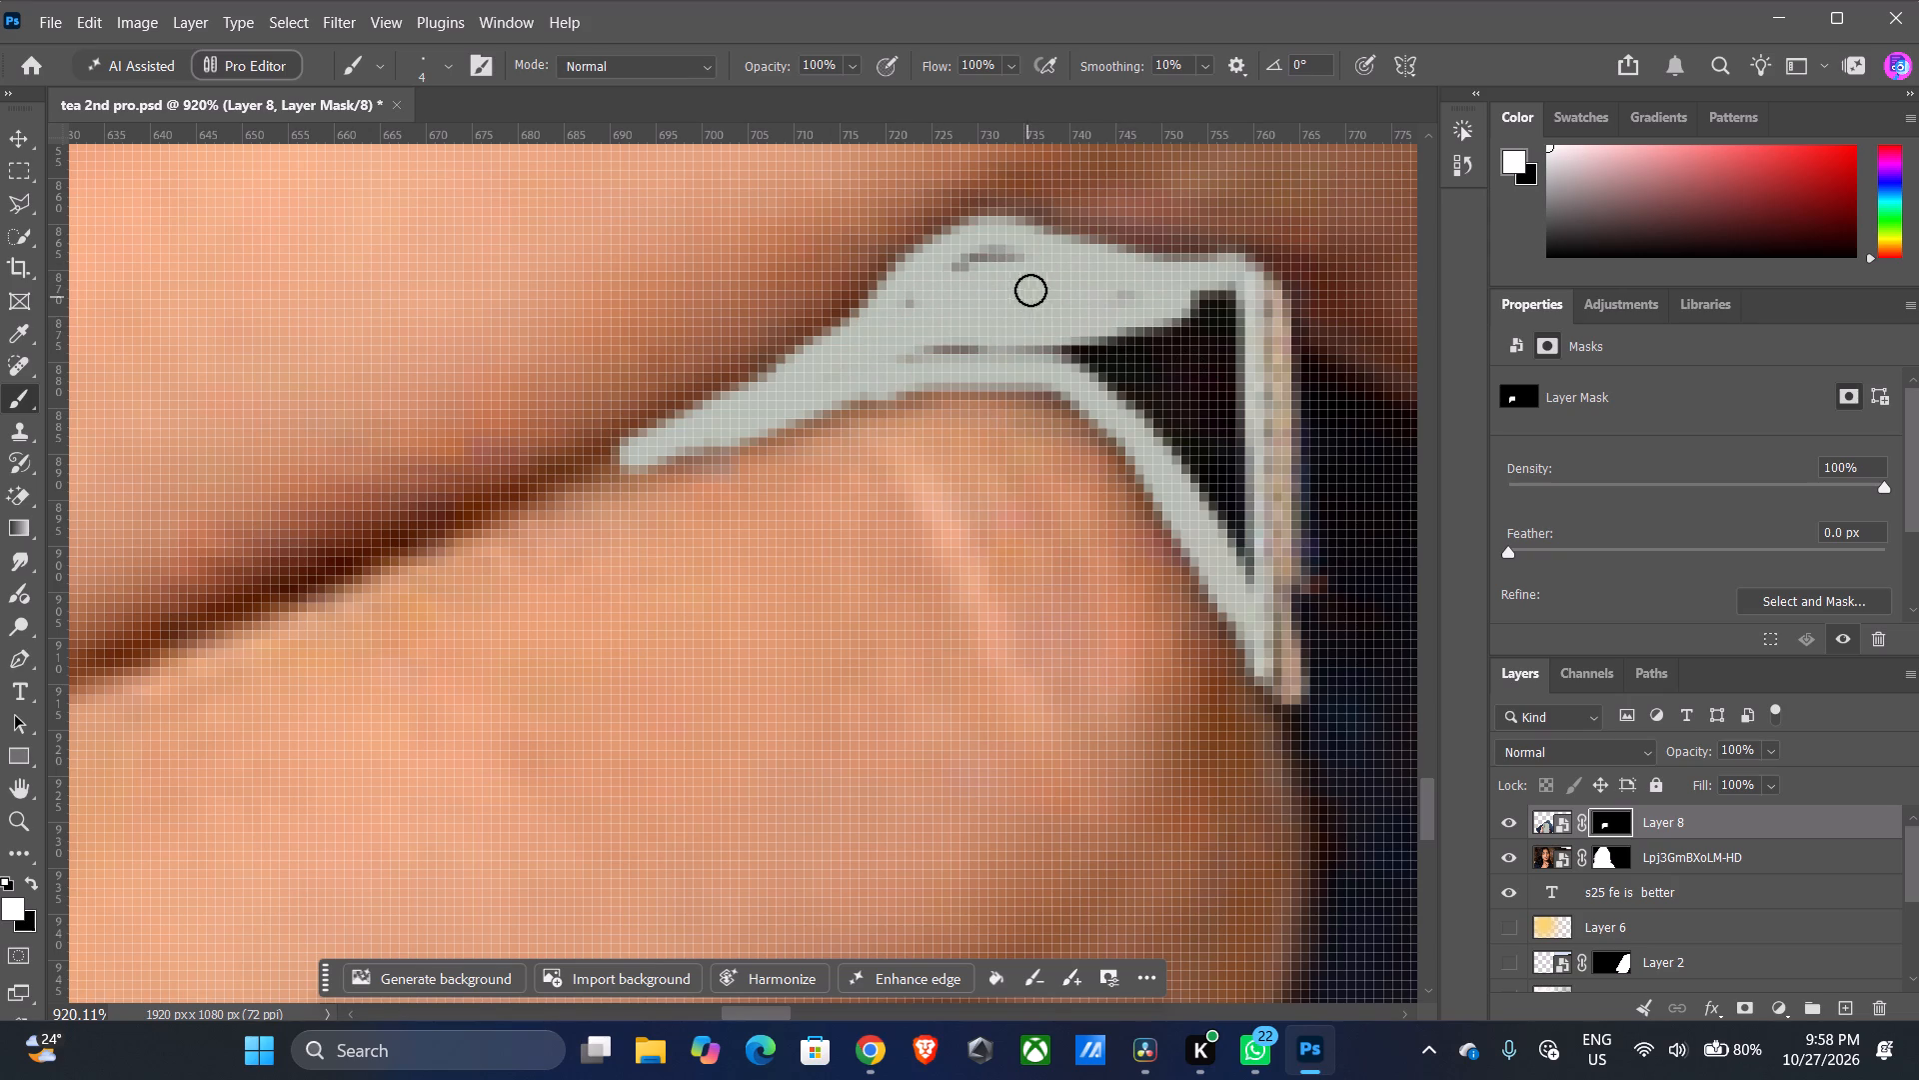
left_click_drag(1030, 290, 908, 345)
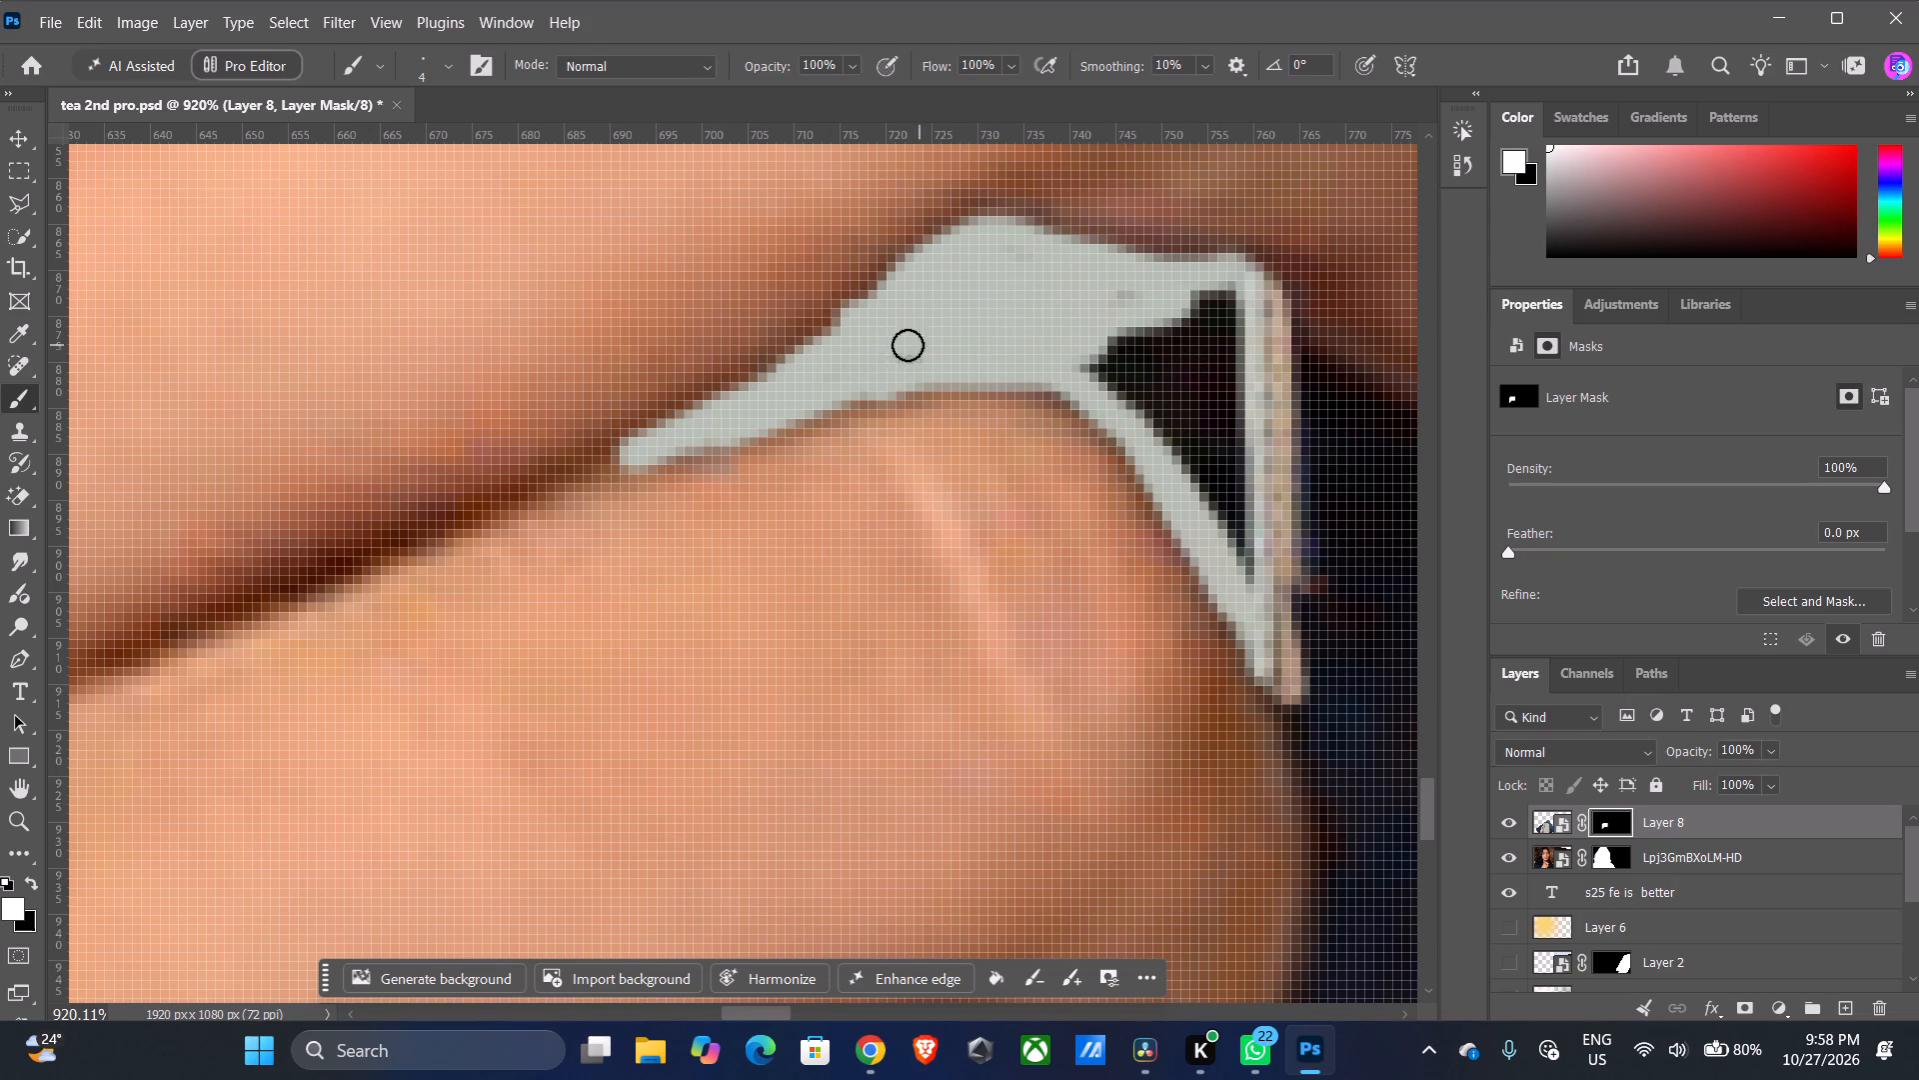
left_click_drag(908, 345, 1249, 452)
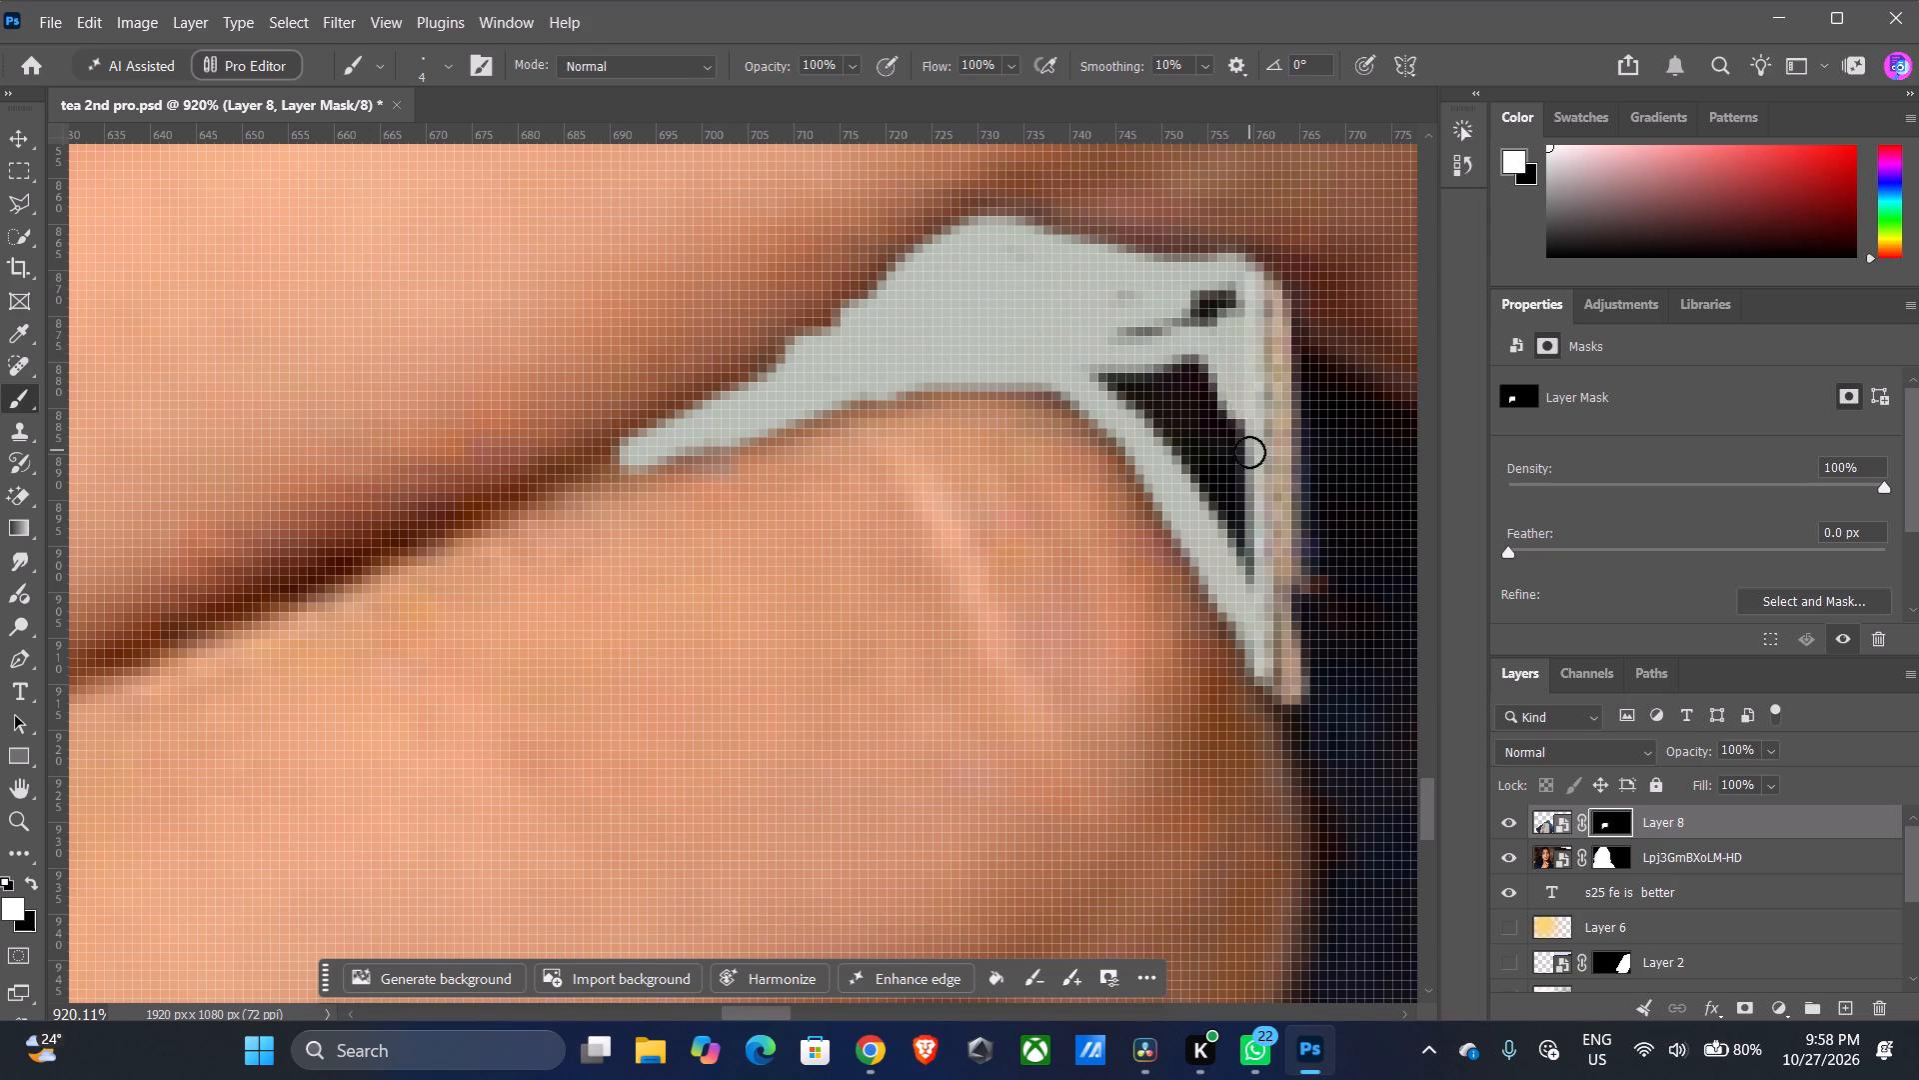
left_click_drag(1249, 452, 1184, 470)
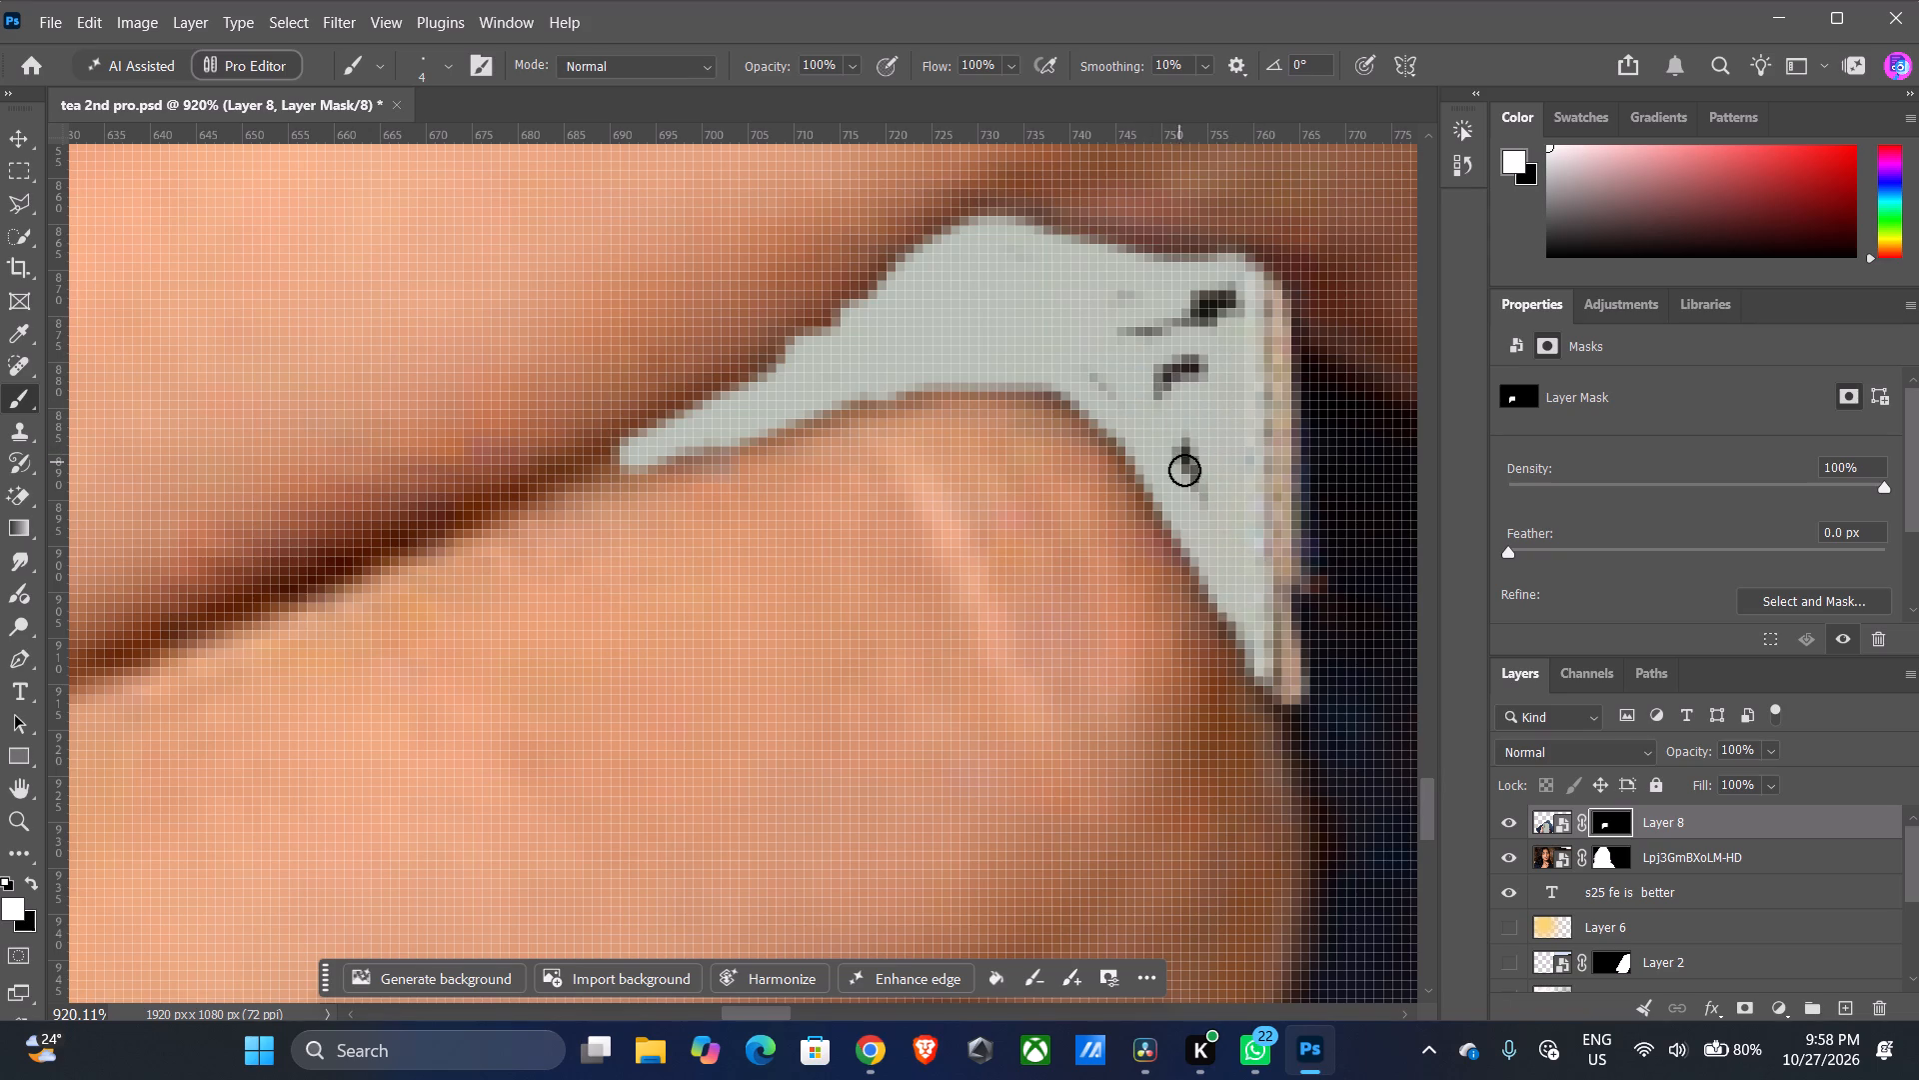
left_click_drag(1184, 470, 1166, 305)
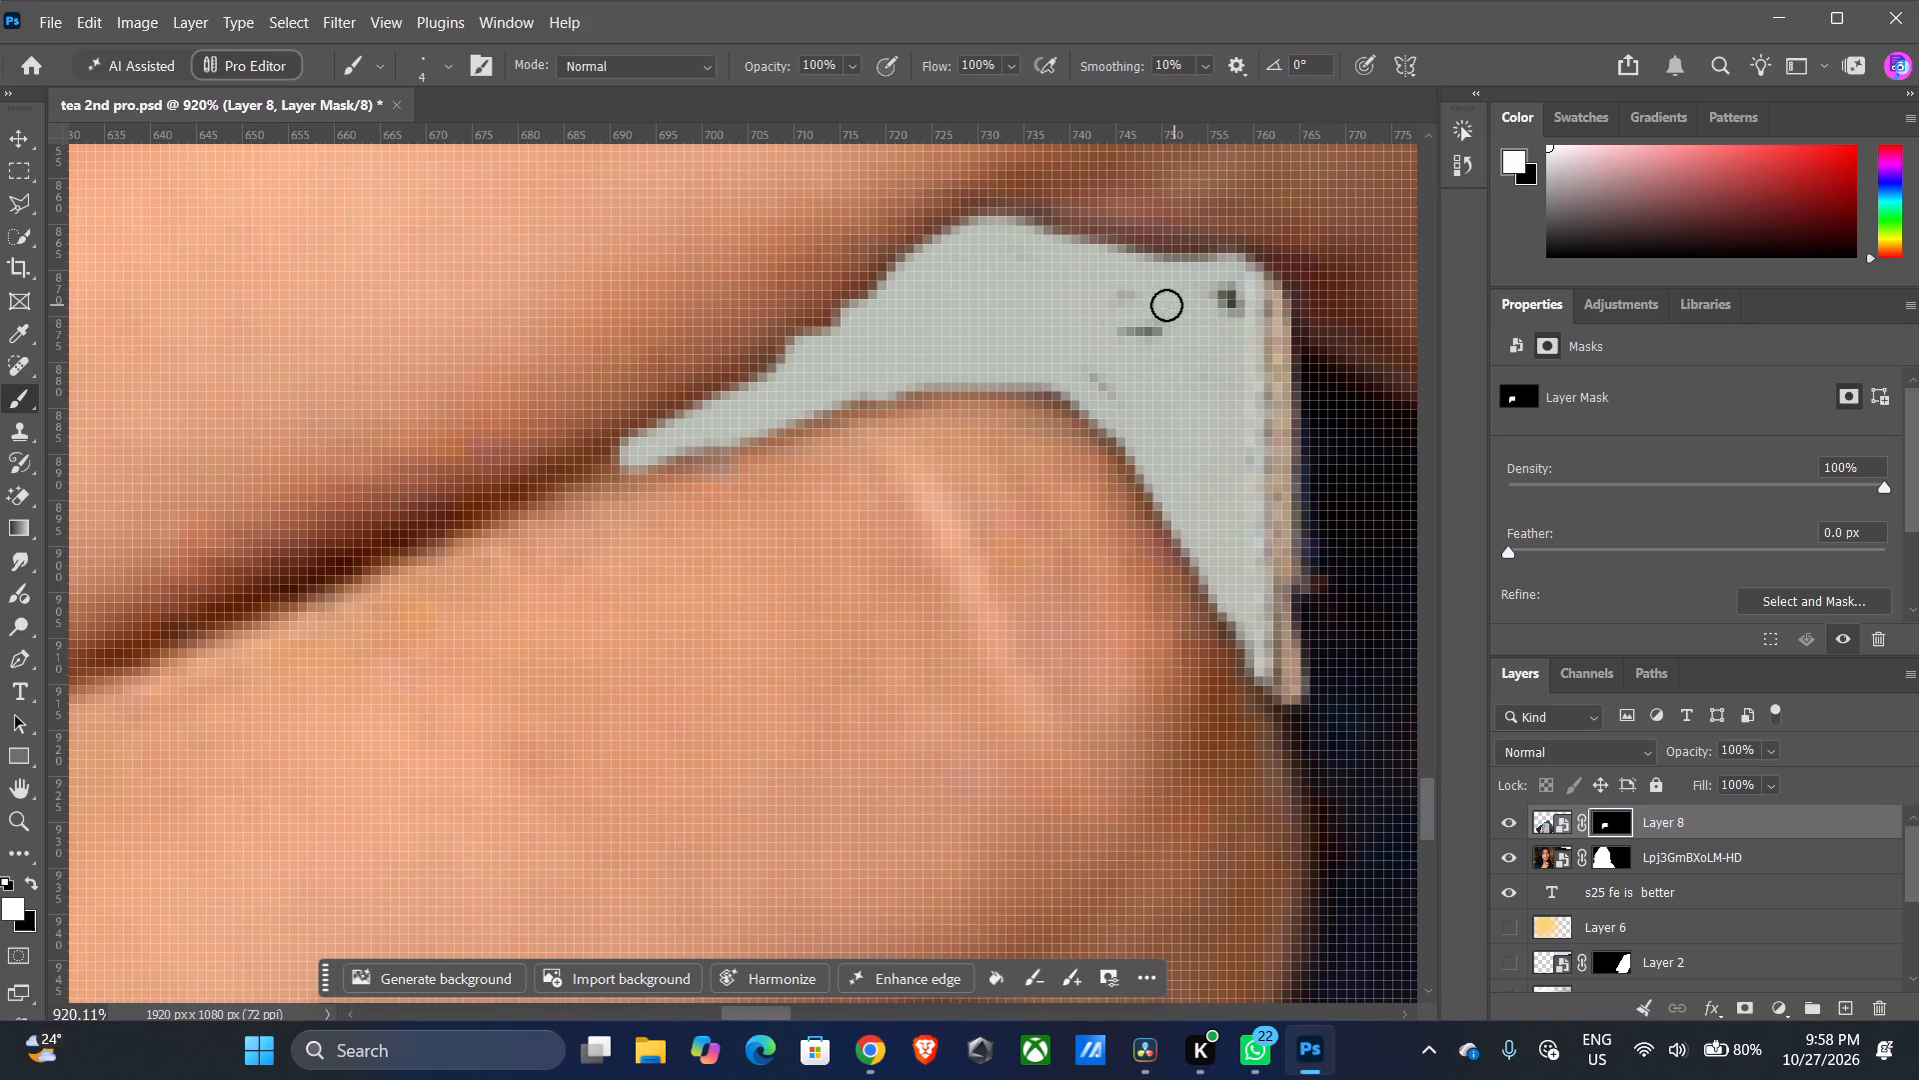
left_click_drag(1166, 305, 1081, 386)
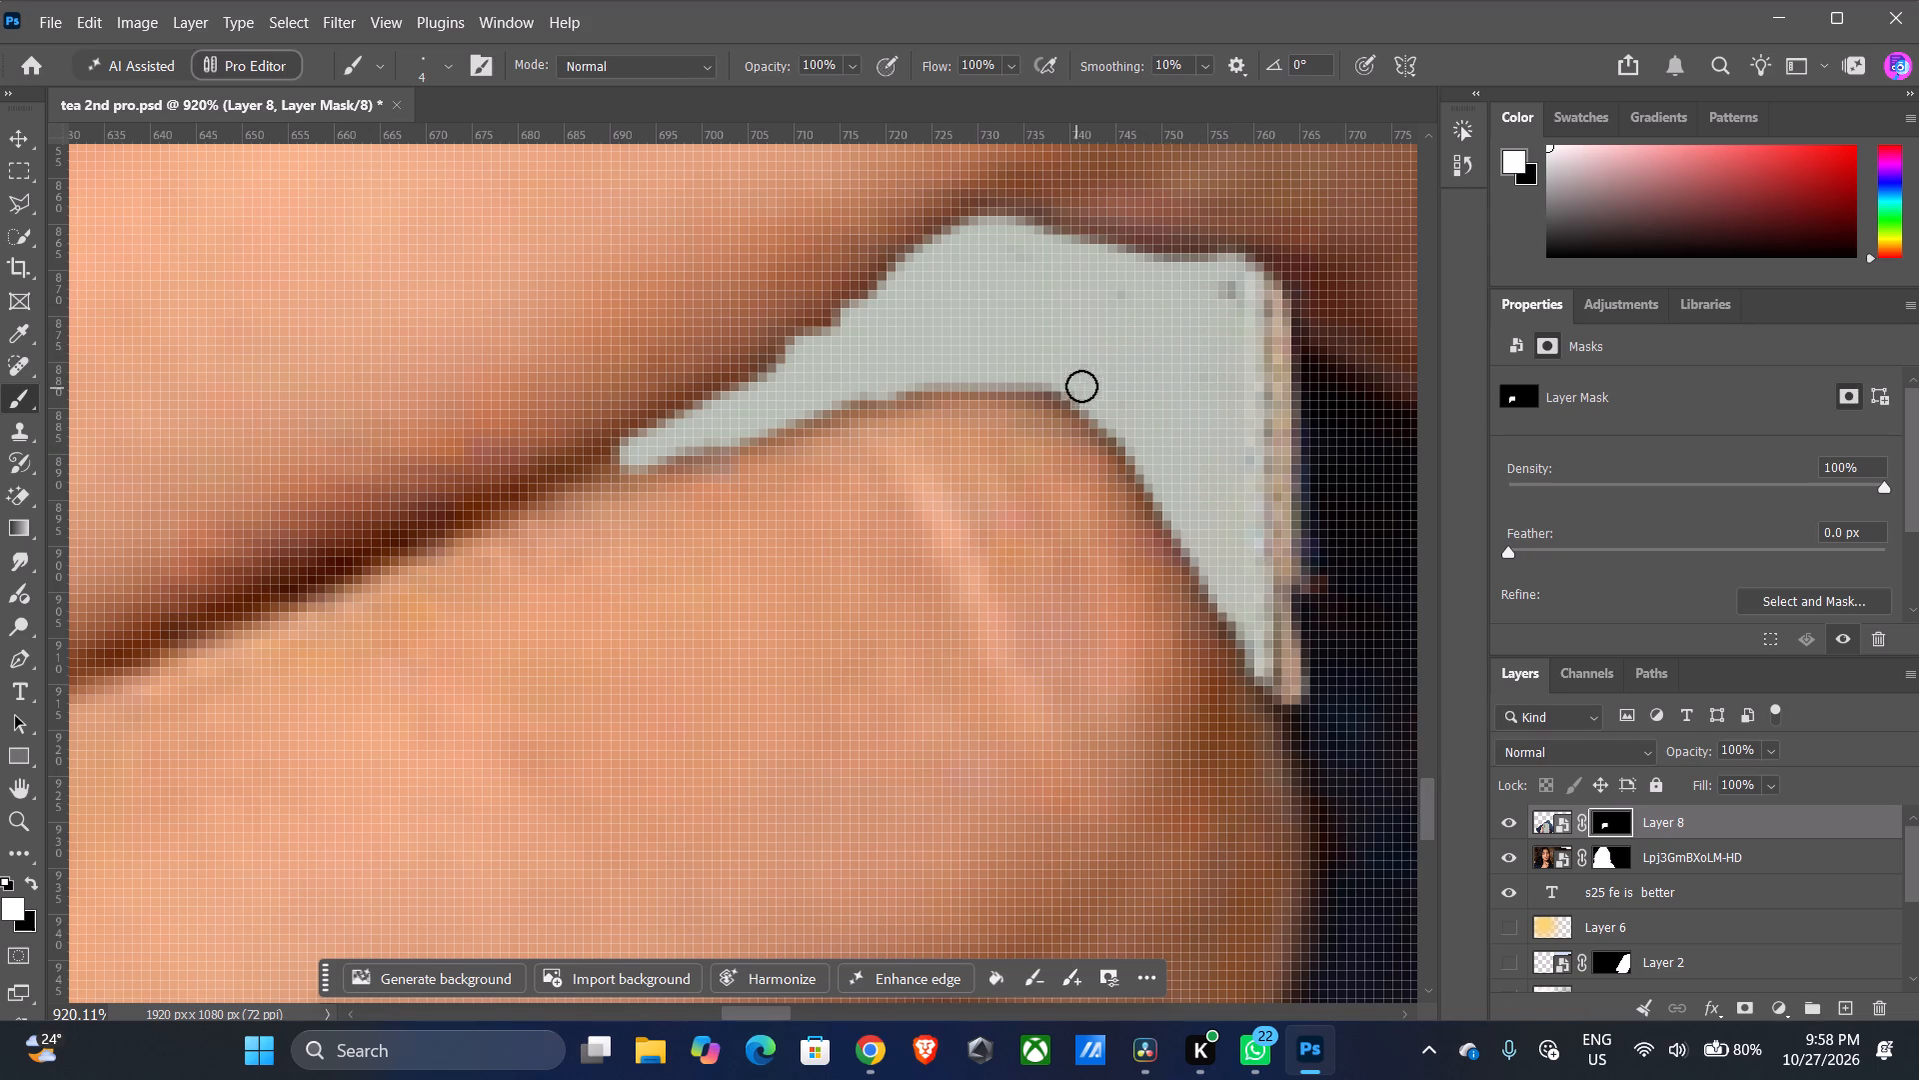
Dab white along the ring finger's knuckle to smooth the lower edge of the revealed phone.
left_click_drag(1081, 386, 1119, 412)
left_click(1123, 435)
left_click(1135, 447)
left_click(1146, 468)
left_click(1152, 477)
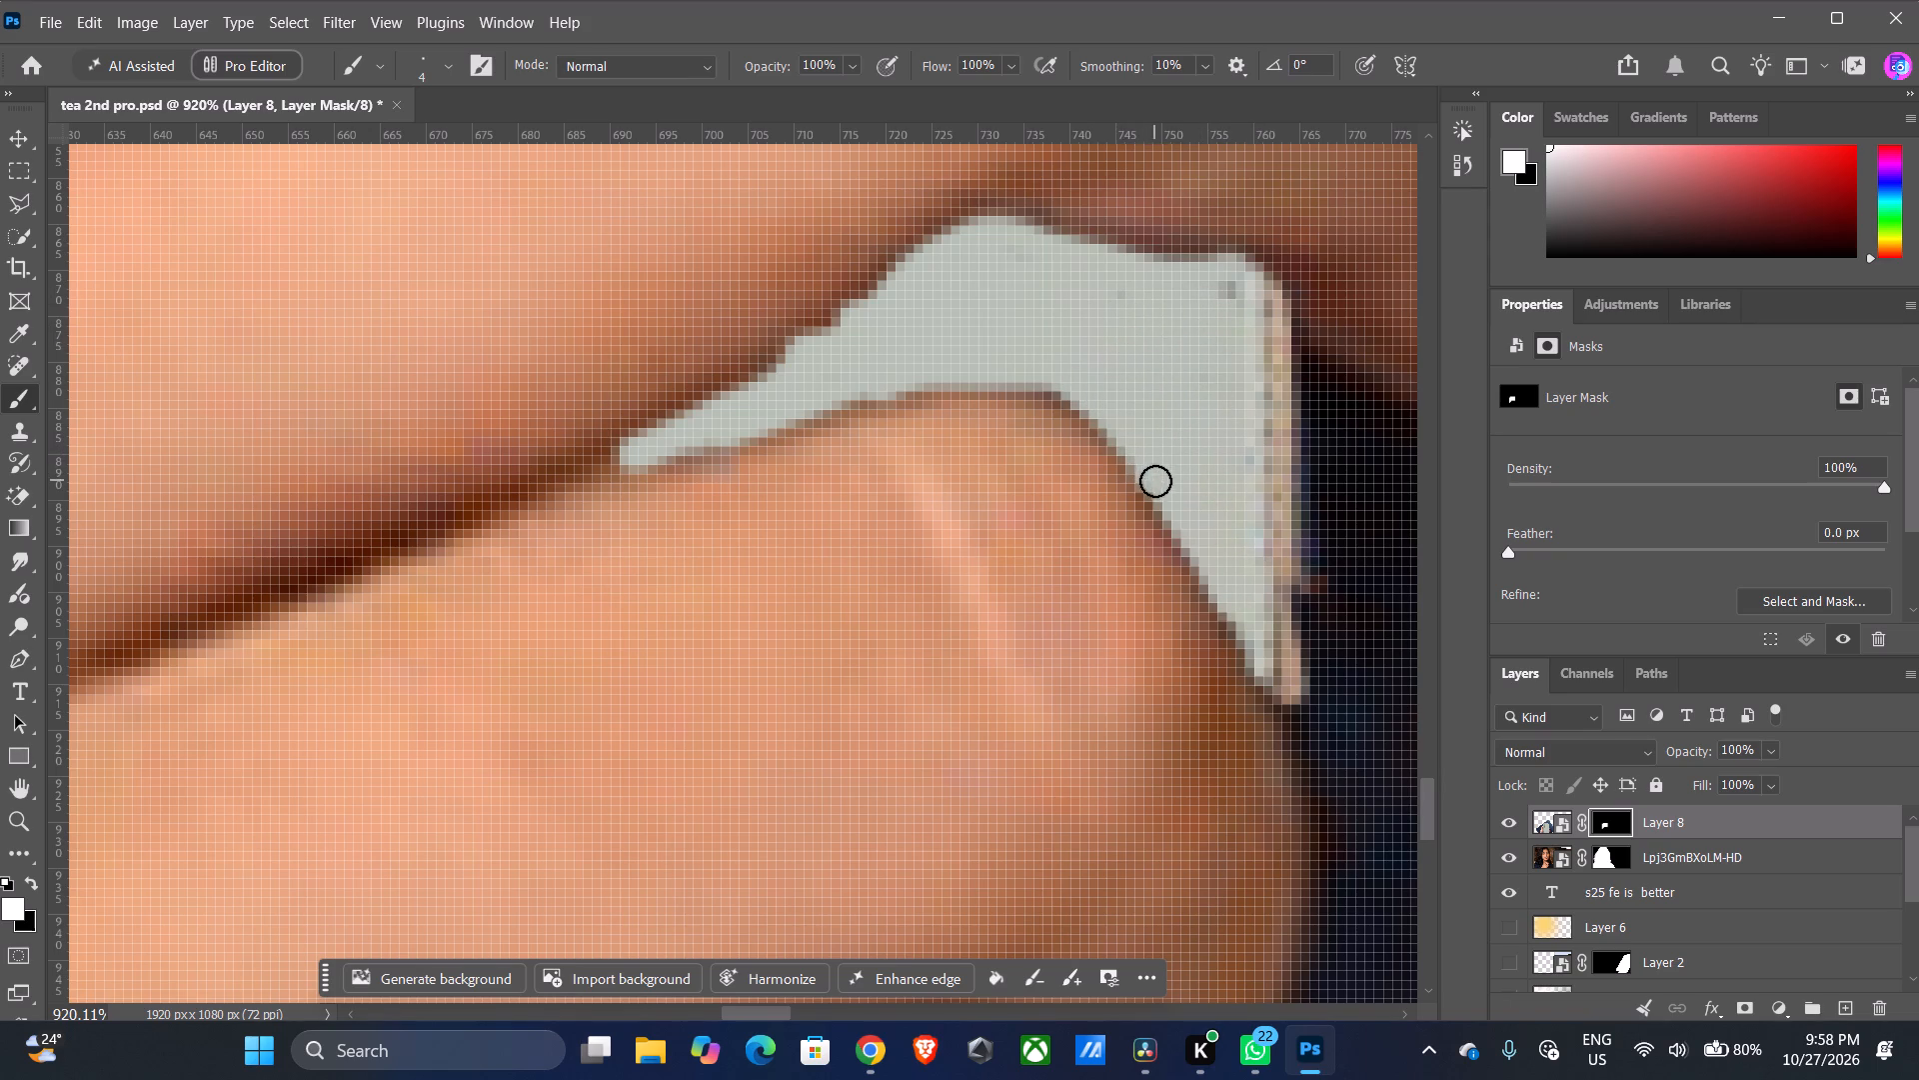
left_click(1070, 394)
left_click(1039, 383)
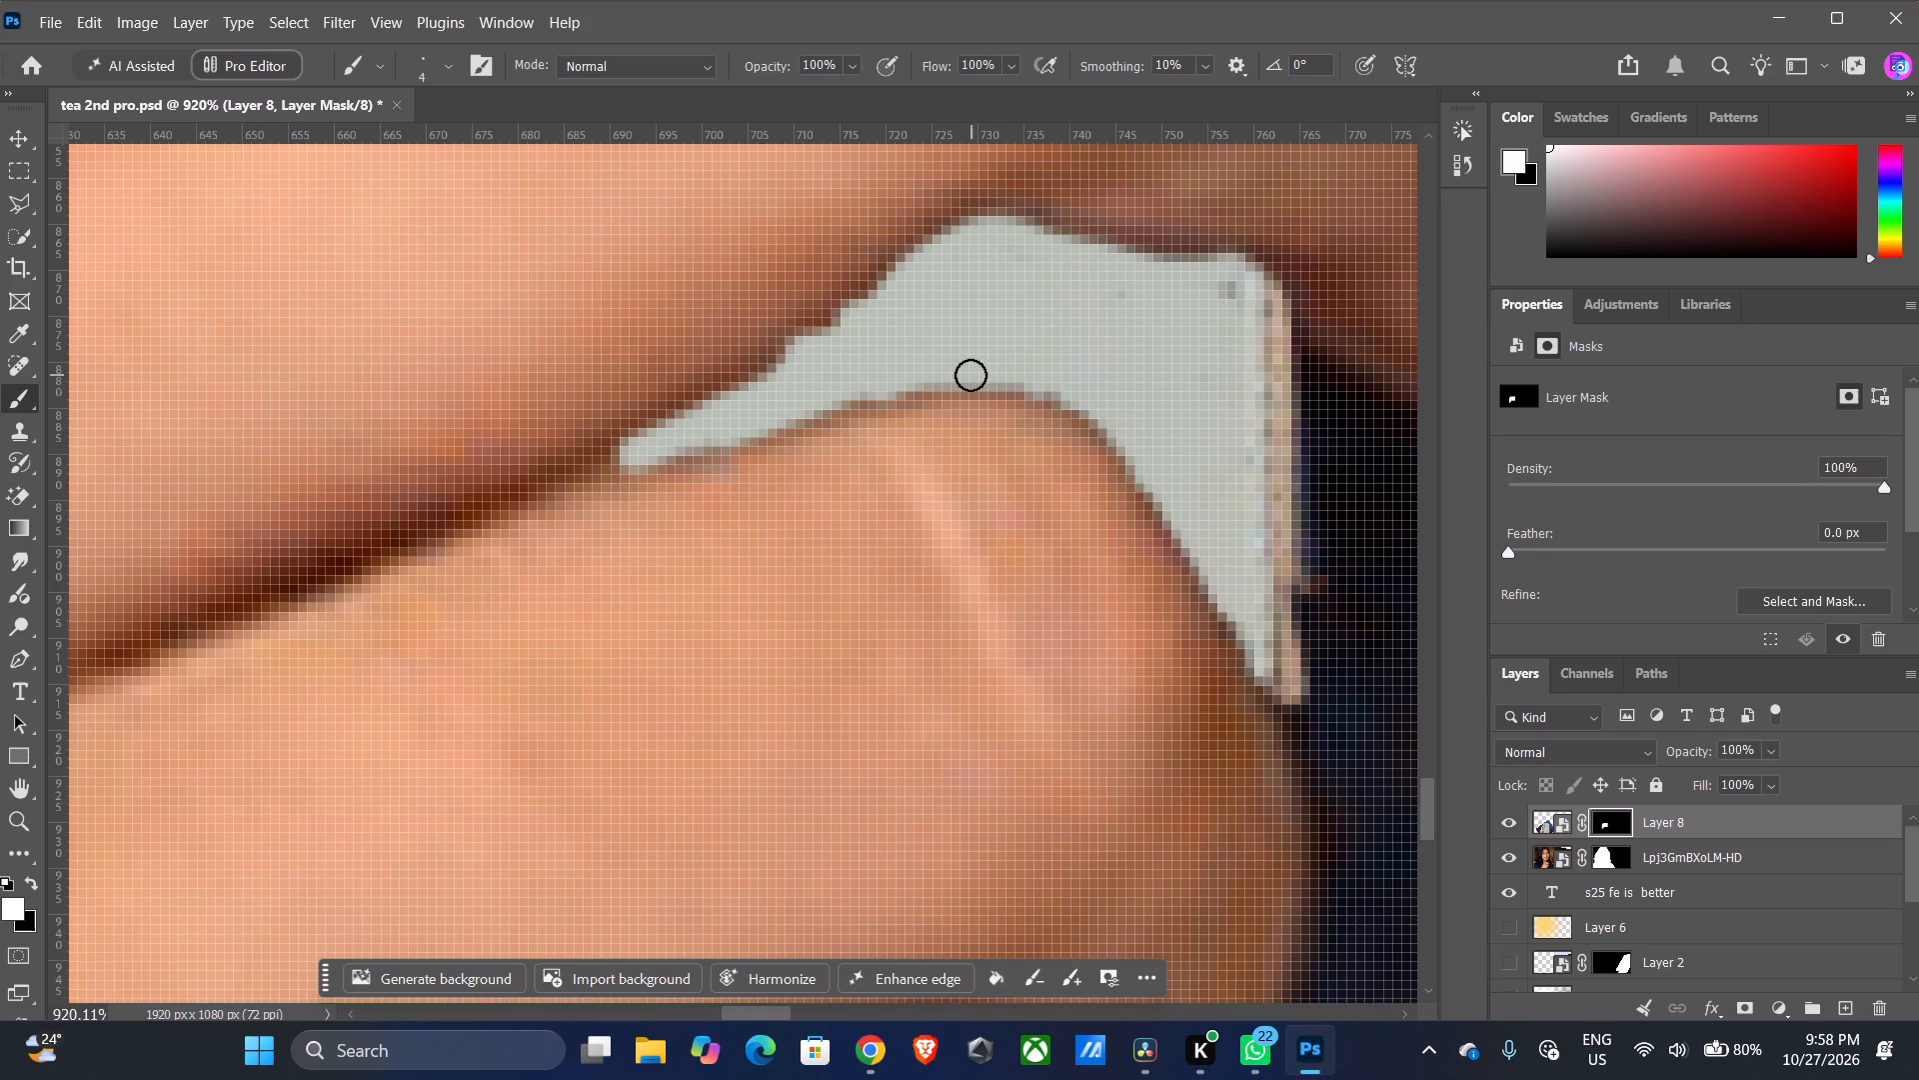
Dab white on Layer 8's mask along the ring finger's knuckle to finish the lower edge of the revealed phone.
left_click(970, 375)
left_click_drag(907, 378, 894, 384)
left_click(851, 393)
Dab black on Layer 8's mask along the middle finger's underside to smooth the bump in the phone gap's upper edge.
left_click(33, 883)
left_click(782, 326)
left_click(763, 319)
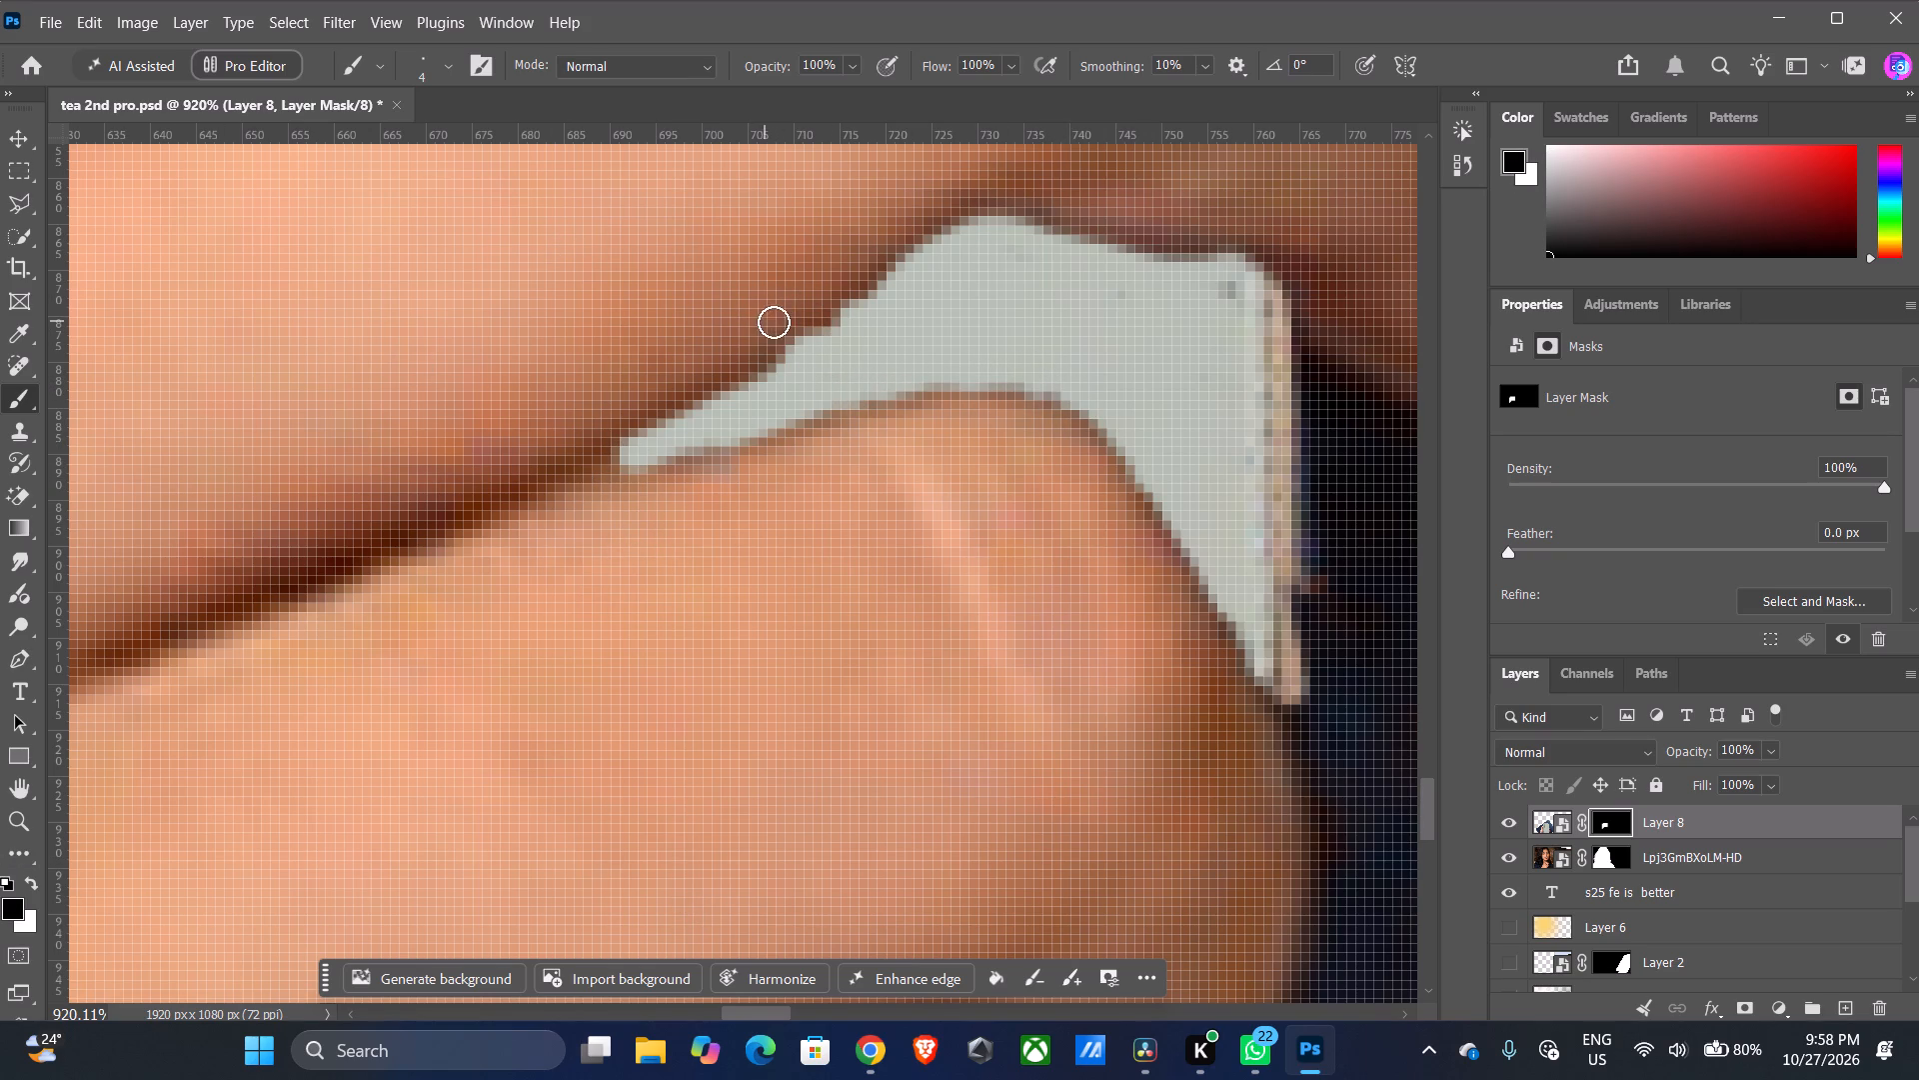
left_click(782, 332)
left_click(787, 322)
left_click(824, 293)
left_click(843, 290)
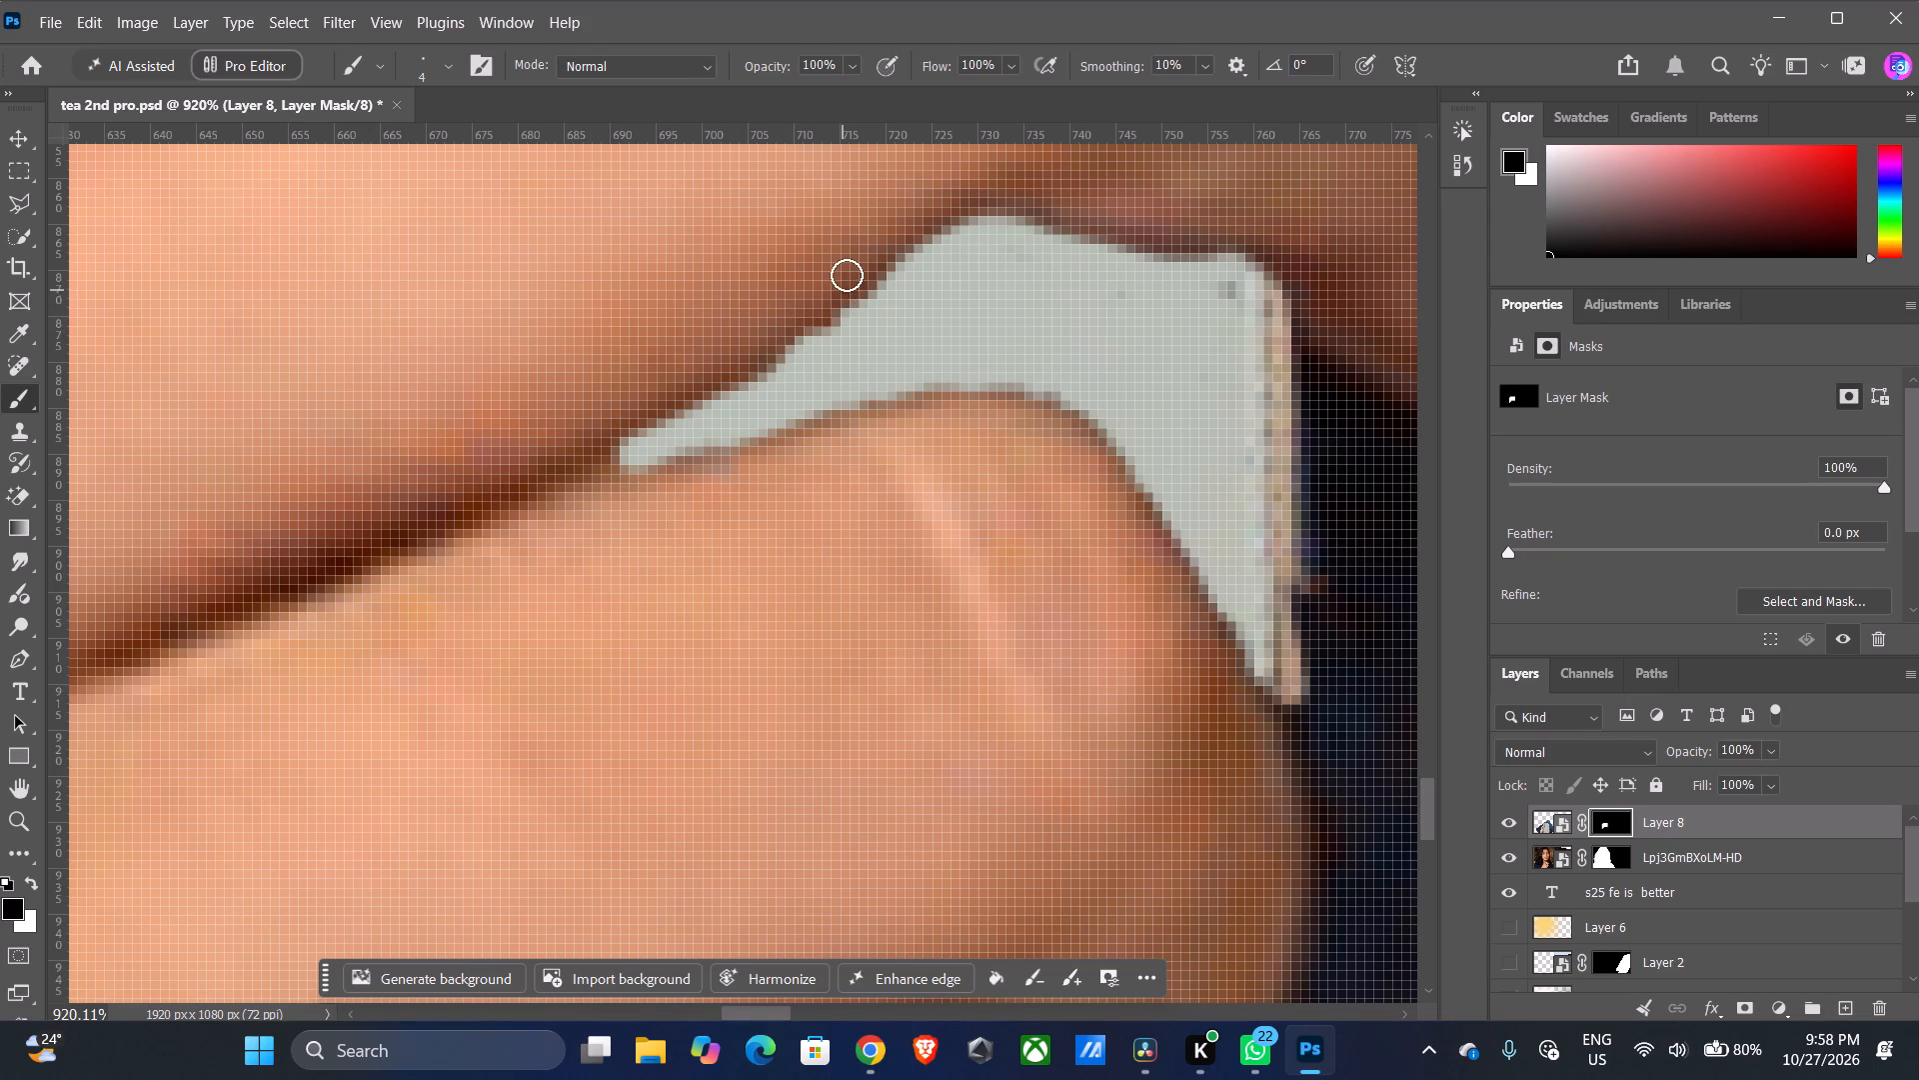
left_click(837, 291)
left_click(795, 323)
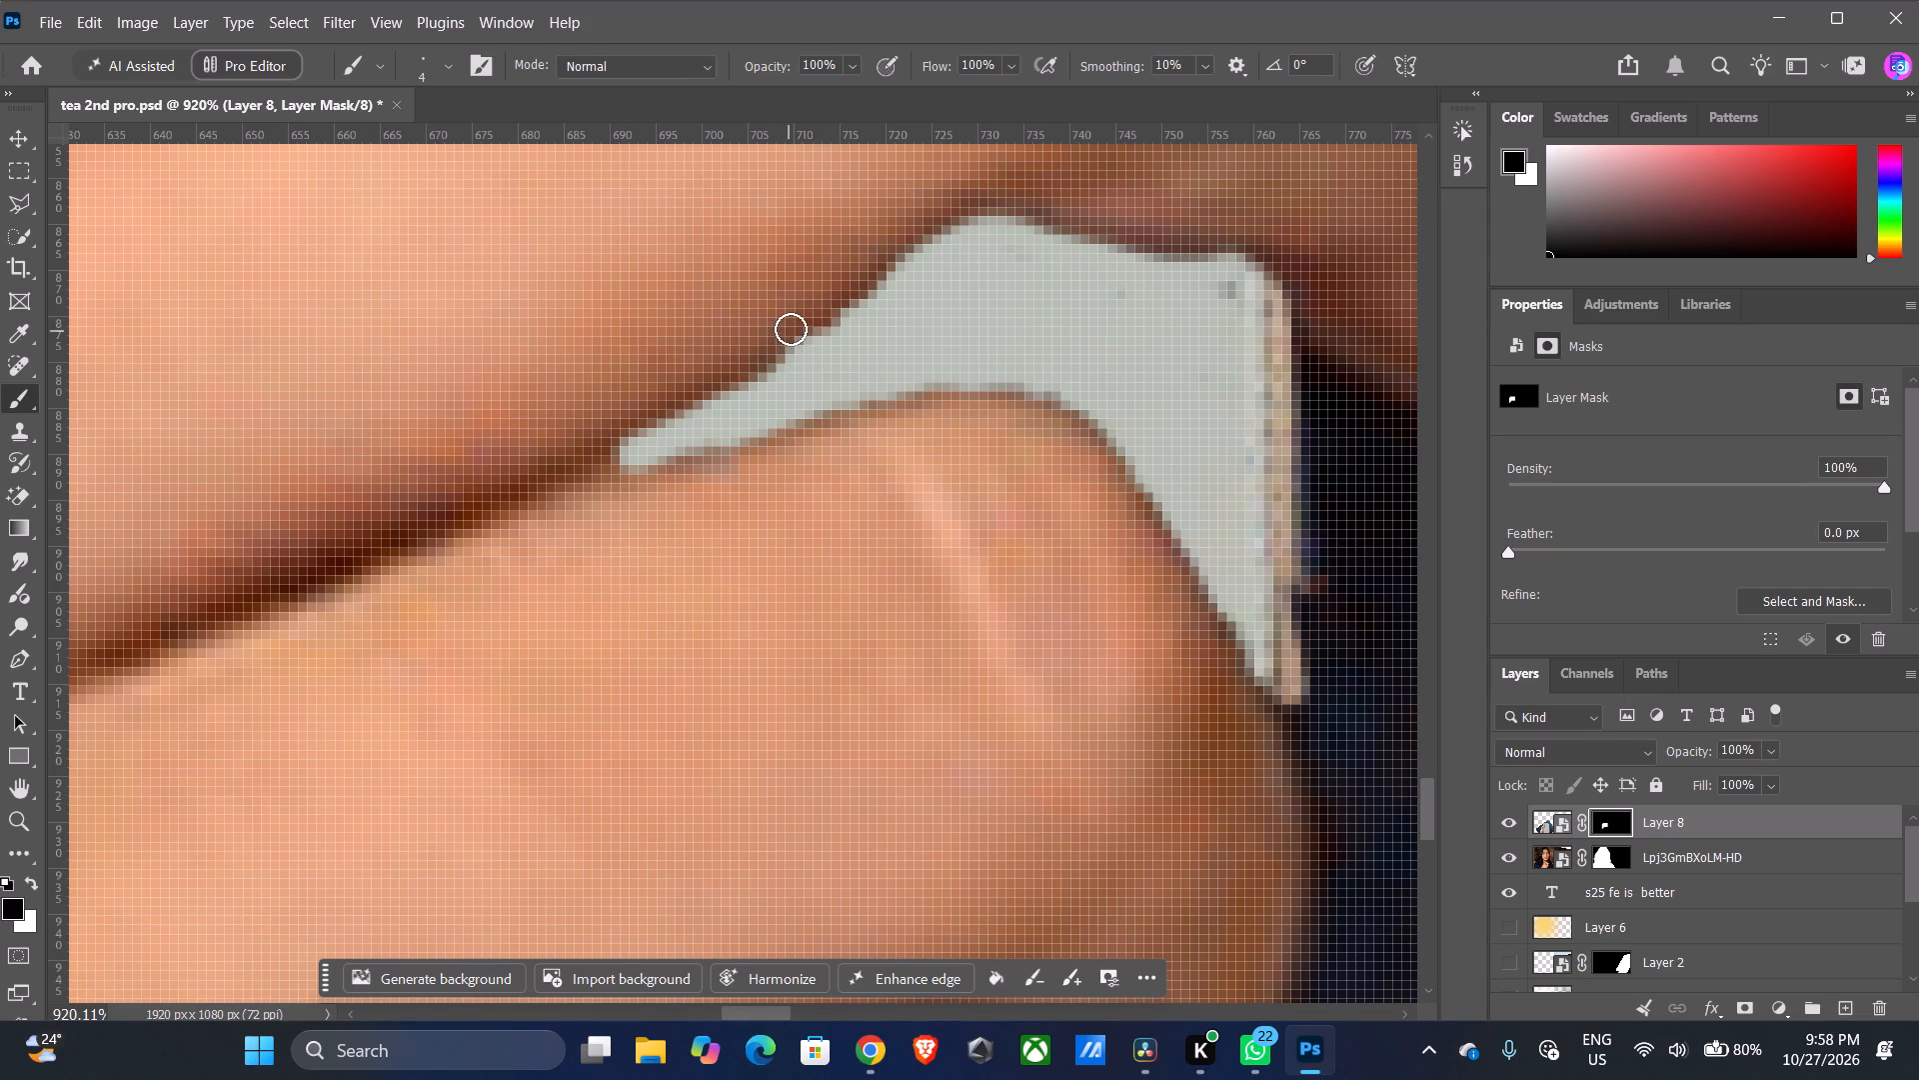
left_click(791, 329)
double_click(805, 319)
left_click(826, 302)
Paint black down the outside of the phone's straight side between the middle and ring fingers to trim its frame edge evenly.
left_click(1327, 579)
left_click_drag(1327, 579, 1323, 515)
left_click(1322, 494)
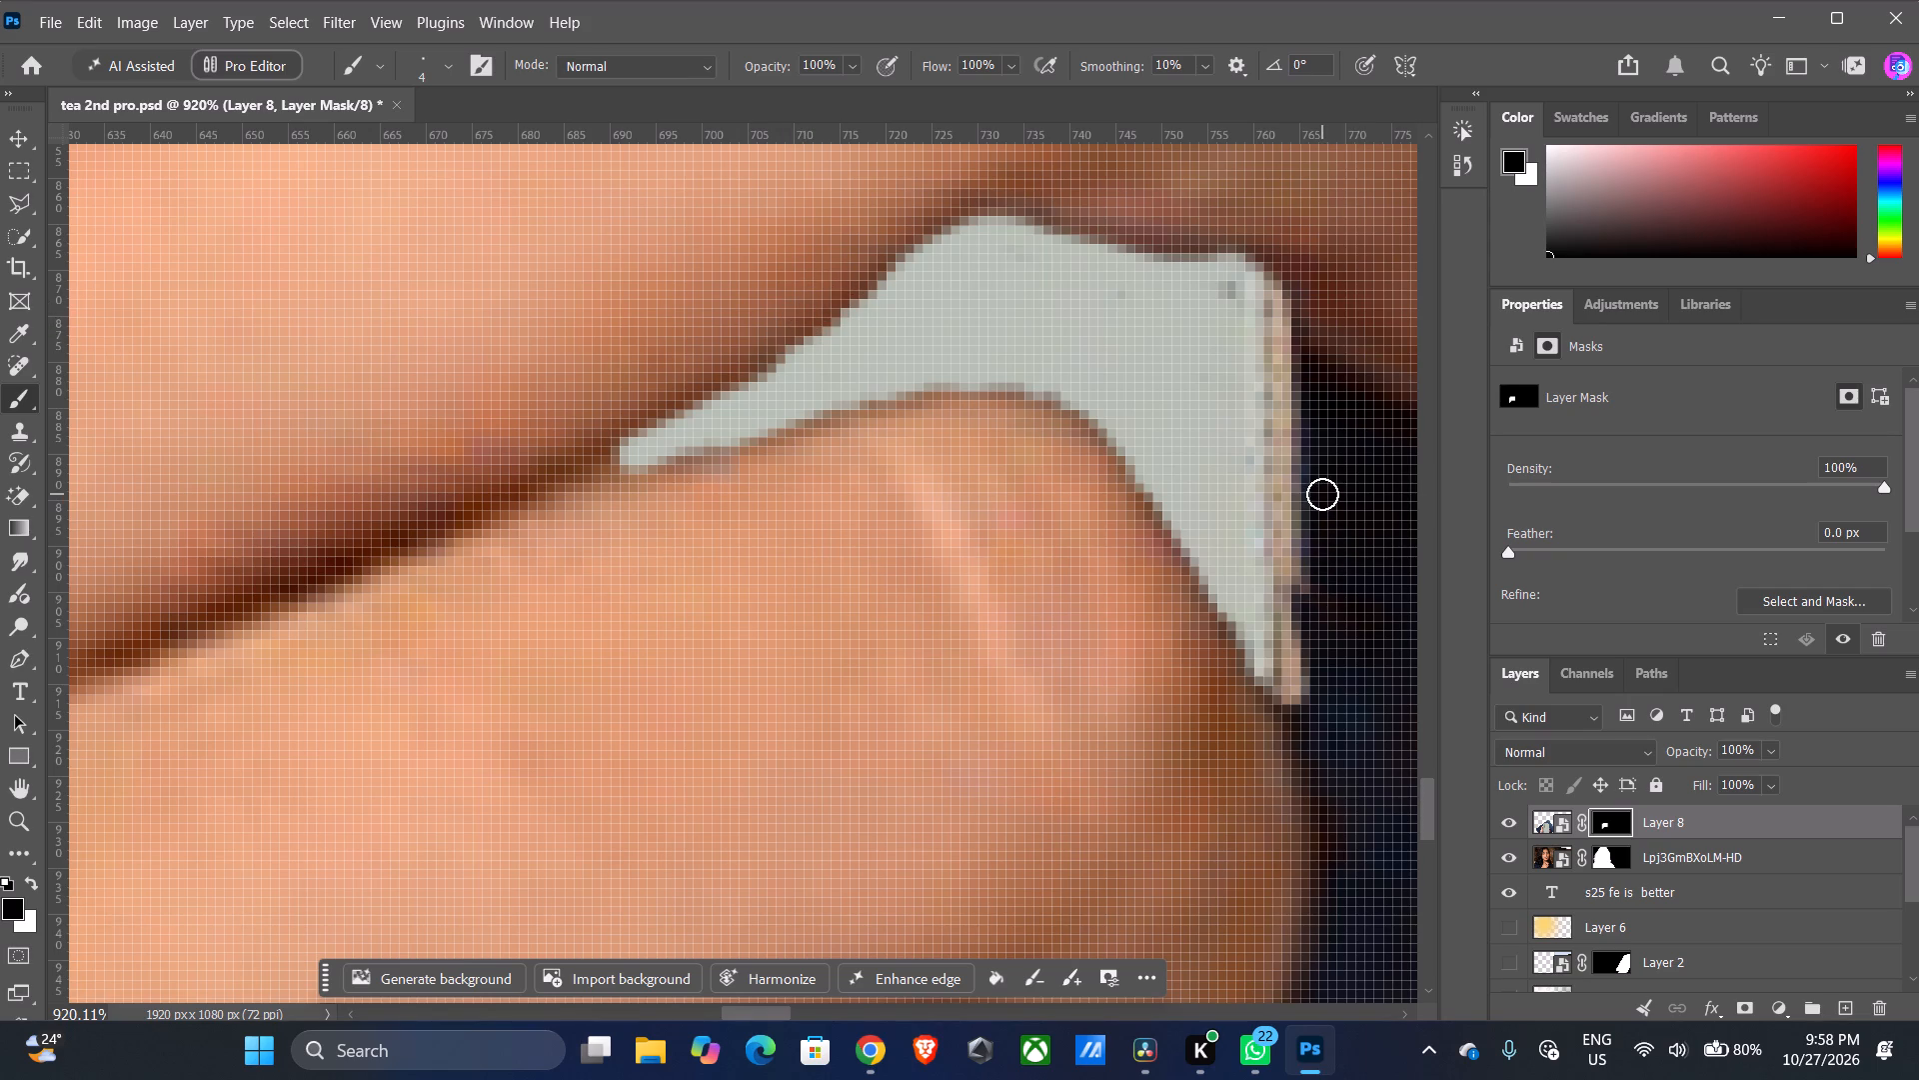
left_click_drag(1315, 479, 1315, 402)
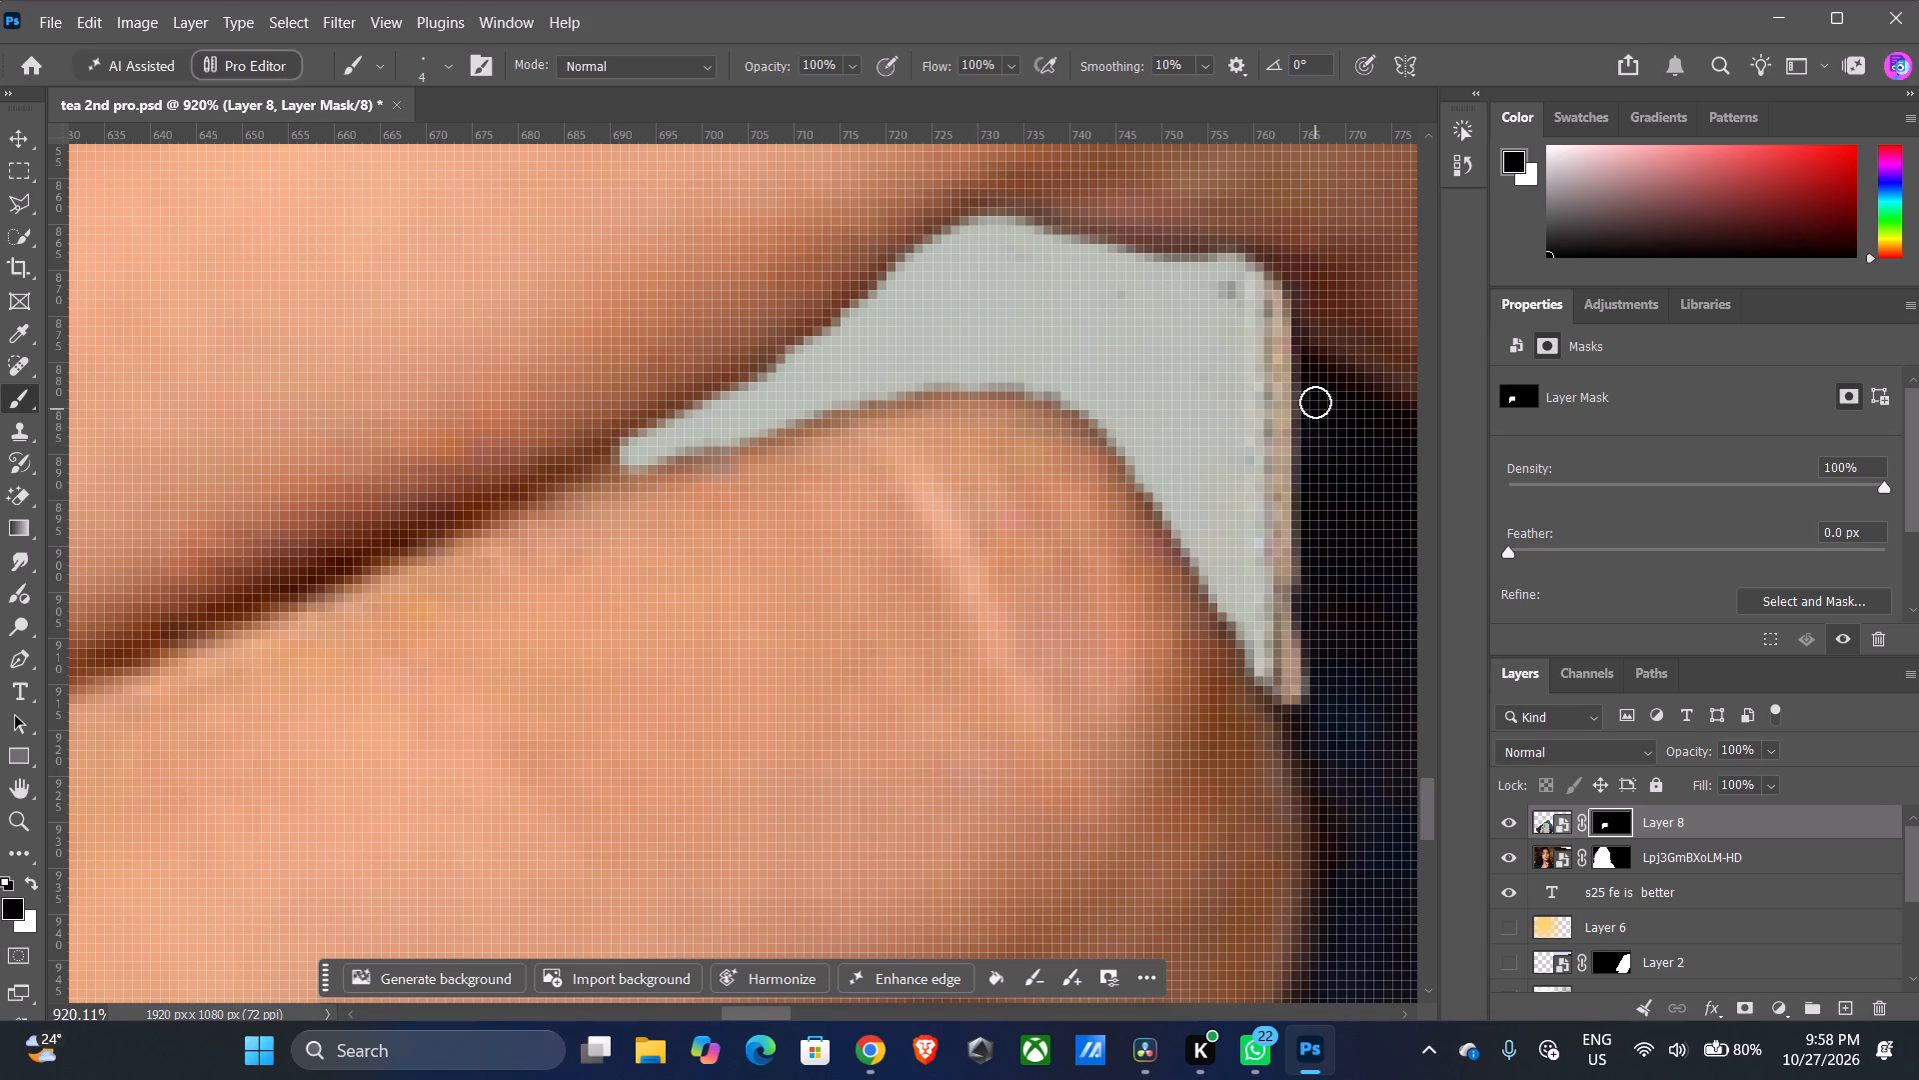
left_click_drag(1315, 402, 1312, 388)
left_click_drag(1312, 386, 1315, 419)
left_click_drag(1313, 349, 1316, 587)
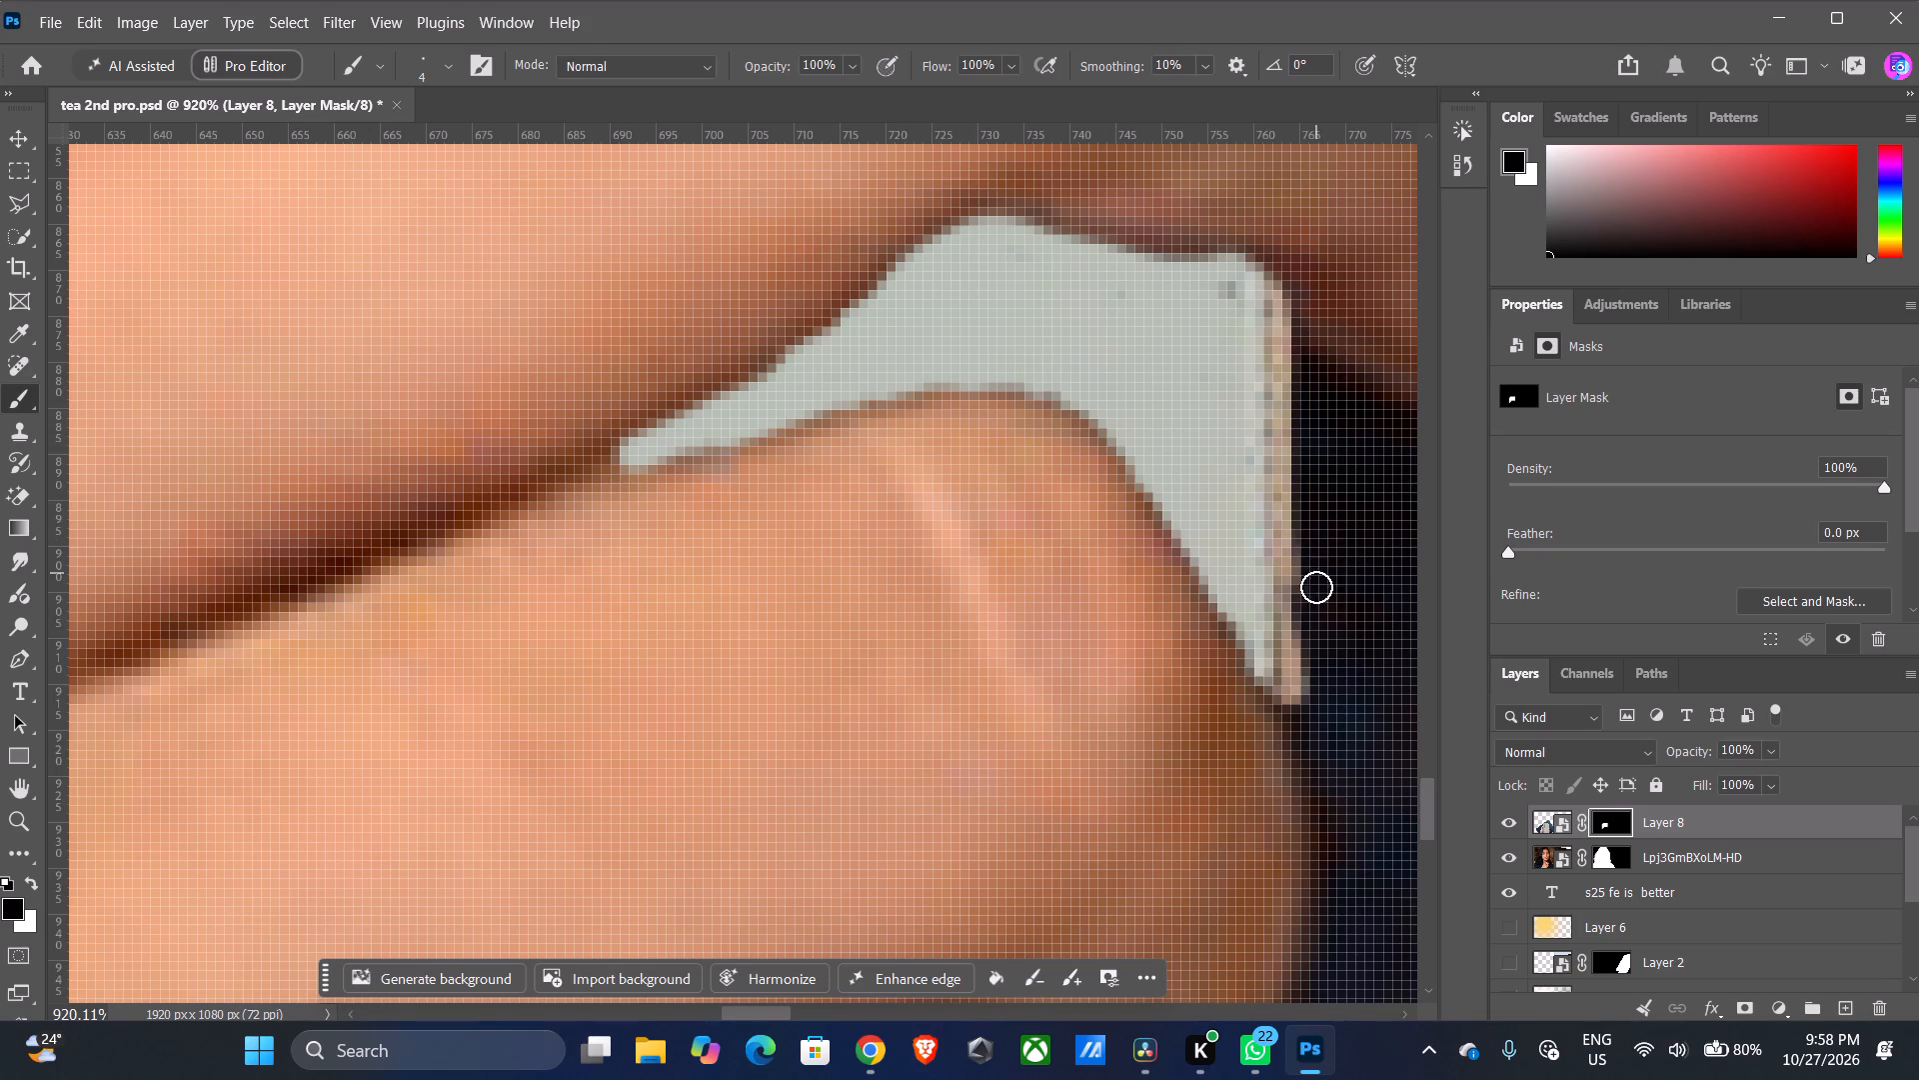
left_click_drag(1316, 587, 1328, 679)
left_click(1323, 677)
left_click_drag(1324, 689, 1326, 702)
left_click_drag(1328, 703, 1329, 718)
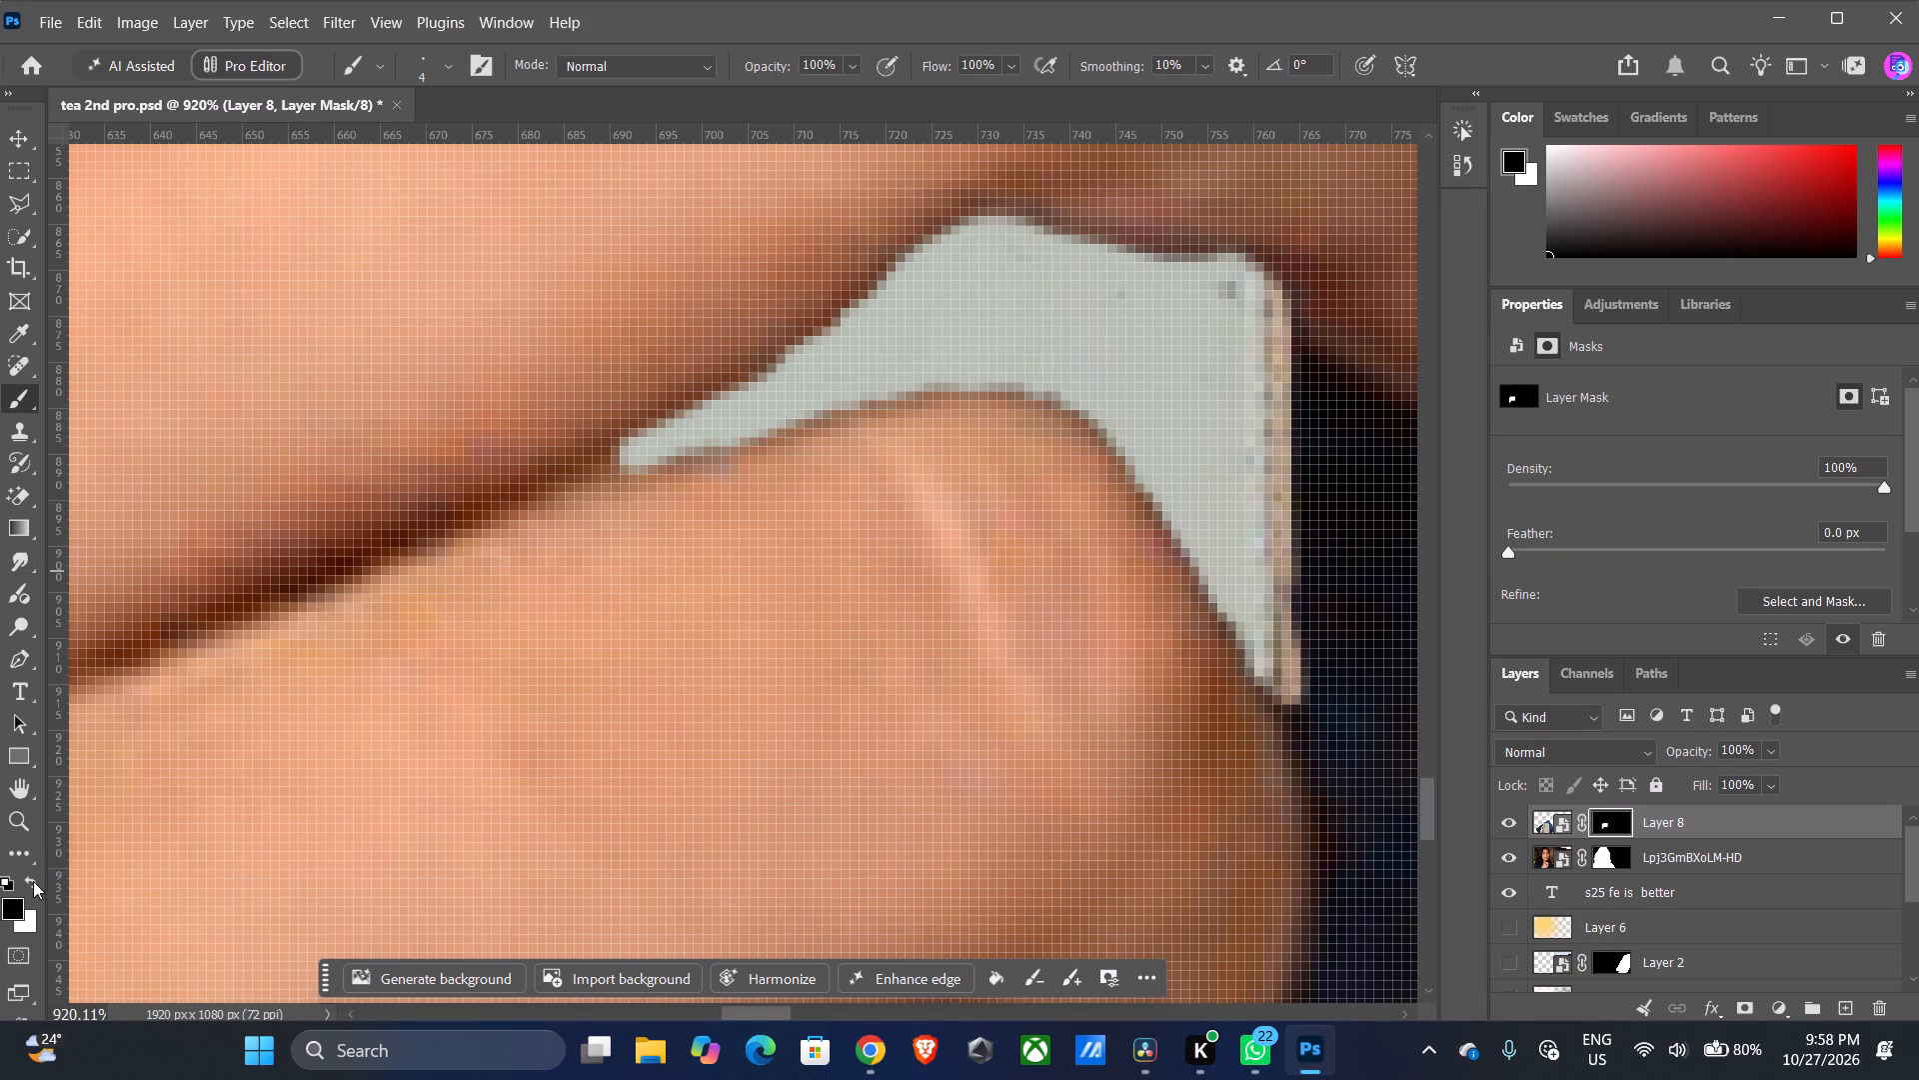
Extend the phone frame's lower tip down along the ring finger with white on Layer 8's mask.
left_click(33, 881)
left_click(1280, 711)
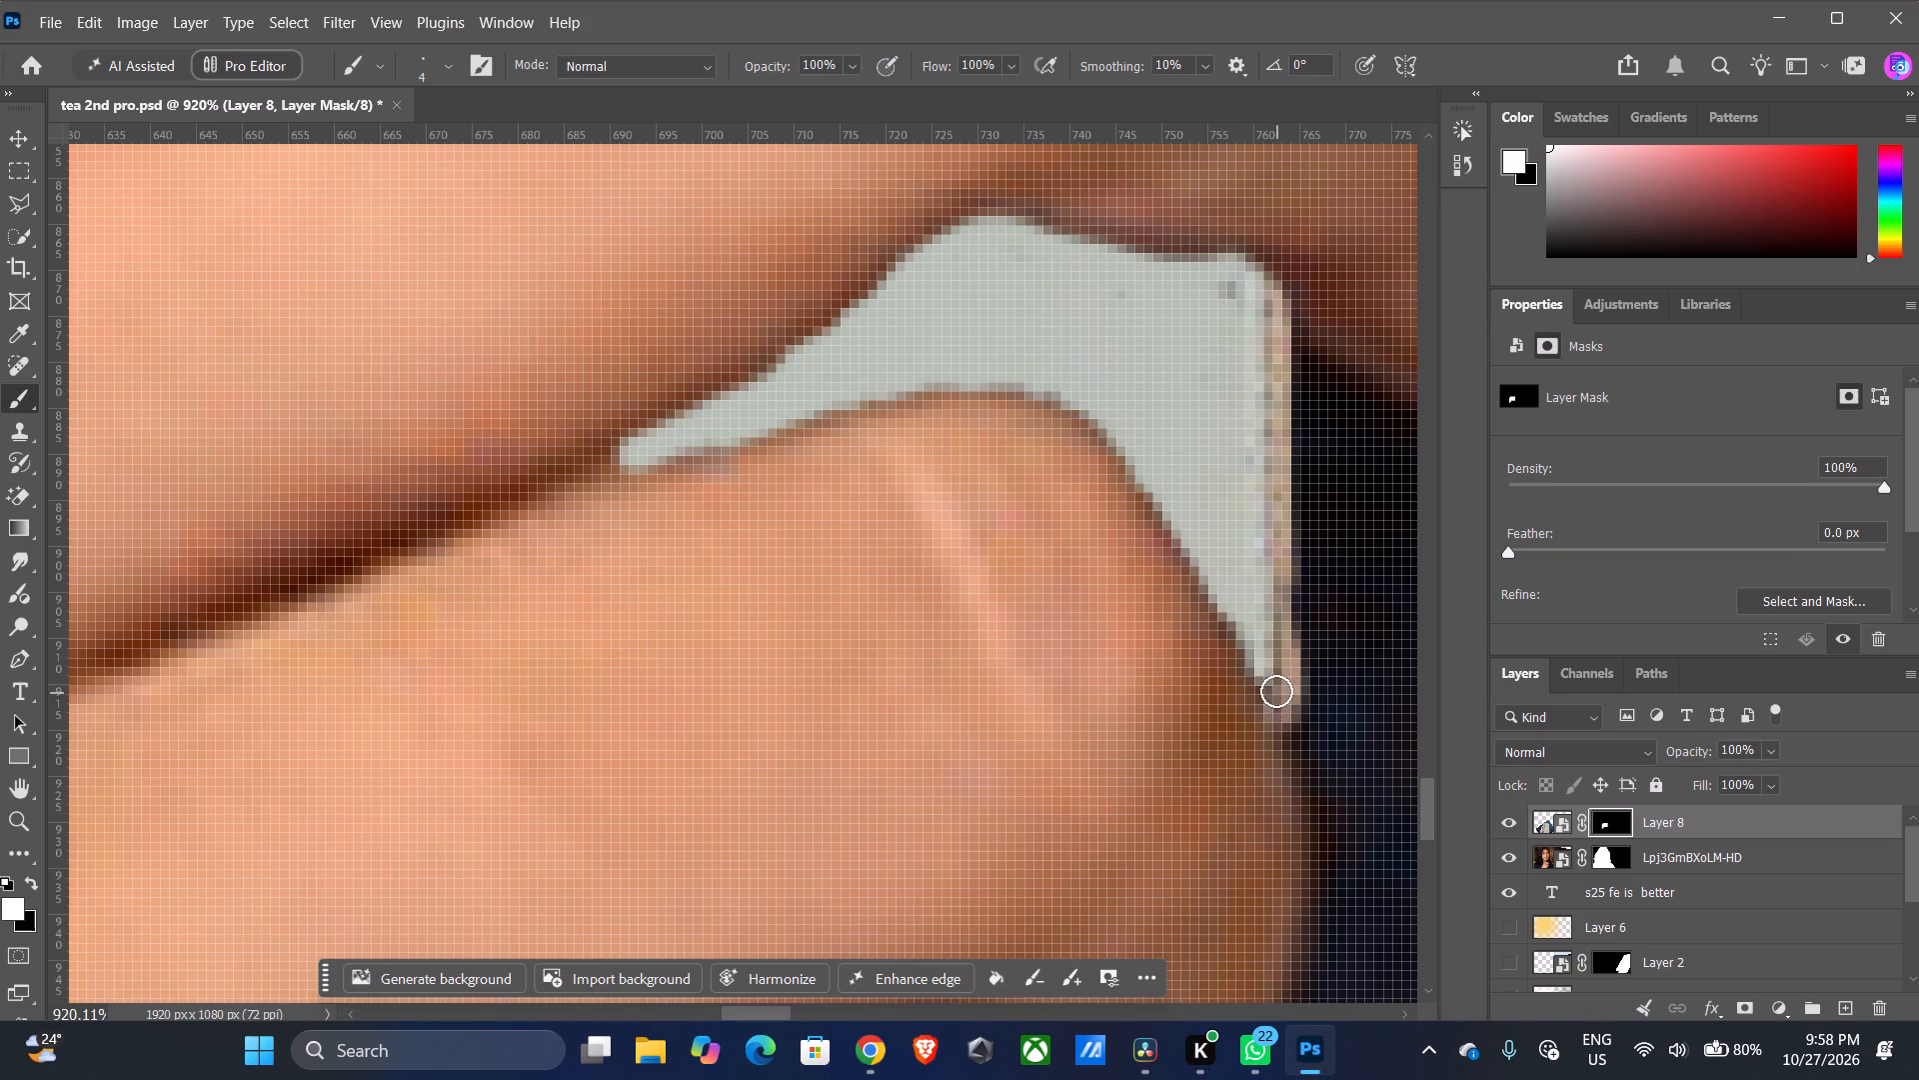
left_click(1271, 691)
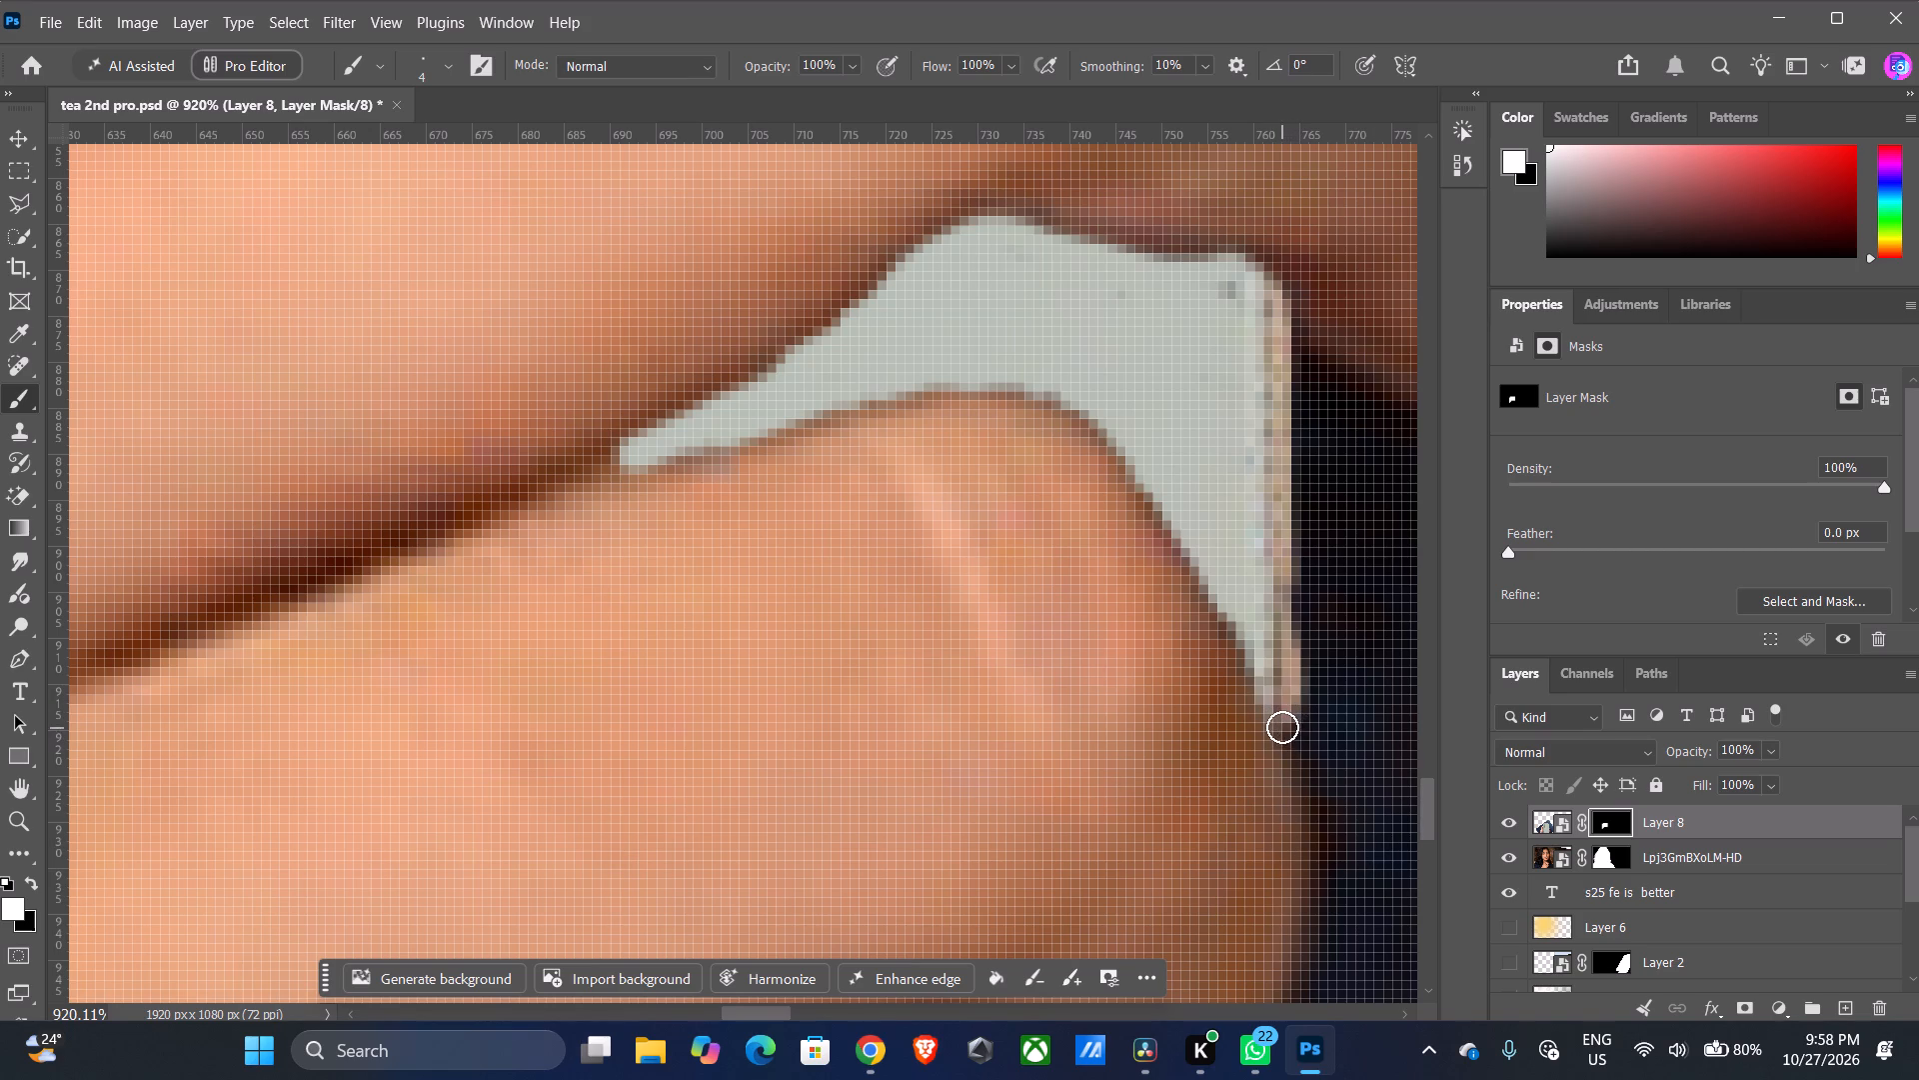
left_click(1282, 726)
left_click(1279, 743)
left_click(1280, 770)
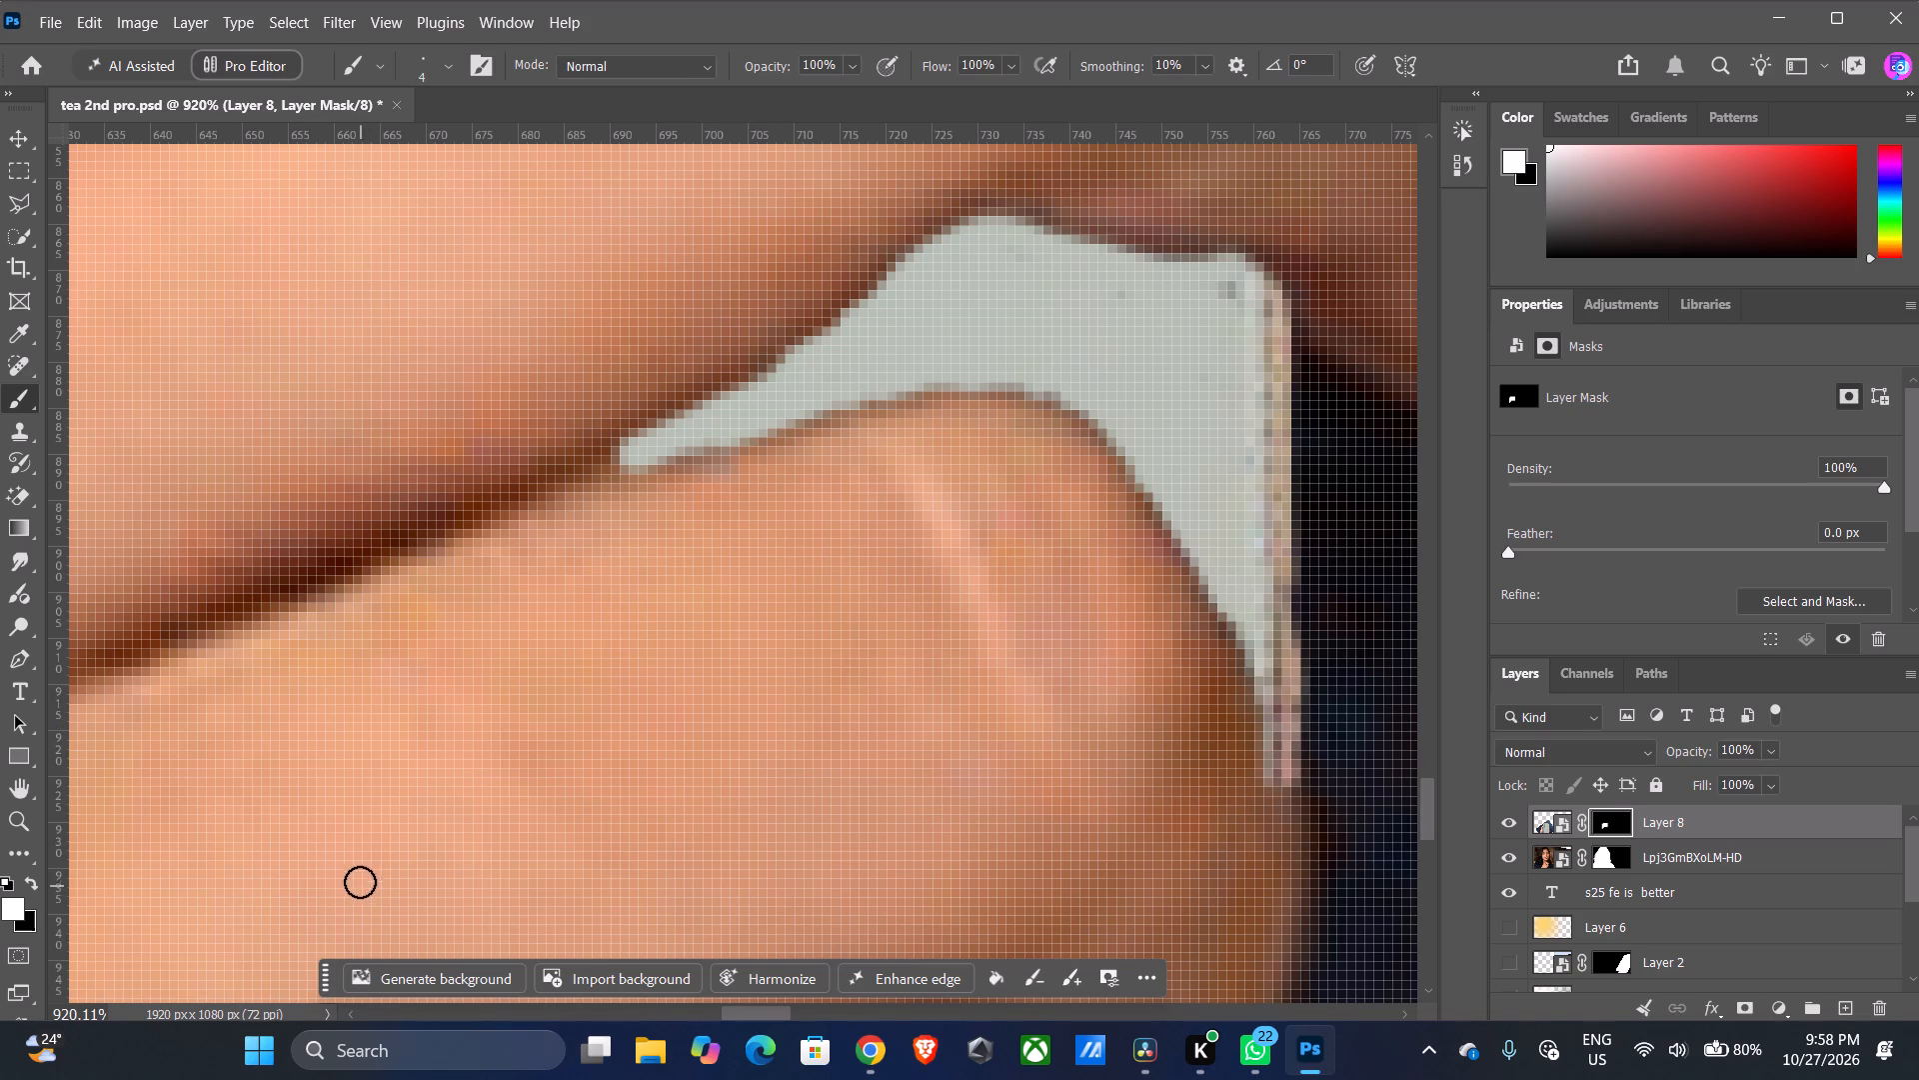
Trim the outer edge of the extended phone frame with black to continue its straight side.
left_click(26, 886)
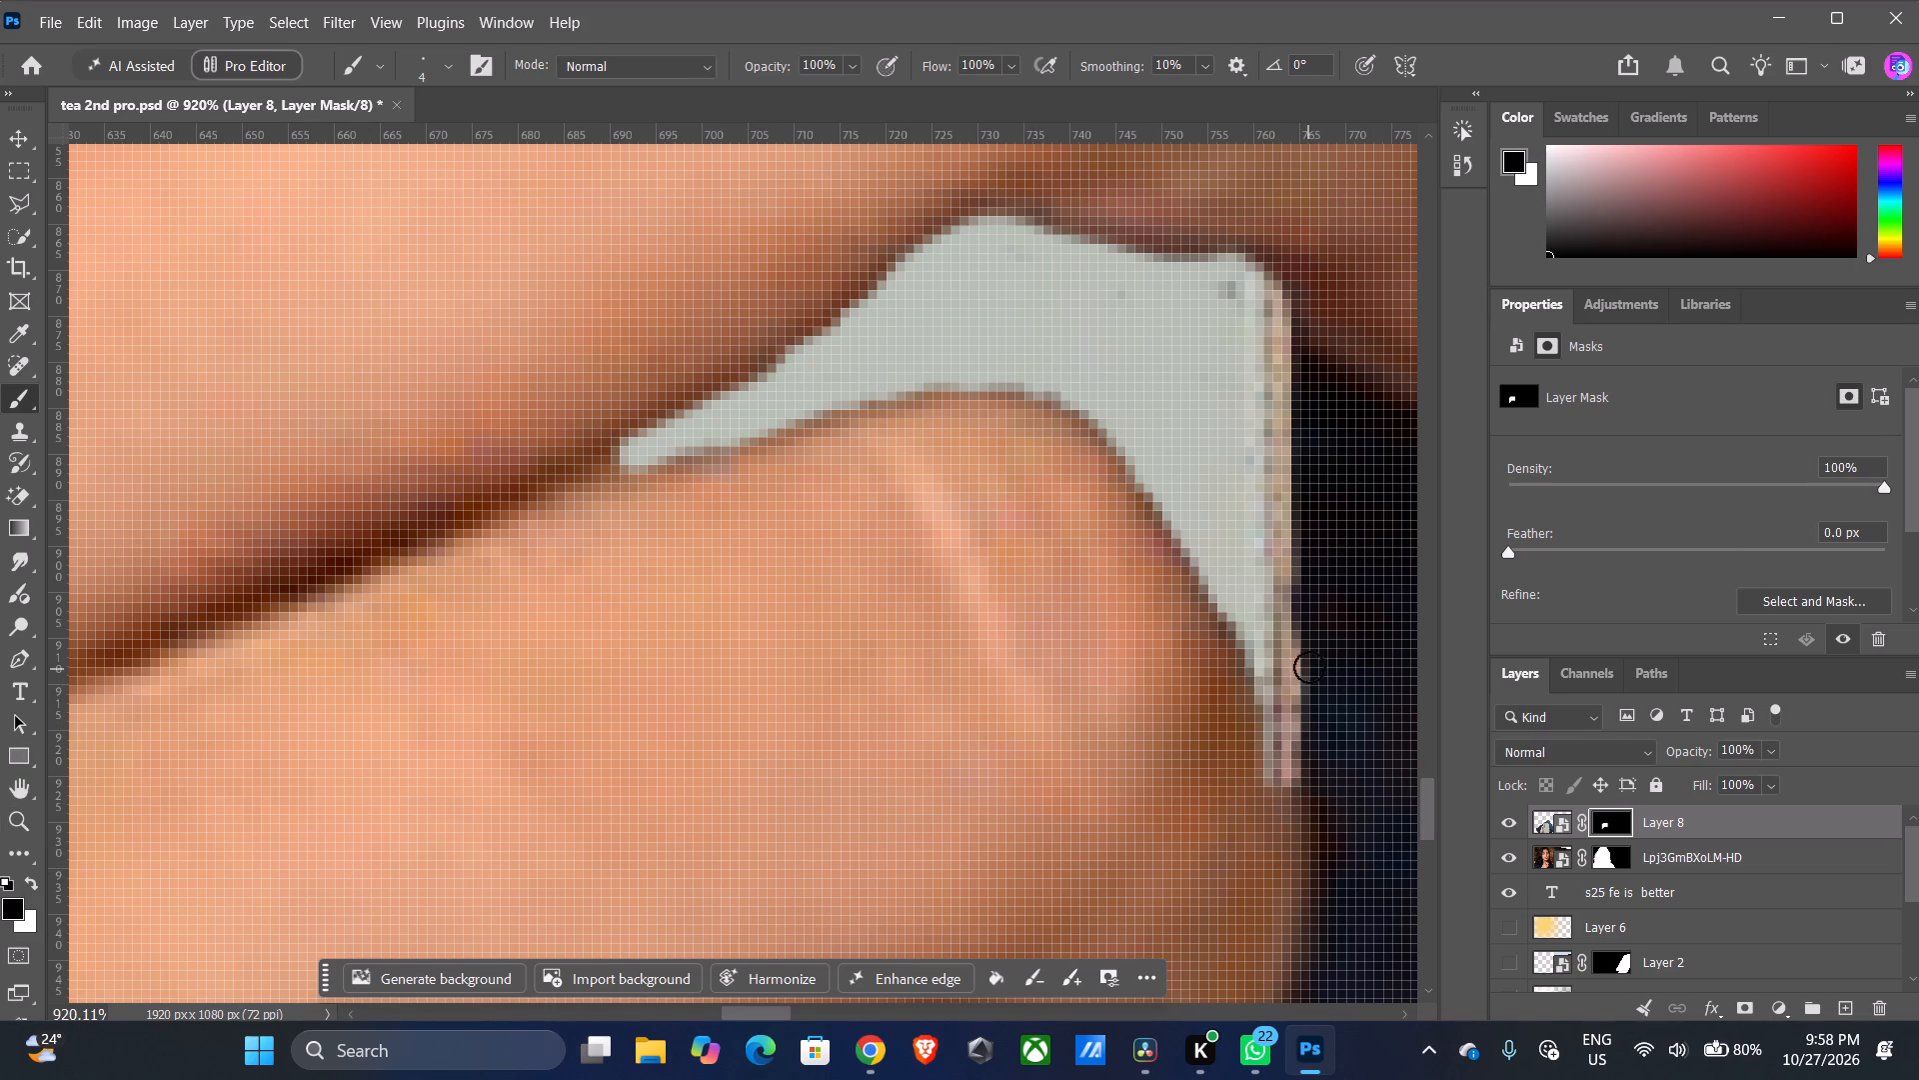
left_click_drag(1313, 646, 1313, 738)
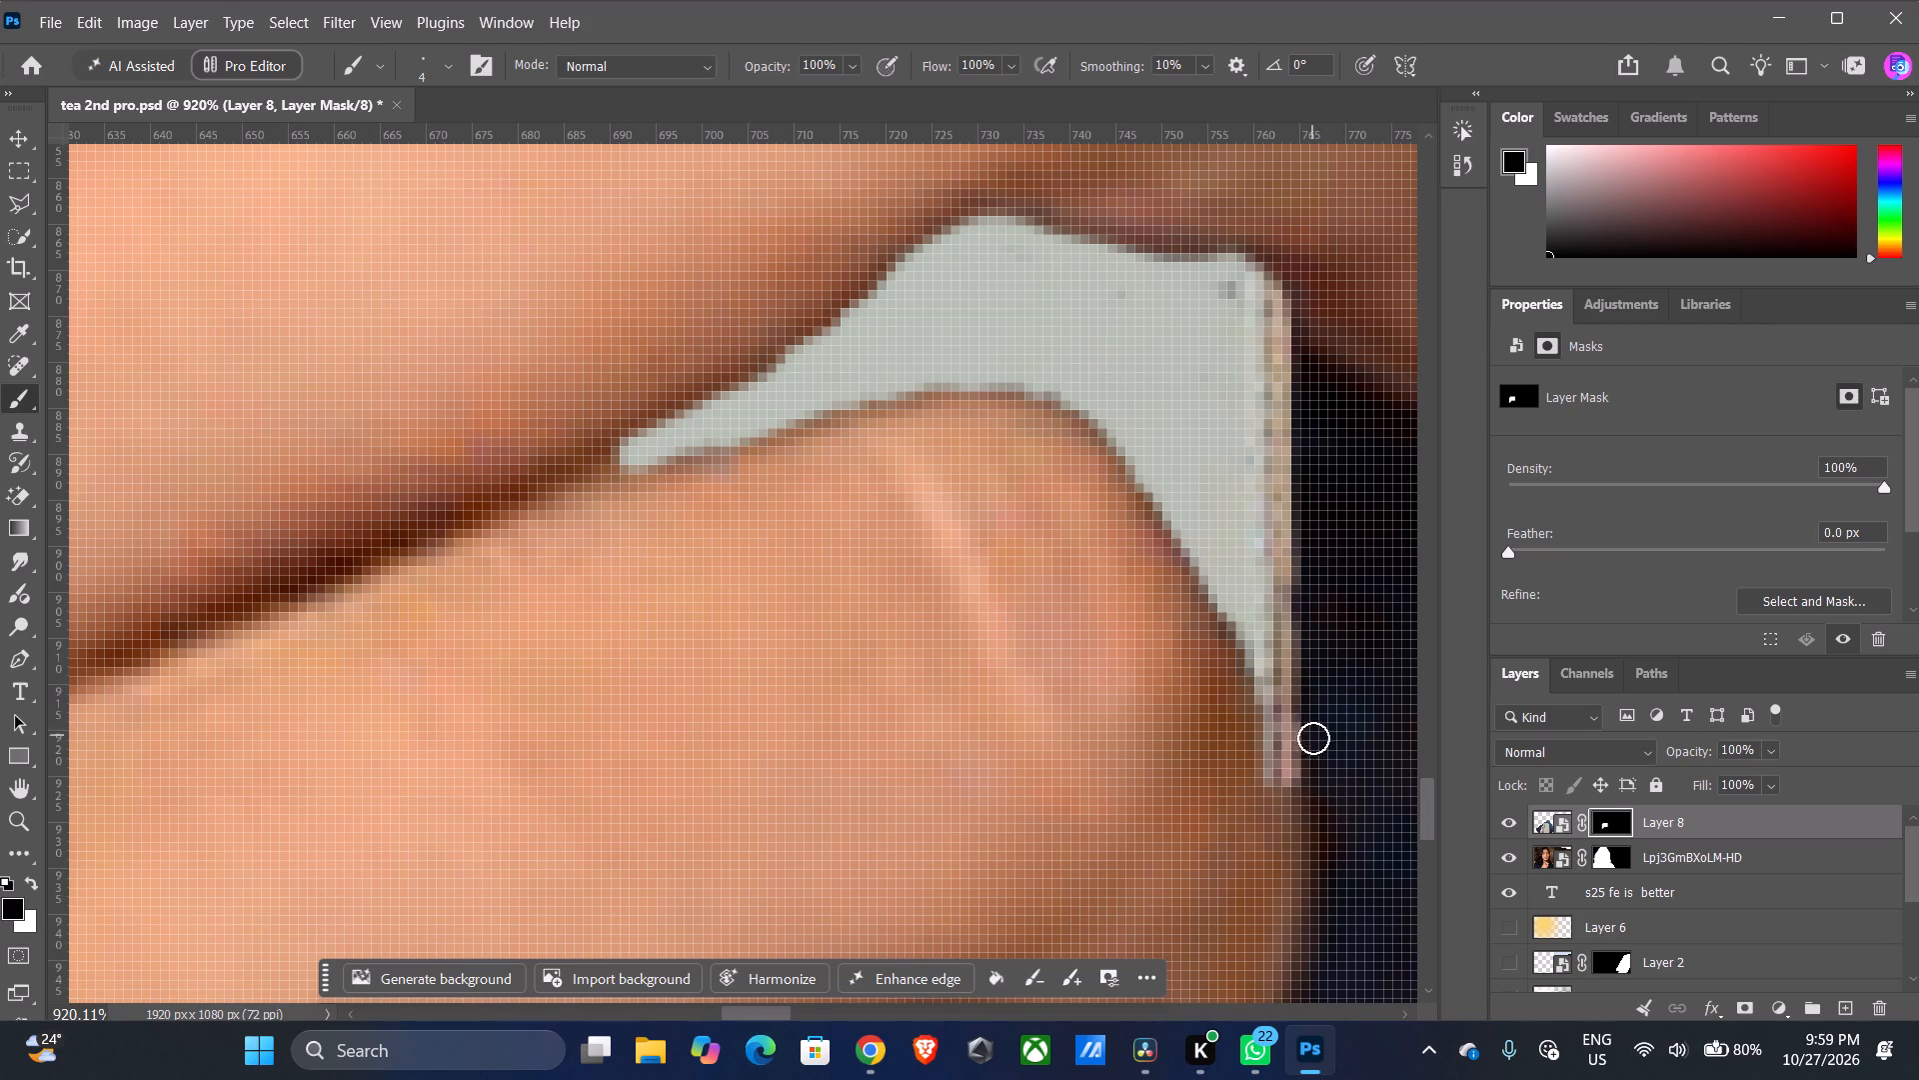
left_click_drag(1313, 738, 1318, 790)
left_click_drag(1309, 752, 1326, 842)
Trim the frame's lower tip against the ring finger with black so it tapers along the finger's contour.
left_click_drag(1247, 756, 1254, 769)
left_click_drag(1258, 772, 1232, 724)
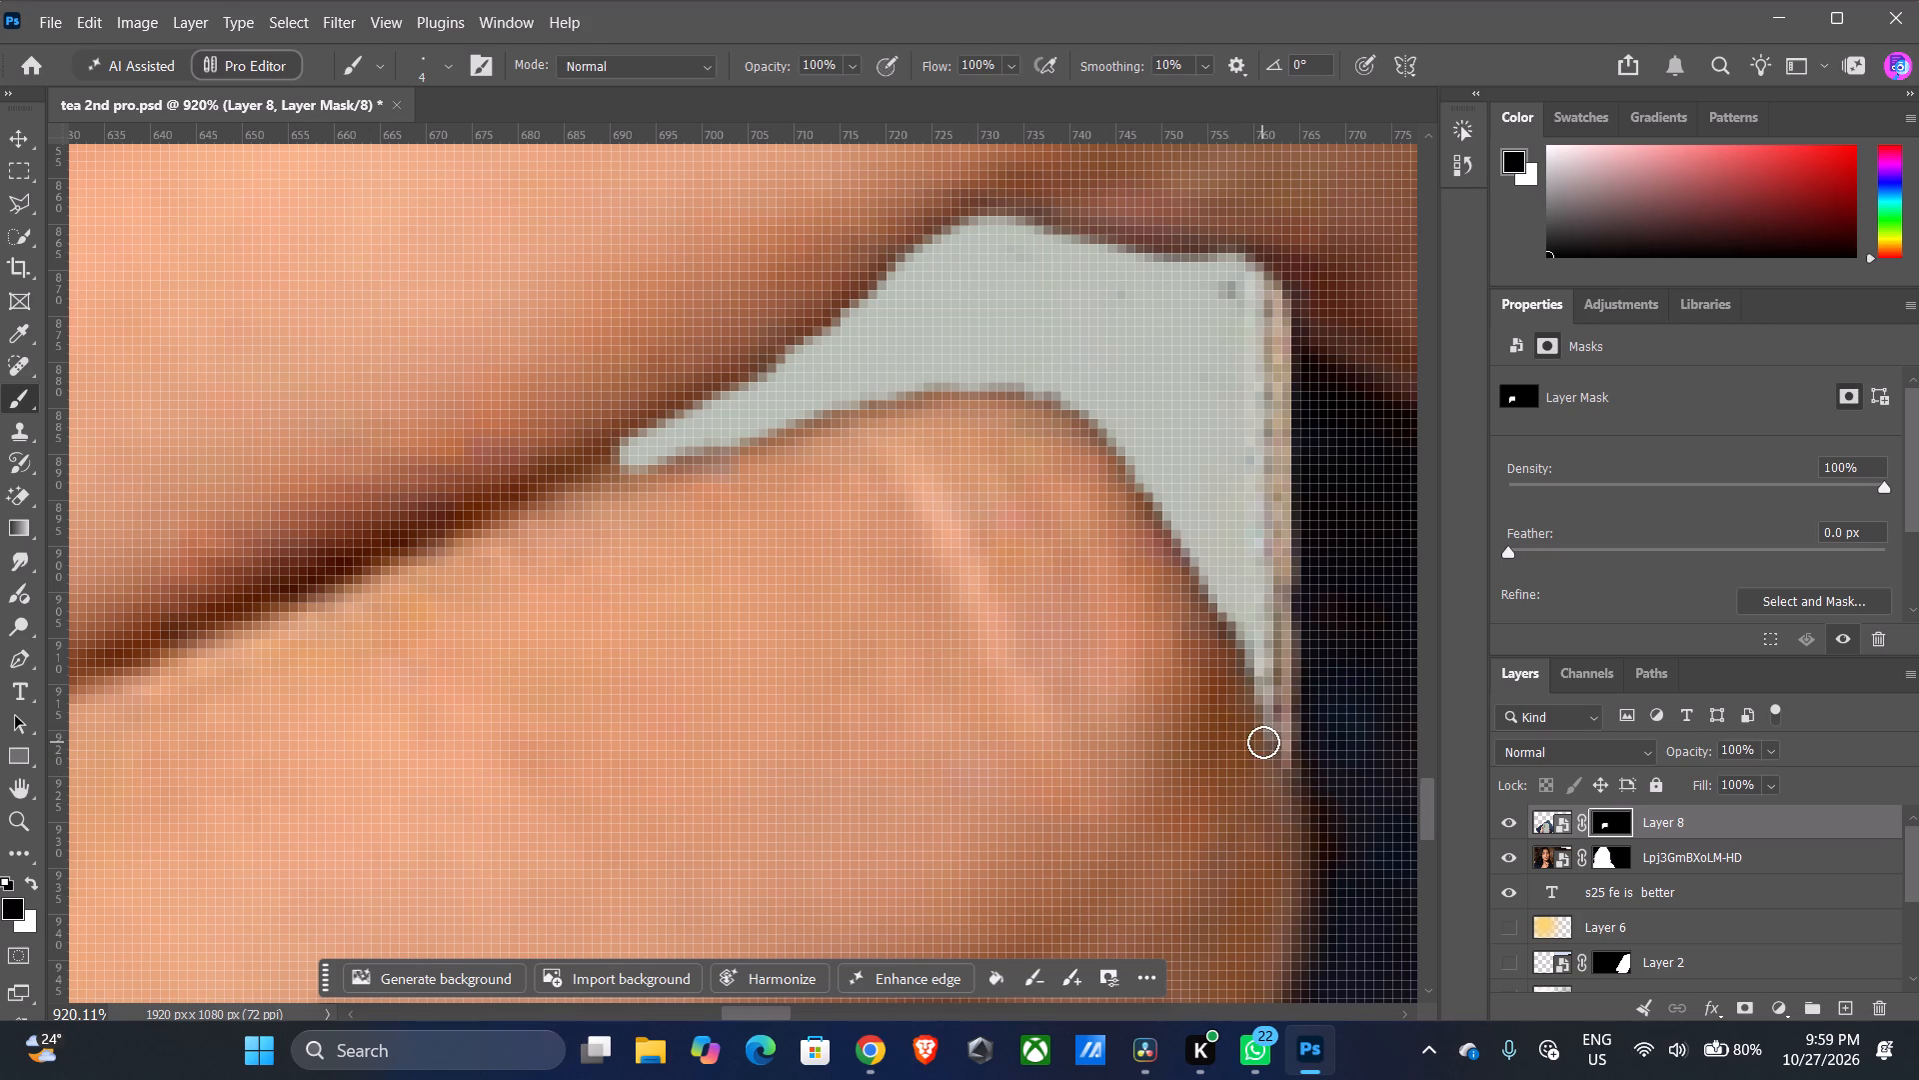
left_click(1249, 736)
left_click(1242, 715)
left_click(1238, 706)
left_click(1236, 697)
left_click_drag(1238, 720, 1246, 736)
left_click(1253, 741)
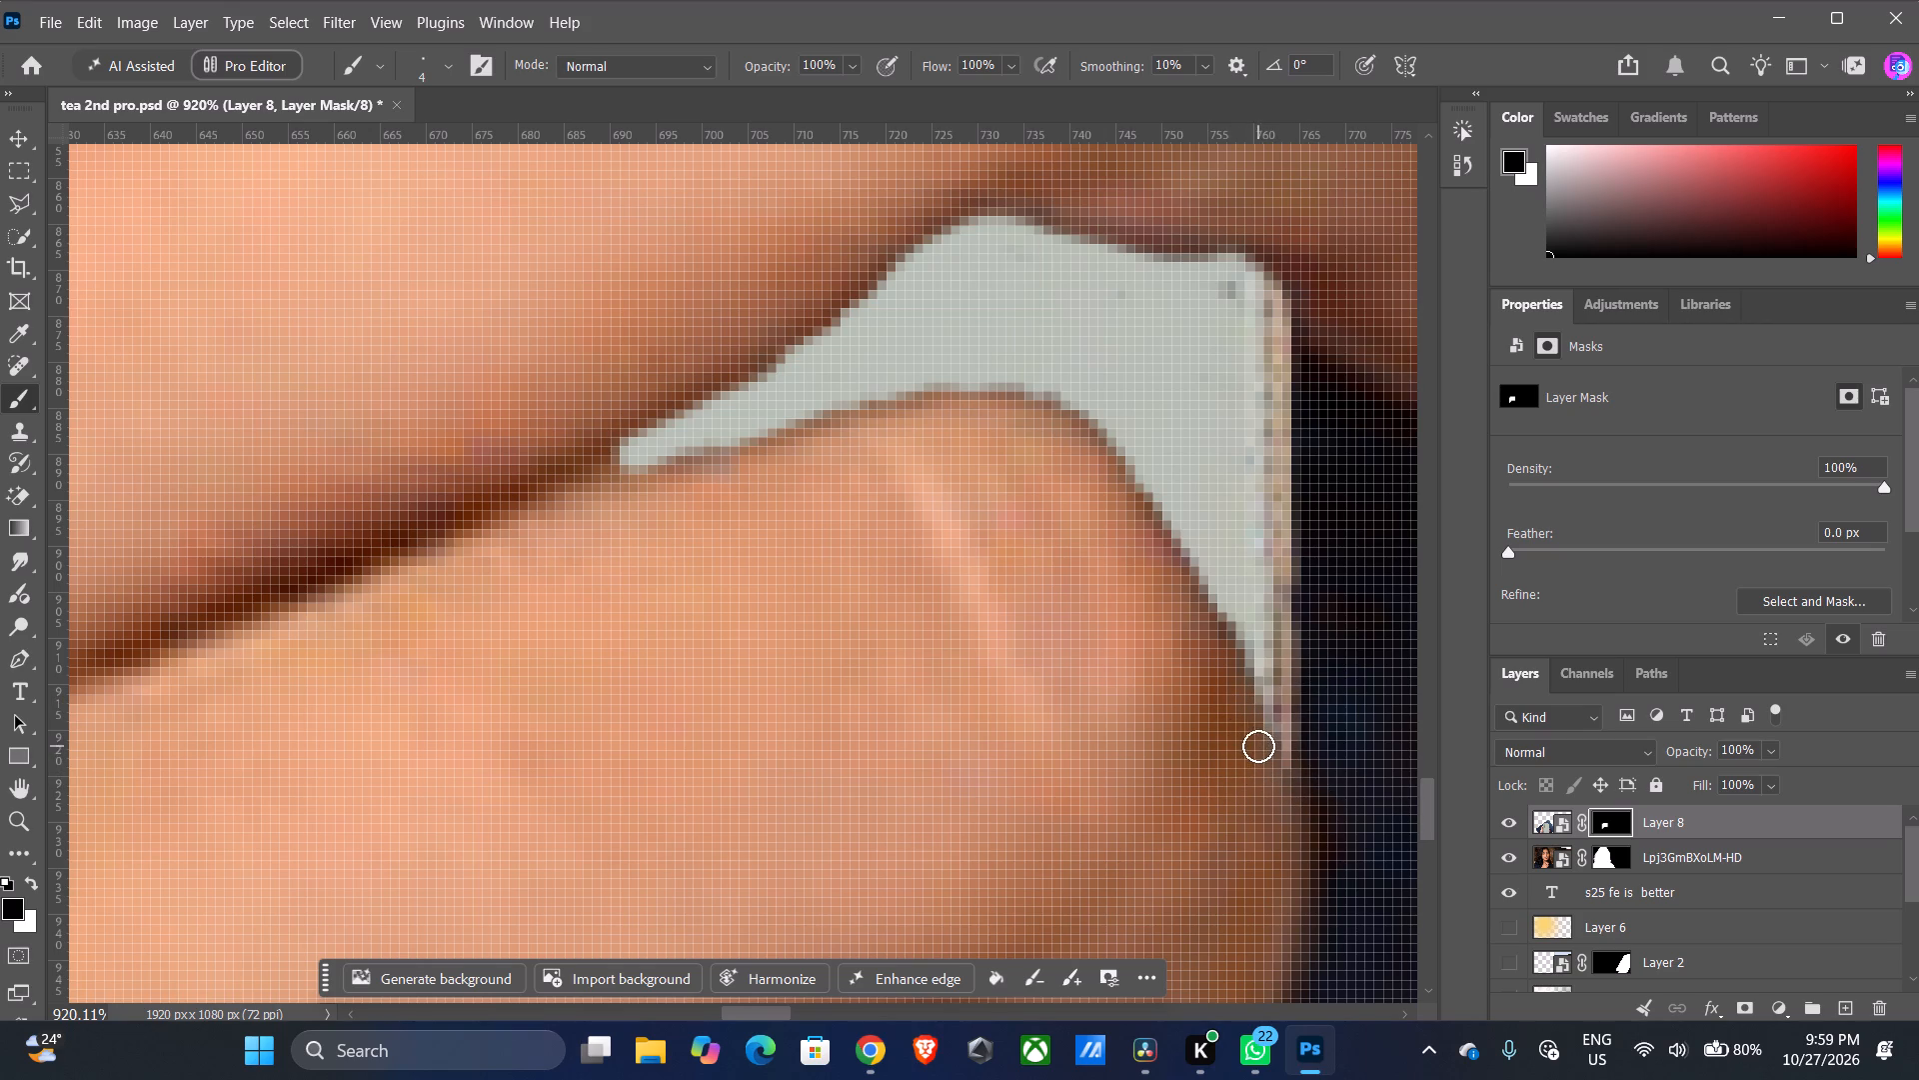
left_click(1259, 746)
left_click_drag(1255, 739, 1247, 727)
left_click_drag(1240, 714, 1277, 777)
left_click_drag(1255, 745, 1281, 801)
Extend the narrow inner tip of the gap between the middle and ring fingers using a 1 px white brush.
left_click(29, 879)
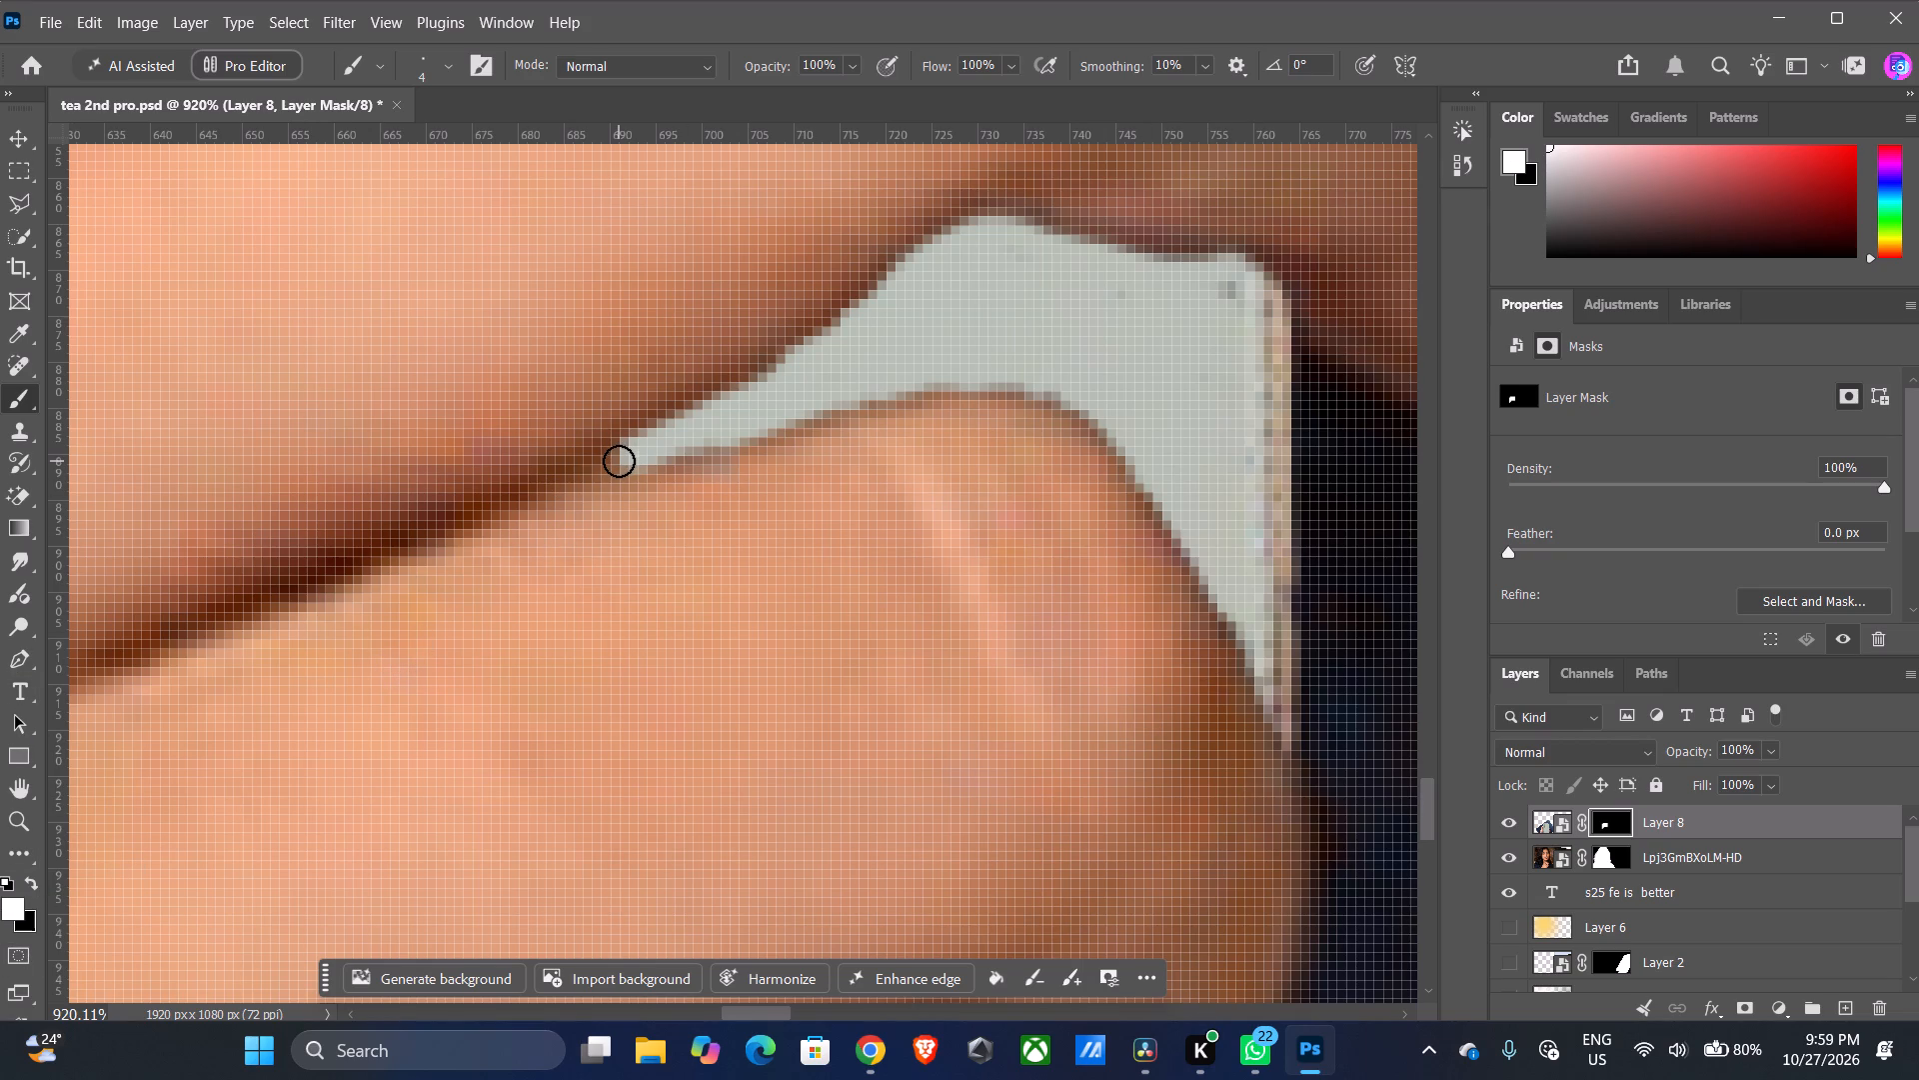
scroll(617, 461, "up", 12)
scroll(621, 466, "up", 4, "alt")
right_click_drag(627, 484, 601, 518)
right_click_drag(600, 509, 446, 594, "alt")
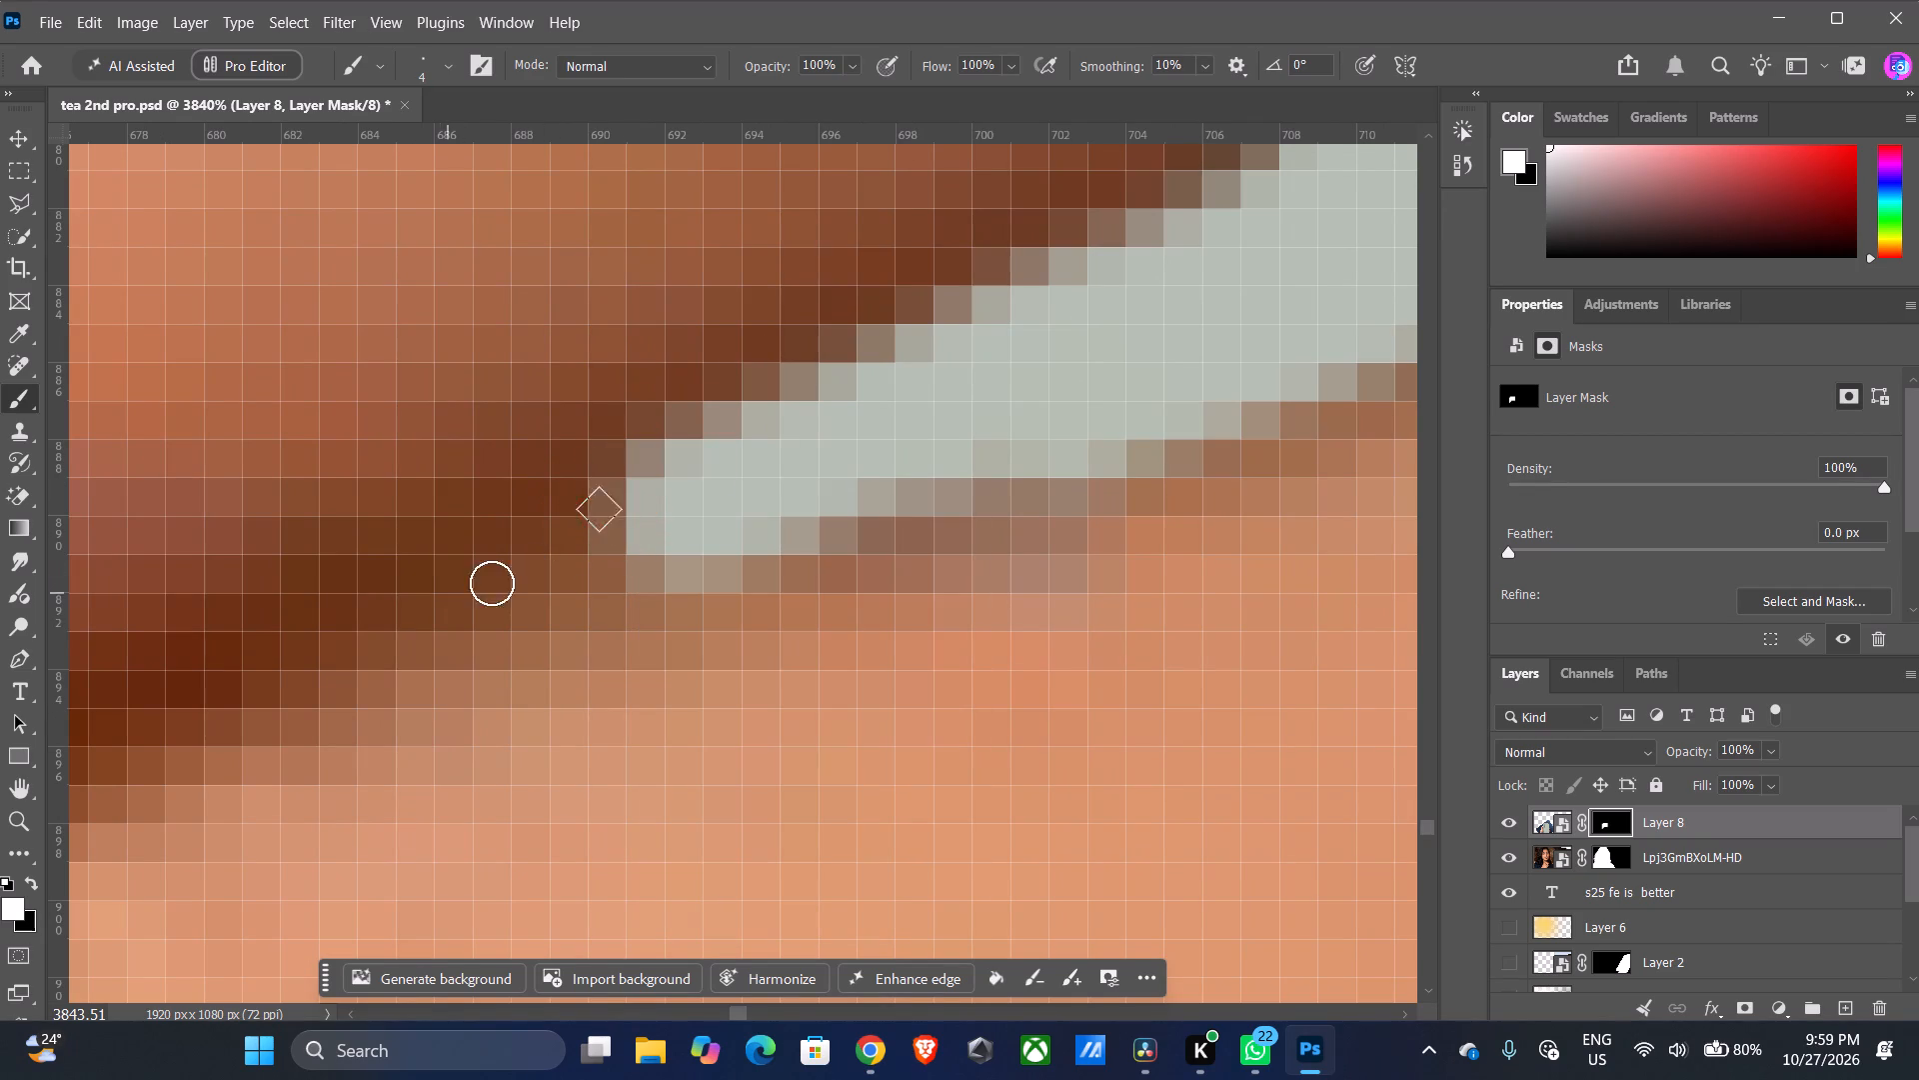
left_click(593, 530)
left_click(574, 550)
left_click_drag(569, 557, 565, 568)
left_click_drag(592, 569, 621, 563)
left_click(627, 560)
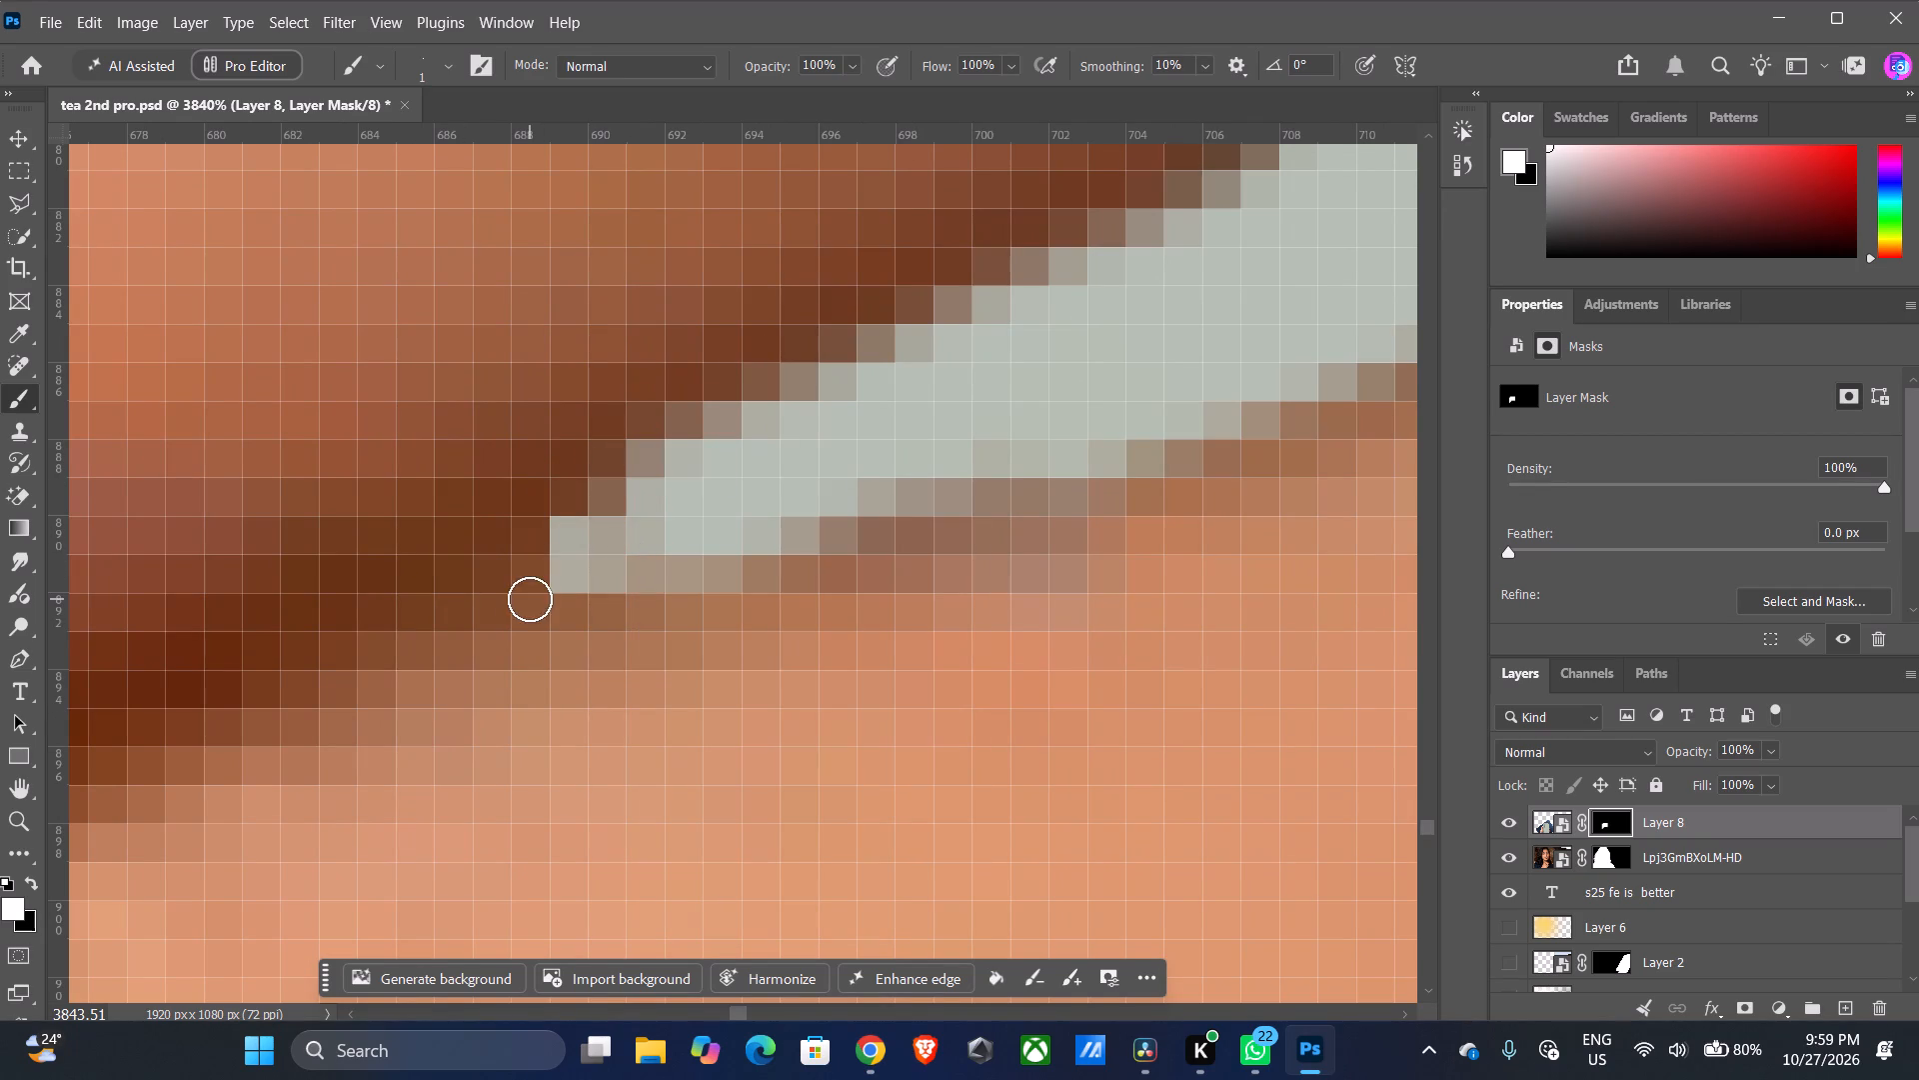
left_click(529, 599)
Paint white with a 7 px brush down the phone's straight side, from below the ring finger to its visible bottom section.
scroll(708, 496, "down", 20, "alt")
scroll(708, 496, "down", 14, "alt")
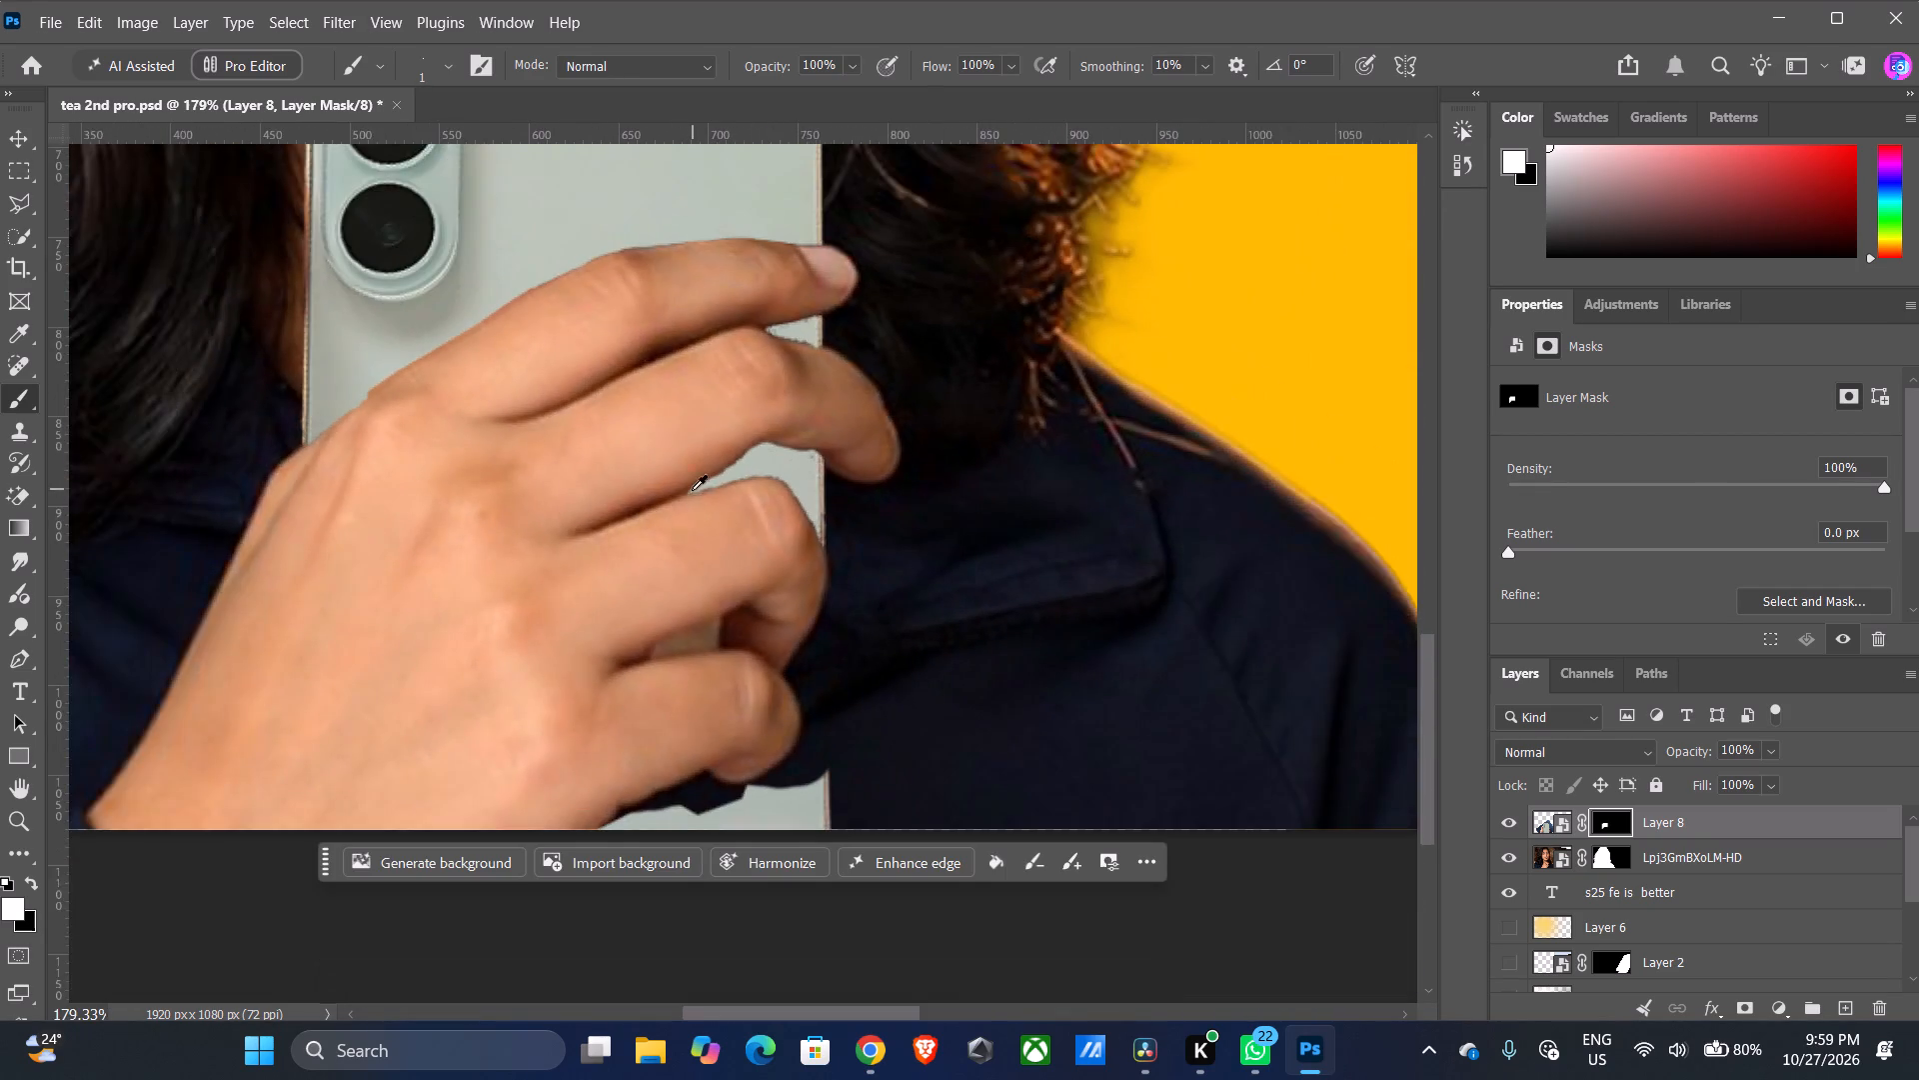
scroll(684, 525, "down", 4, "alt")
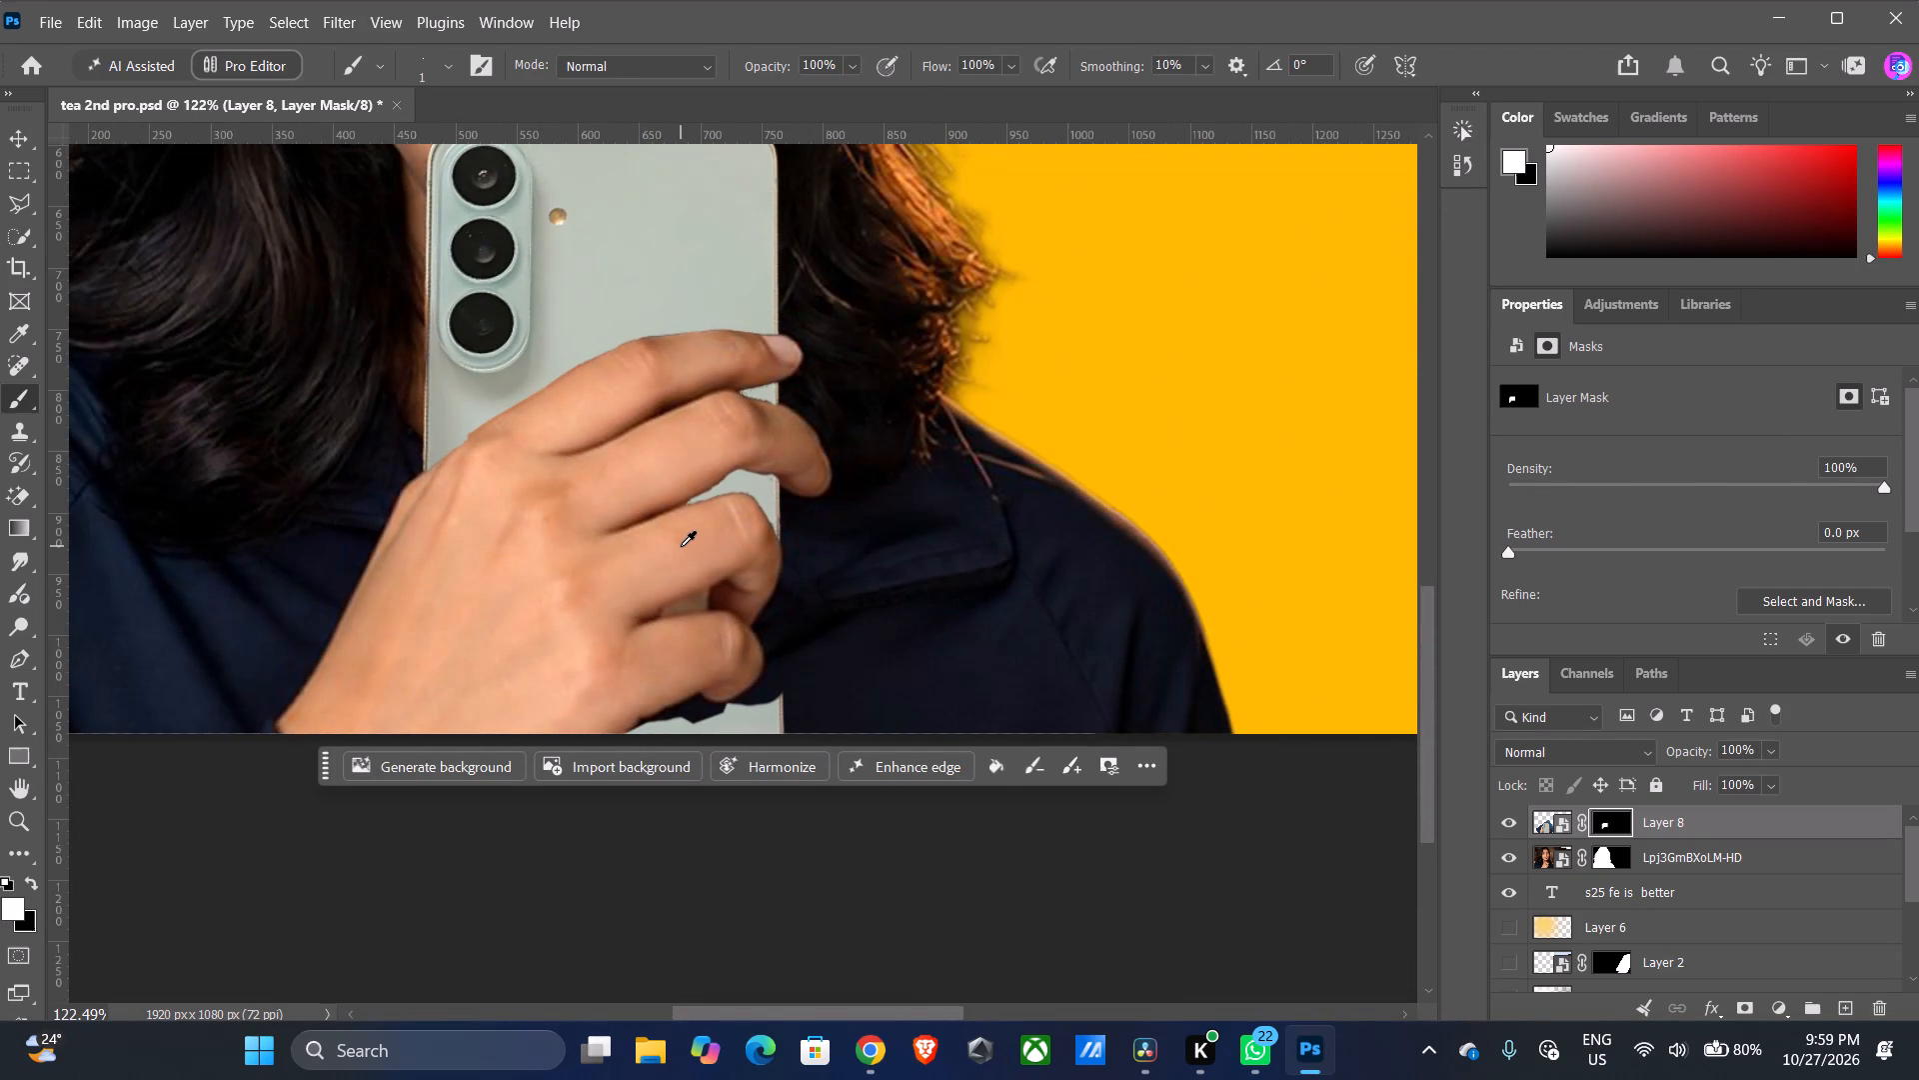
scroll(678, 537, "down", 2, "alt")
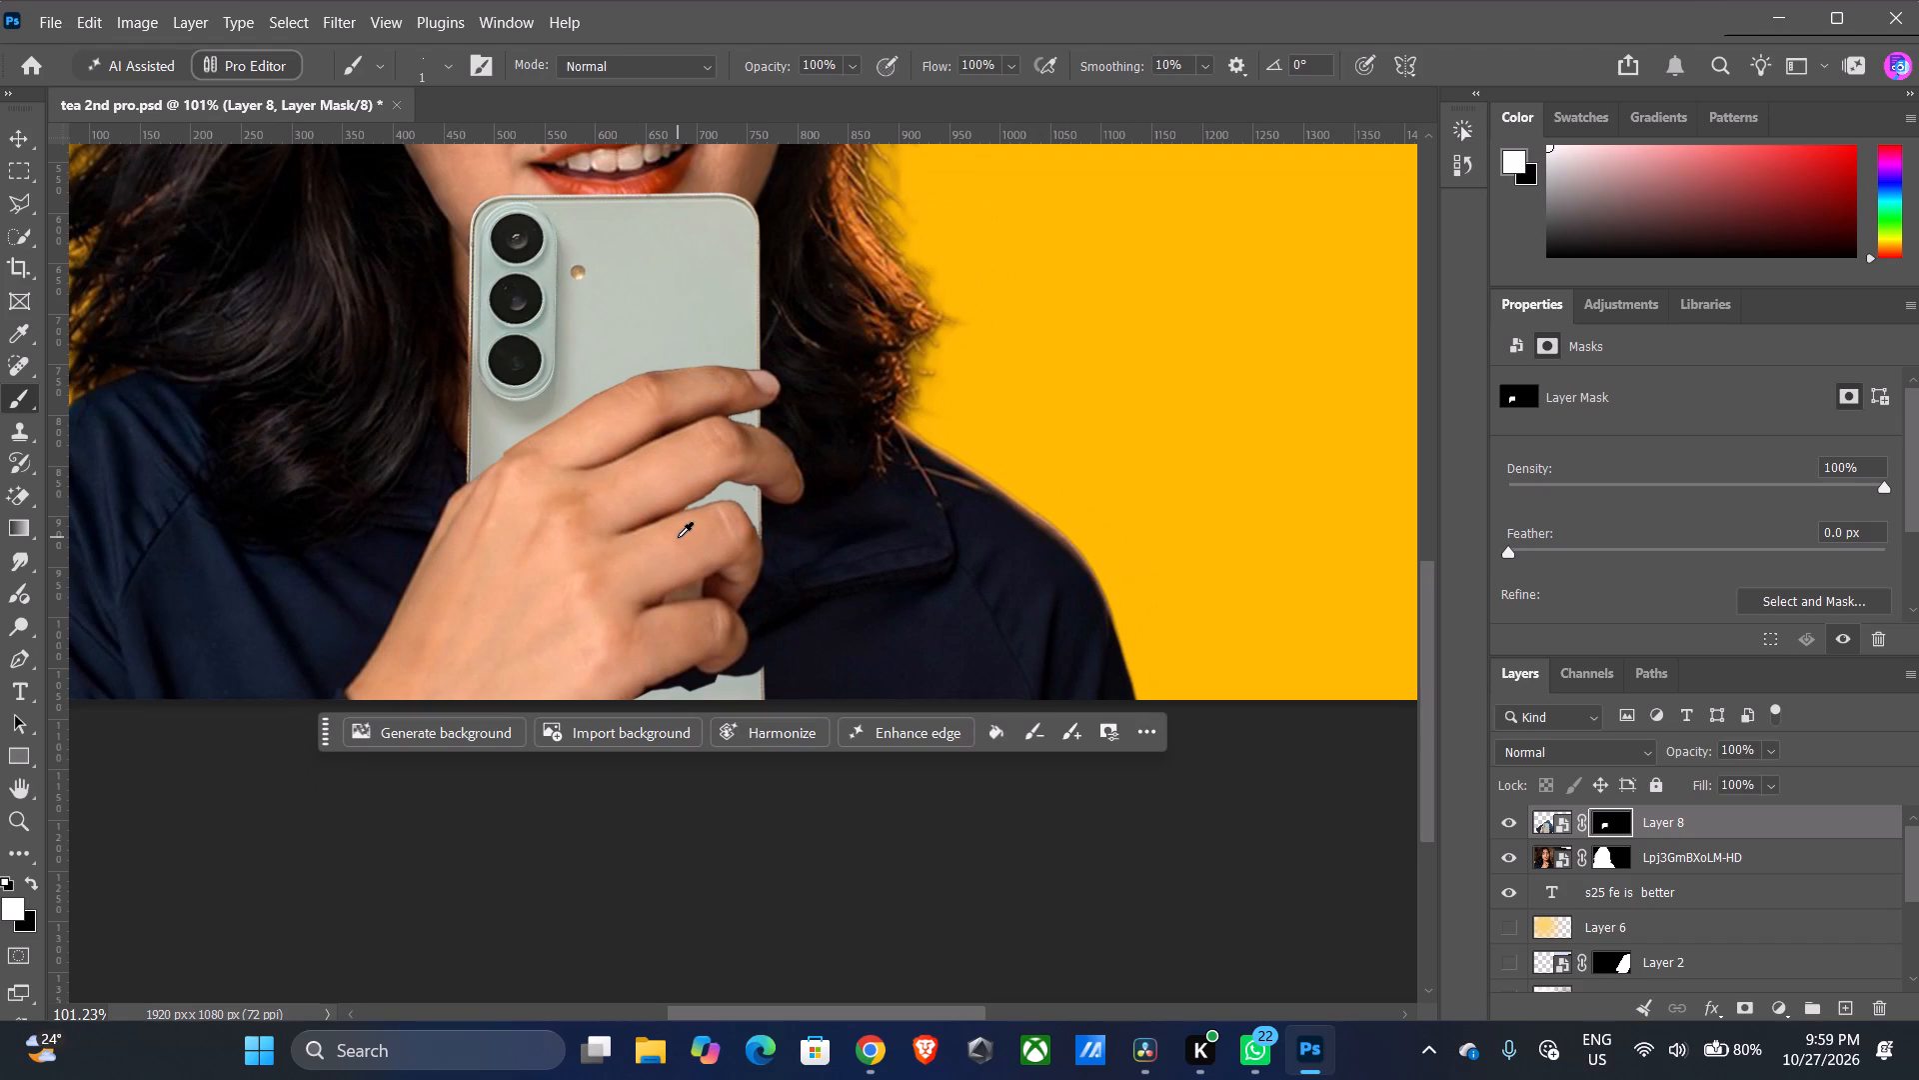
scroll(752, 649, "up", 9, "alt")
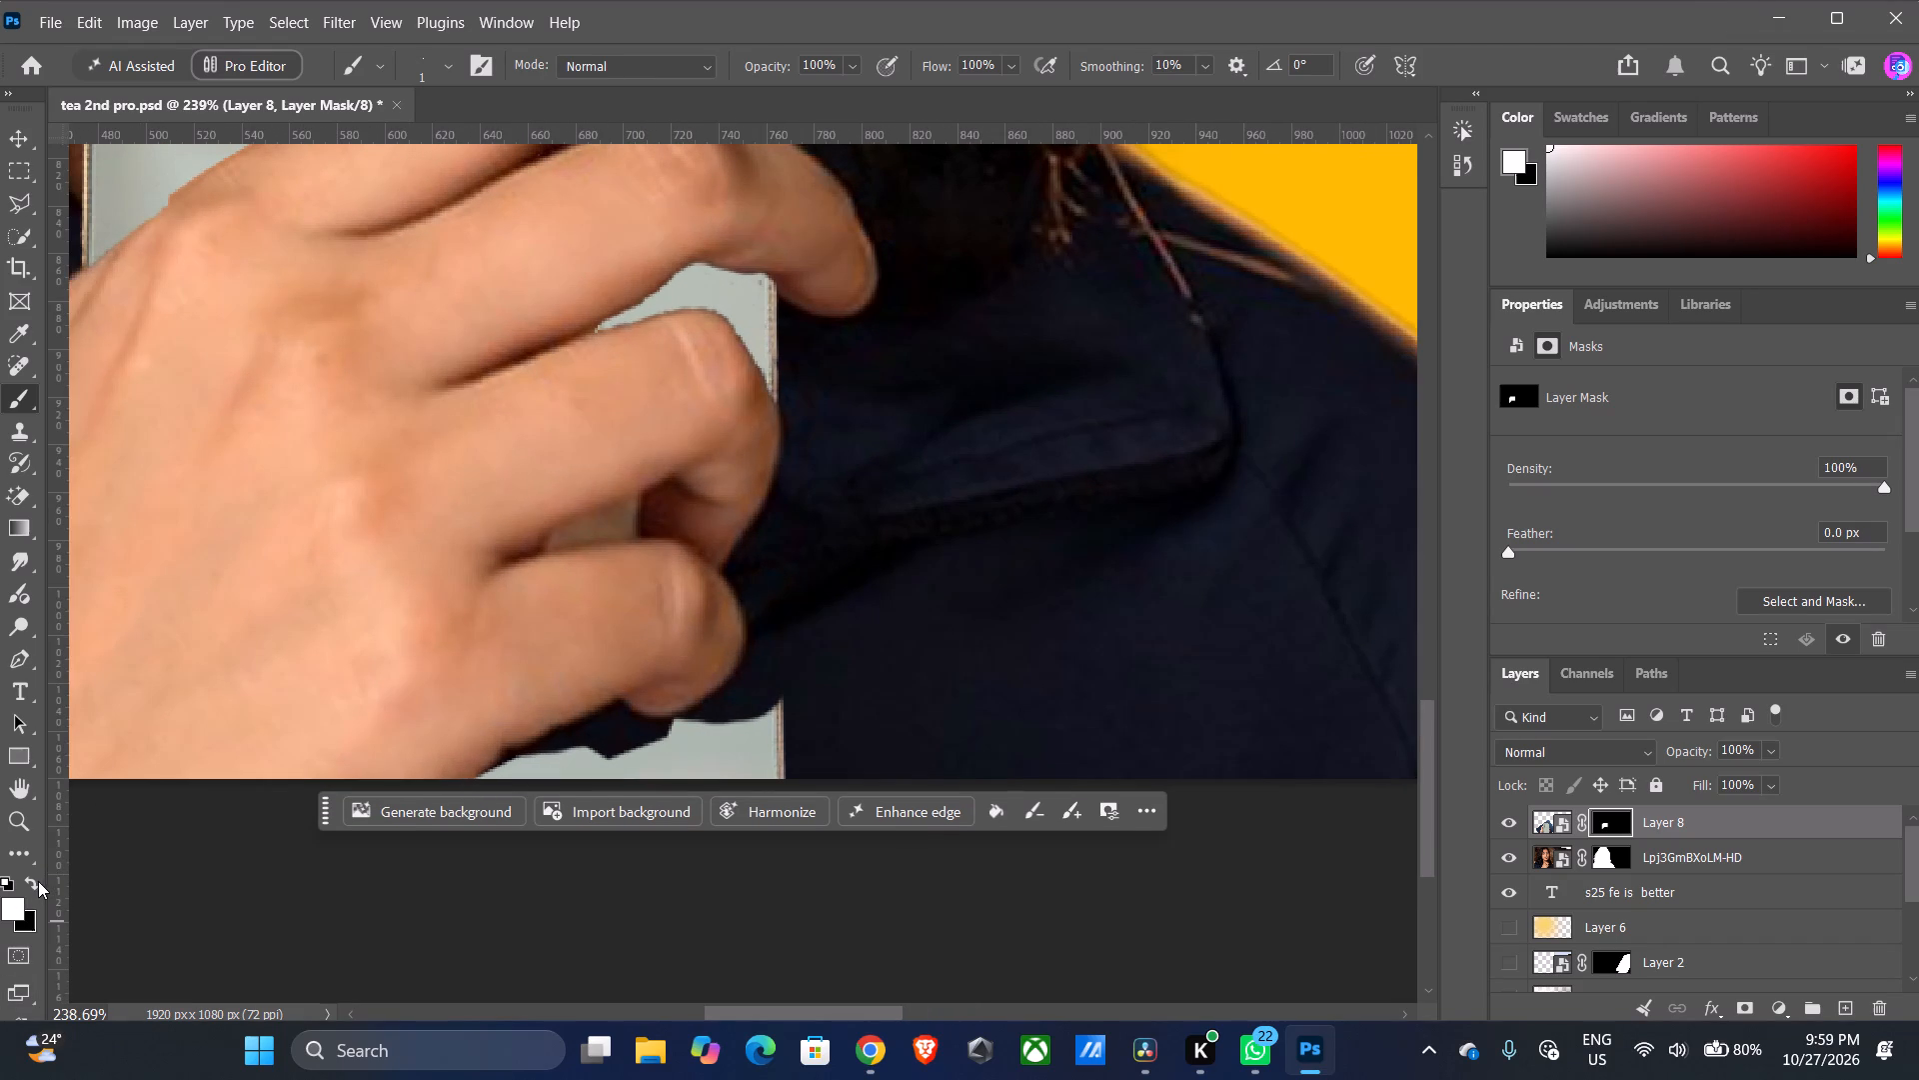
right_click_drag(622, 688, 619, 689, "alt")
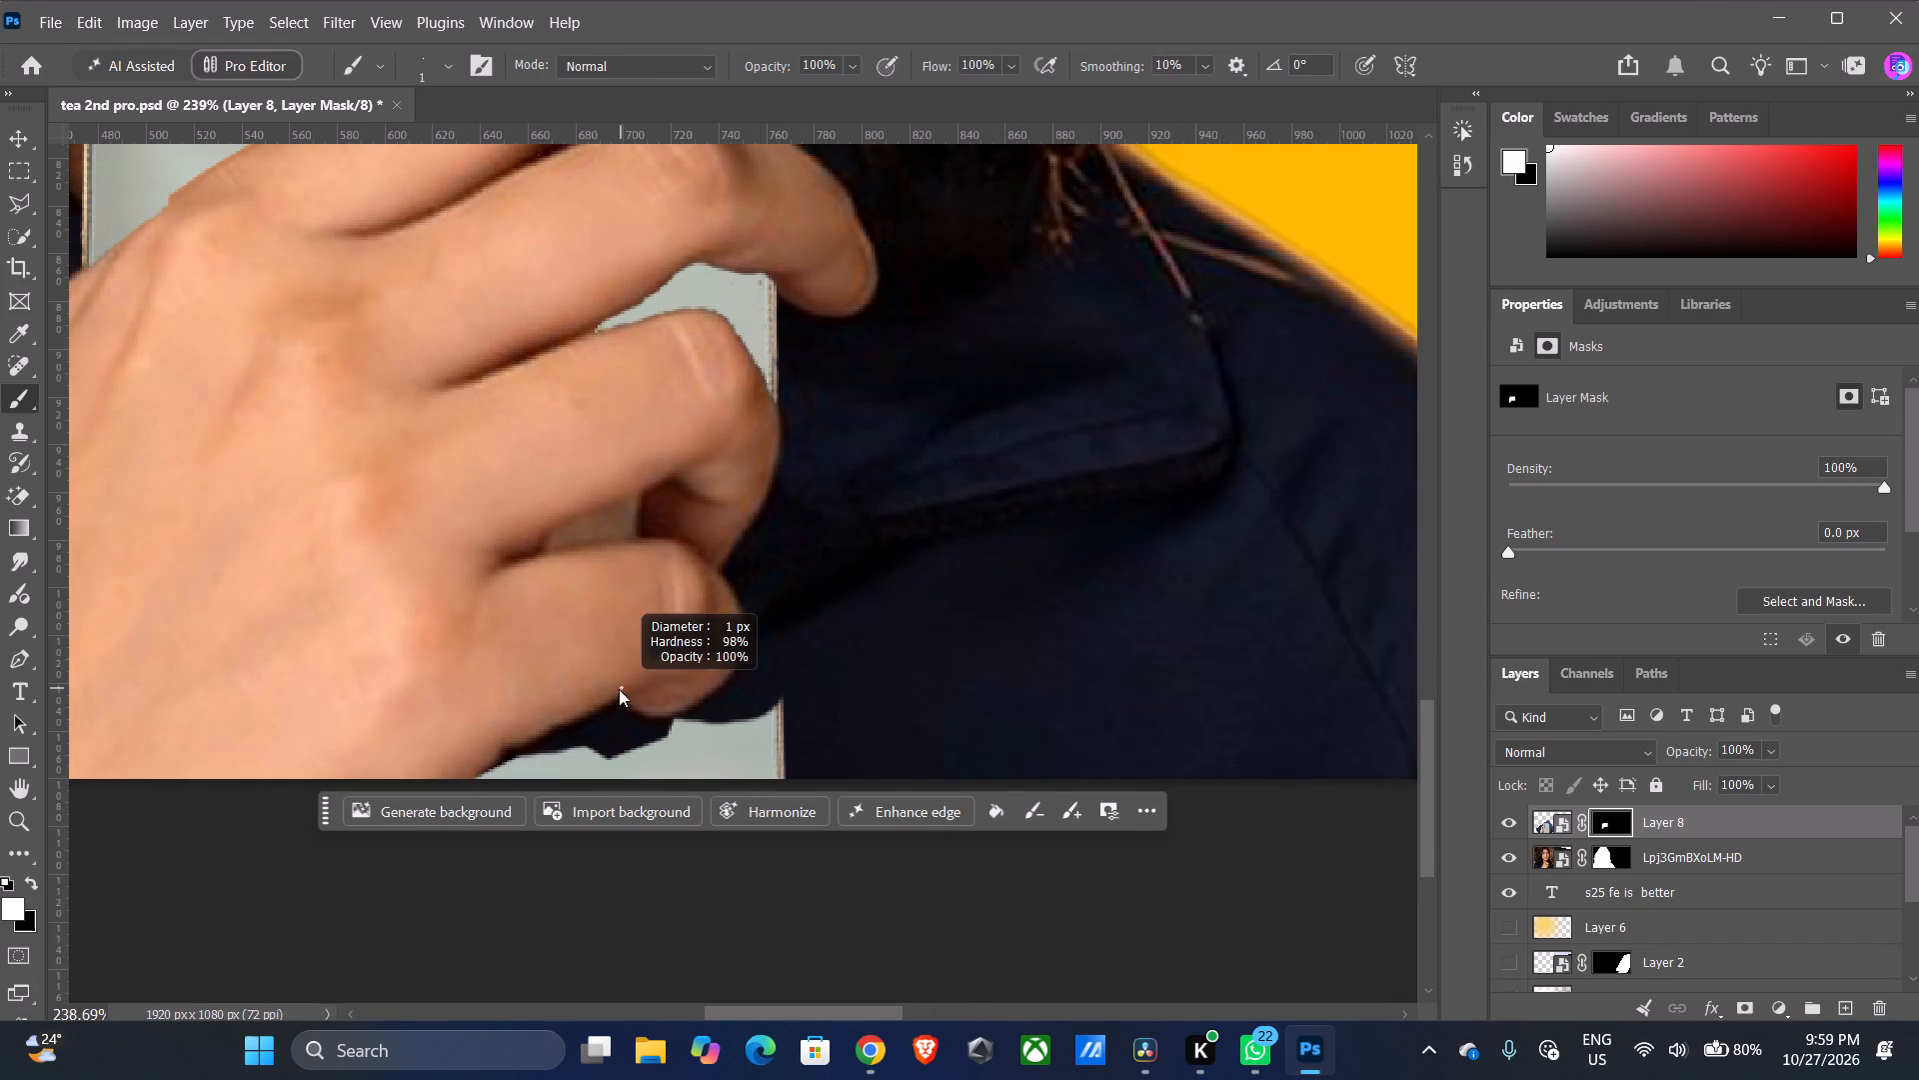
right_click_drag(619, 689, 682, 691, "alt")
right_click_drag(818, 563, 750, 587, "alt")
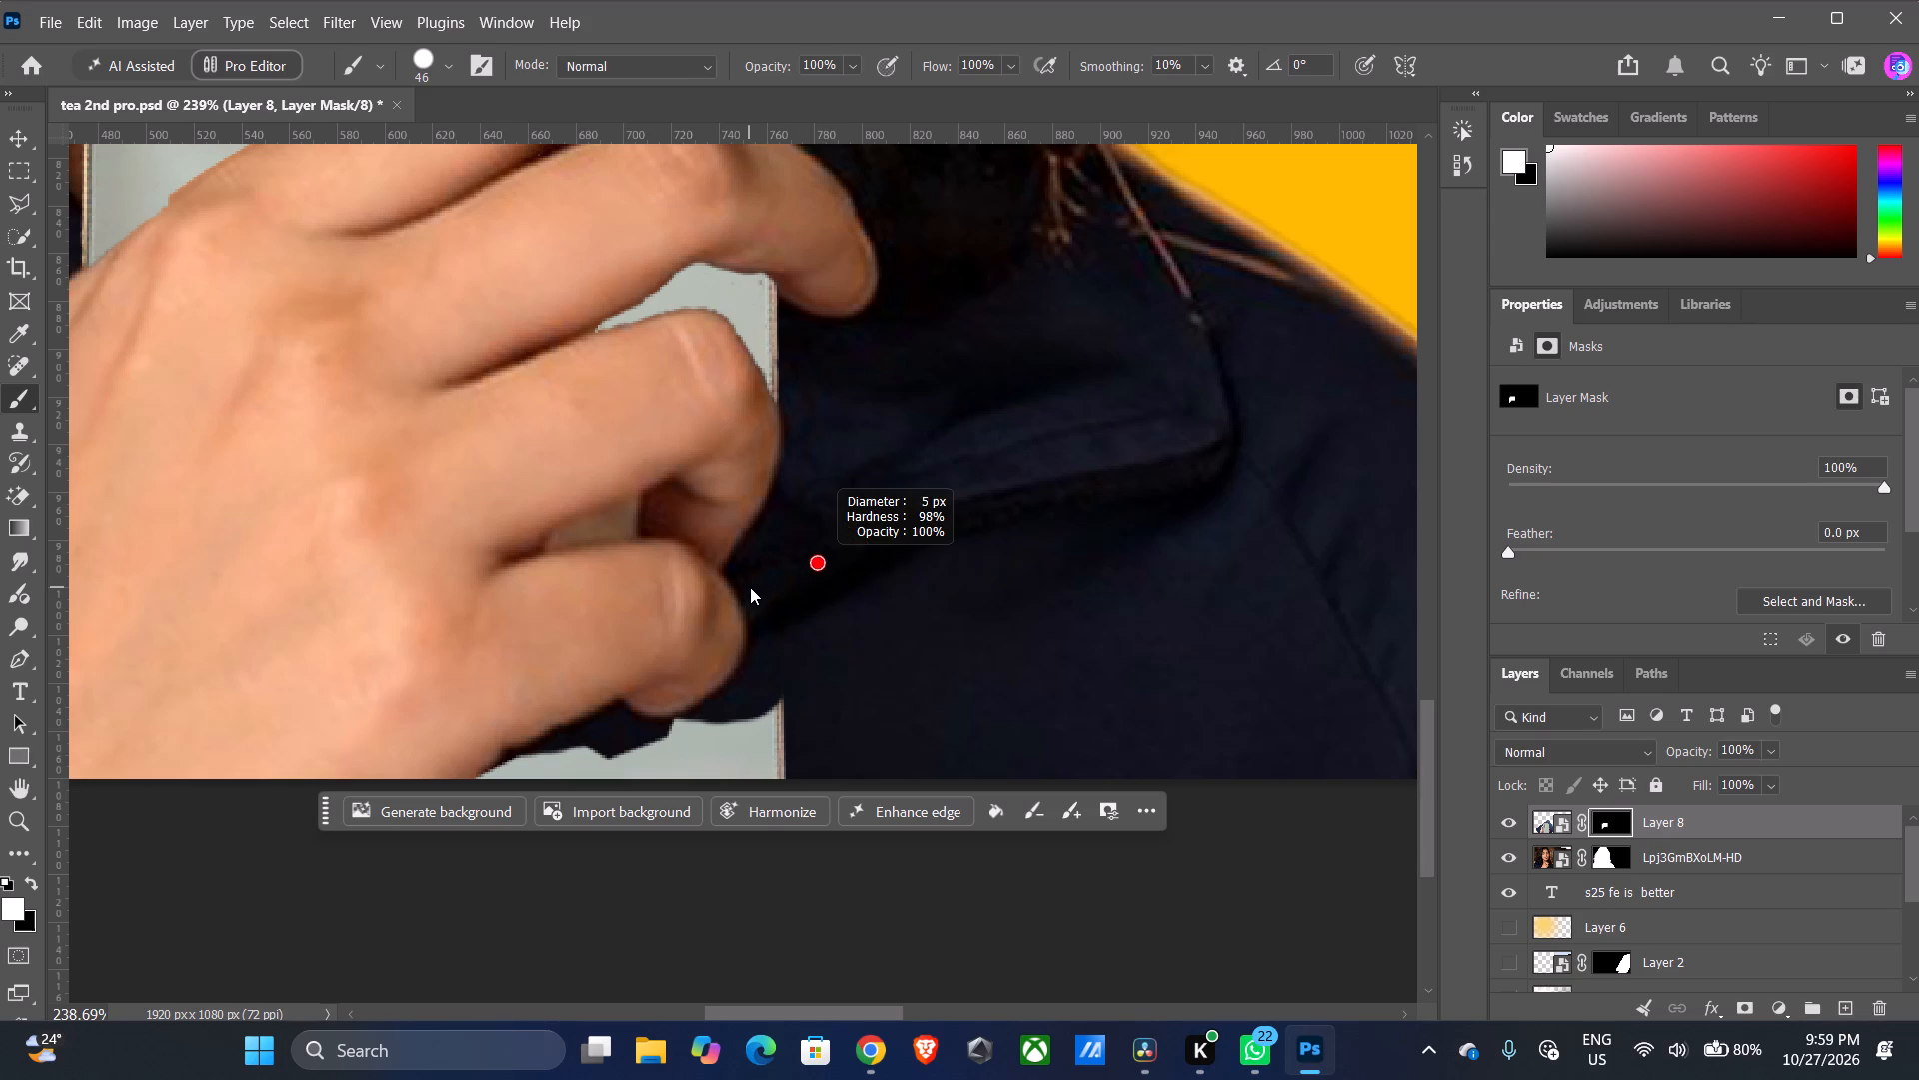
right_click_drag(750, 587, 751, 587, "alt")
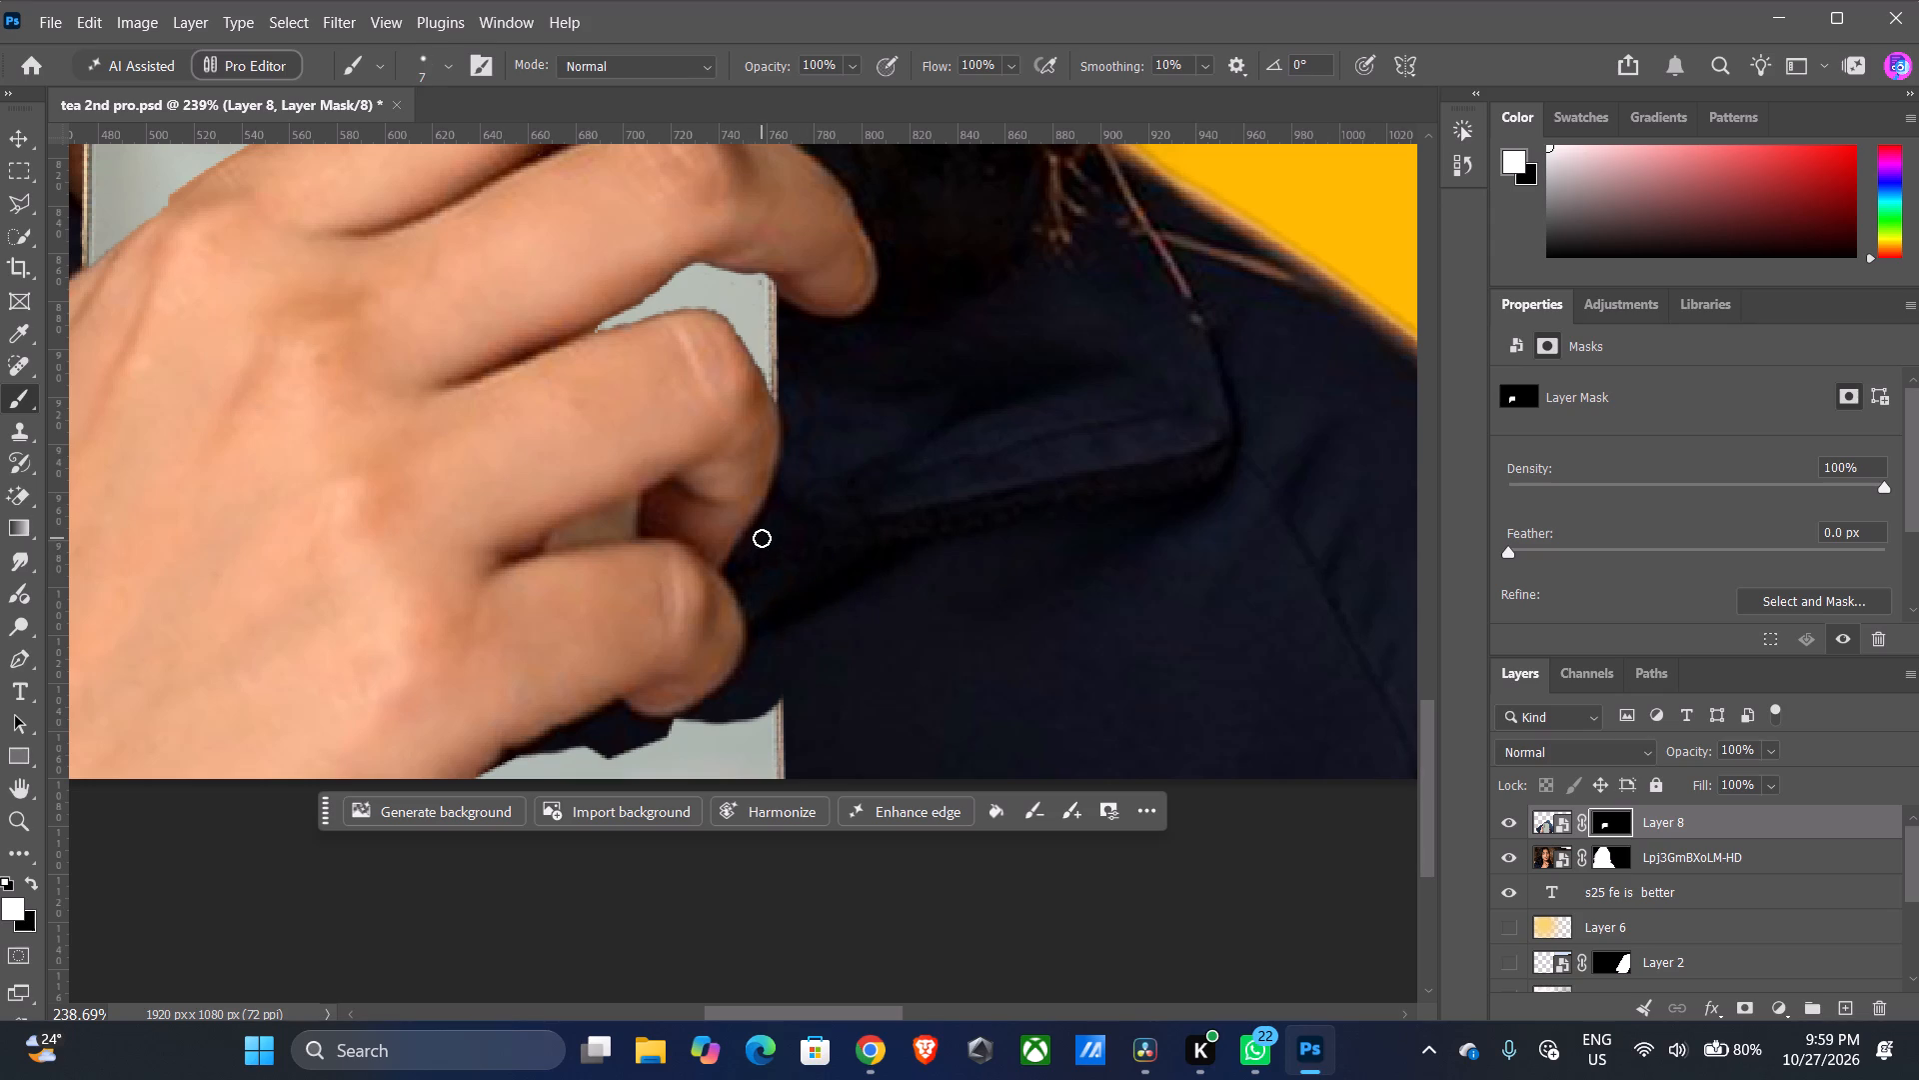
left_click_drag(759, 531, 761, 552)
left_click_drag(761, 552, 766, 712)
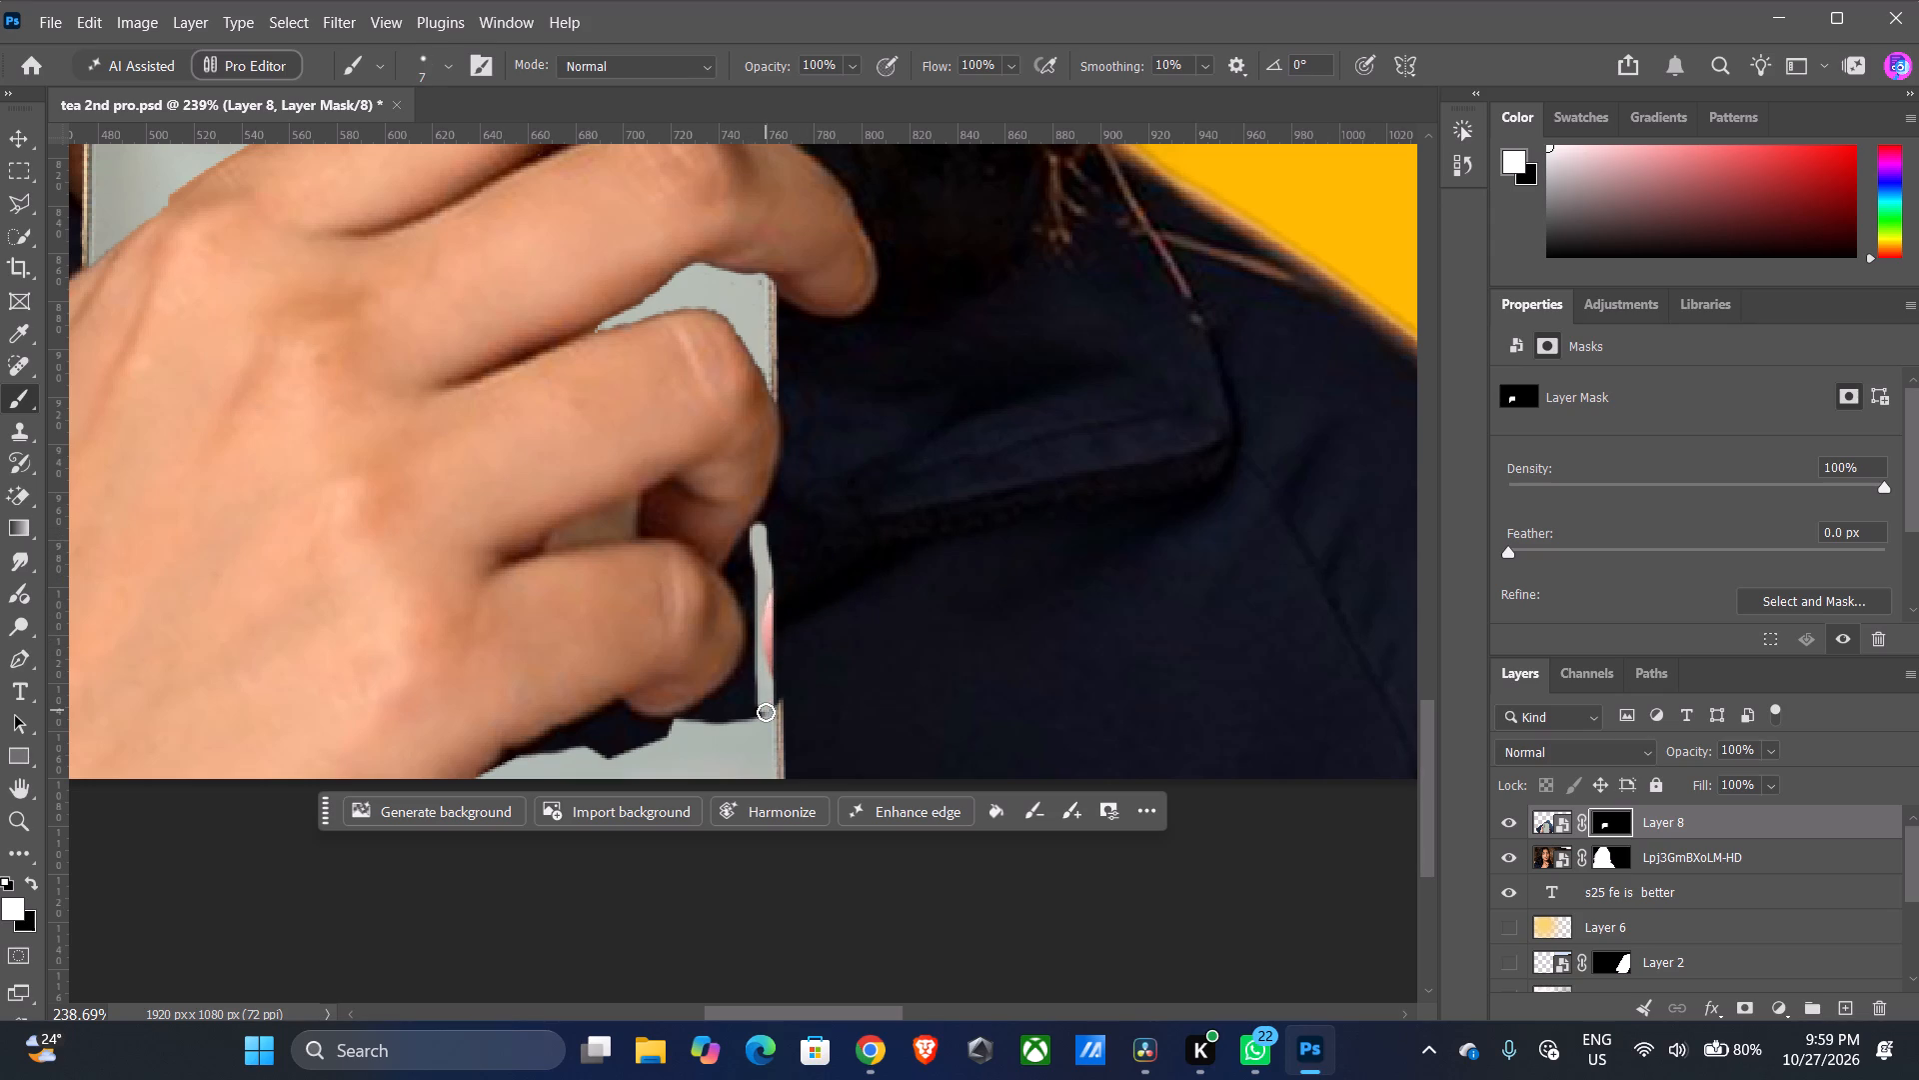
left_click_drag(766, 712, 769, 686)
left_click_drag(771, 585, 777, 655)
left_click_drag(777, 655, 774, 713)
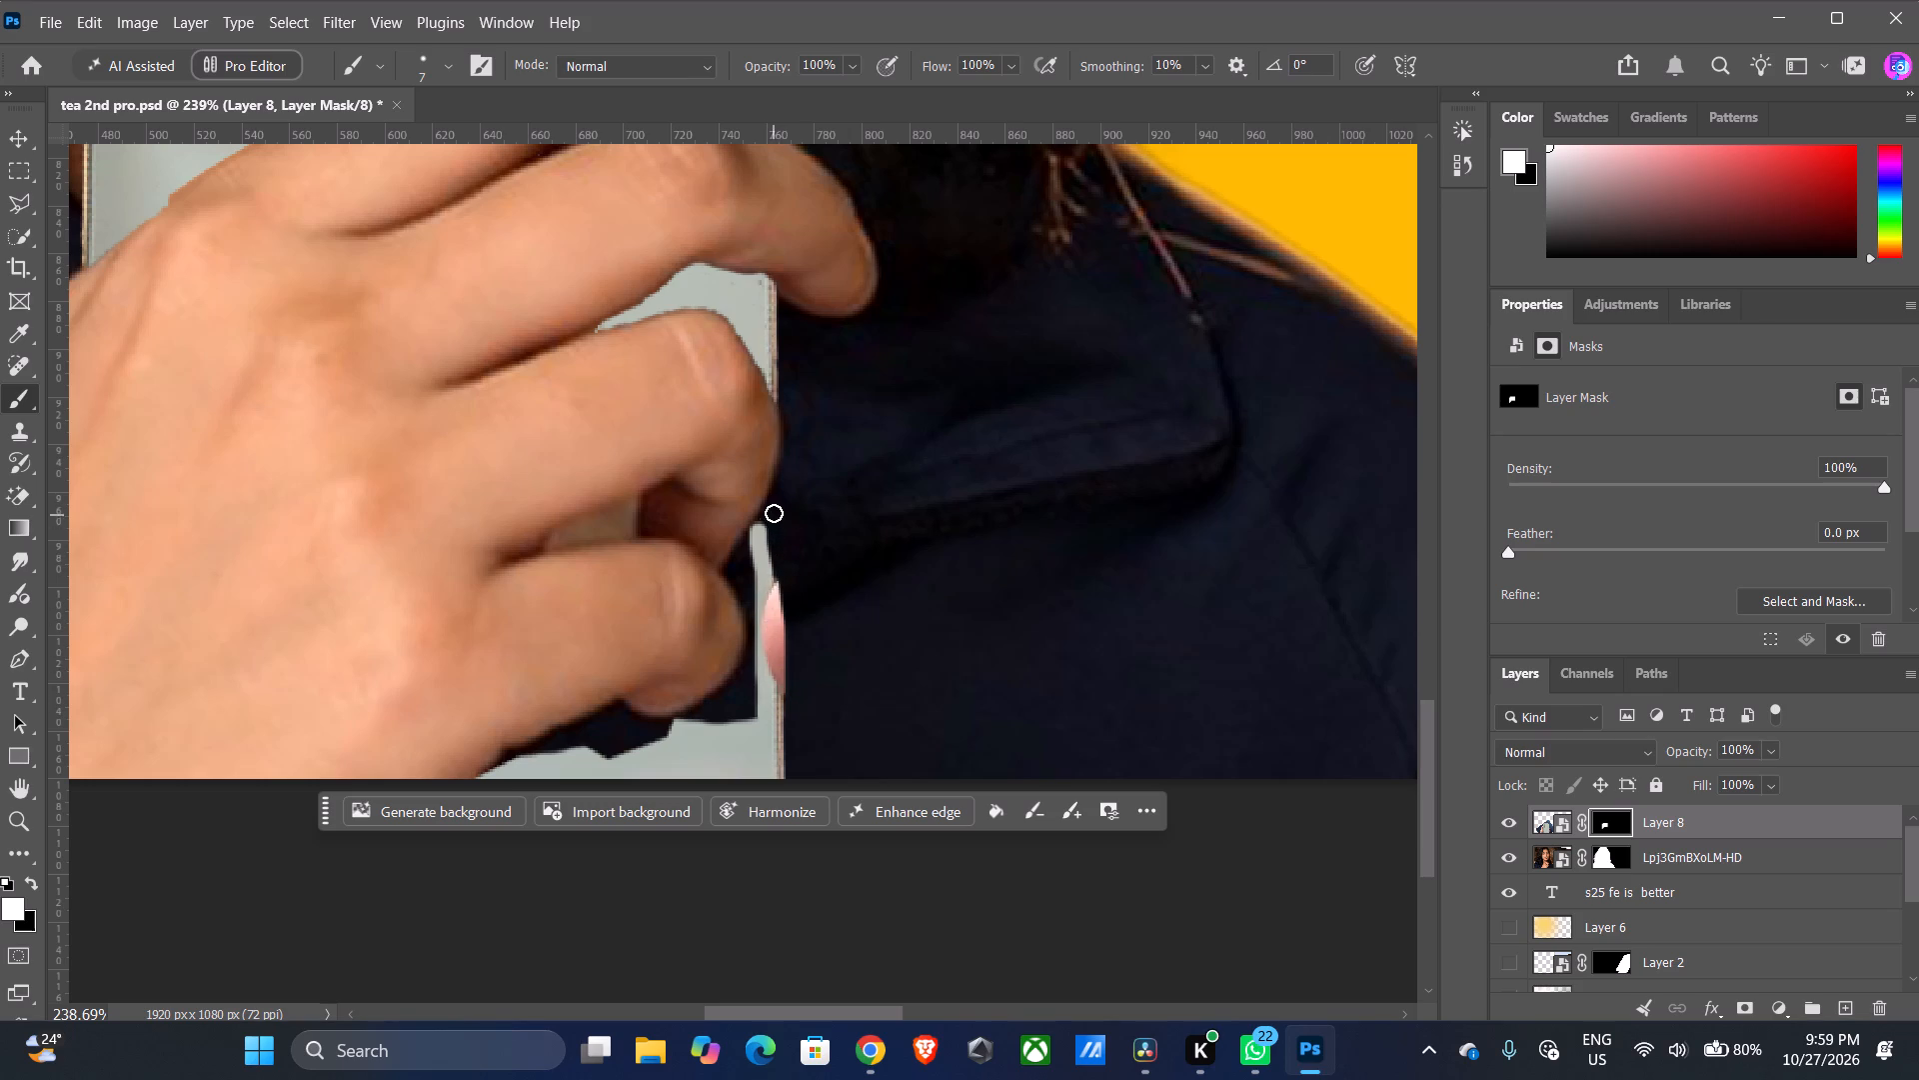
left_click_drag(772, 507, 774, 636)
left_click(776, 667)
Paint white on the mask around the little finger's outer side and underside to reveal more of the phone in the dark gap.
left_click_drag(766, 515, 753, 640)
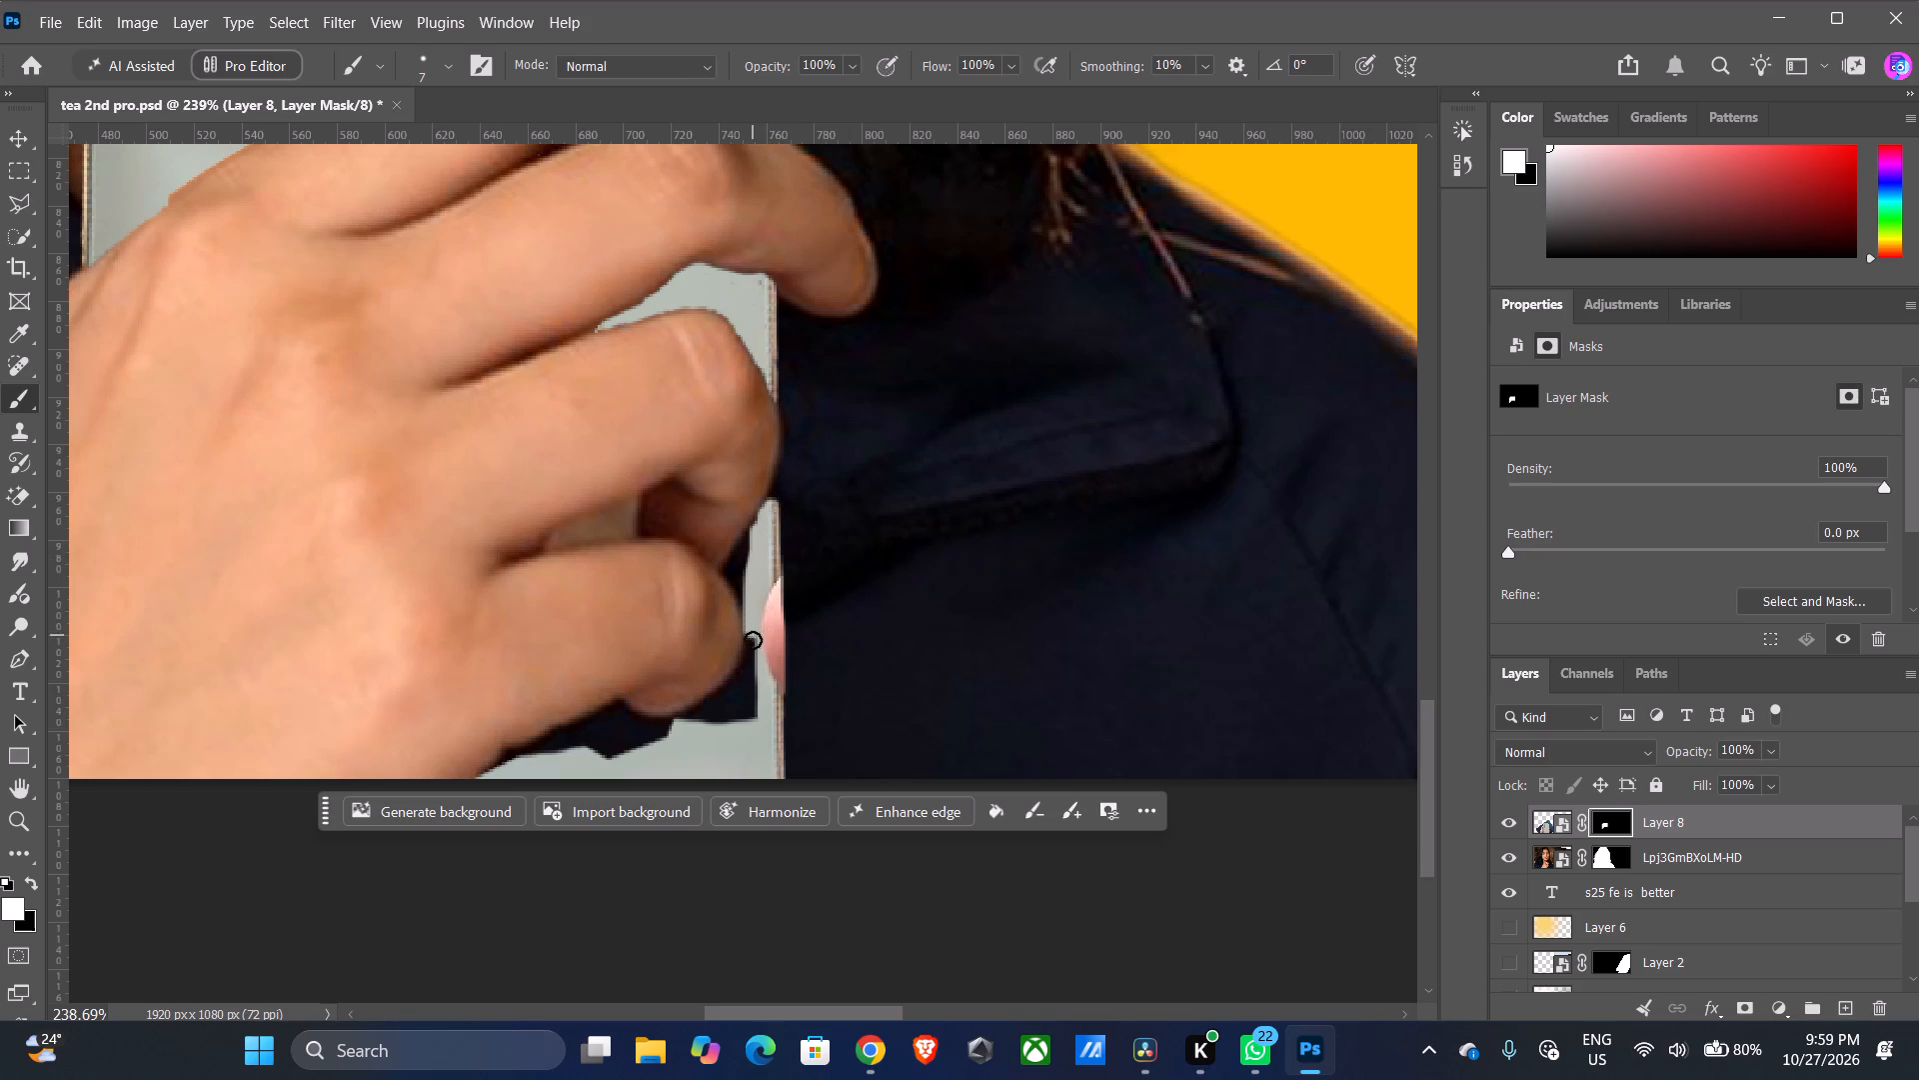
left_click_drag(753, 640, 658, 737)
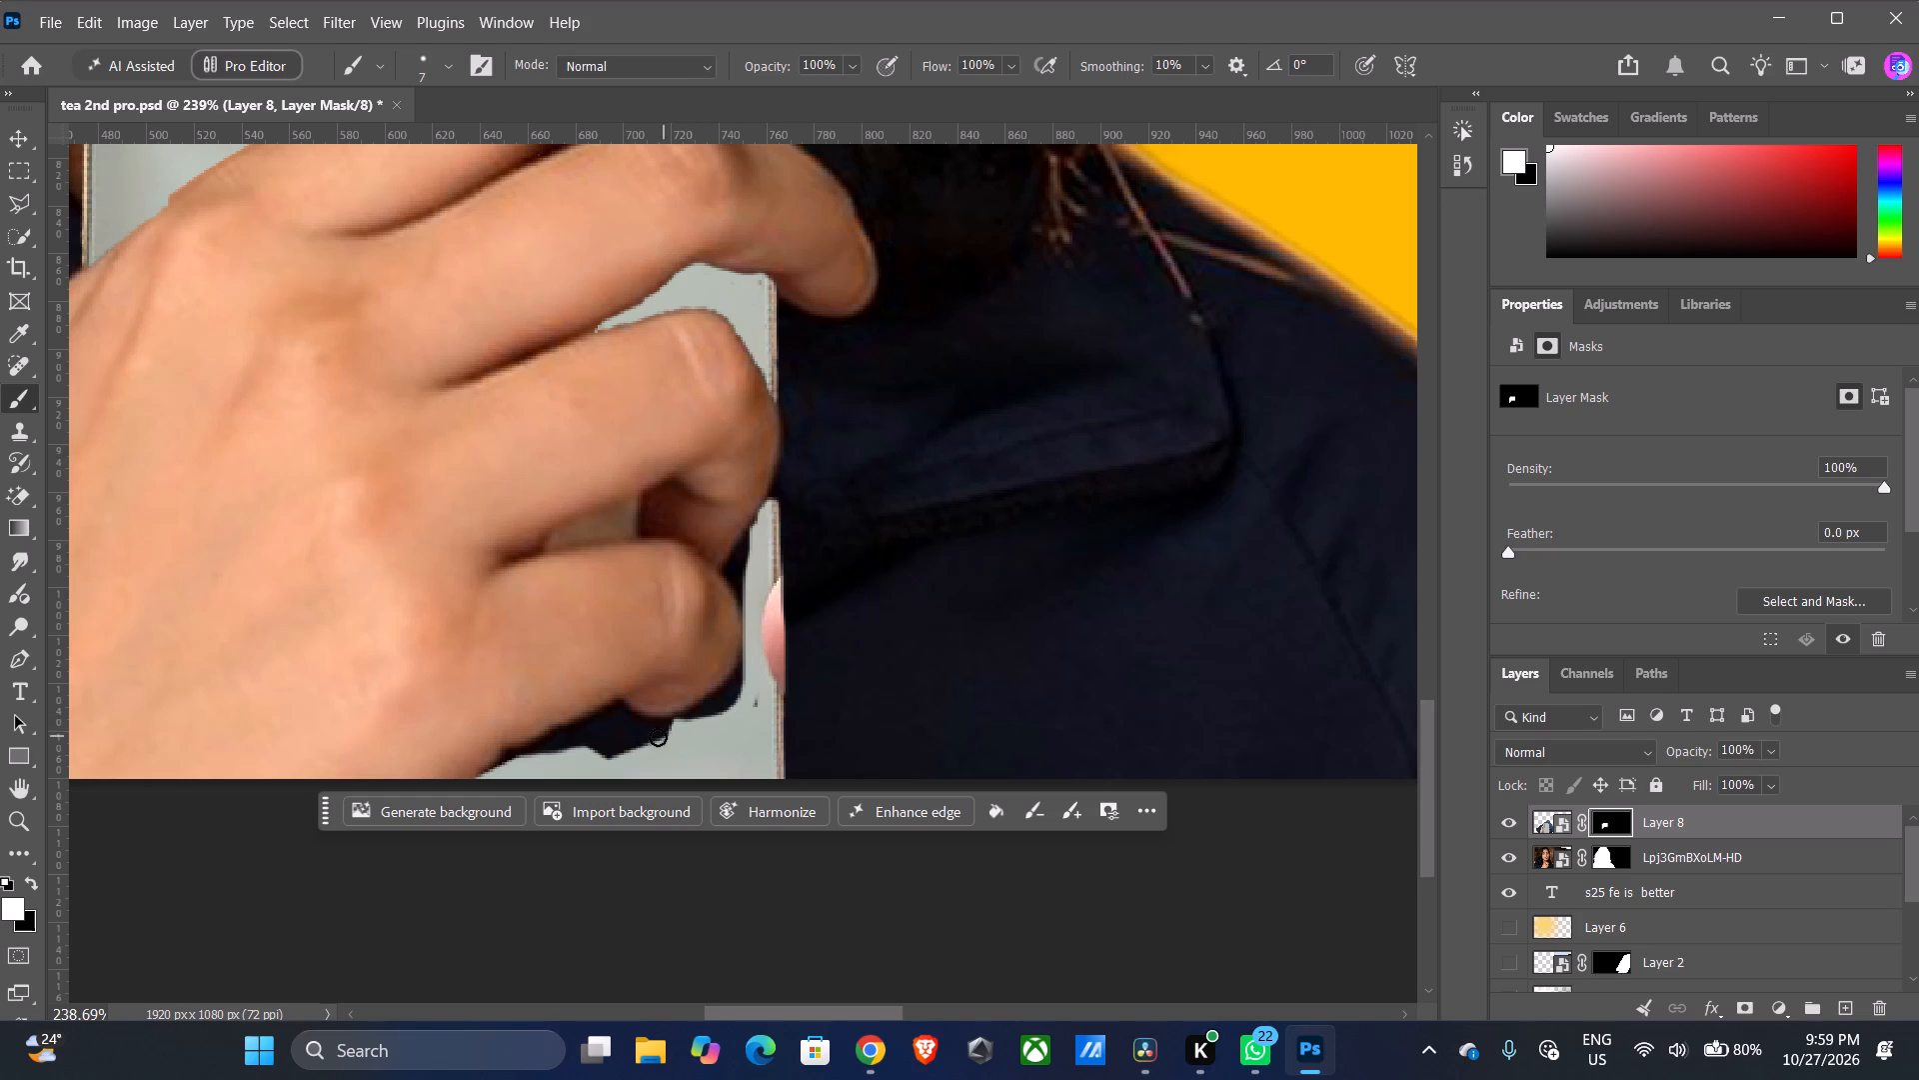
left_click_drag(658, 737, 536, 763)
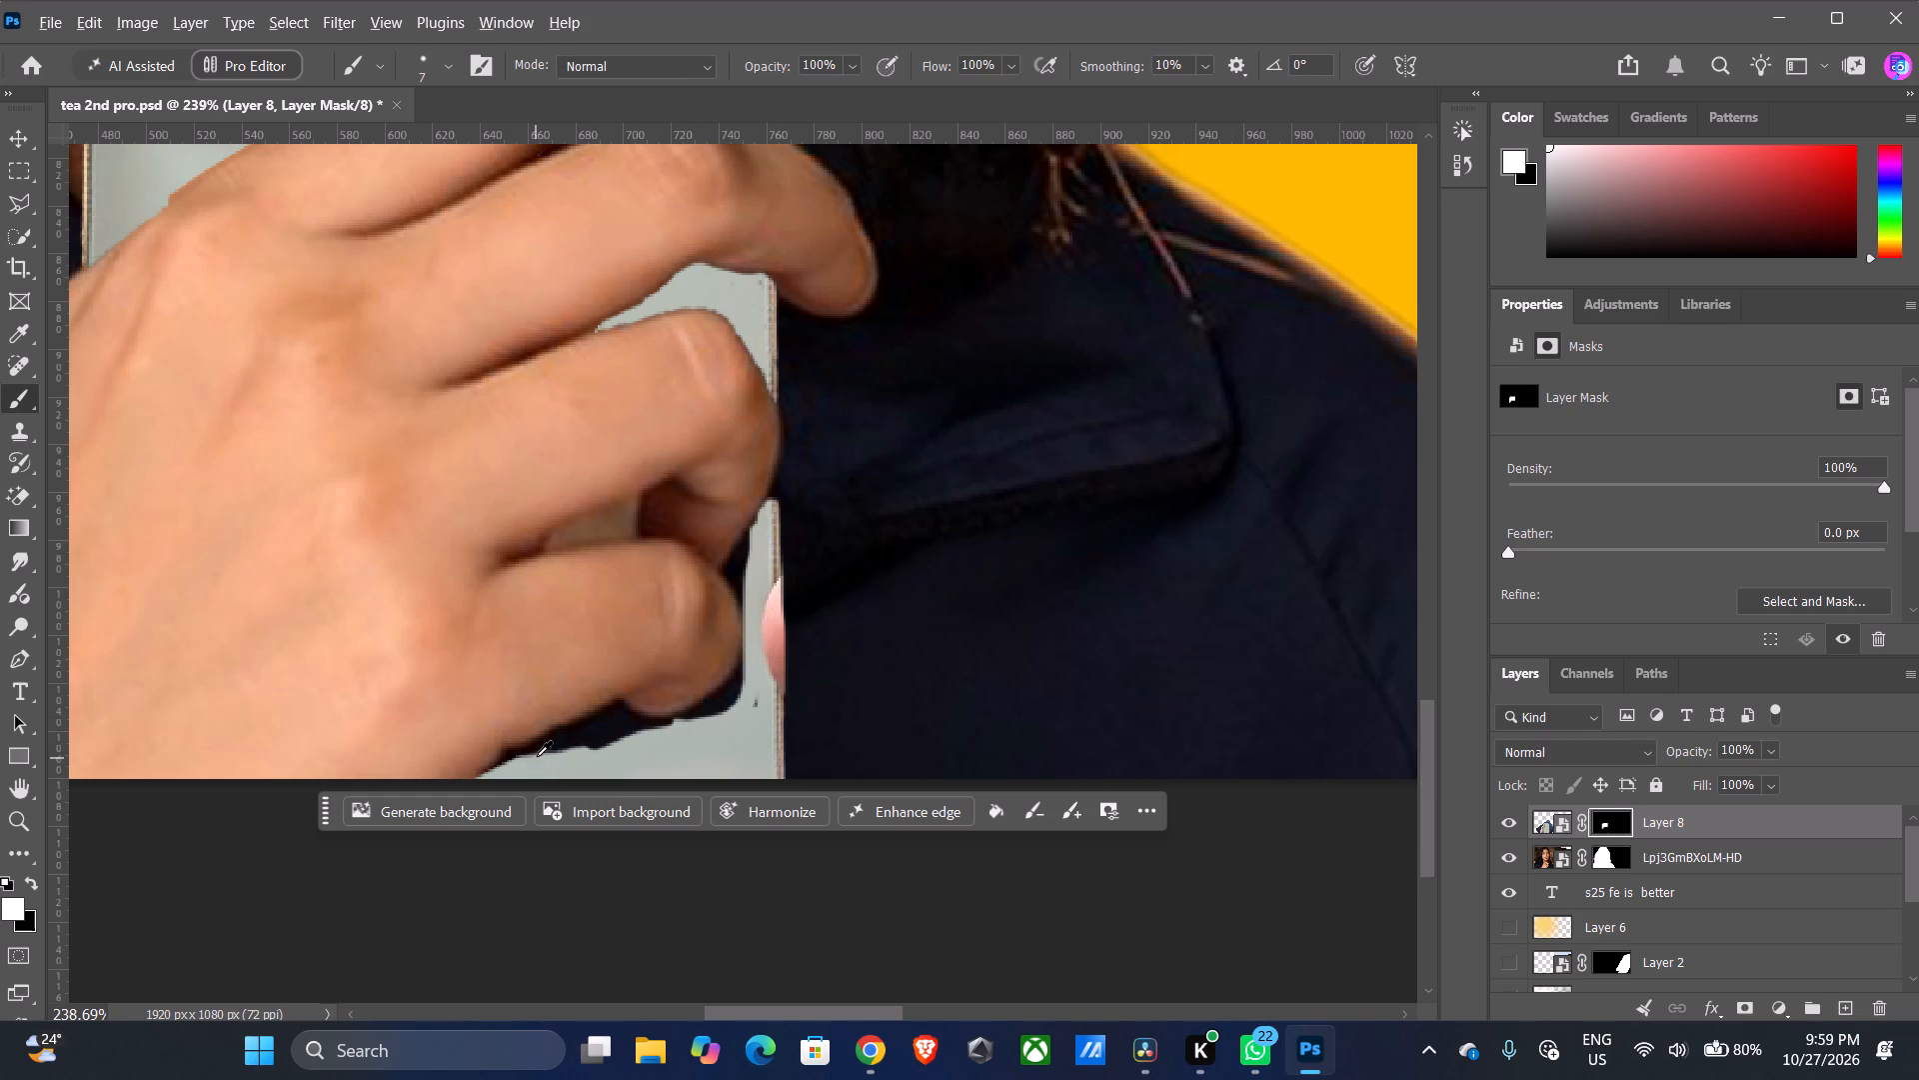
Paint white through the dark gap along the hand's lower edge, from the canvas bottom up to the little finger's crease.
scroll(537, 754, "up", 14, "alt")
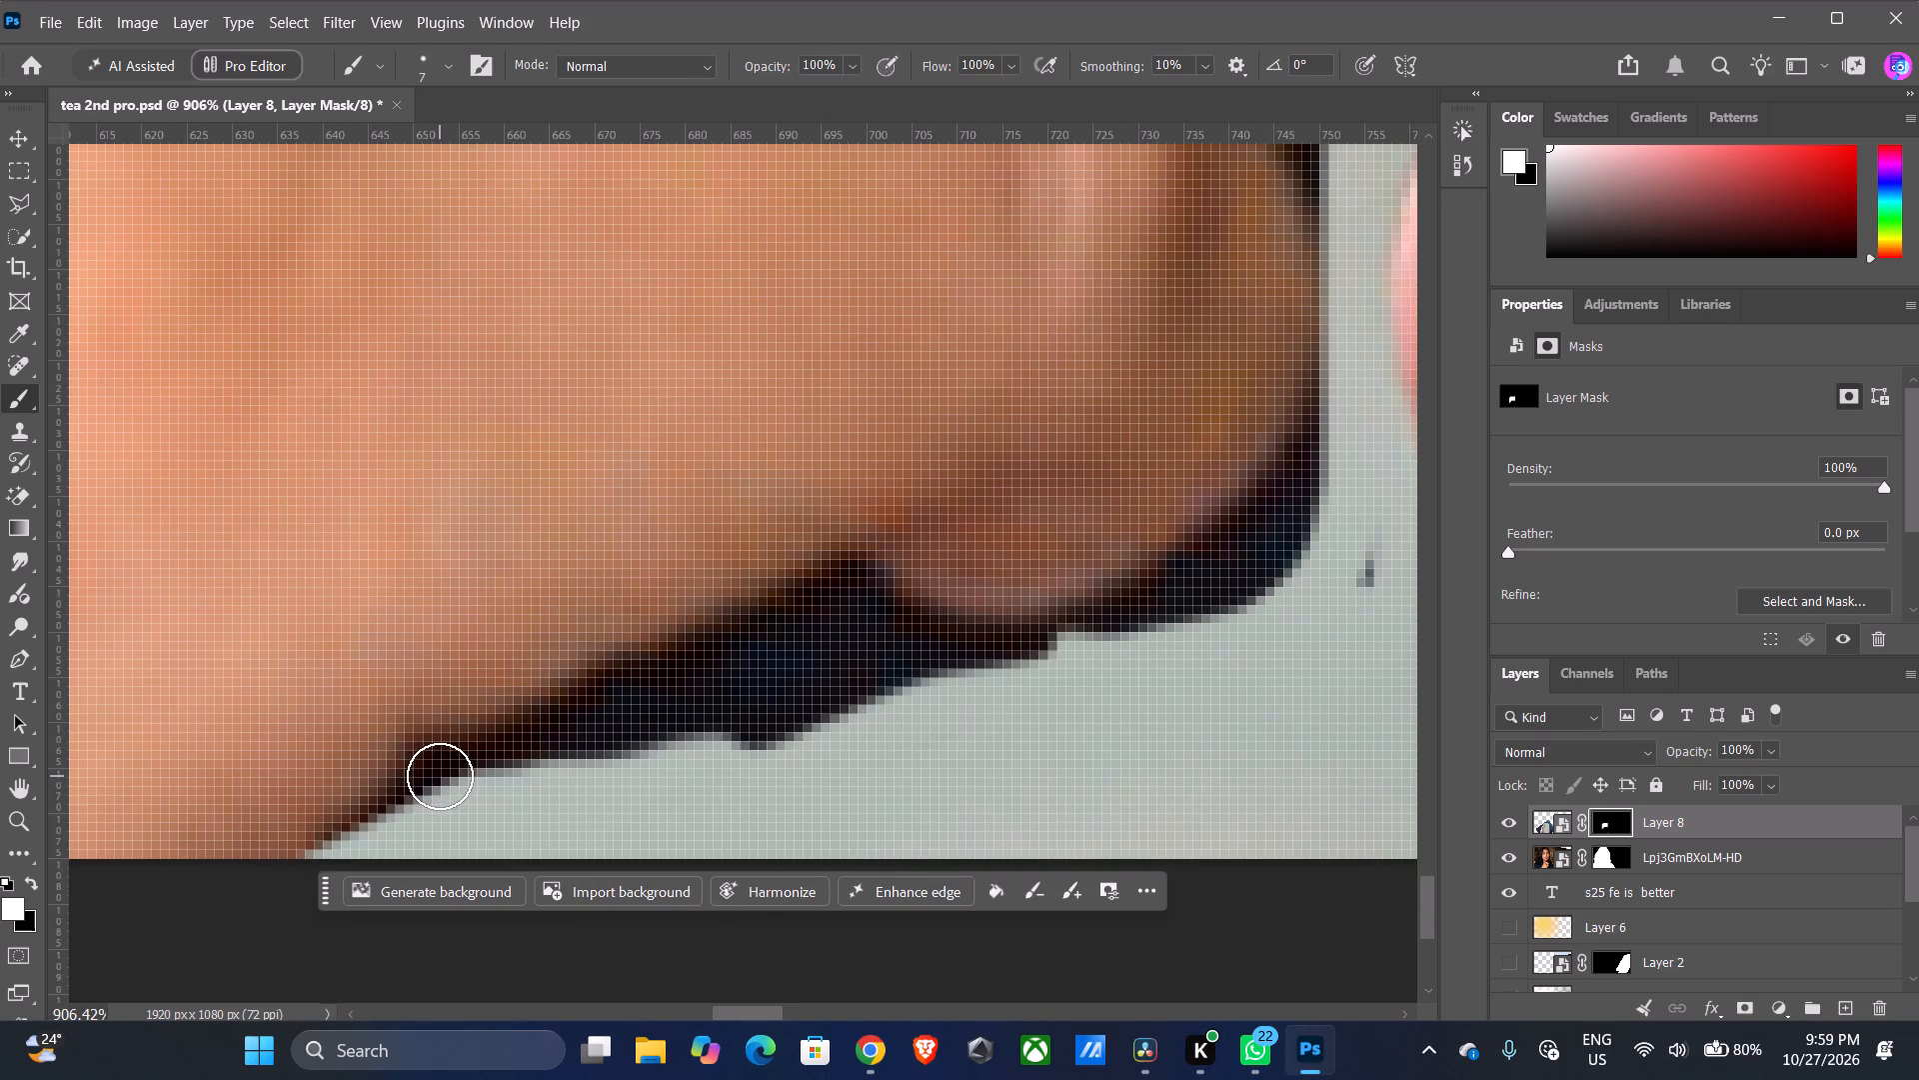
left_click(440, 776)
left_click(410, 811)
left_click(374, 832)
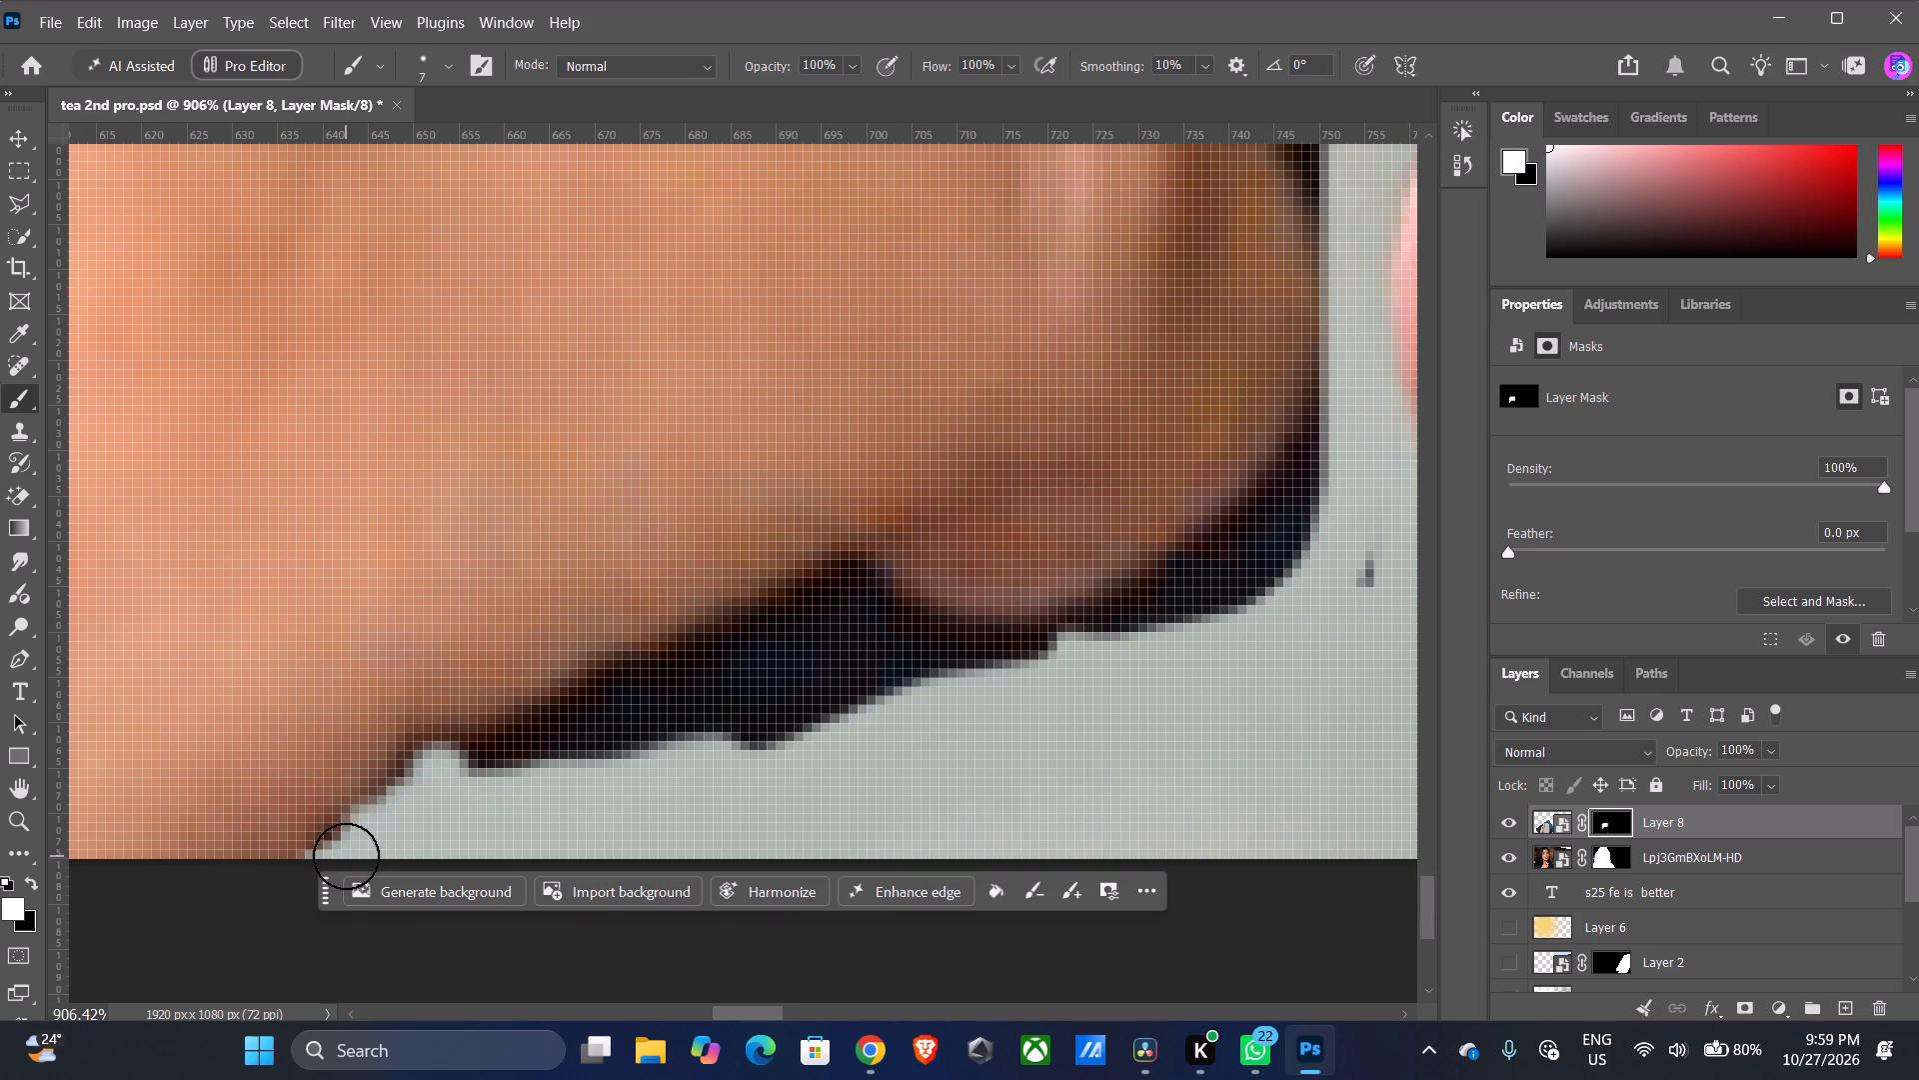
left_click(346, 856)
left_click(436, 771)
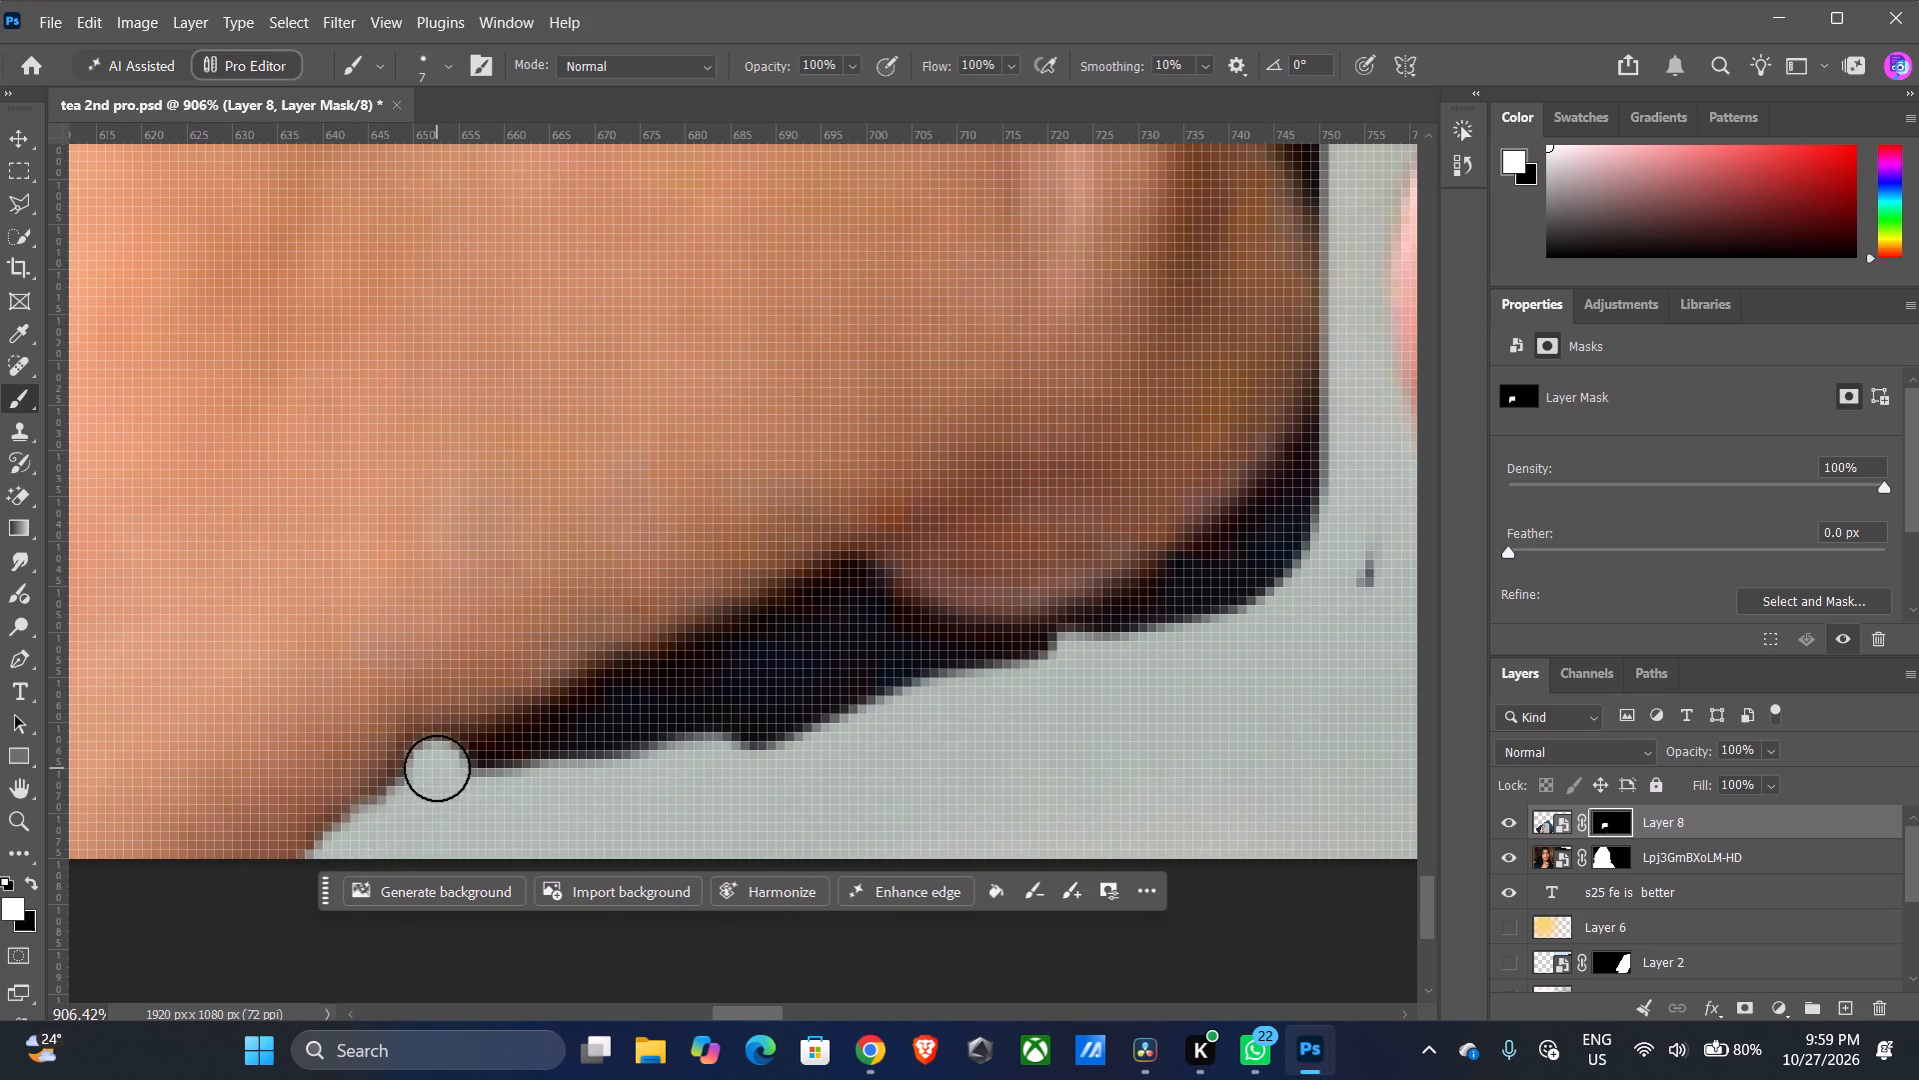
left_click_drag(437, 768, 609, 709)
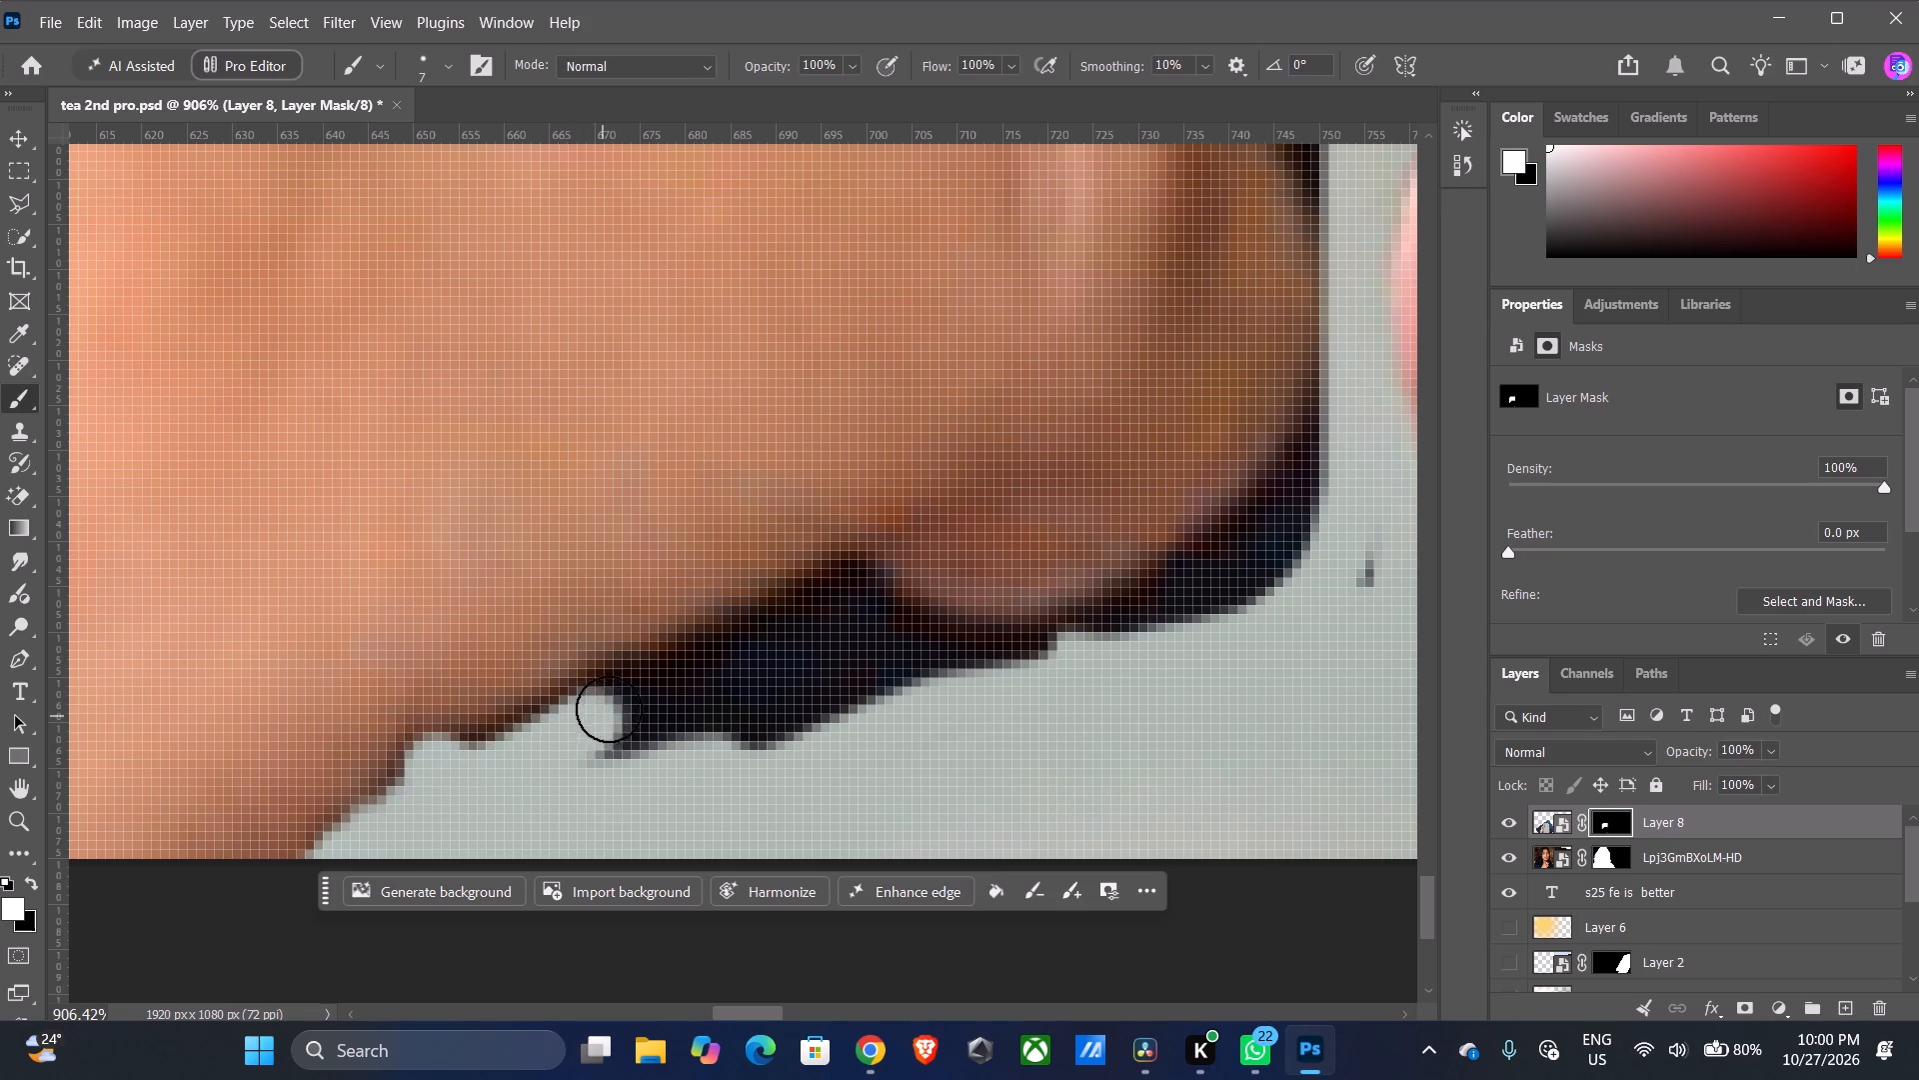
left_click_drag(609, 709, 850, 597)
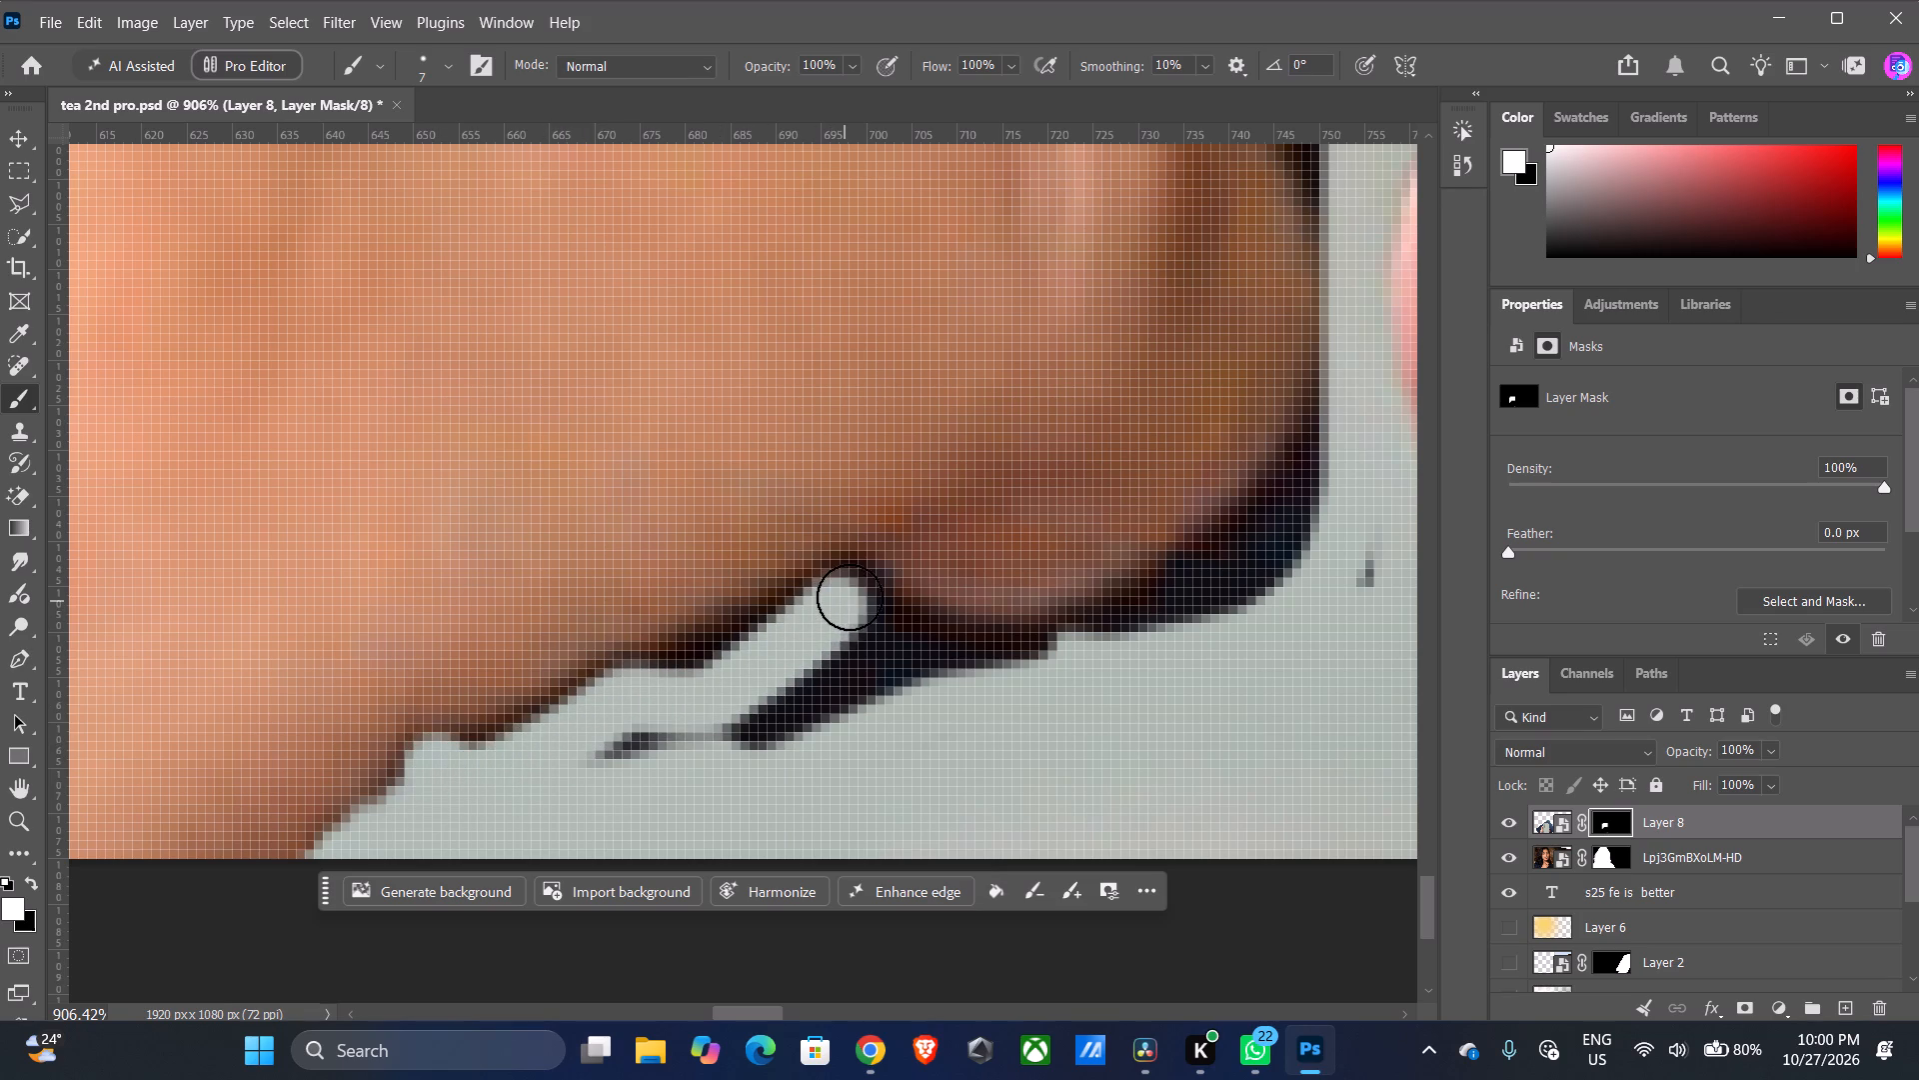
left_click_drag(850, 597, 860, 590)
left_click(856, 586)
Paint white back along the hand's lower edge, from the little finger's crease toward the wrist, to clear the remaining dark fringe.
left_click(809, 615)
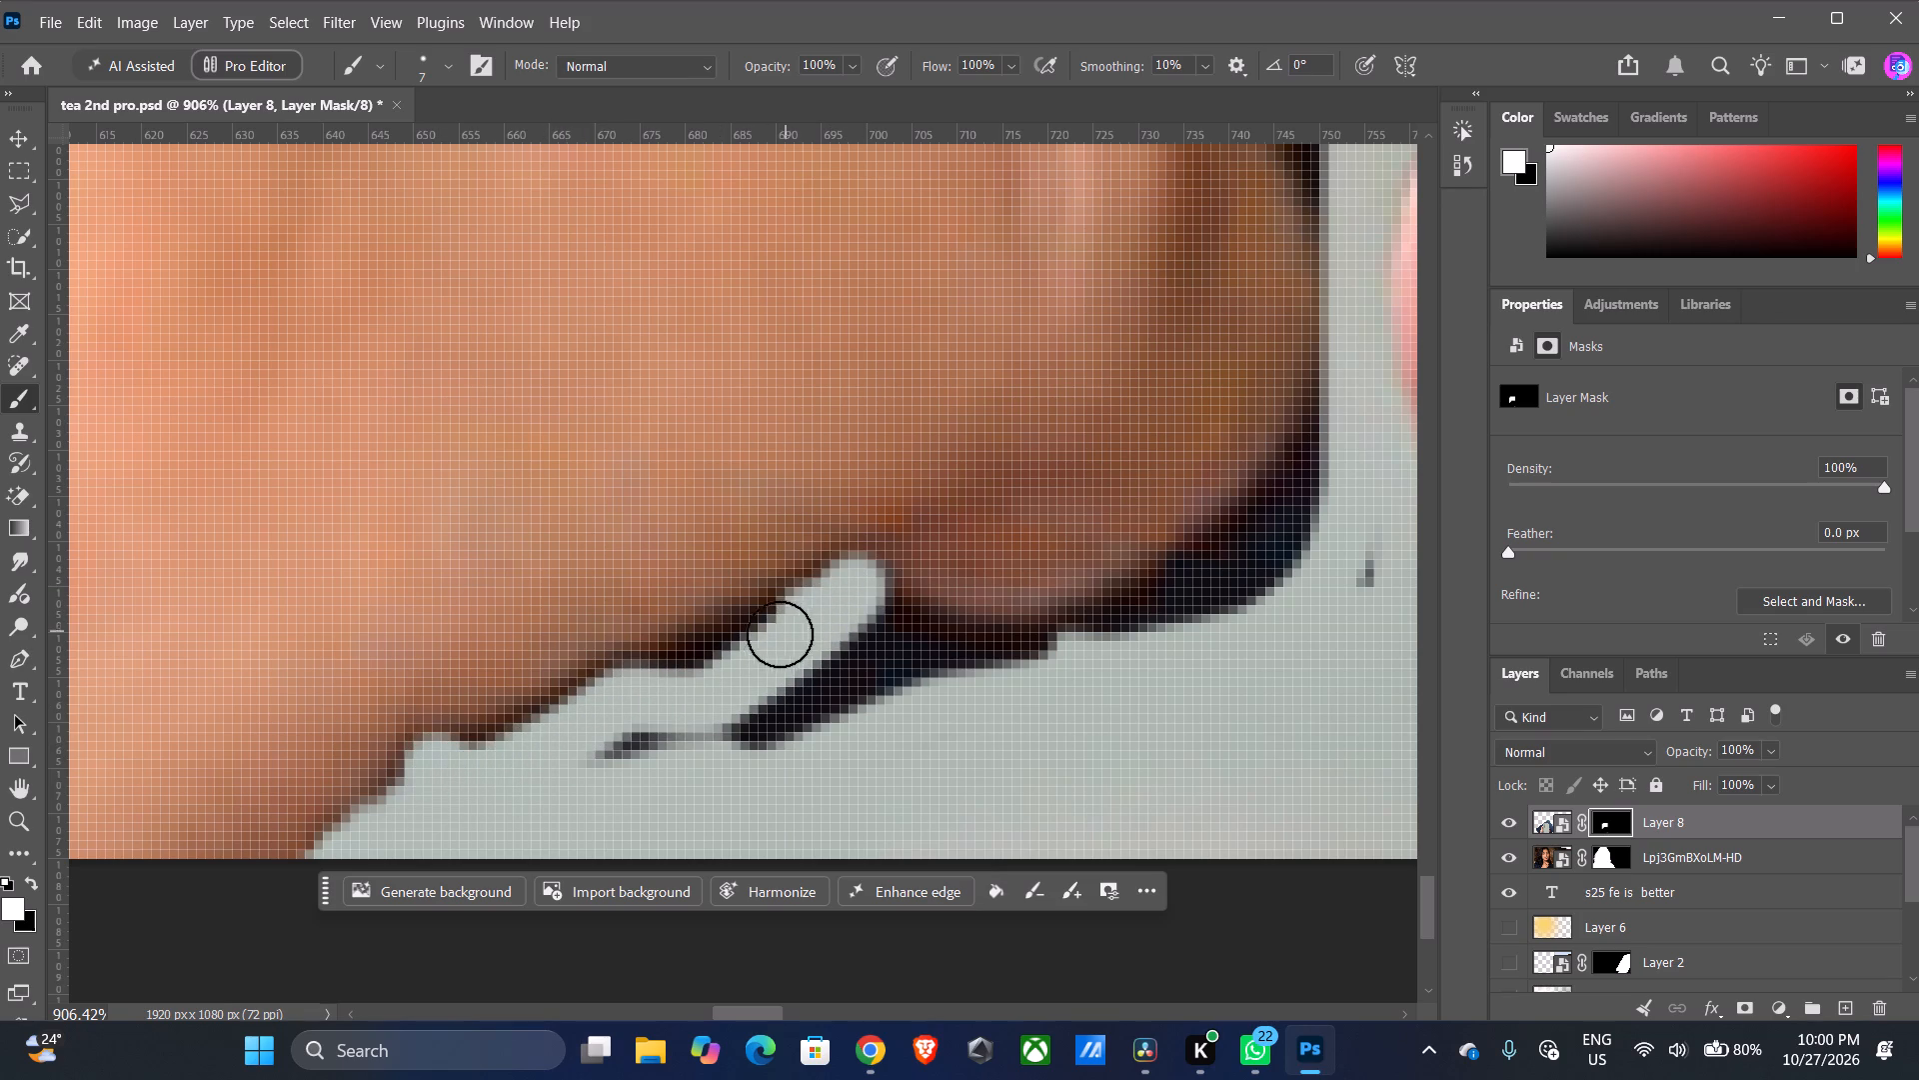
left_click(773, 635)
left_click_drag(753, 653, 740, 658)
left_click(724, 665)
left_click_drag(713, 668, 631, 698)
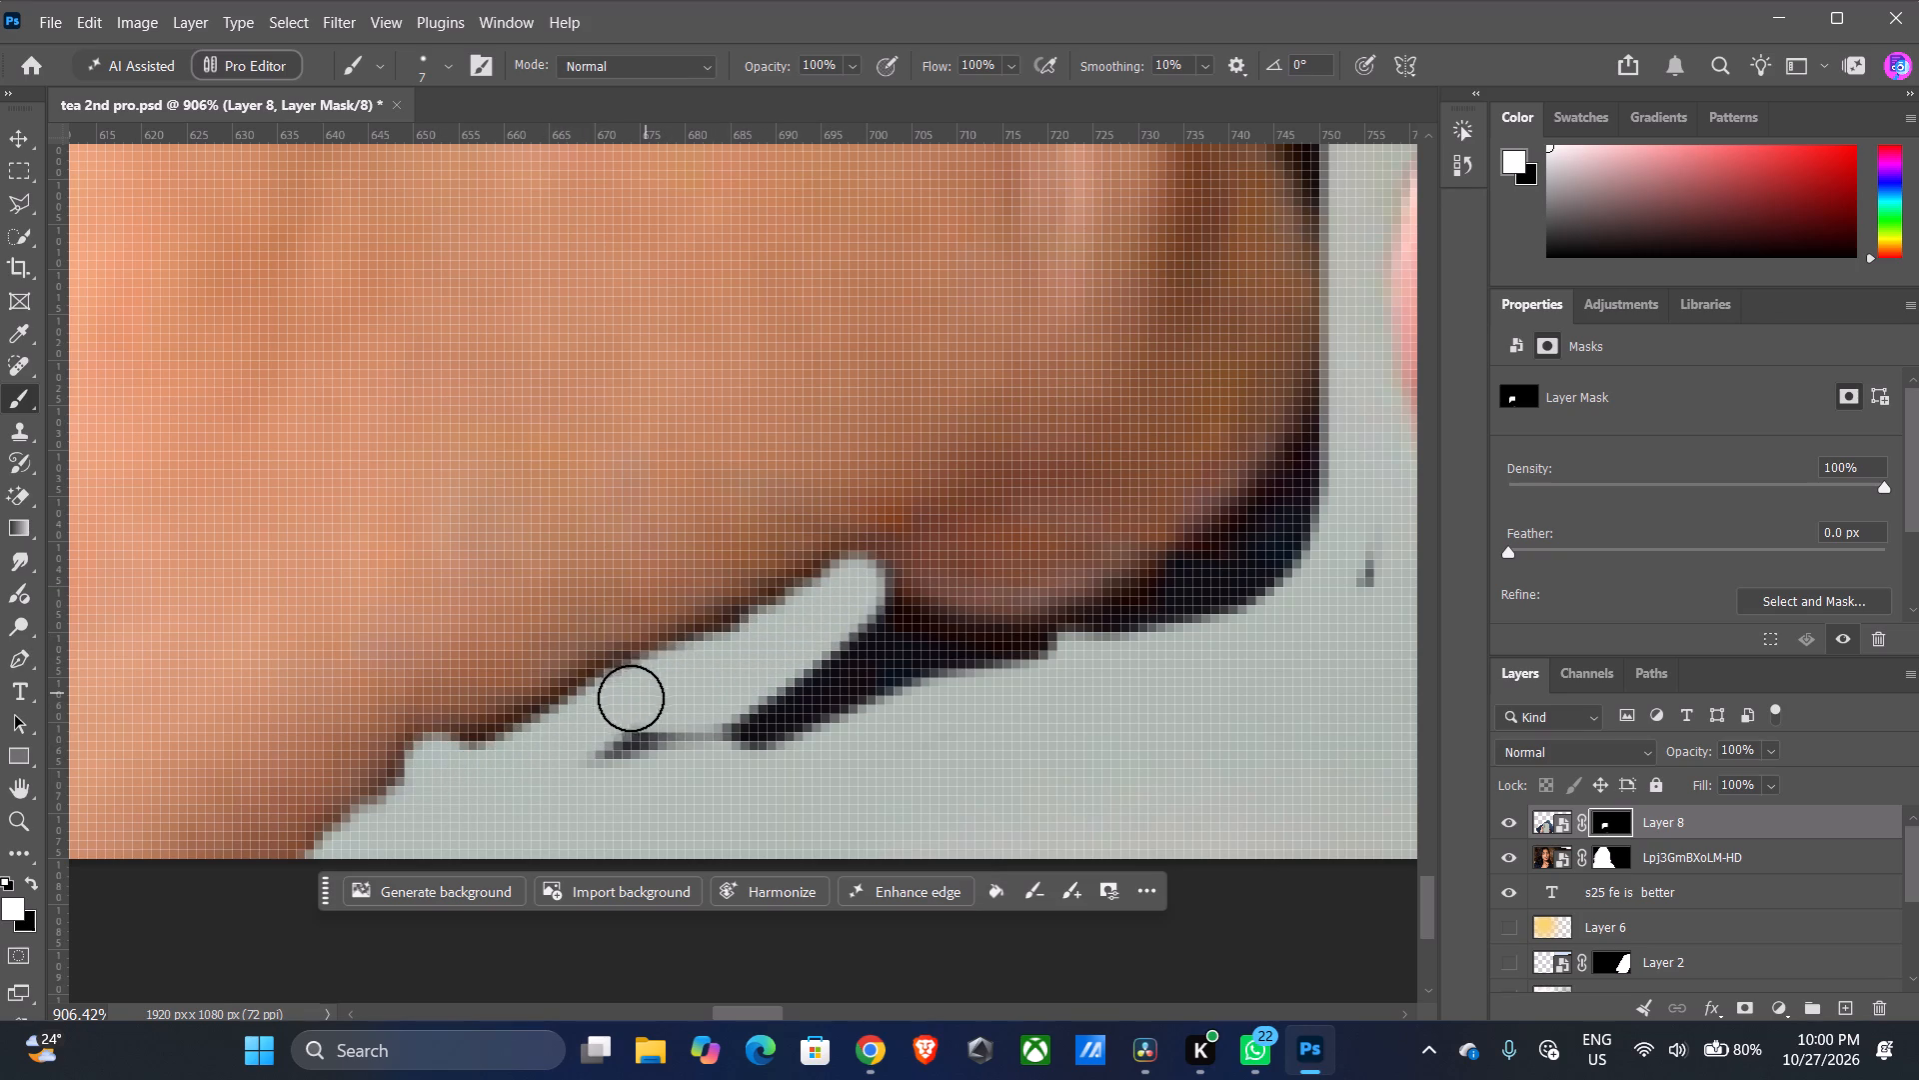
left_click_drag(631, 698, 451, 770)
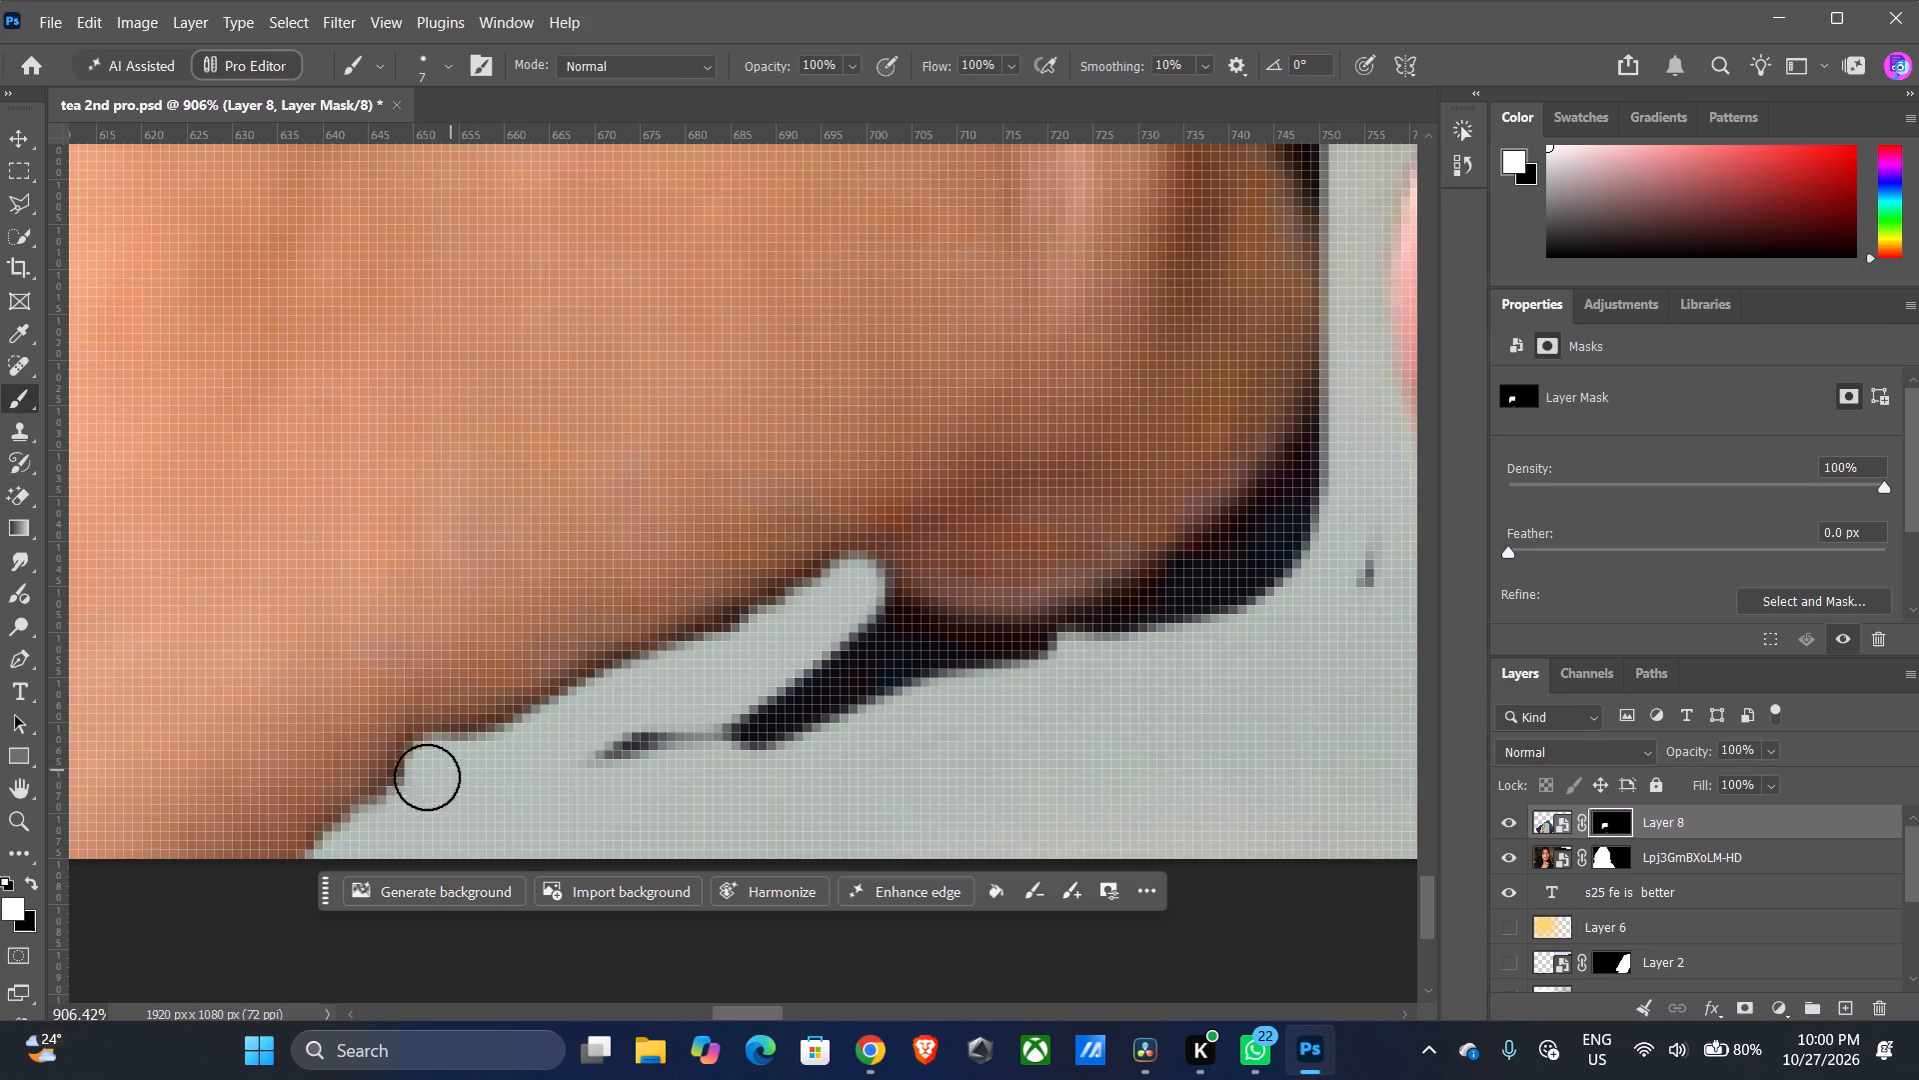
left_click(428, 766)
left_click(465, 760)
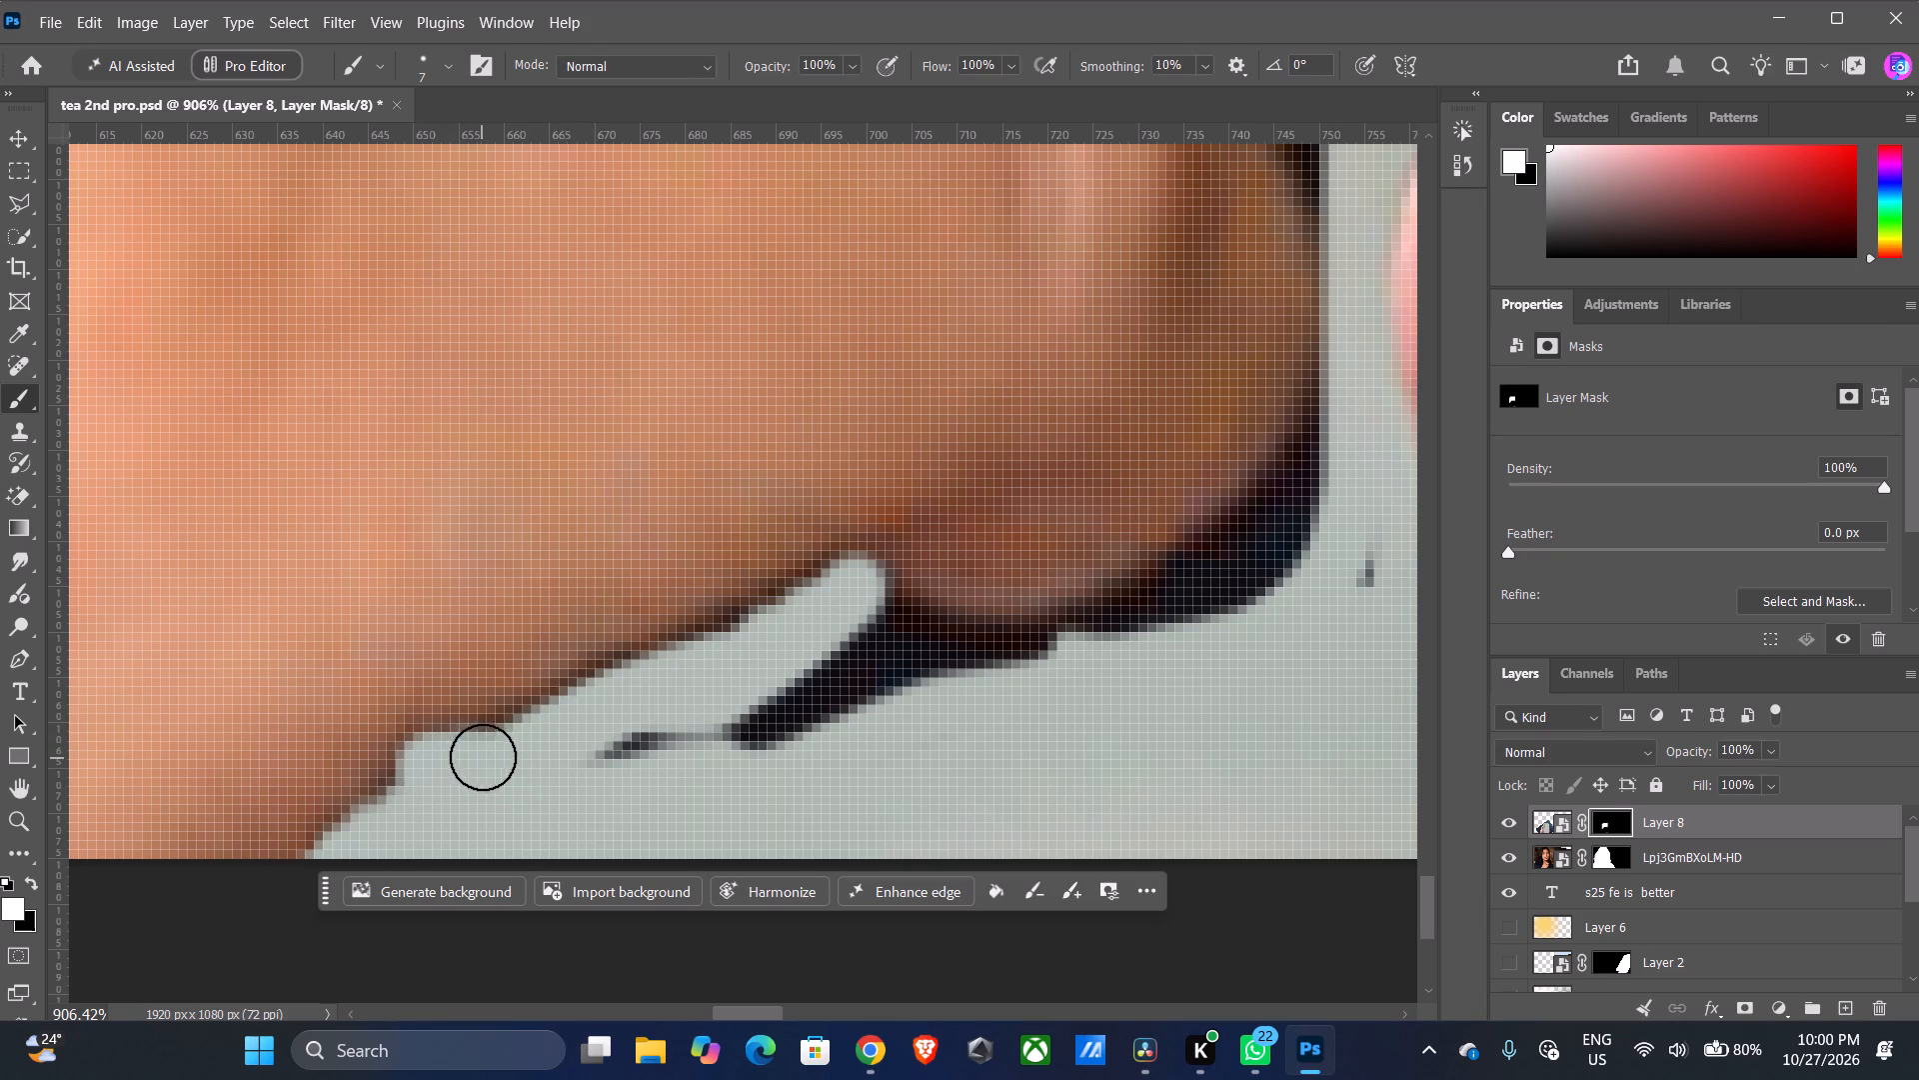
left_click_drag(487, 757, 502, 755)
left_click_drag(507, 755, 520, 751)
Dab white along the uneven spots of the hand's lower edge to bring the phone closer to the skin.
left_click(611, 692)
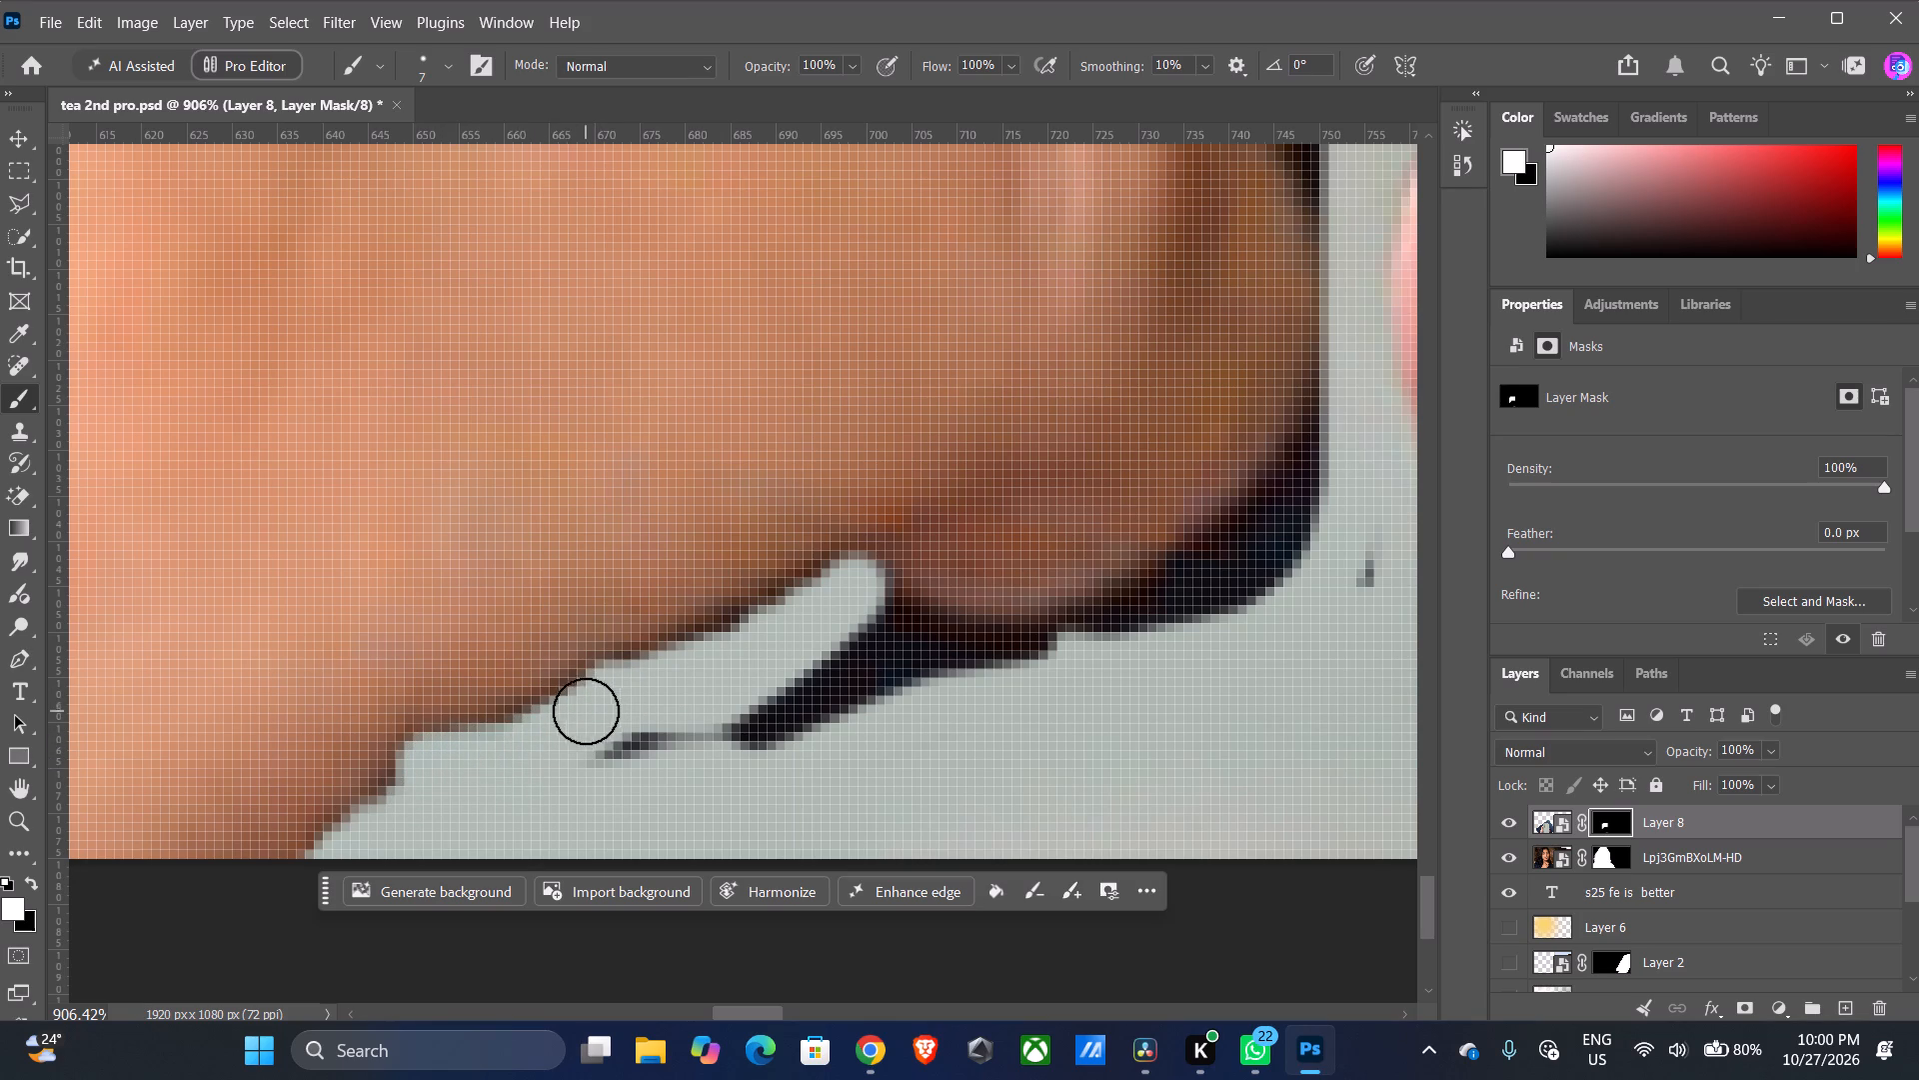
left_click(578, 713)
left_click(719, 645)
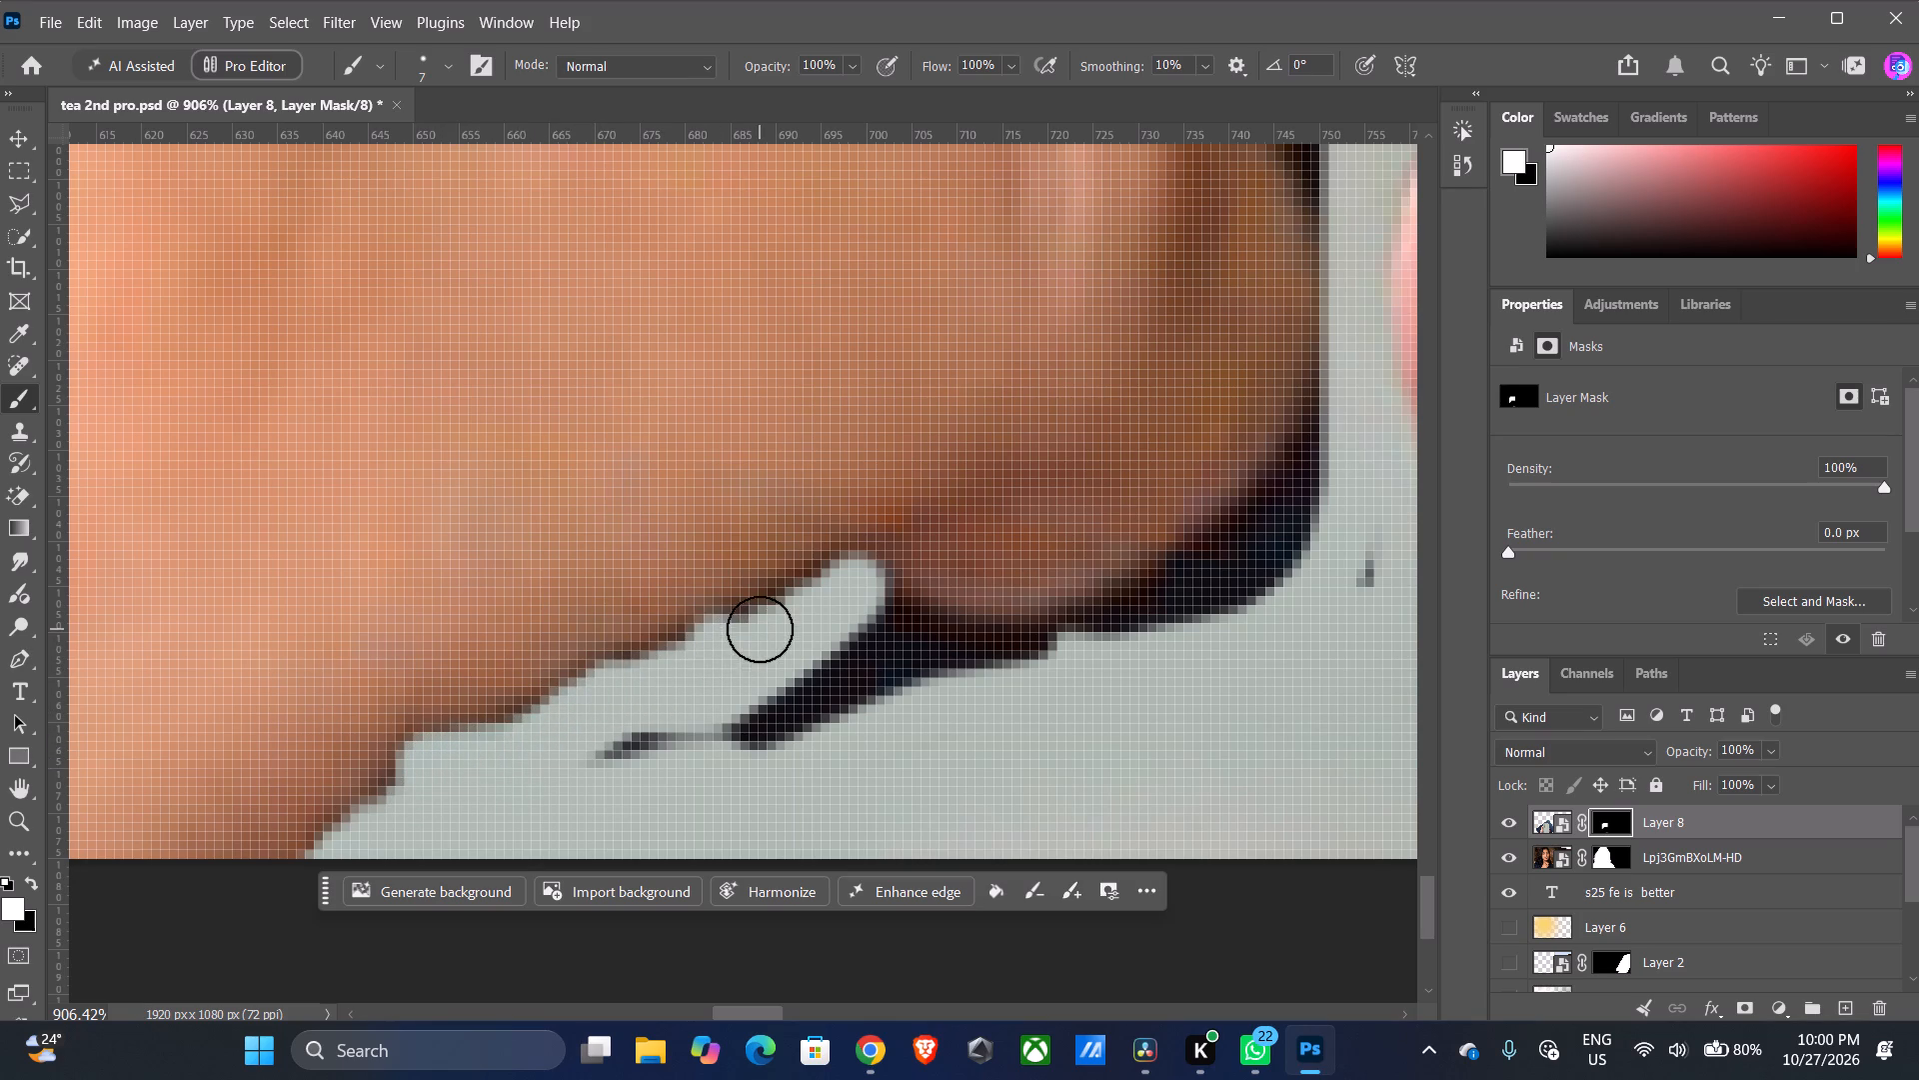
left_click(760, 629)
left_click(804, 613)
left_click(819, 592)
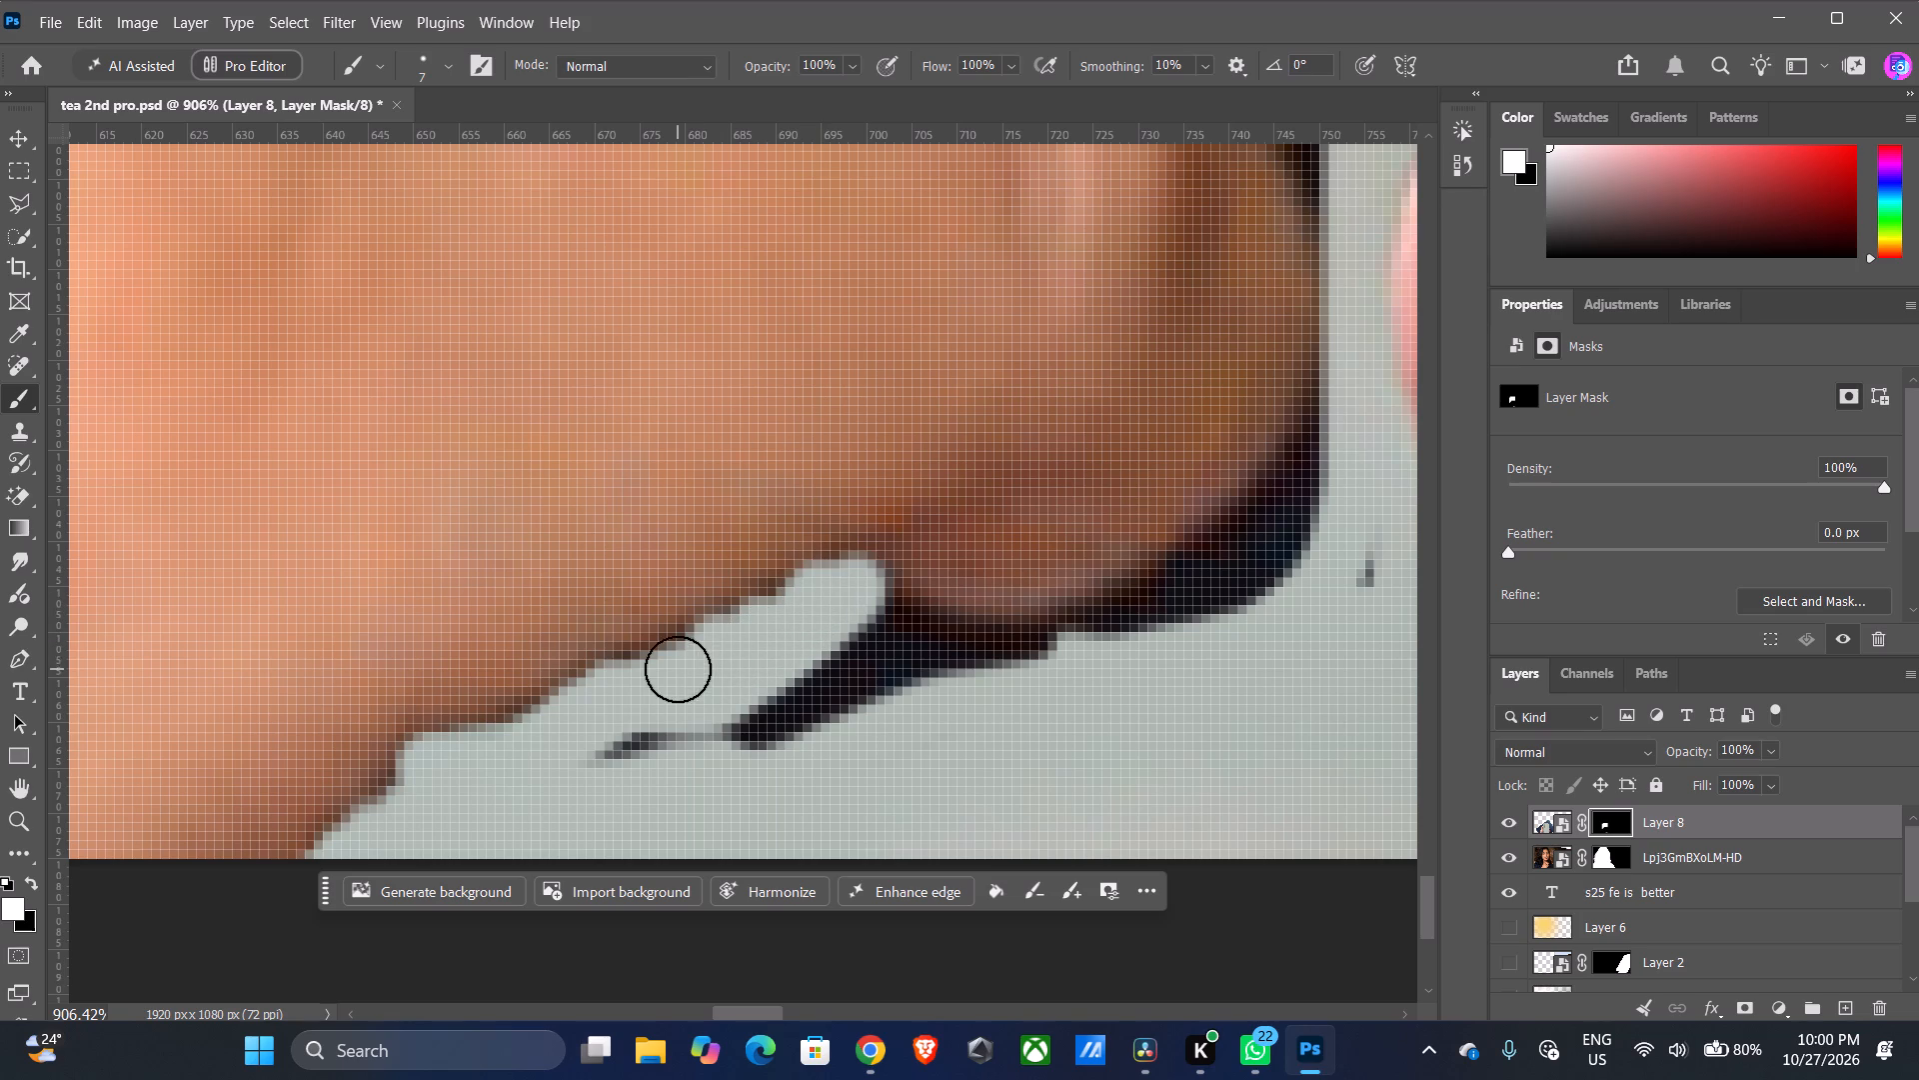
left_click(678, 669)
left_click(637, 685)
left_click(552, 725)
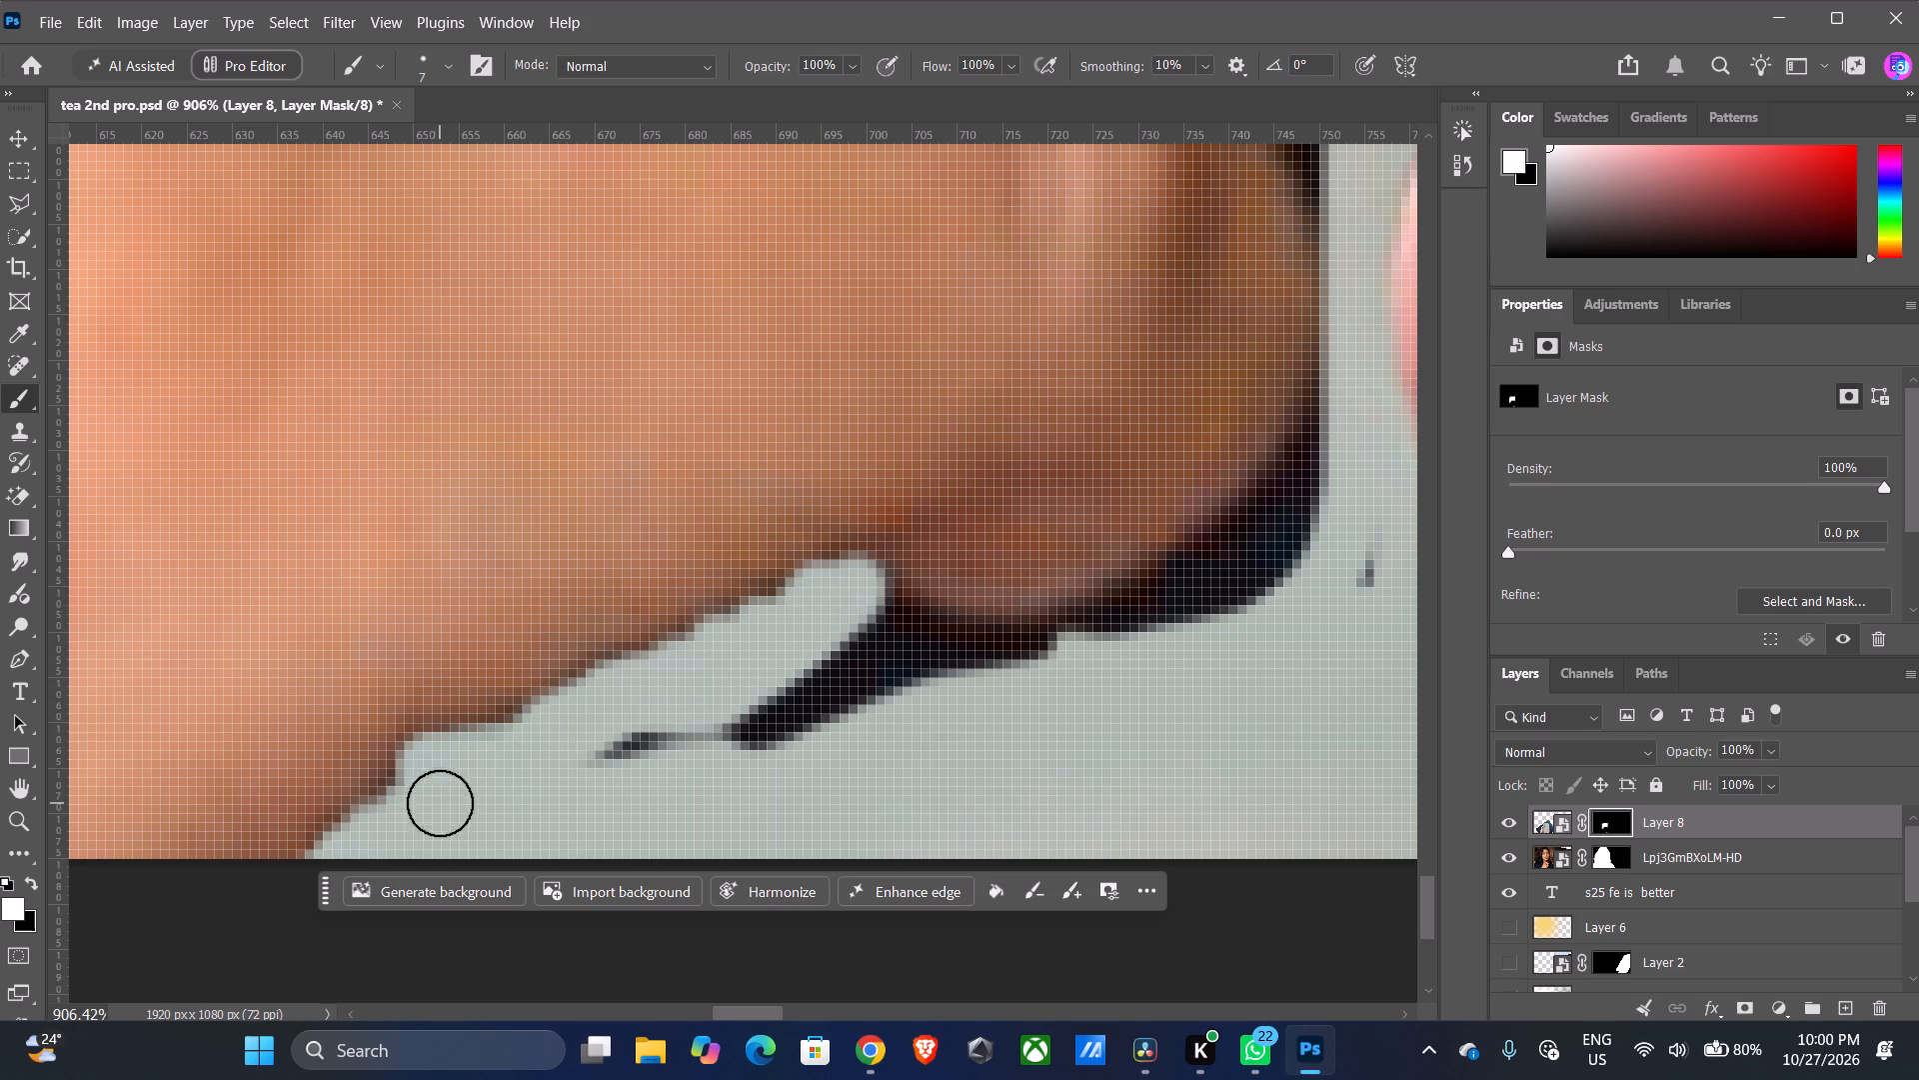
Paint white over the leftover dark strip below the crease where the little finger meets the palm.
left_click_drag(646, 764, 916, 660)
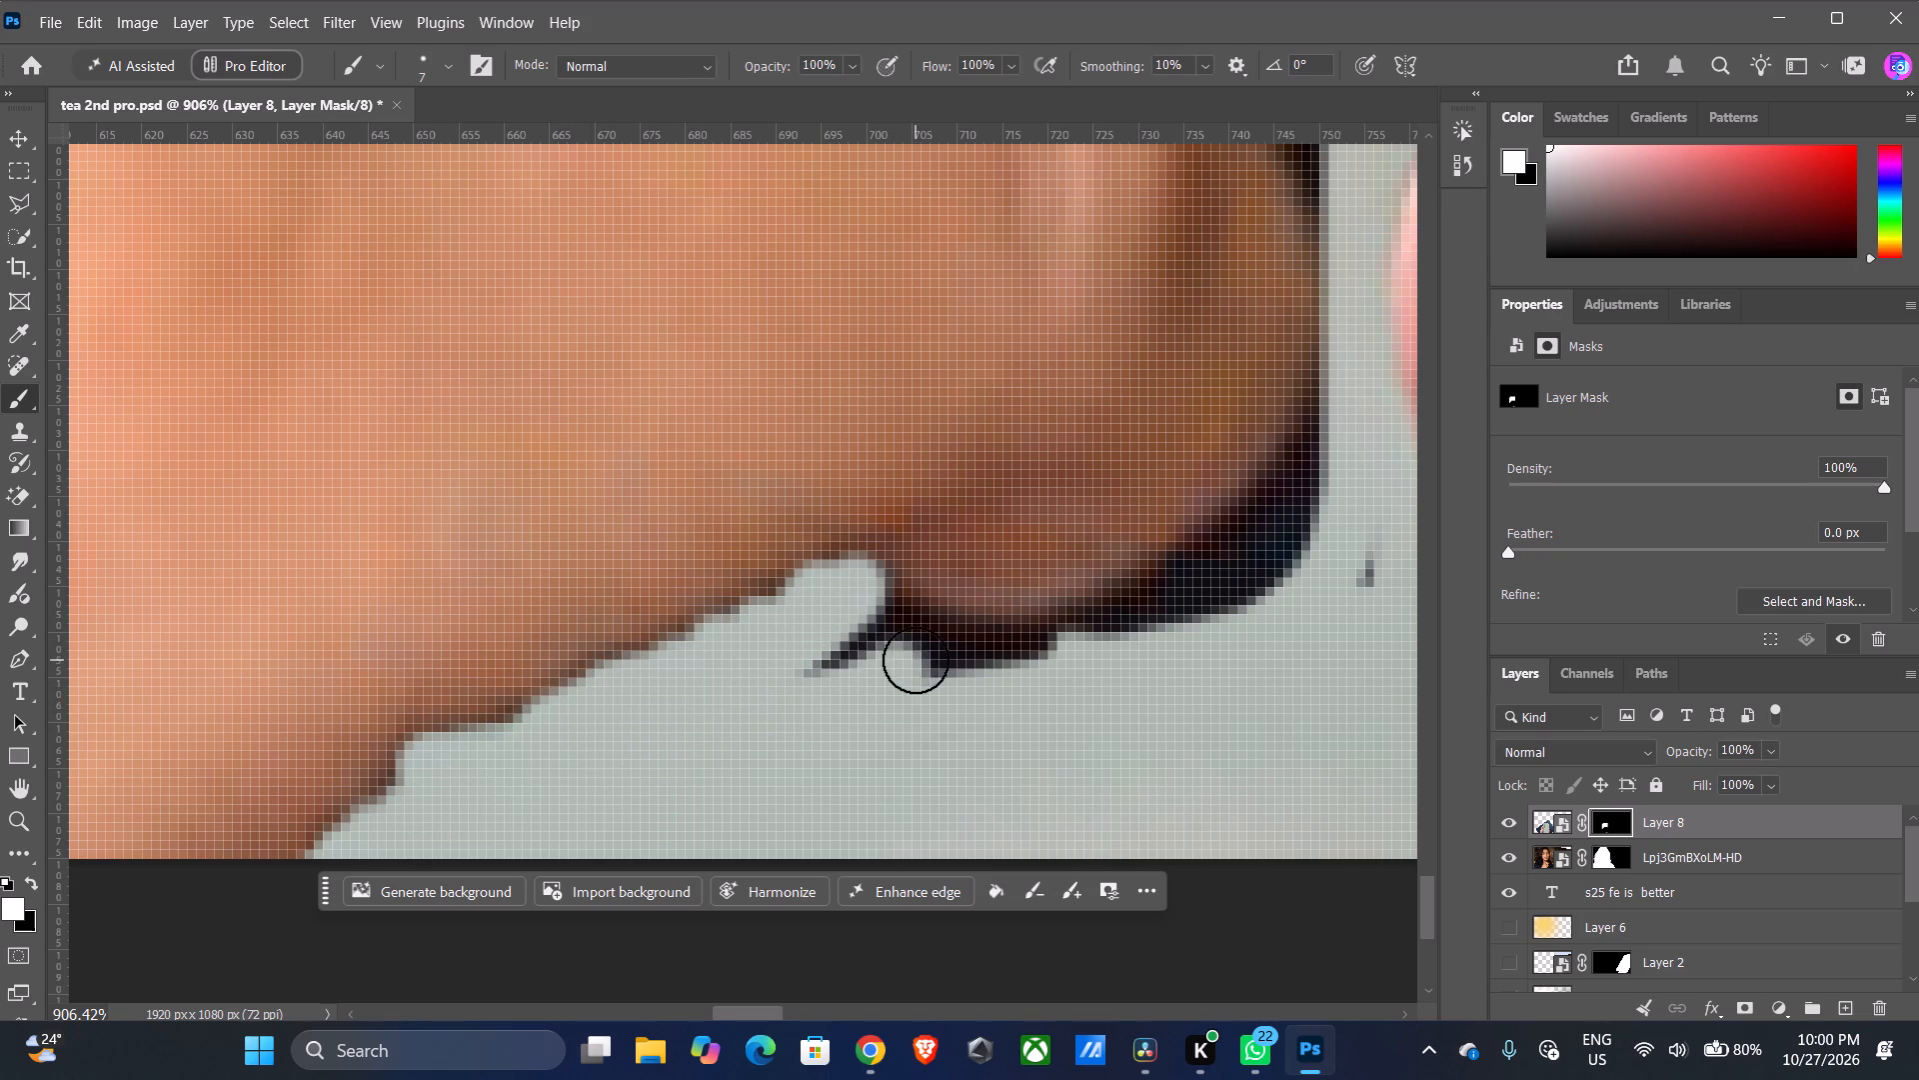
left_click_drag(916, 660, 915, 654)
left_click(872, 629)
left_click_drag(877, 637, 867, 648)
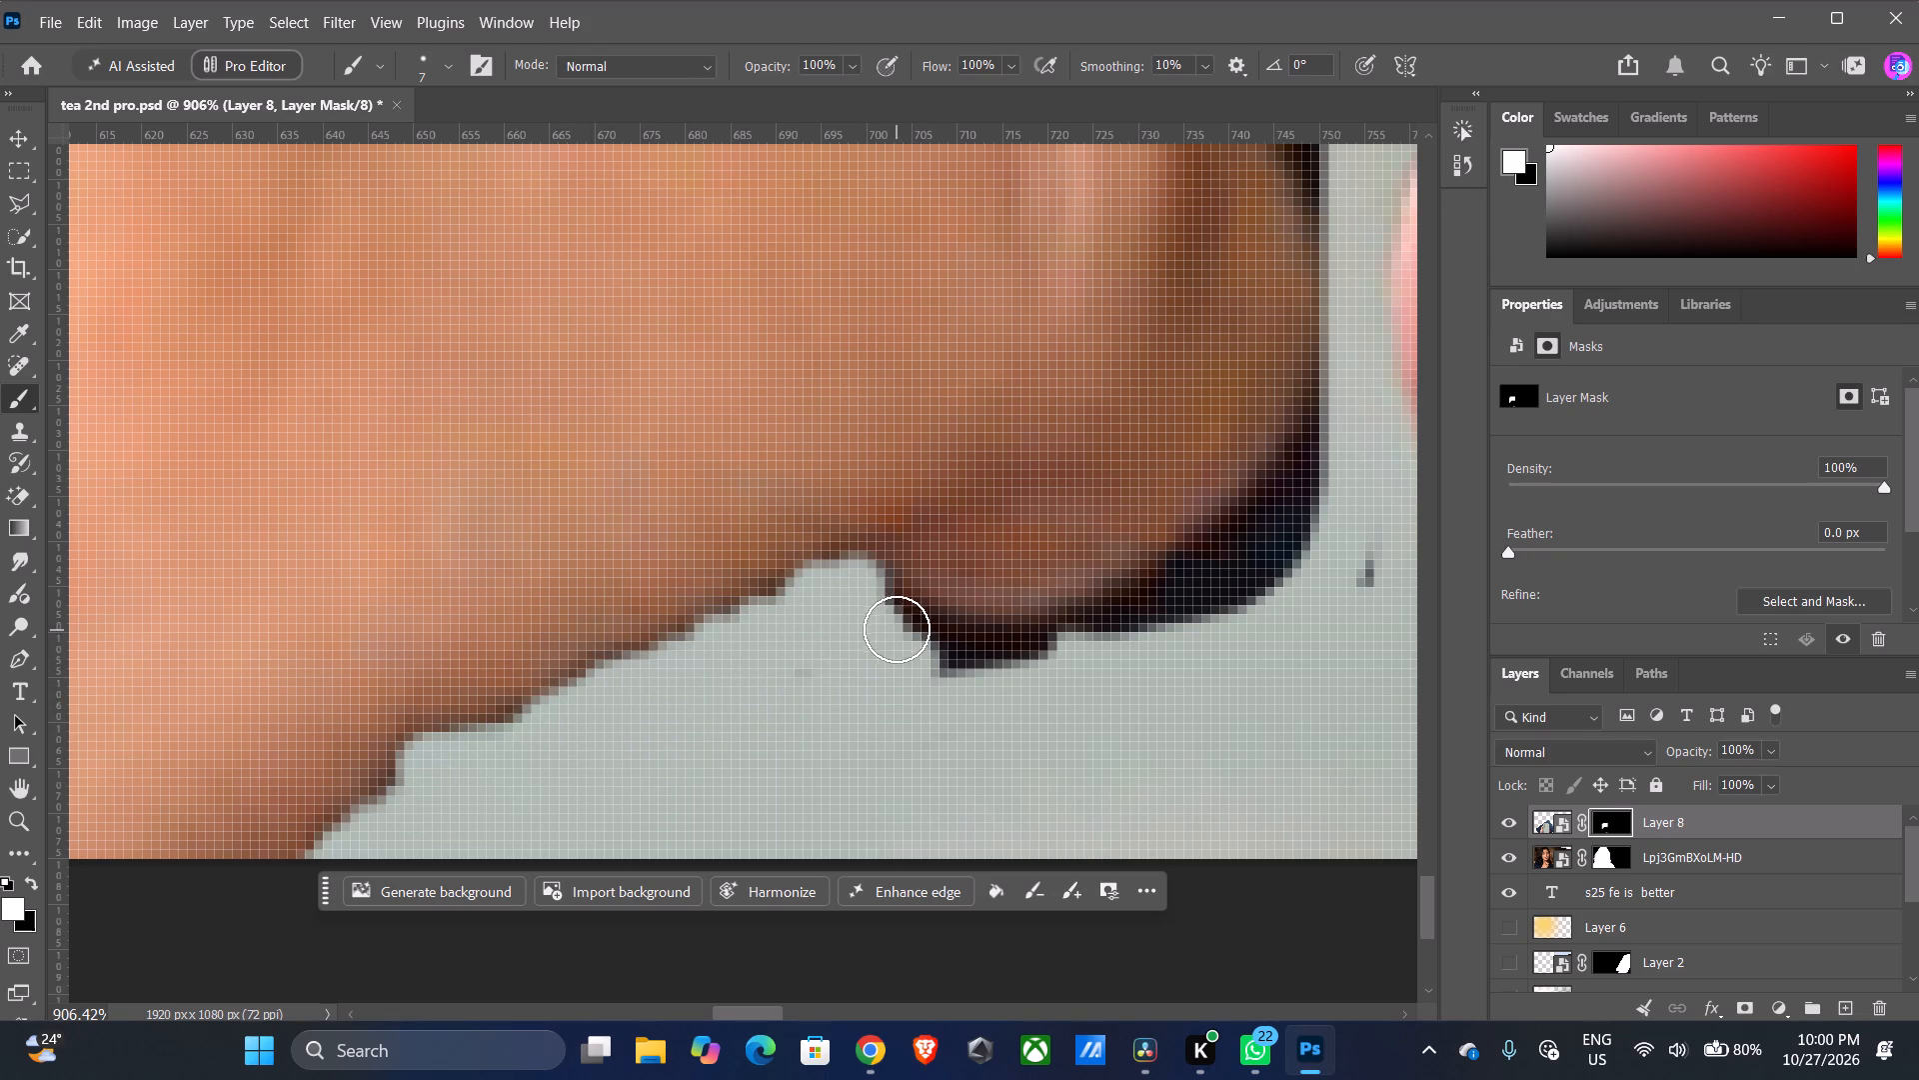
left_click(897, 628)
Paint white along the little finger's underside, from the crease to its outer tip, covering the dark area and stray speck.
left_click_drag(914, 642, 1156, 621)
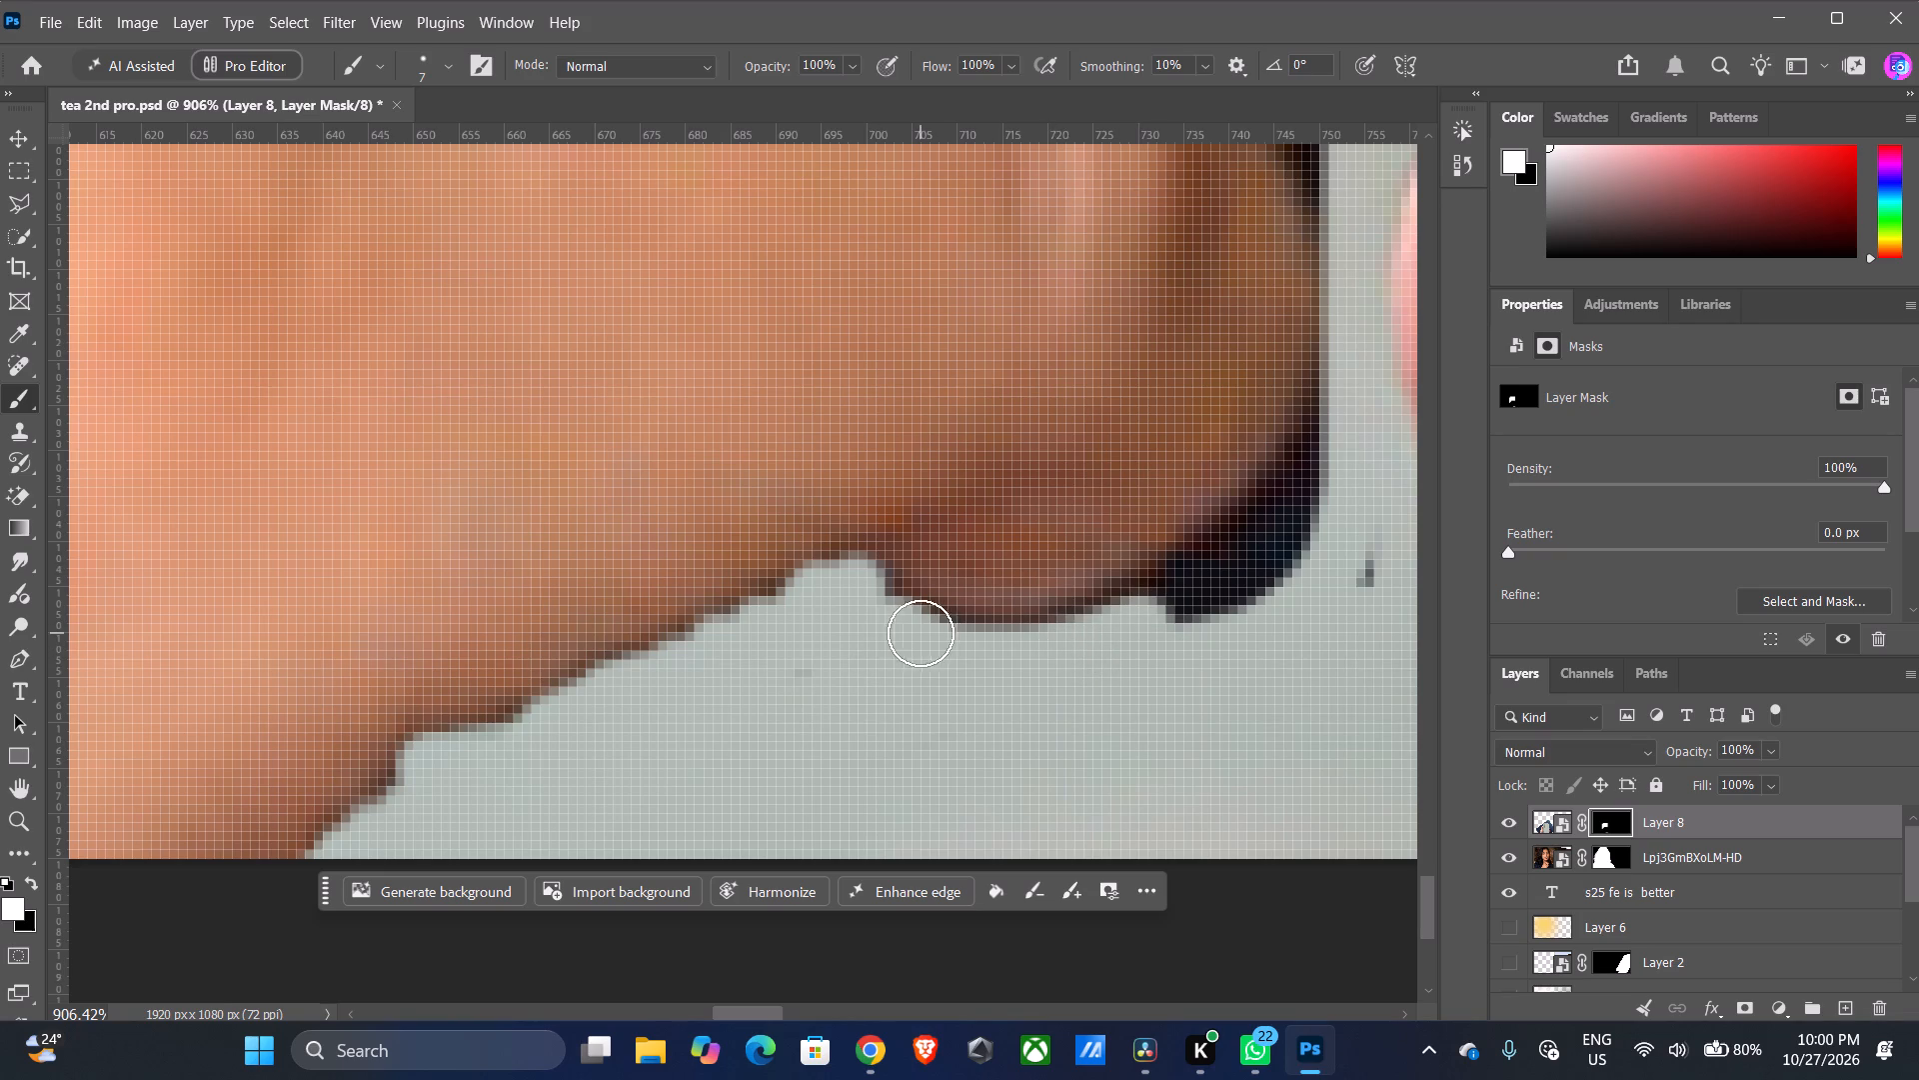
left_click(914, 631)
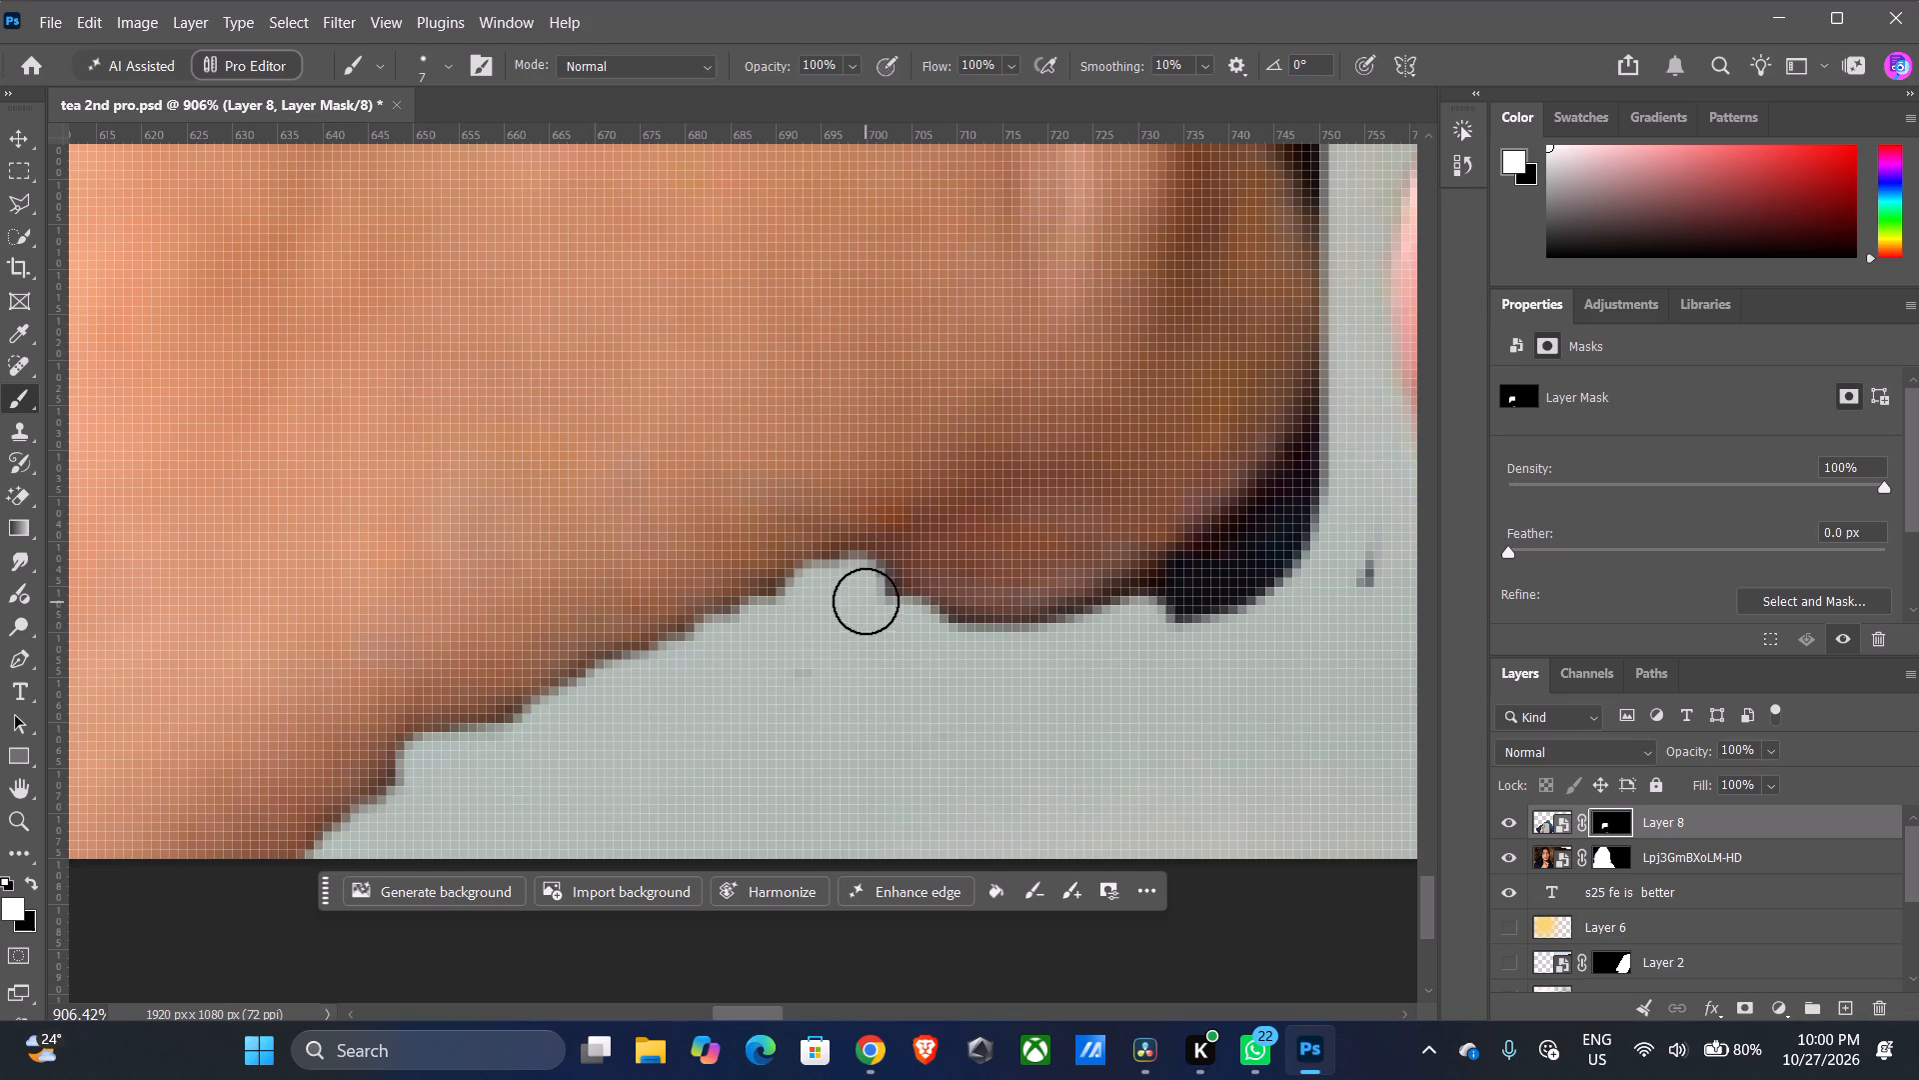
left_click(865, 599)
left_click_drag(940, 646, 949, 649)
left_click_drag(991, 655, 1014, 656)
left_click_drag(1024, 656, 1070, 656)
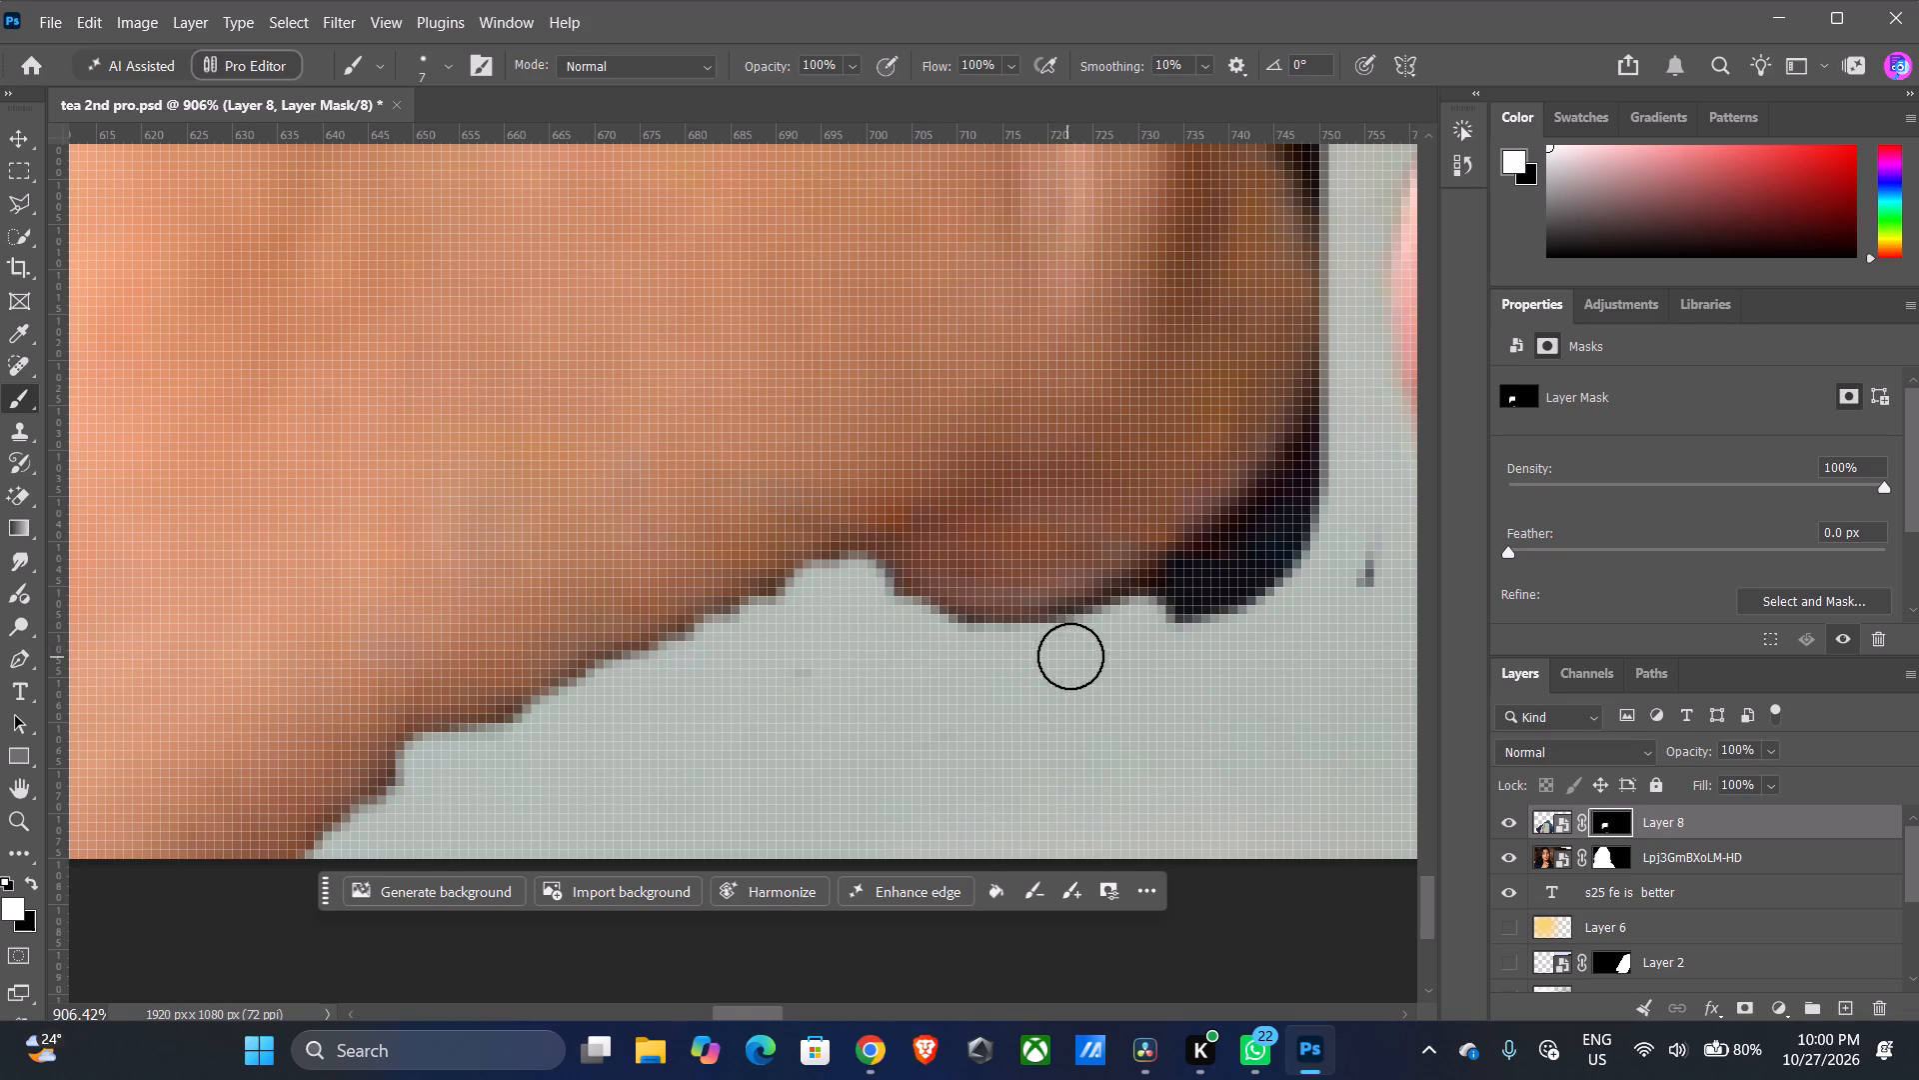
left_click_drag(1070, 656, 1073, 655)
left_click_drag(1077, 653, 1424, 604)
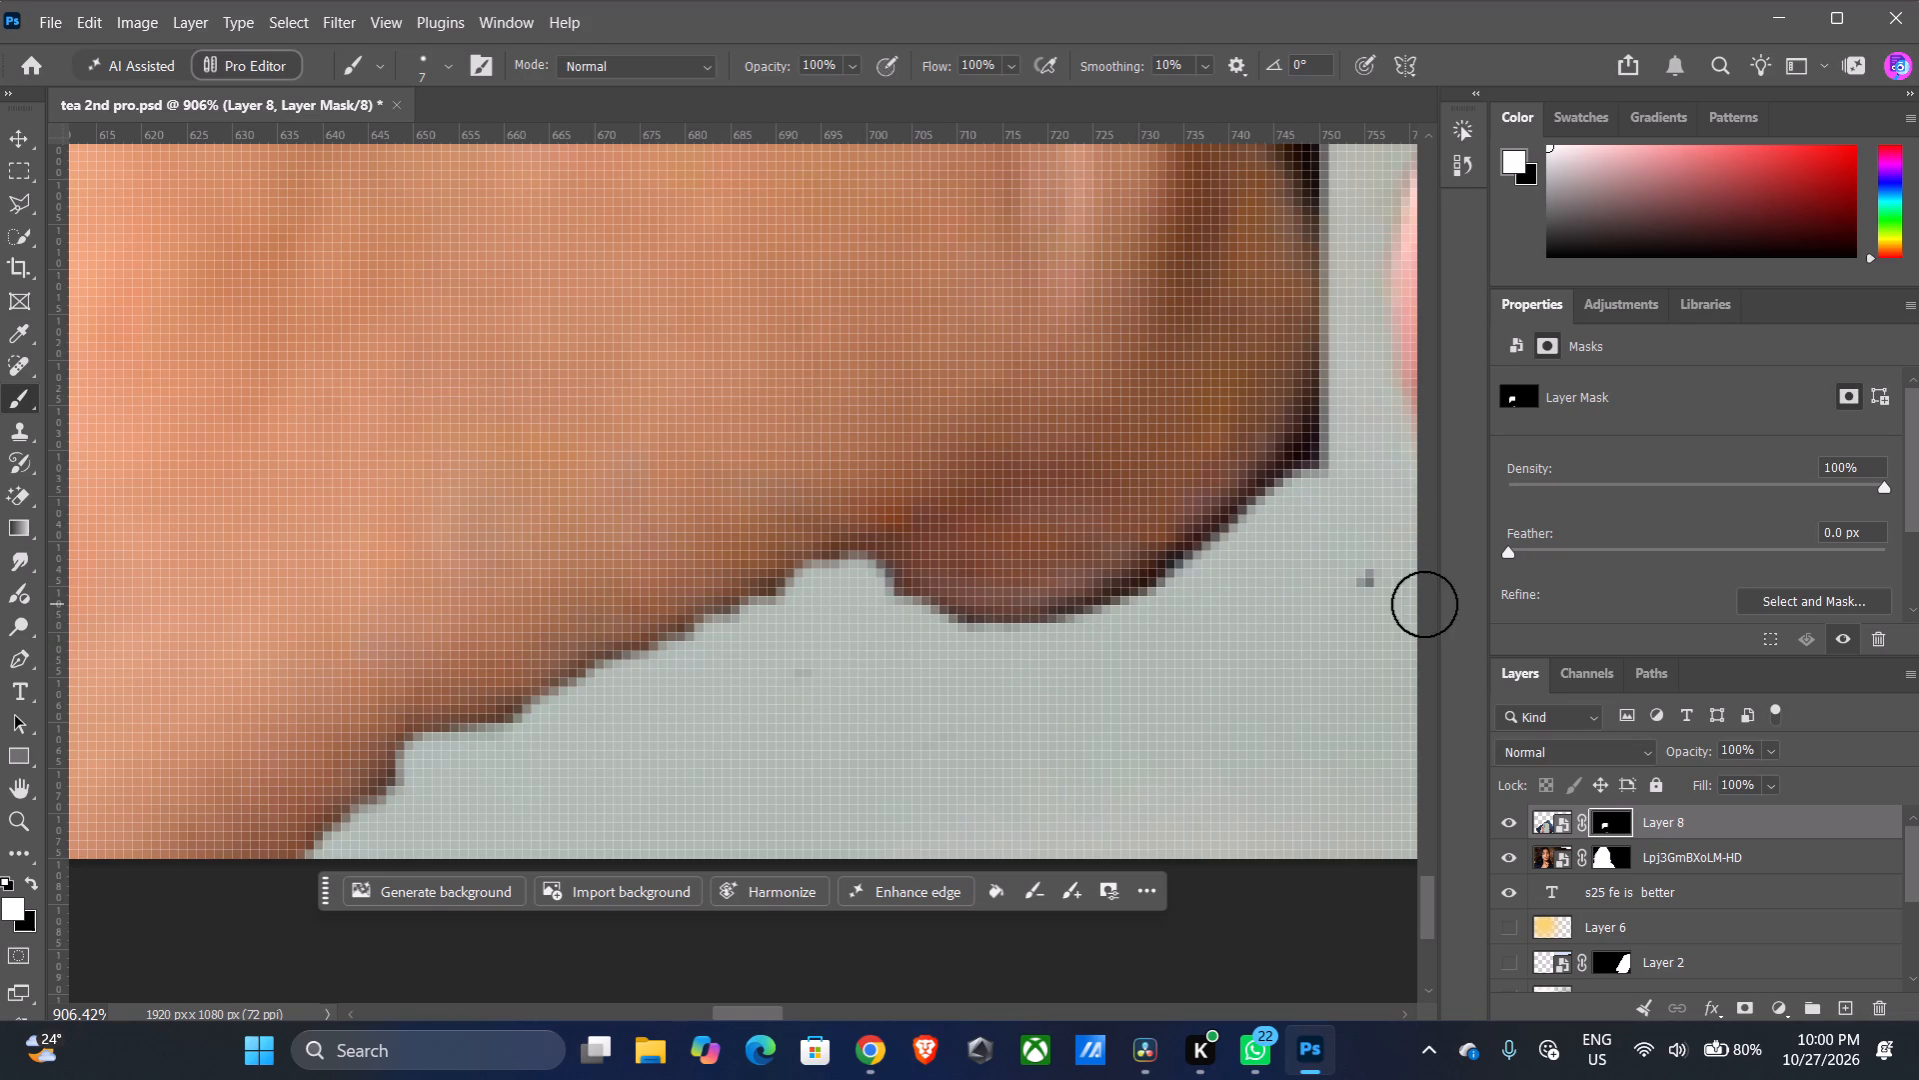
Trace white around the little fingertip's lower outer curve to remove its remaining dark corner and fringe.
left_click_drag(1424, 604, 1322, 499)
left_click_drag(1341, 441, 1198, 577)
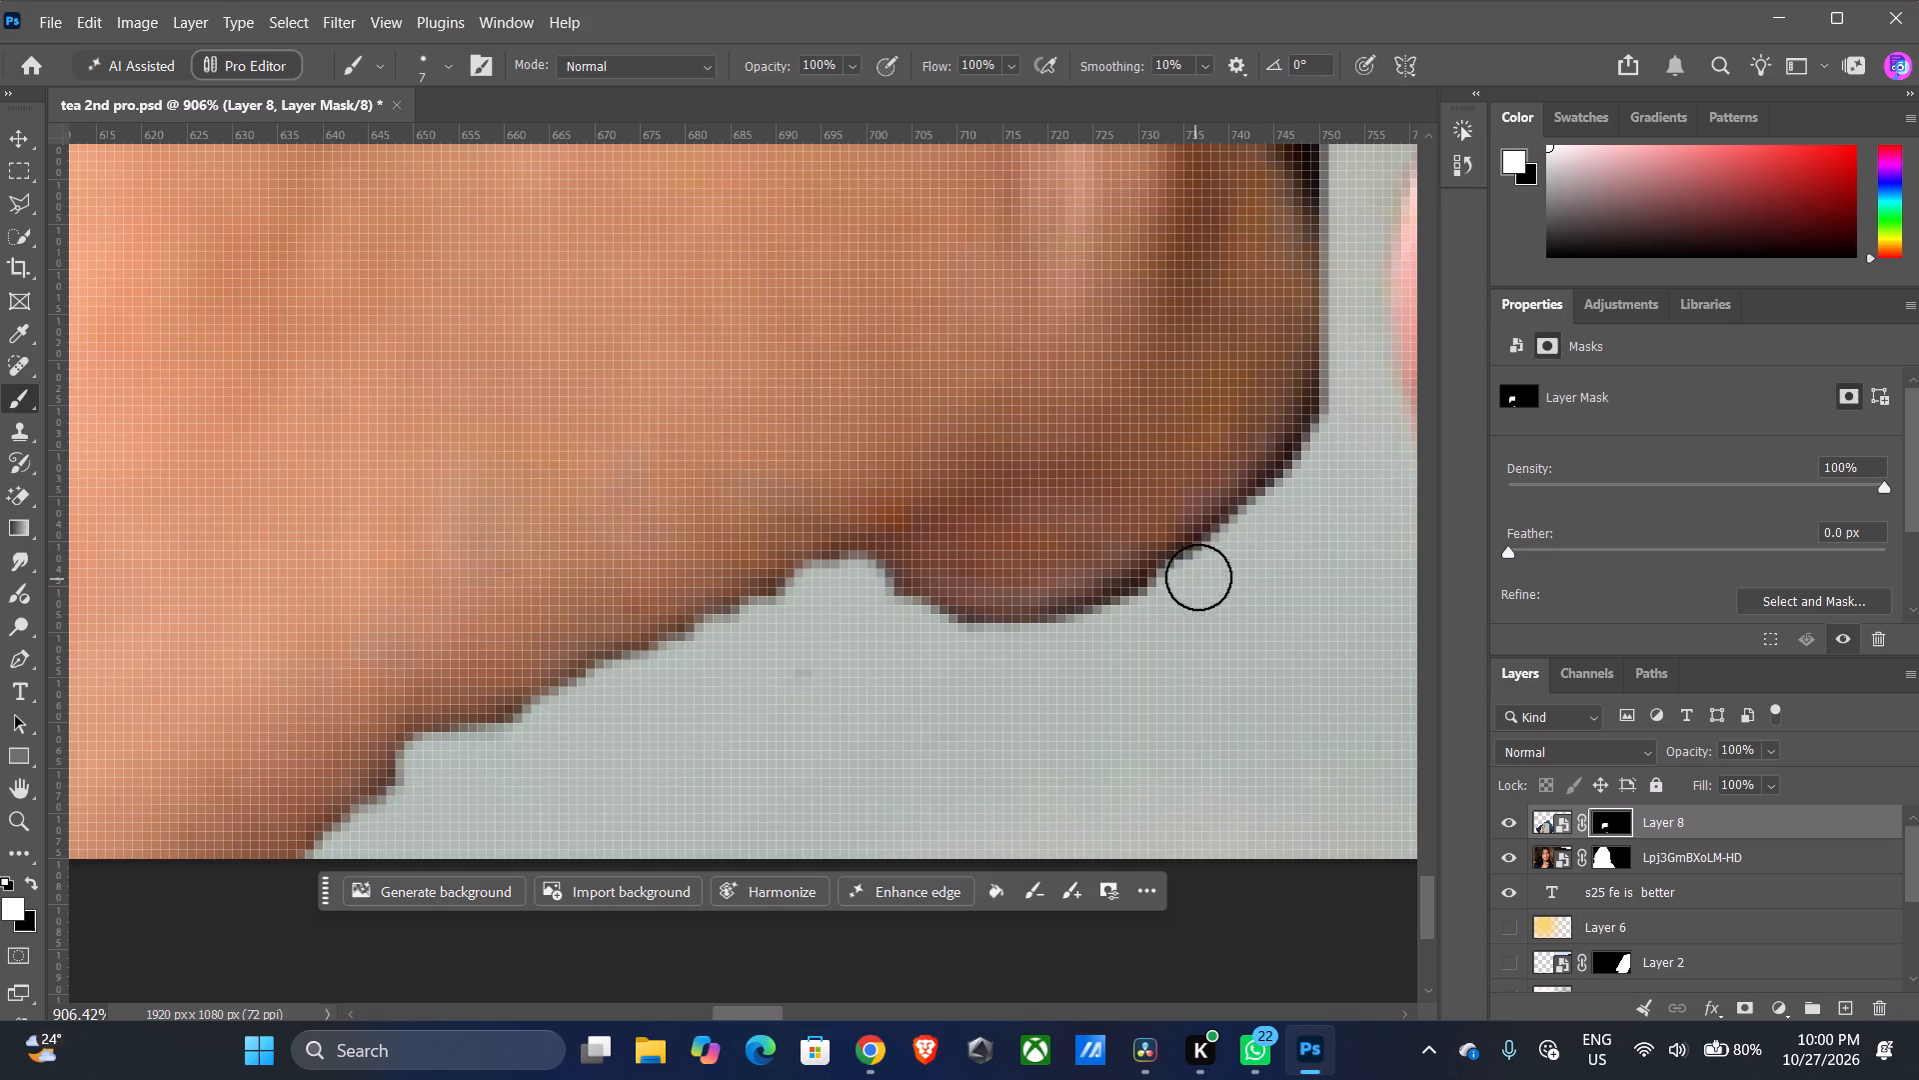
left_click_drag(1198, 577, 1220, 552)
left_click_drag(1354, 425, 1185, 576)
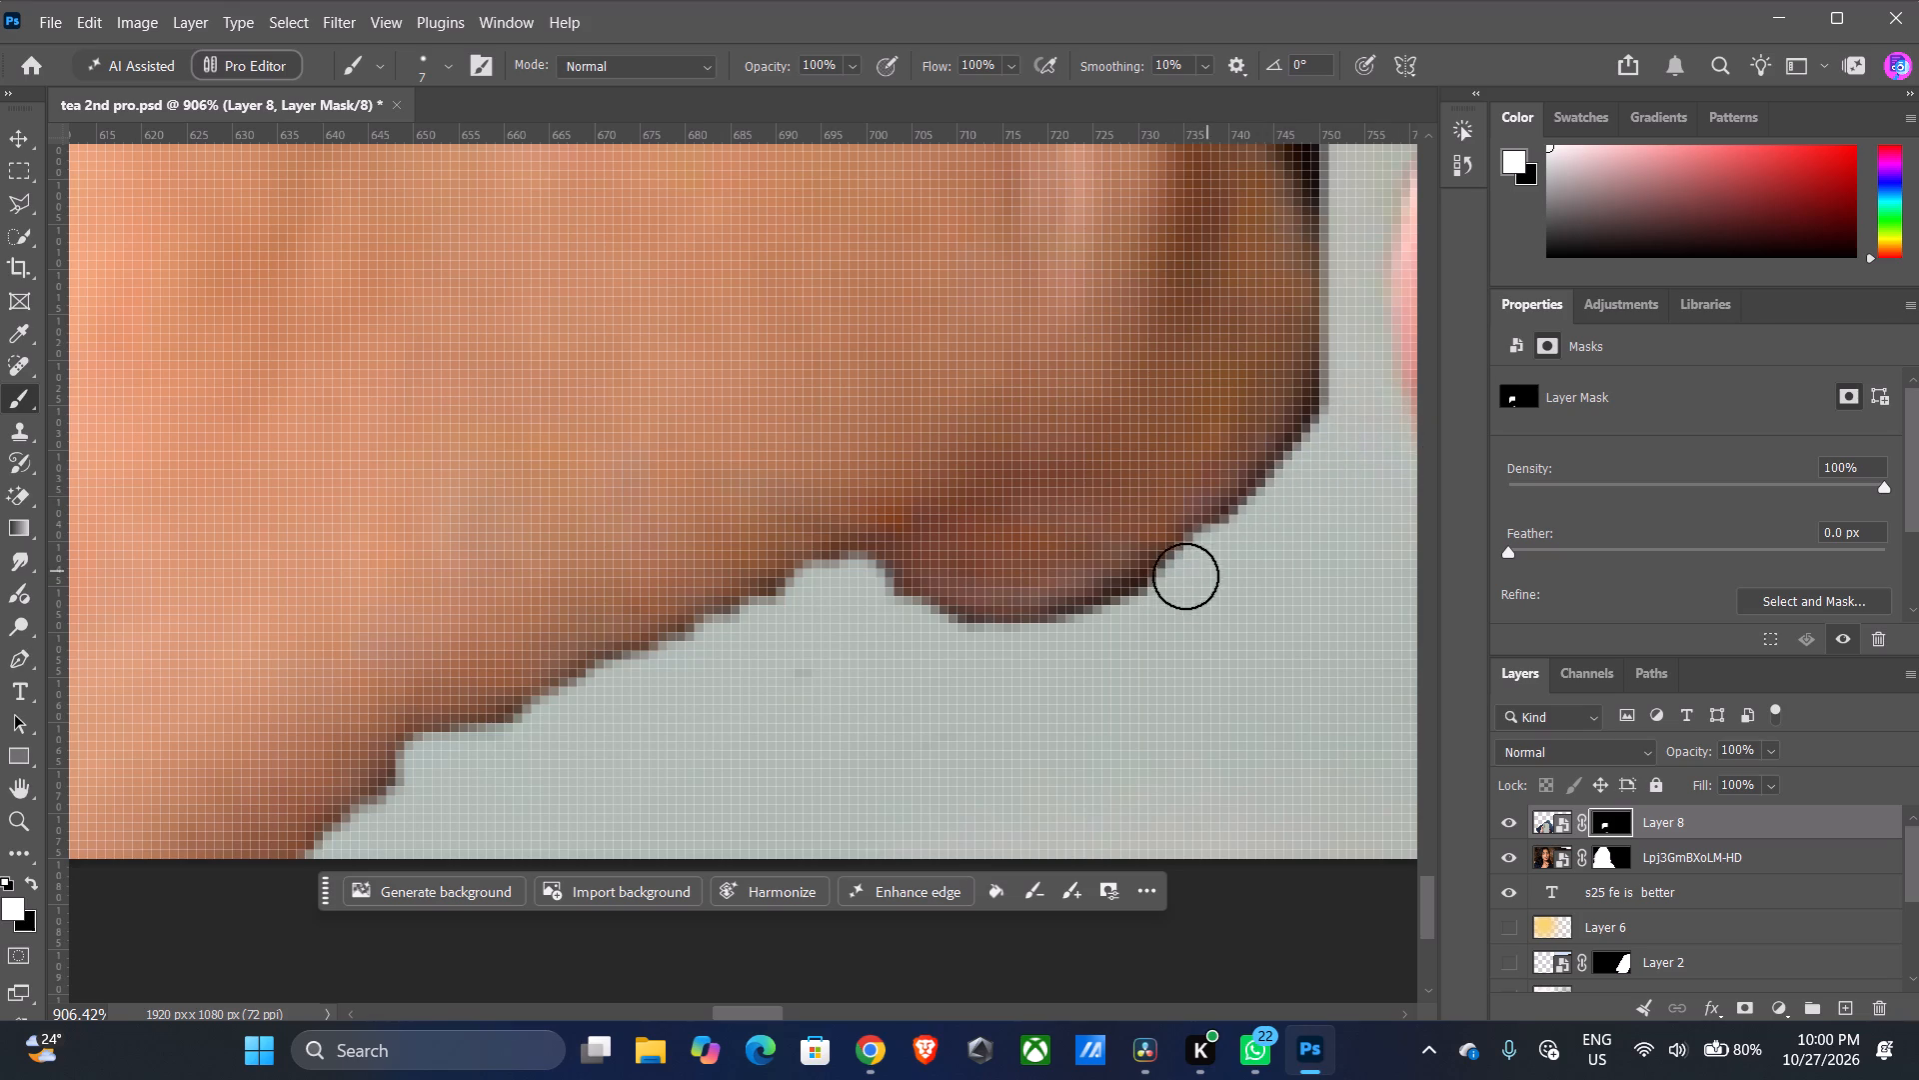
left_click_drag(1185, 576, 1151, 599)
left_click_drag(1130, 616, 987, 663)
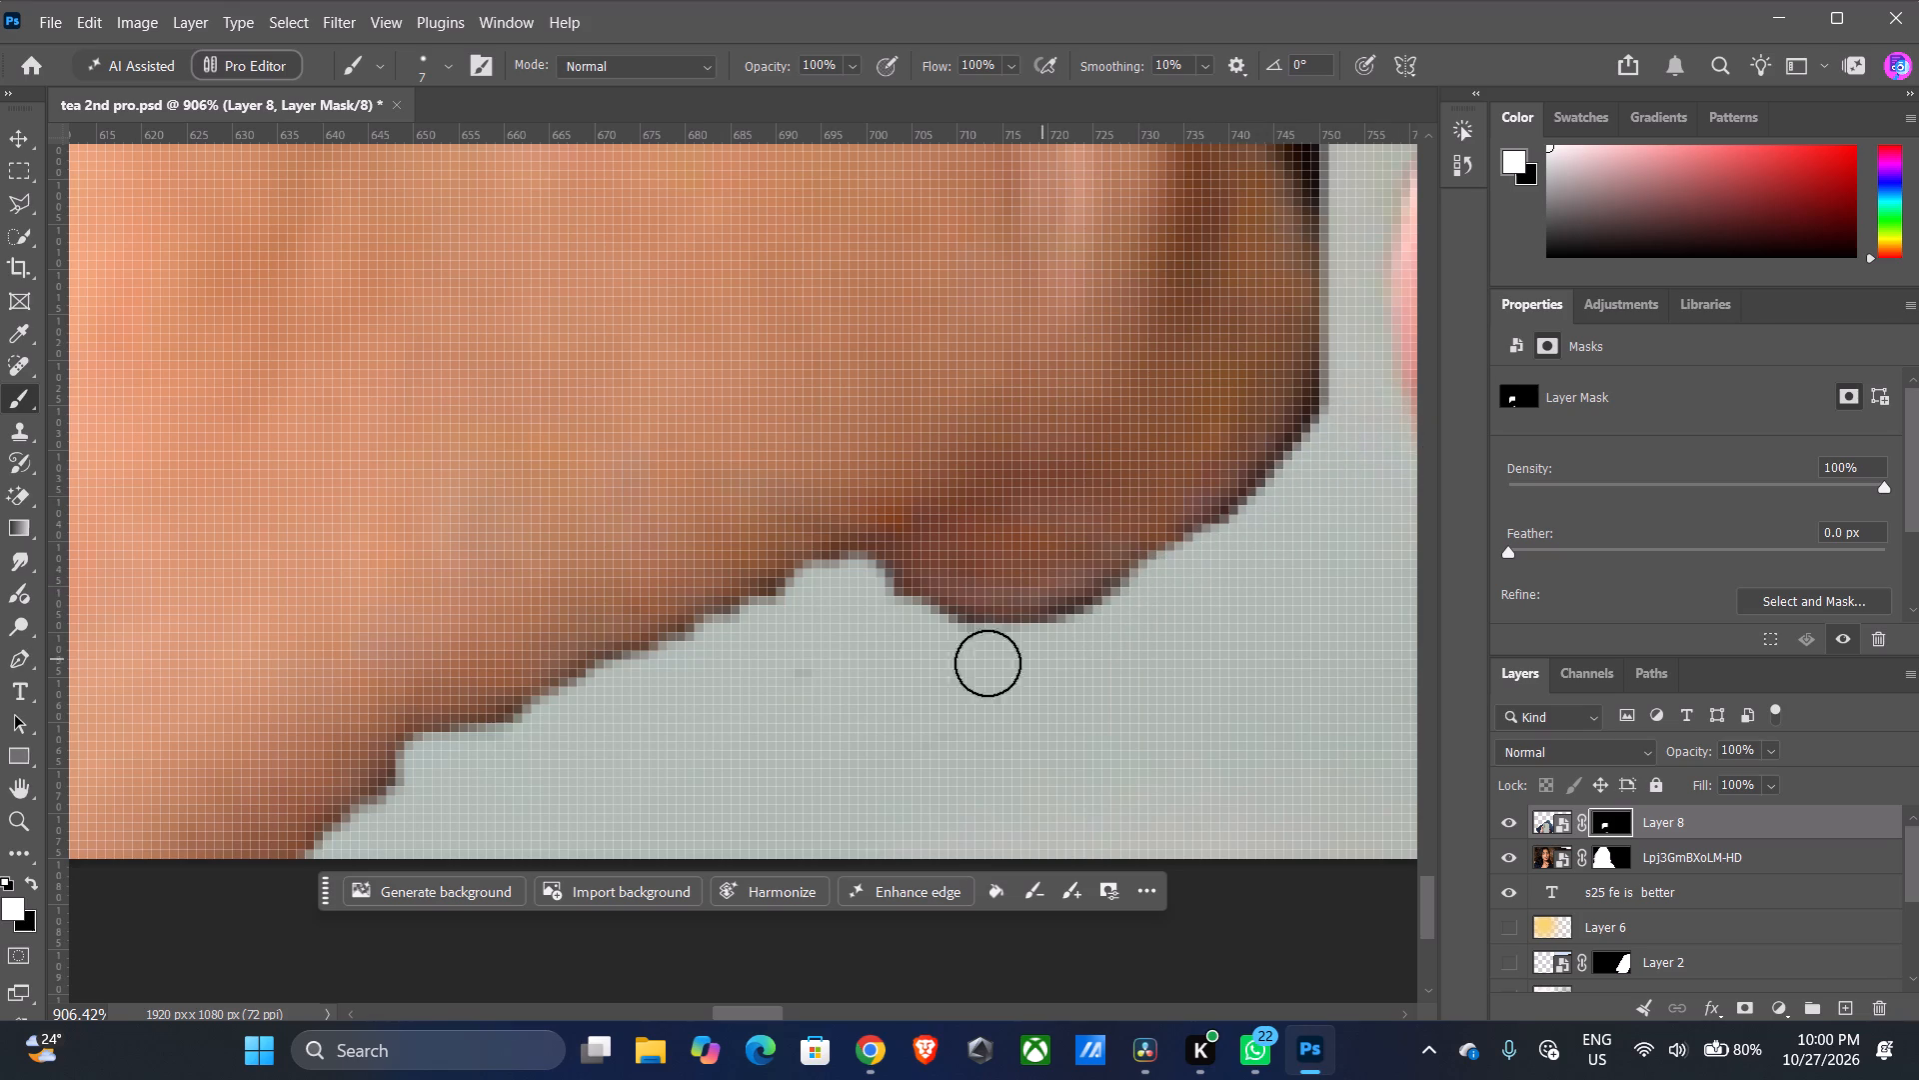
left_click_drag(987, 663, 1004, 663)
Dab black on the mask along the little finger's underside to restore the skin where the phone cuts in.
left_click(33, 877)
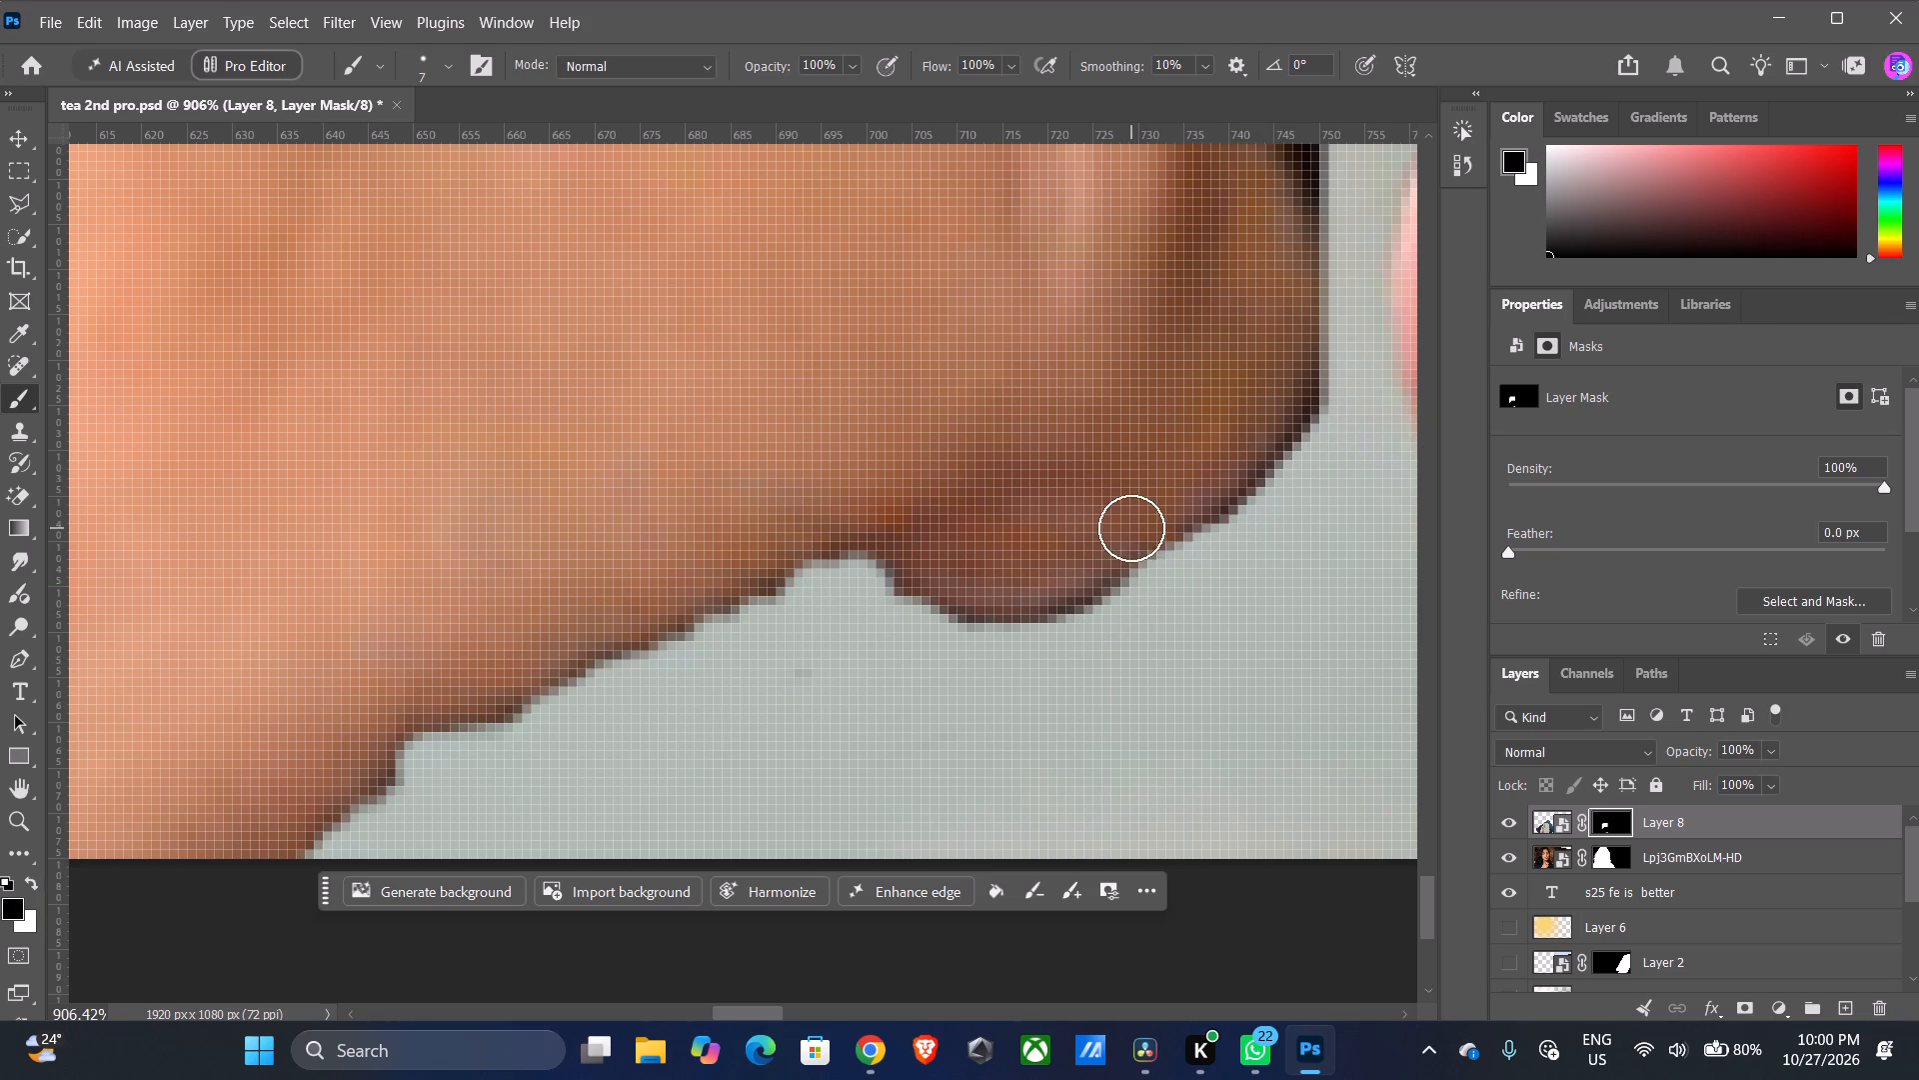
left_click(1131, 536)
left_click(1155, 529)
left_click(1173, 523)
left_click(1129, 542)
left_click(1113, 553)
left_click(1100, 557)
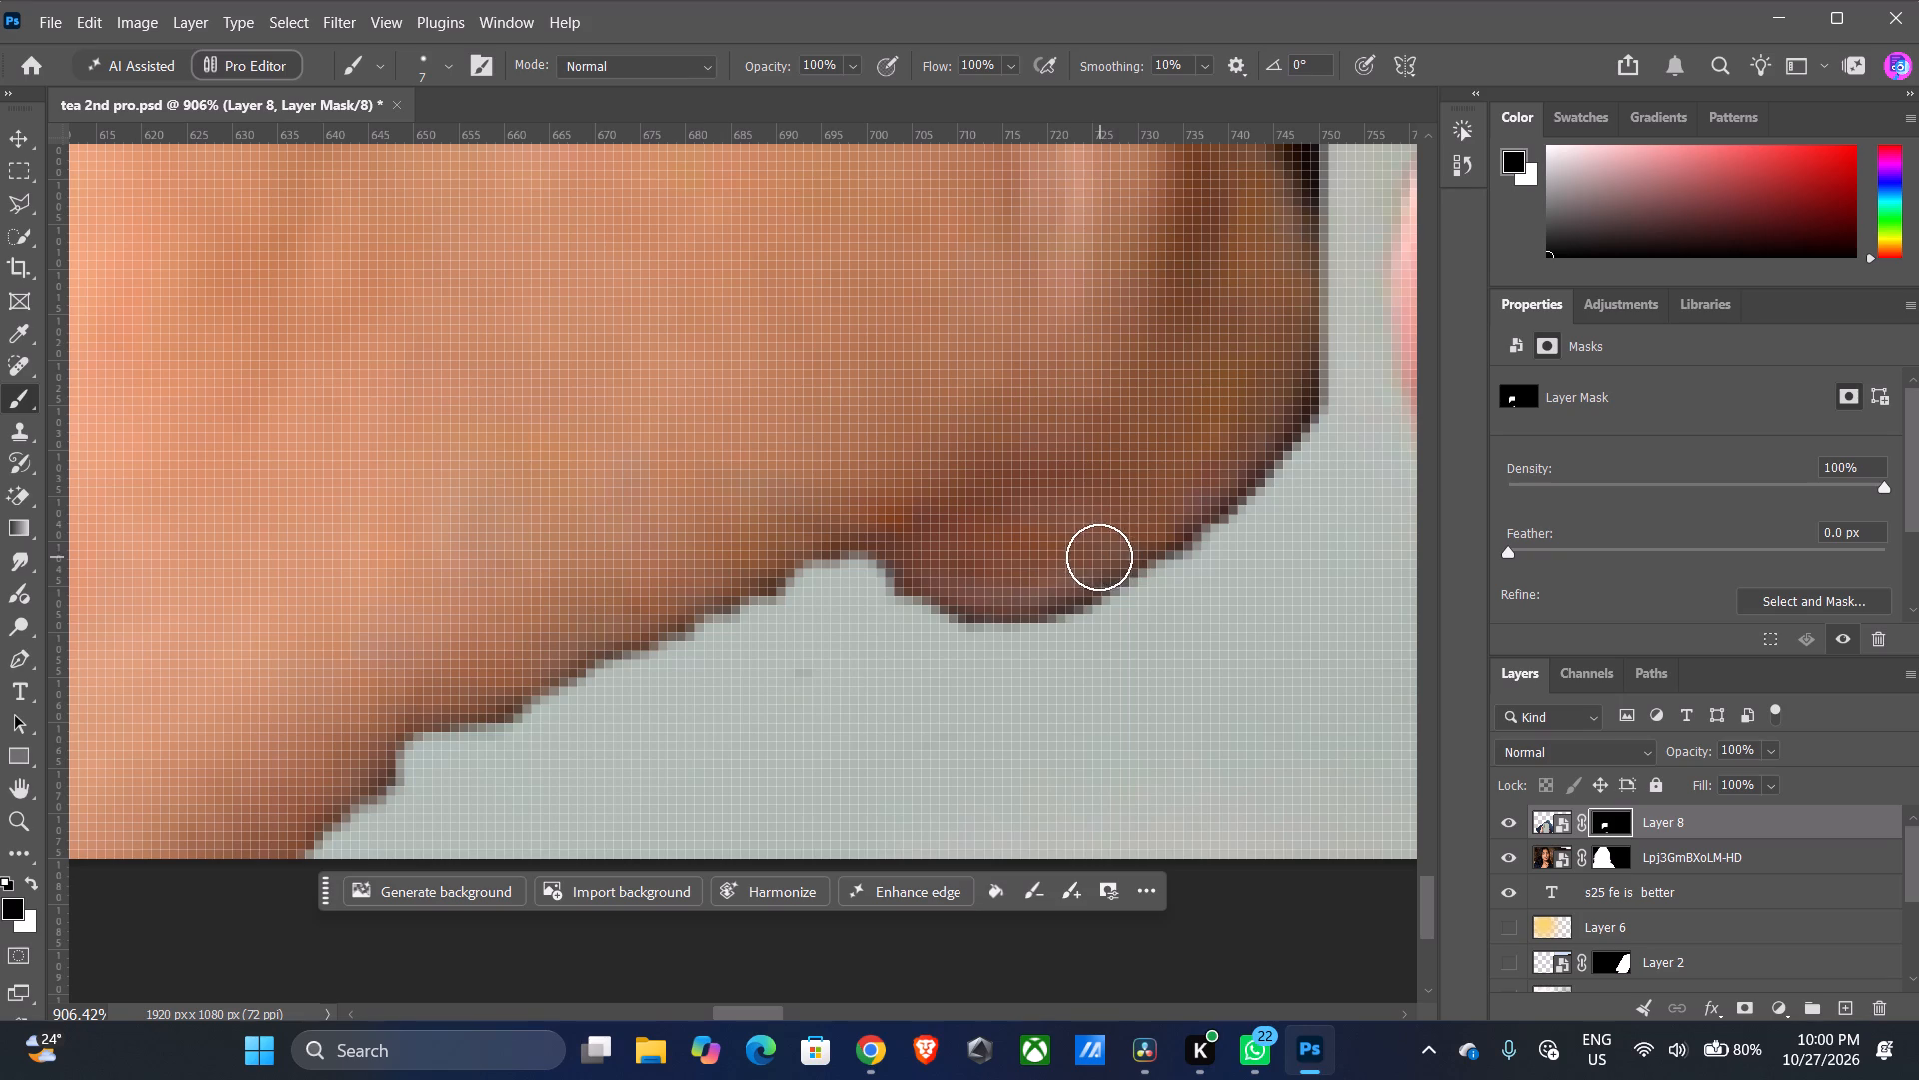
Switch back to white and dab along the little fingertip's outer curve and underside to smooth its contour.
left_click(36, 882)
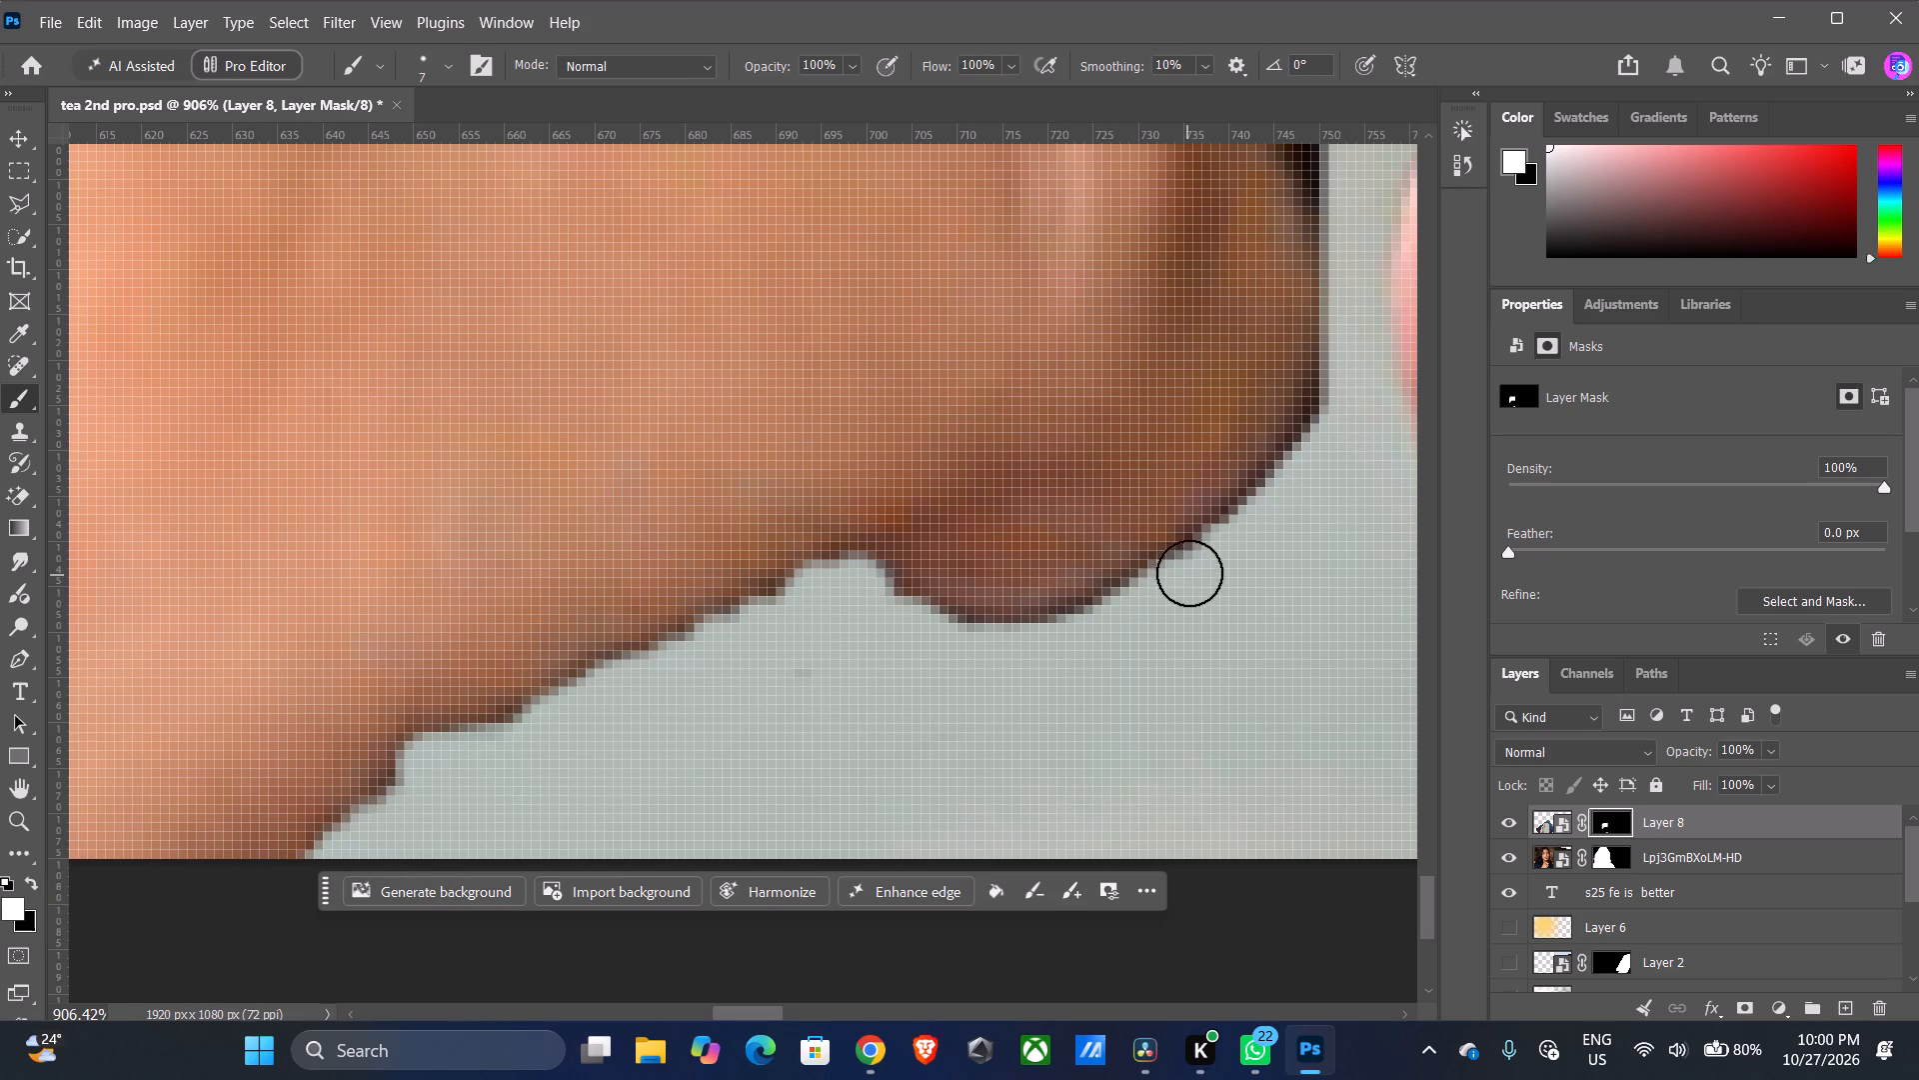
left_click(1225, 558)
left_click(1295, 496)
left_click(1344, 431)
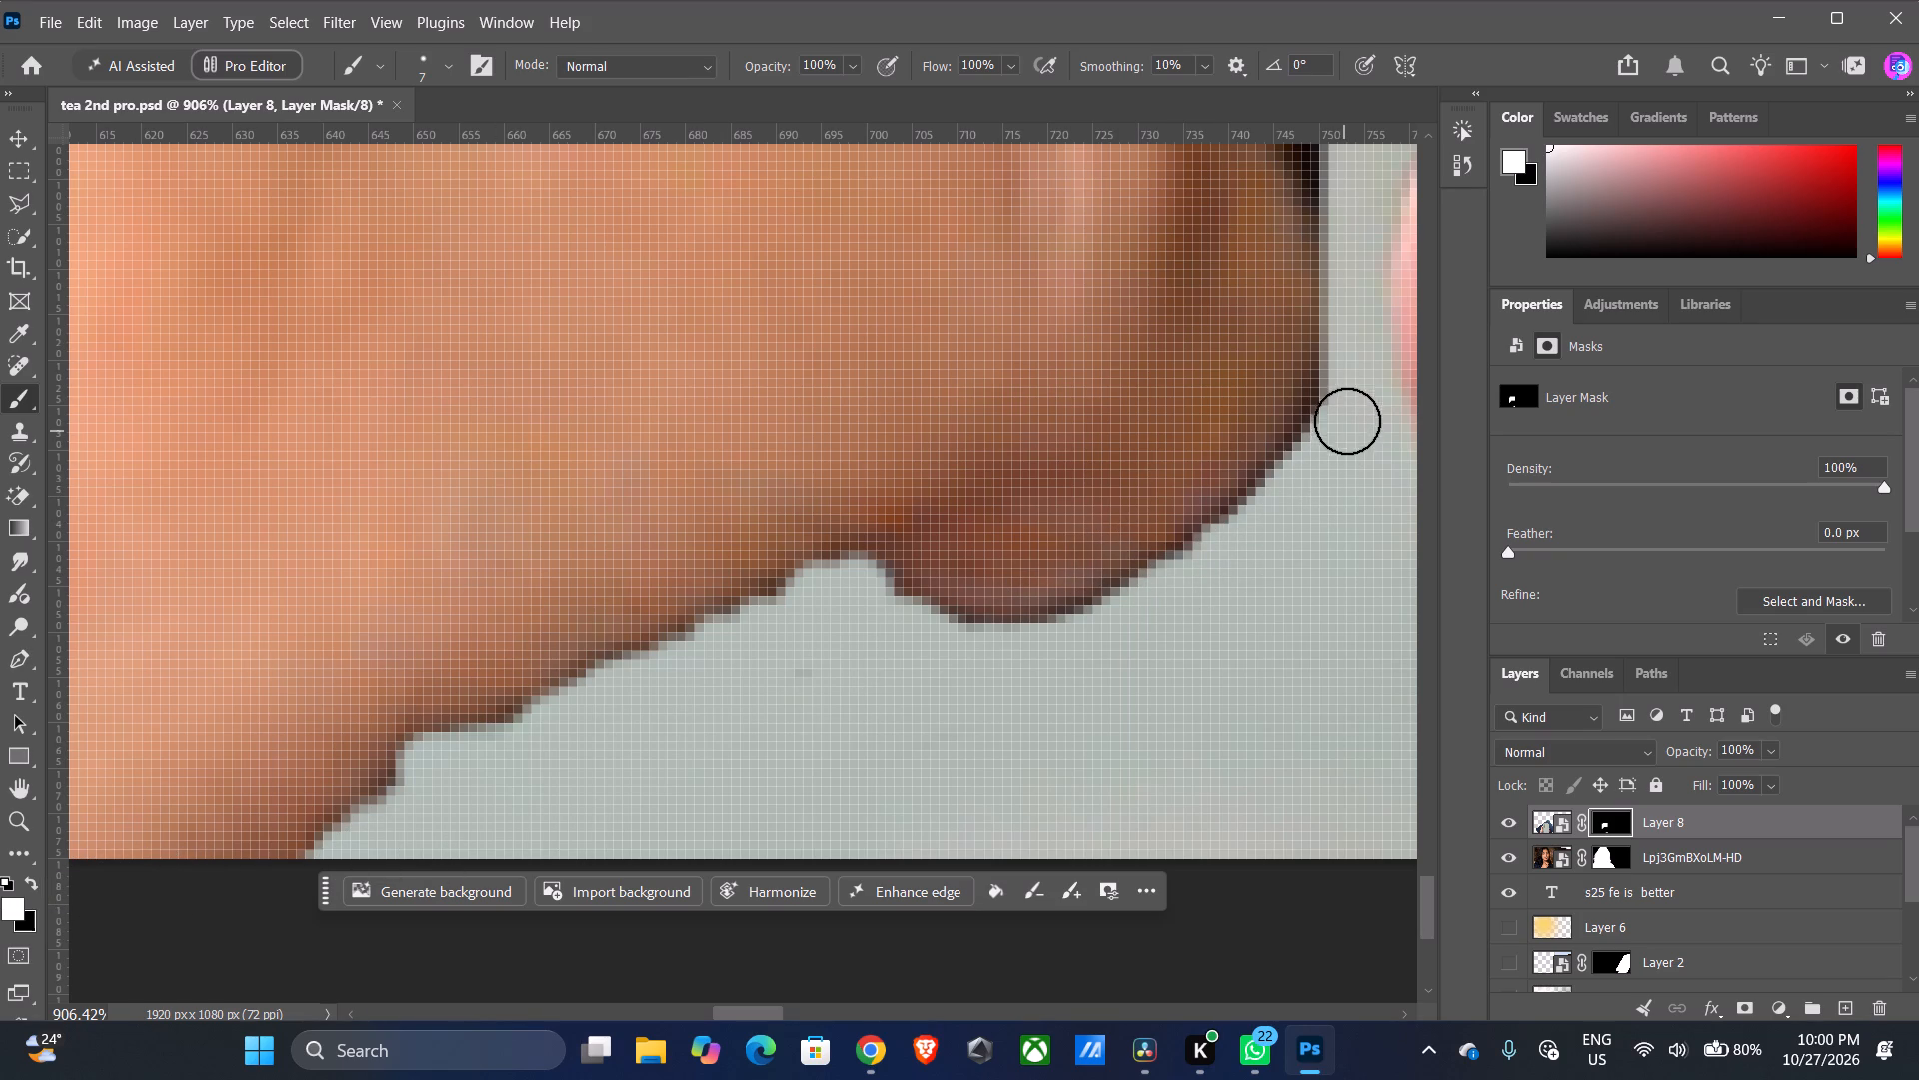
left_click(1350, 409)
left_click(1350, 402)
left_click(1334, 452)
left_click(1301, 483)
left_click_drag(1301, 483, 1289, 503)
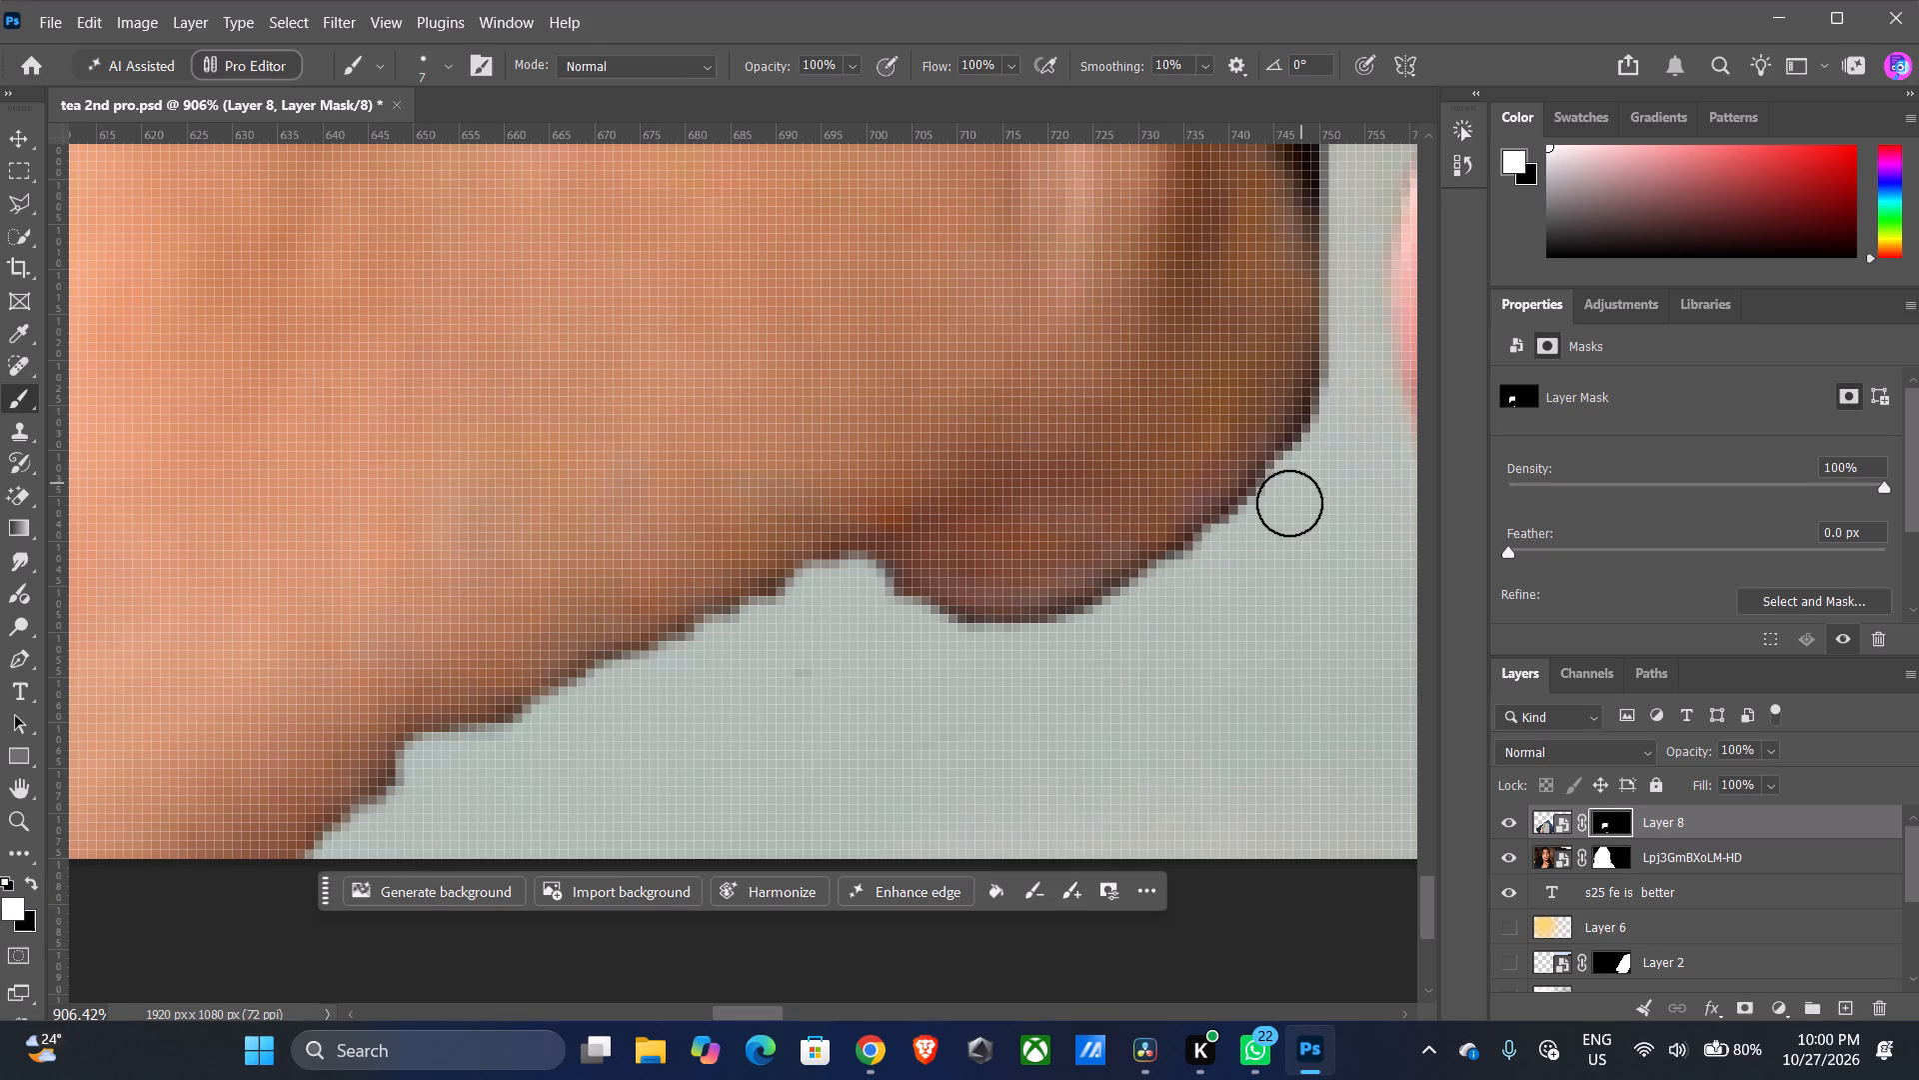
left_click_drag(1289, 503, 1288, 503)
left_click(1288, 503)
left_click_drag(1273, 513, 1262, 523)
left_click_drag(1253, 525, 1245, 534)
left_click(1214, 557)
left_click_drag(1186, 582, 1177, 590)
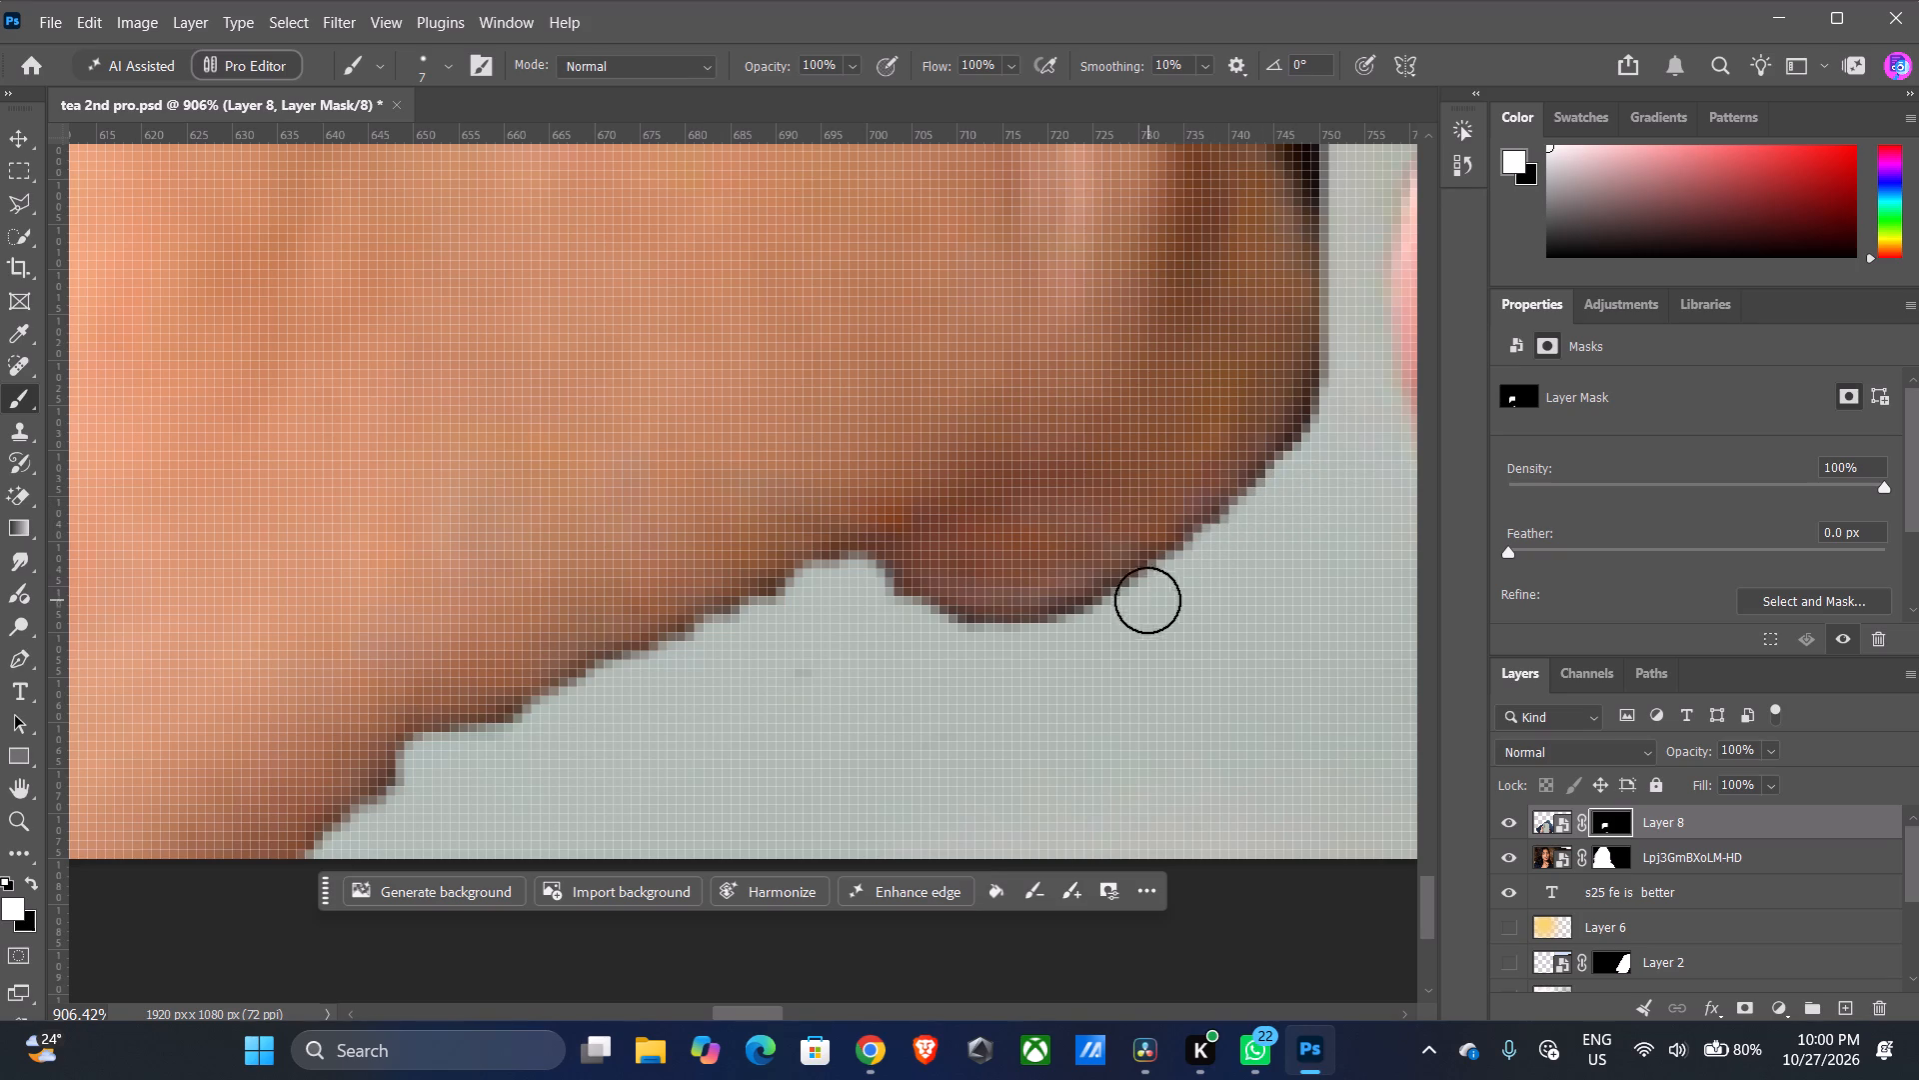
left_click(1143, 603)
left_click_drag(1120, 619, 1112, 628)
Touch up the little finger's contour with white dabs, from the crease along the underside to the outer side of the tip.
left_click(885, 616)
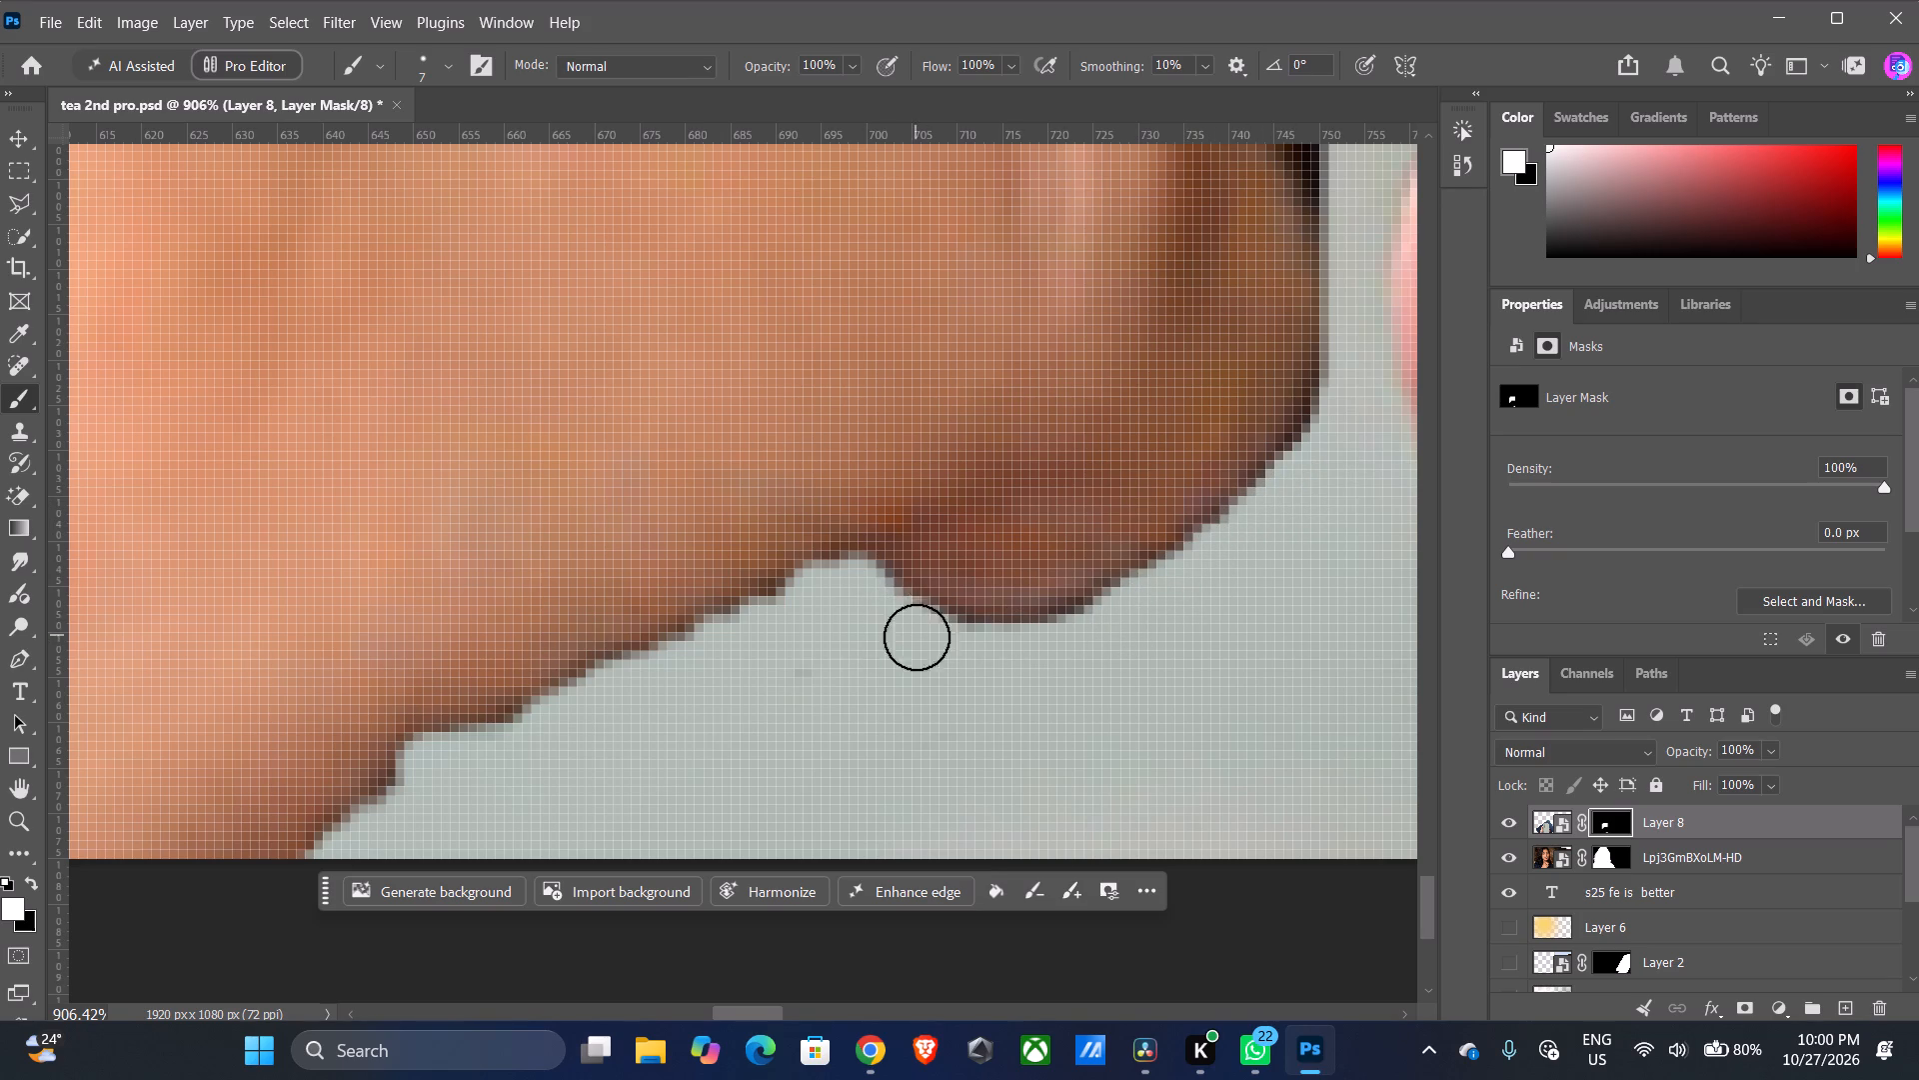
left_click(956, 650)
left_click_drag(1000, 659, 1013, 661)
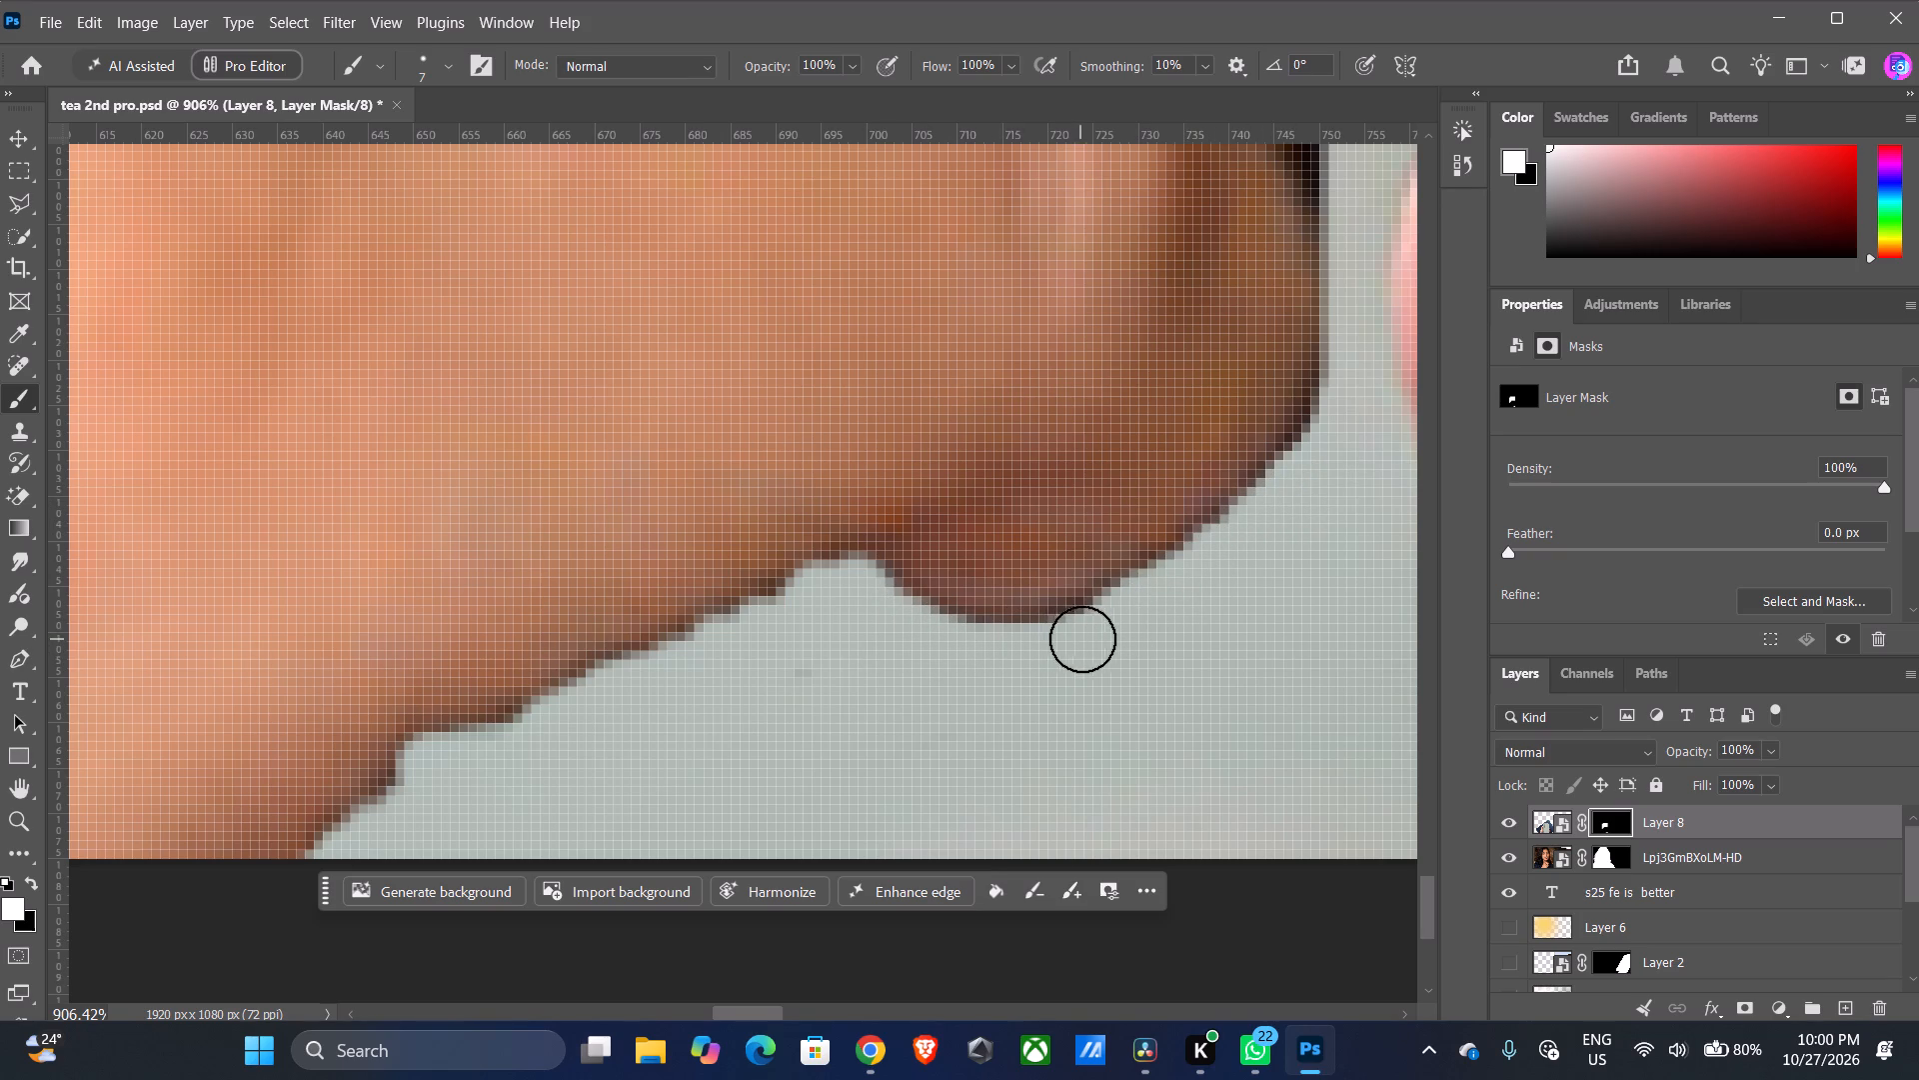
left_click(1088, 636)
left_click(1119, 612)
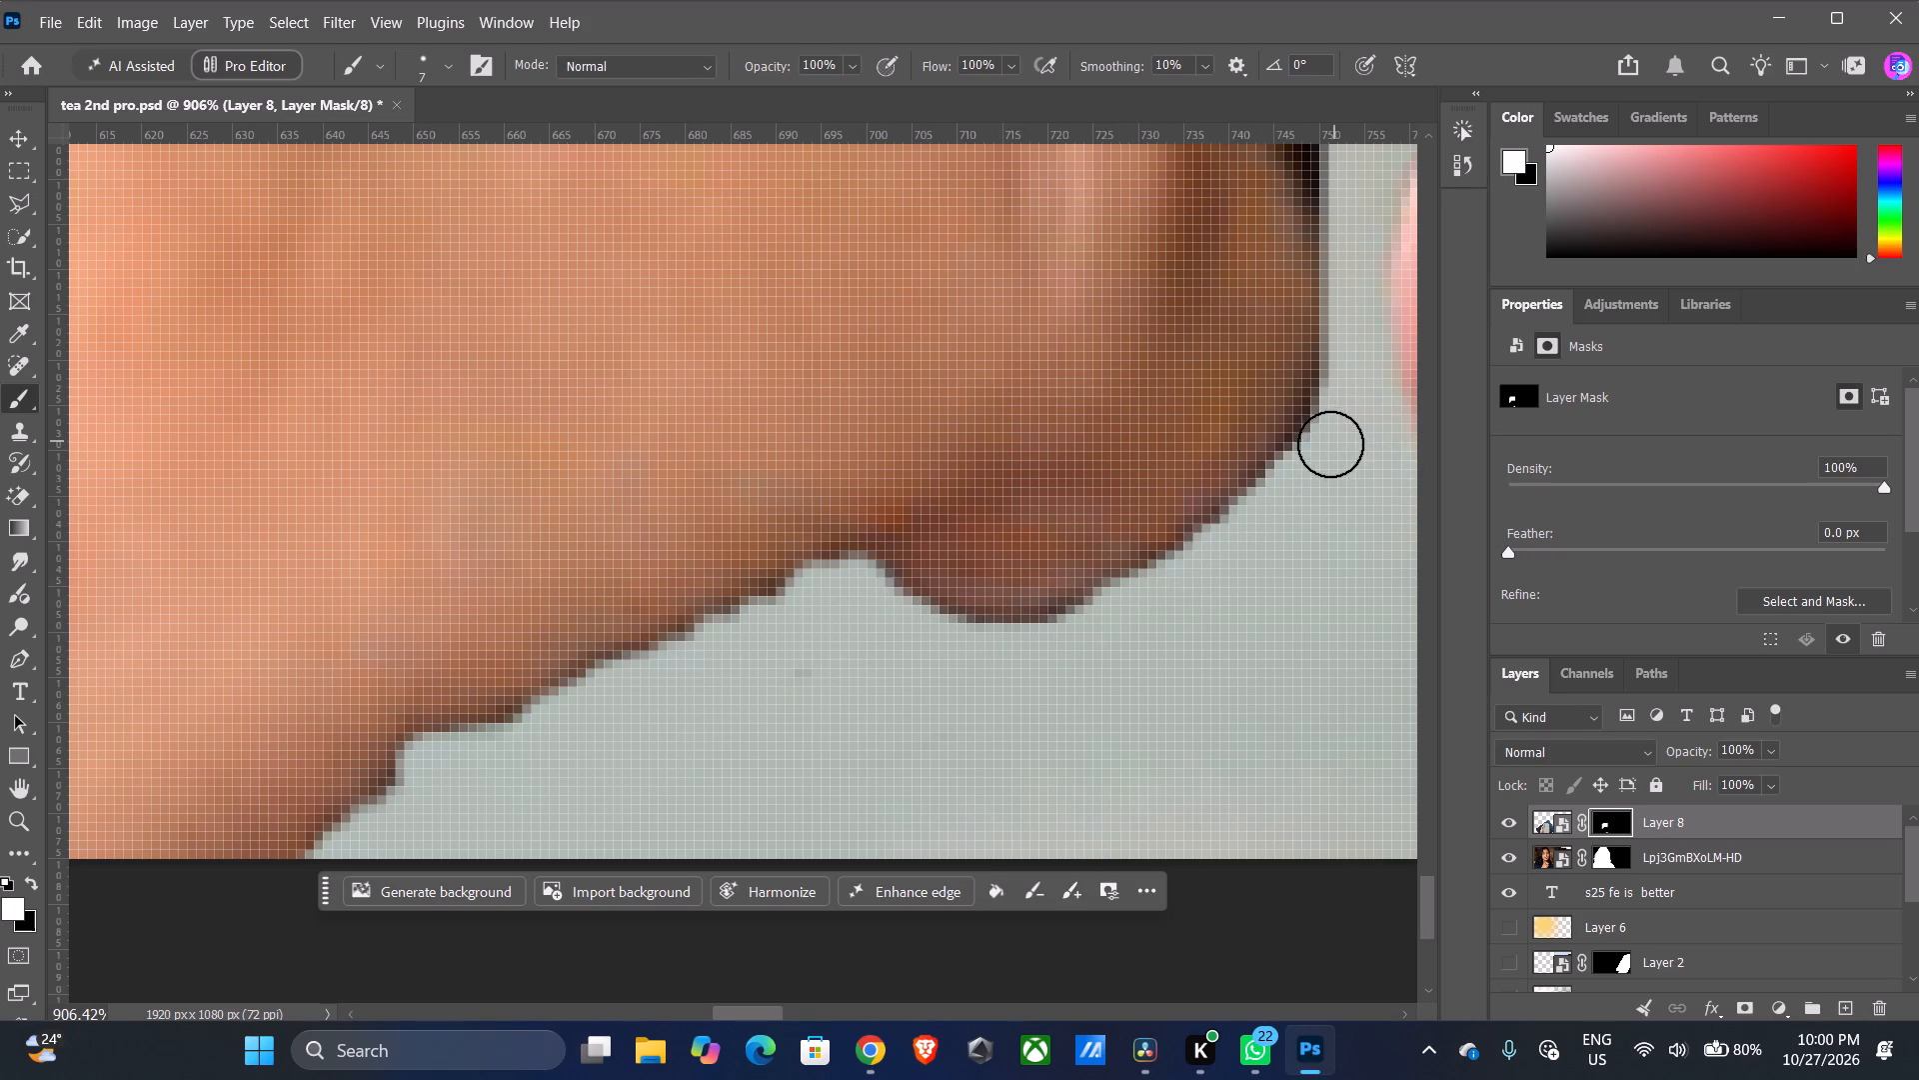
left_click(1328, 447)
left_click(1339, 425)
left_click(1347, 389)
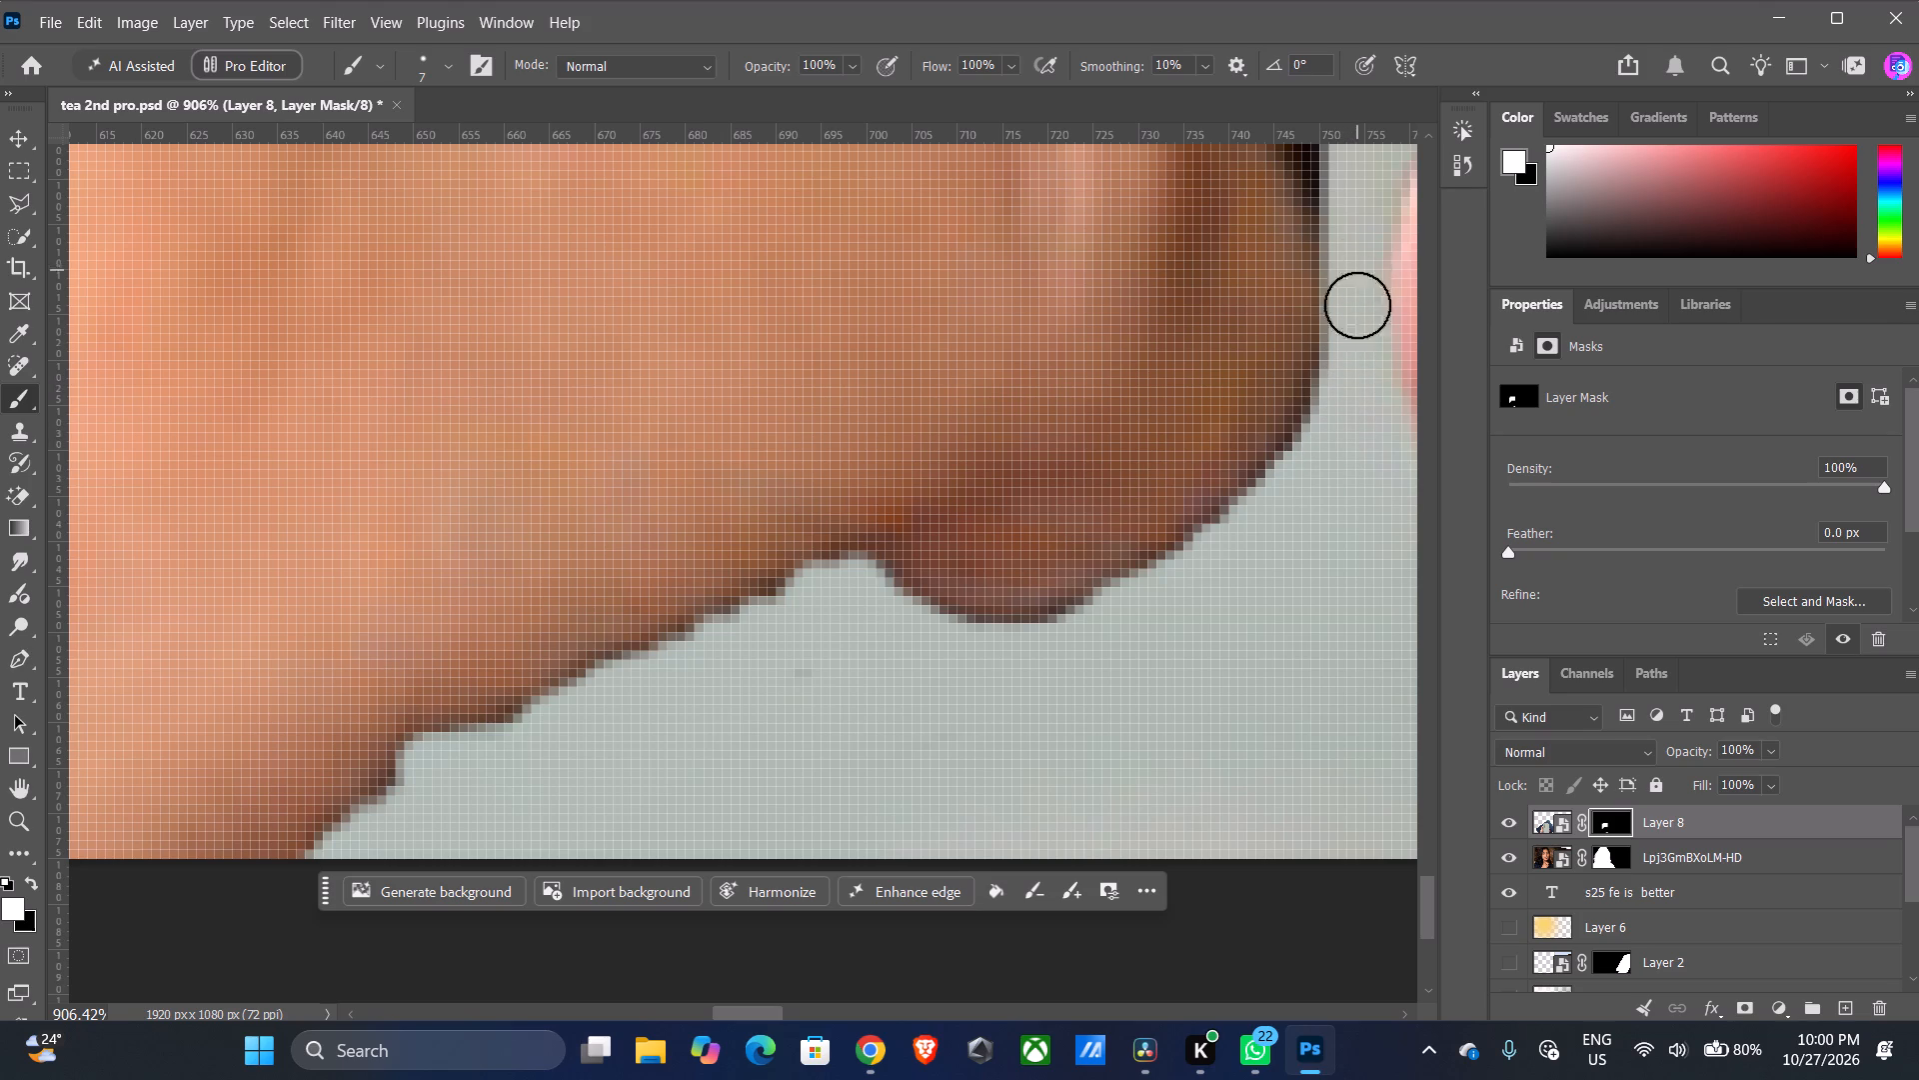
Paint white on Layer 8's mask over the dark area beneath the ring fingertip, following its lower outer edge toward the little finger.
left_click_drag(1423, 895, 1423, 870)
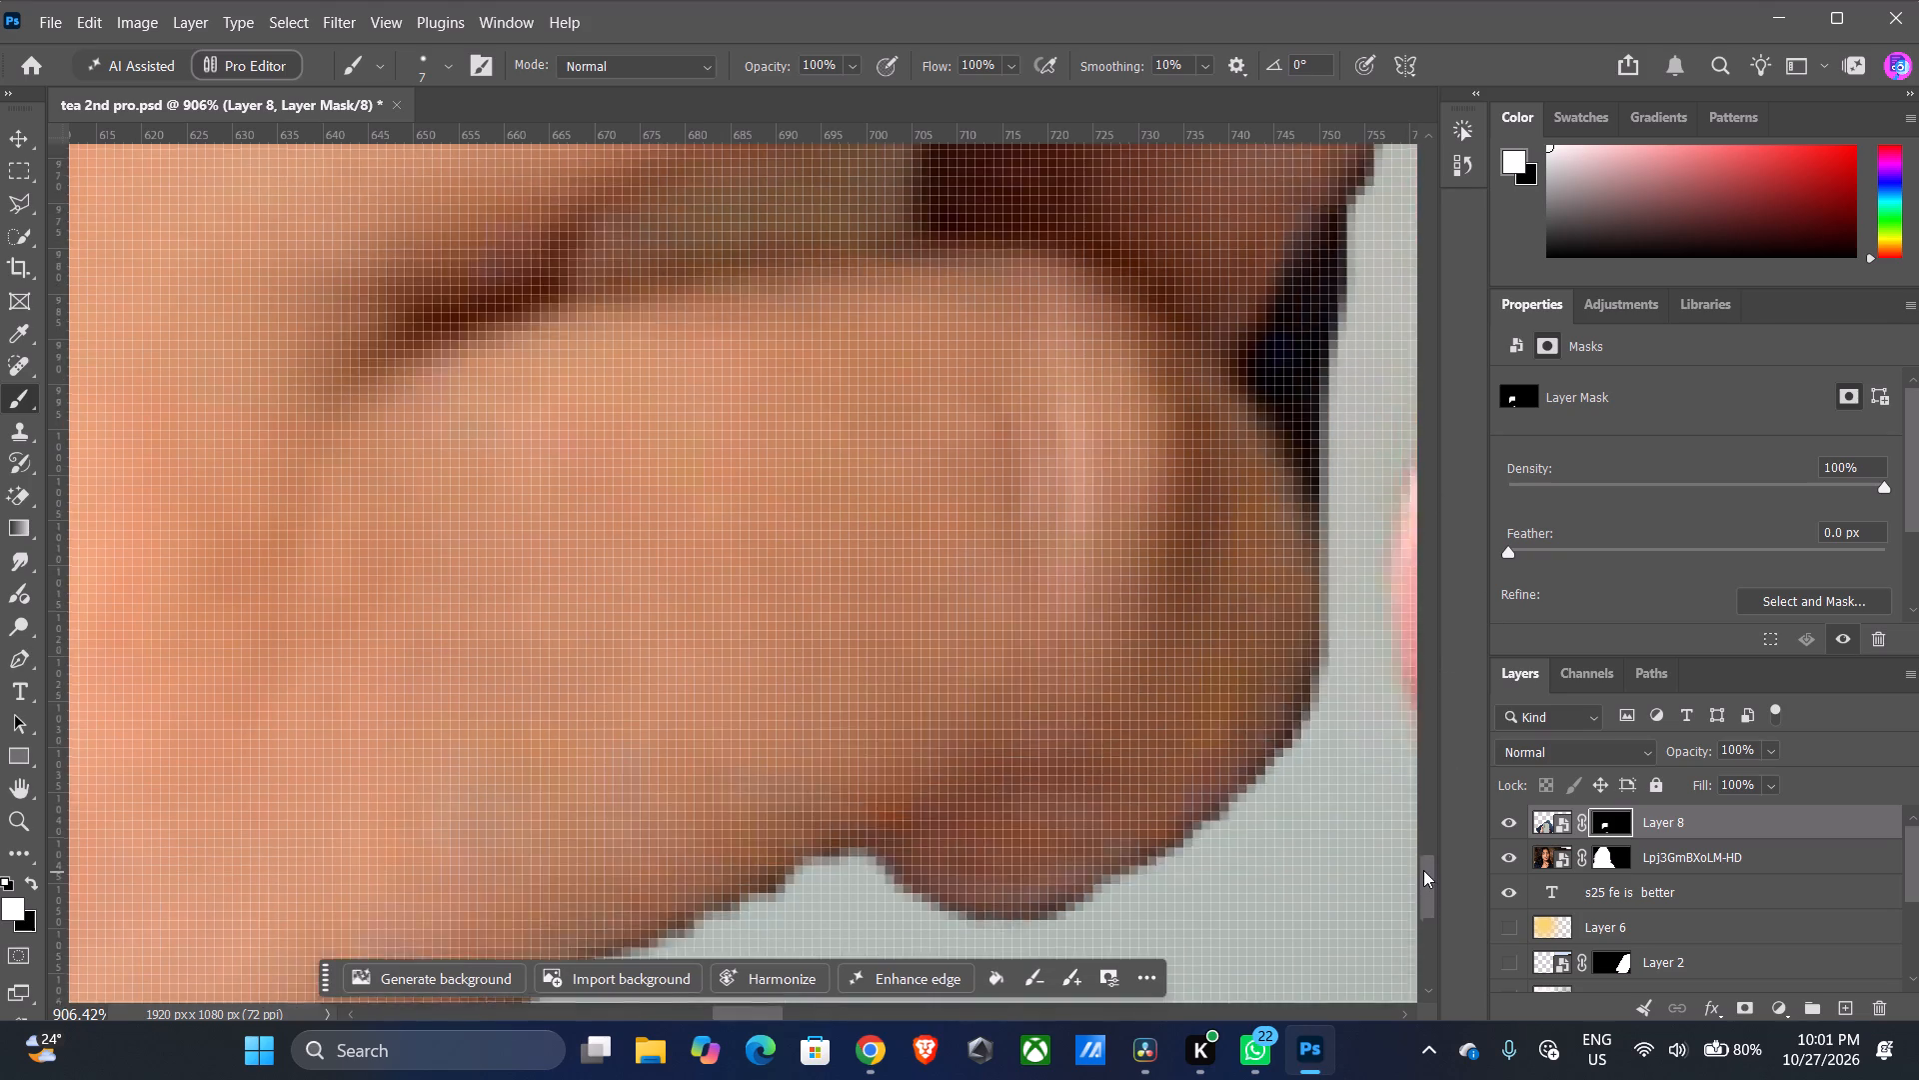
left_click_drag(1423, 870, 1424, 855)
double_click(1321, 554)
left_click_drag(1327, 540, 1339, 519)
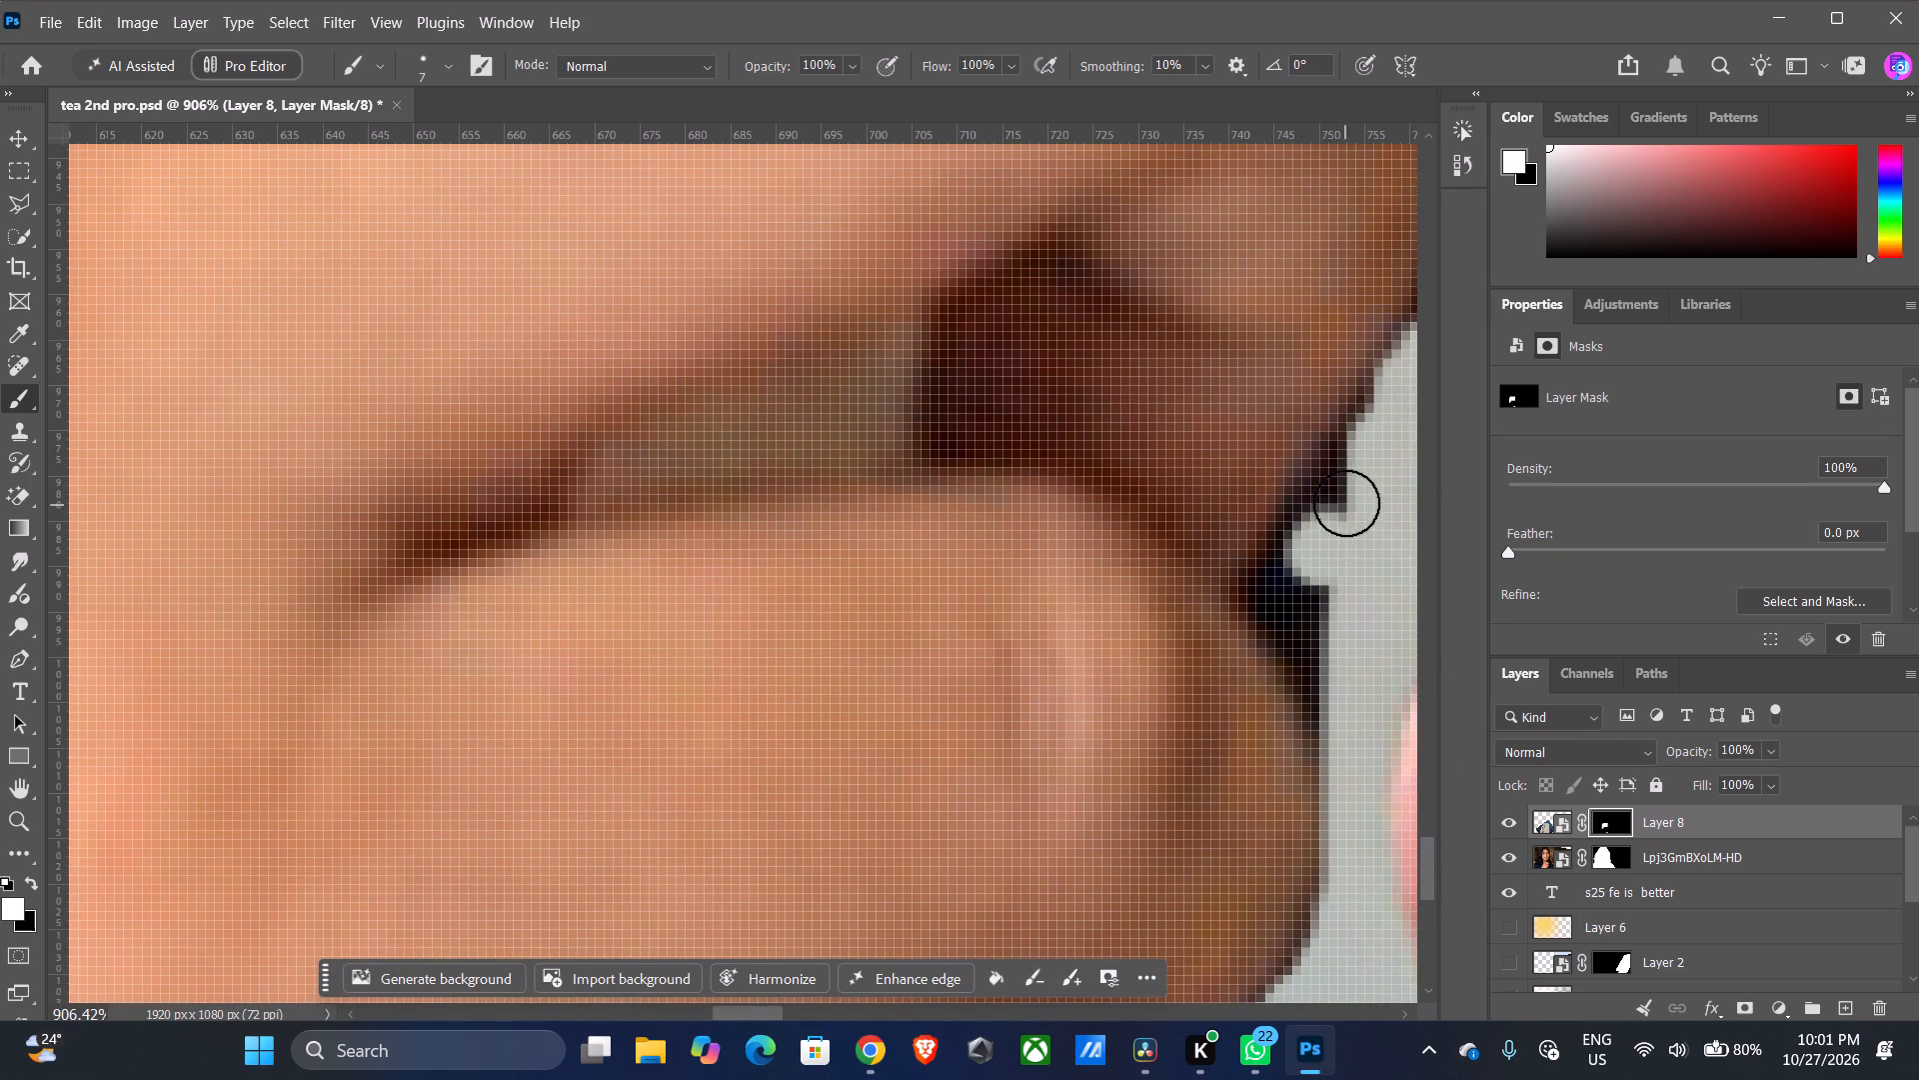
left_click(1355, 478)
left_click_drag(1351, 513, 1342, 533)
left_click_drag(1338, 505, 1290, 573)
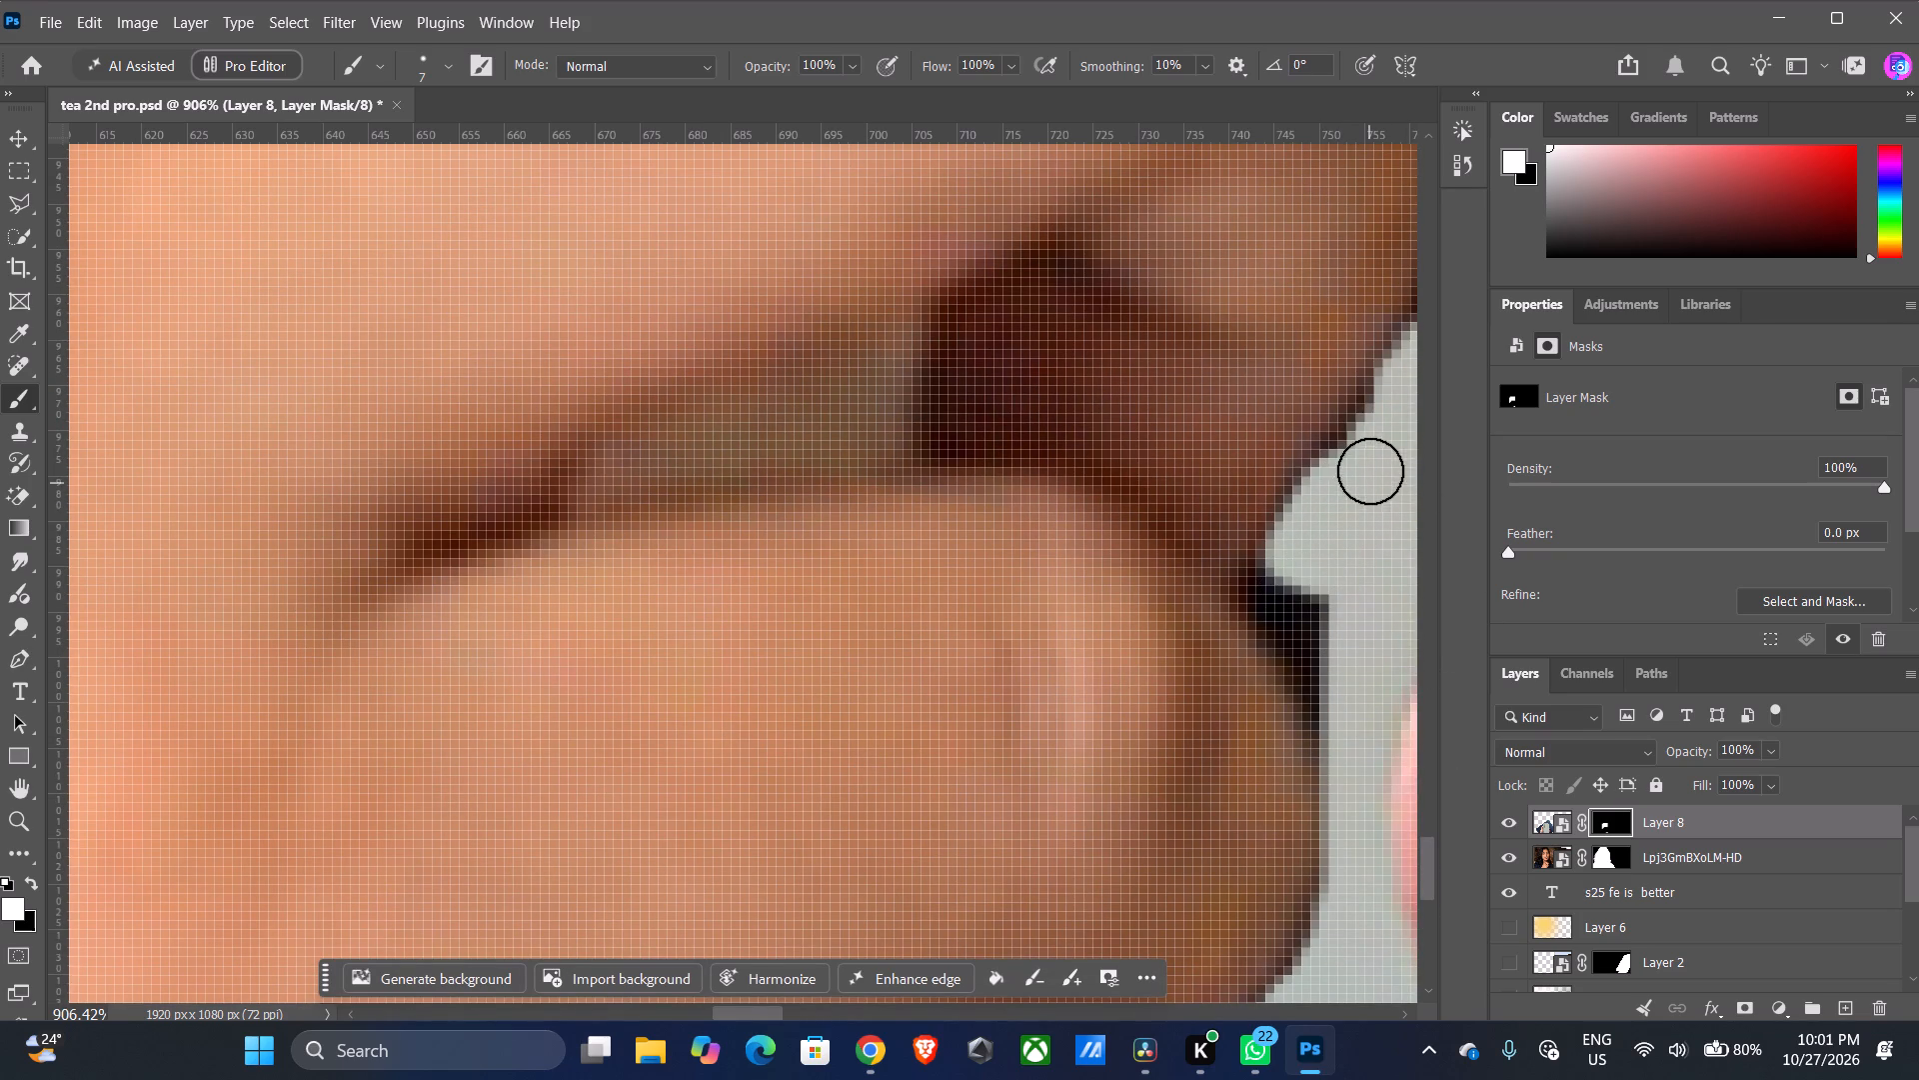
left_click(1371, 463)
left_click(1378, 440)
left_click_drag(1381, 427, 1380, 439)
Paint white down the little finger's upper outer curve to replace the dark wedge beside it with the phone.
left_click_drag(1348, 499, 1329, 563)
left_click_drag(1329, 590, 1326, 616)
left_click_drag(1320, 630, 1317, 644)
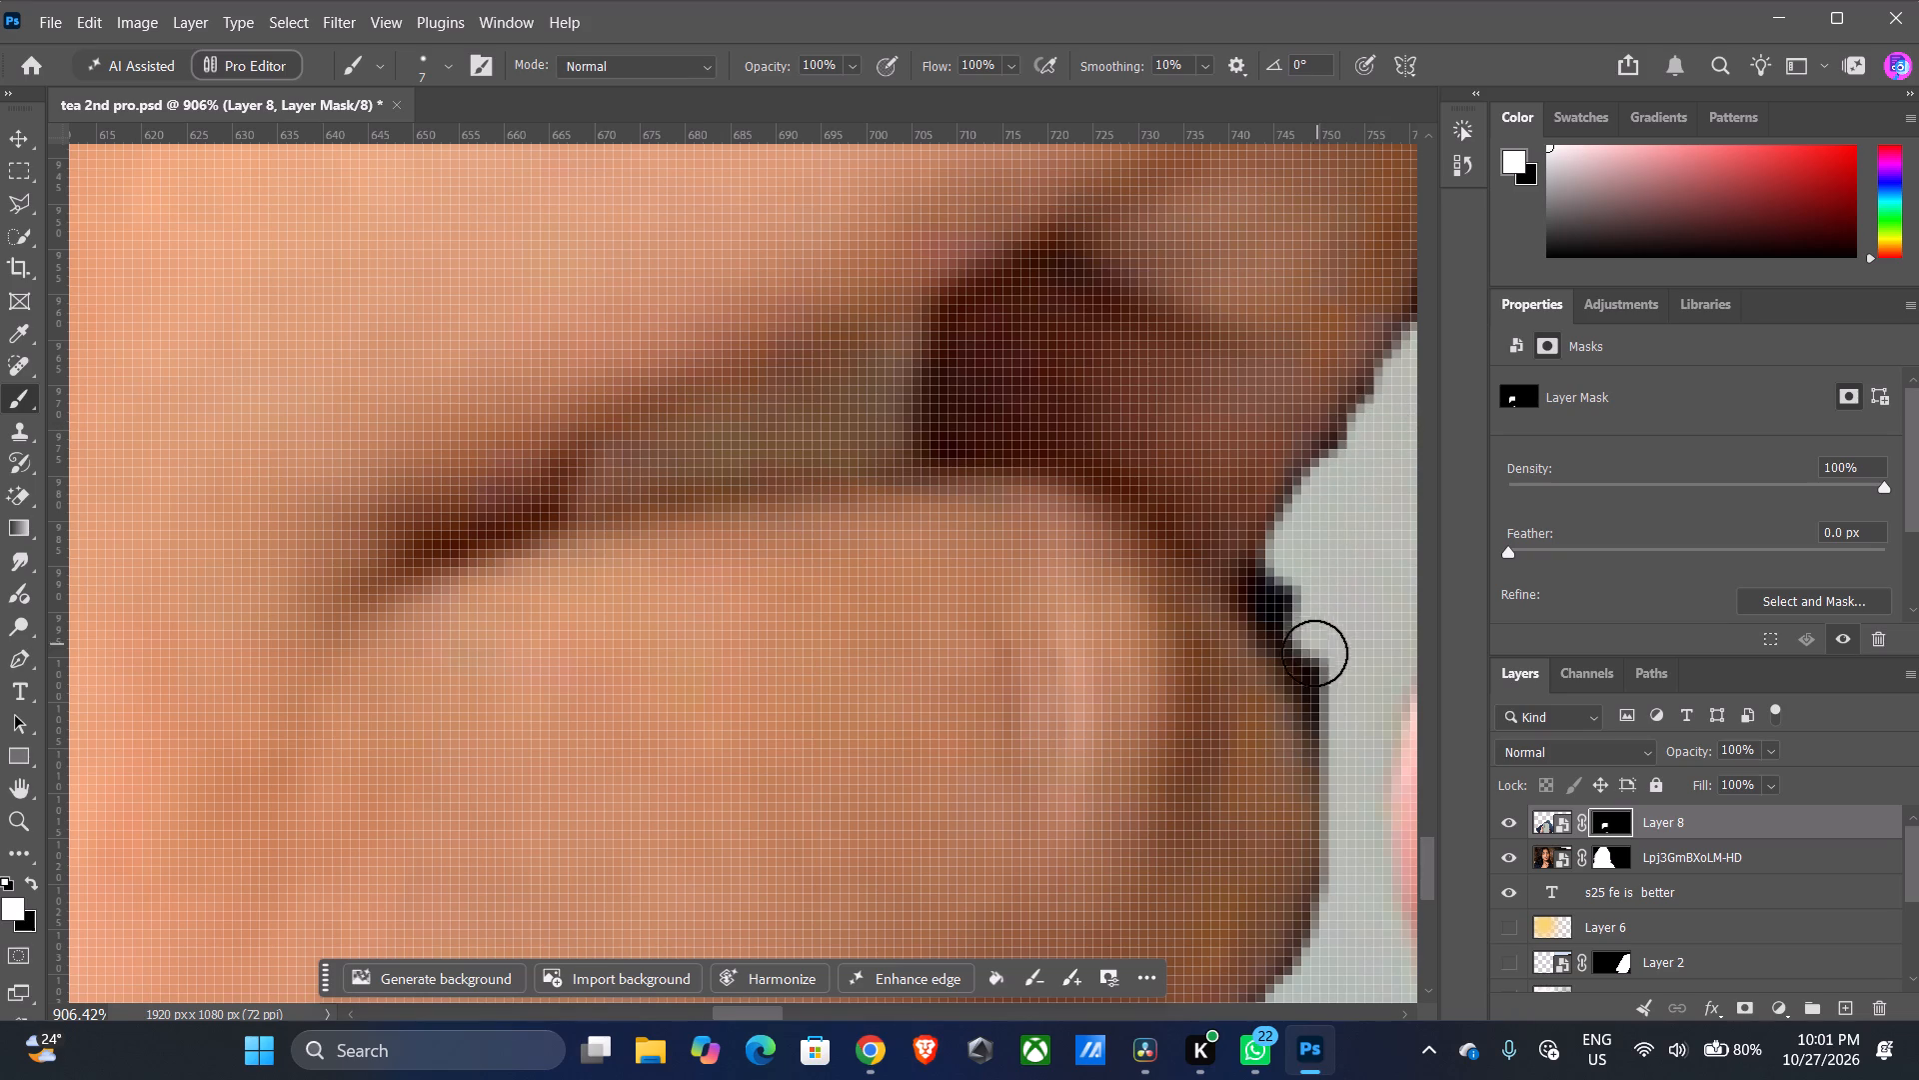
left_click(1313, 658)
left_click(1335, 697)
left_click(1338, 709)
left_click(1347, 736)
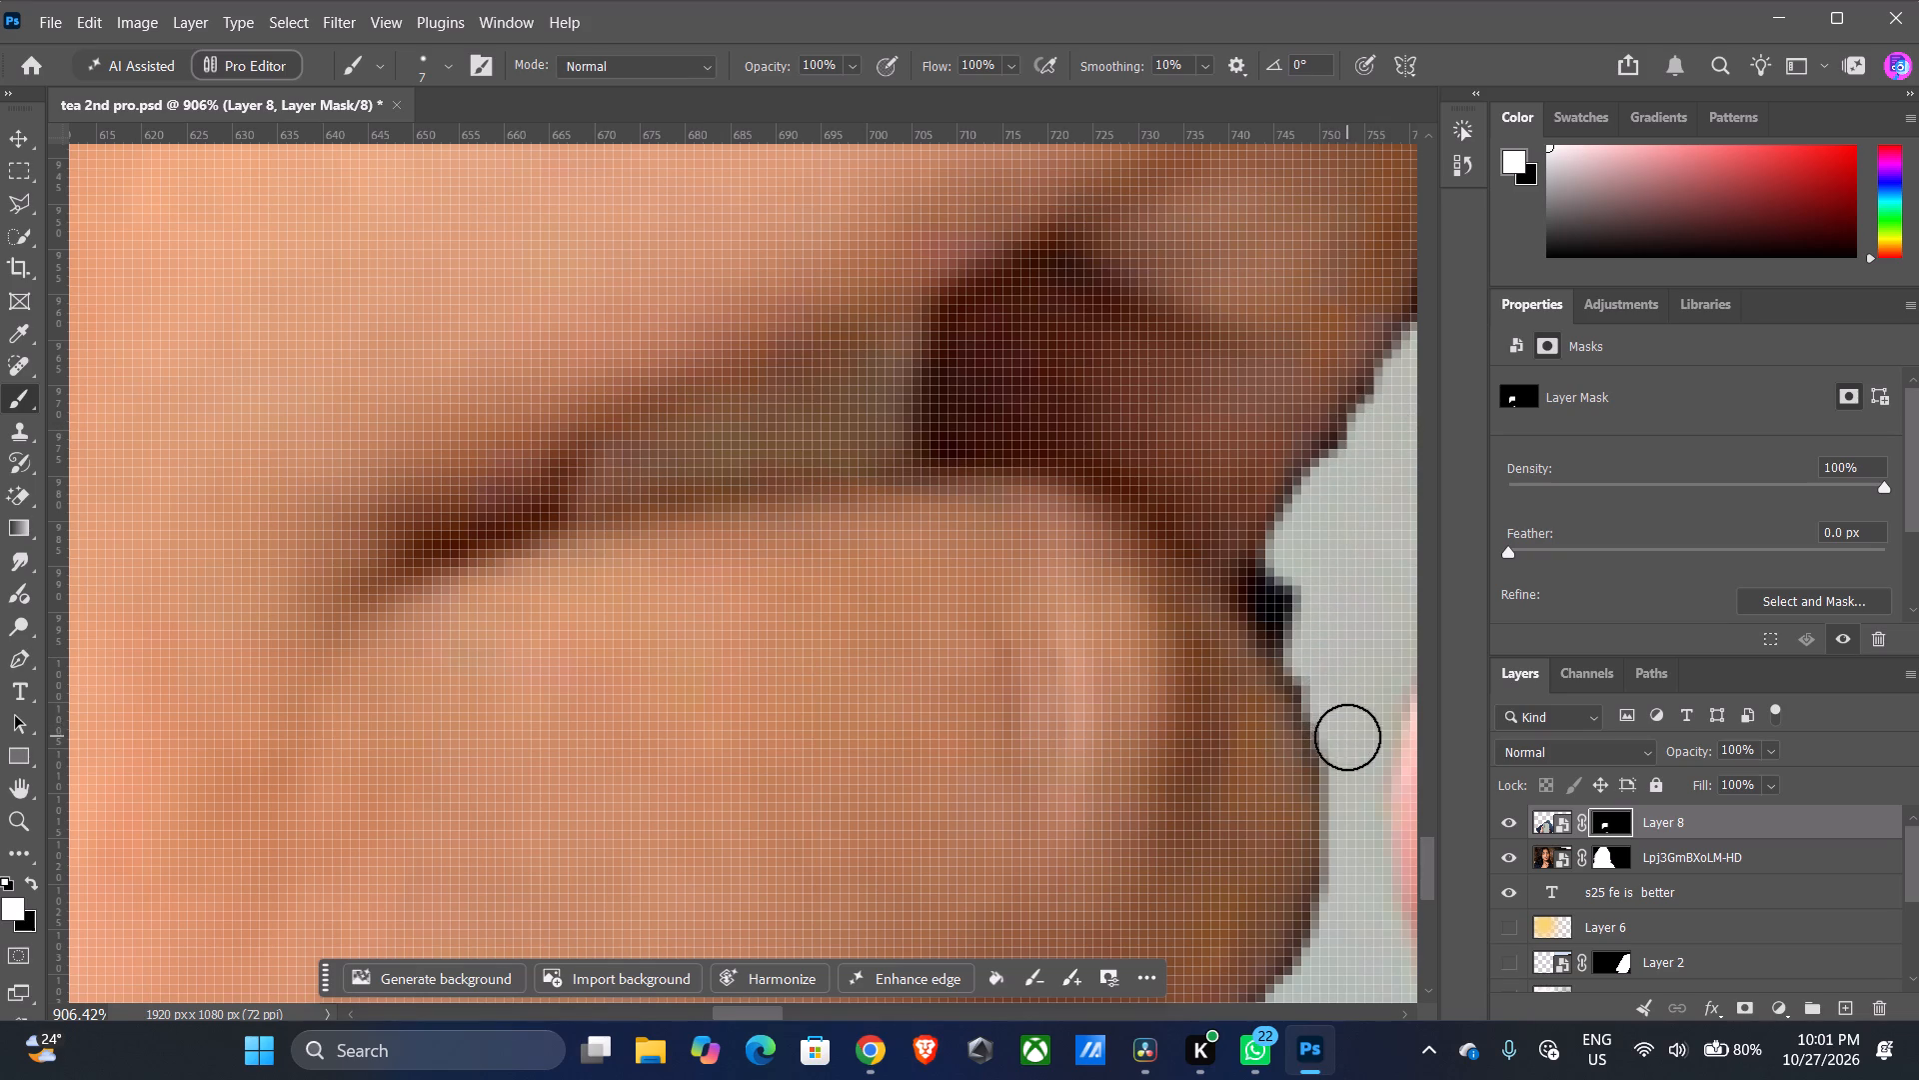
Dab white into the notch where the ring and little fingers meet to clear the last dark patch and smooth its contour.
left_click(1275, 594)
left_click(1296, 618)
left_click(1305, 641)
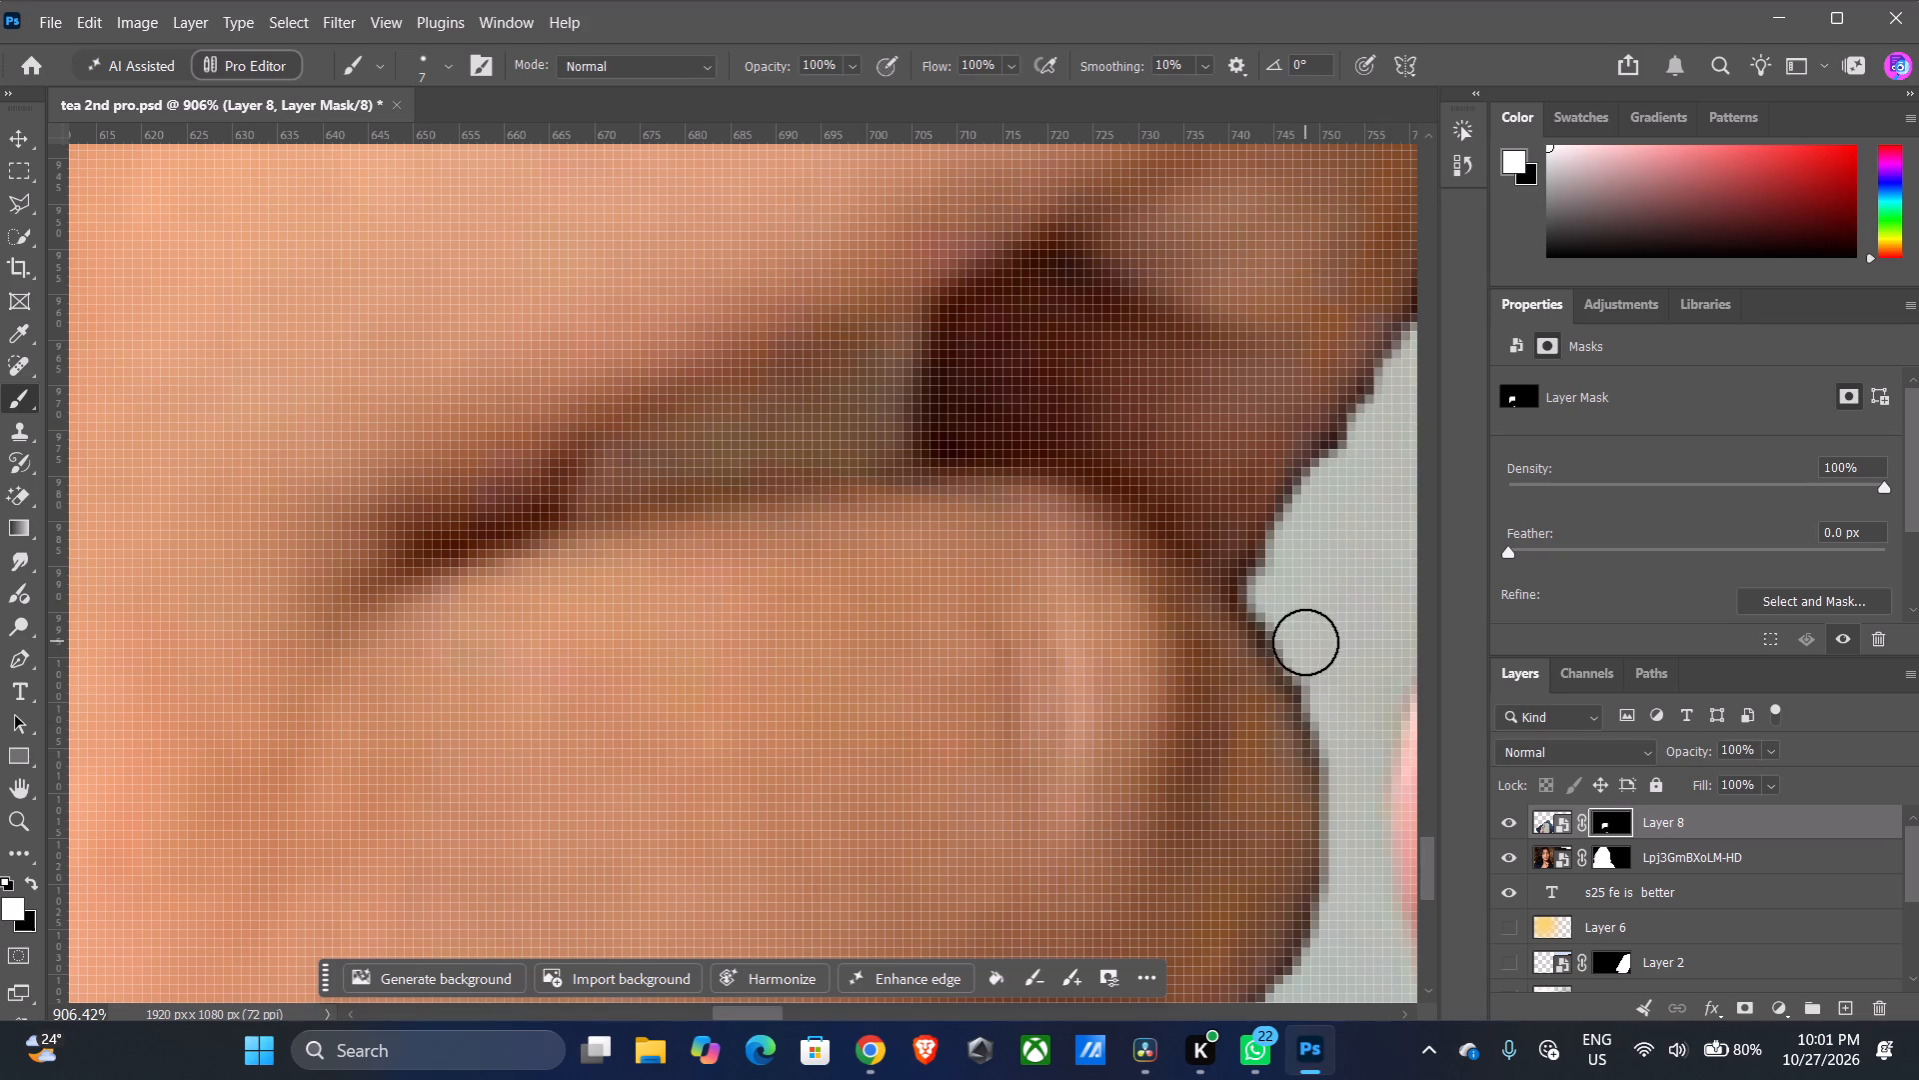
left_click(1297, 630)
left_click(1280, 624)
left_click(1263, 593)
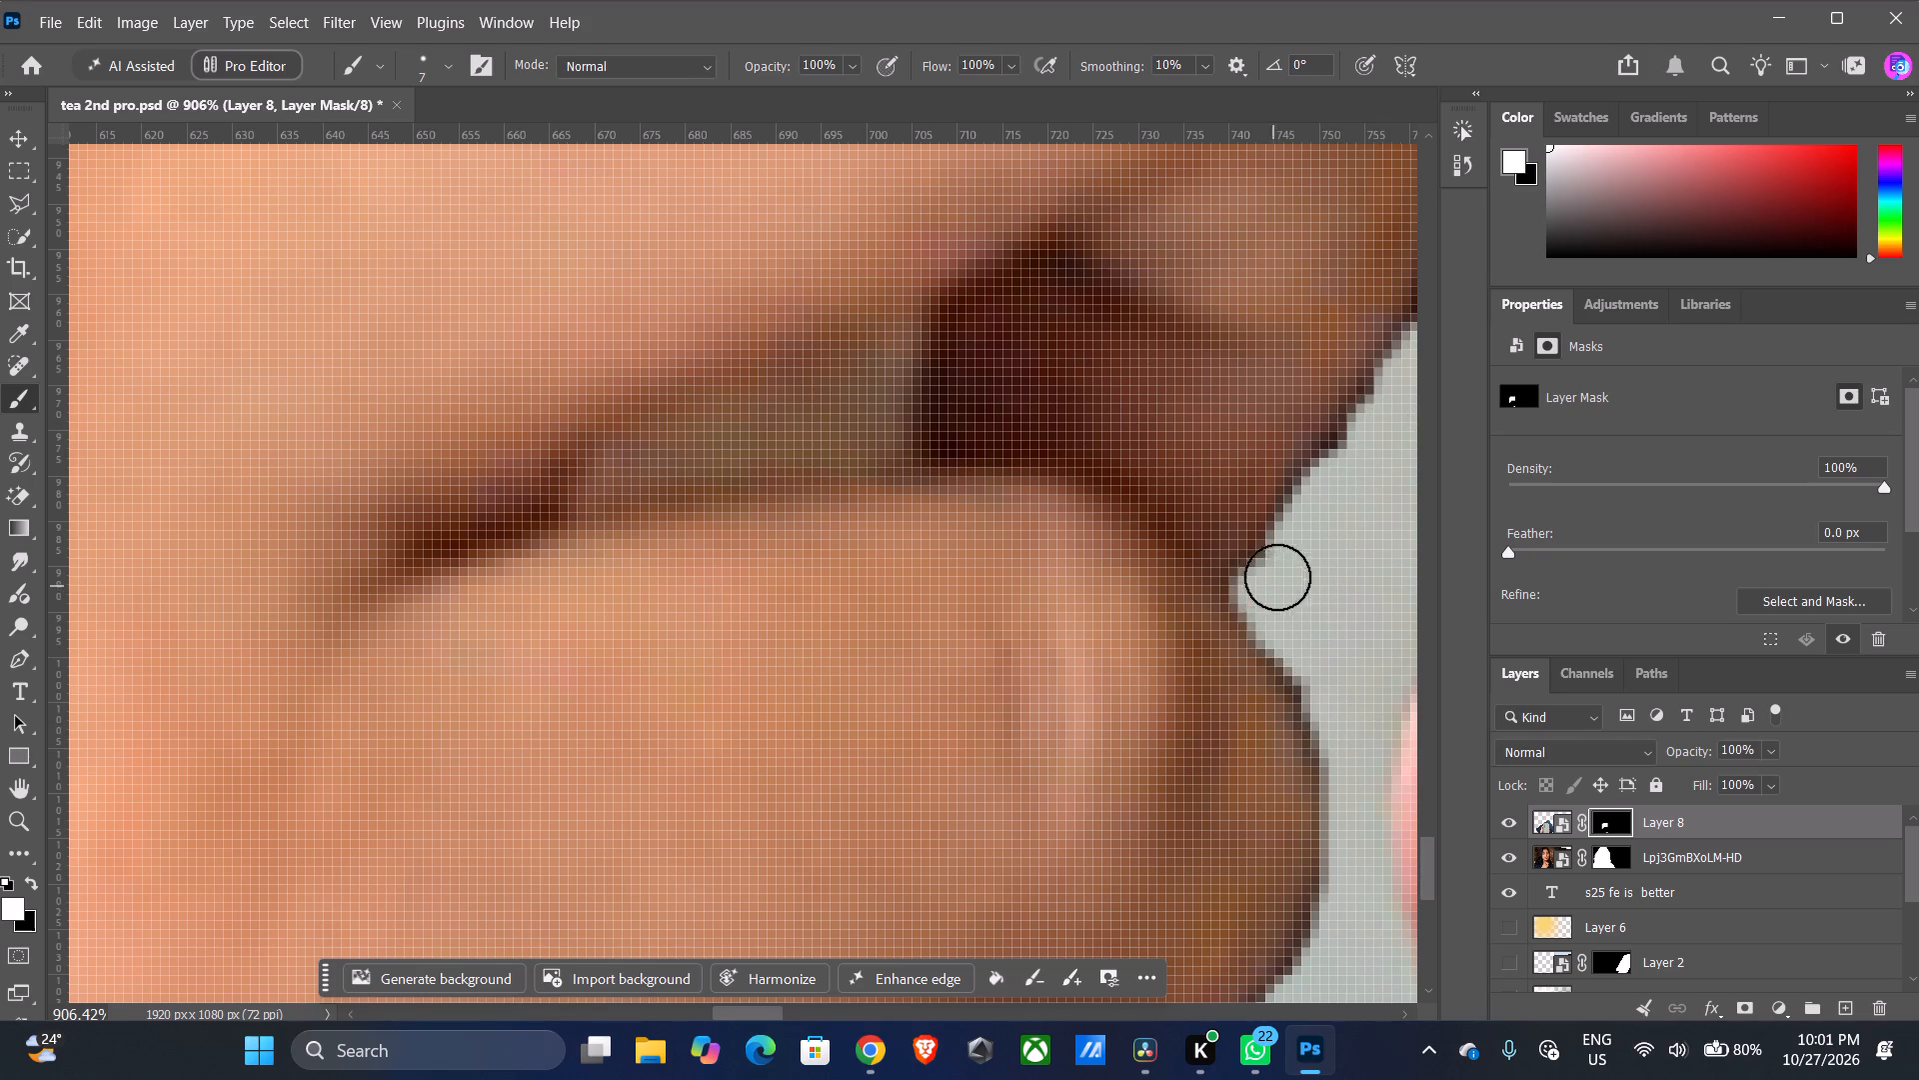
left_click(1341, 472)
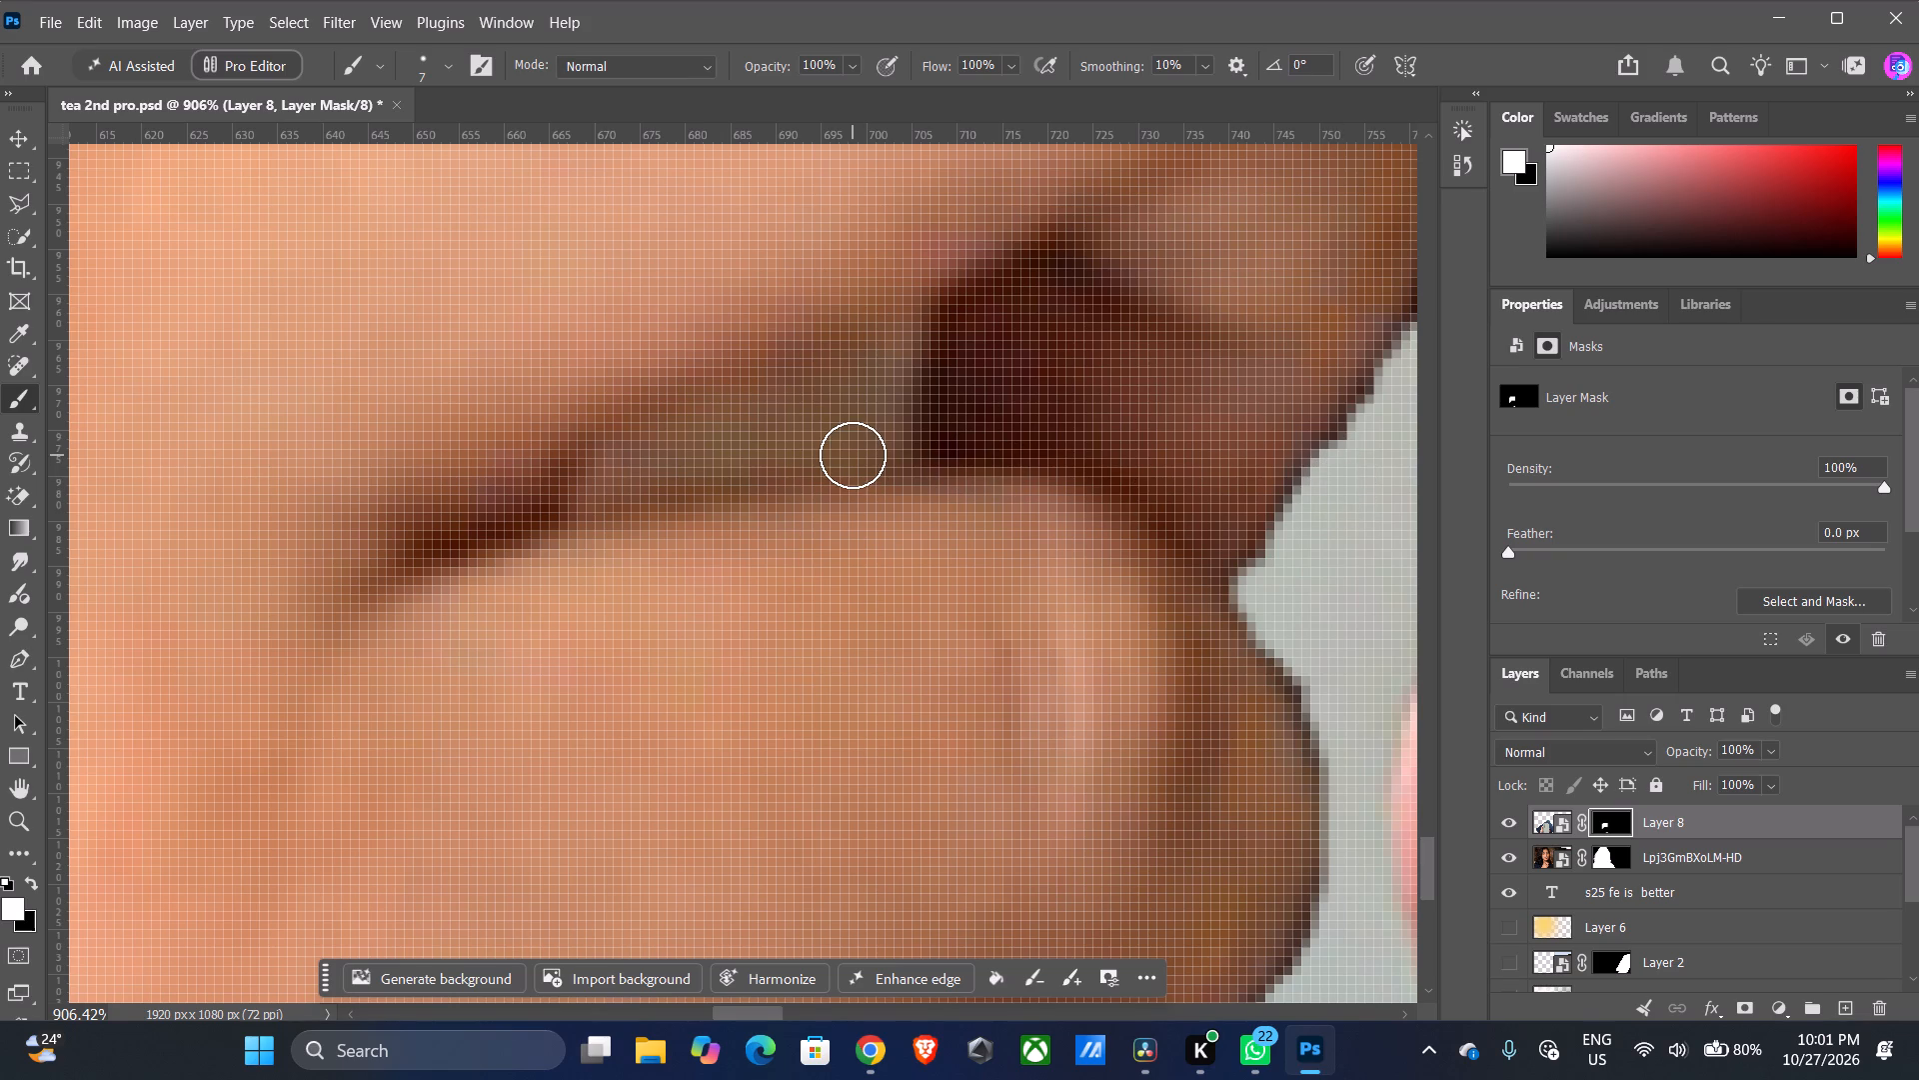
Paint white through the middle of the enclosed gap between the ring and little fingers to reveal the phone there.
scroll(728, 508, "down", 11, "alt")
scroll(1014, 488, "down", 4, "alt")
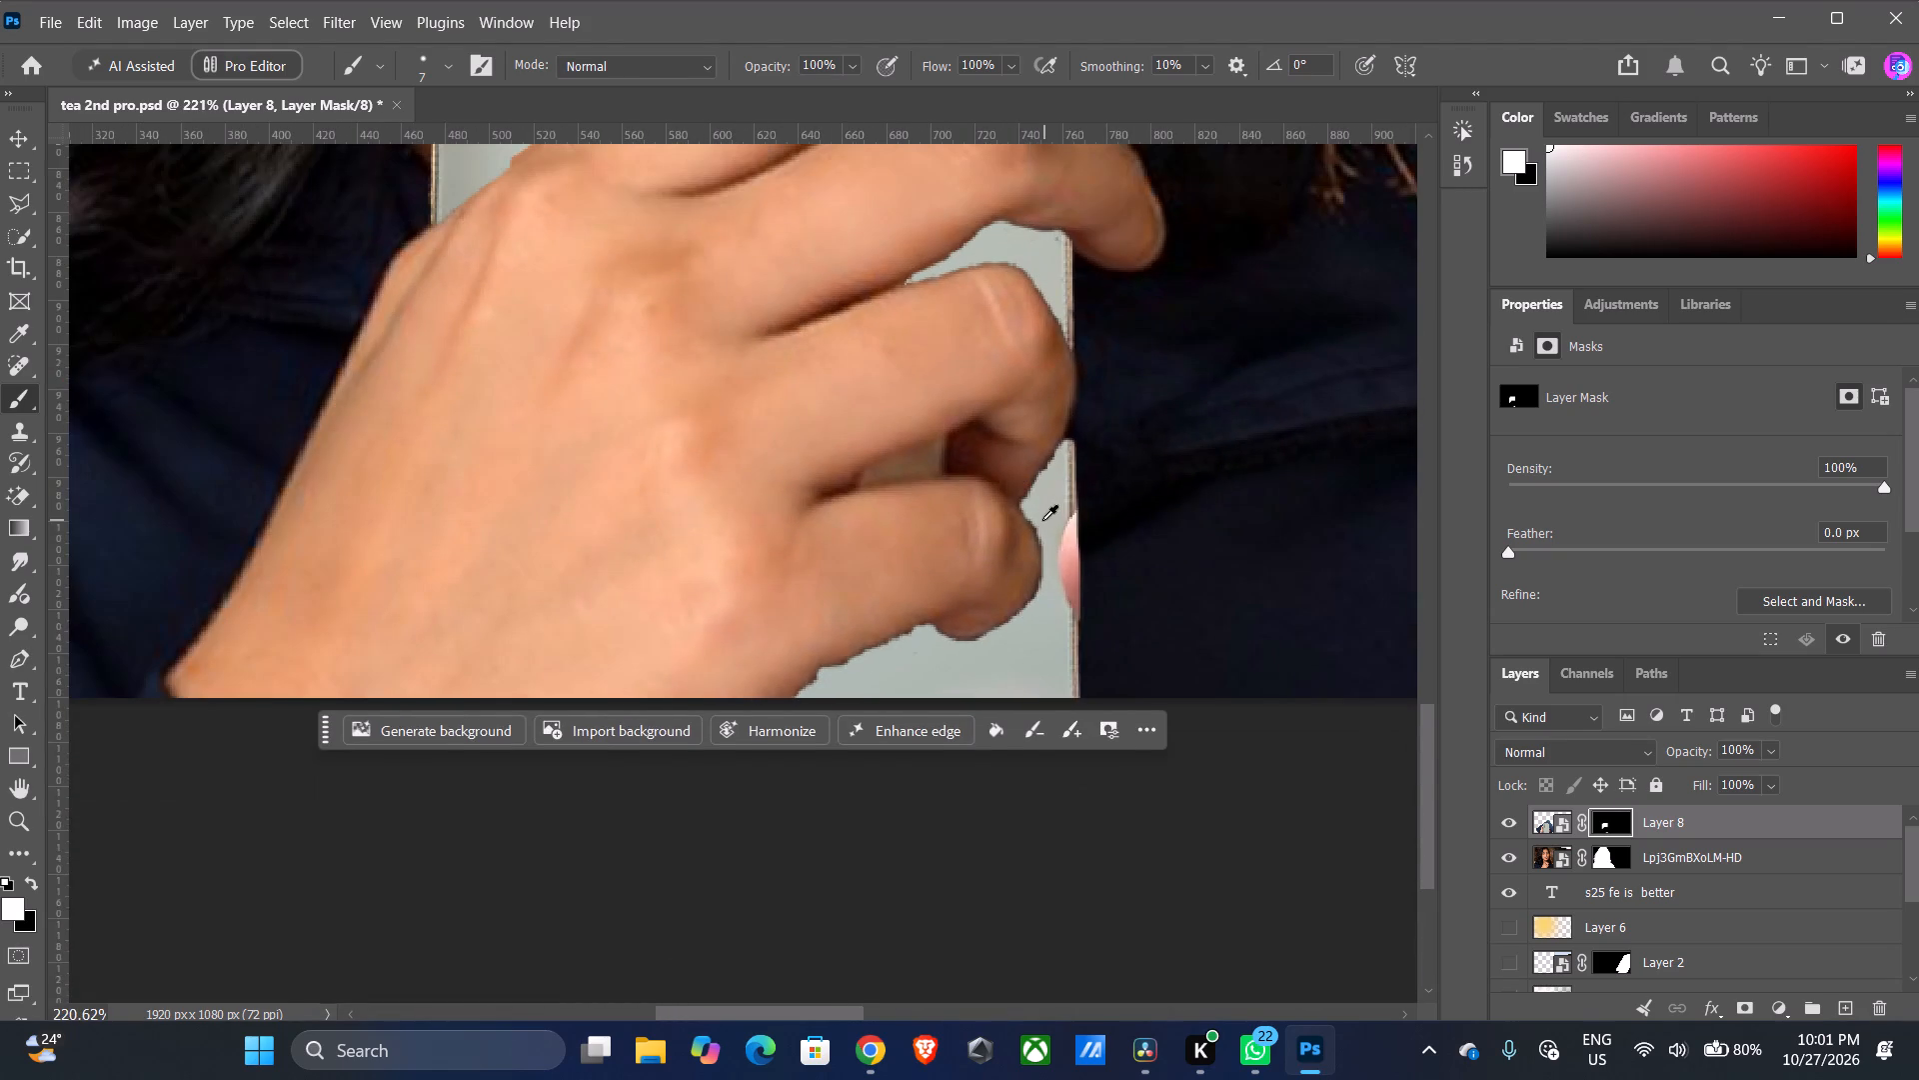
scroll(1042, 520, "up", 5, "alt")
scroll(1042, 518, "down", 7, "alt")
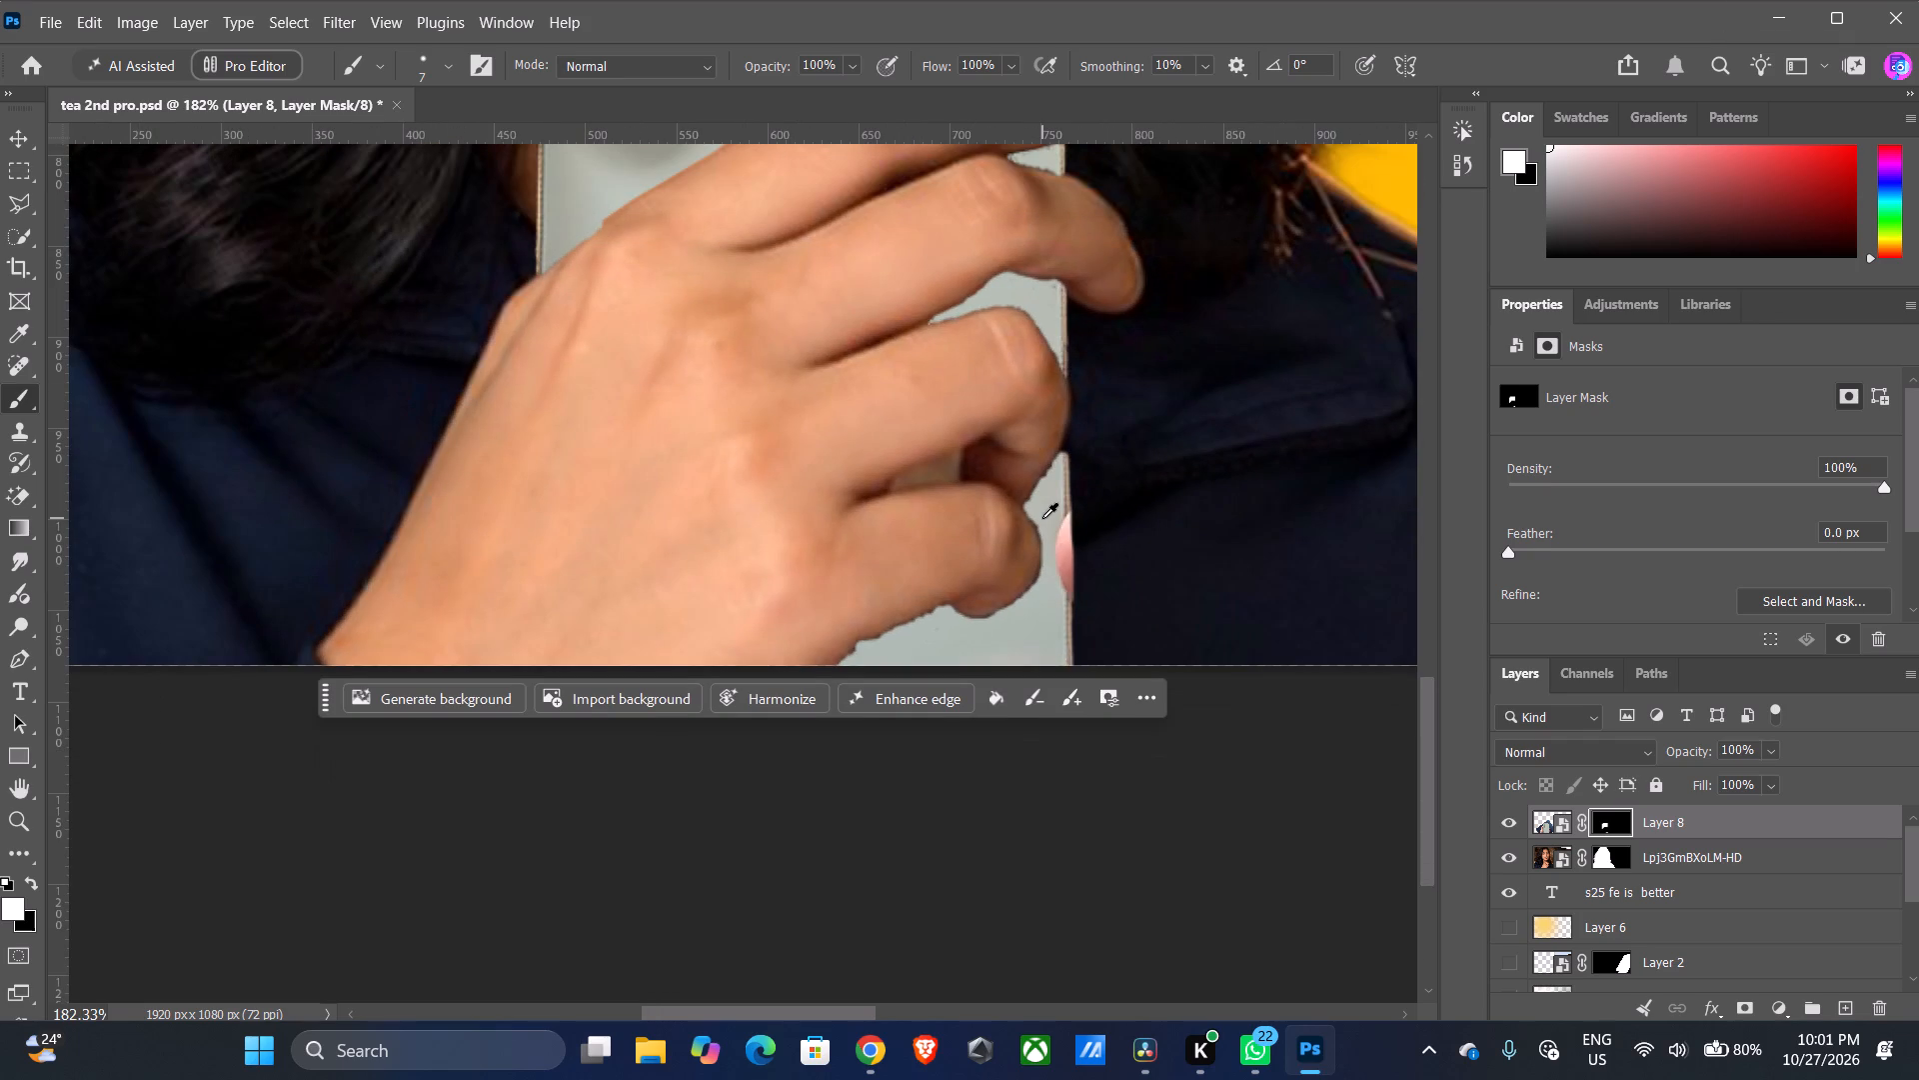
scroll(971, 498, "up", 15, "alt")
scroll(831, 460, "up", 4, "alt")
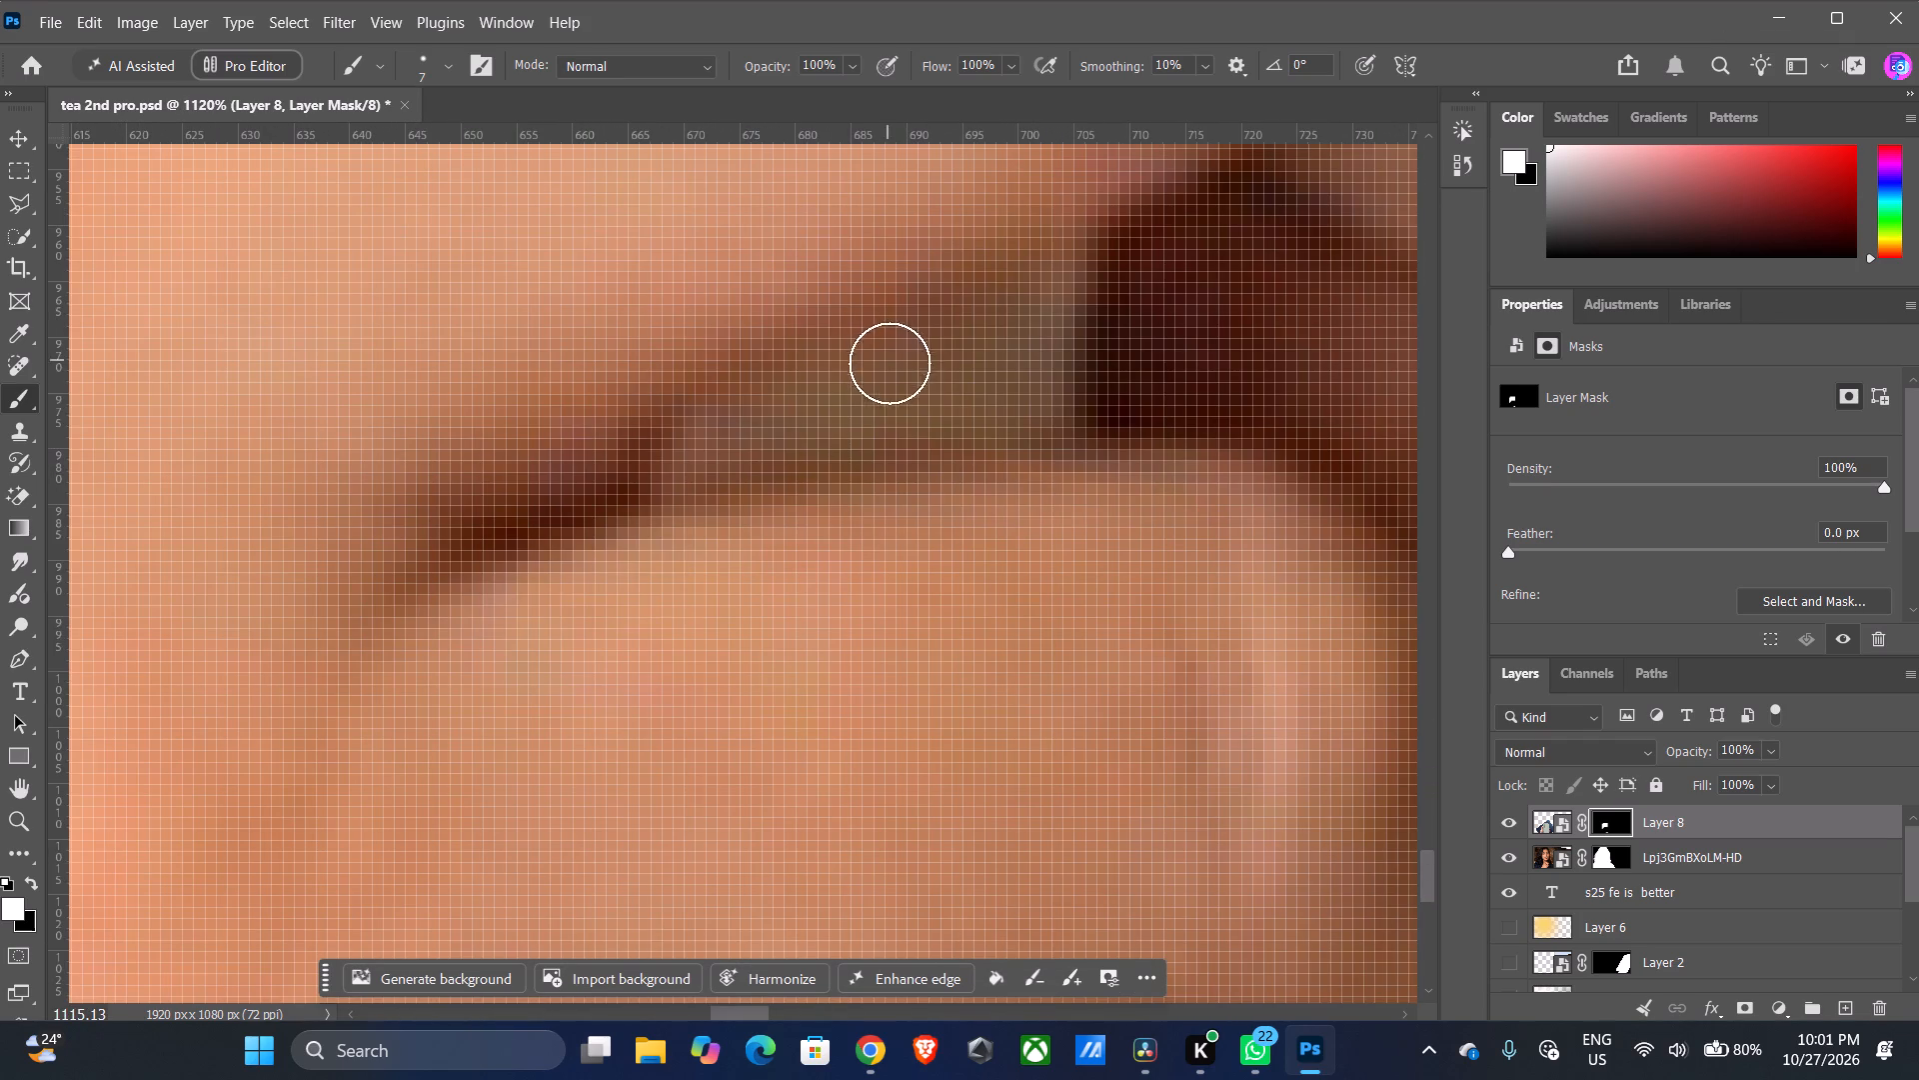
left_click_drag(901, 384, 692, 466)
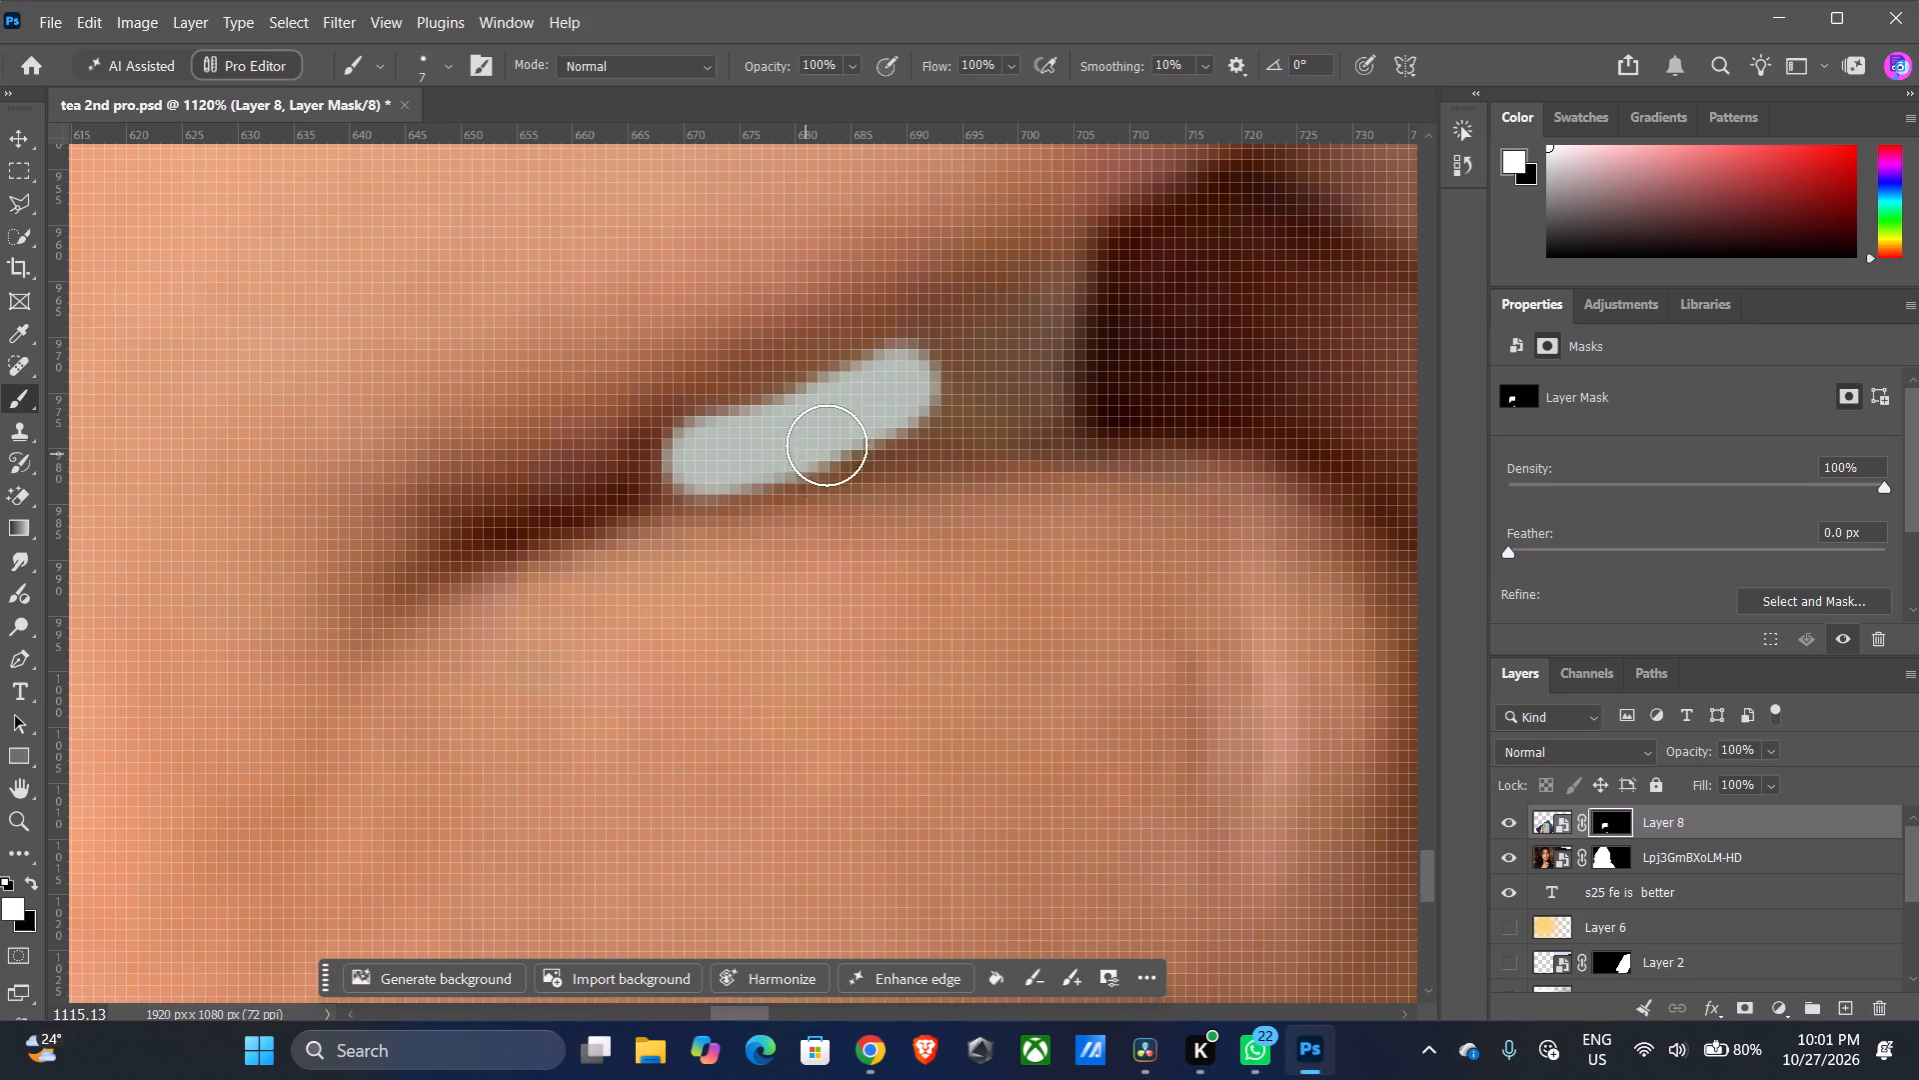
left_click_drag(837, 436, 1024, 347)
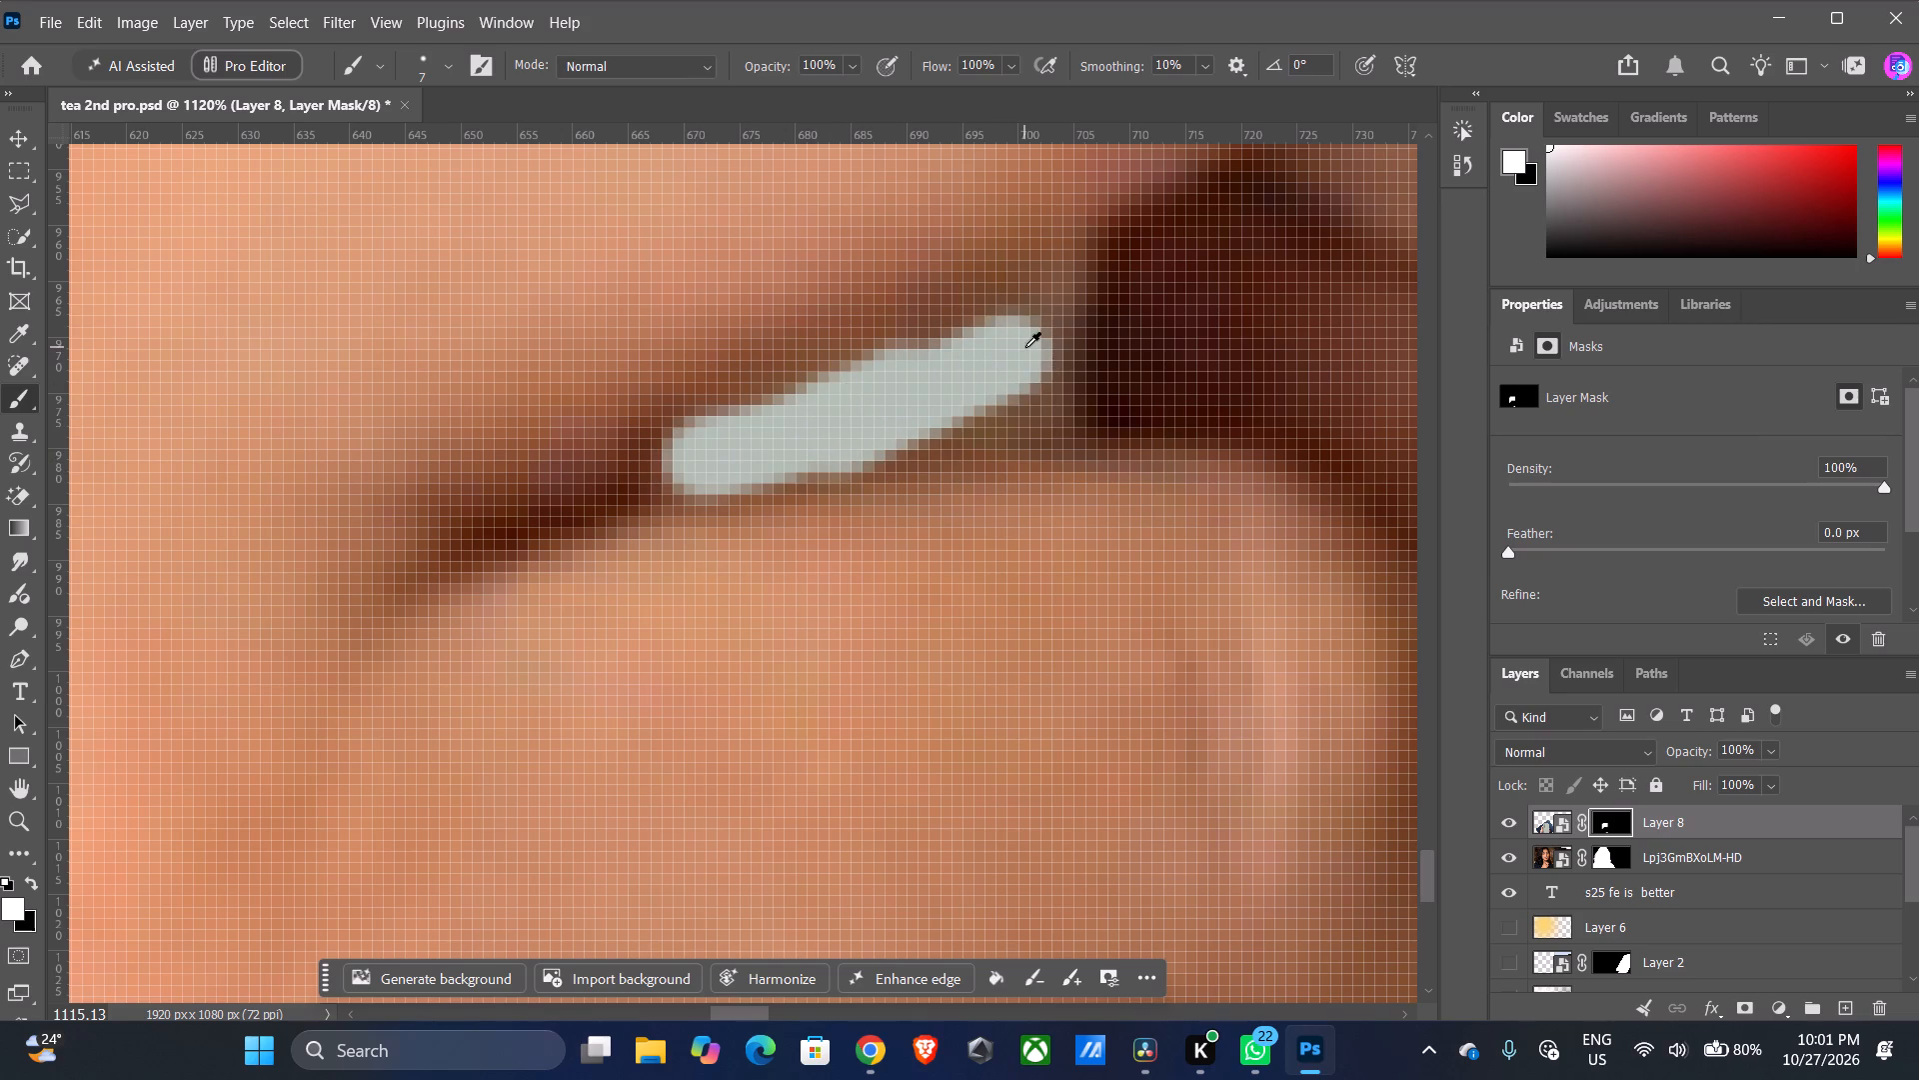
Reduce the brush to 2 px and trace white around the enclosed gap's upper edge, fingertip side, lower edge and inner corner.
right_click_drag(1025, 347, 976, 373, "alt")
left_click_drag(879, 362, 926, 336)
left_click_drag(926, 336, 1088, 400)
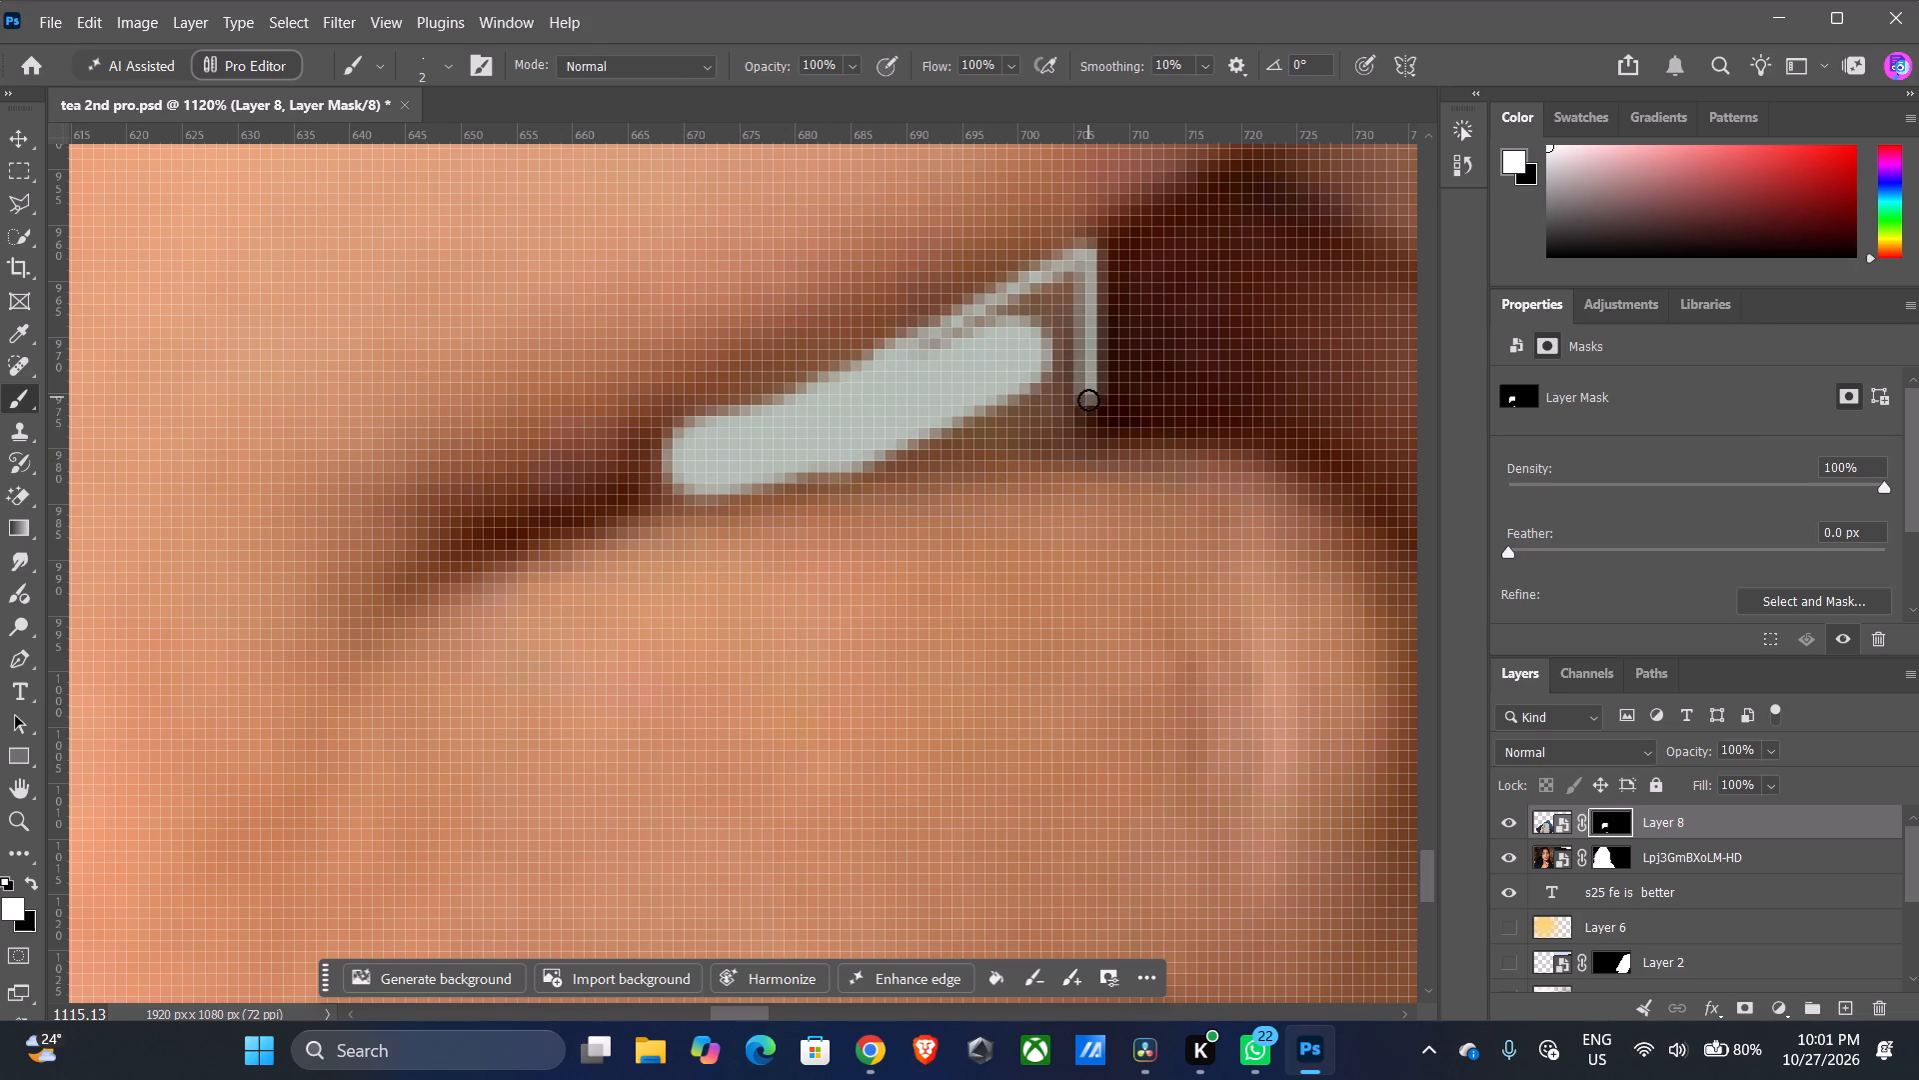
left_click_drag(1088, 400, 990, 457)
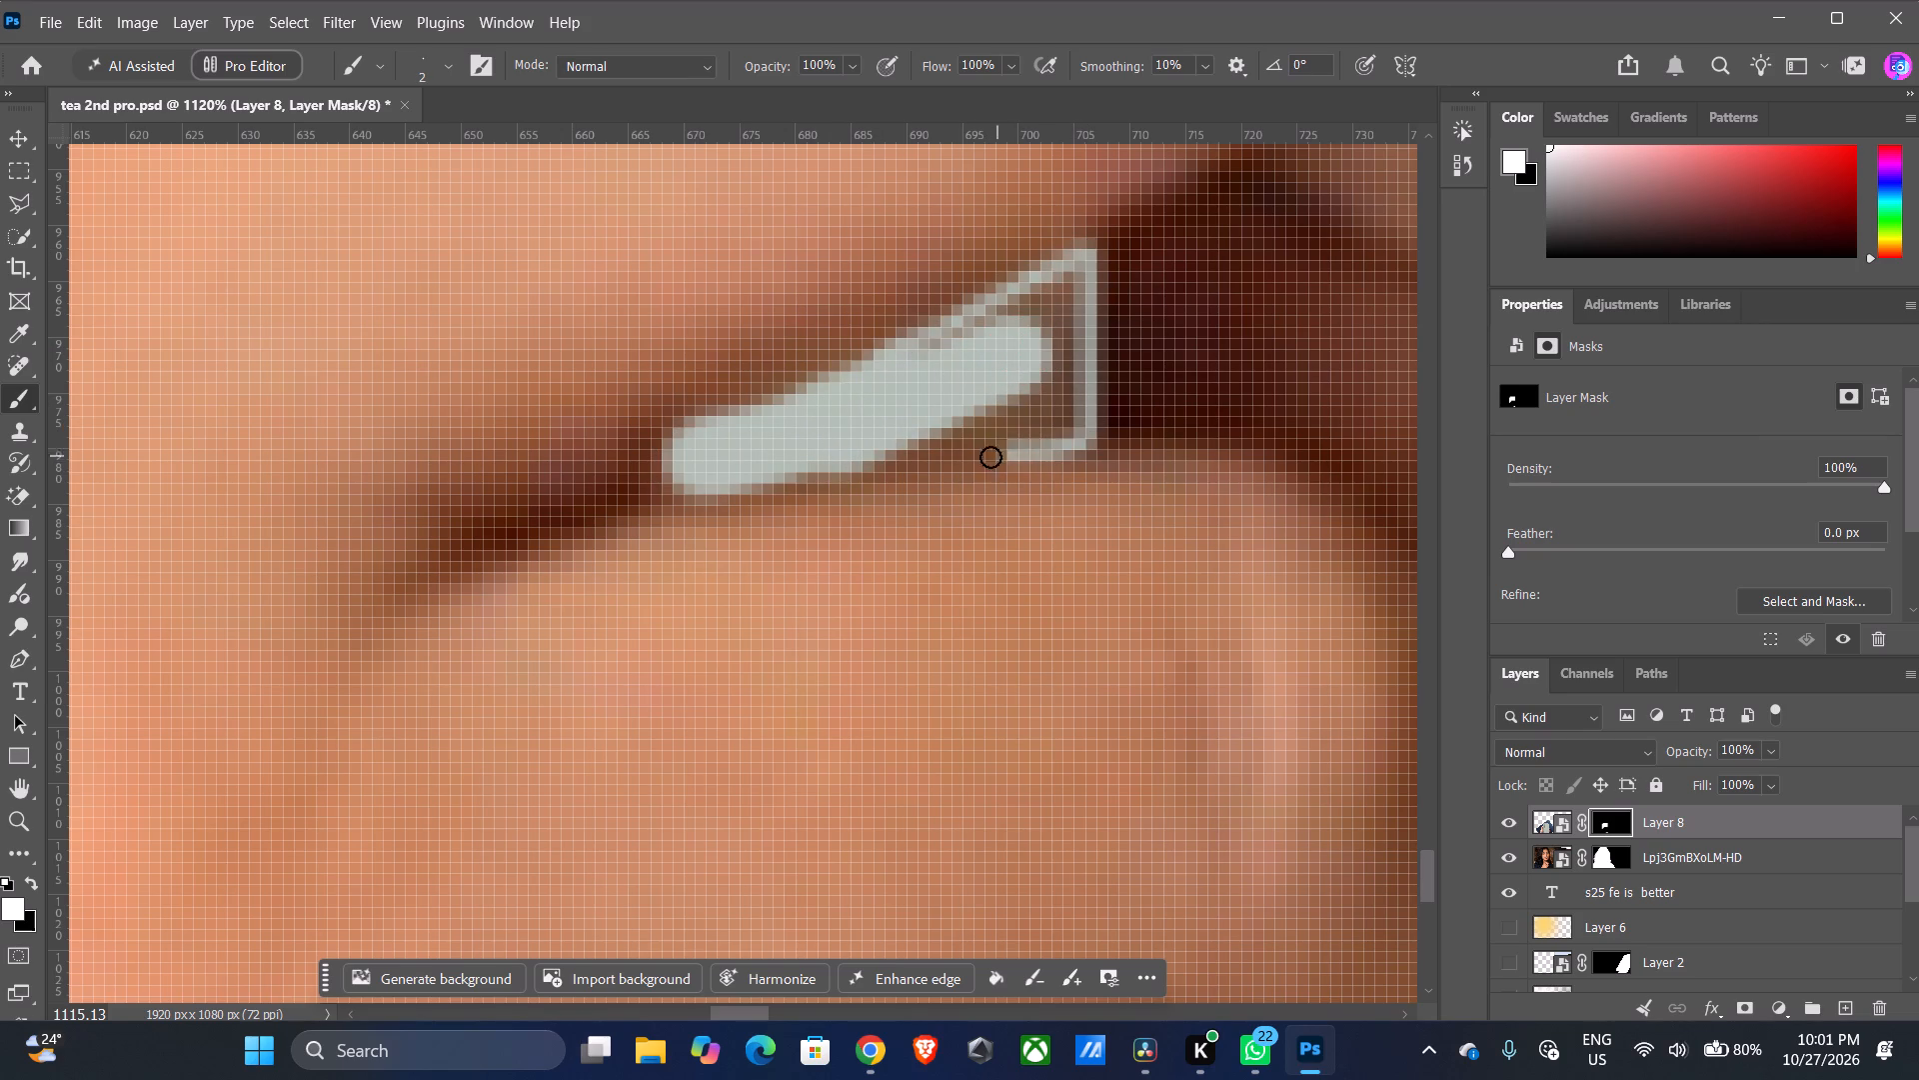
left_click_drag(990, 457, 634, 502)
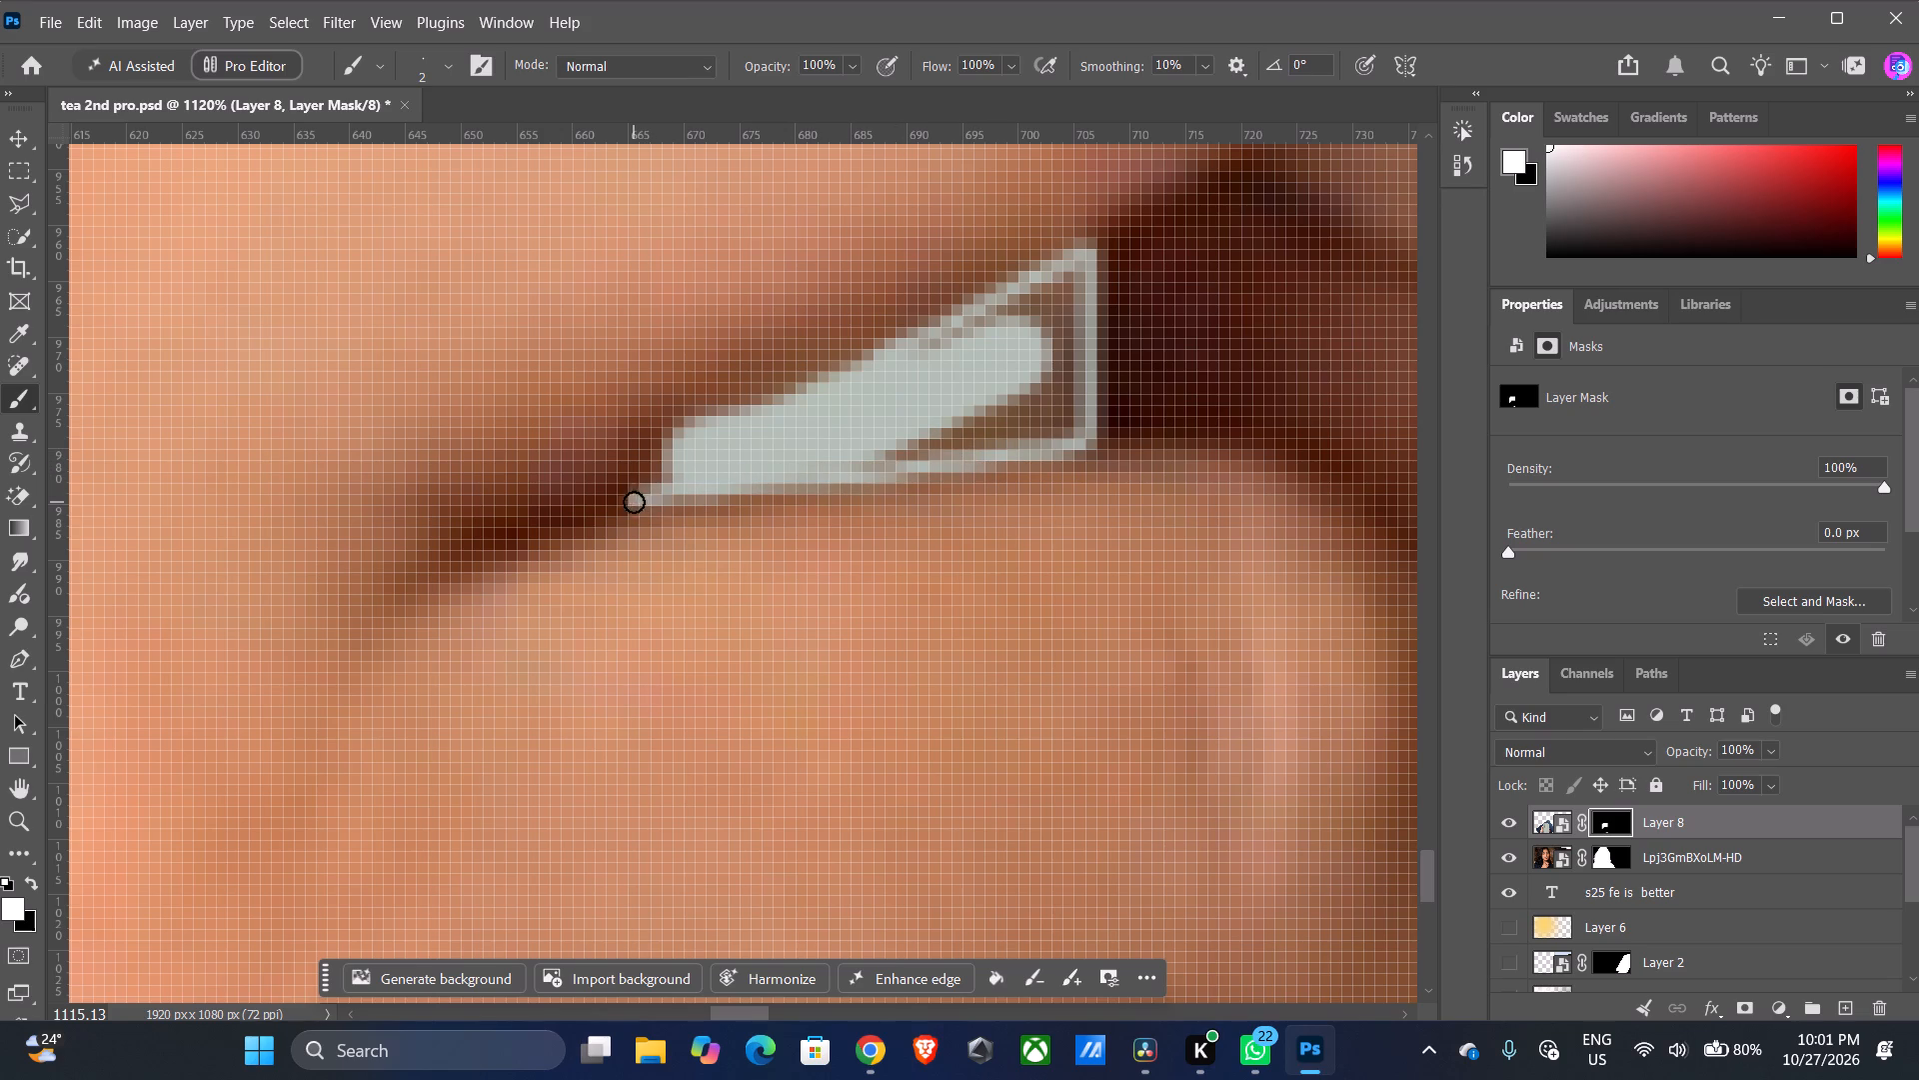
left_click_drag(634, 502, 1045, 400)
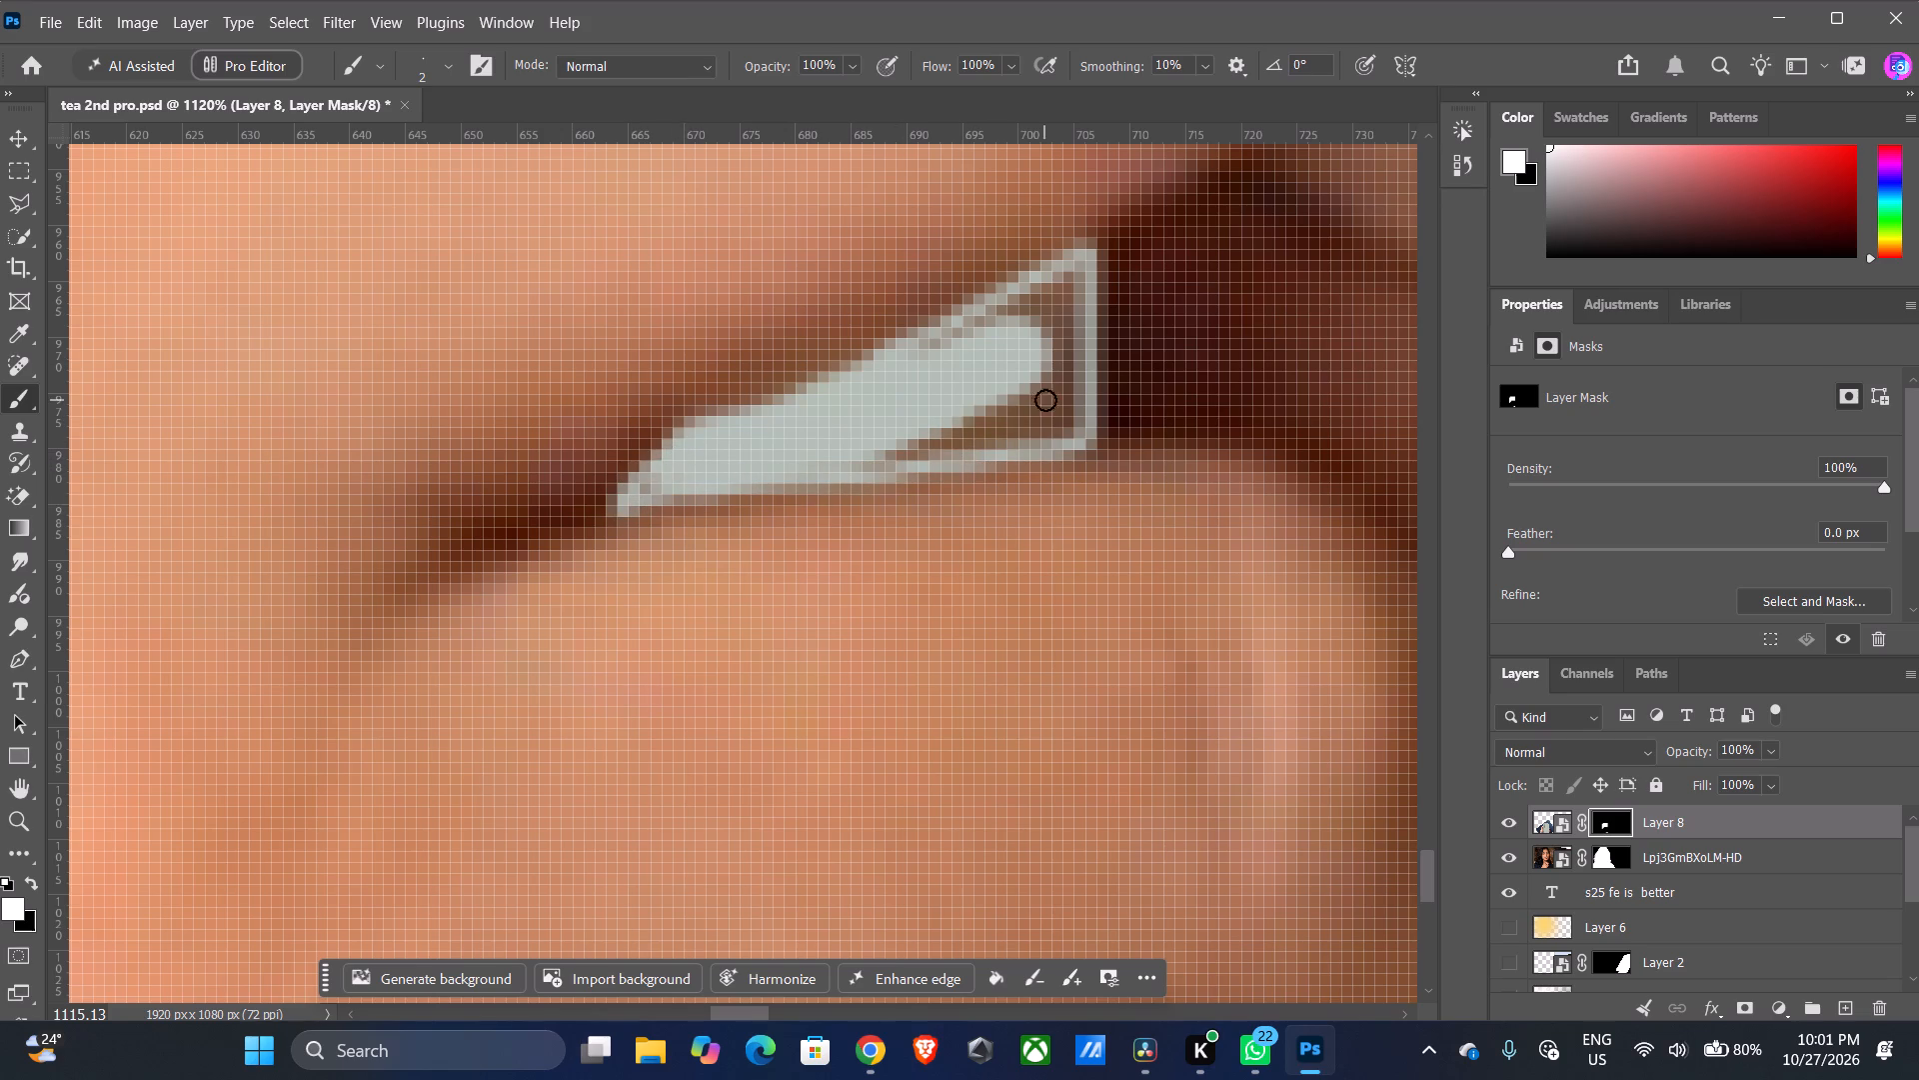
Fill the brown patches left inside the traced gap between the ring and little fingers with white strokes.
left_click_drag(1045, 400, 953, 453)
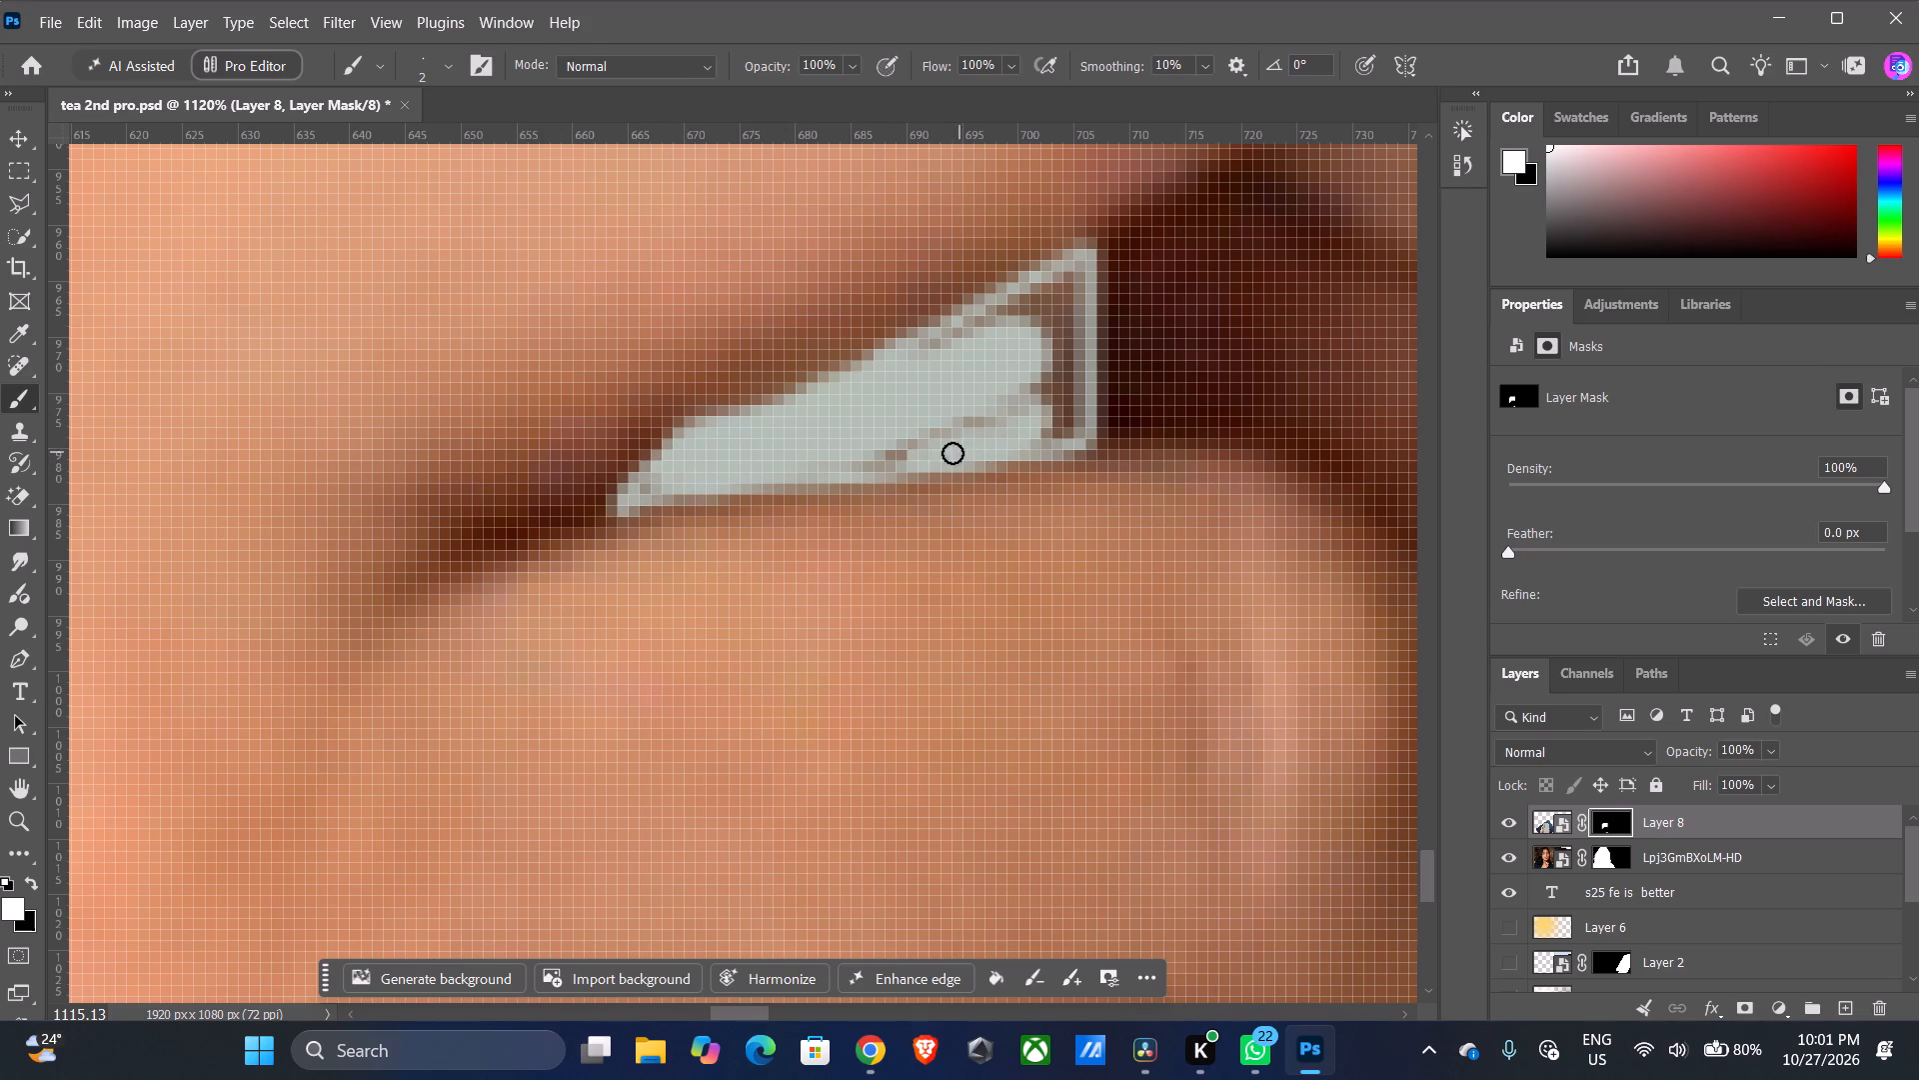
left_click_drag(953, 453, 1068, 351)
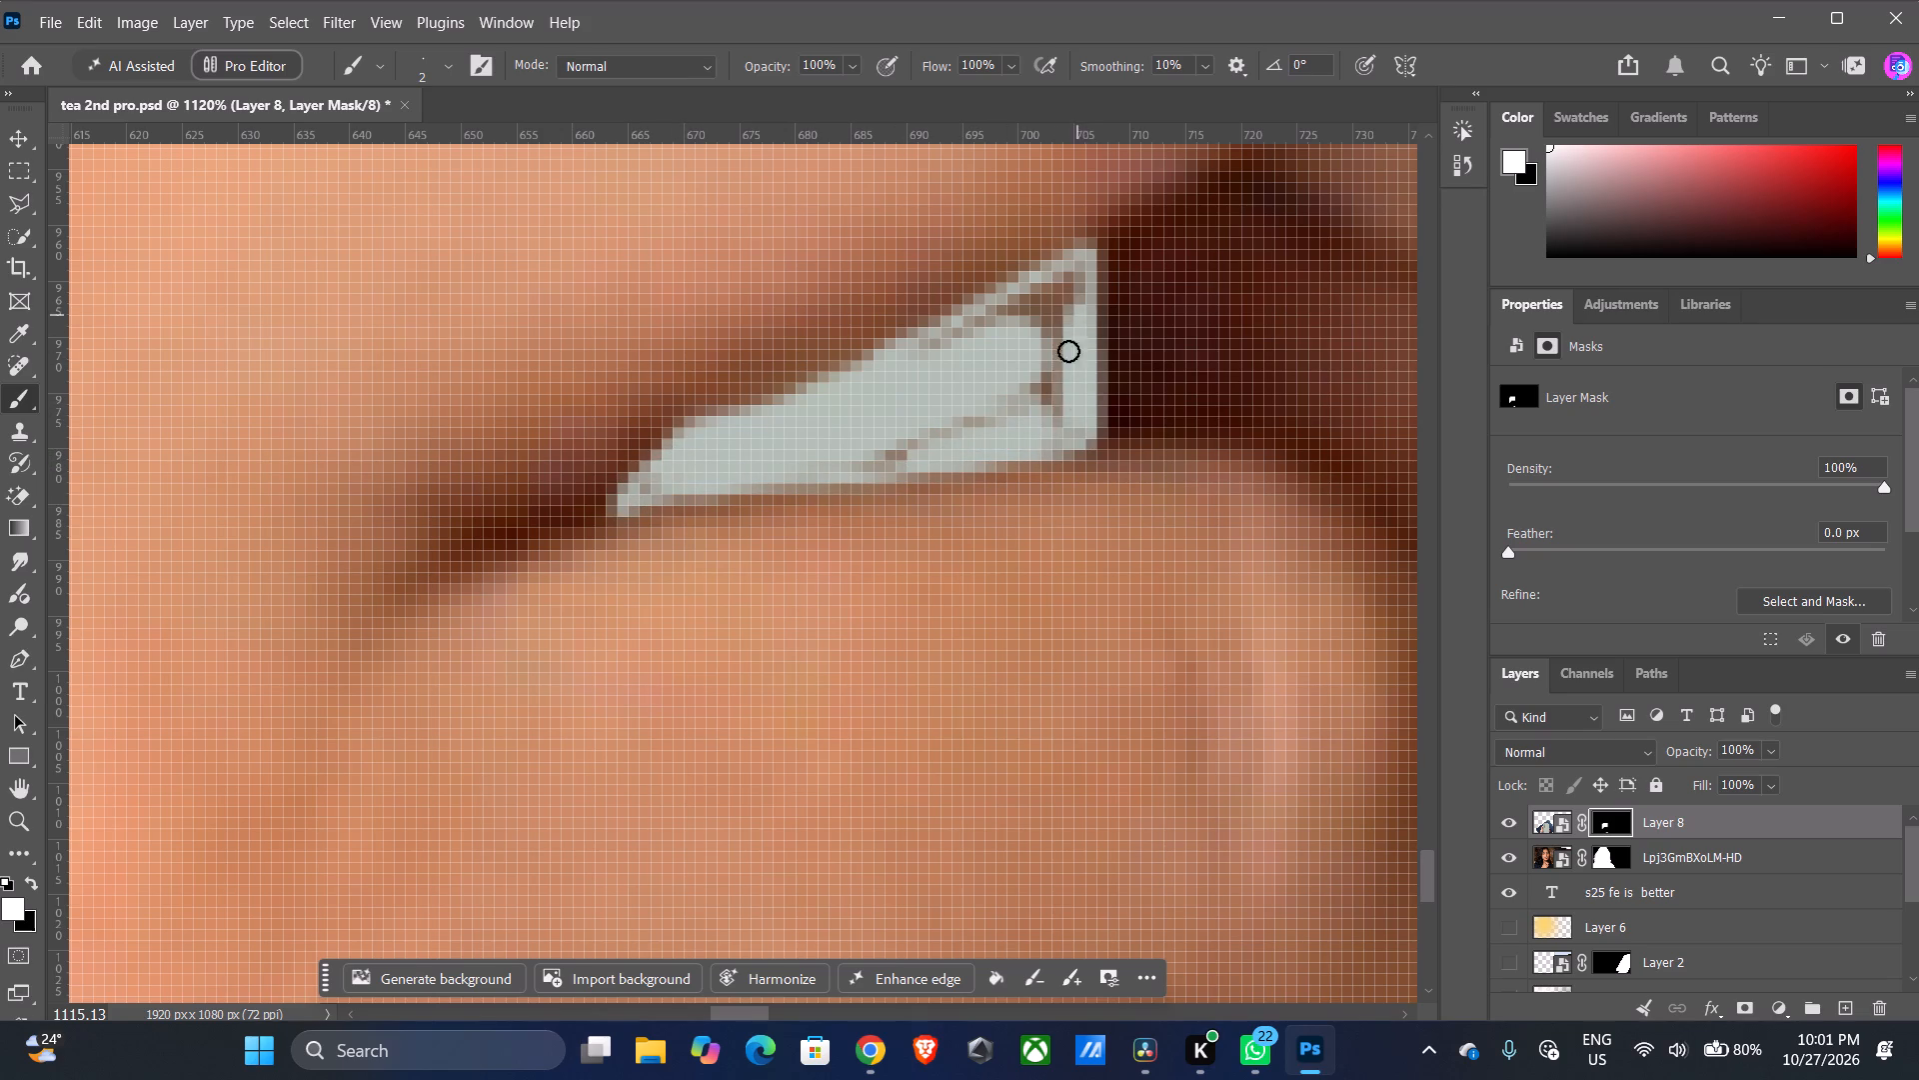
left_click_drag(1068, 351, 1051, 373)
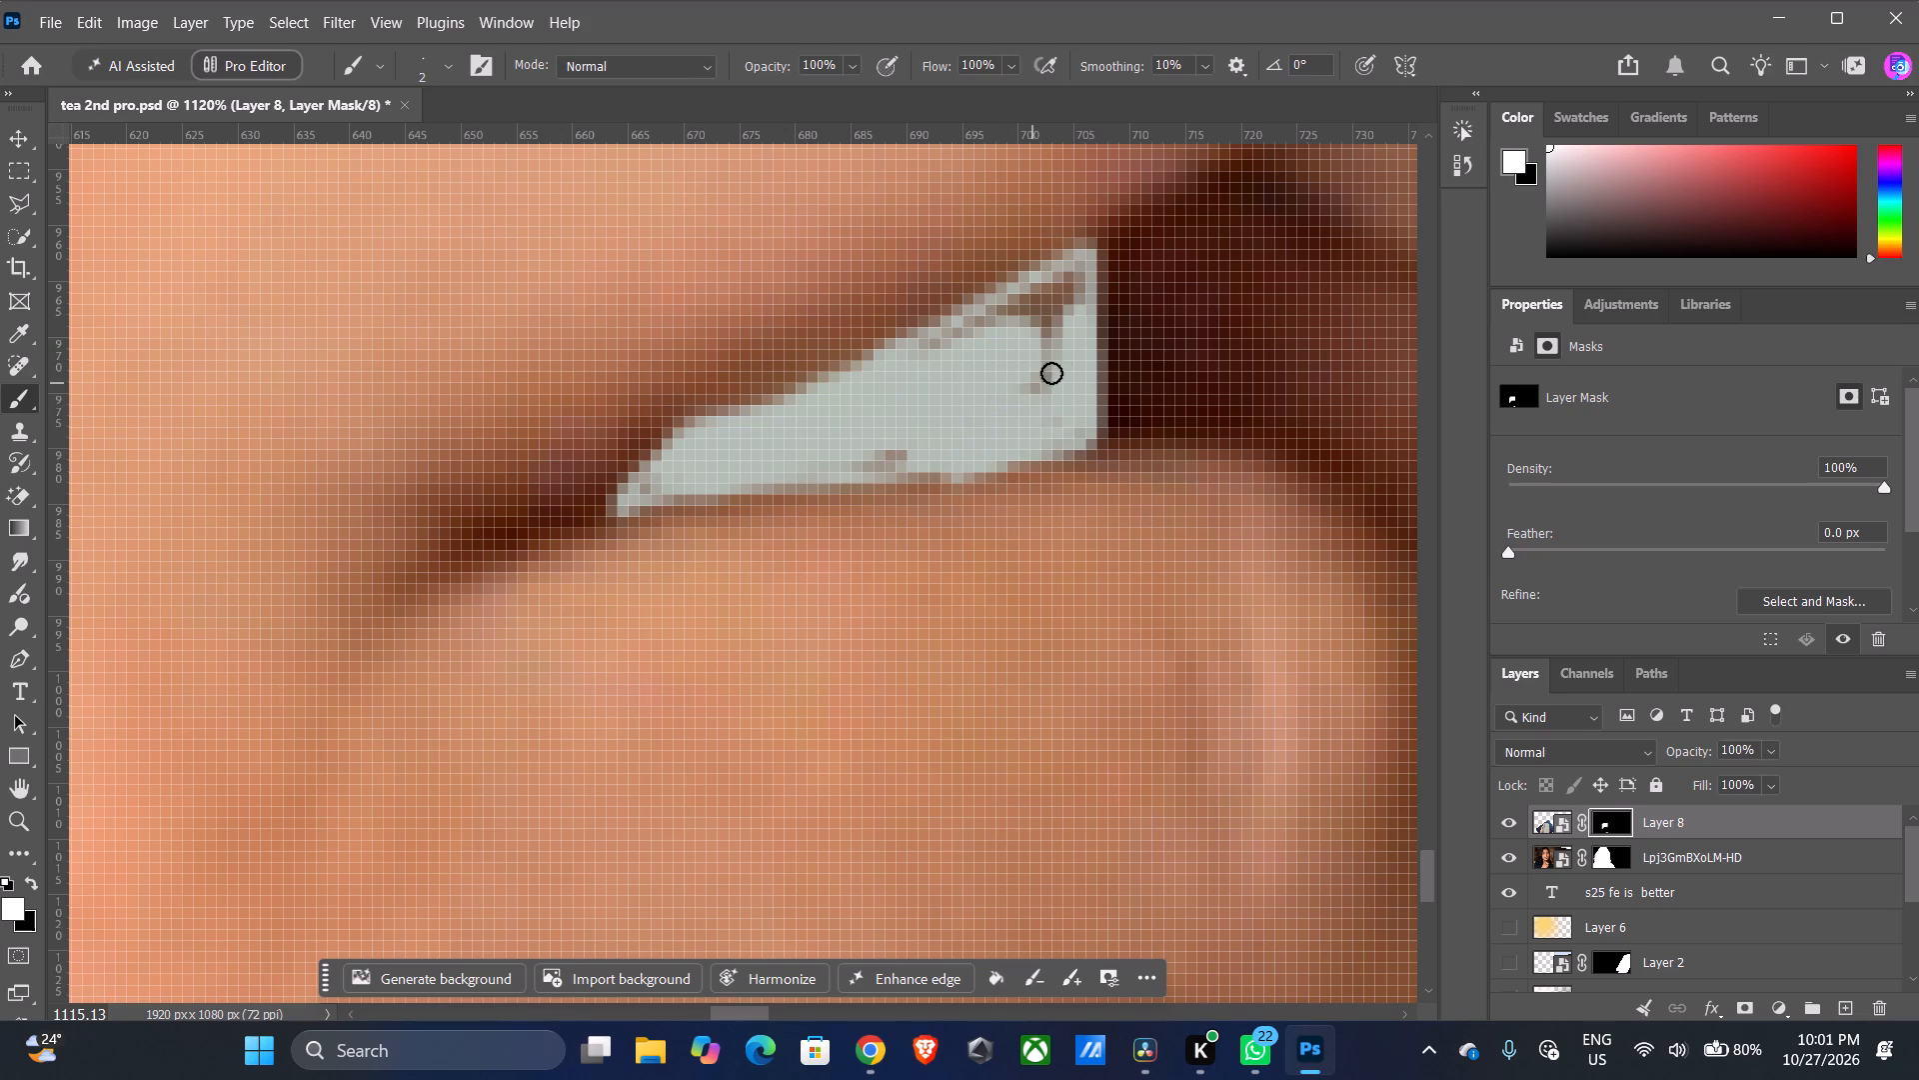
left_click_drag(1051, 373, 1049, 398)
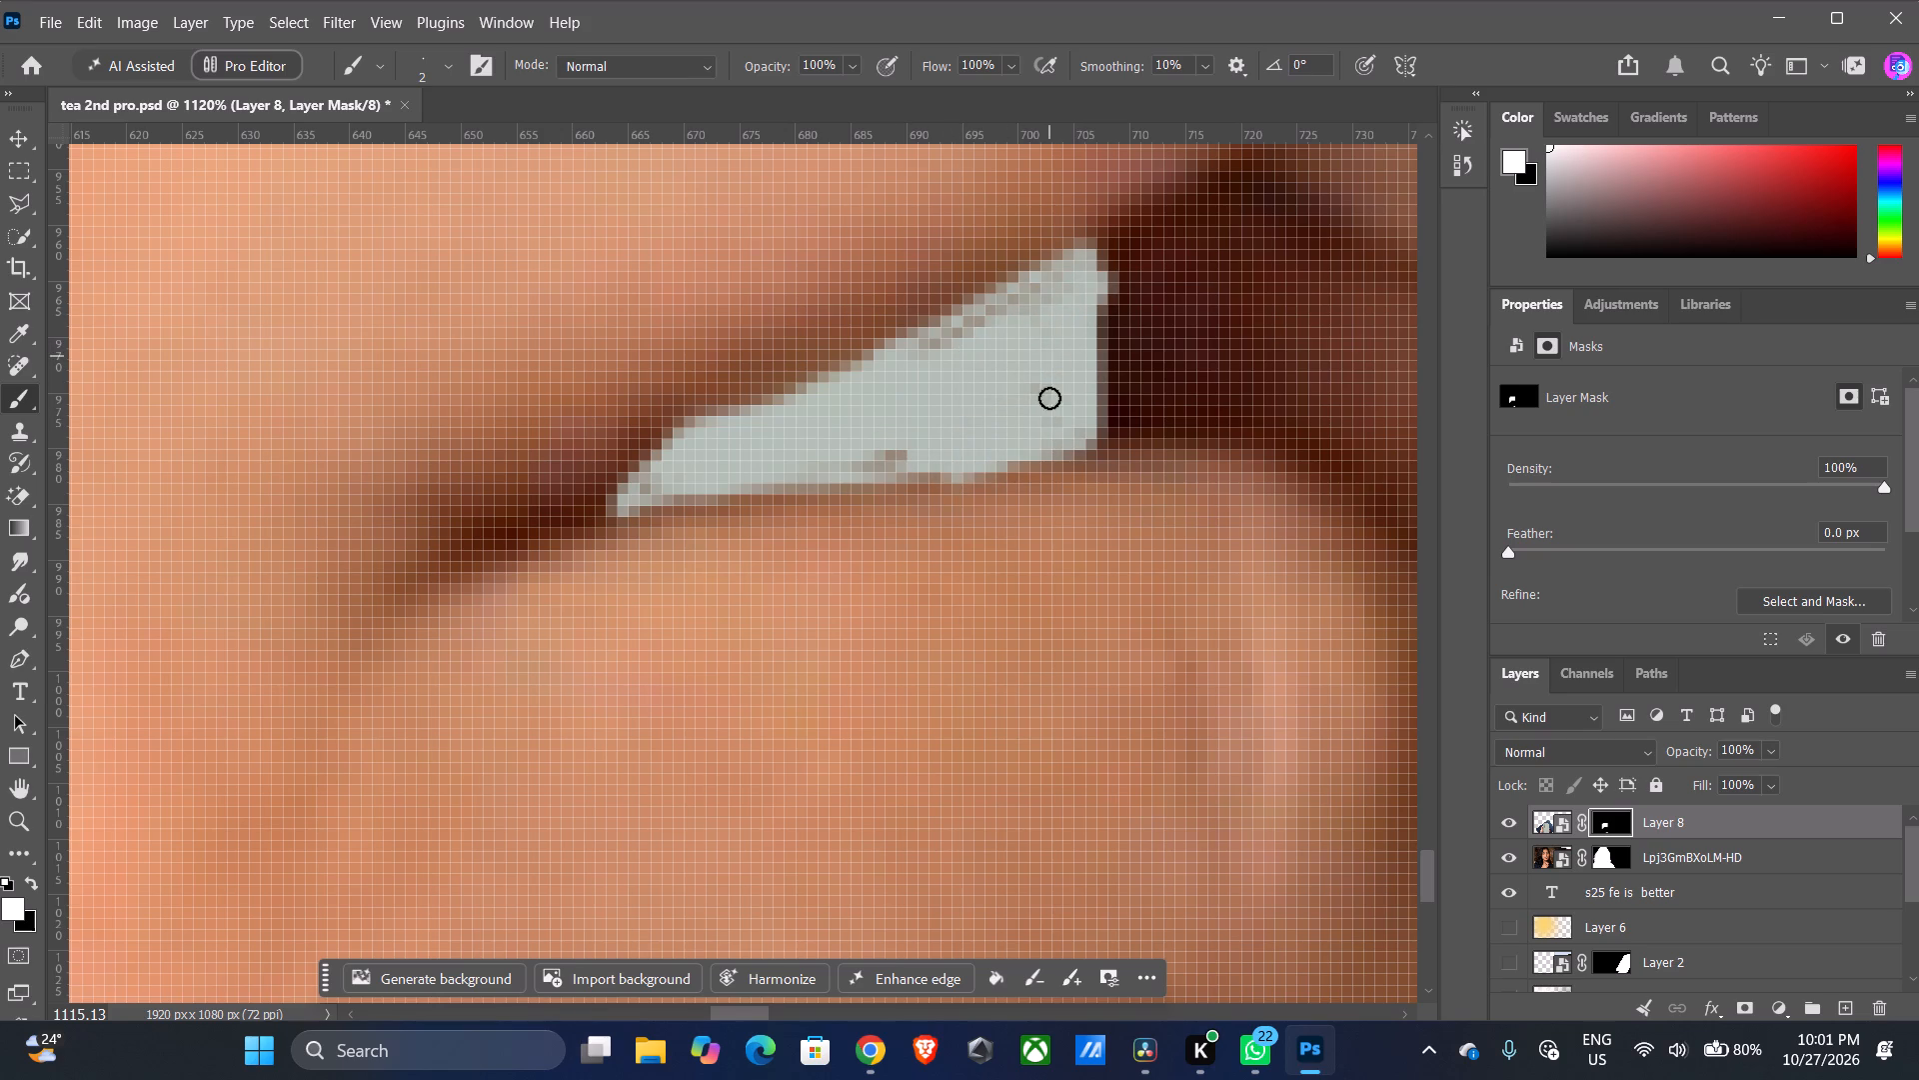
left_click_drag(1049, 398, 1055, 306)
left_click_drag(1055, 306, 1099, 294)
Extend the white mask area along the gap's fingertip side, into its lower corner and toward its narrow inner point.
scroll(1110, 306, "down", 13, "alt")
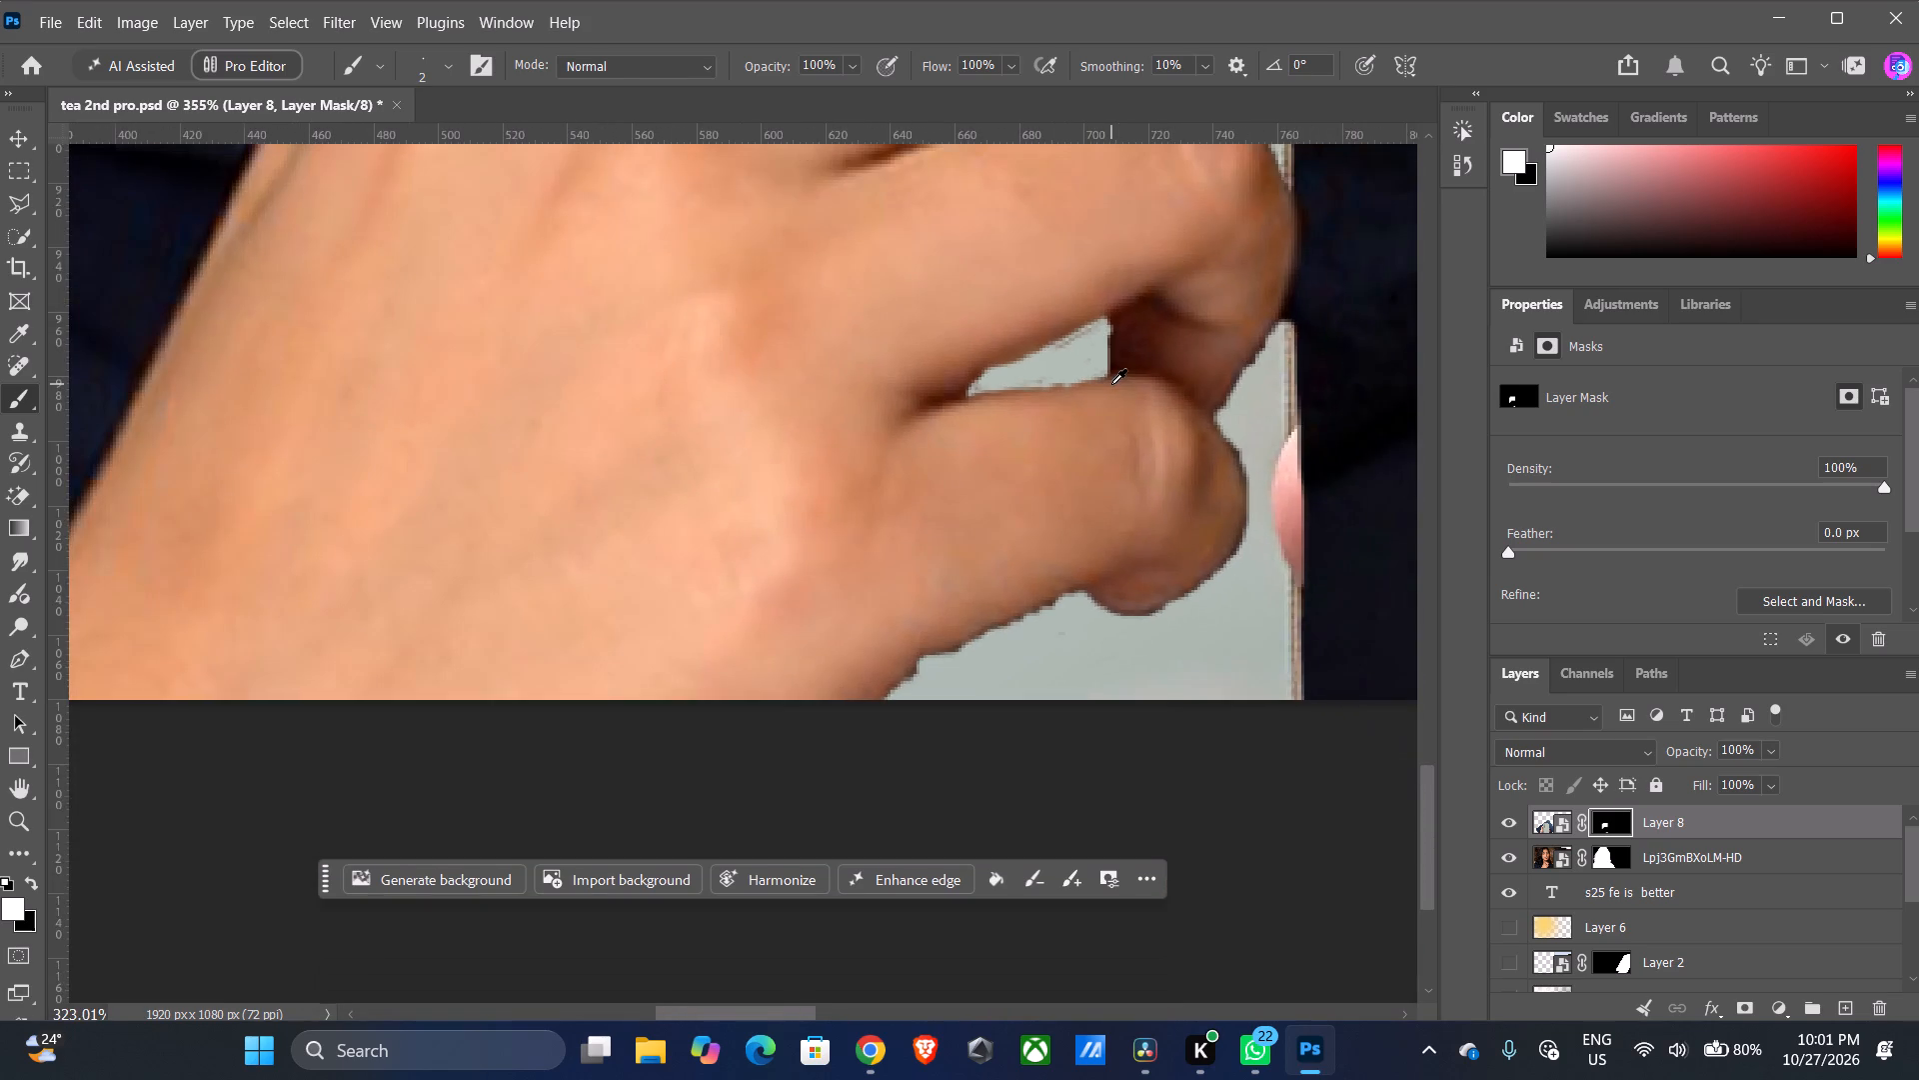
scroll(1111, 384, "down", 3, "alt")
scroll(1111, 384, "up", 17, "alt")
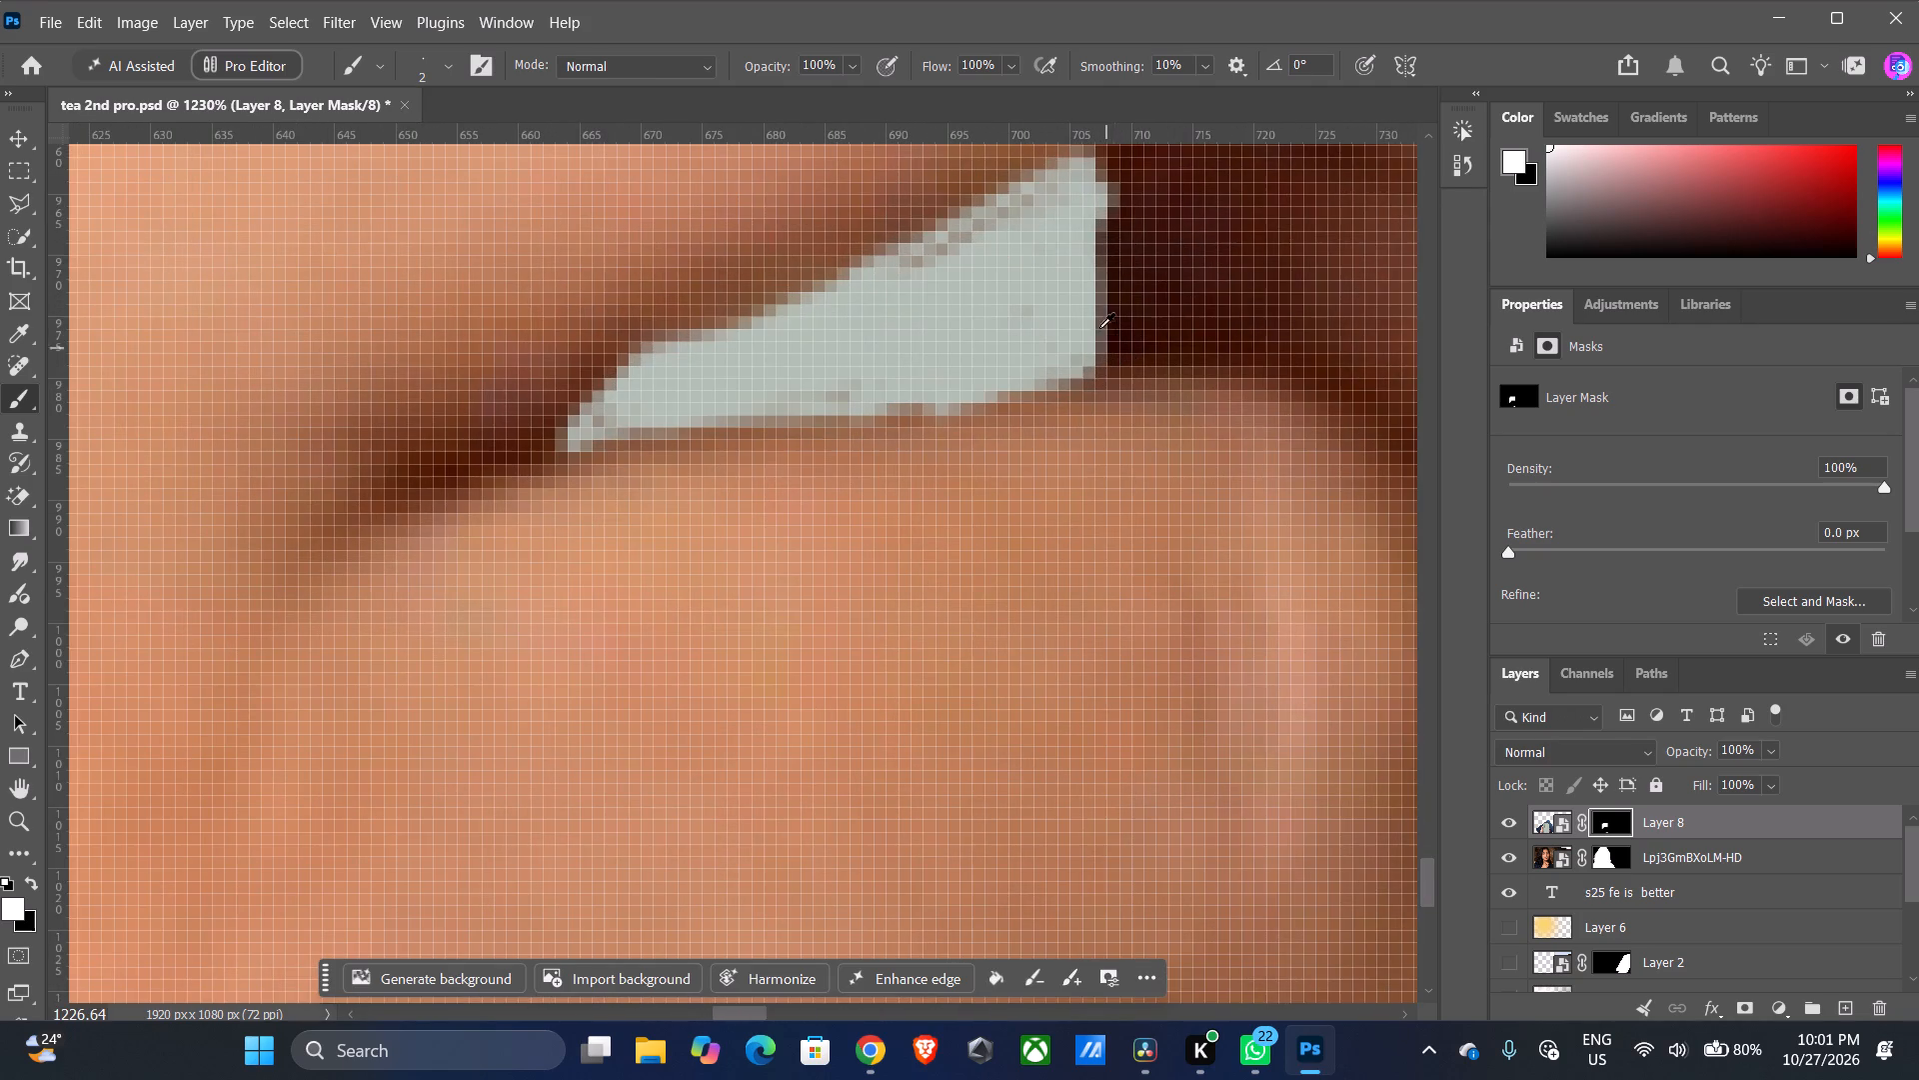
left_click_drag(1087, 221, 1107, 351)
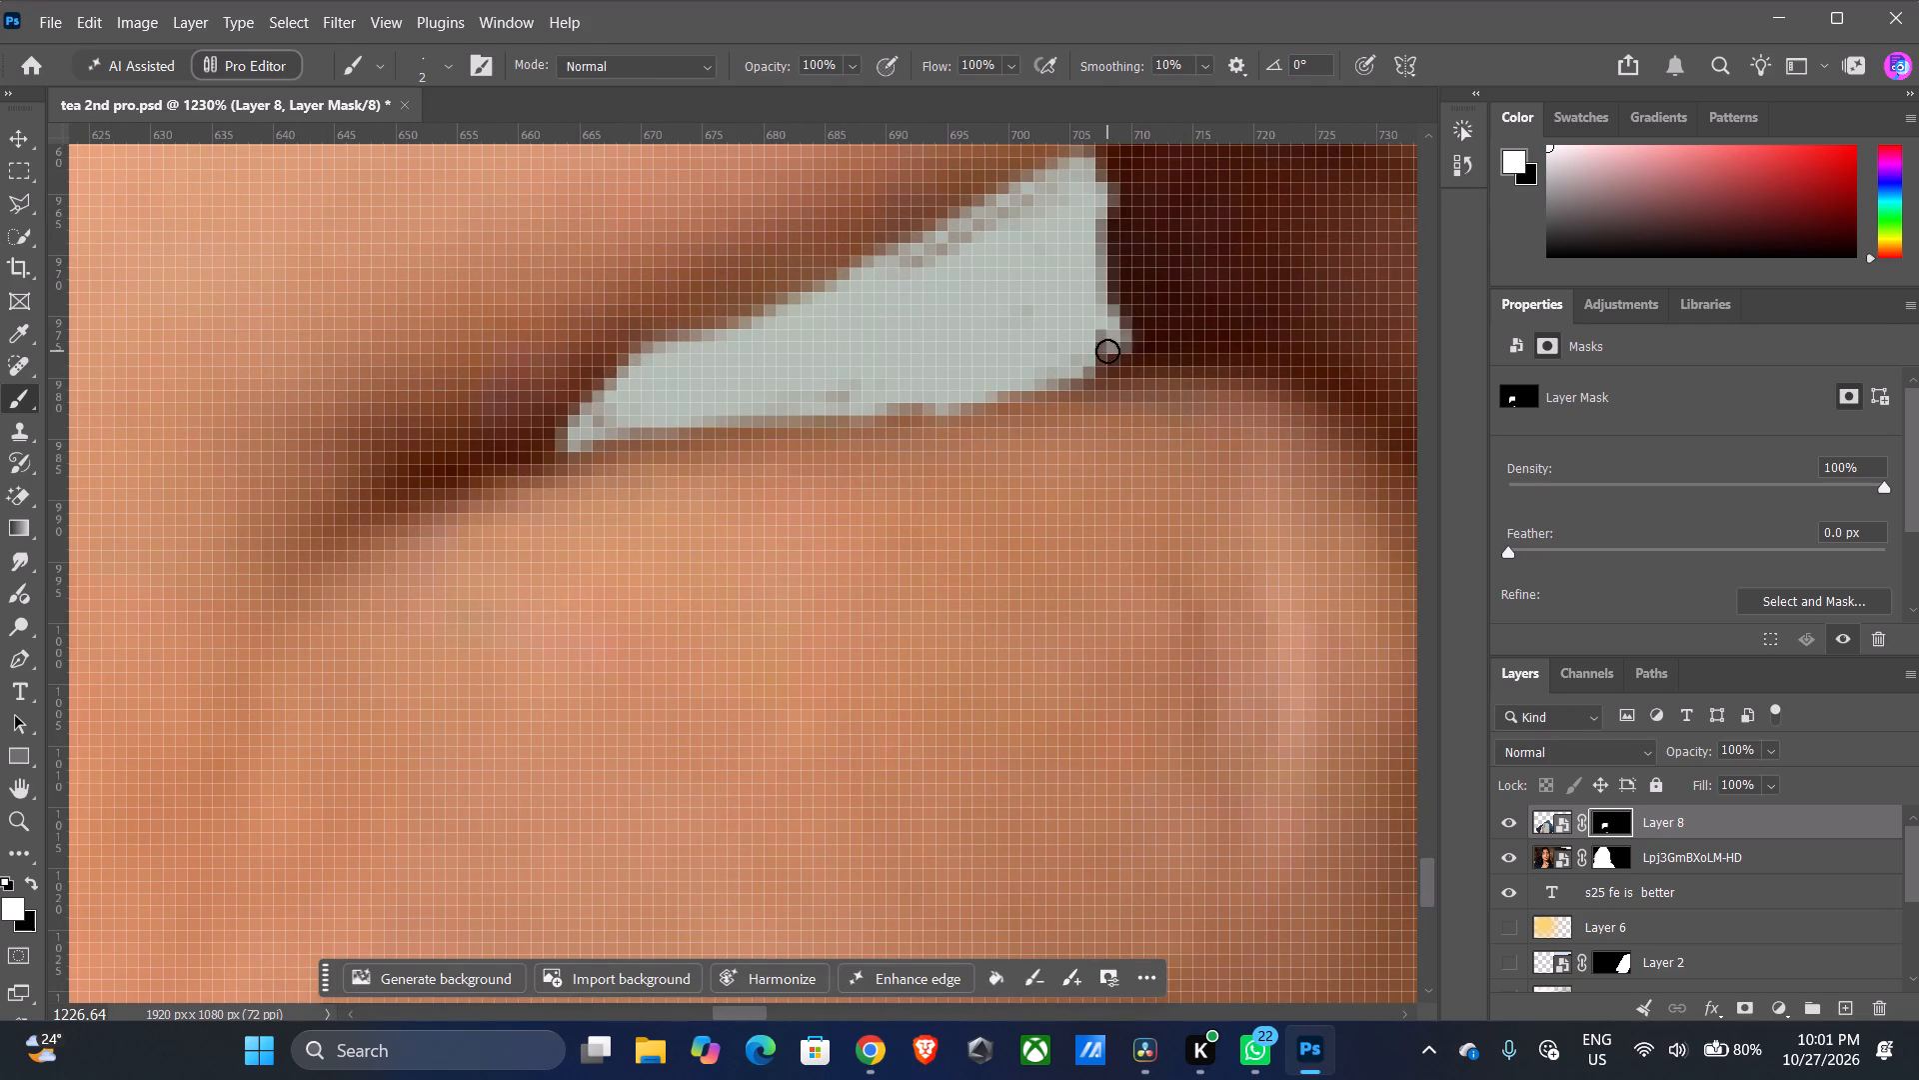
left_click_drag(1107, 351, 546, 419)
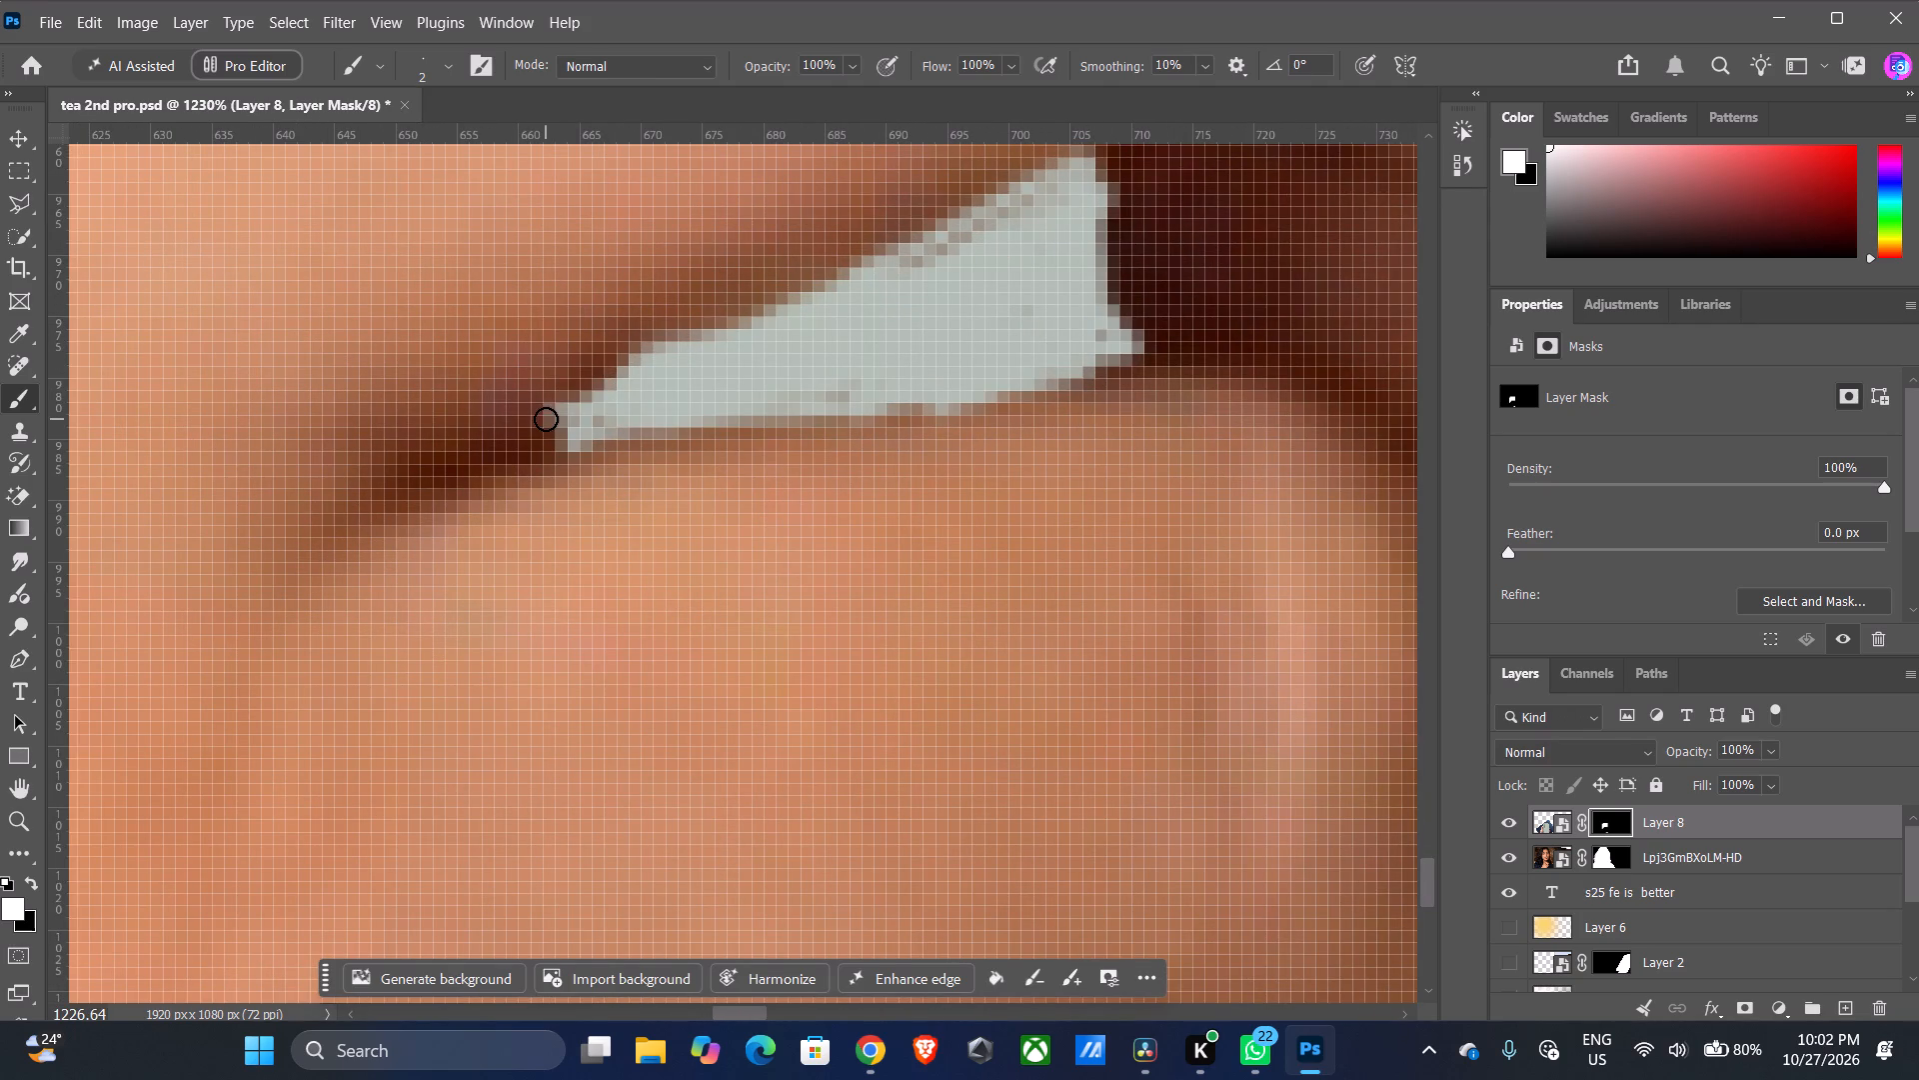
left_click_drag(546, 419, 546, 418)
left_click_drag(560, 434, 518, 455)
Paint white over the leftover specks along the gap's upper and lower edges and inner point to even out the phone fill.
scroll(766, 351, "down", 7, "alt")
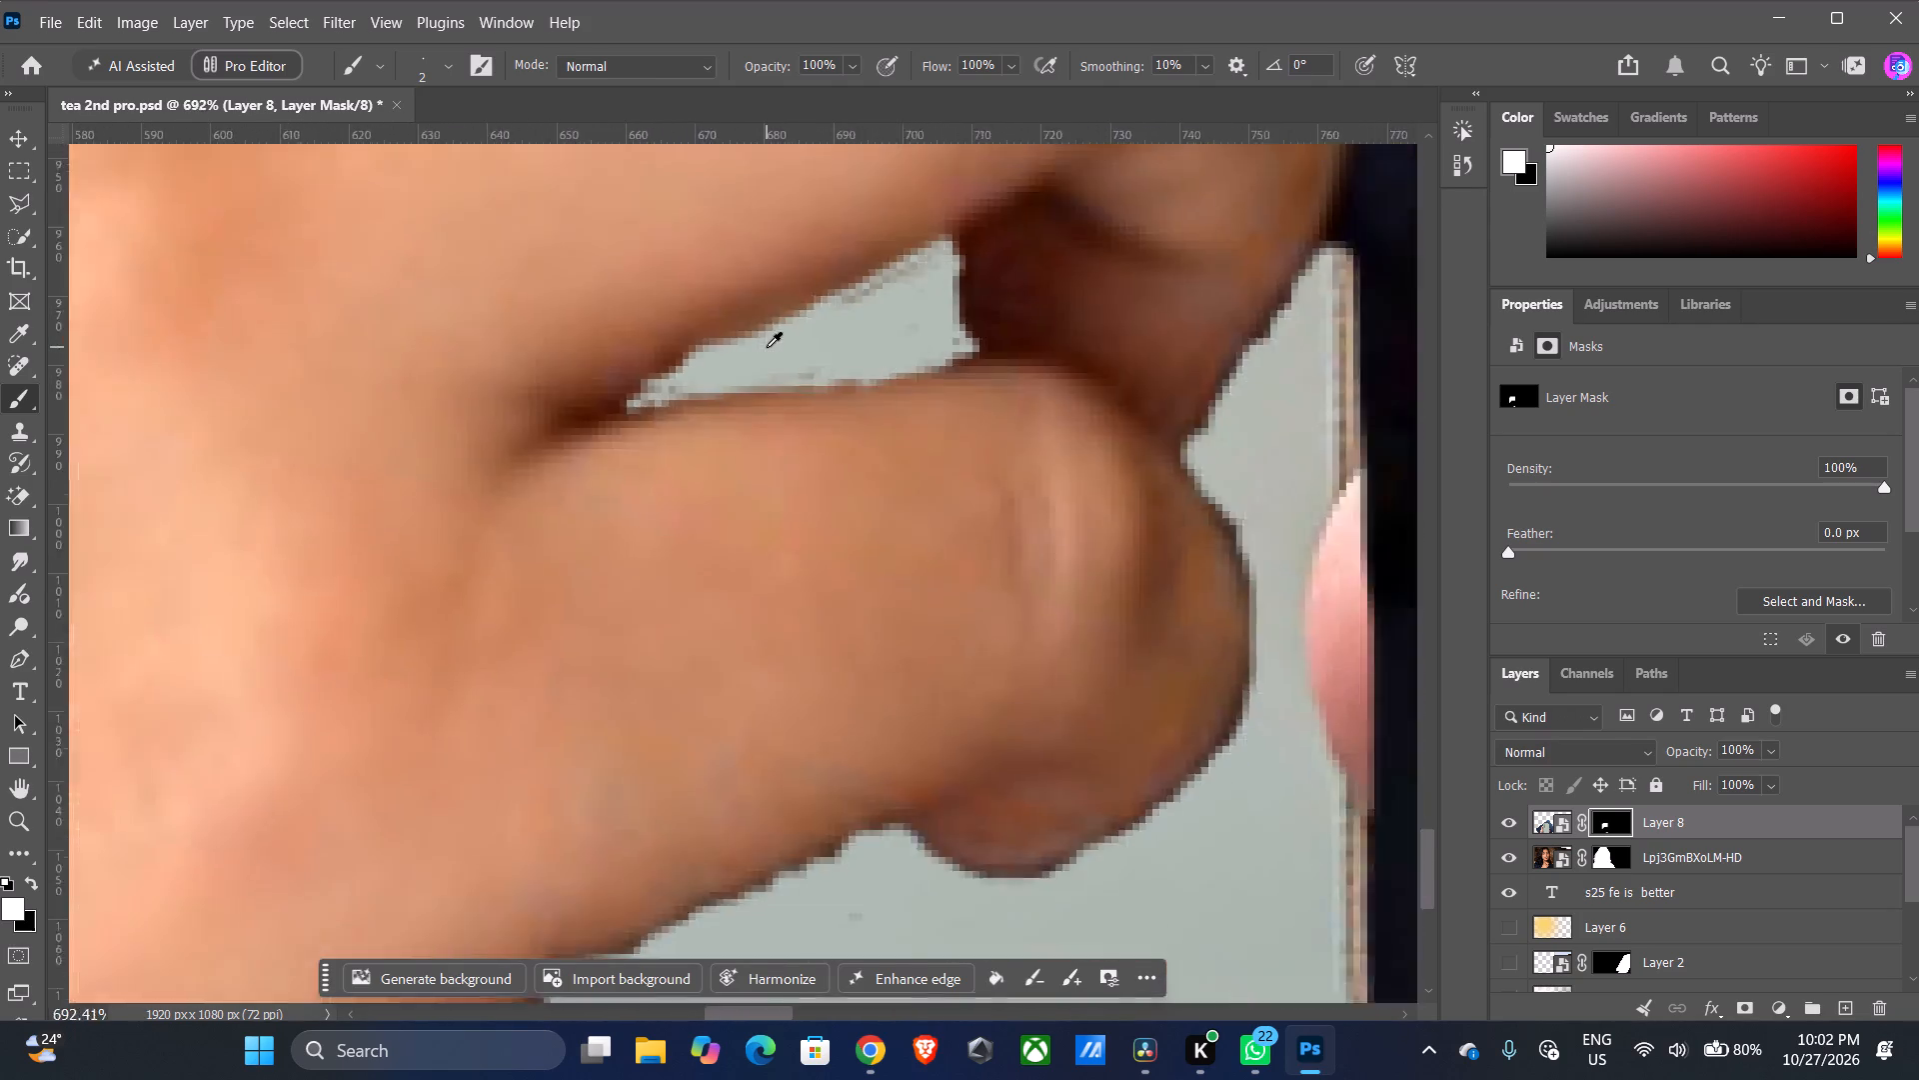
scroll(767, 347, "down", 13, "alt")
scroll(760, 361, "up", 20, "alt")
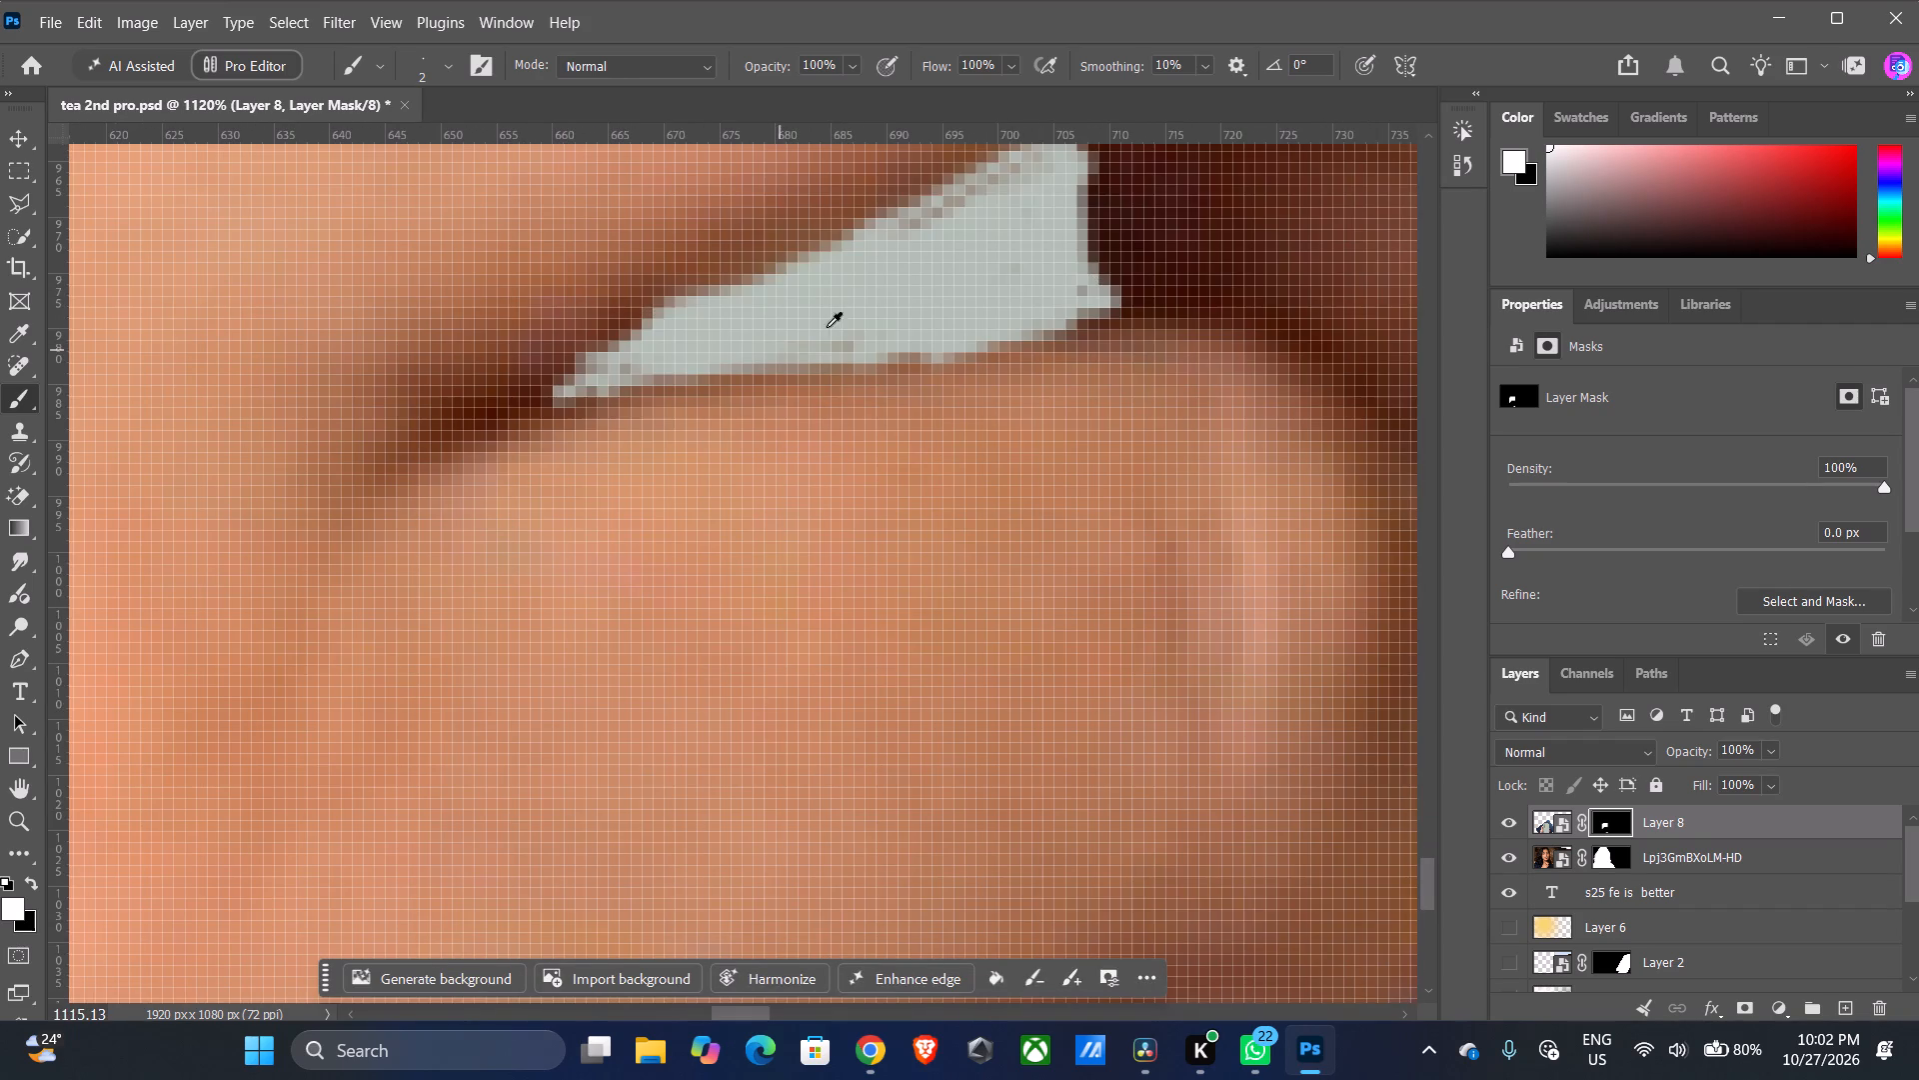
left_click_drag(1021, 167, 900, 238)
left_click_drag(900, 238, 868, 330)
left_click_drag(836, 339, 907, 351)
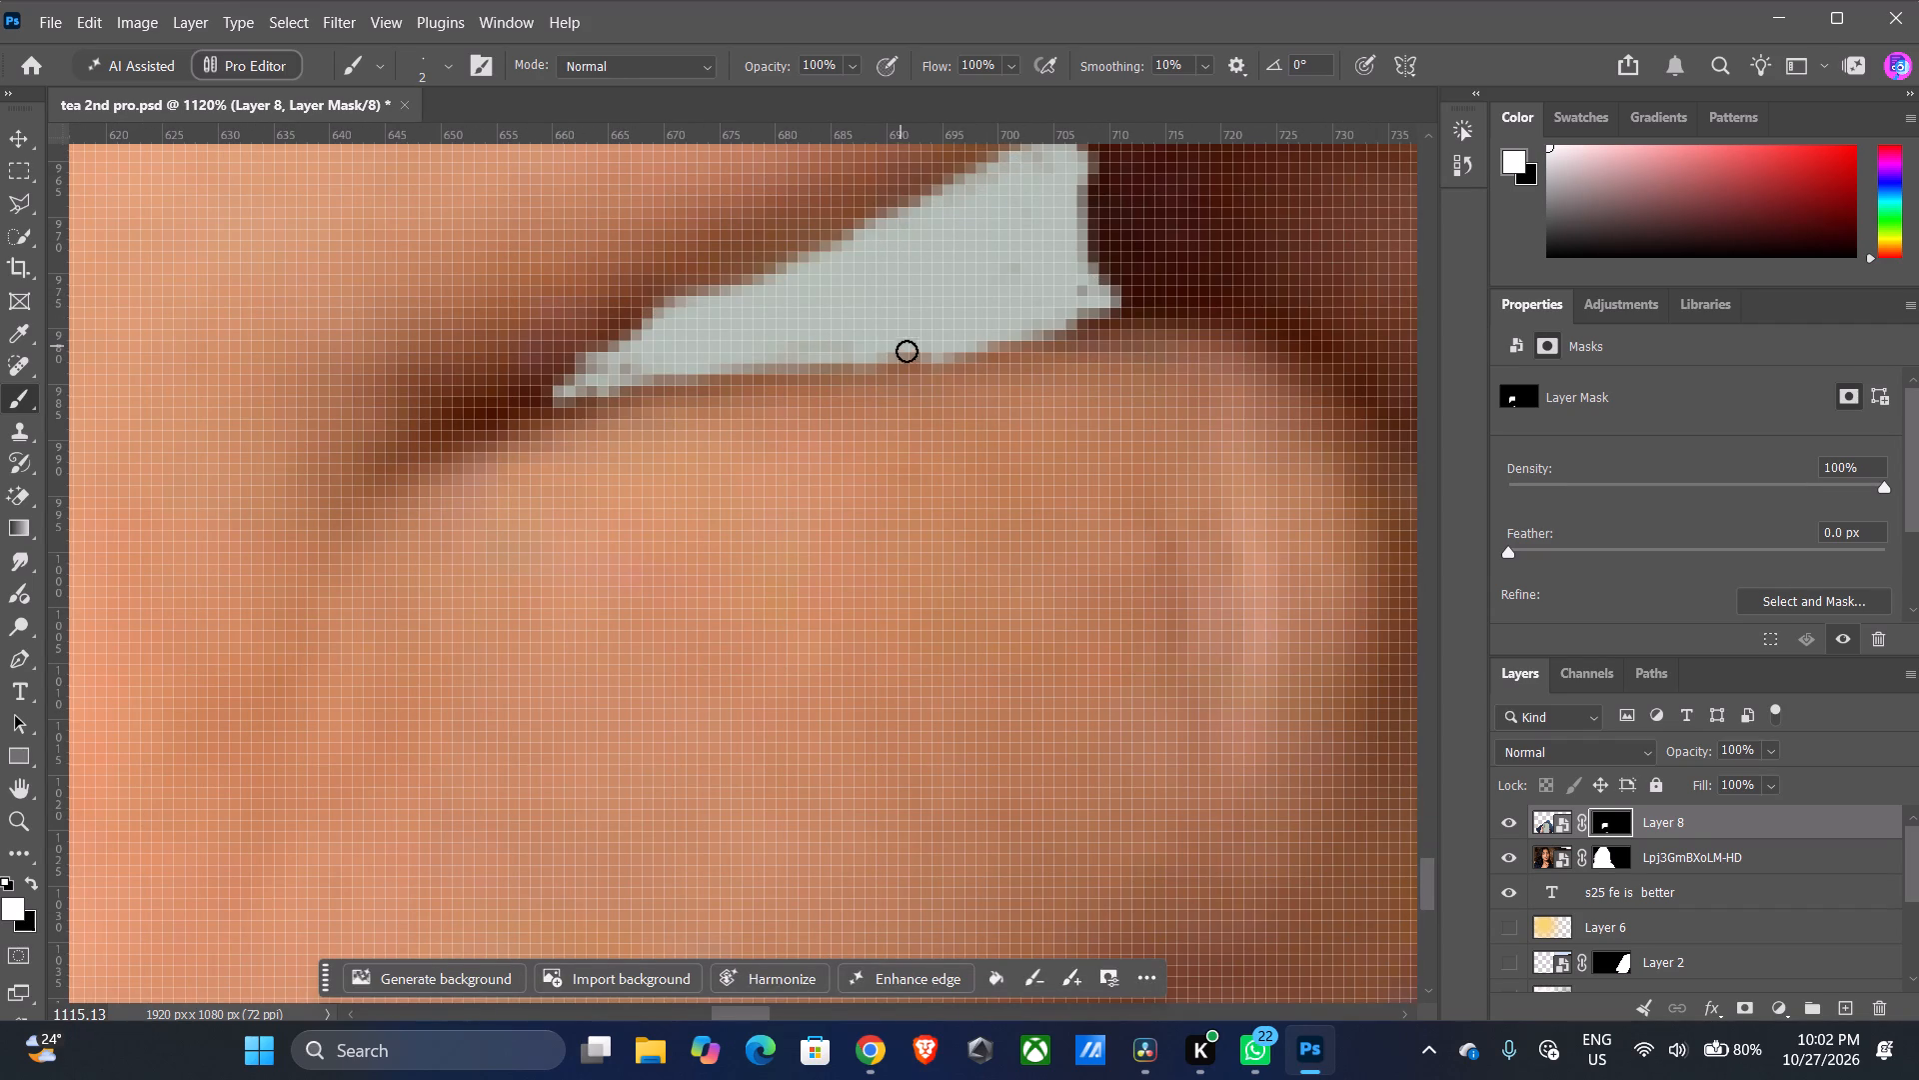
left_click_drag(907, 351, 908, 352)
left_click_drag(905, 349, 1084, 301)
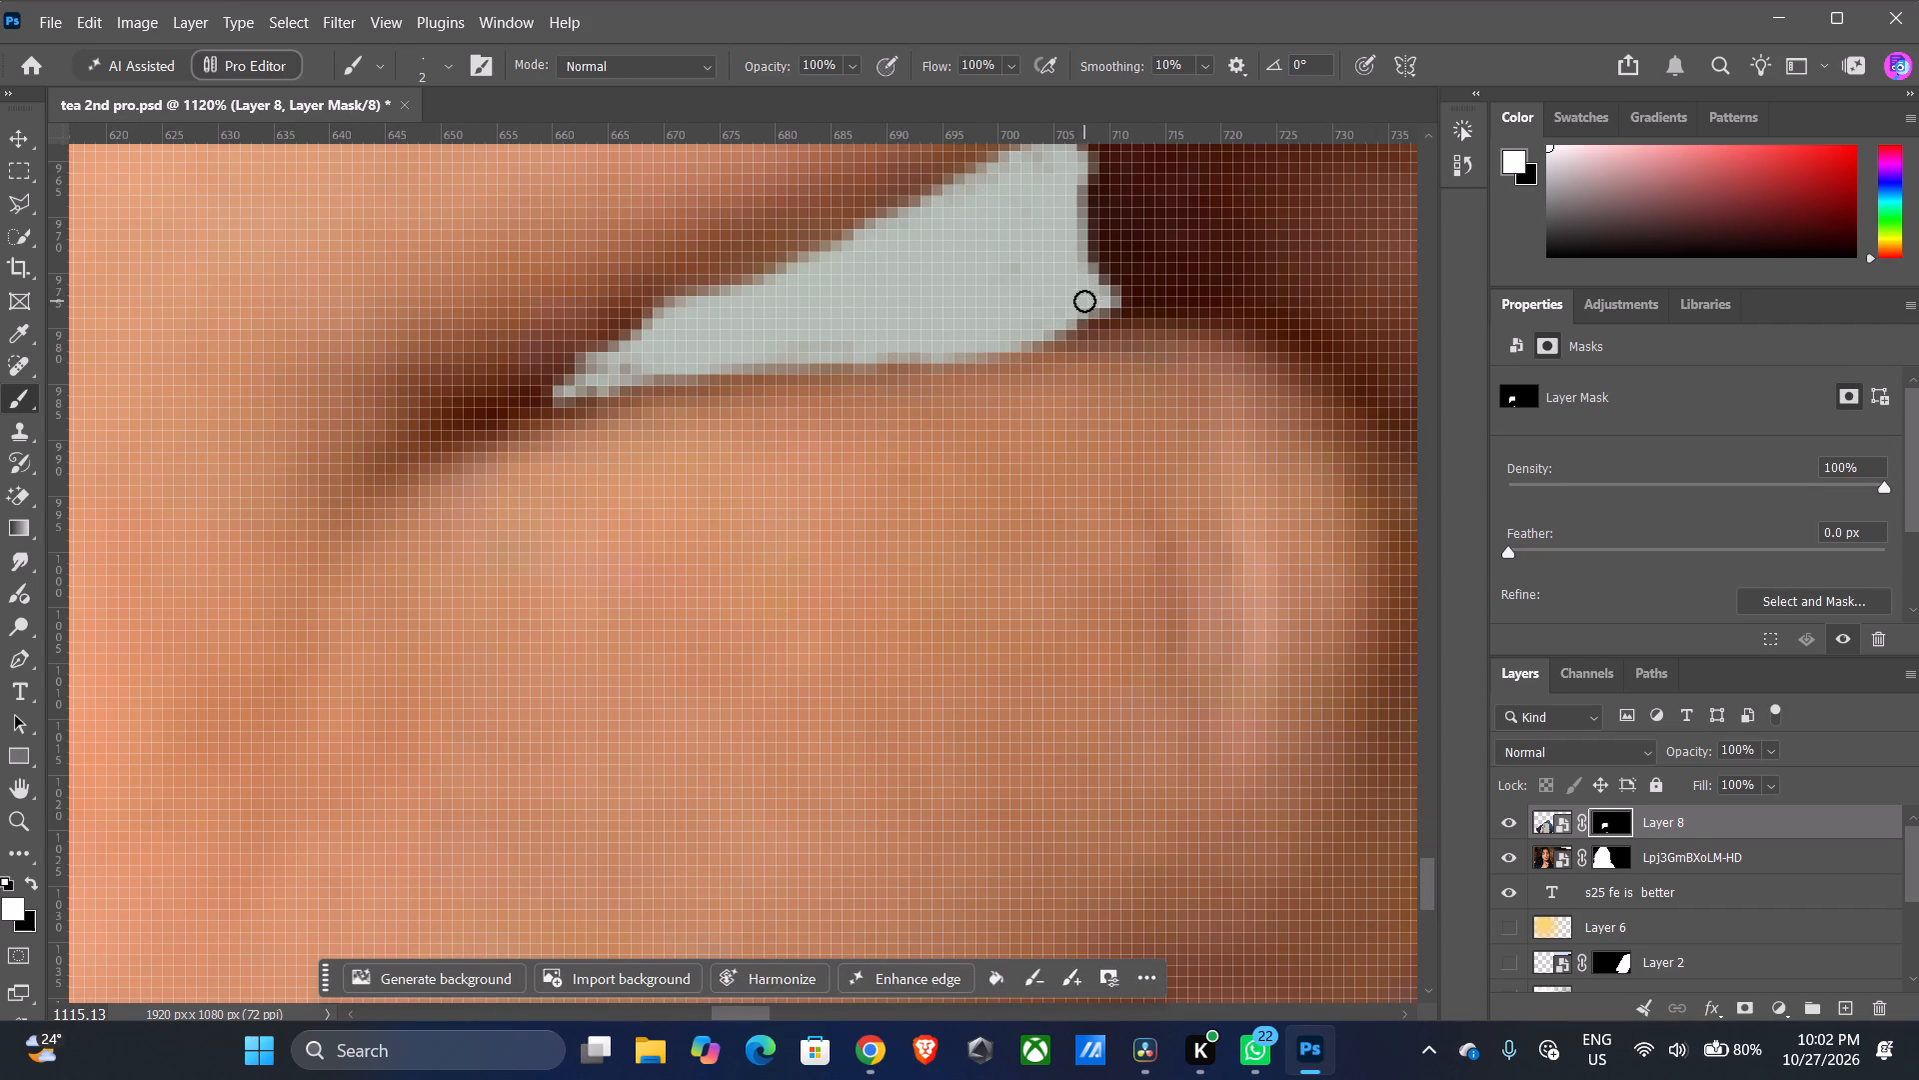
left_click_drag(1084, 301, 811, 326)
double_click(632, 368)
left_click_drag(845, 339, 668, 363)
scroll(810, 322, "down", 20, "alt")
scroll(810, 322, "down", 1, "alt")
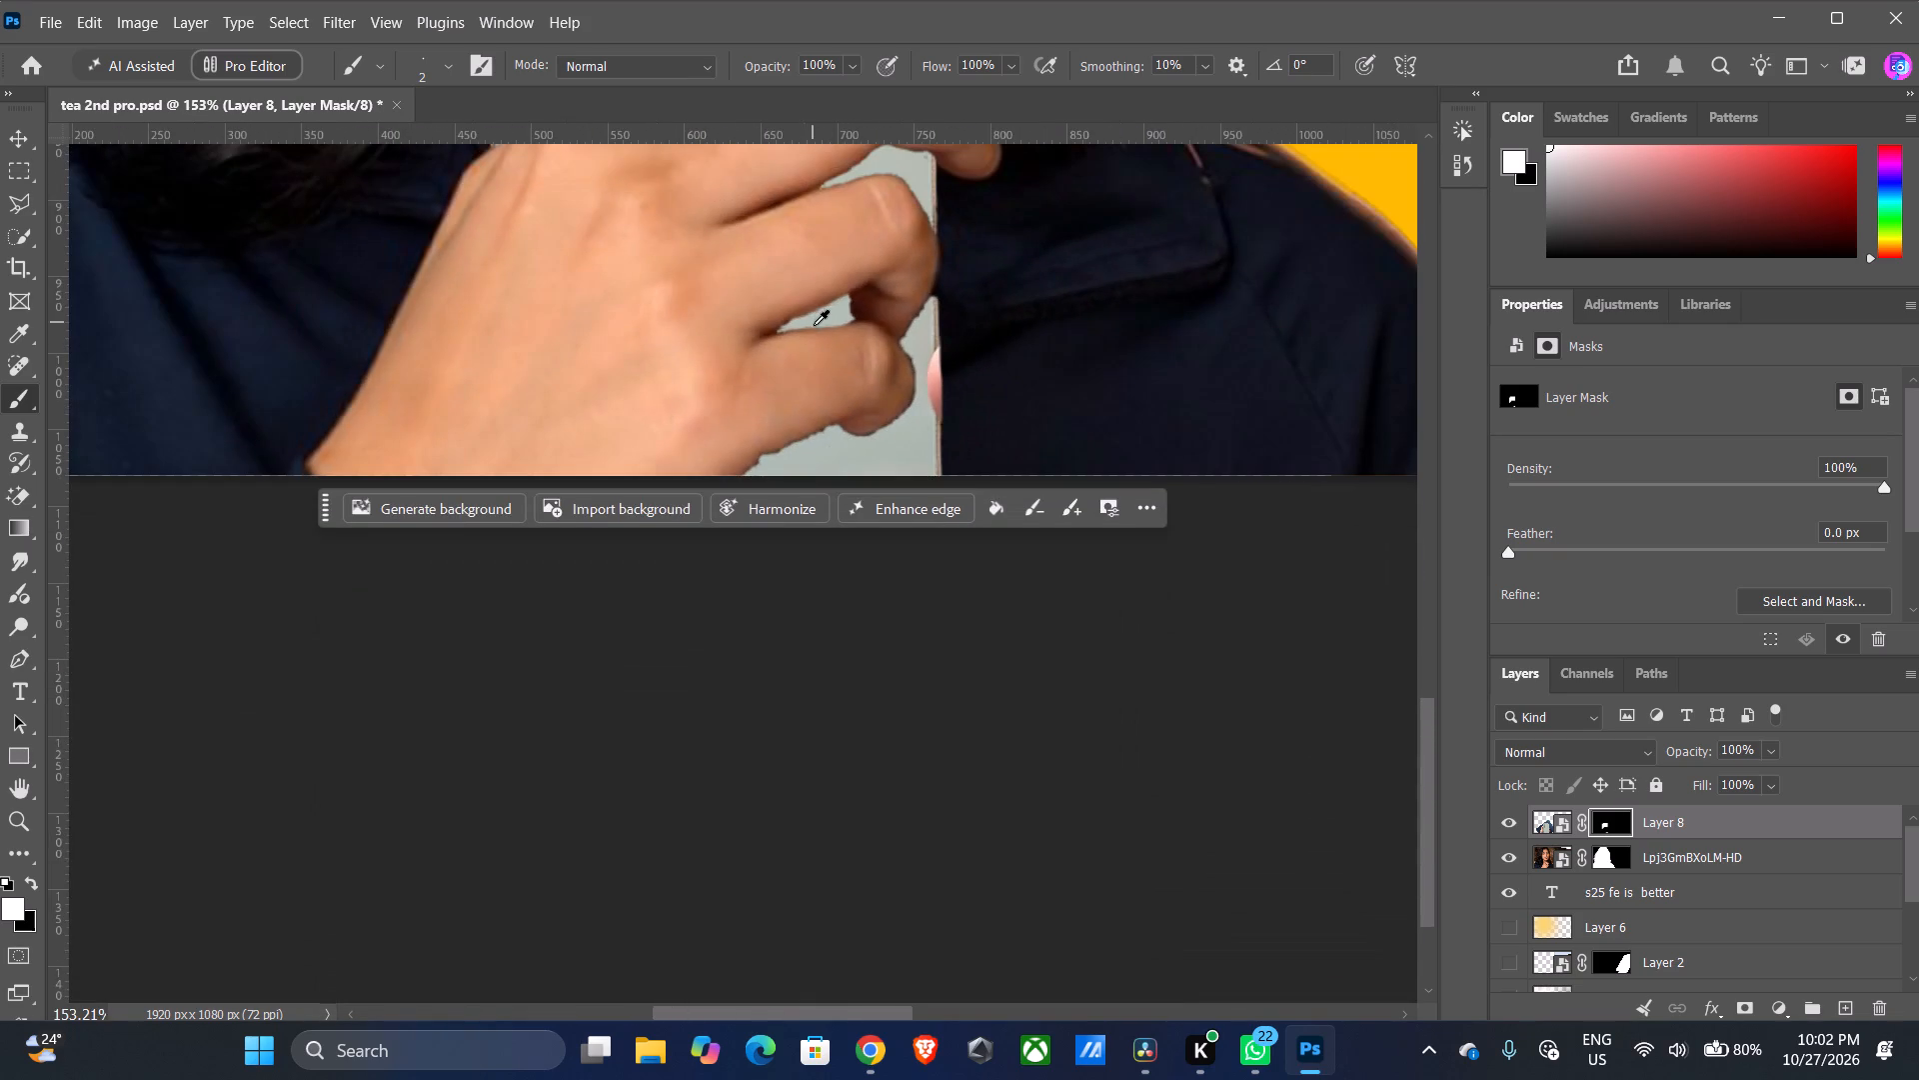
Paint white on Layer 8's mask where the phone's left edge meets the back of the hand, extending the edge to the skin.
scroll(898, 362, "down", 11, "alt")
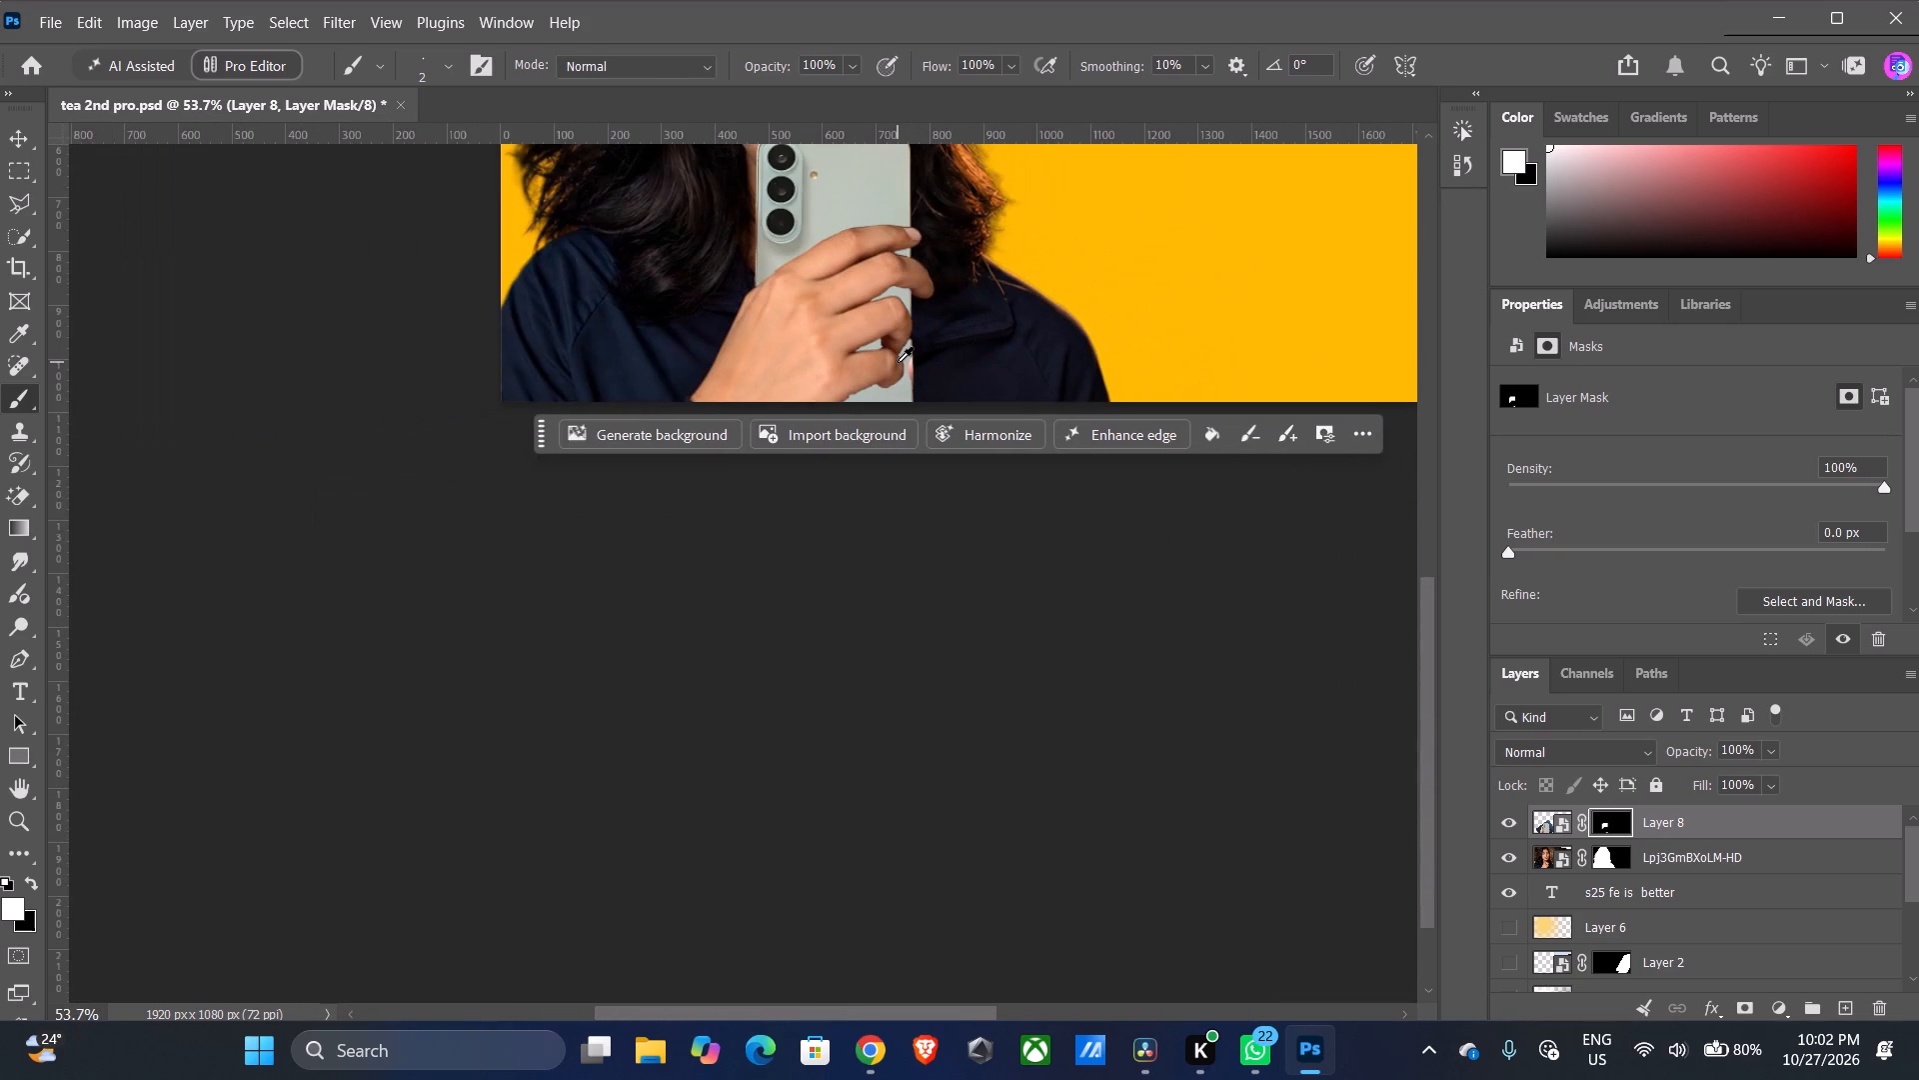
scroll(898, 362, "up", 11, "alt")
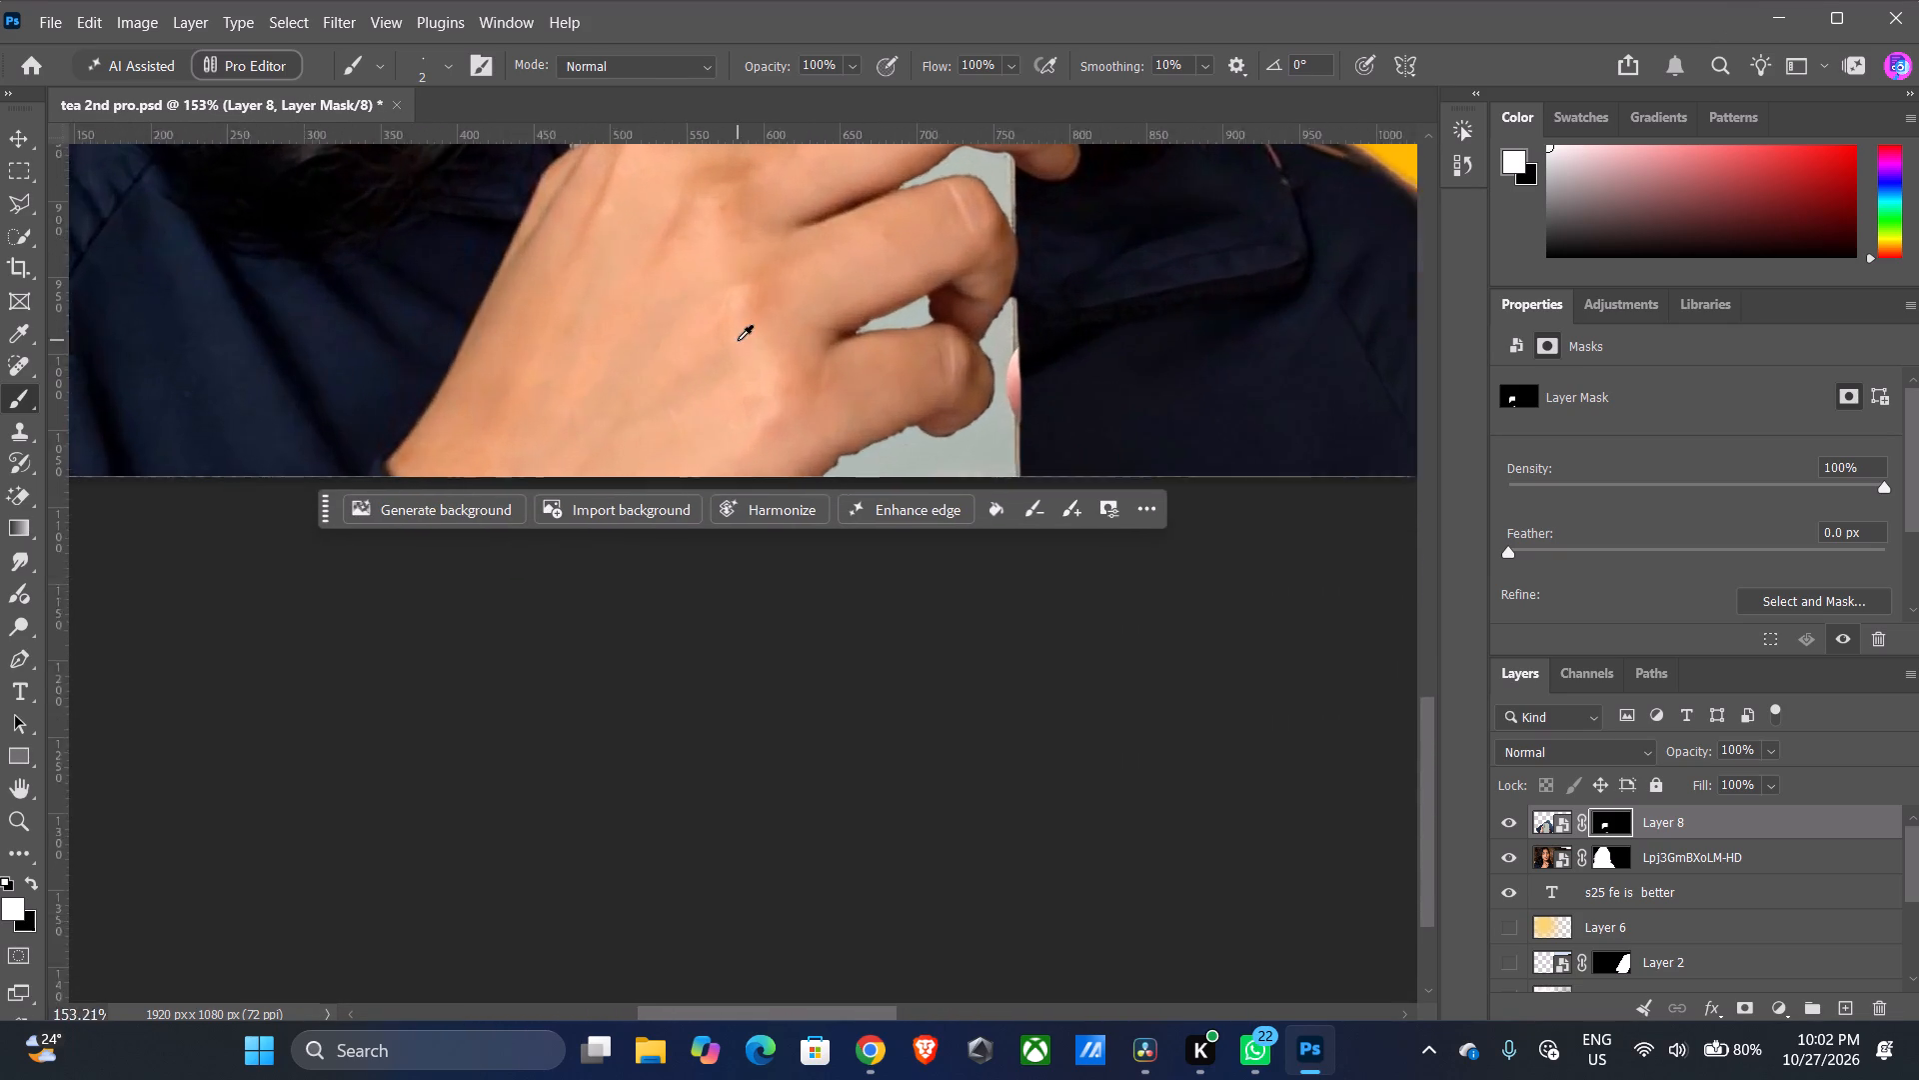
scroll(738, 340, "up", 20, "alt")
scroll(738, 340, "up", 6, "alt")
scroll(525, 363, "up", 2, "alt")
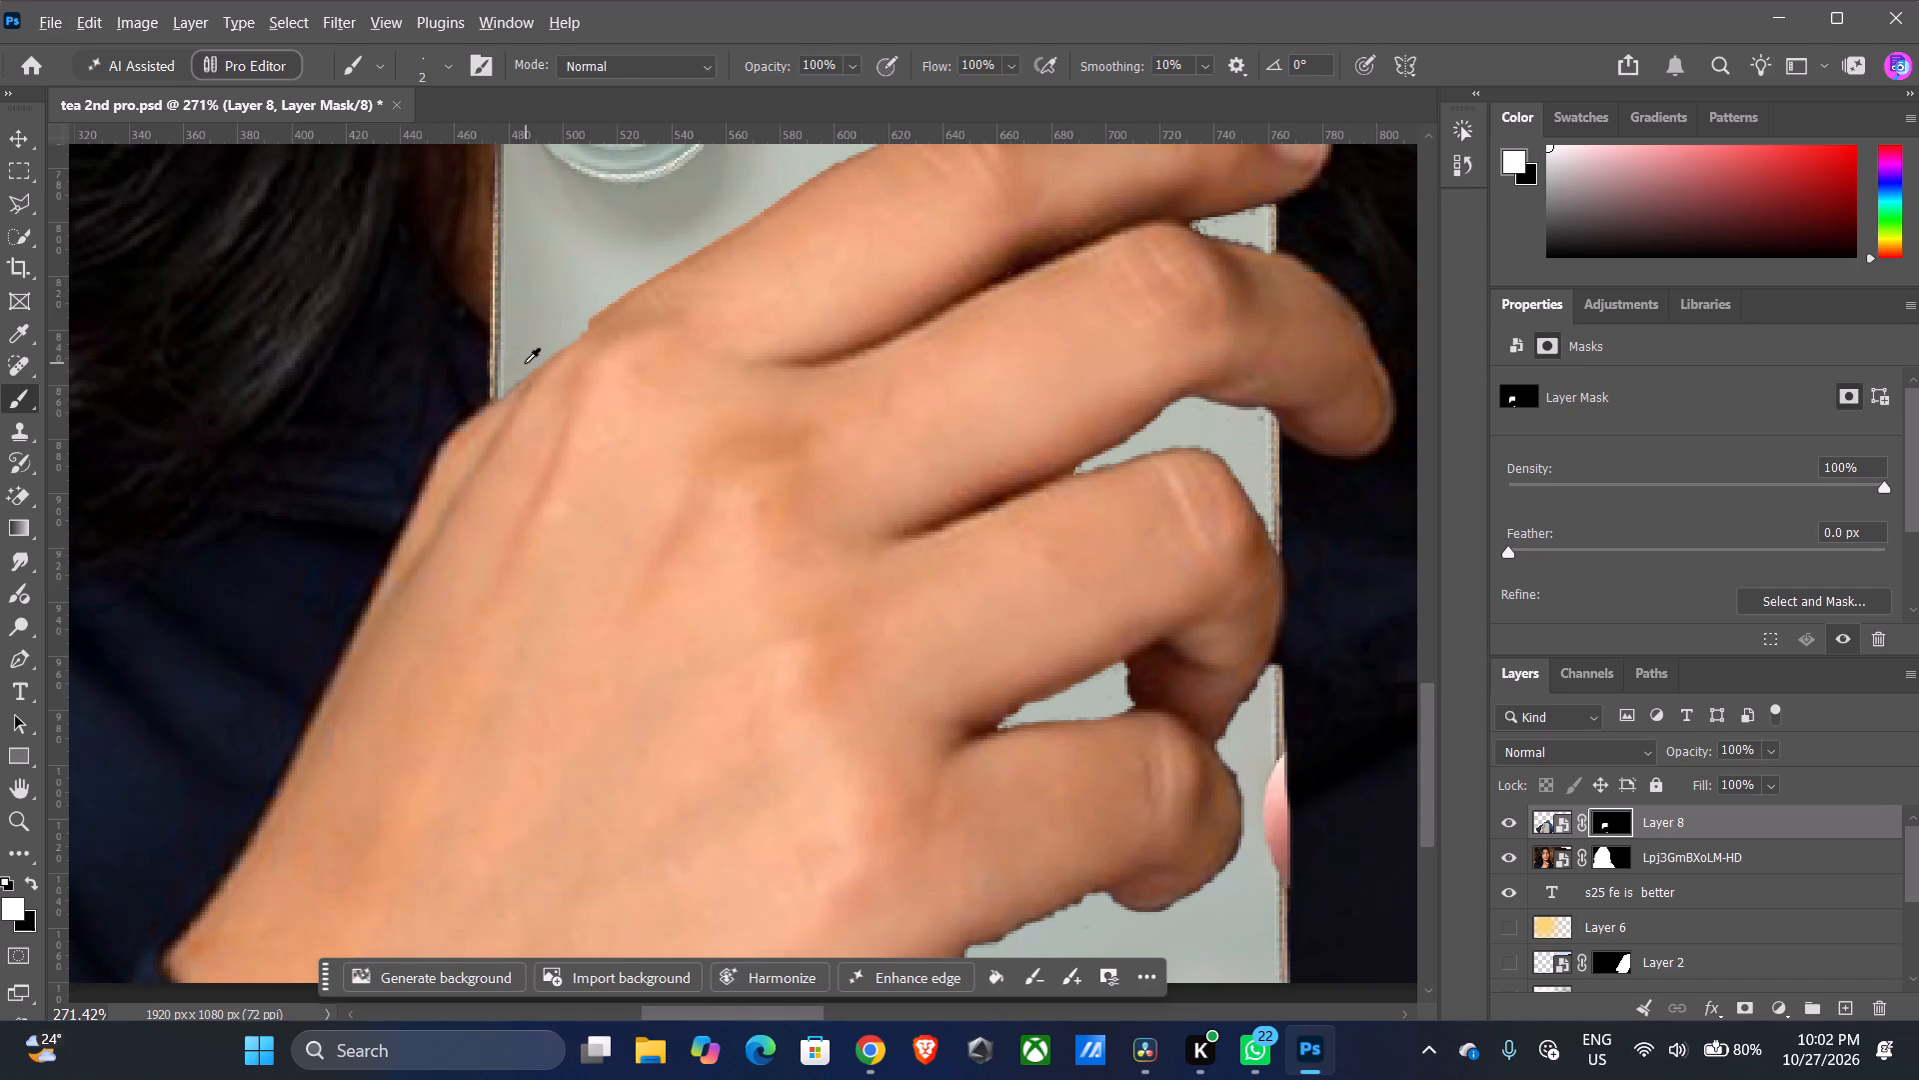
scroll(525, 363, "up", 8, "alt")
scroll(522, 367, "down", 11, "alt")
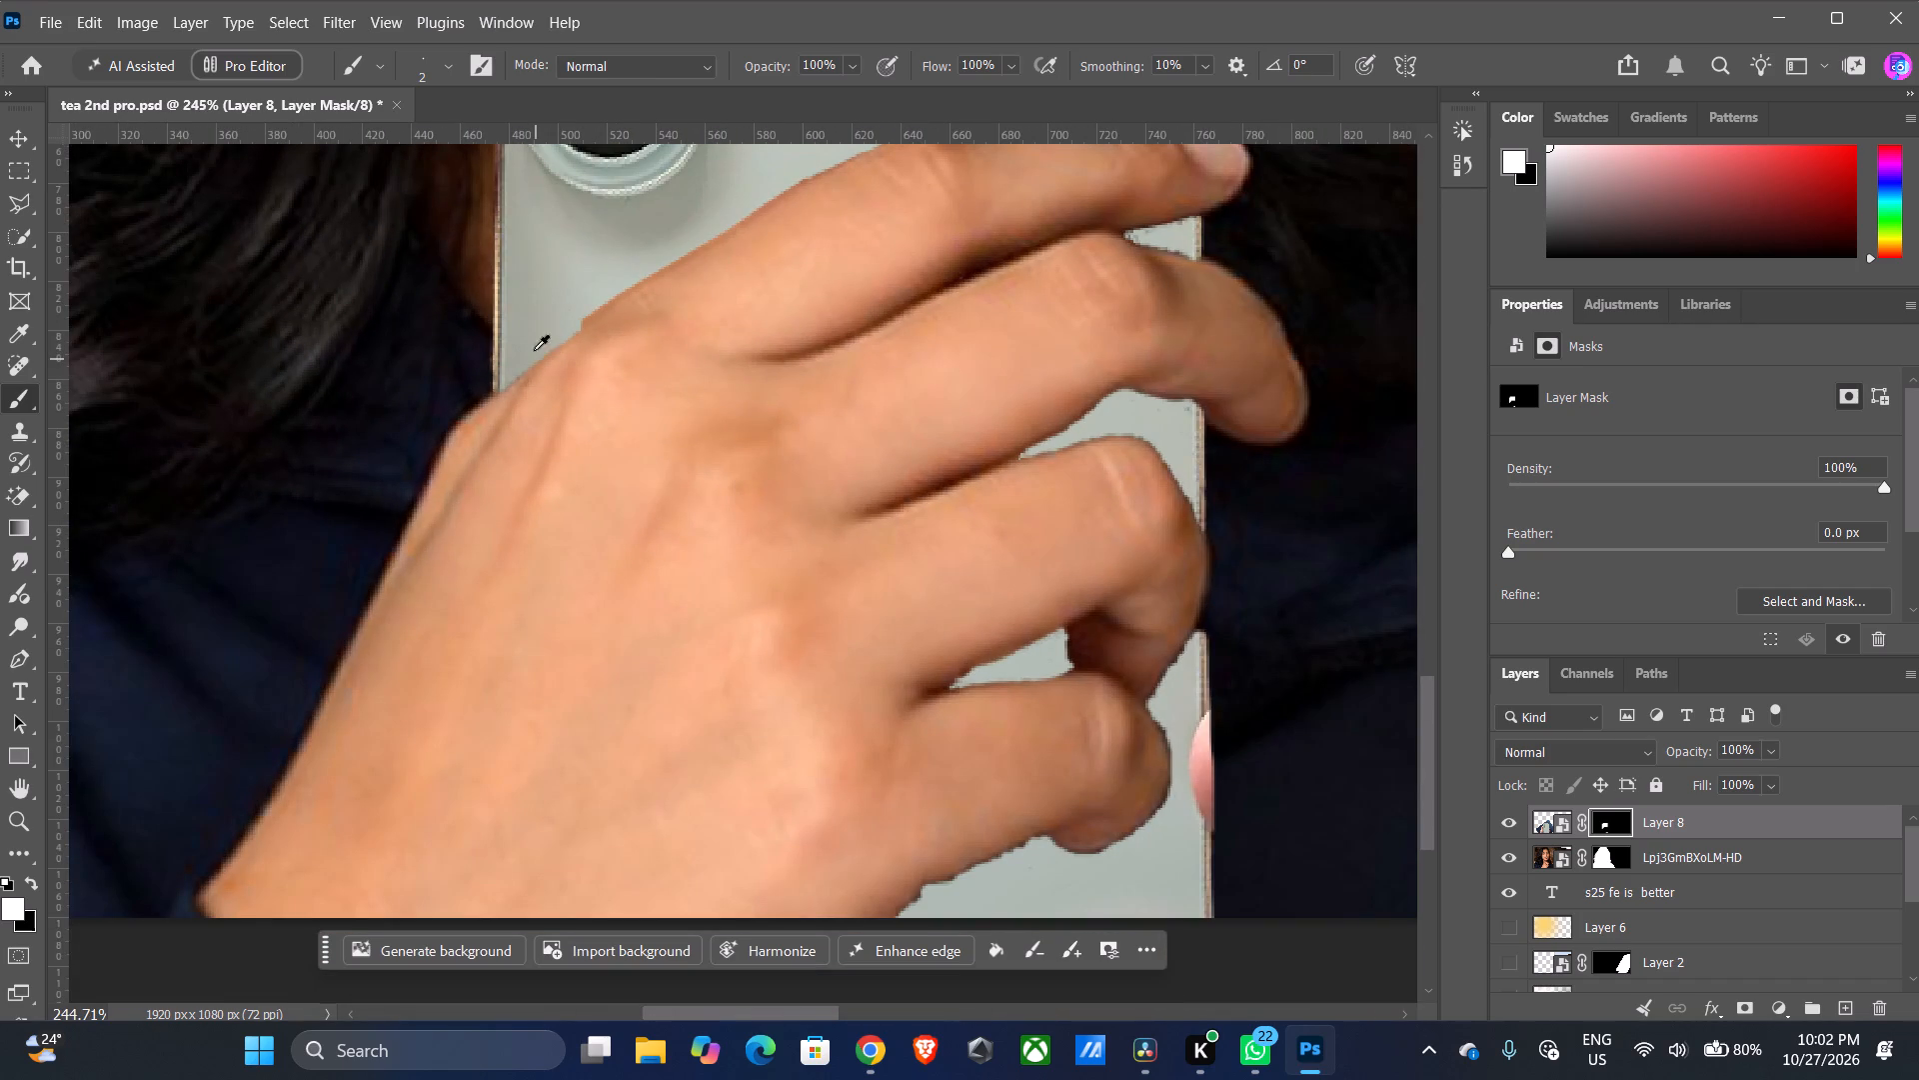
scroll(480, 416, "up", 20, "alt")
scroll(480, 416, "up", 6, "alt")
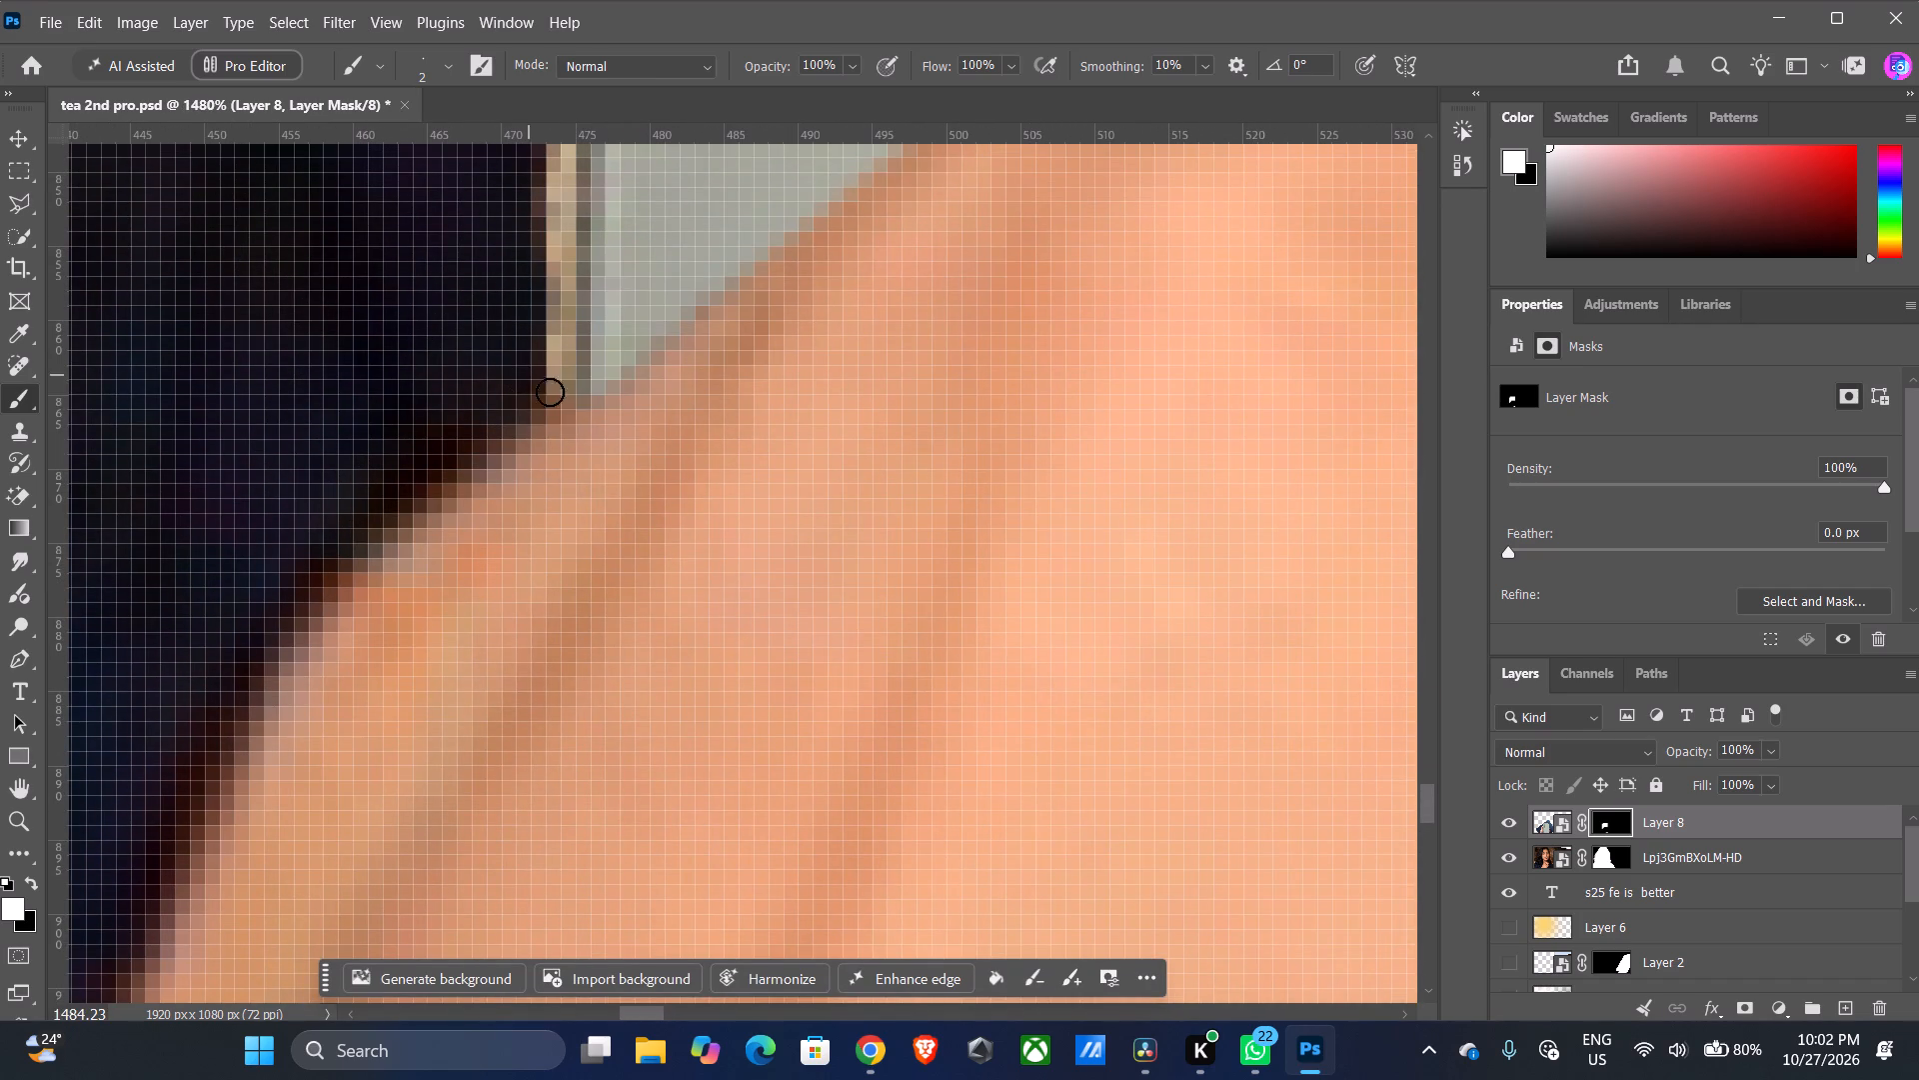
left_click(562, 391)
double_click(560, 399)
left_click(560, 412)
Extend the phone's right edge upward with white mask strokes until it meets the side of the bent ring finger.
scroll(612, 385, "down", 20, "alt")
scroll(612, 385, "down", 7, "alt")
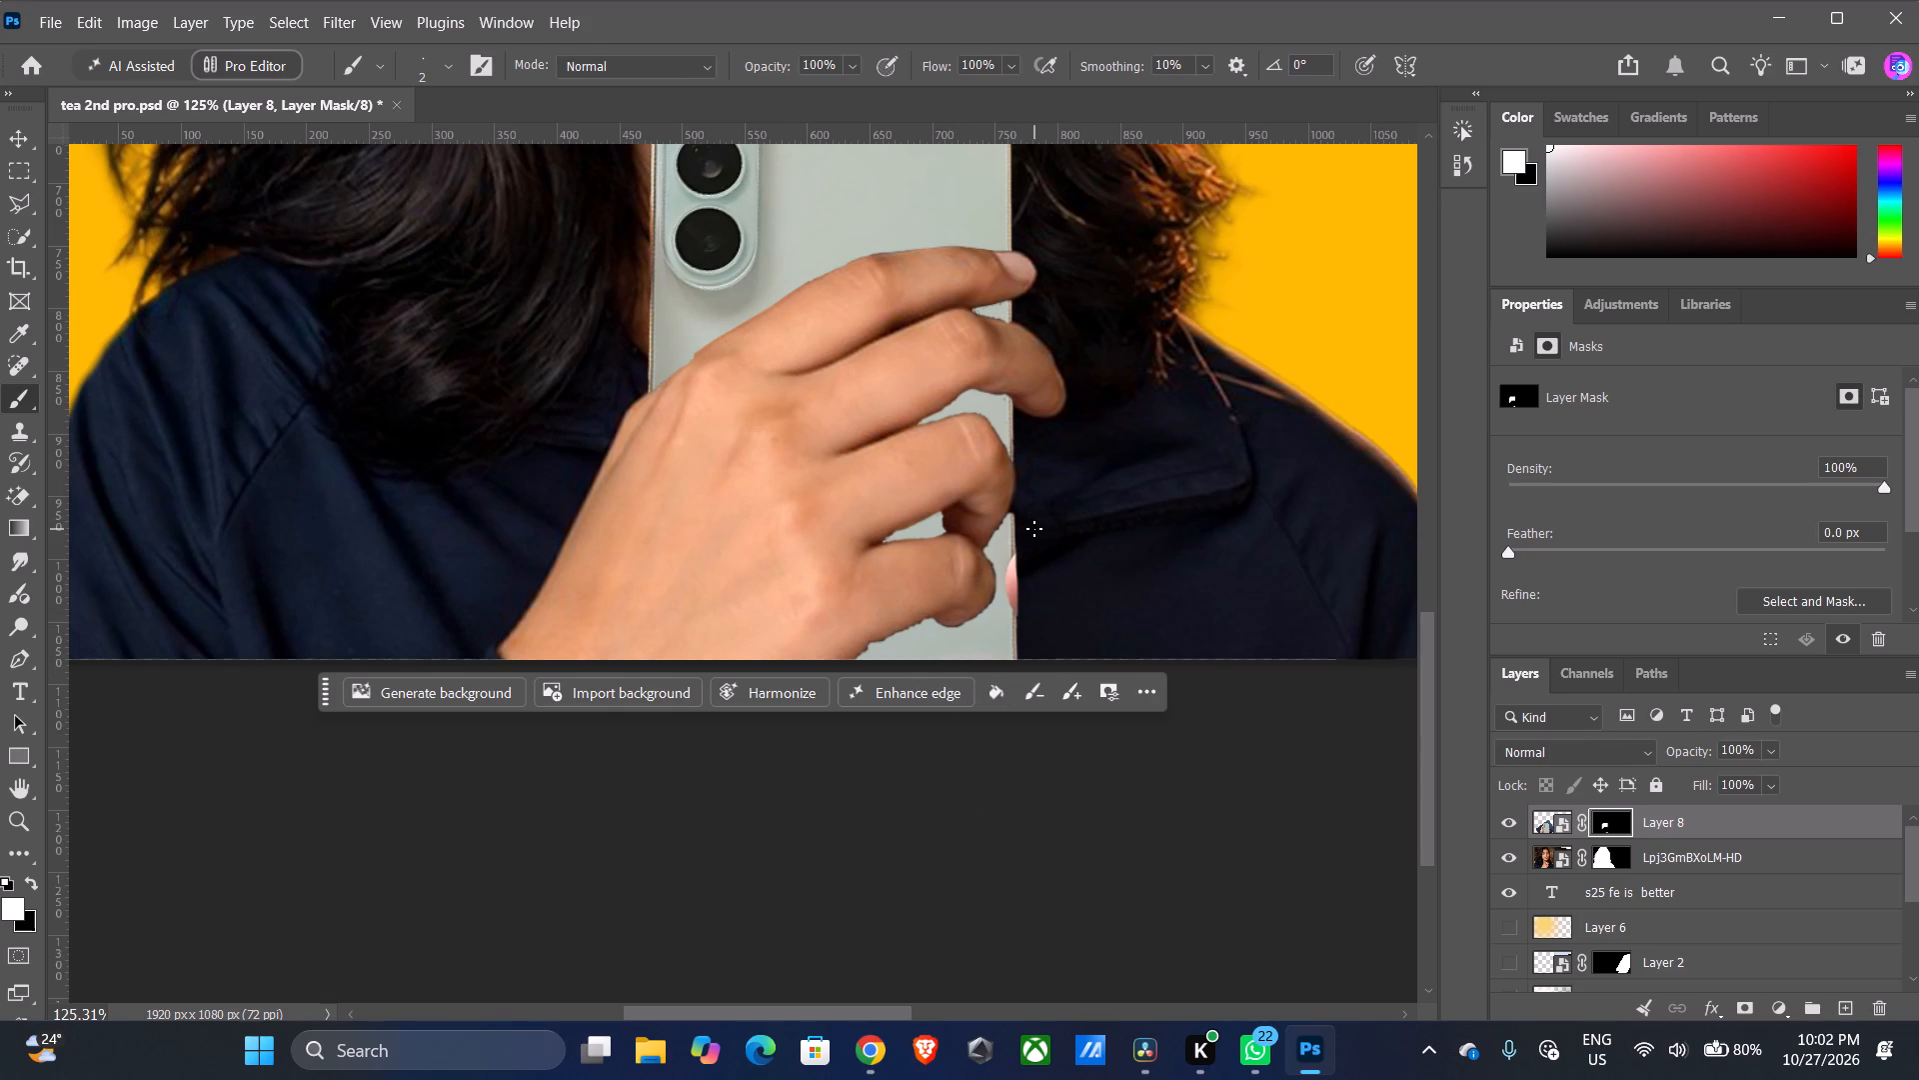
scroll(1034, 529, "up", 14, "alt")
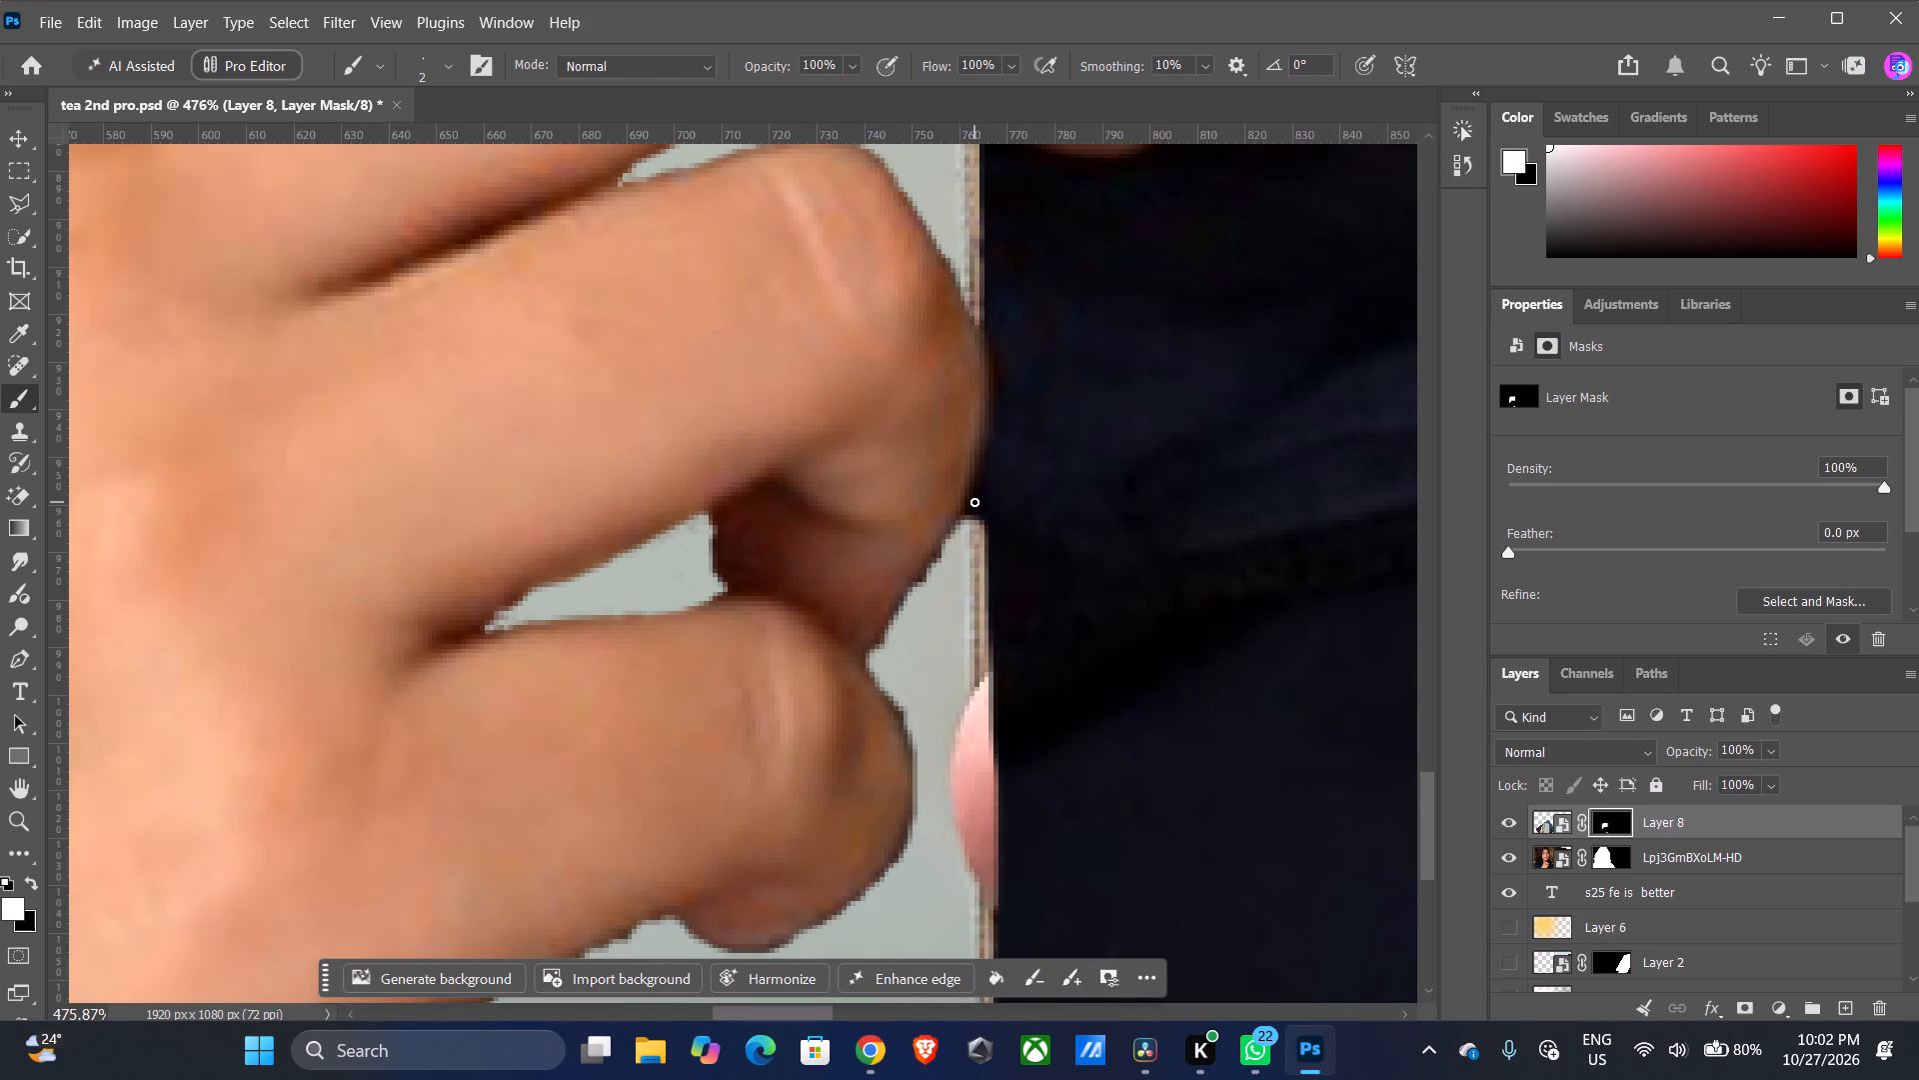
left_click_drag(974, 502, 977, 526)
left_click_drag(977, 526, 974, 470)
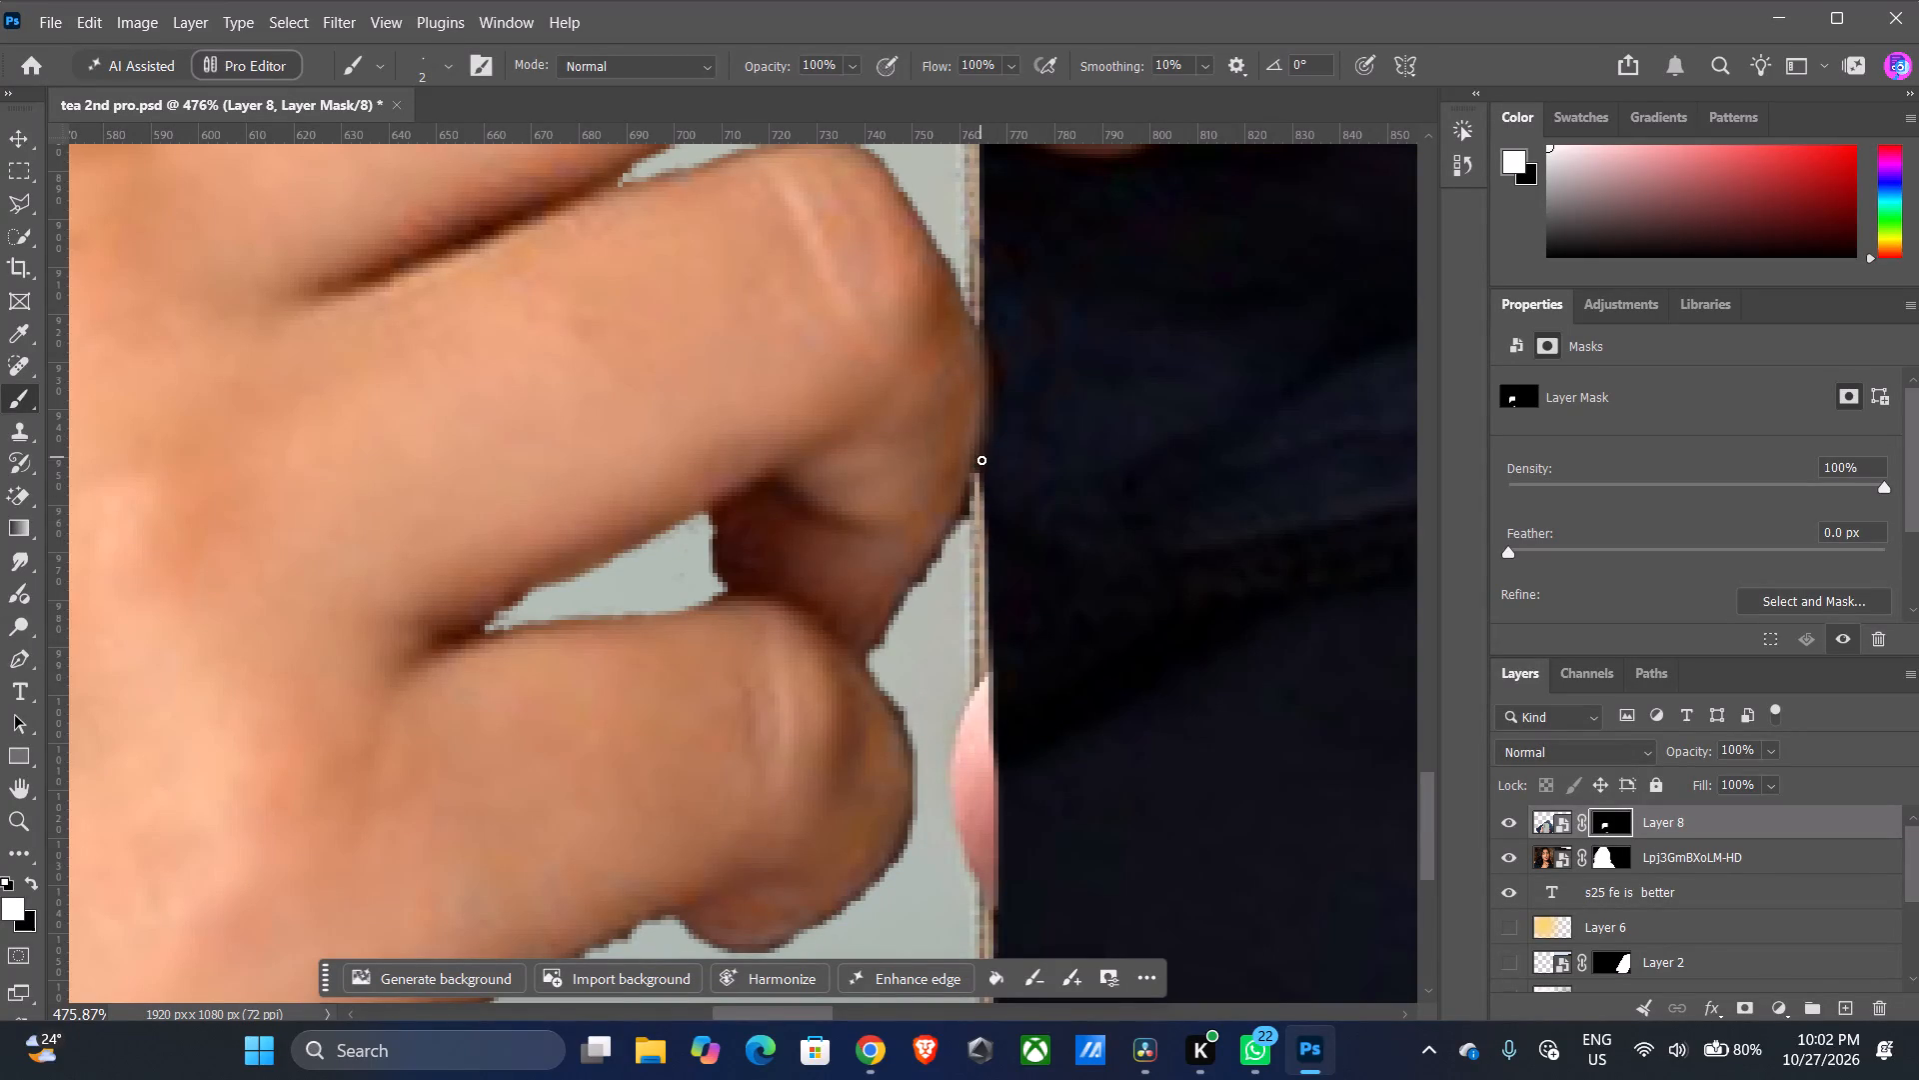
left_click_drag(981, 460, 981, 519)
left_click_drag(972, 516, 968, 497)
Trace white along the ring fingertip's outer edge down to the crease above the little finger to clean up its dark fringe.
left_click_drag(968, 497, 935, 575)
left_click_drag(935, 575, 929, 569)
left_click_drag(945, 546, 926, 580)
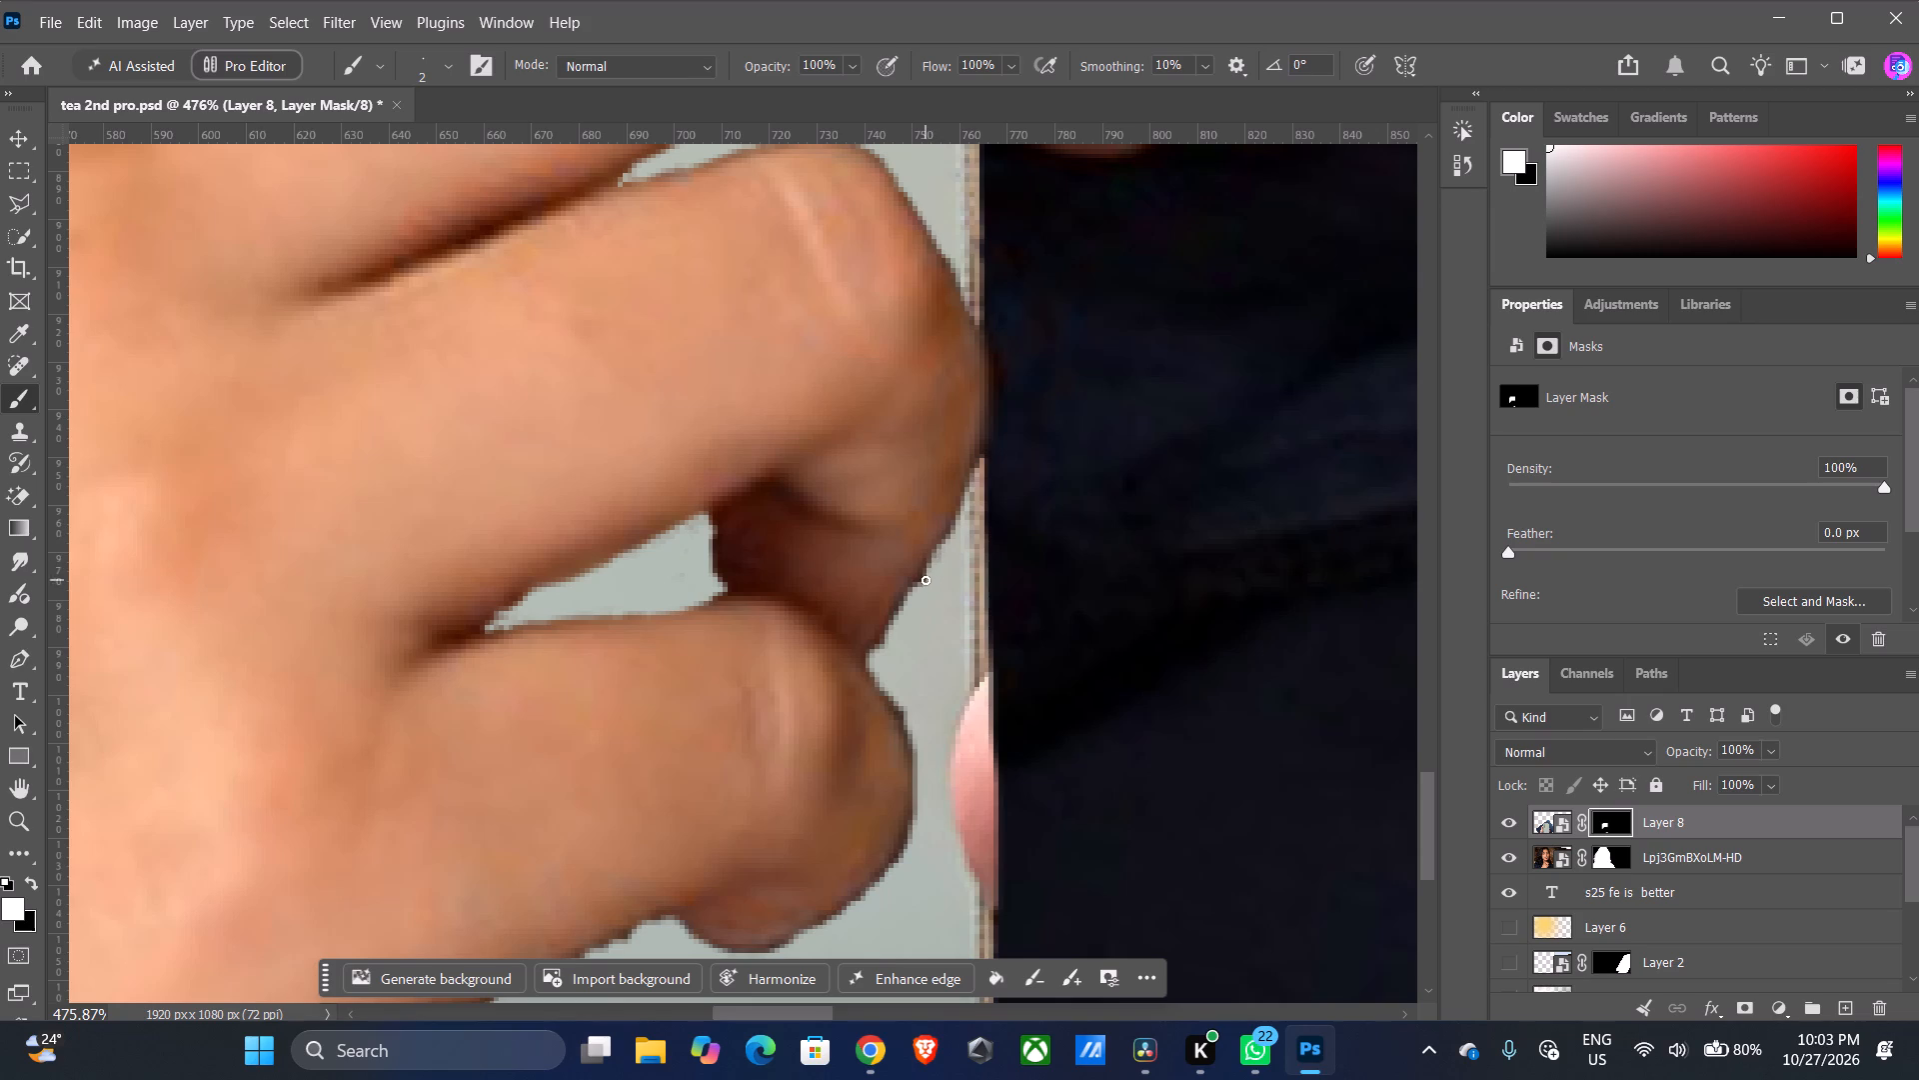
left_click_drag(926, 580, 921, 582)
left_click_drag(927, 571, 886, 642)
Trace white around the little finger's rounded tip, from the crease to its underside and back, to smooth the phone's boundary there.
left_click_drag(886, 642, 923, 818)
left_click_drag(923, 818, 909, 856)
left_click_drag(915, 827, 892, 883)
left_click_drag(892, 883, 891, 879)
scroll(894, 772, "down", 10)
left_click_drag(777, 755, 787, 744)
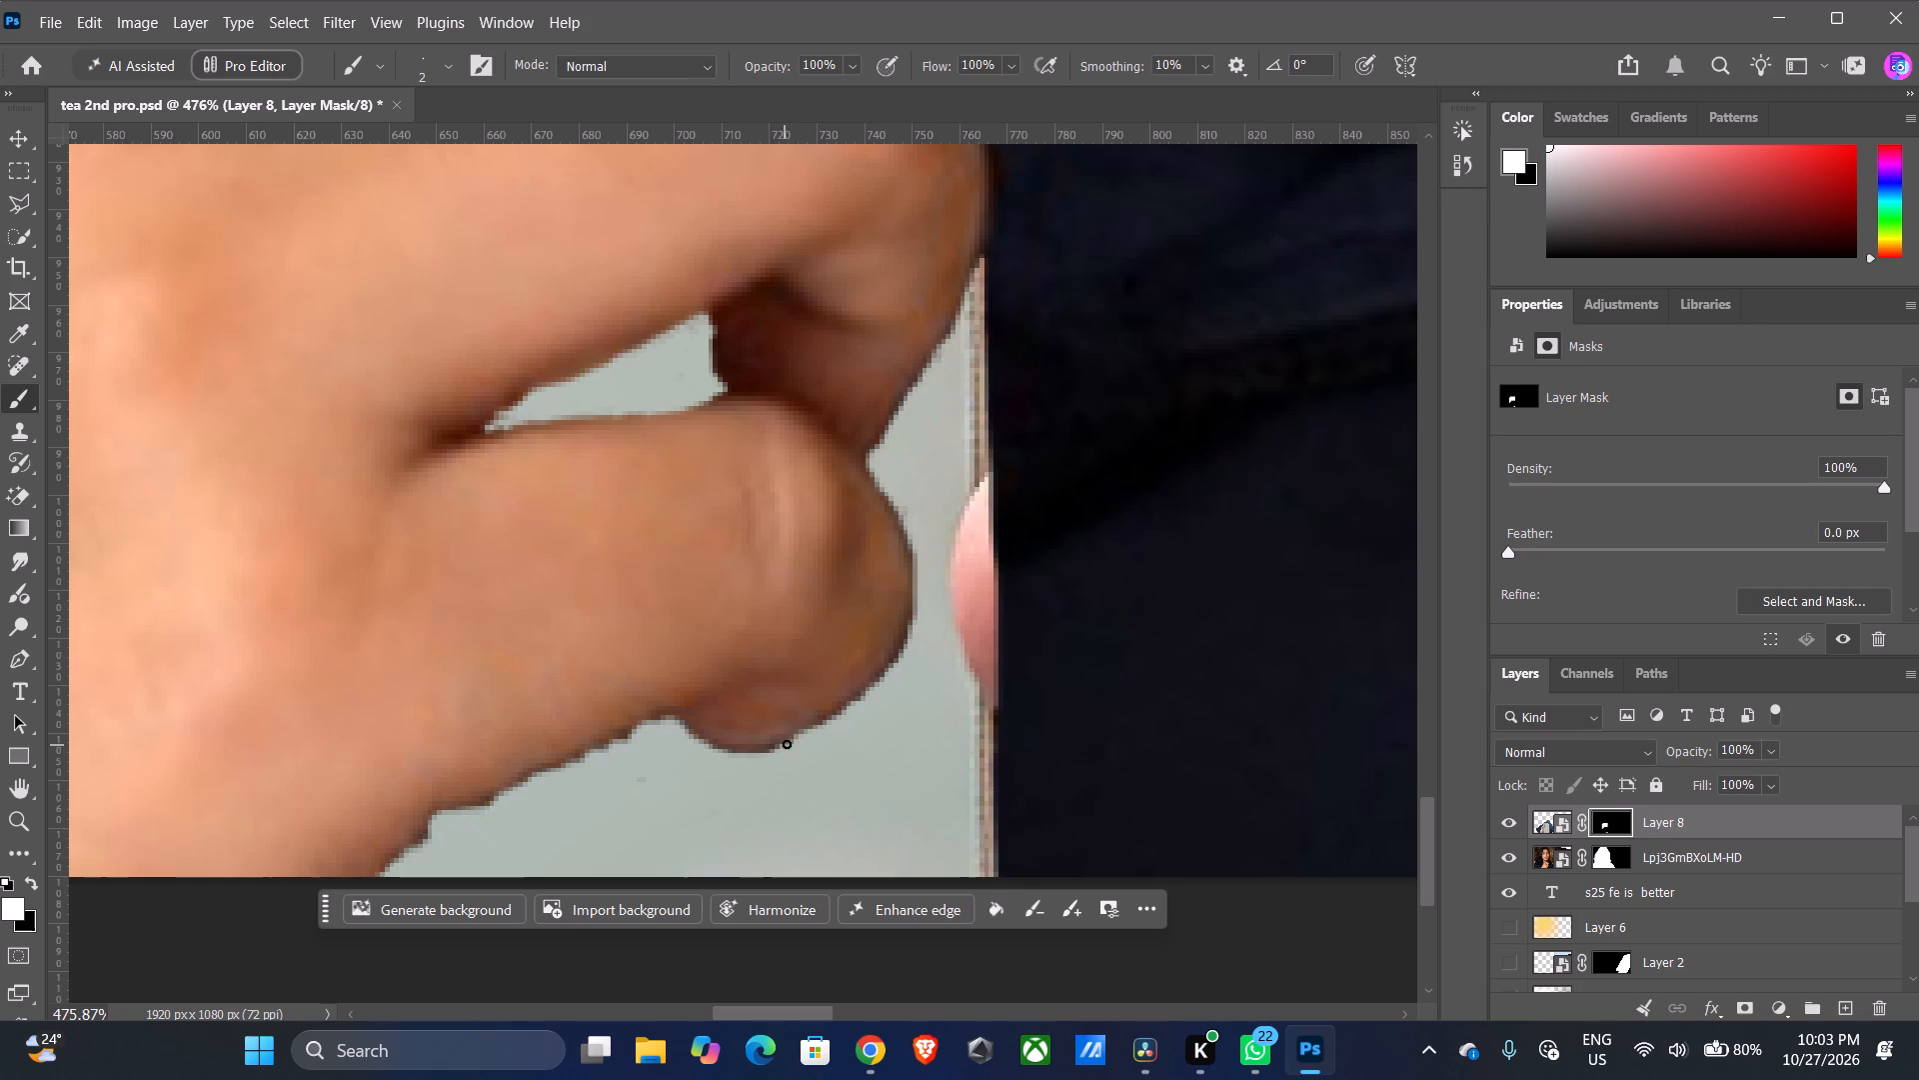
left_click_drag(787, 744, 870, 688)
left_click_drag(870, 688, 916, 603)
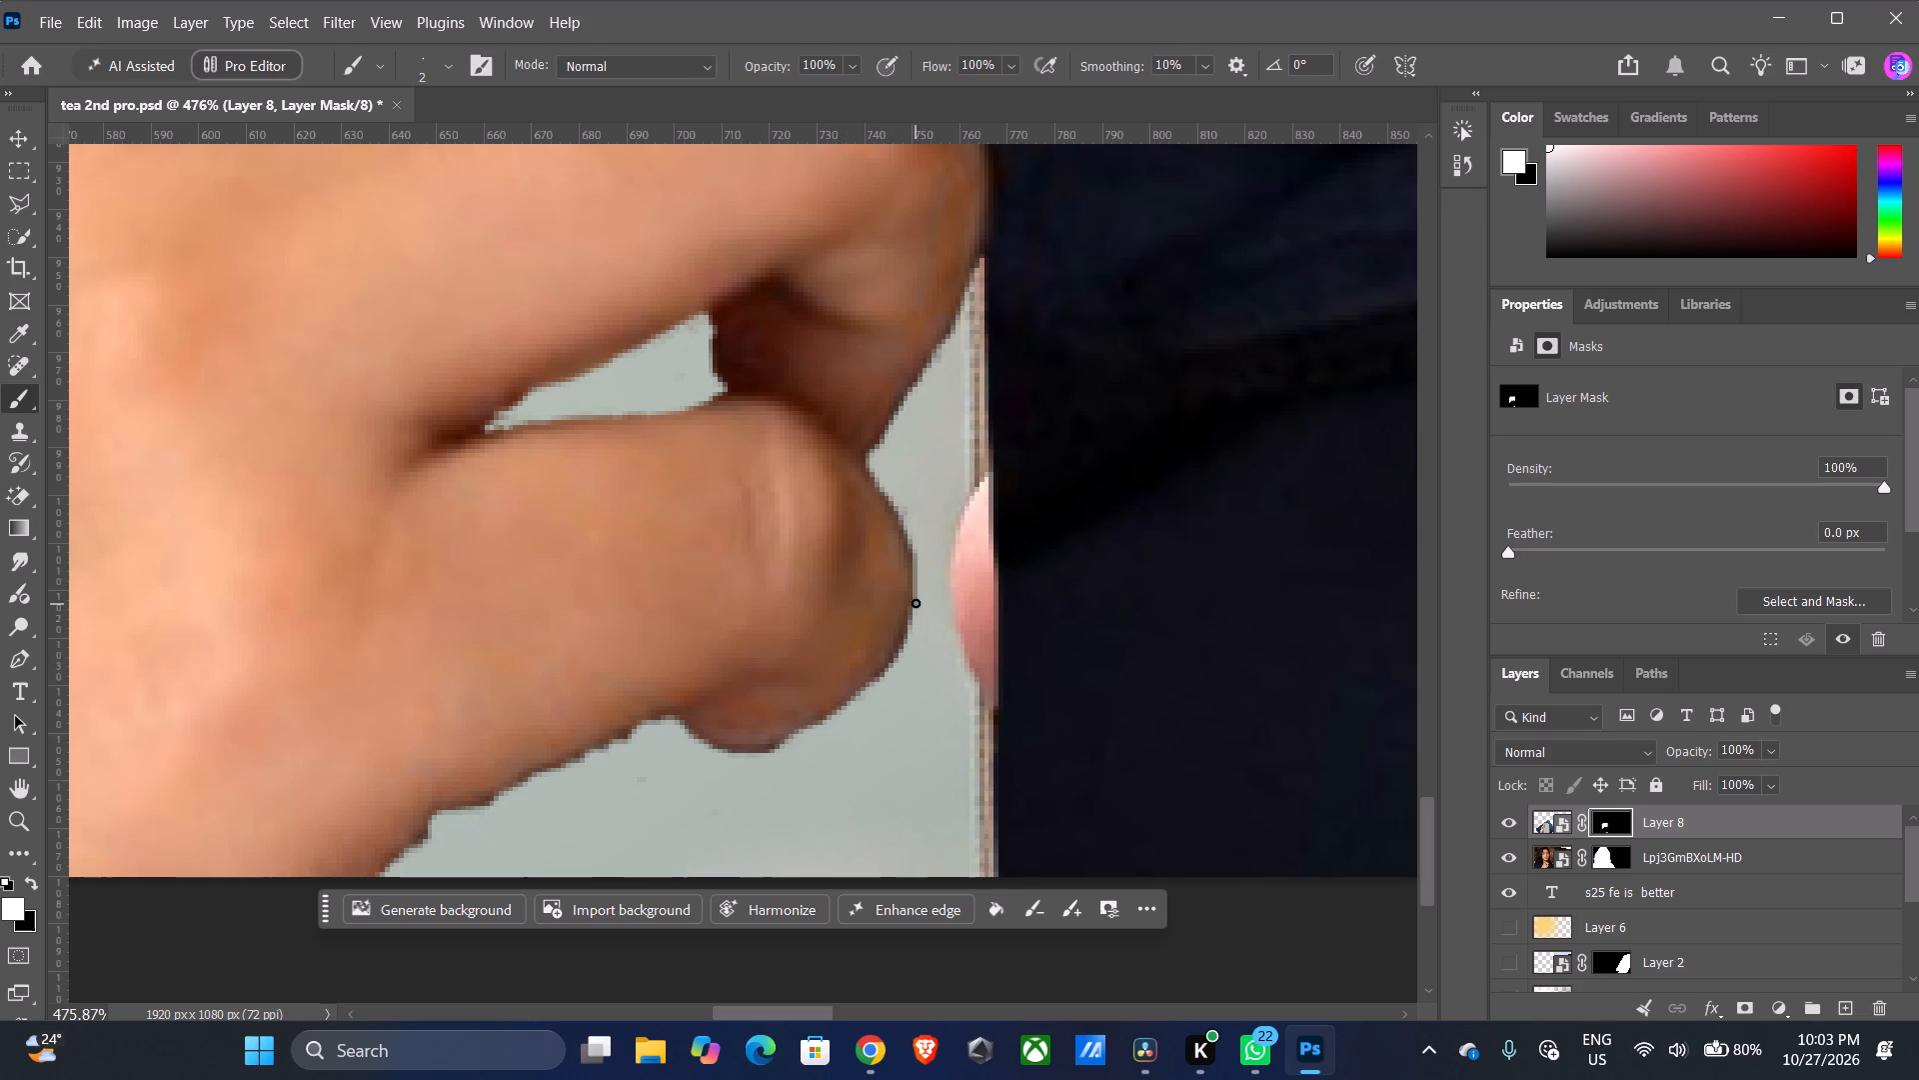
left_click_drag(916, 603, 911, 516)
Touch up the enclosed gap between the ring and little fingers with white along its fingertip side and lower edge.
left_click_drag(713, 336, 713, 342)
left_click_drag(713, 342, 729, 390)
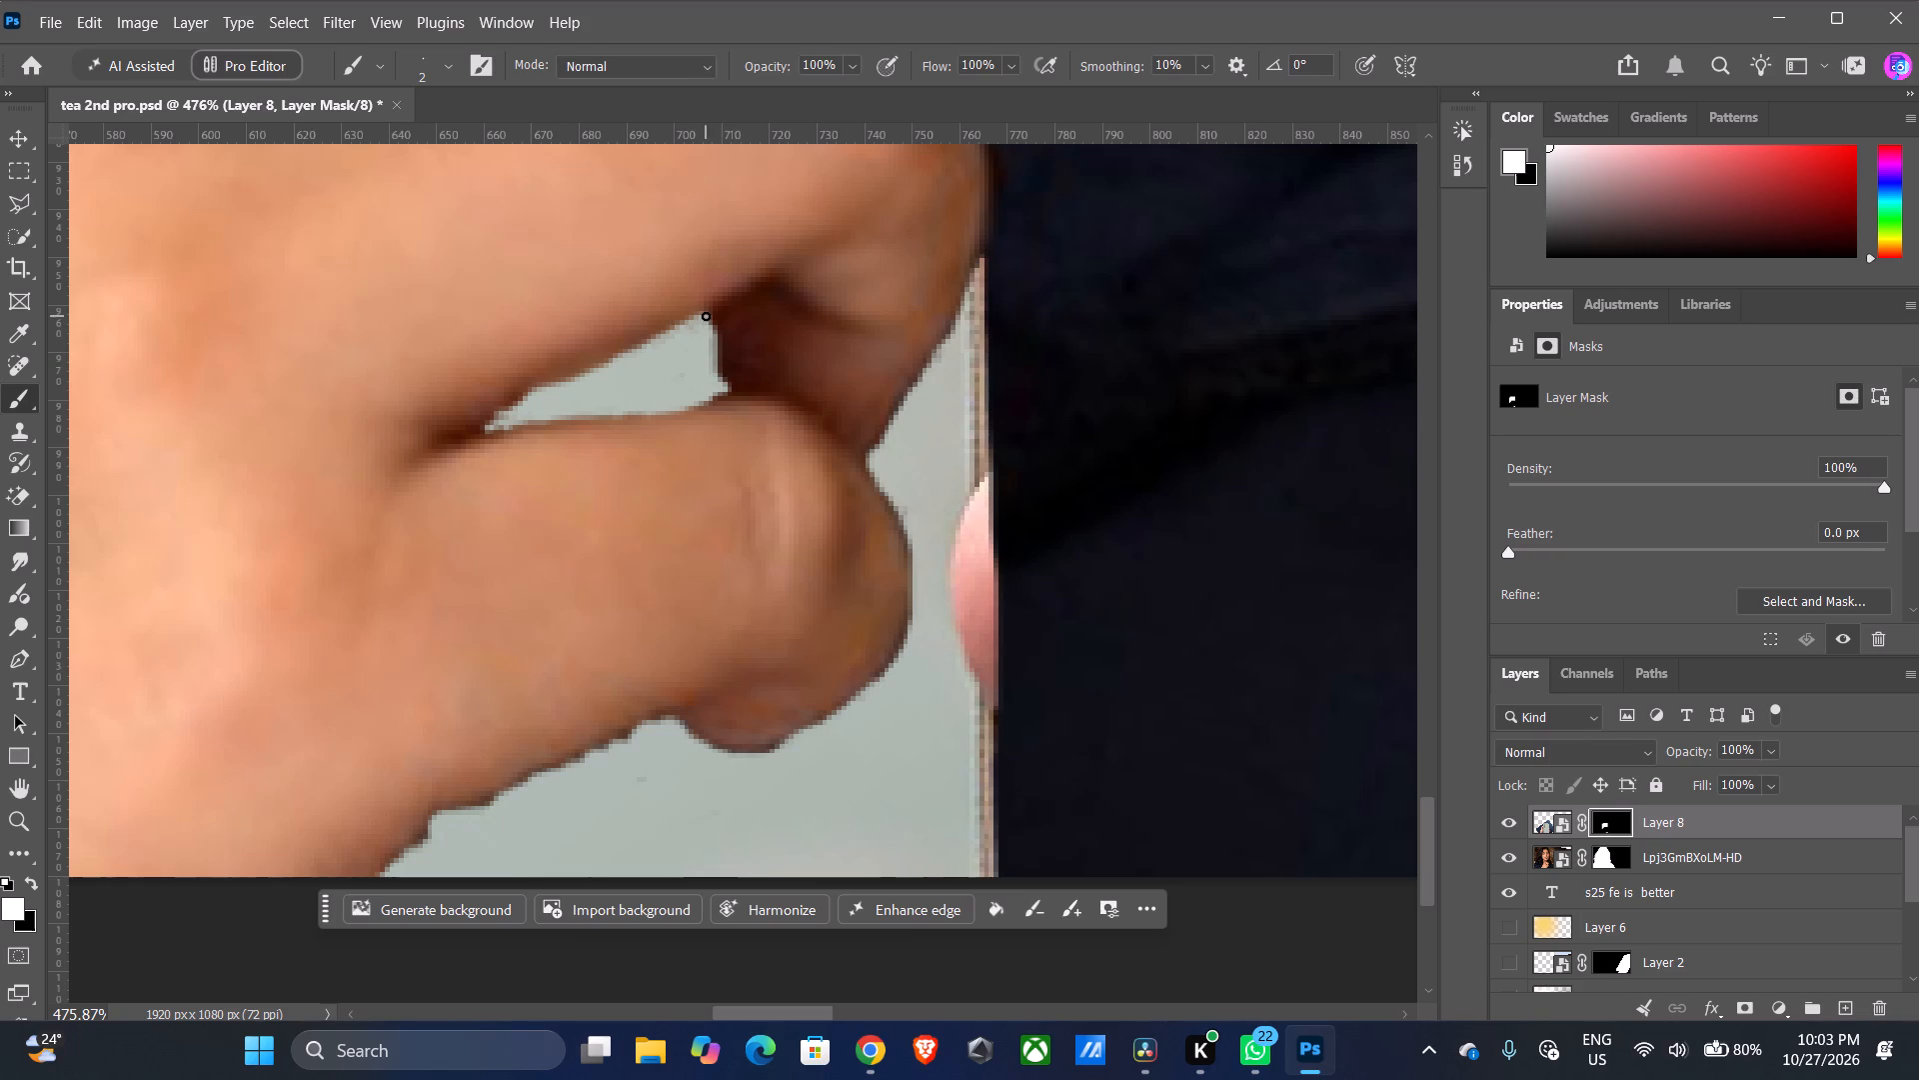
double_click(708, 328)
left_click_drag(497, 429, 517, 424)
left_click_drag(517, 424, 602, 411)
Switch the brush colour to black and outline the pink fingertip on the phone's right edge on the mask.
scroll(943, 676, "down", 4)
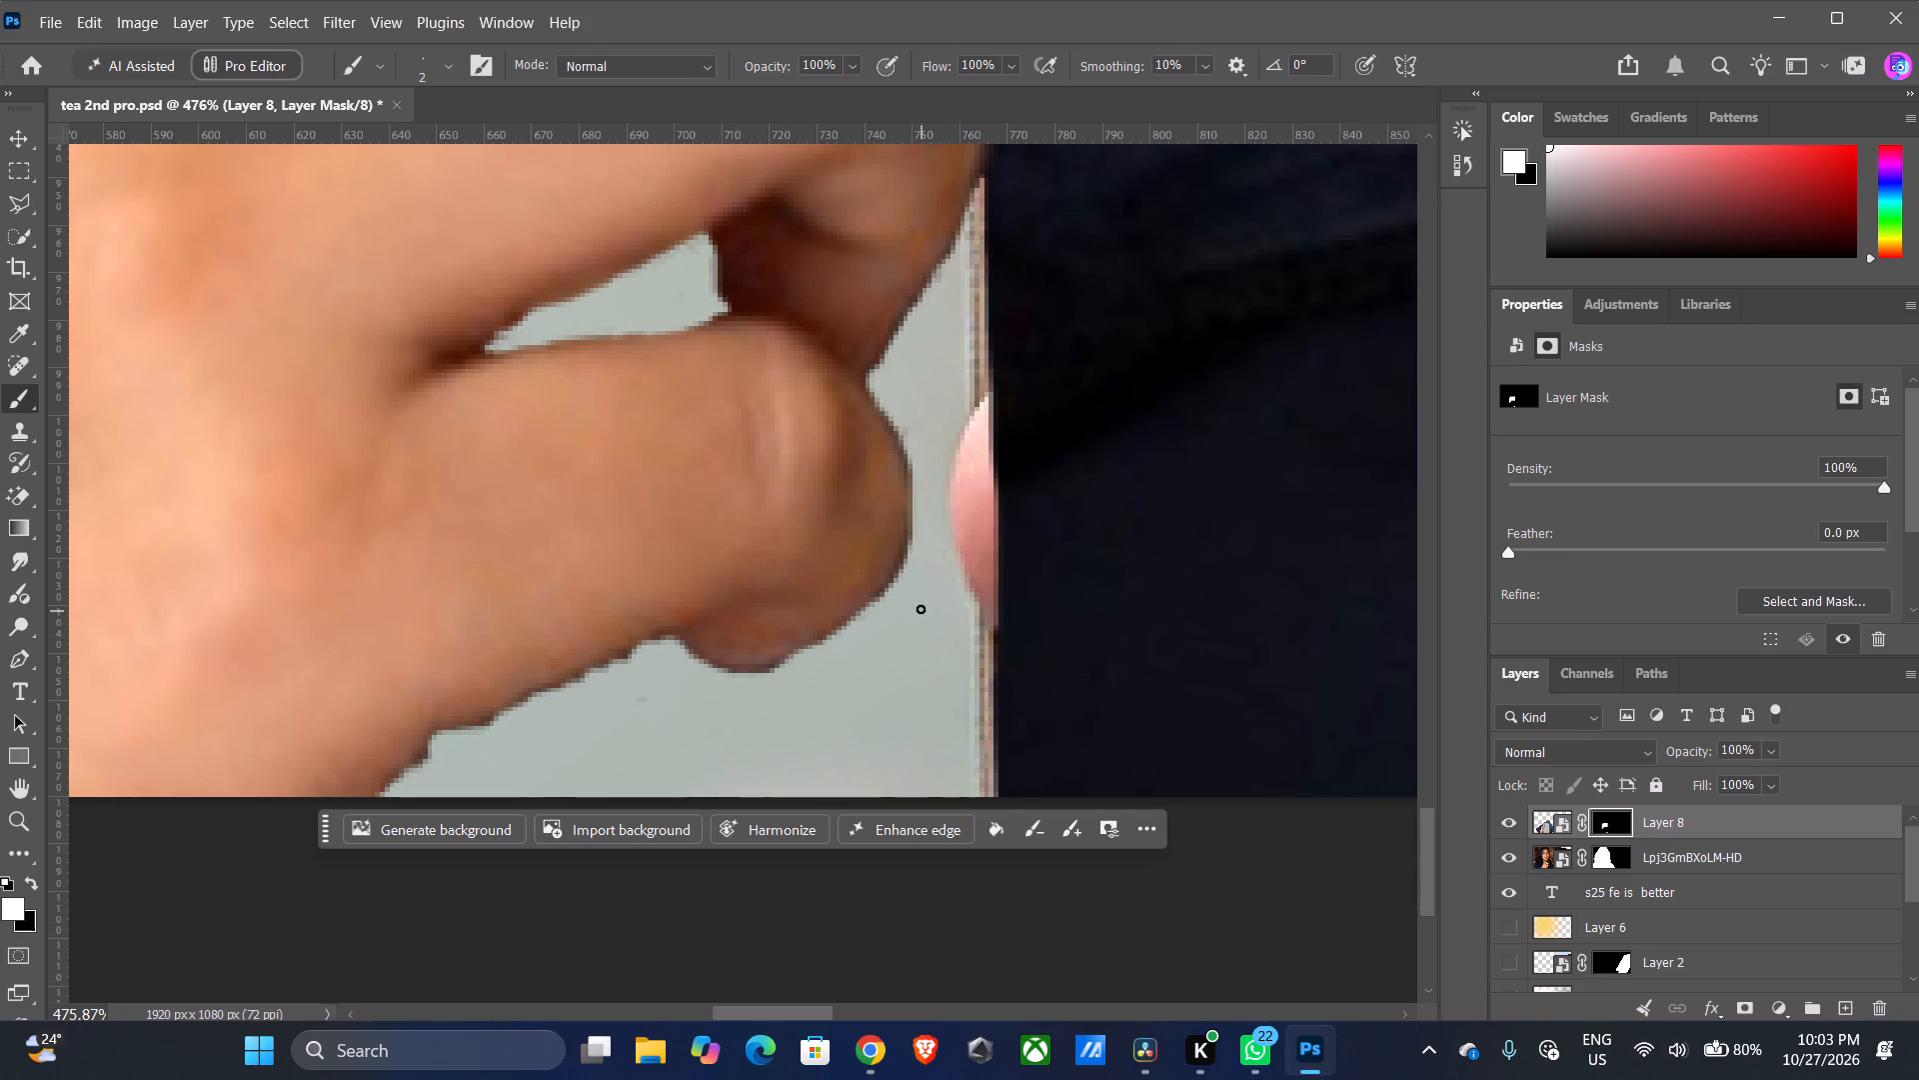
left_click(24, 878)
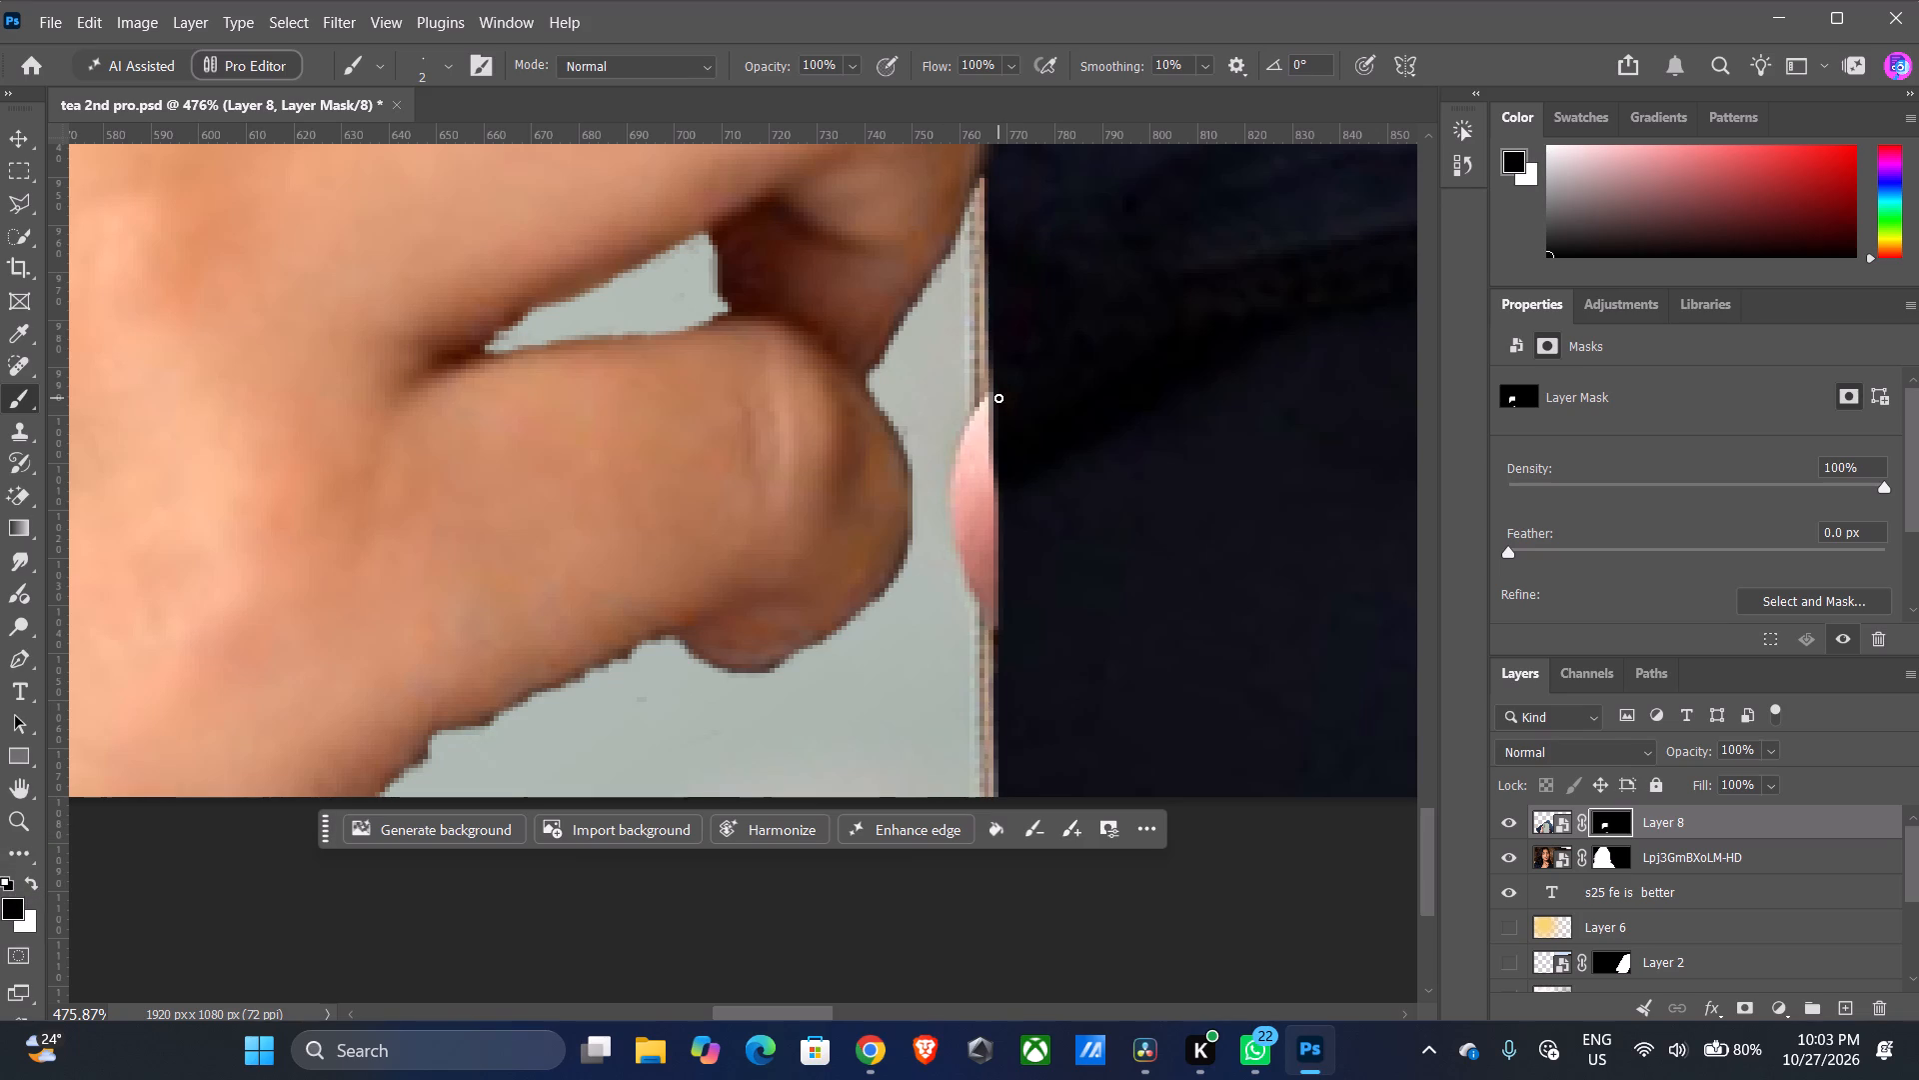
left_click_drag(990, 395, 960, 450)
left_click_drag(960, 450, 986, 427)
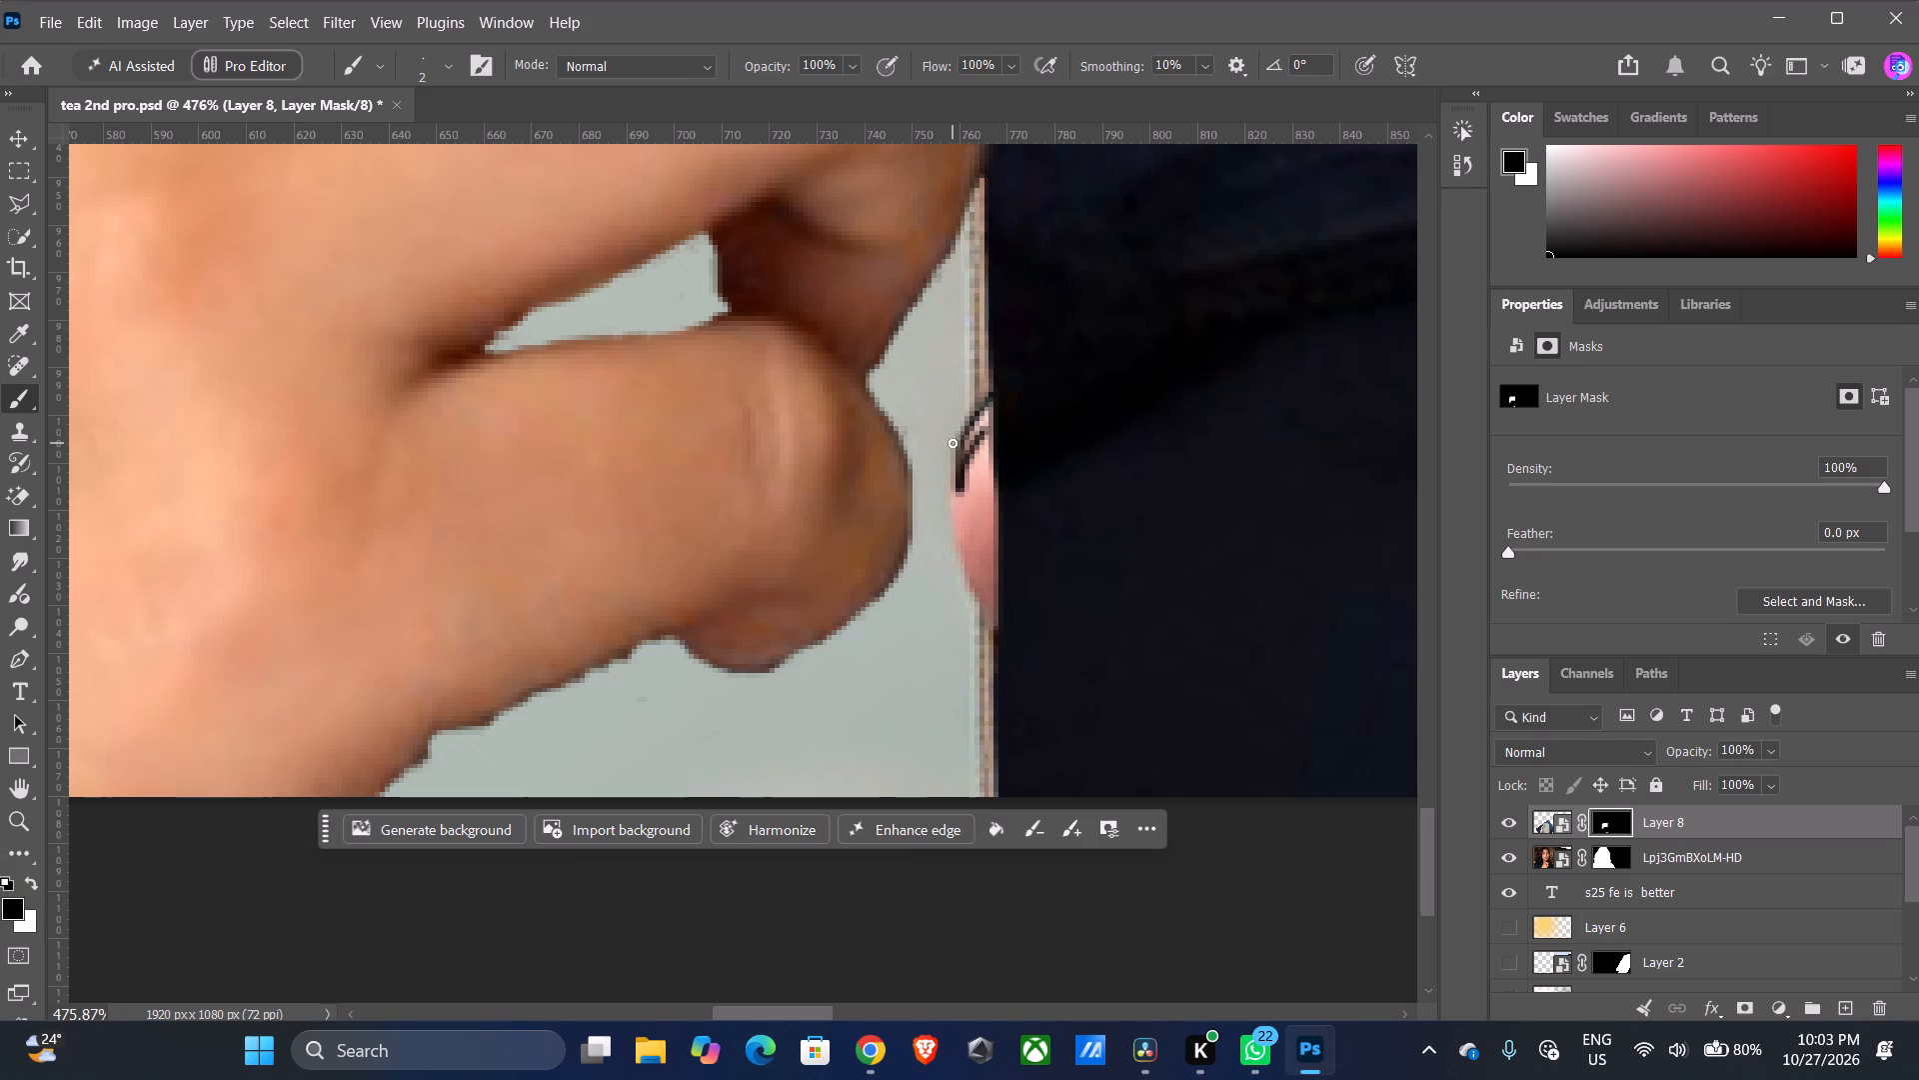
left_click_drag(958, 440, 956, 523)
left_click_drag(956, 523, 997, 629)
left_click_drag(997, 629, 1011, 501)
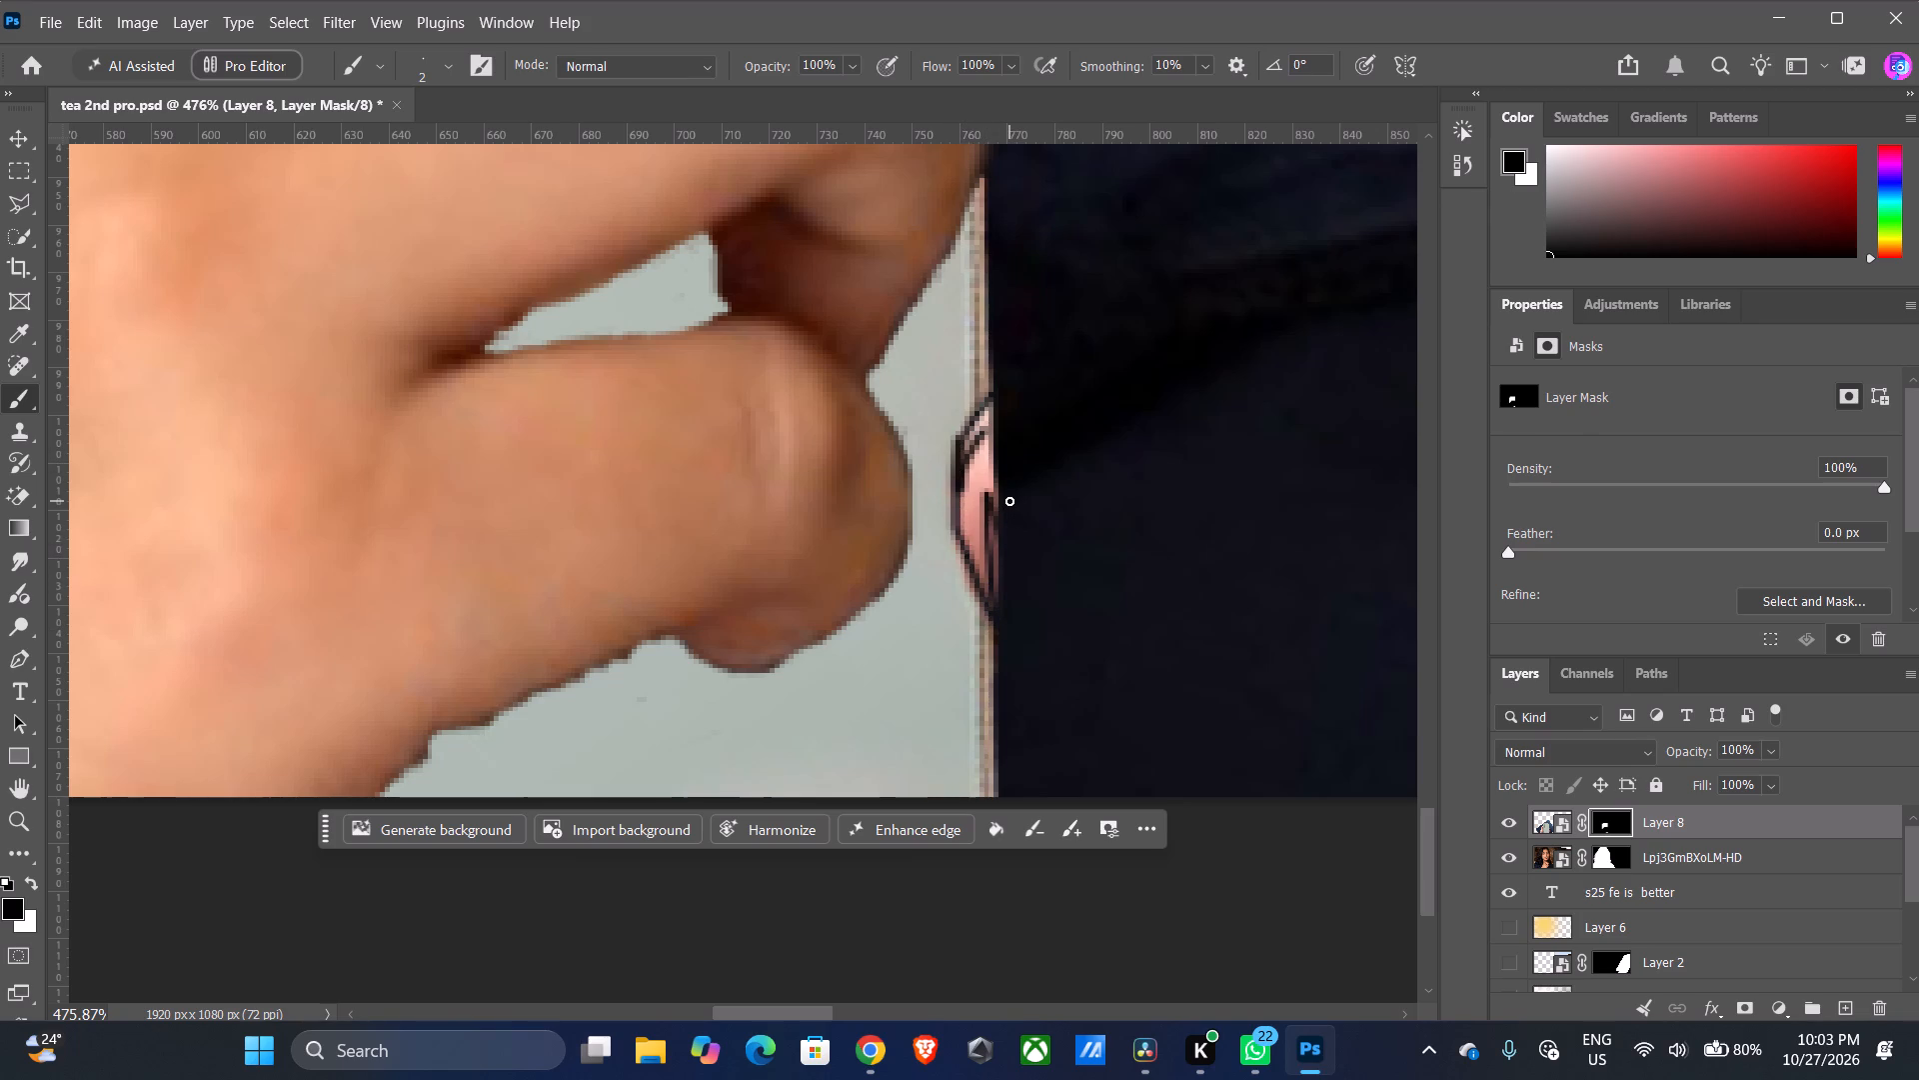
Enlarge the brush to 10 px and paint black over the outlined pink fingertip to hide it.
right_click_drag(1009, 501, 1034, 500, "alt")
left_click(996, 450)
left_click_drag(996, 450, 997, 441)
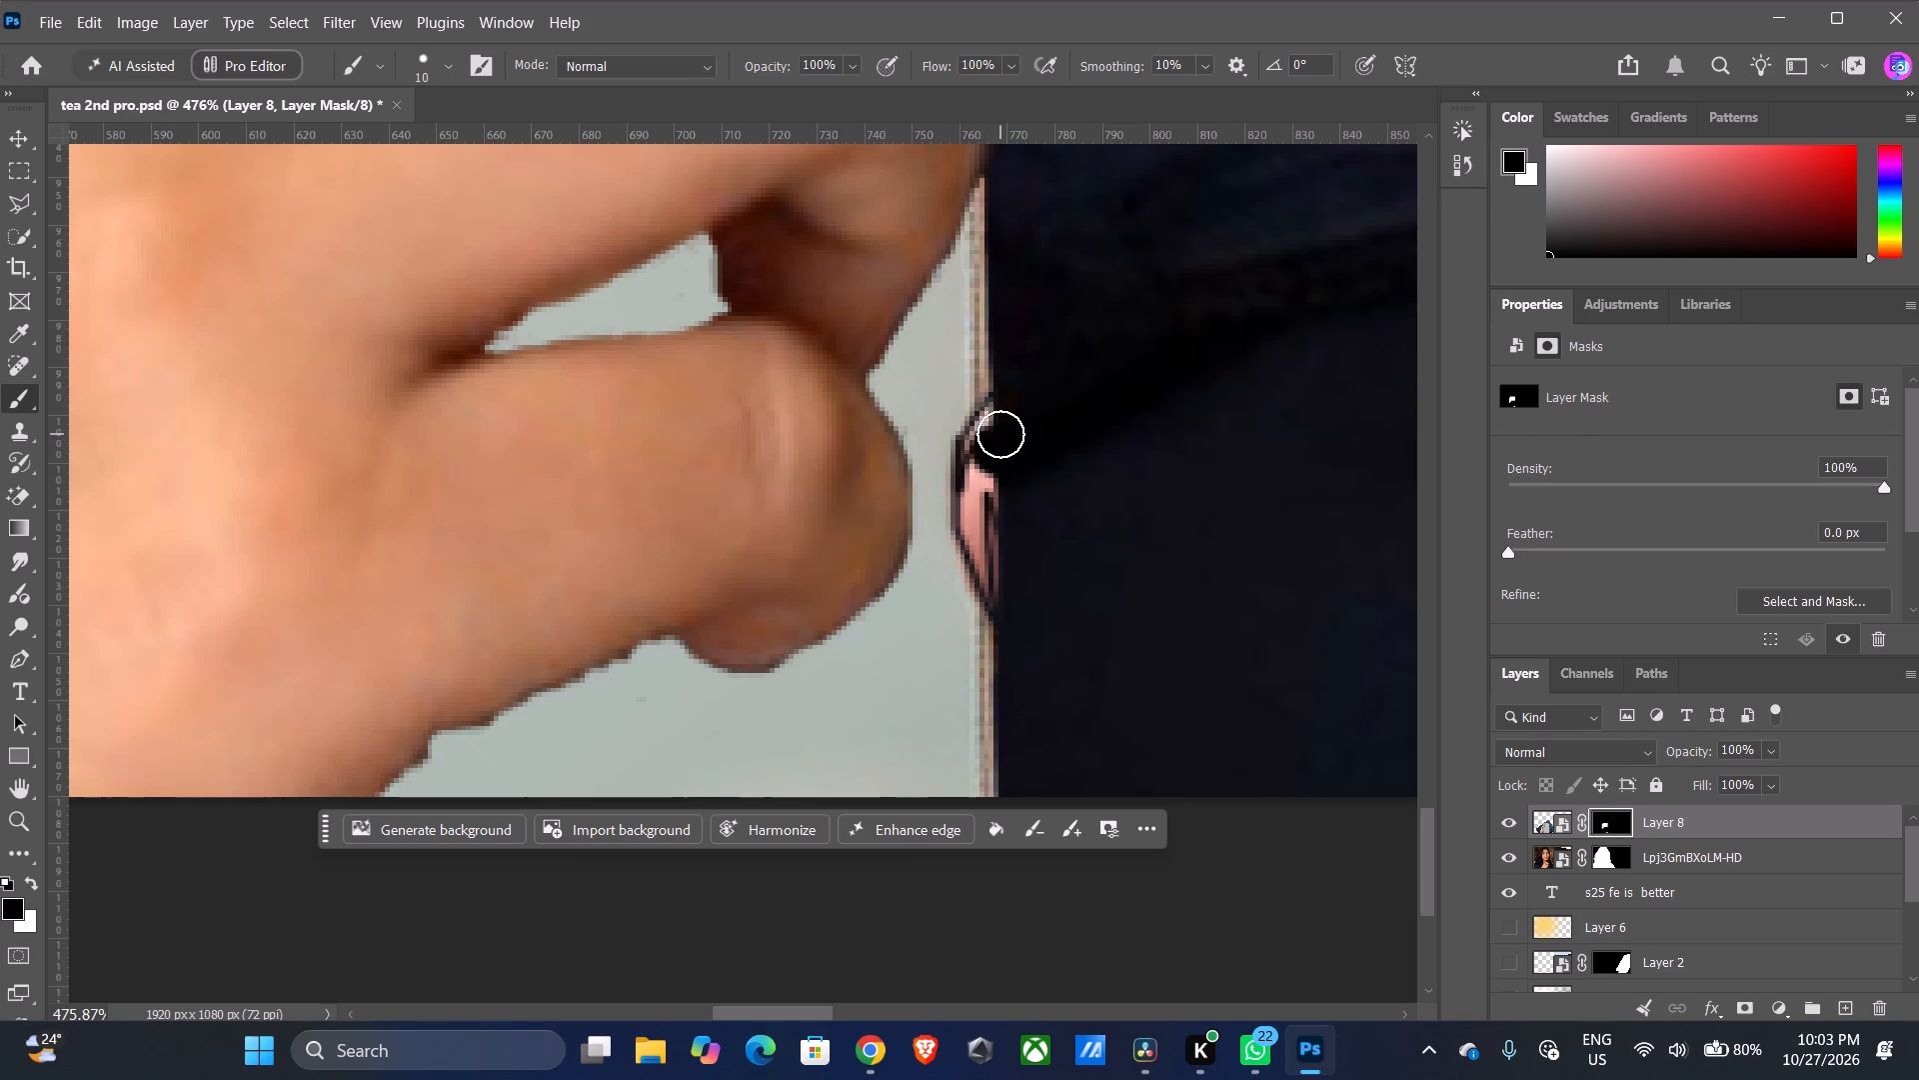
left_click(1000, 432)
left_click(997, 430)
left_click_drag(989, 445, 998, 533)
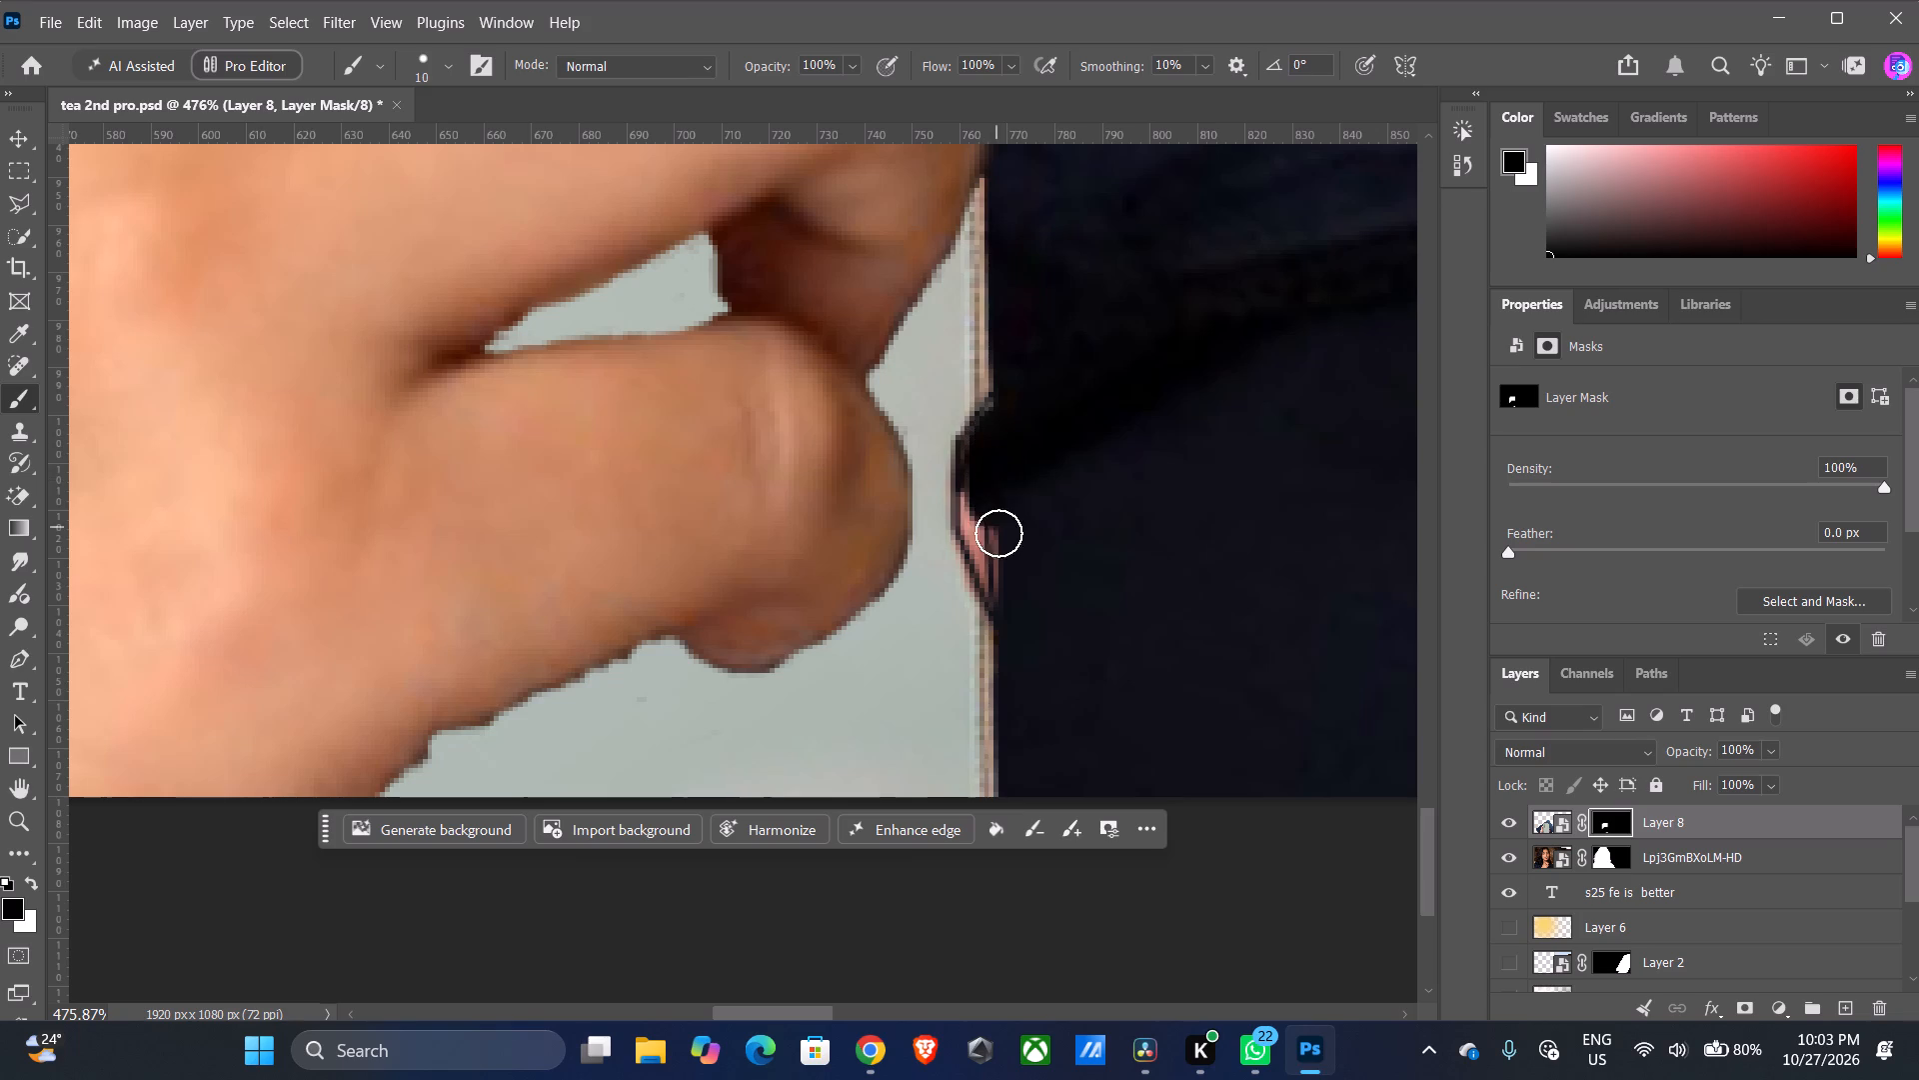
left_click_drag(998, 533, 1002, 533)
left_click_drag(977, 492, 1017, 603)
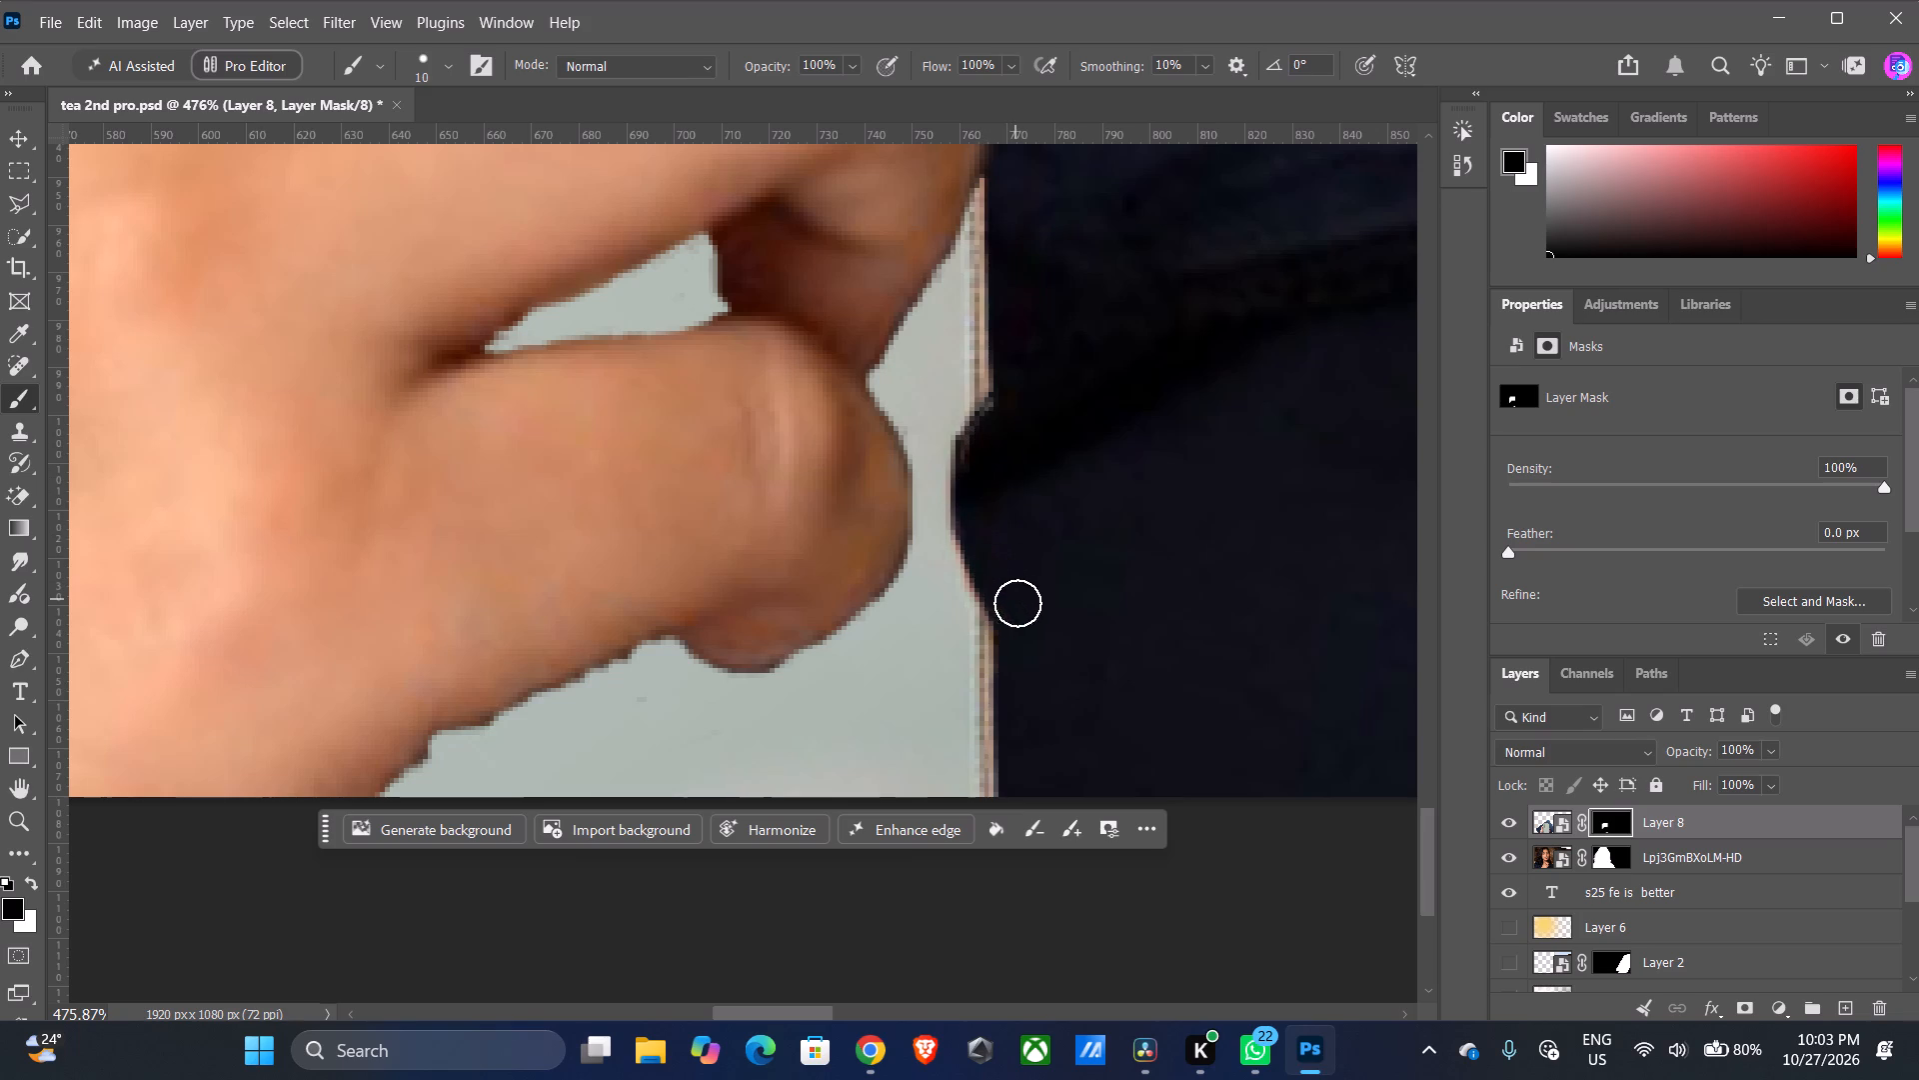
left_click_drag(1017, 603, 1021, 593)
right_click_drag(1041, 486, 1057, 582, "alt")
Touch up the notch on the phone's right edge with black to hide the remaining pink fingertip pixels.
left_click(996, 423)
left_click_drag(996, 423, 996, 436)
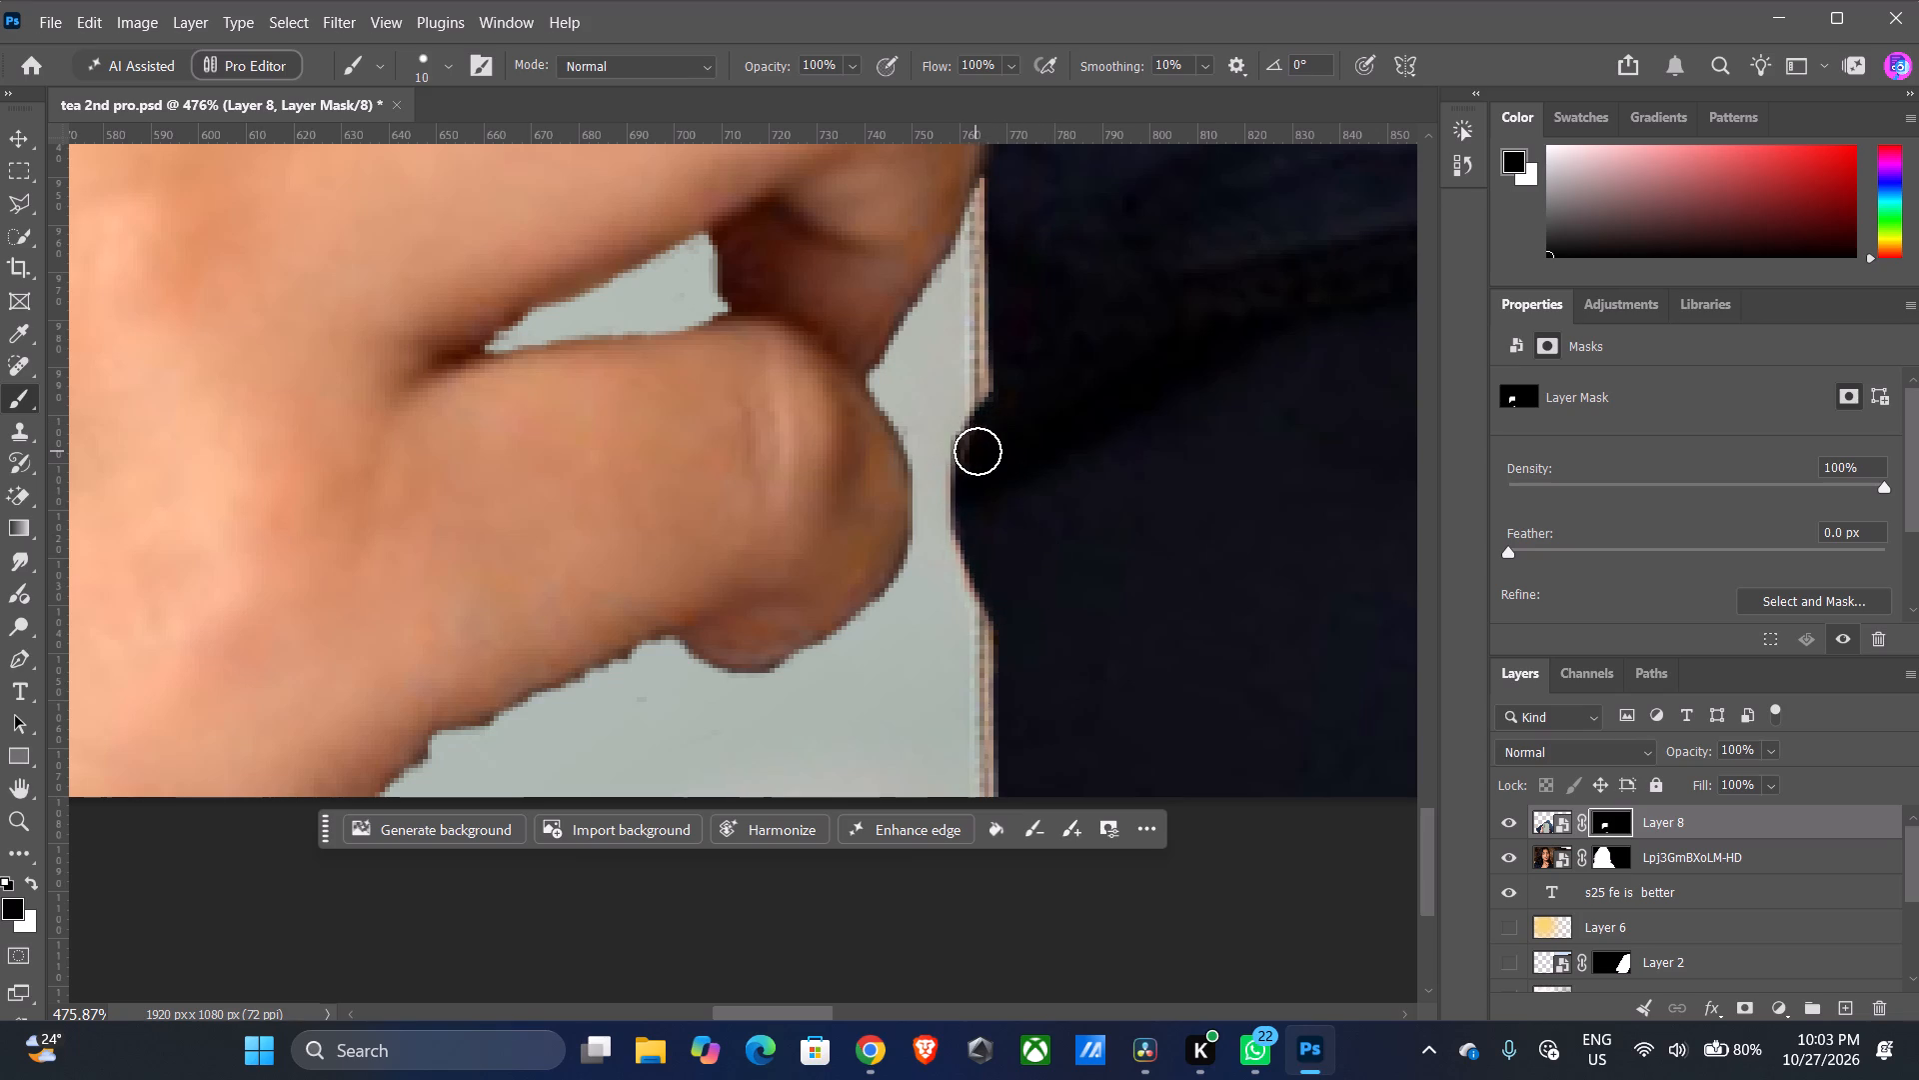
left_click(979, 451)
Switch the brush colour to white and paint the mask upward from the little fingertip's underside along the ring finger's outer edge.
key("x")
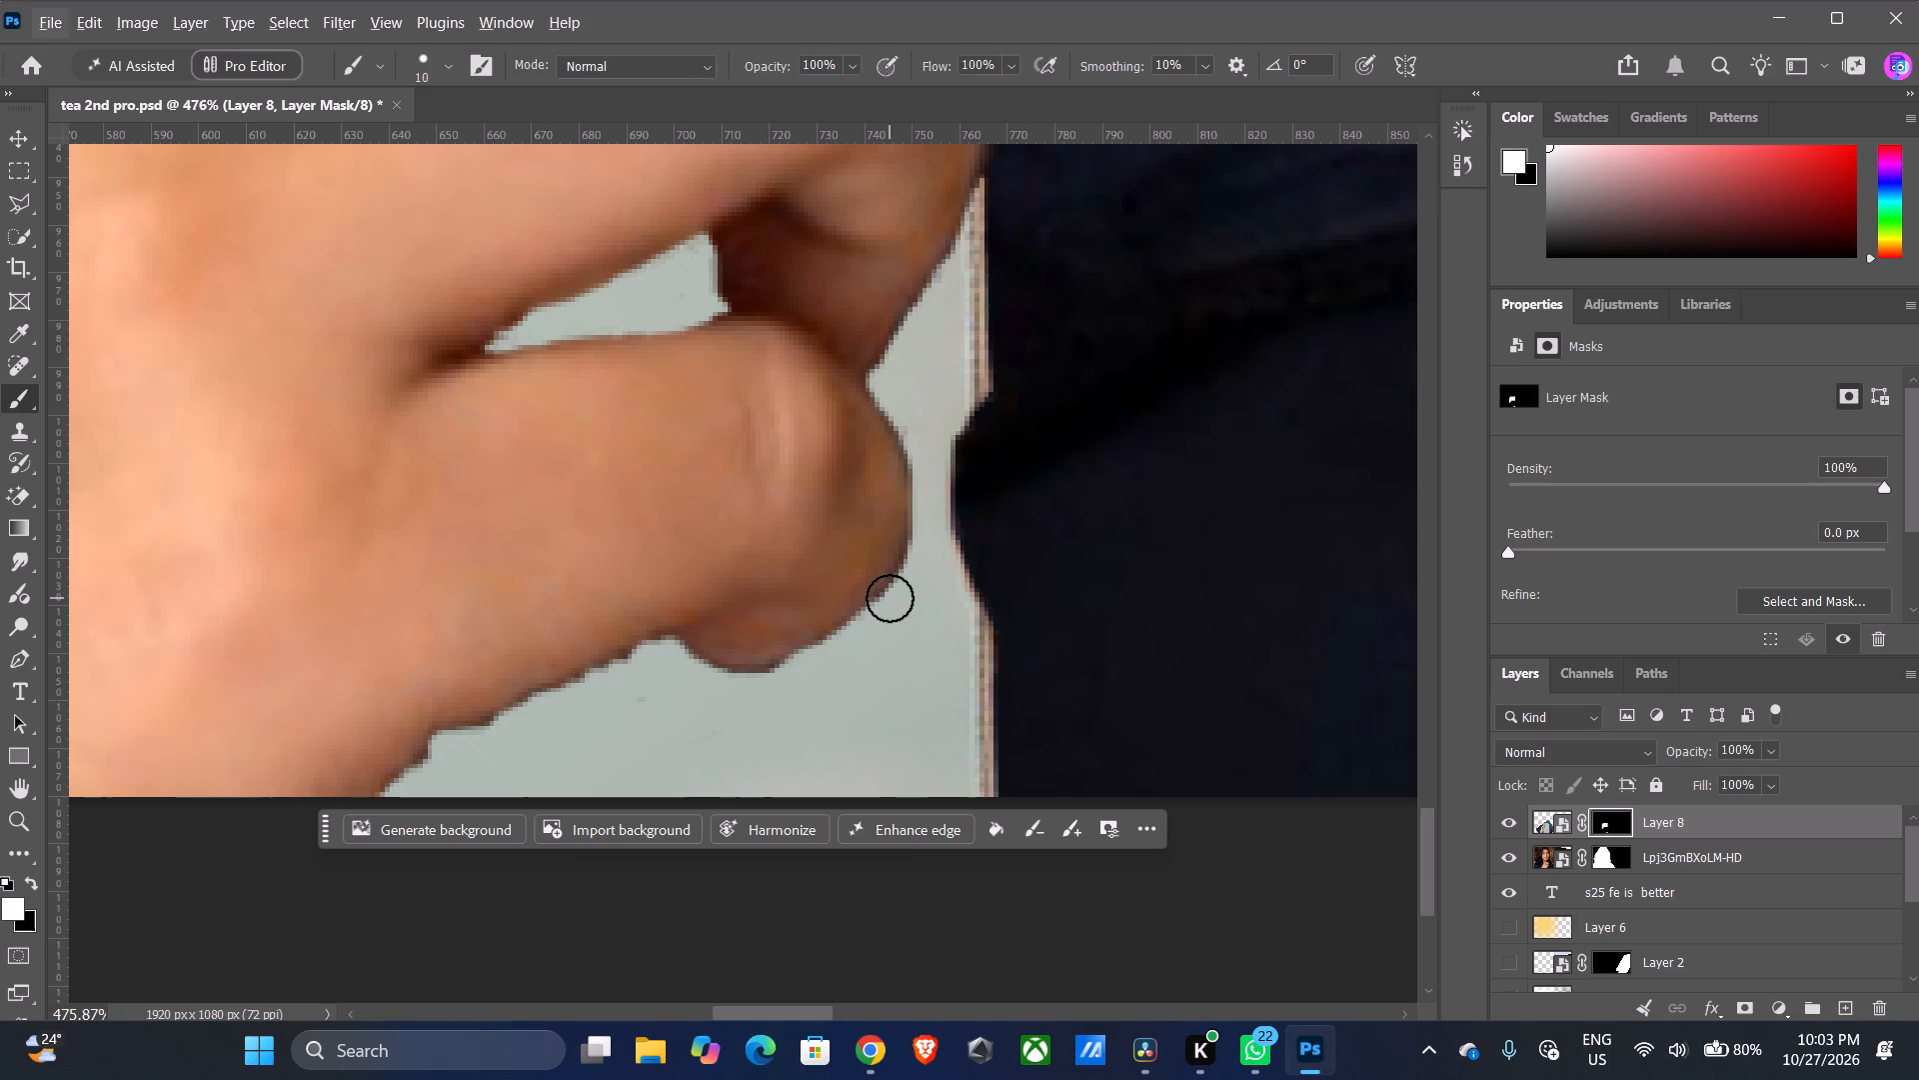
left_click(903, 601)
left_click(920, 580)
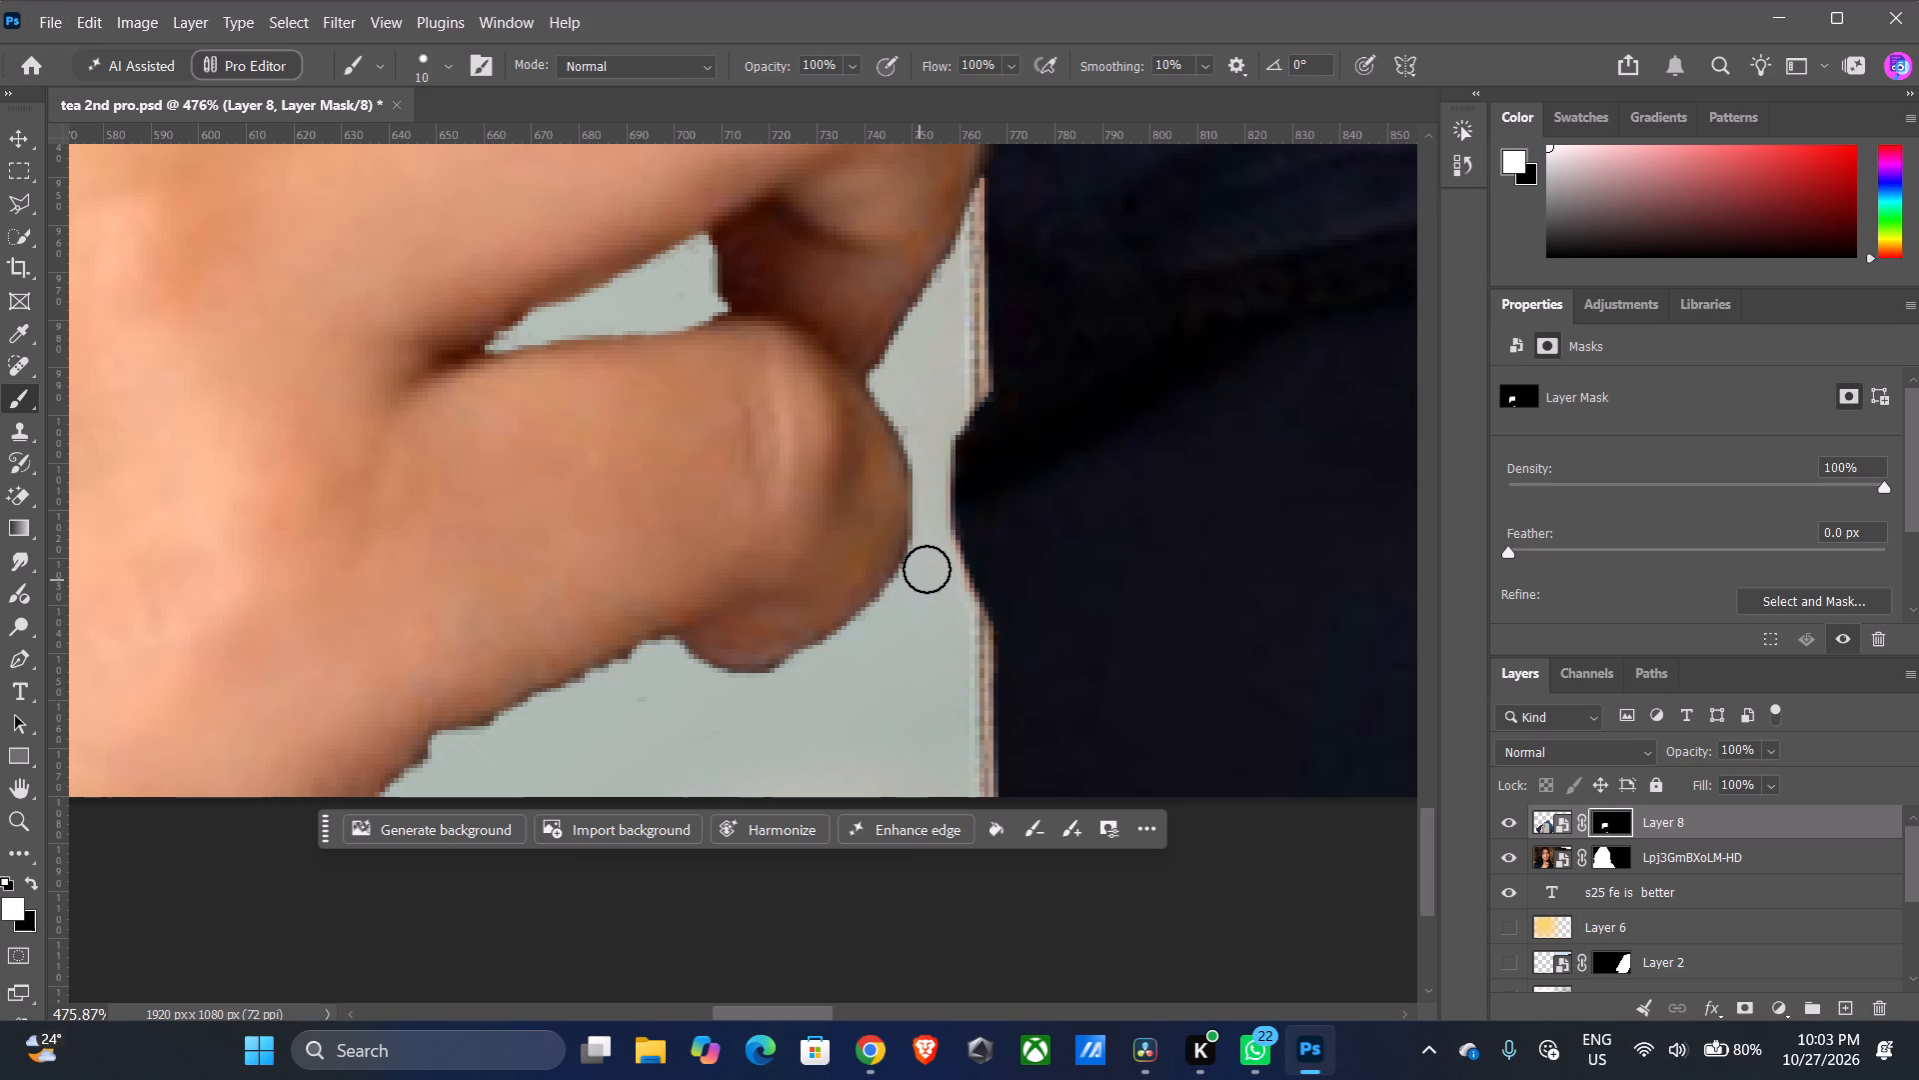
left_click(928, 558)
left_click(934, 542)
left_click(925, 431)
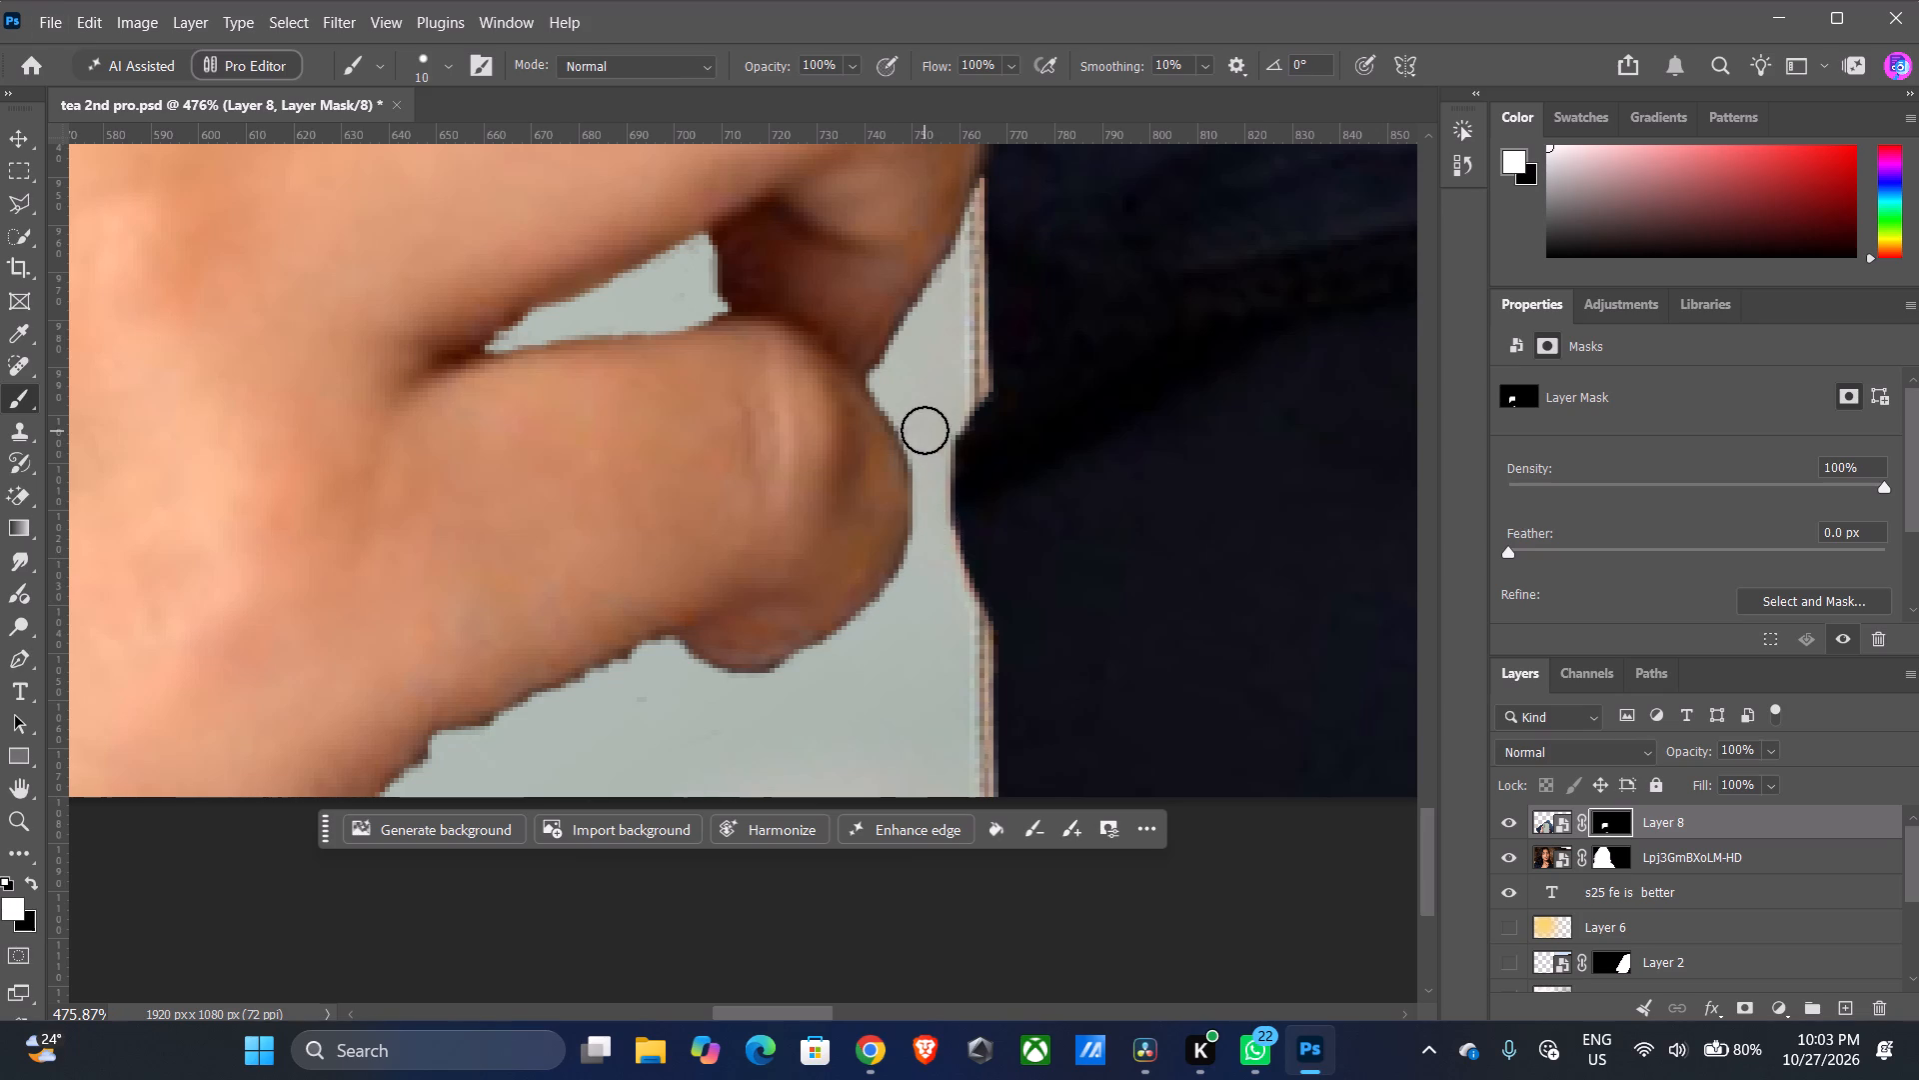
left_click(920, 339)
left_click(937, 310)
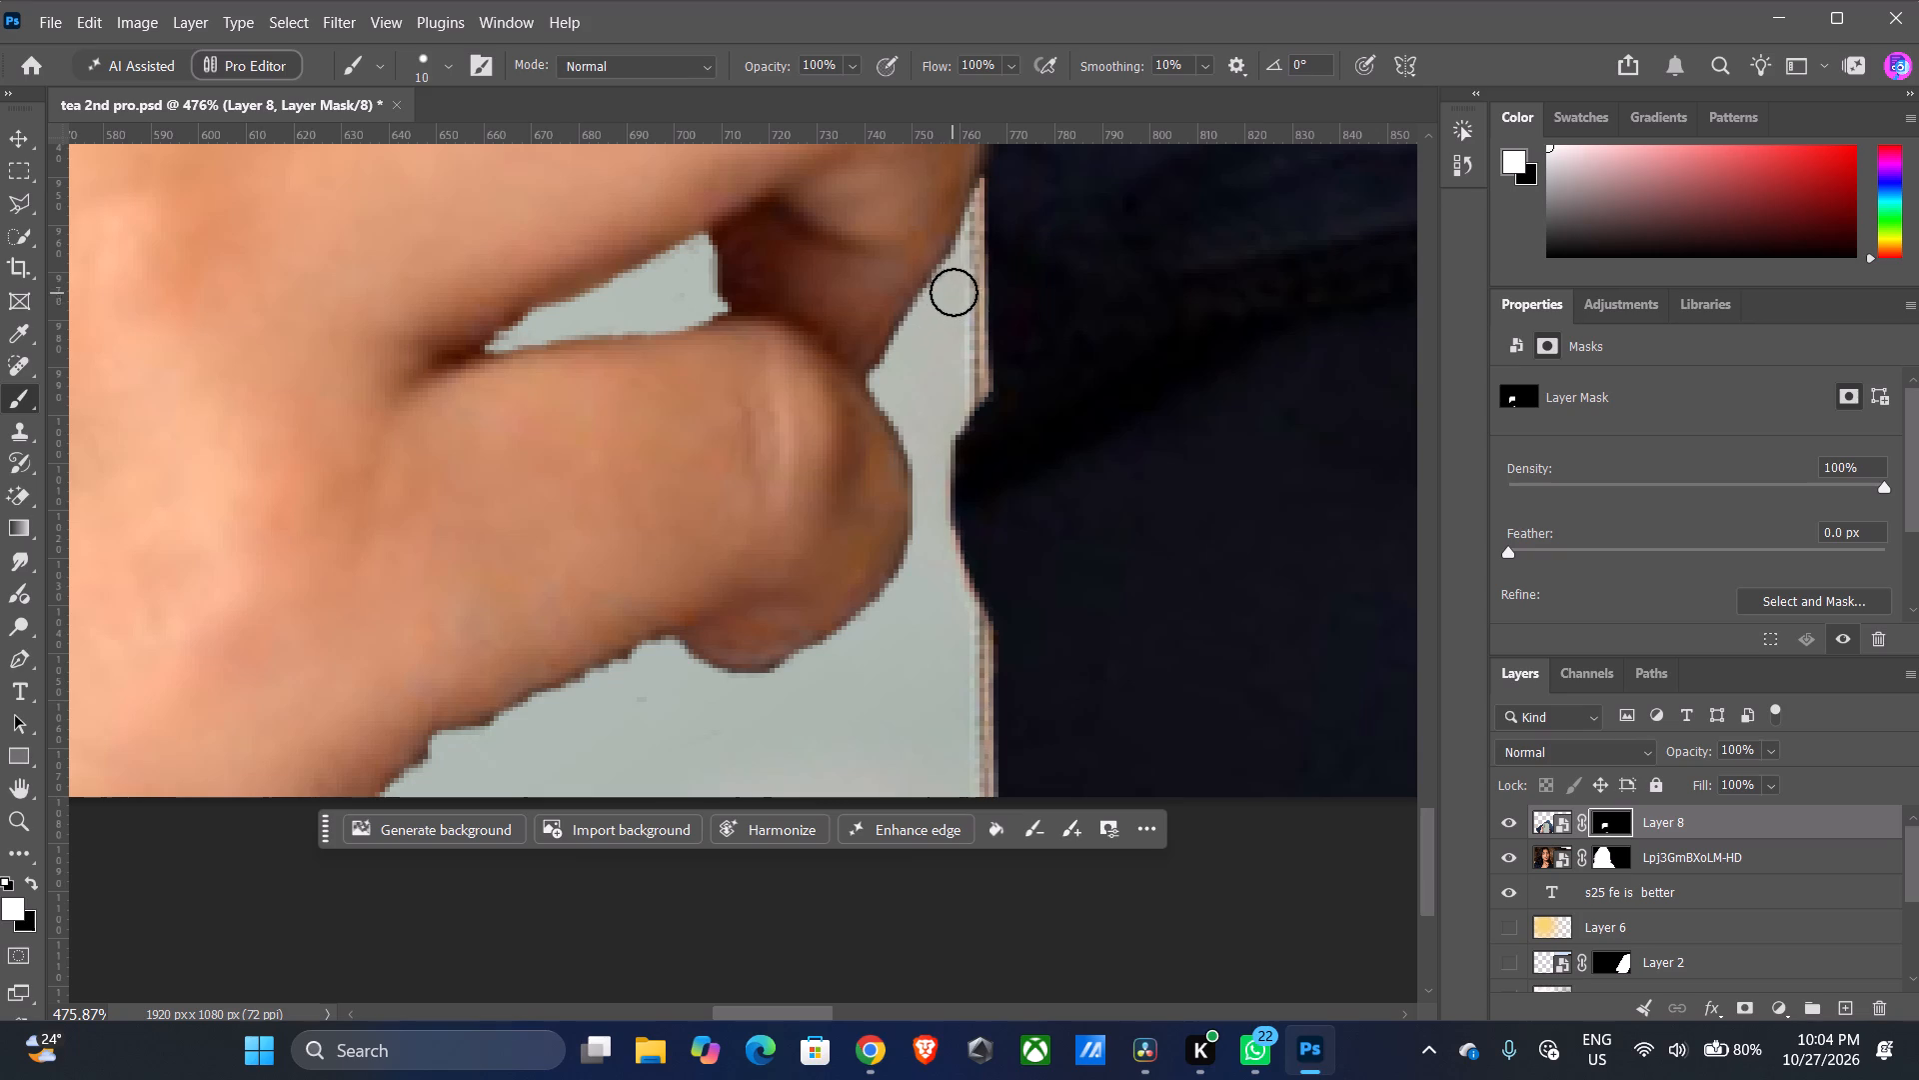
left_click(972, 261)
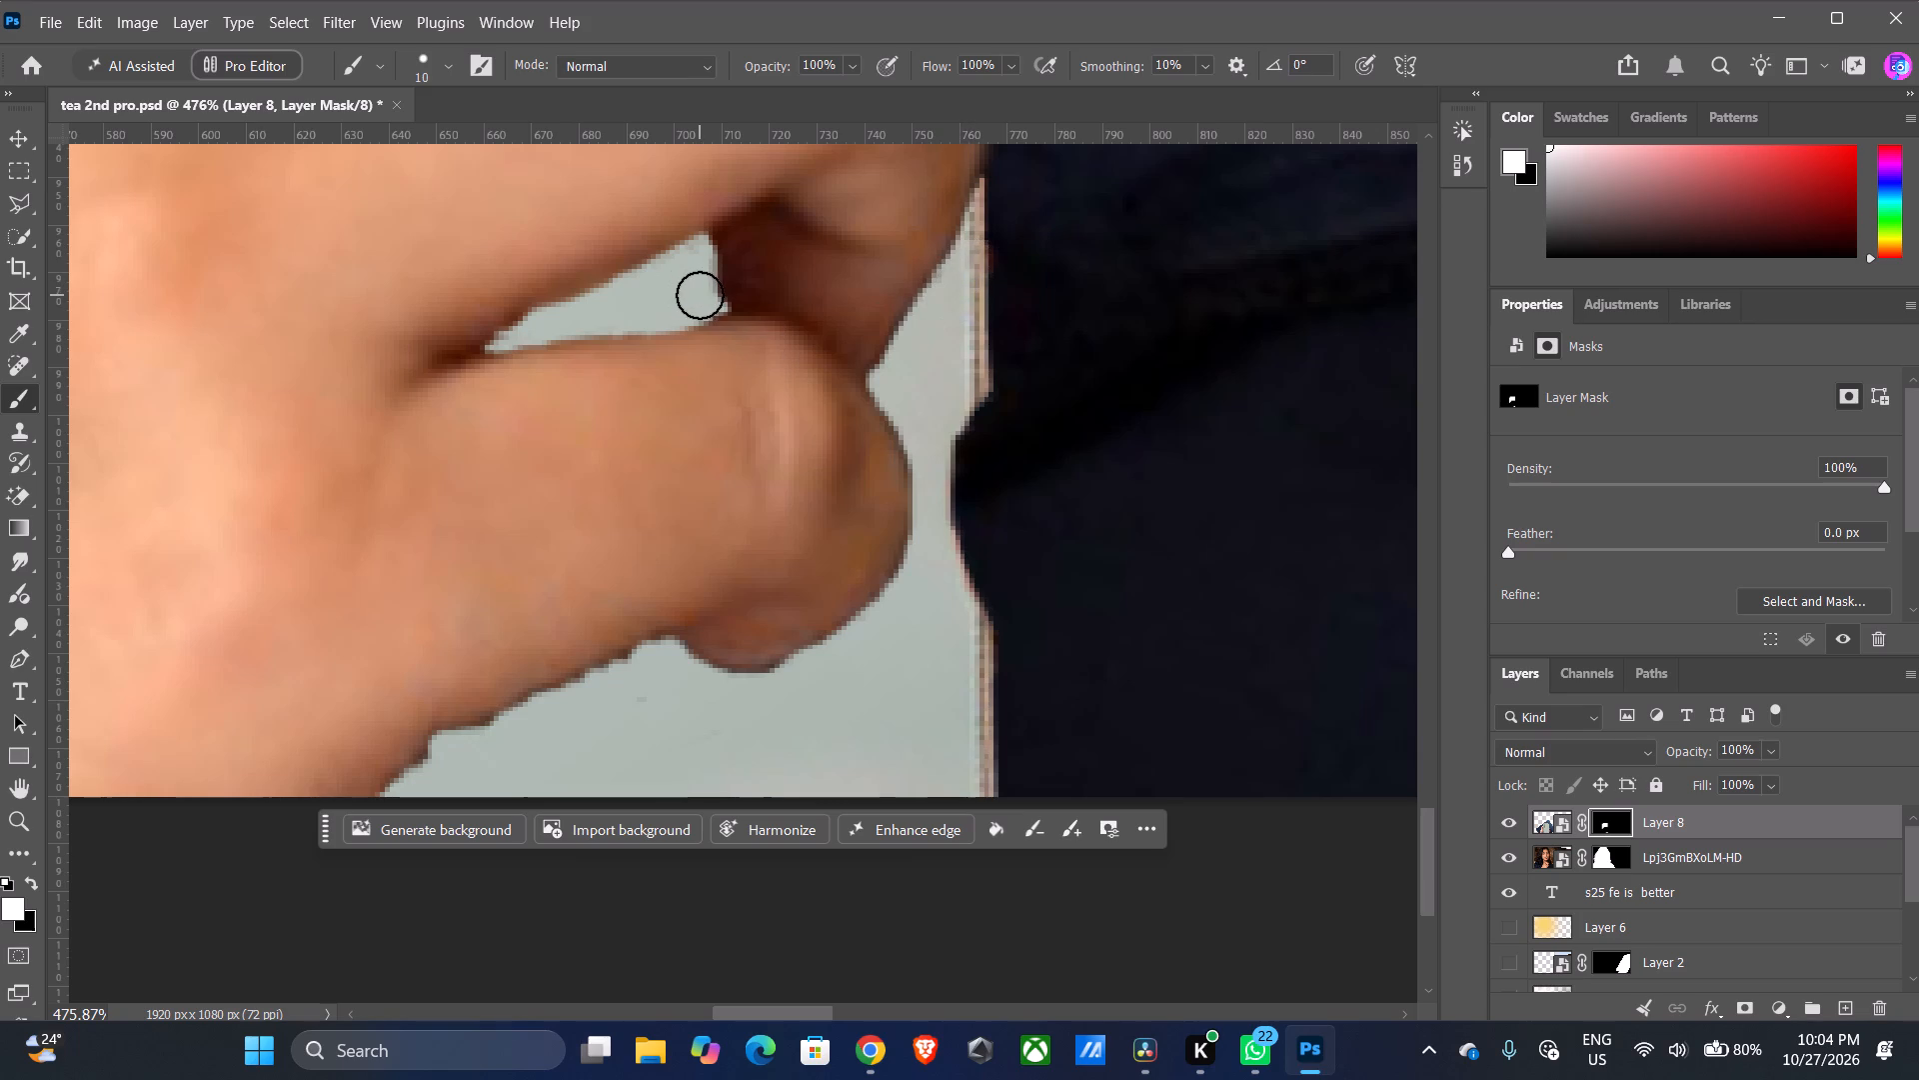
Paint white inside the enclosed gap between the ring and little fingers, along its lower edge and fingertip side.
left_click(696, 295)
left_click(694, 271)
left_click_drag(640, 306, 590, 313)
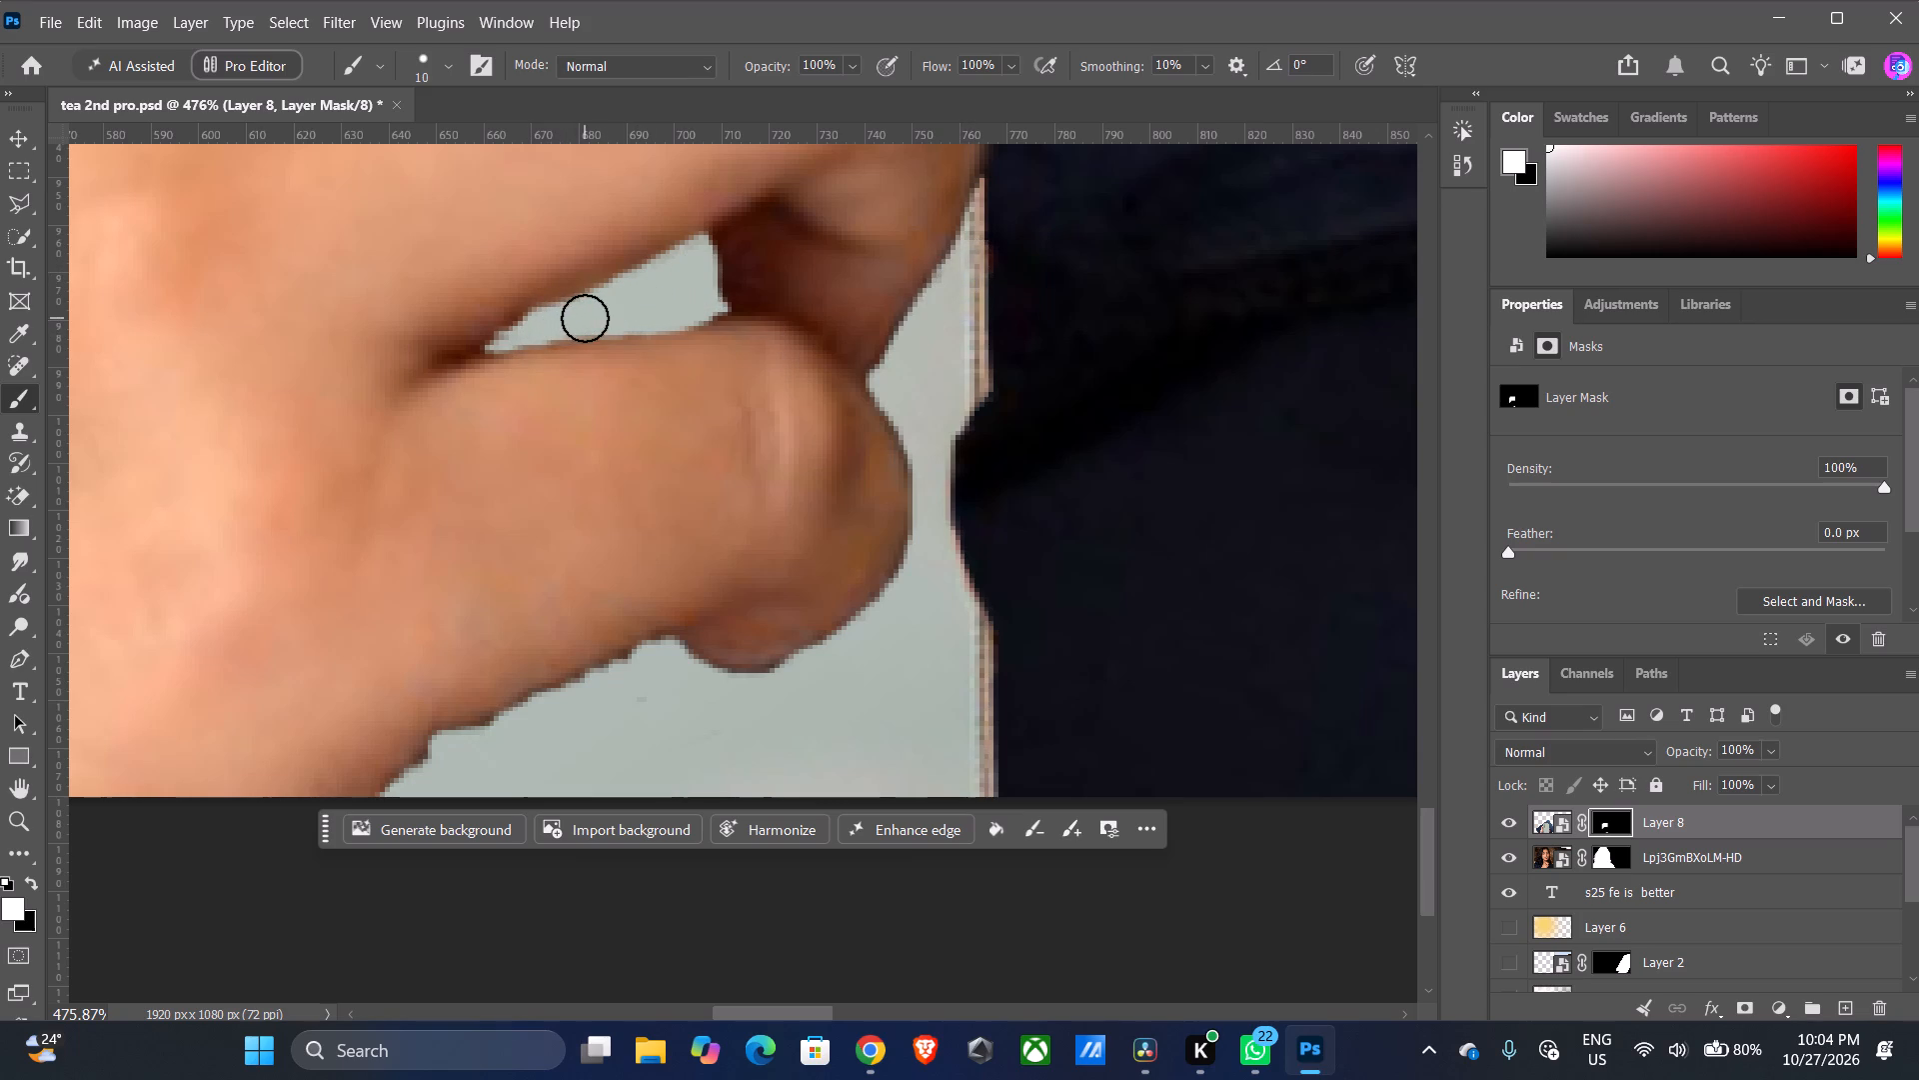
left_click(577, 320)
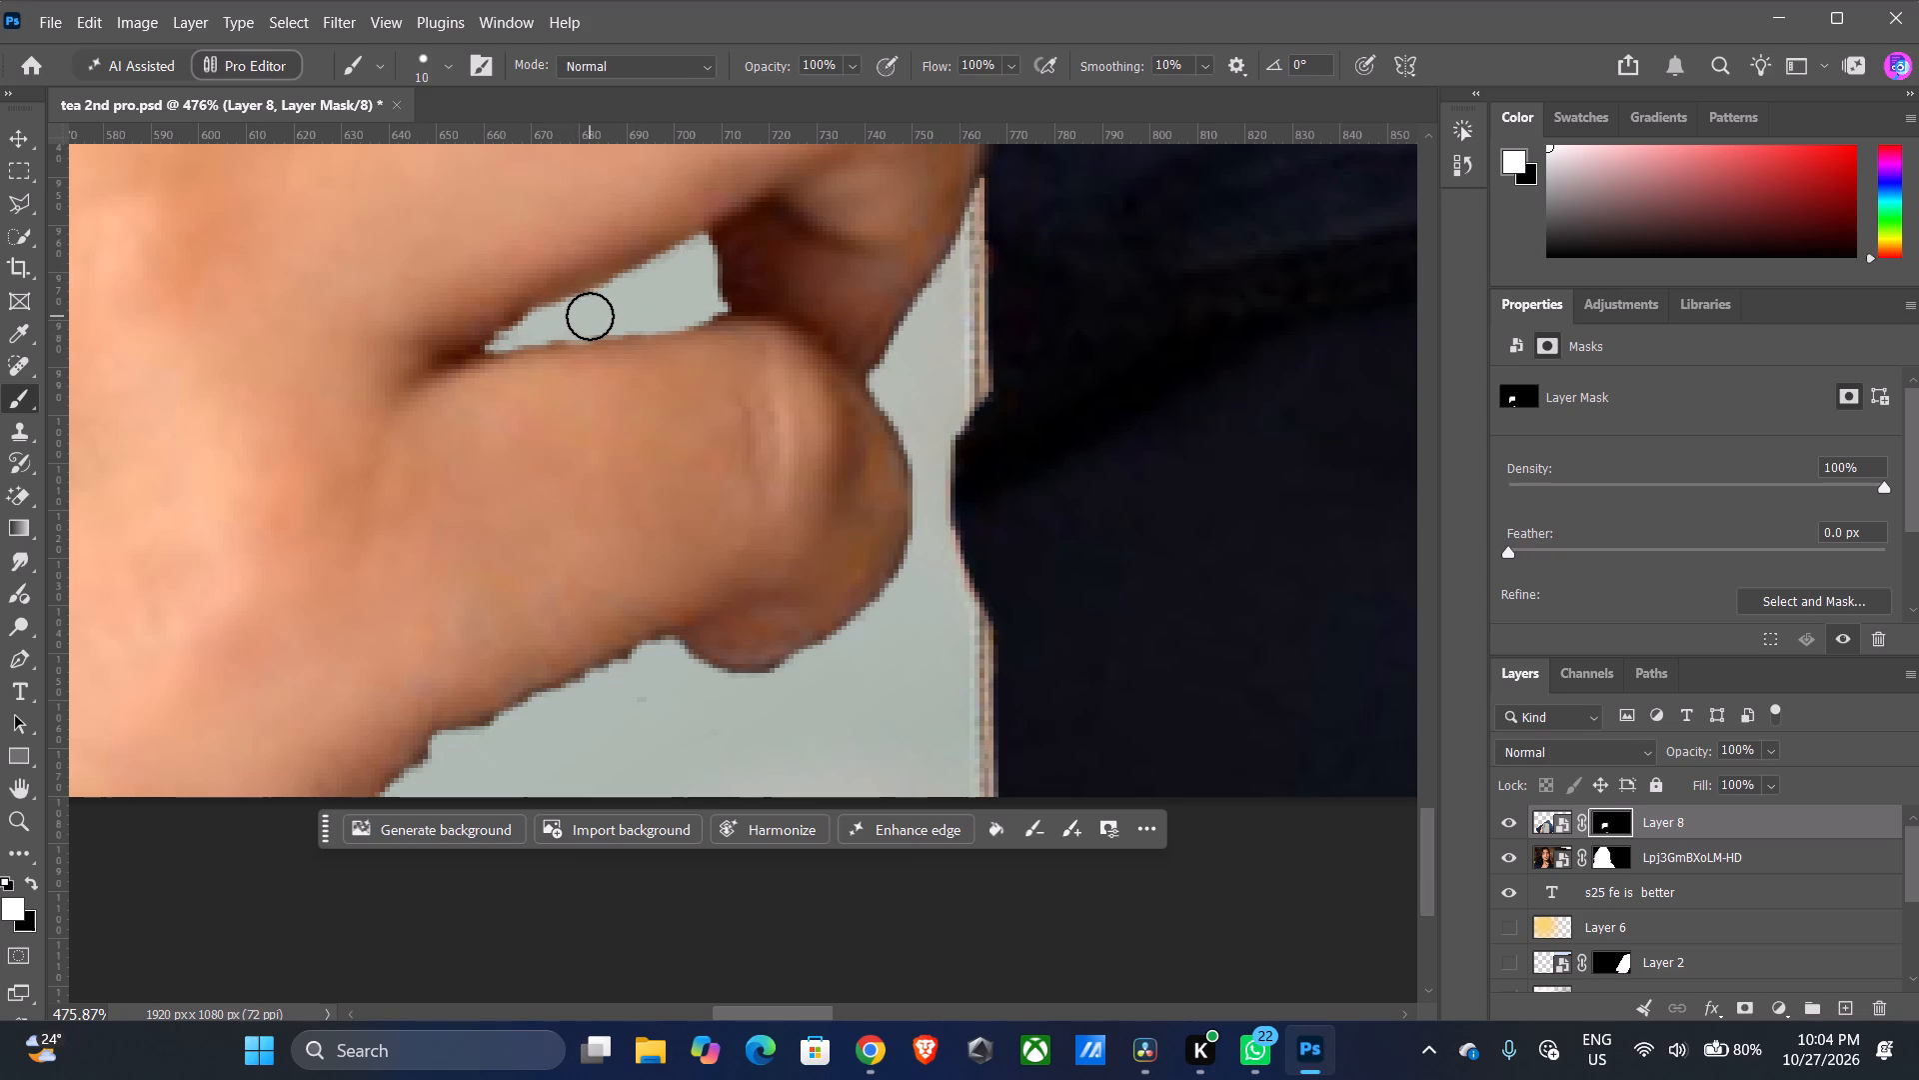
left_click(590, 316)
left_click(605, 316)
left_click(620, 316)
left_click(628, 316)
left_click(557, 321)
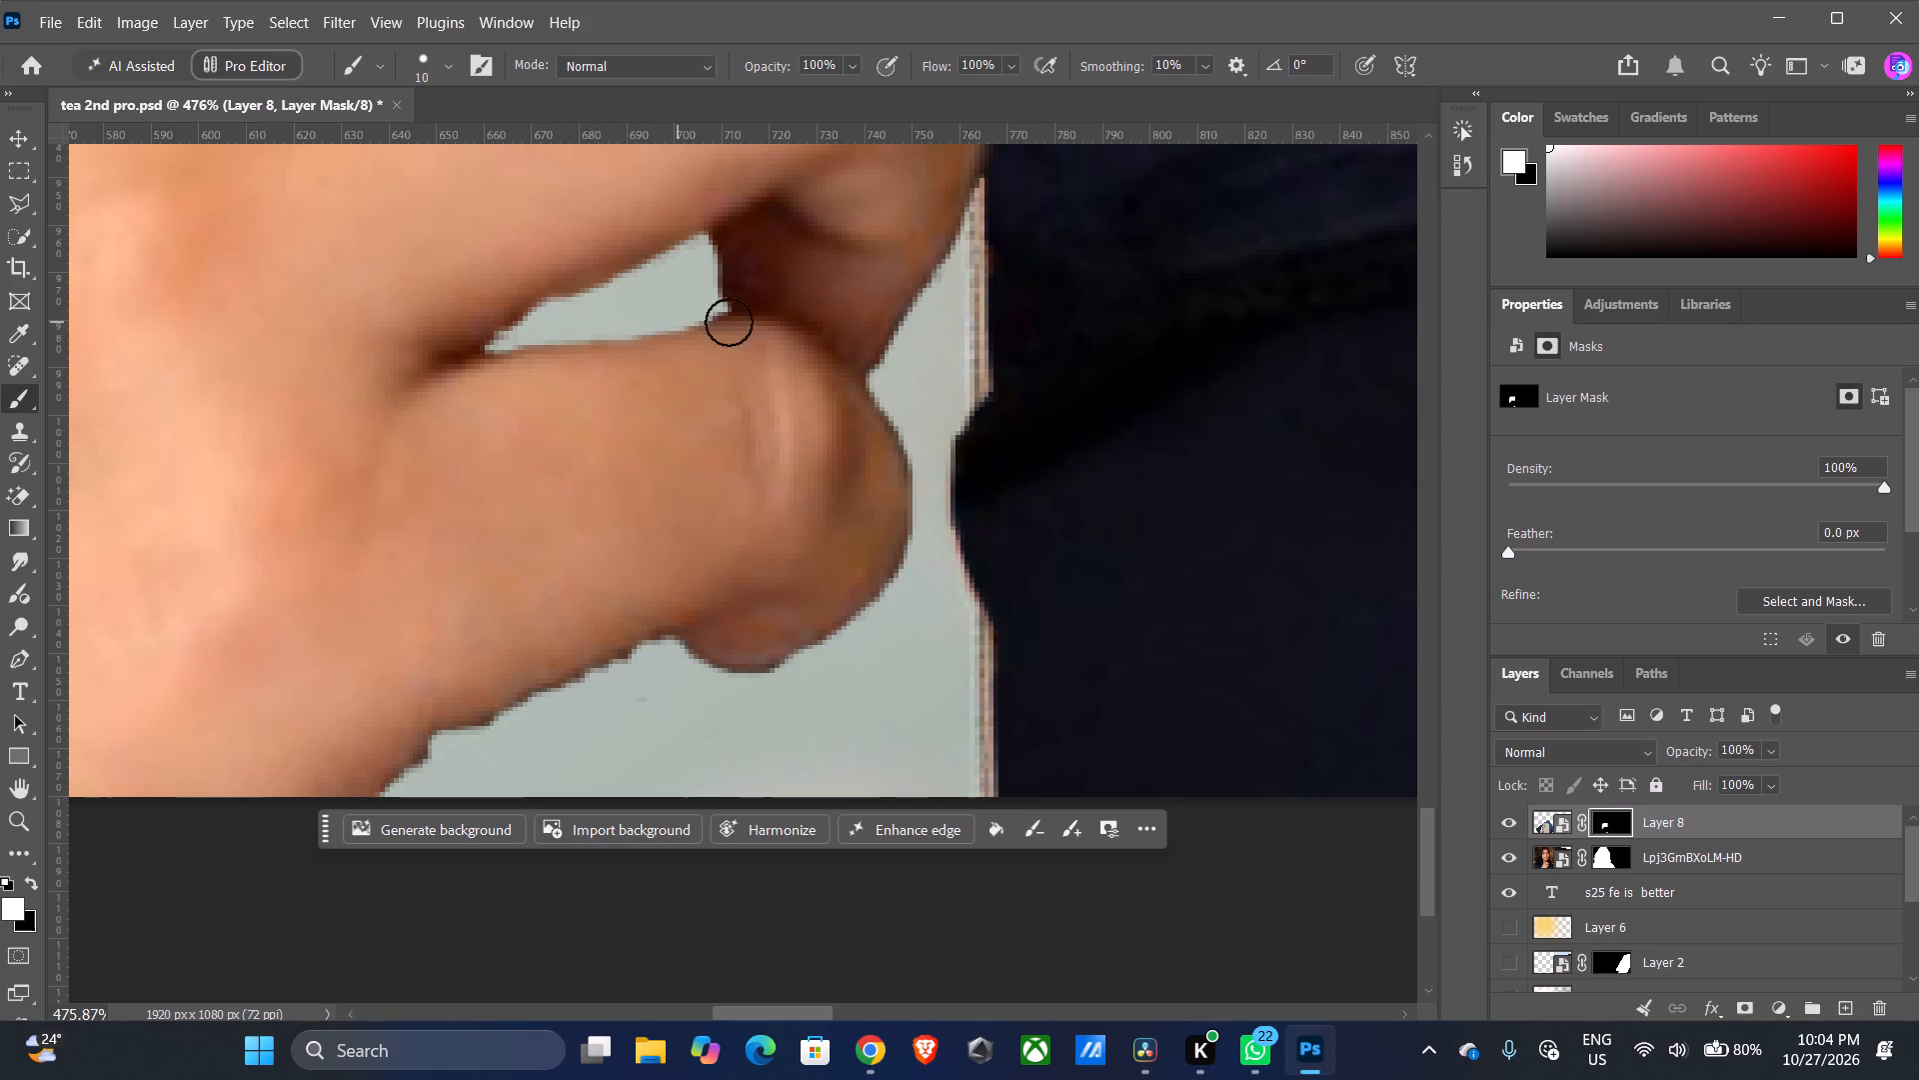
left_click(700, 295)
left_click(697, 278)
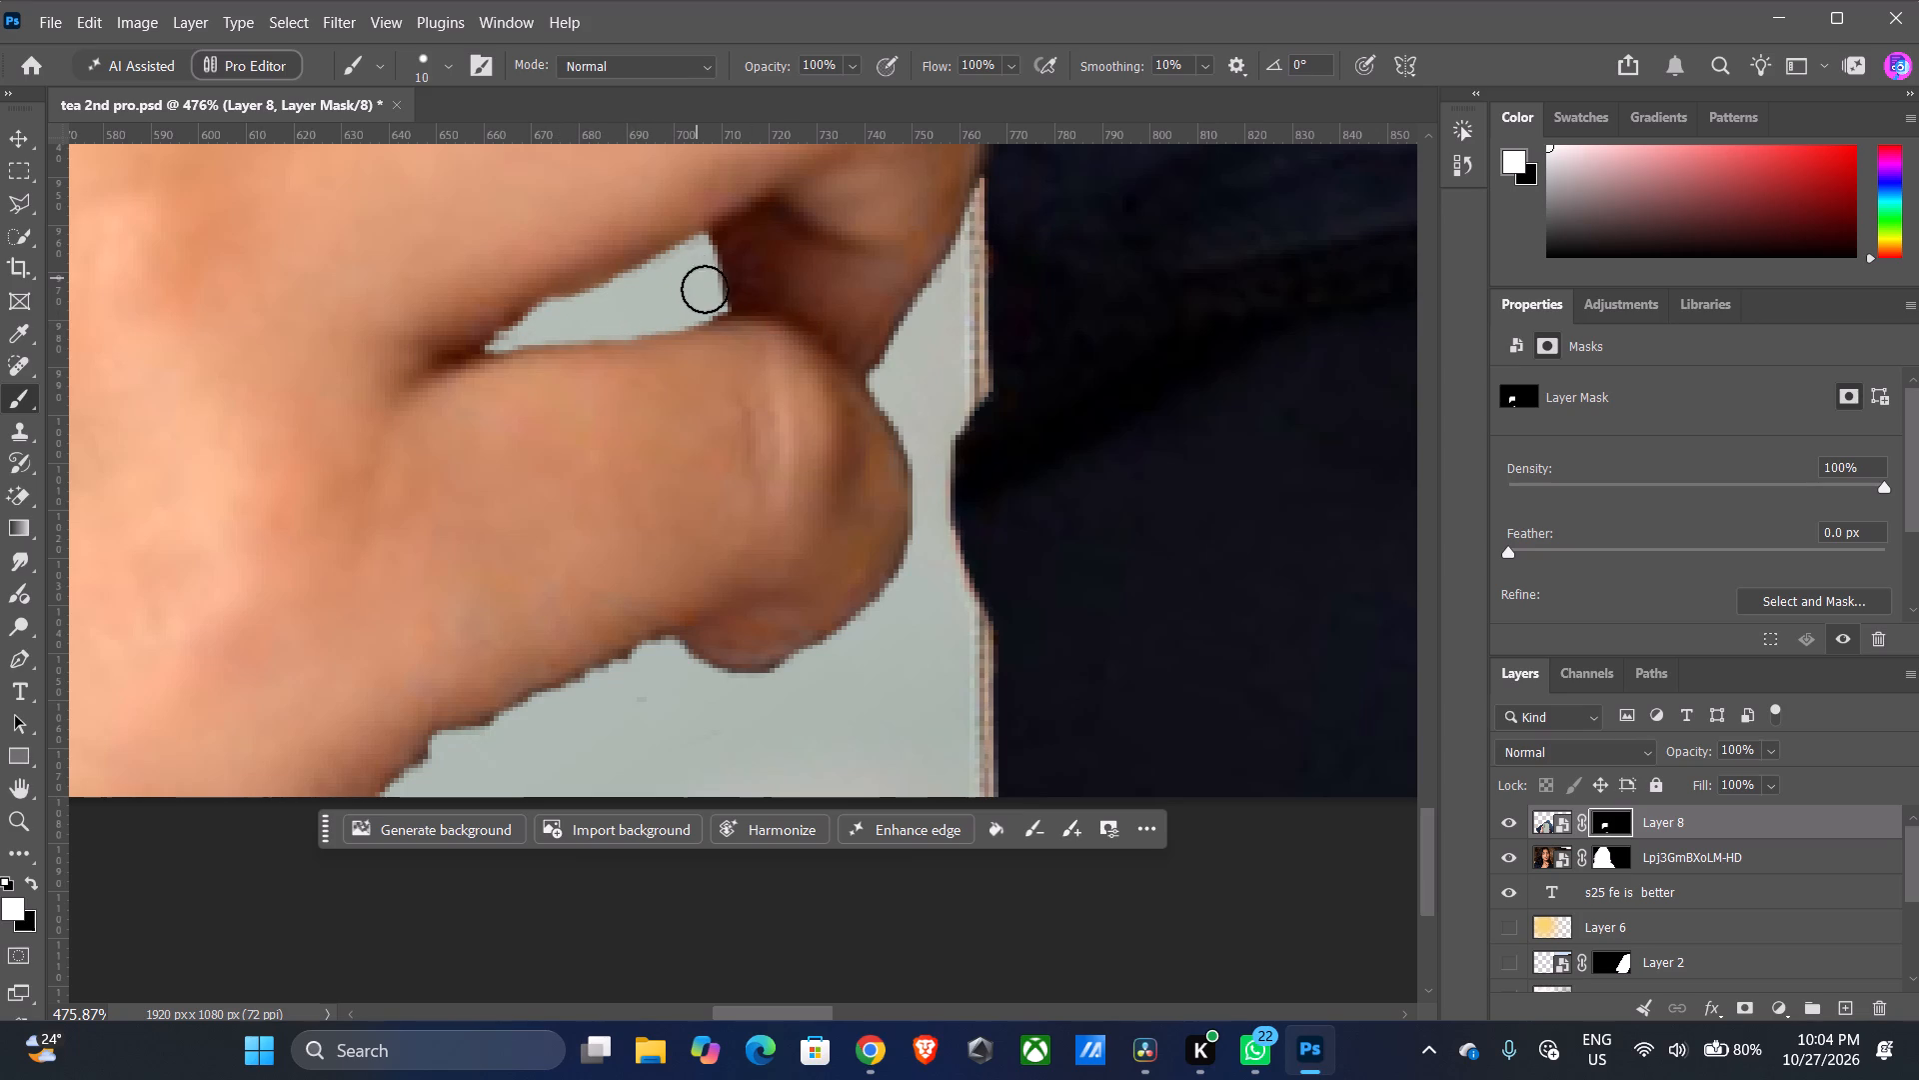
left_click(702, 300)
Trace white down the ring finger's outer edge and around the little fingertip to its underside to clean the phone's boundary.
left_click(957, 277)
left_click(947, 296)
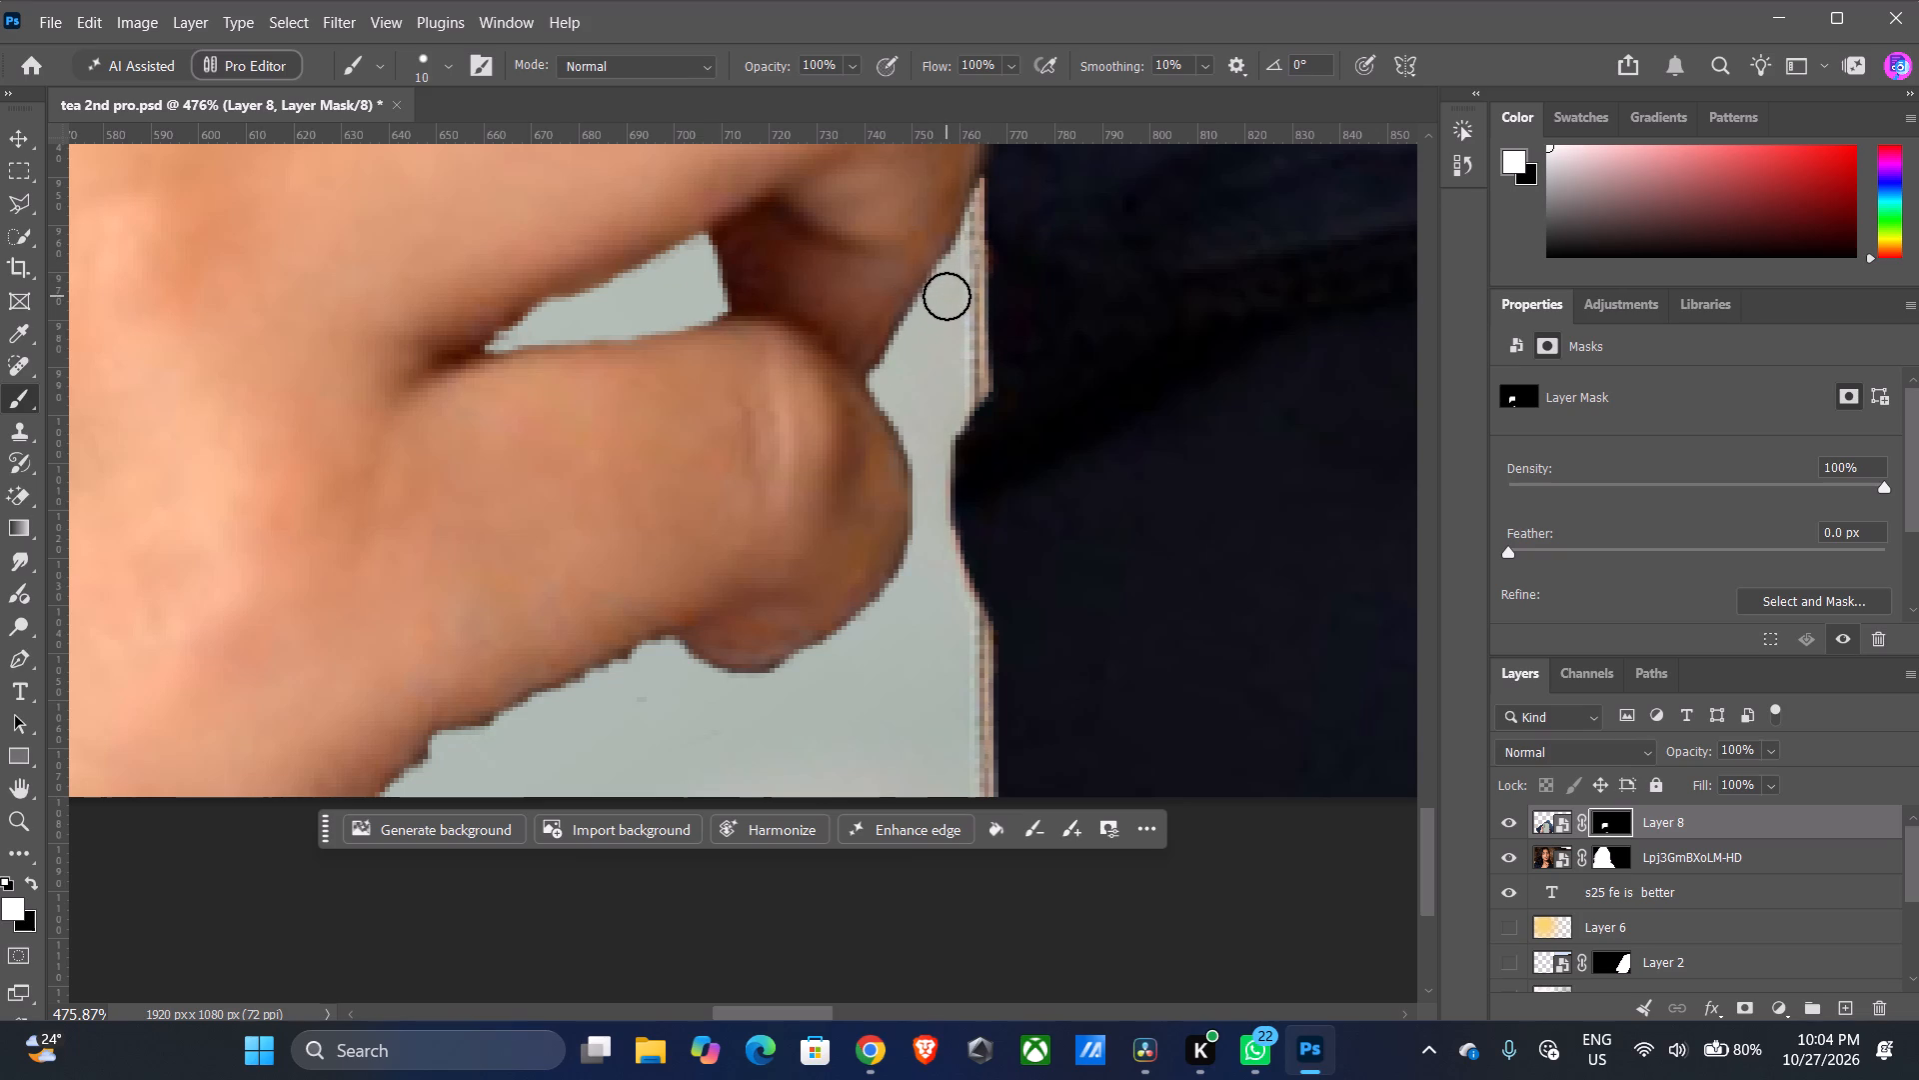
left_click(936, 311)
left_click(912, 351)
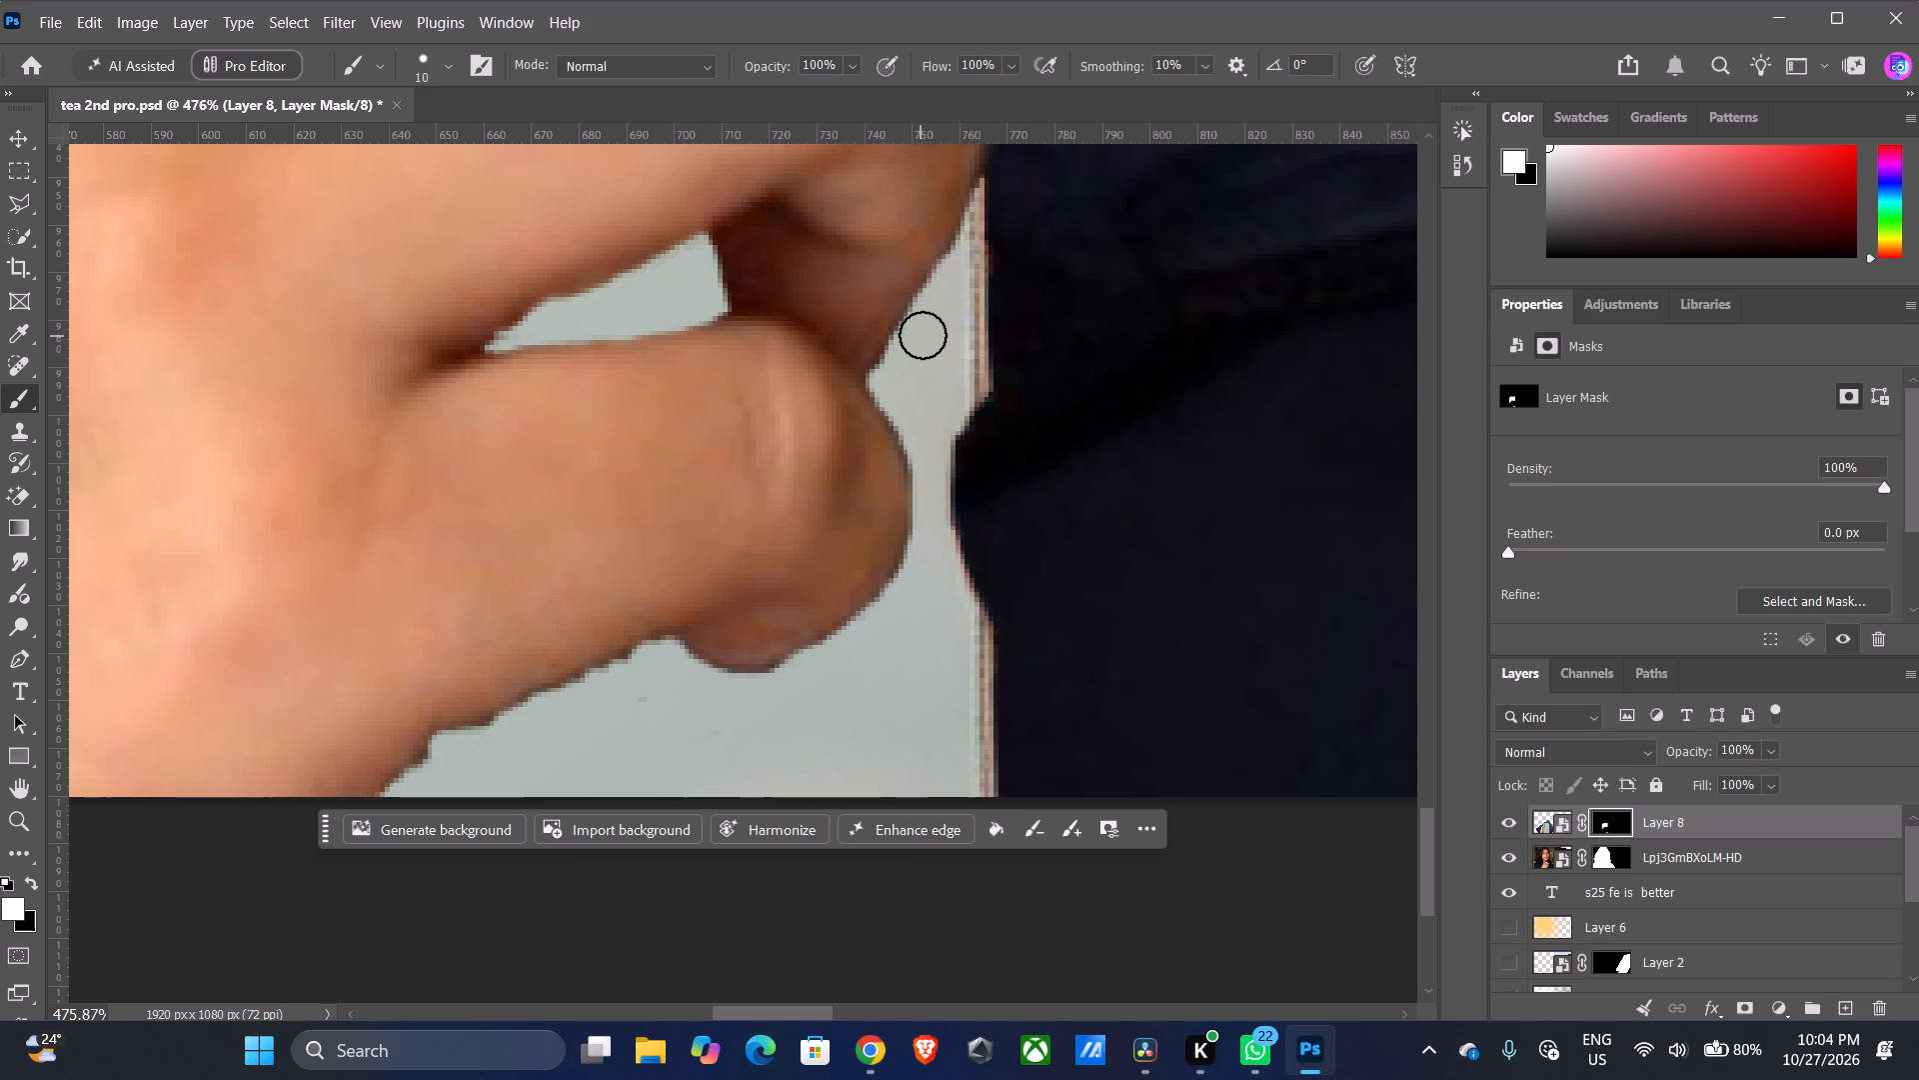
left_click(923, 335)
left_click(896, 376)
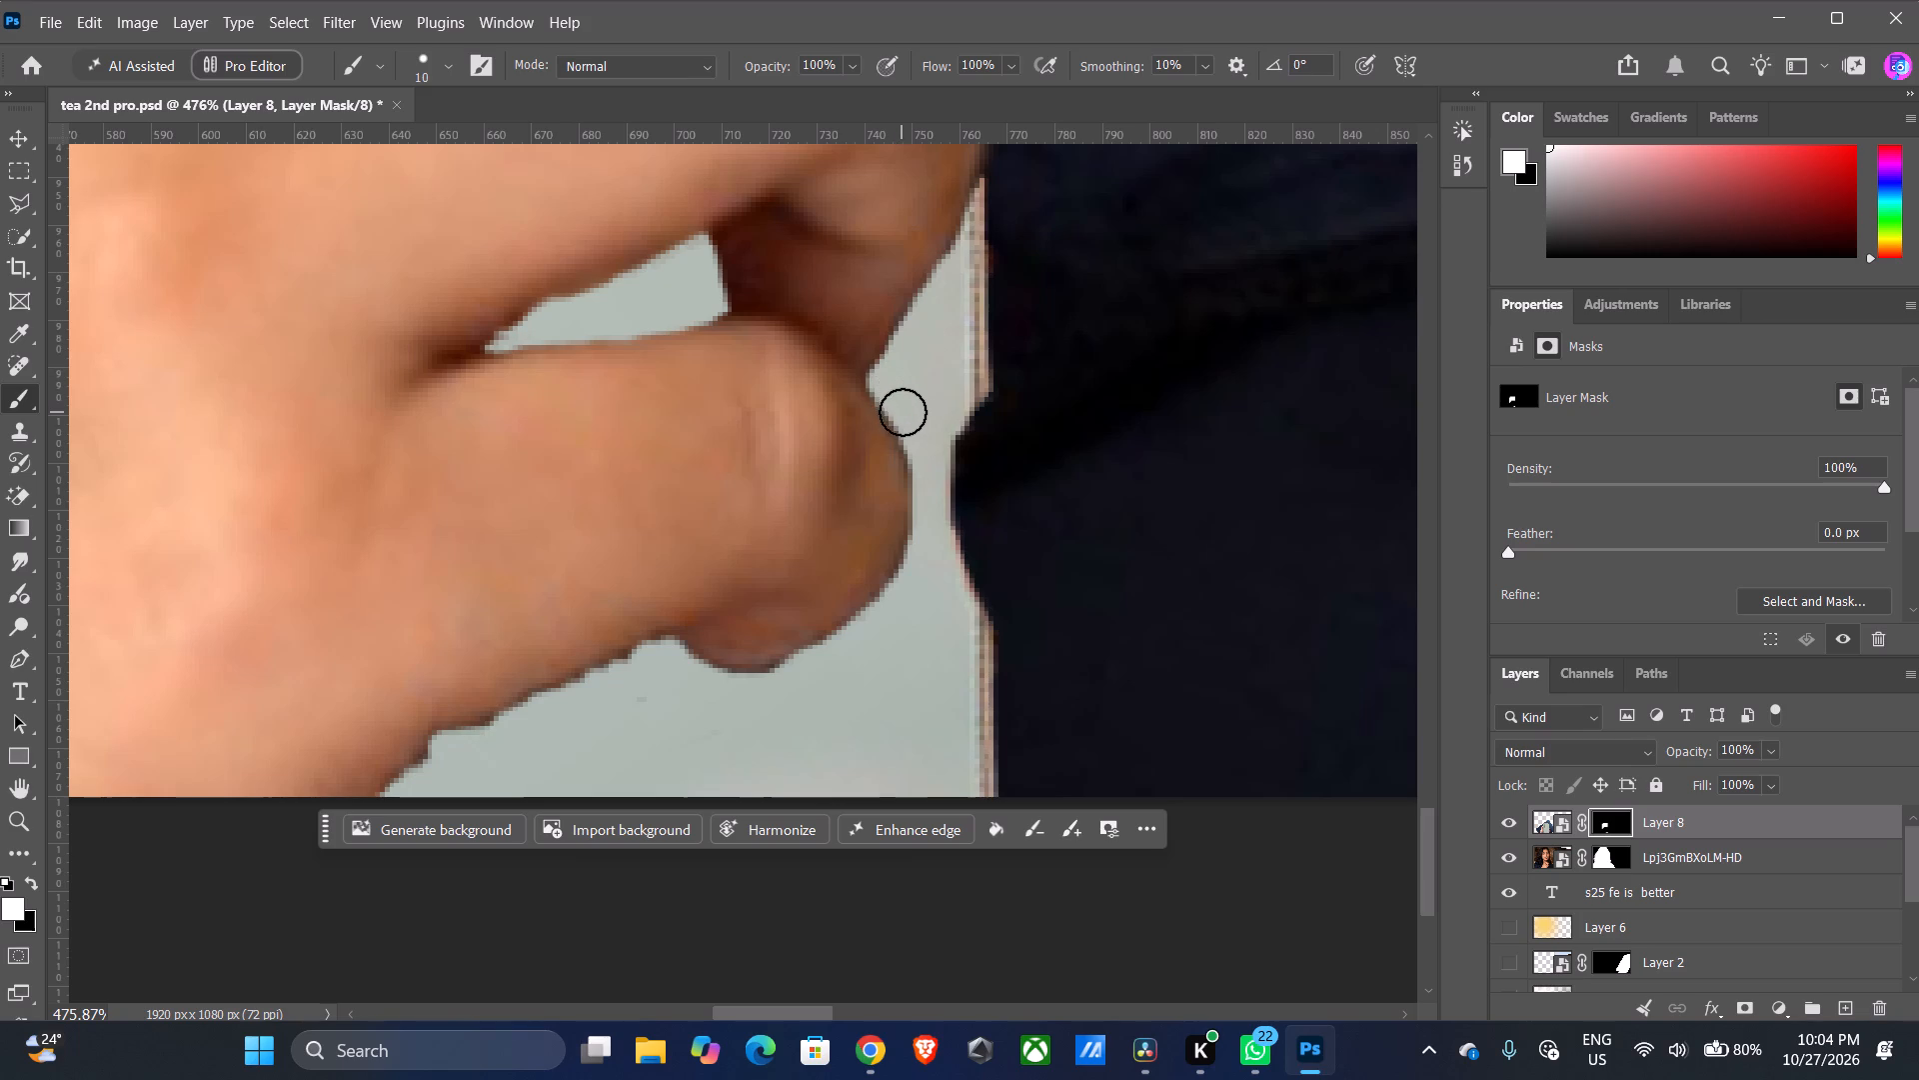
left_click(912, 416)
left_click(930, 460)
left_click(916, 580)
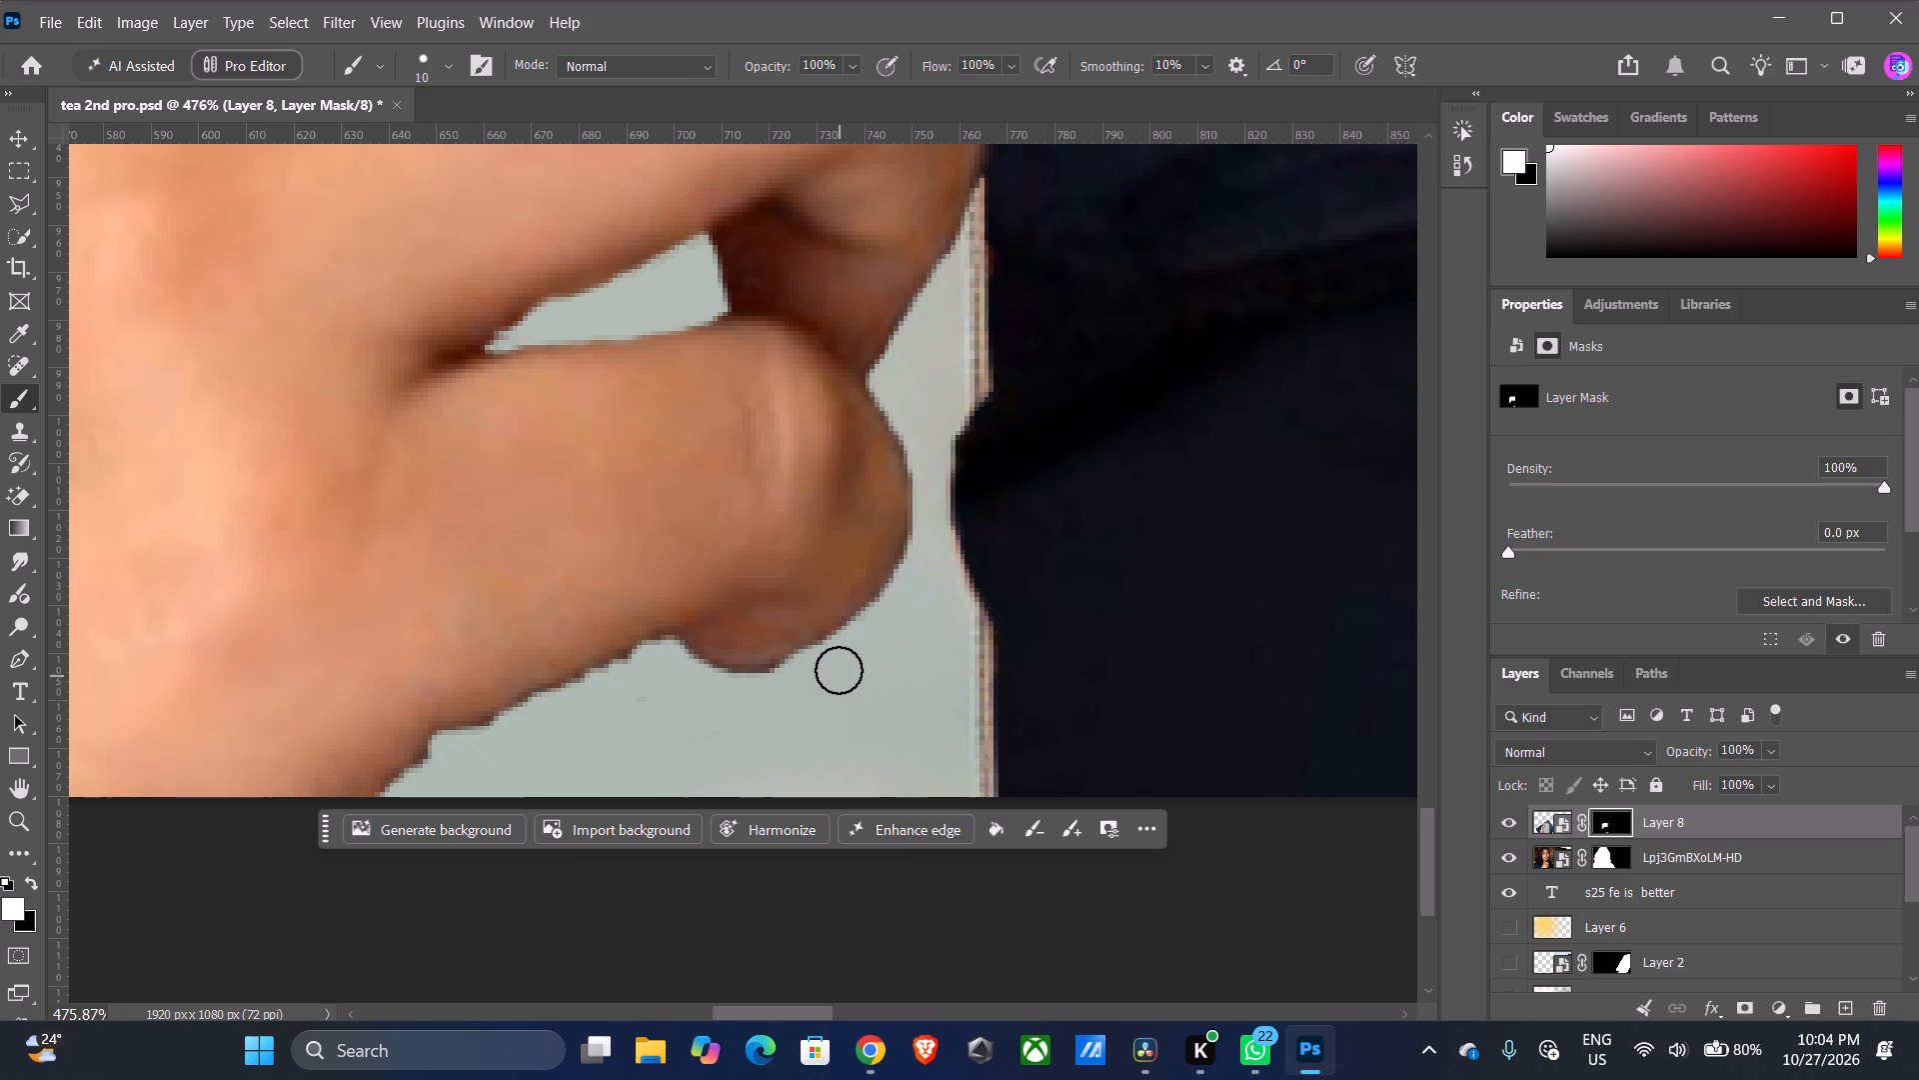
left_click(831, 656)
Paint white along the underside of the little finger down to the canvas's bottom edge to smooth the jagged hand outline.
left_click(620, 674)
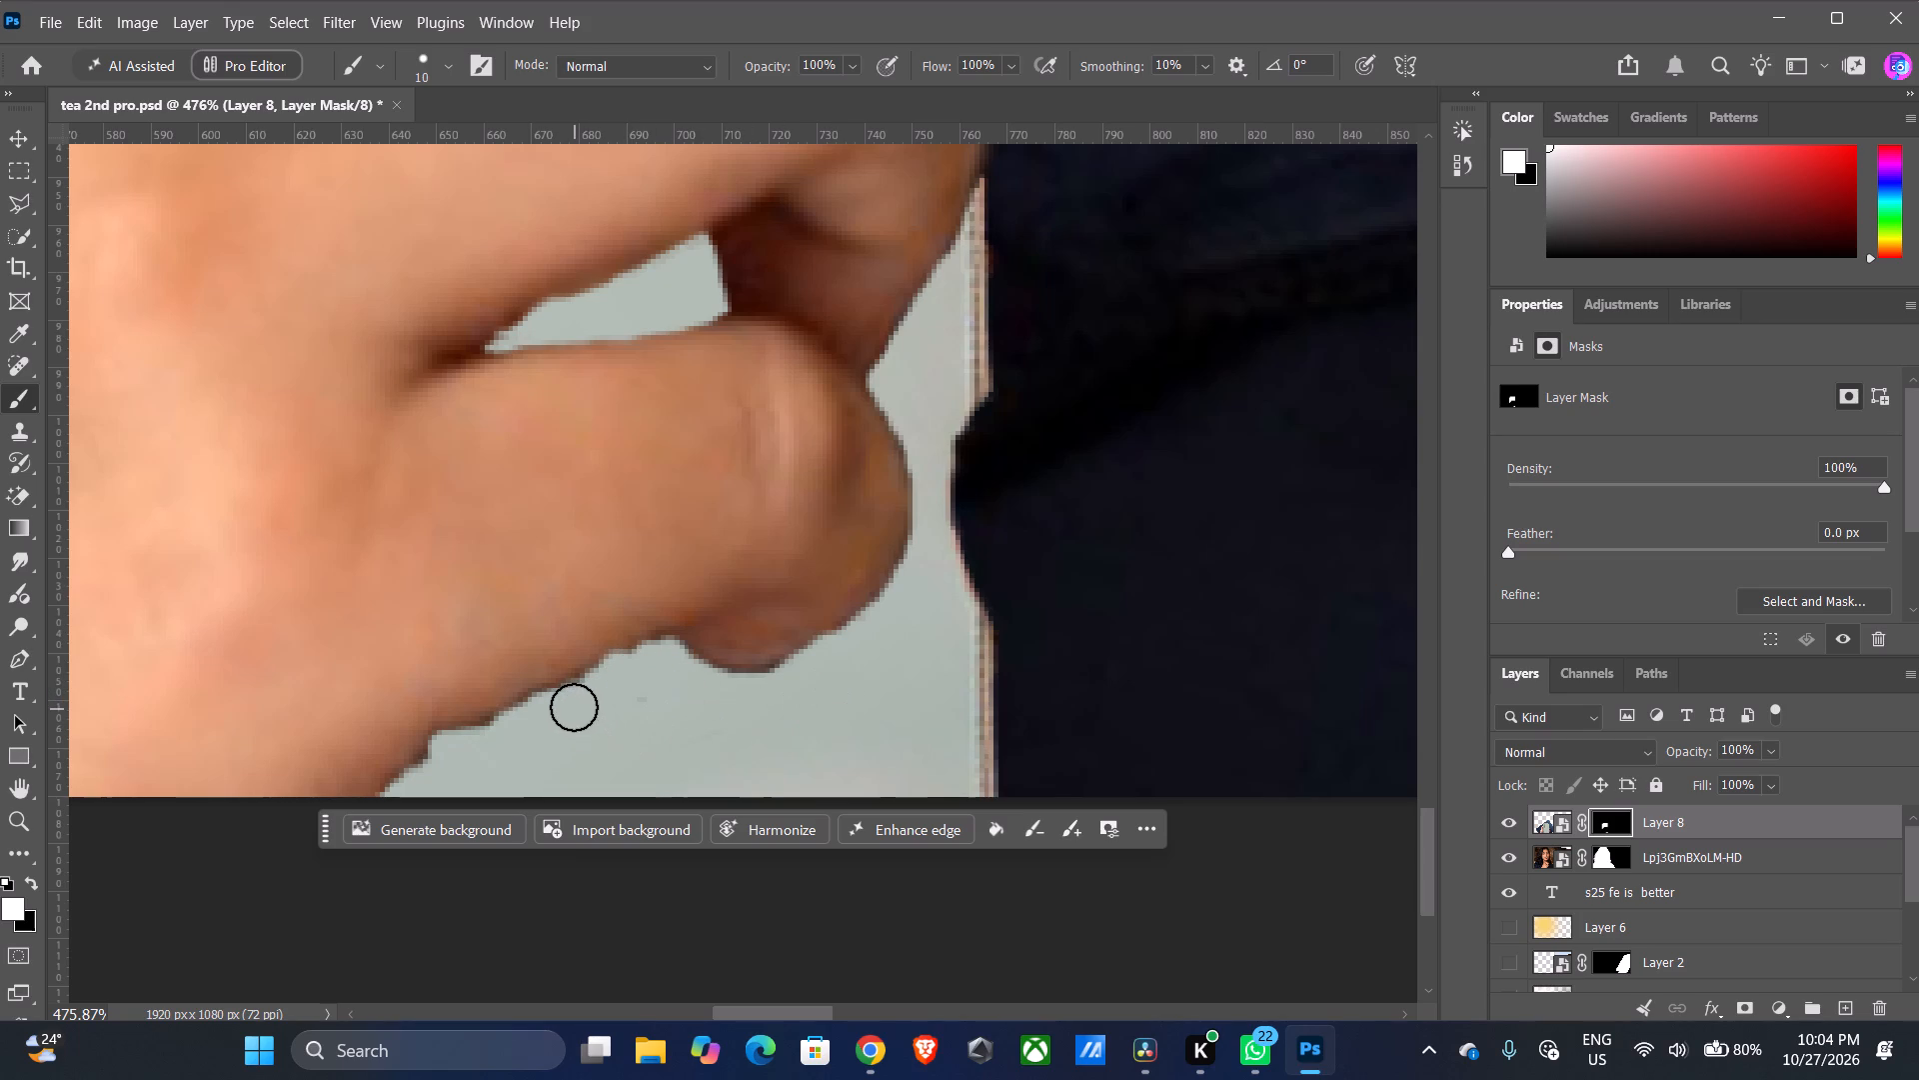
left_click(573, 707)
left_click(588, 694)
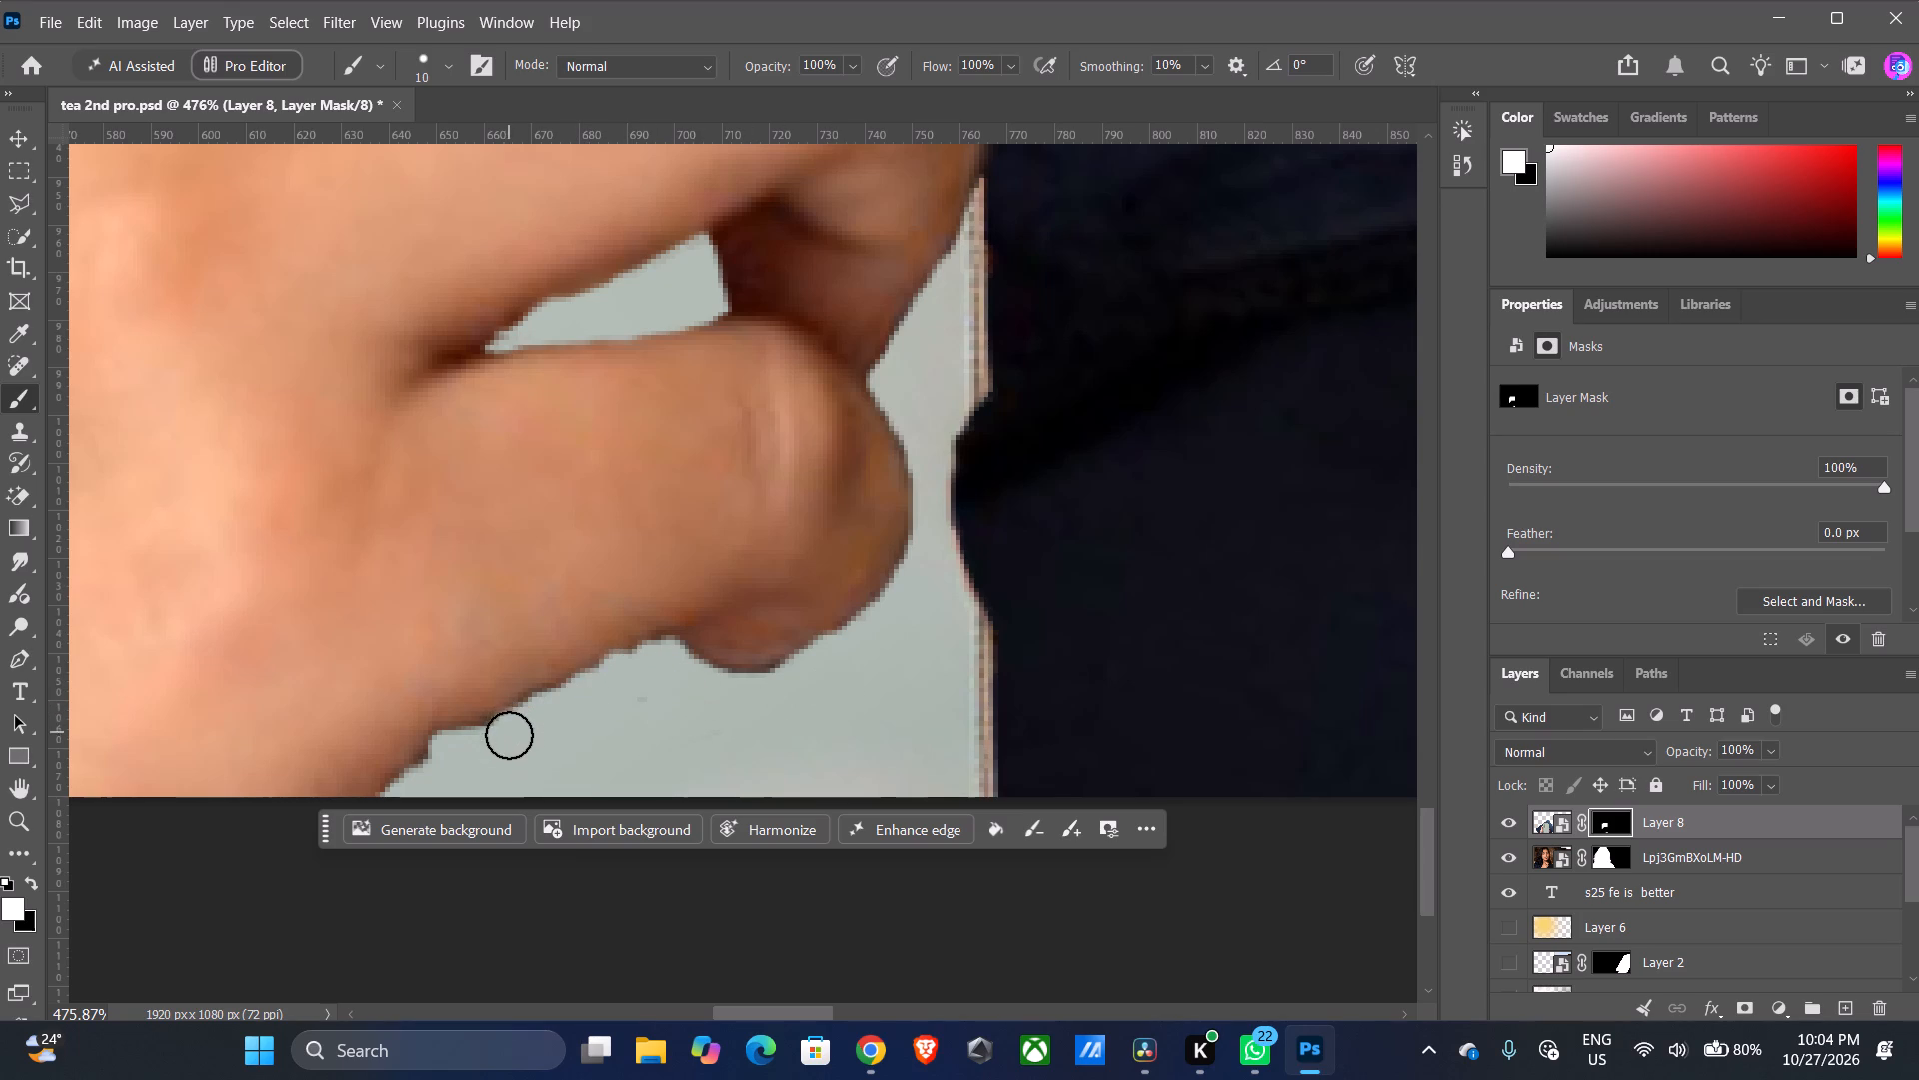
left_click(498, 741)
left_click(546, 713)
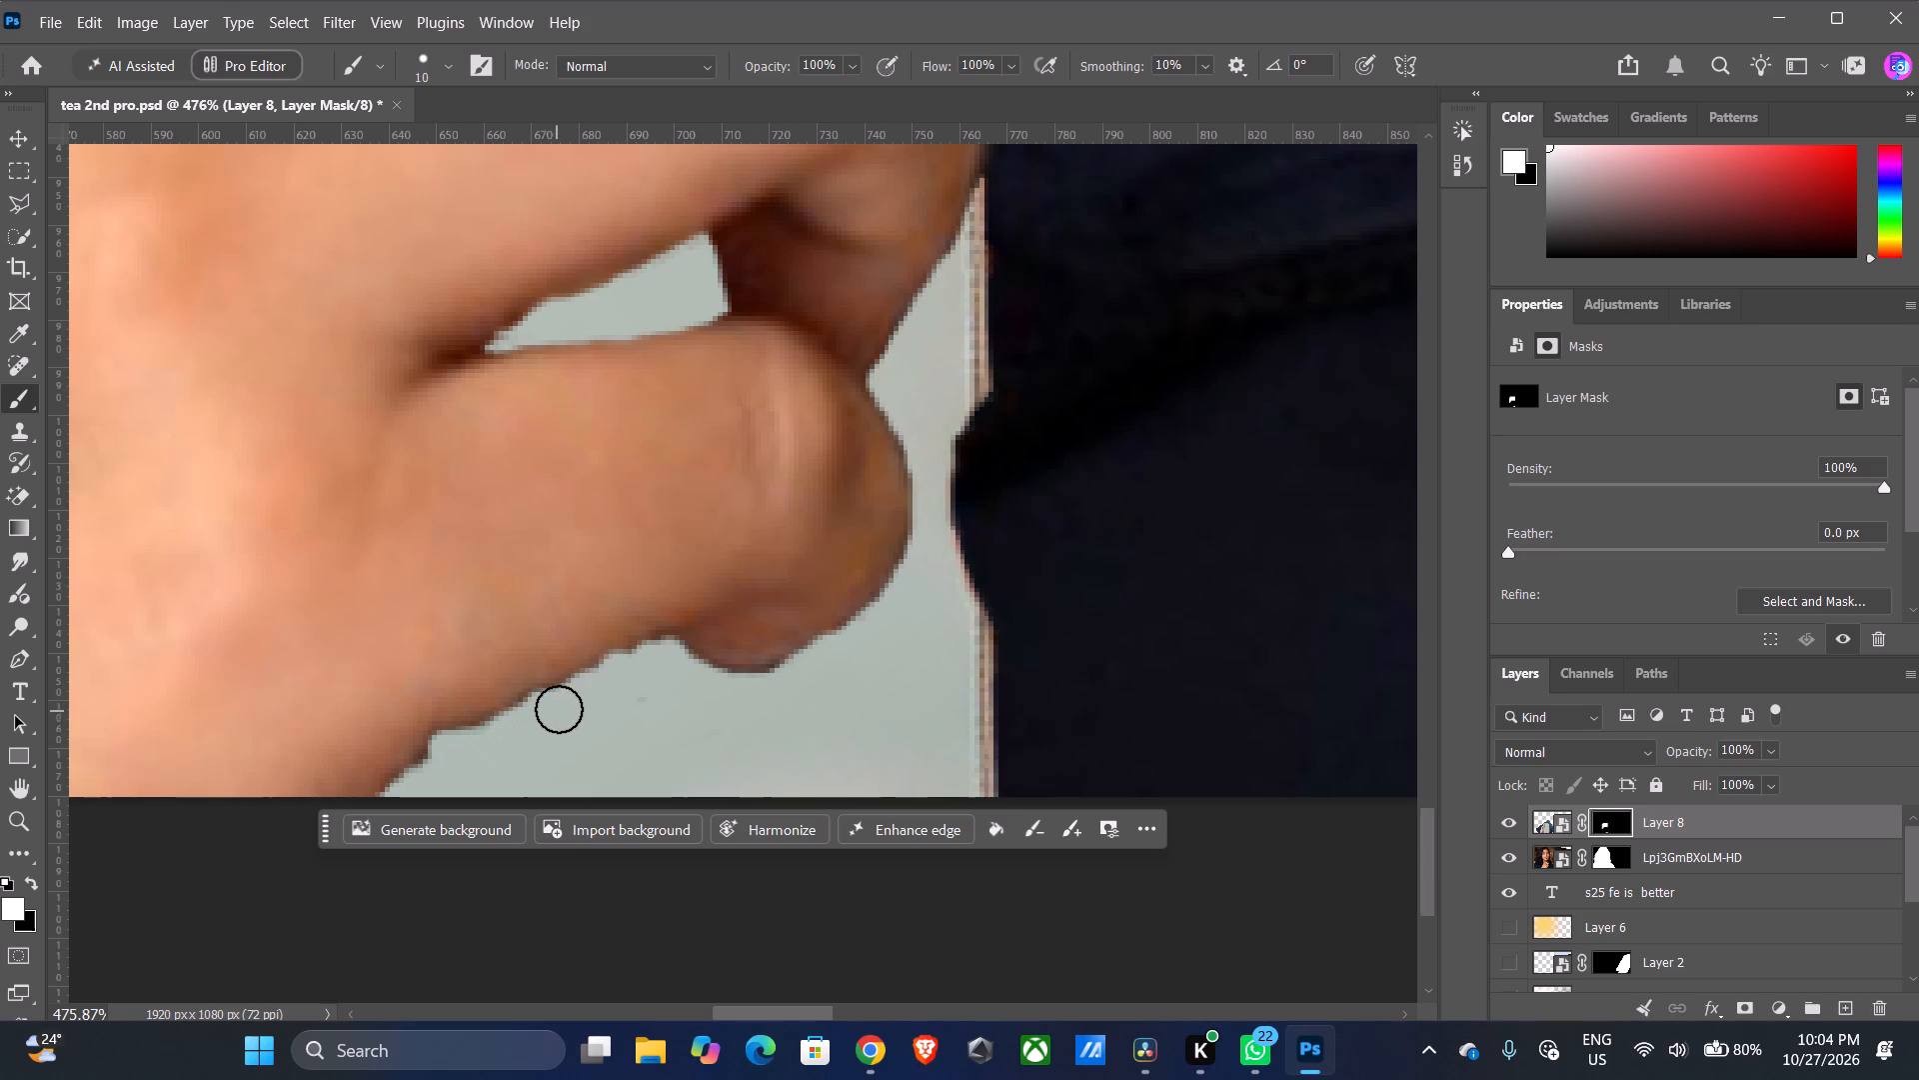
left_click(564, 708)
left_click(443, 767)
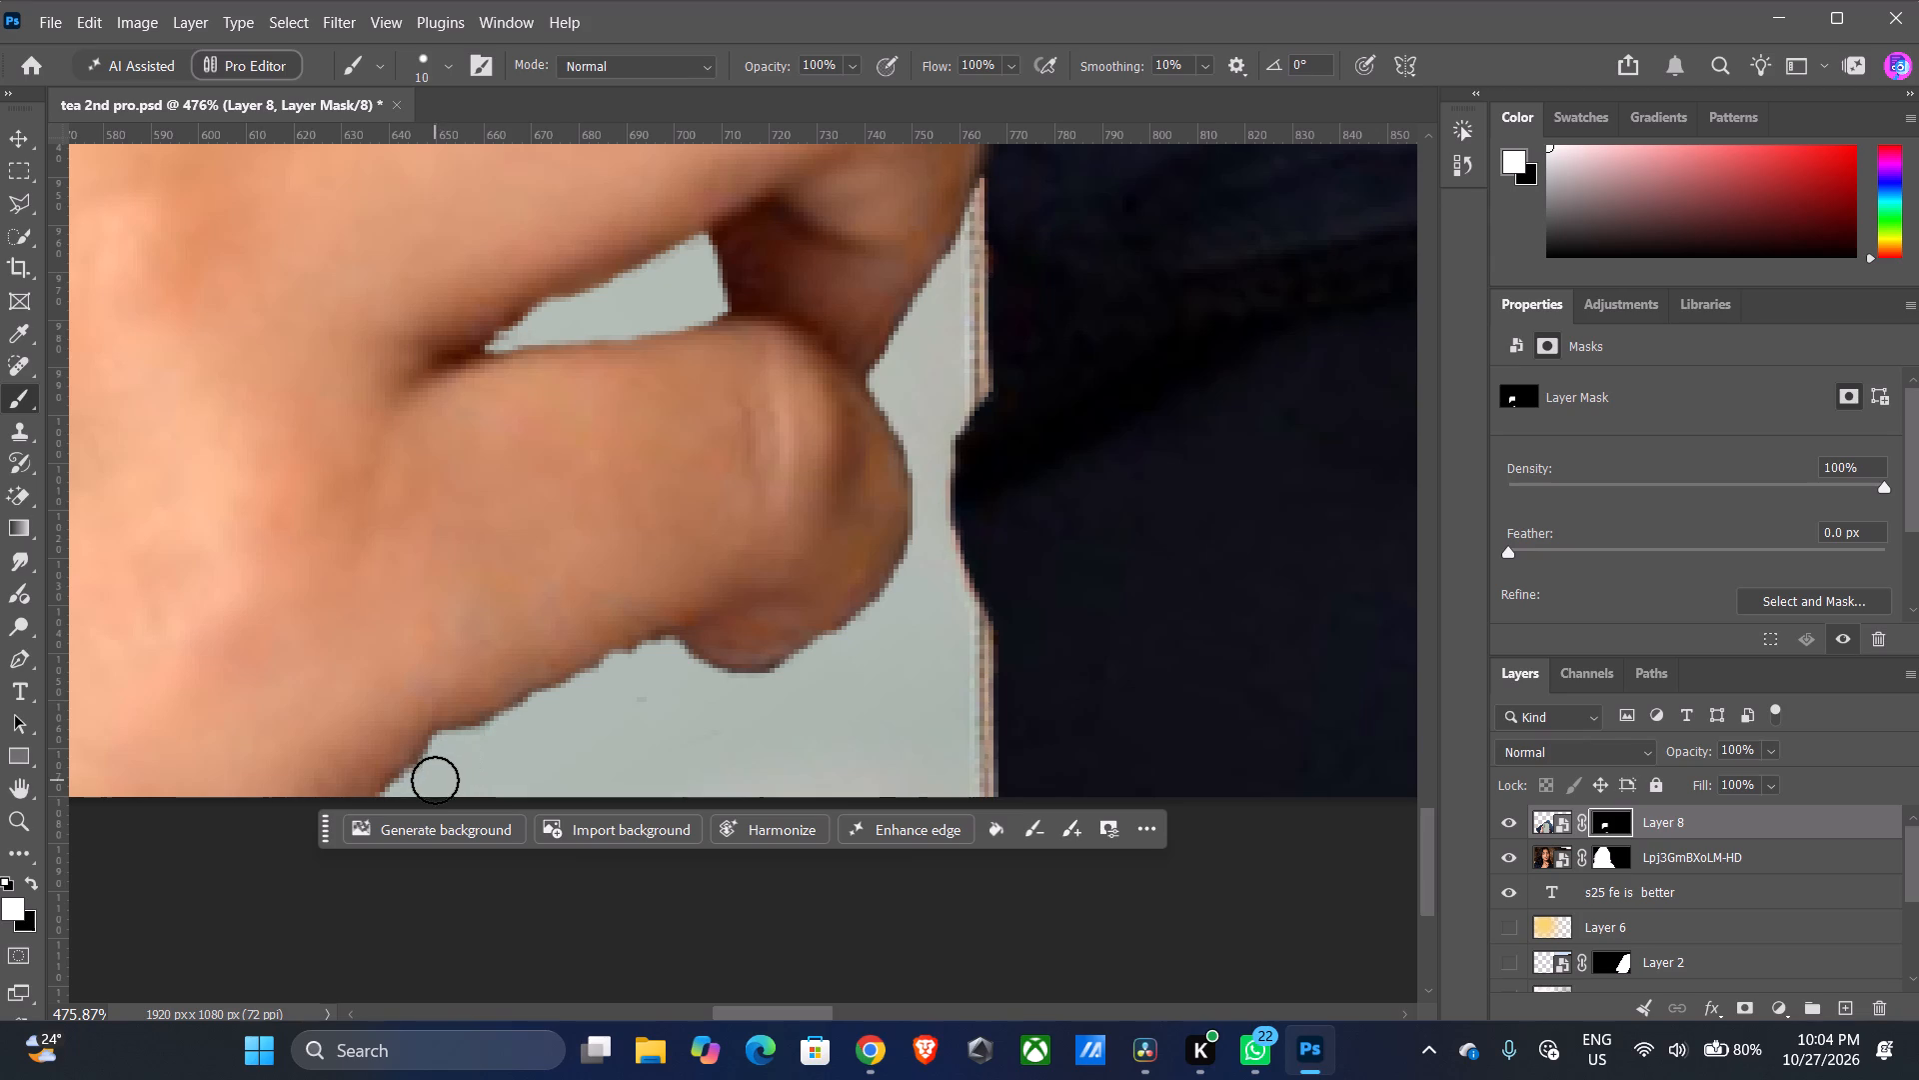
left_click(435, 780)
left_click(487, 748)
left_click(501, 739)
left_click_drag(532, 729, 561, 726)
Refine the mask in white beneath the little finger's rounded tip and in the crease beside it.
scroll(565, 671, "down", 12)
scroll(611, 682, "up", 10, "alt")
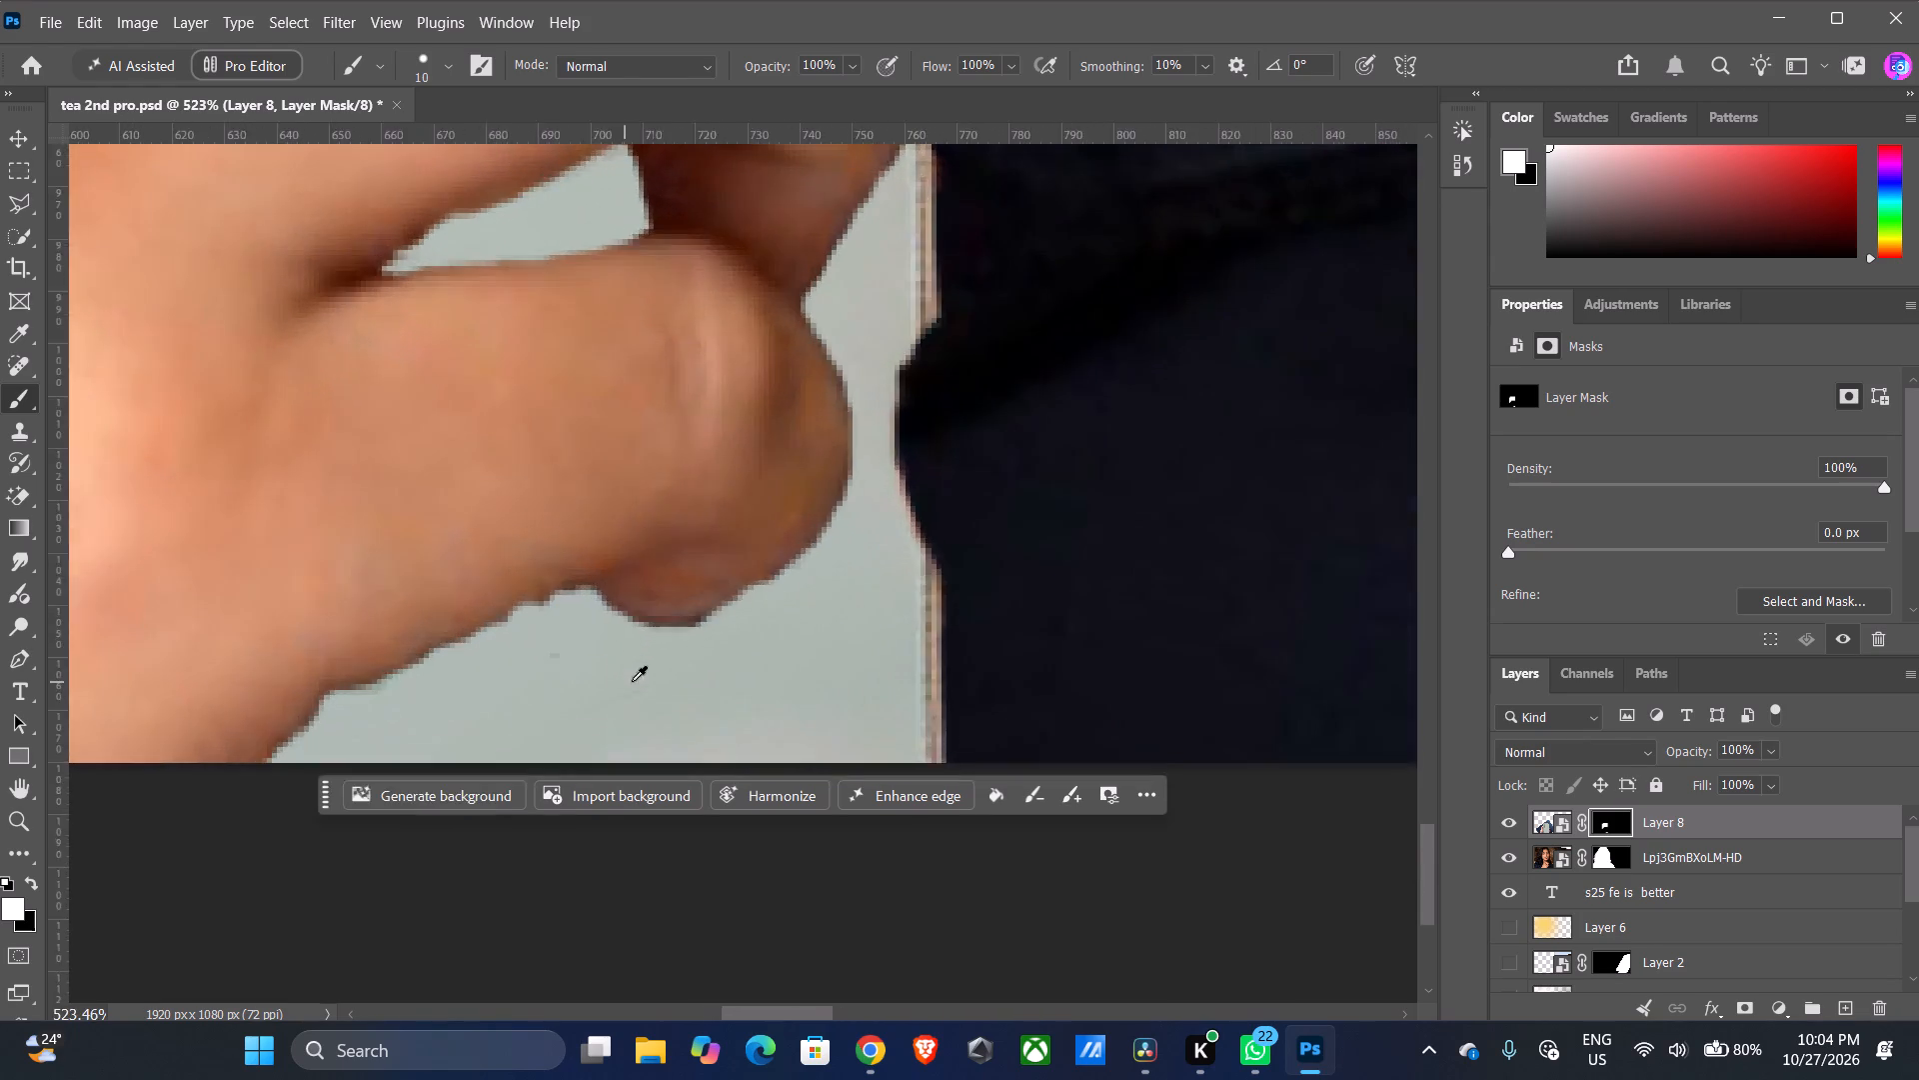
scroll(632, 681, "up", 9, "alt")
left_click(673, 606)
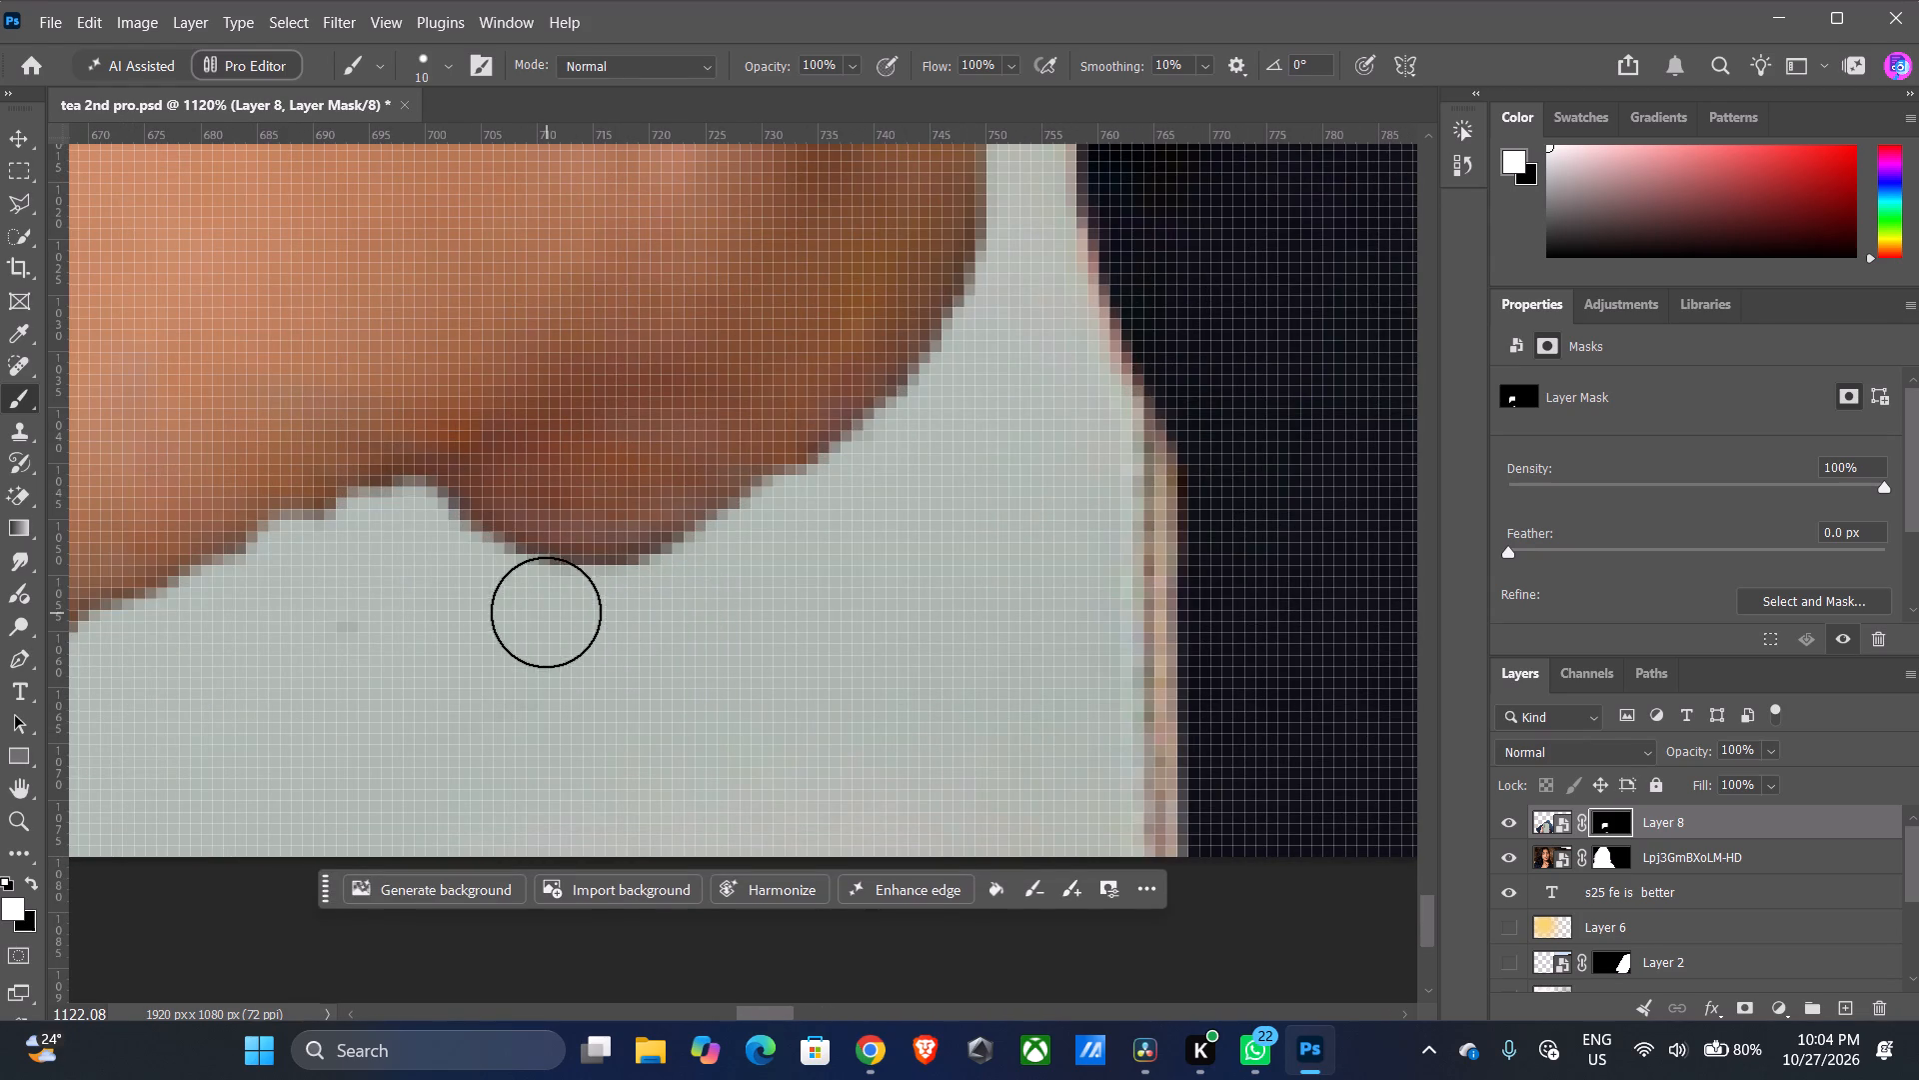
left_click(474, 589)
left_click_drag(509, 611, 518, 611)
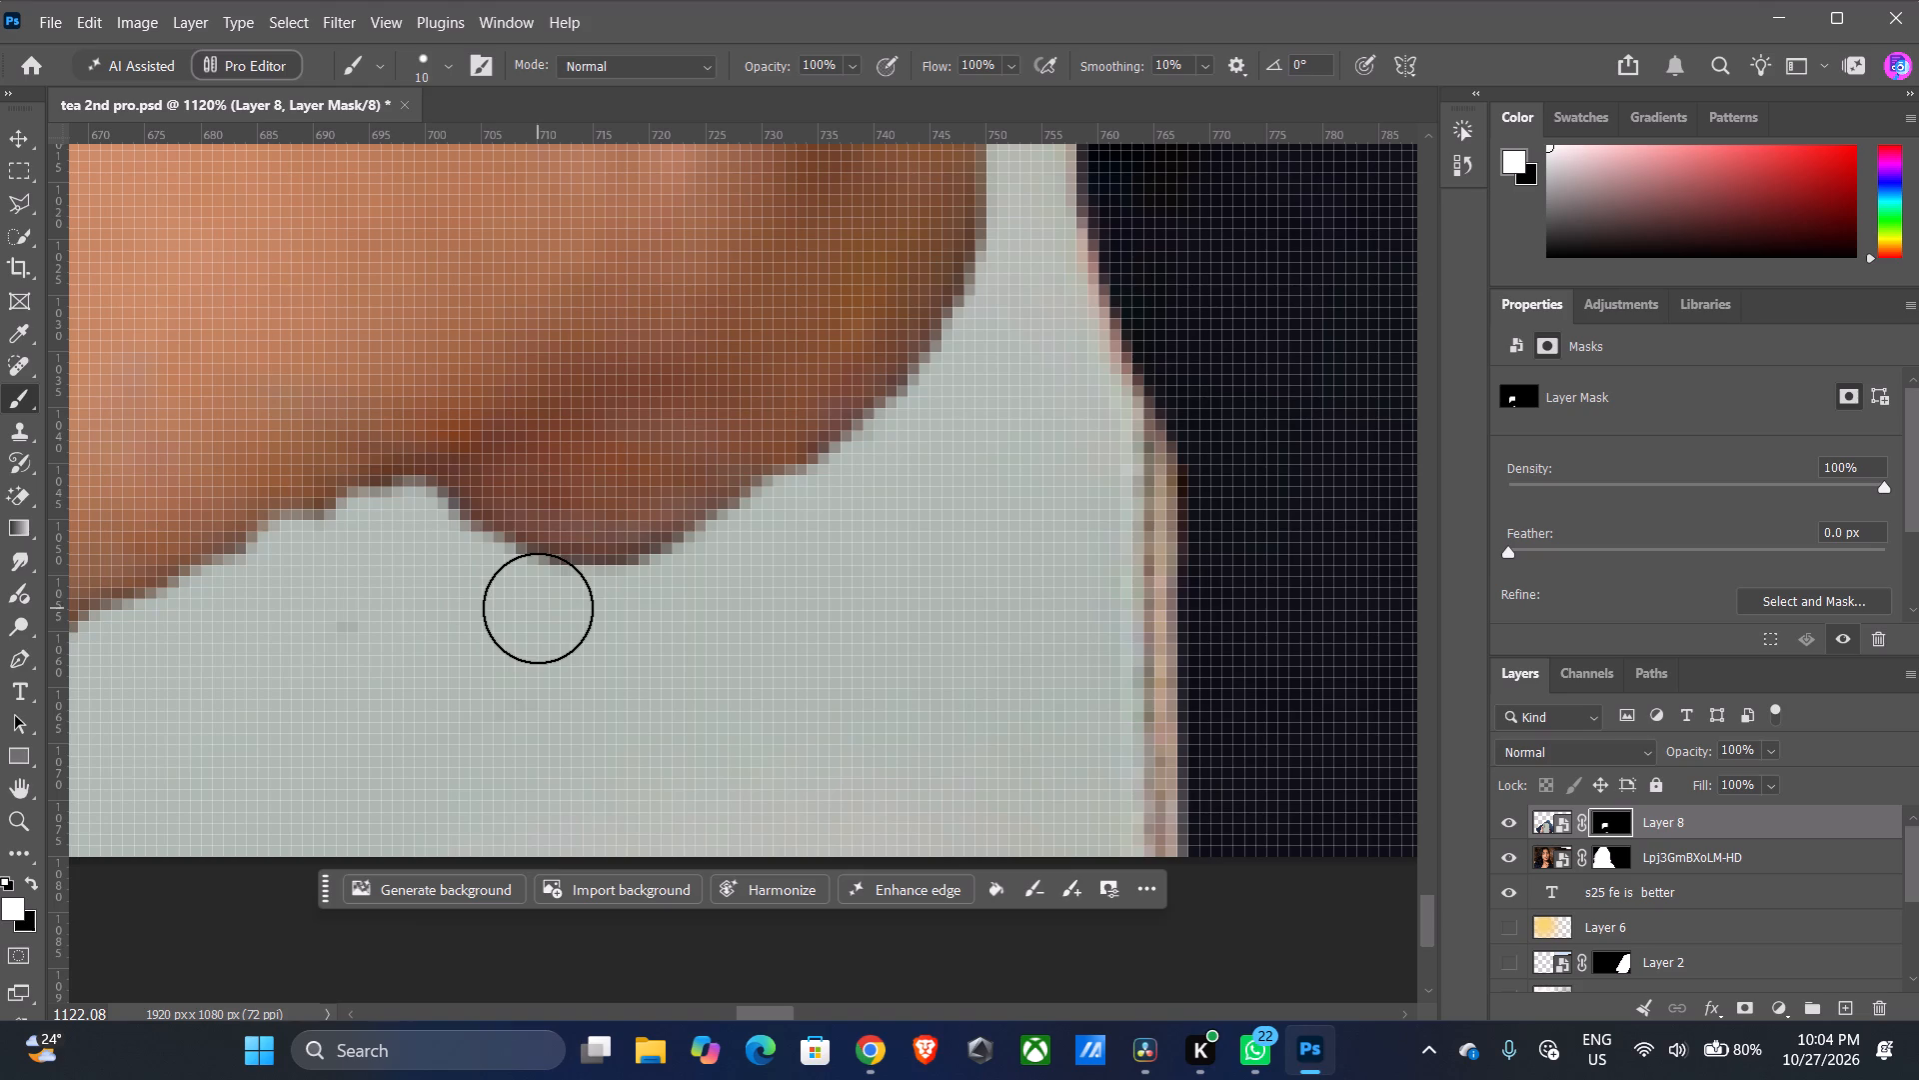
left_click(537, 609)
left_click(645, 615)
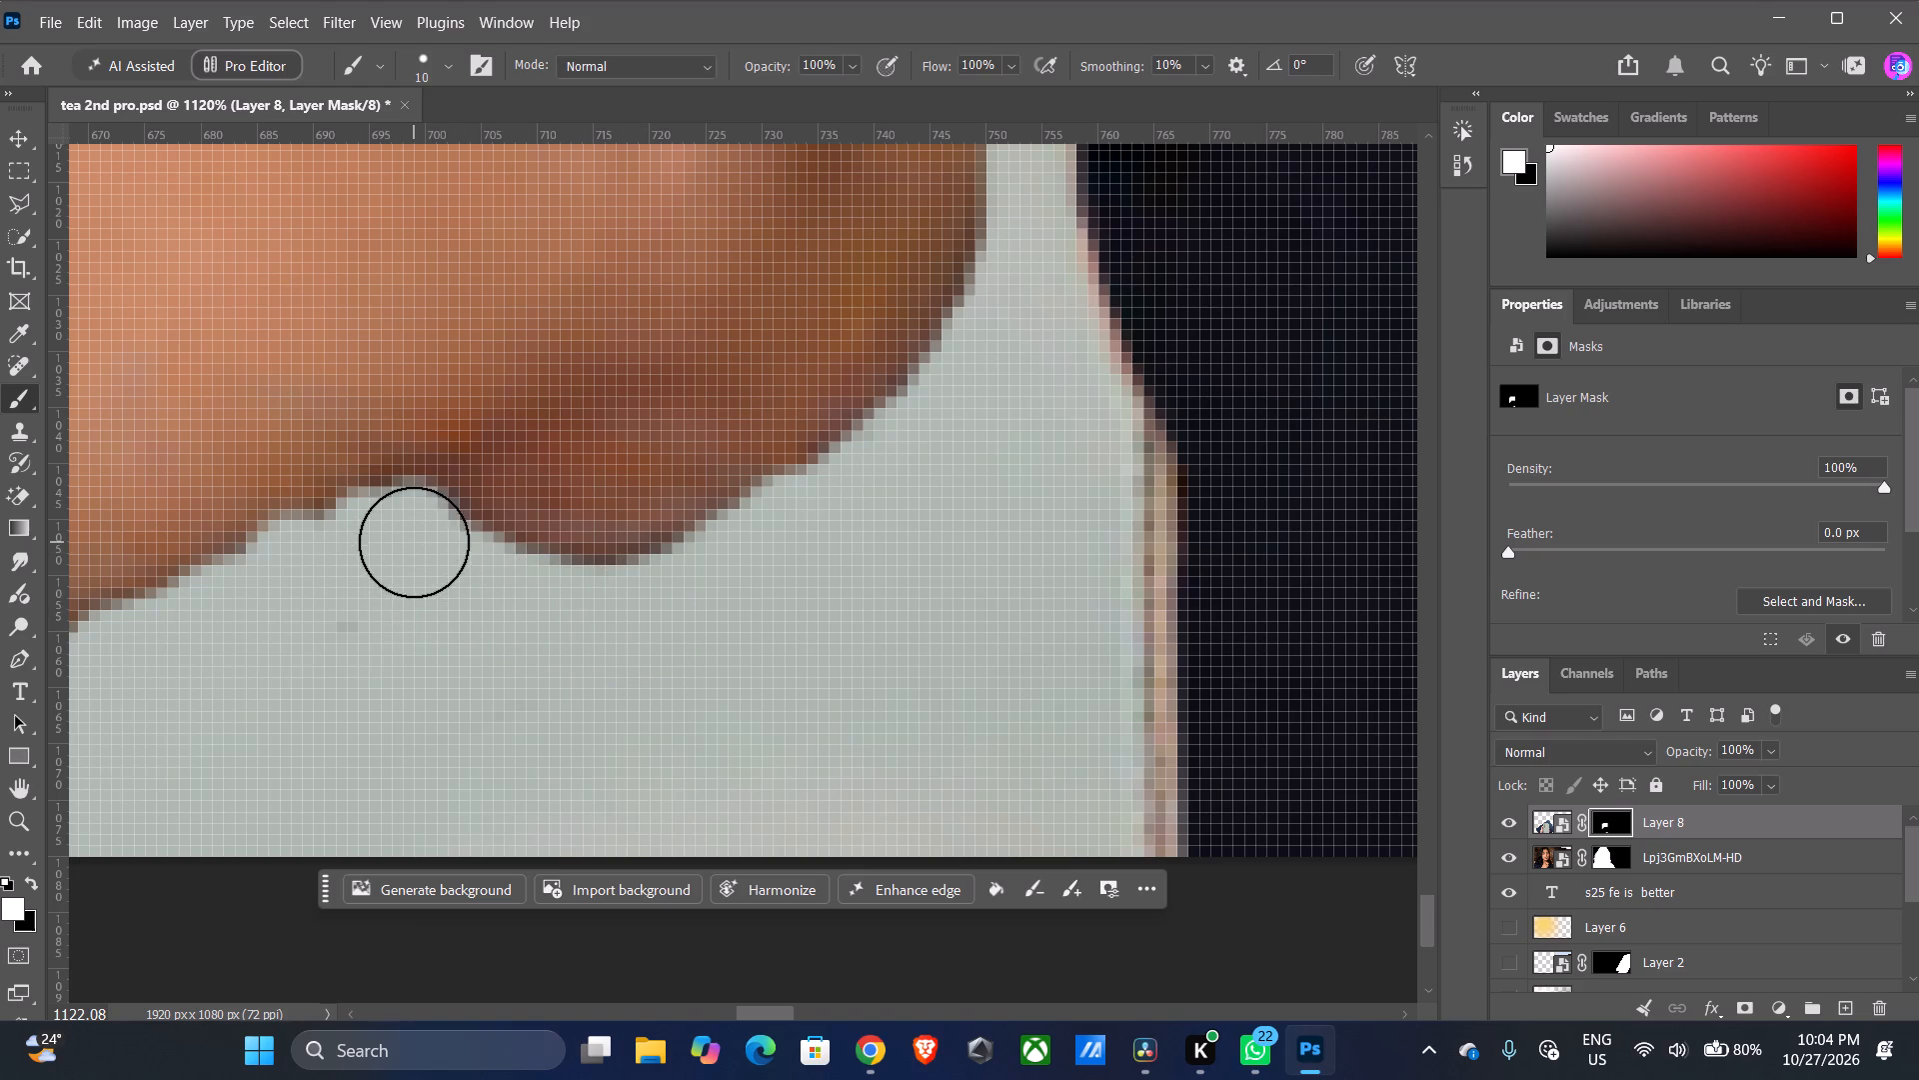
left_click(414, 542)
Round off the crease under the little finger with white and extend the touch-up along the tip's underside.
scroll(773, 627, "down", 15, "alt")
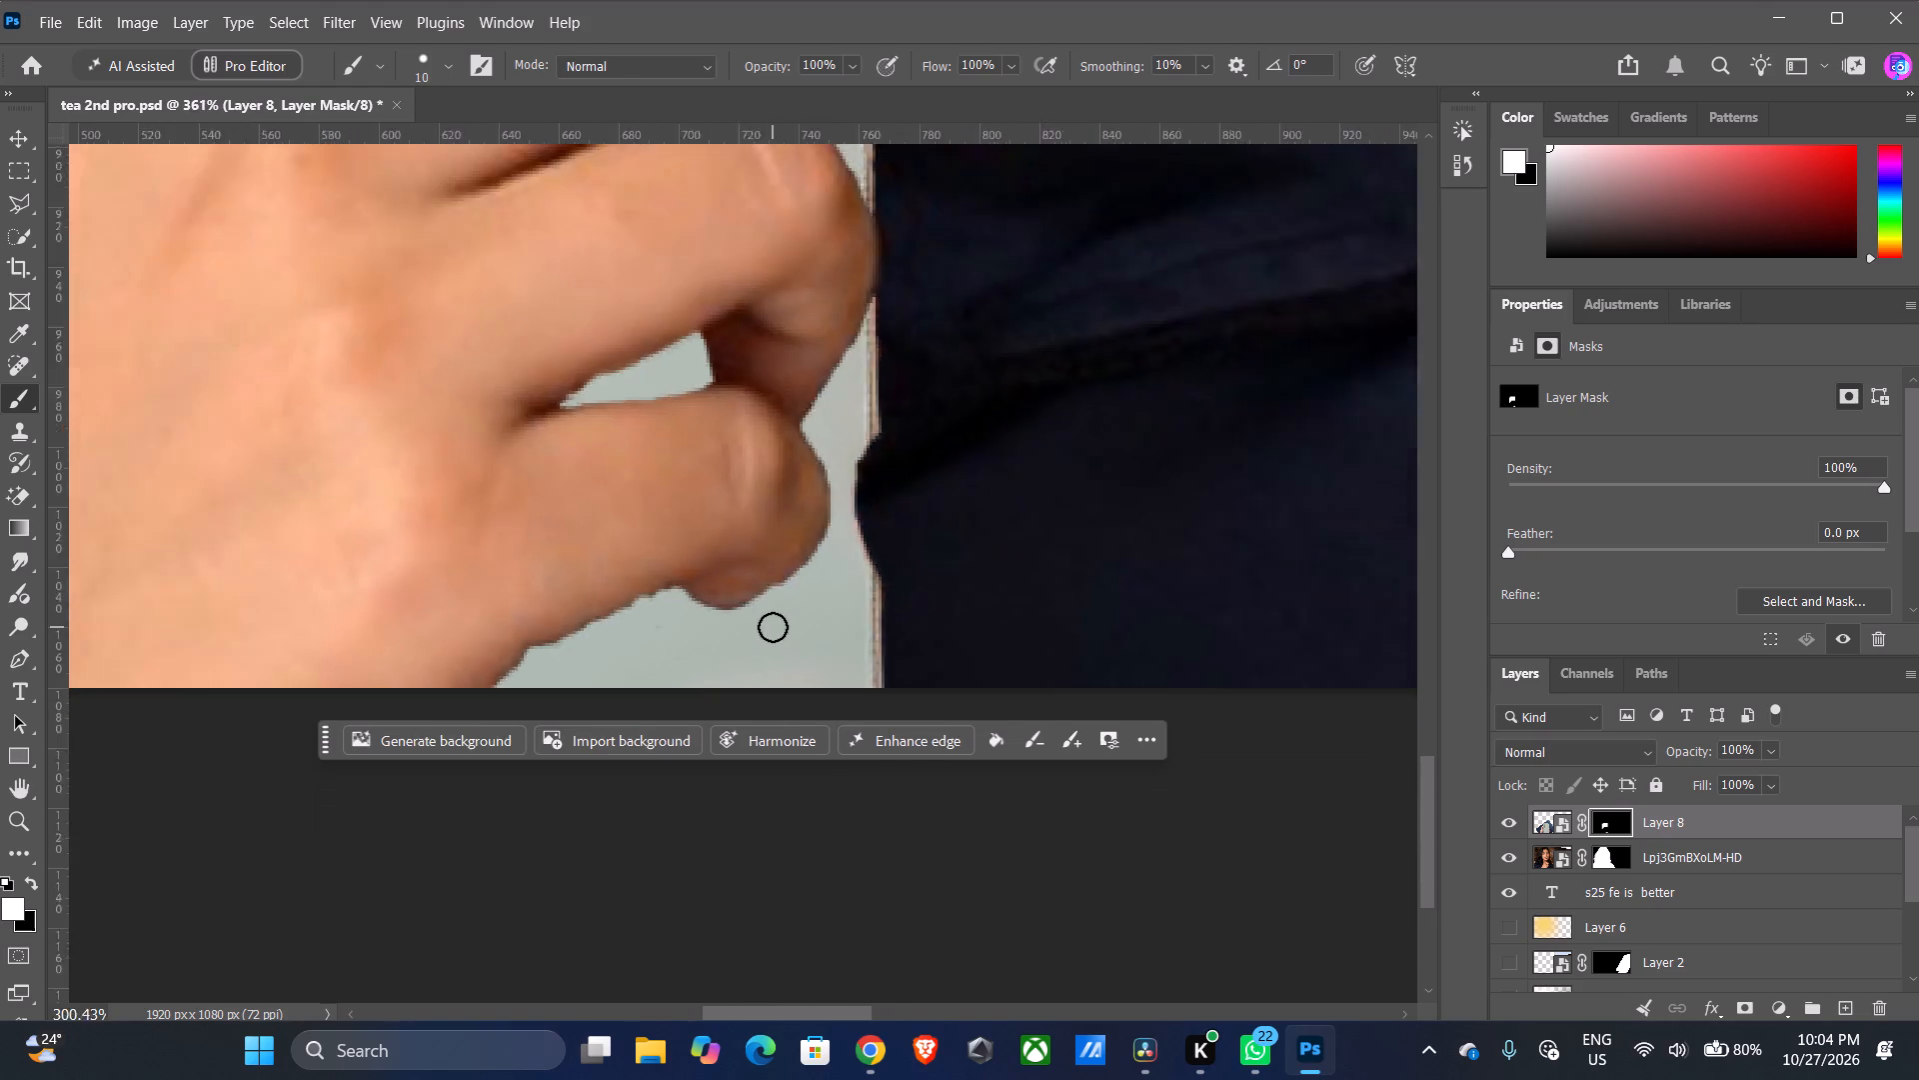
scroll(773, 627, "down", 6, "alt")
scroll(800, 603, "up", 3, "alt")
scroll(800, 603, "down", 1, "alt")
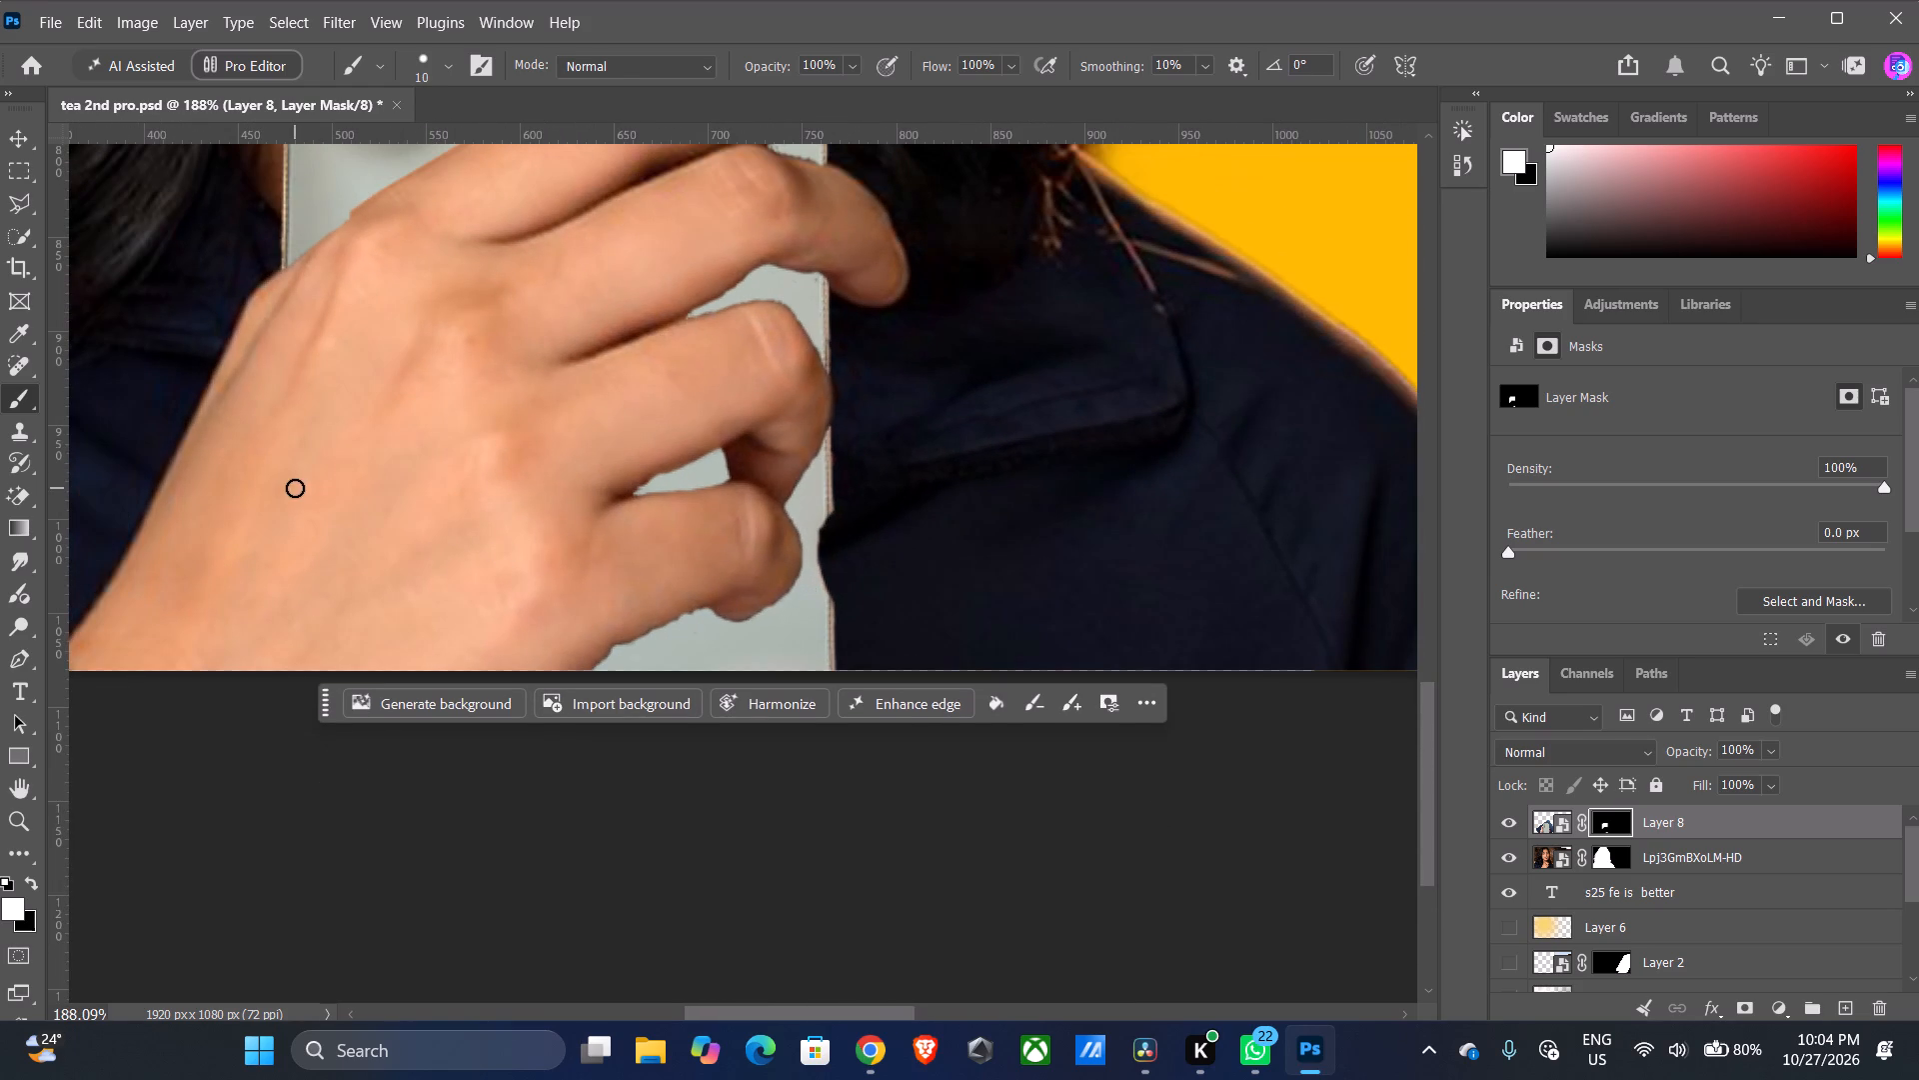
scroll(704, 632, "up", 20, "alt")
scroll(704, 632, "up", 1, "alt")
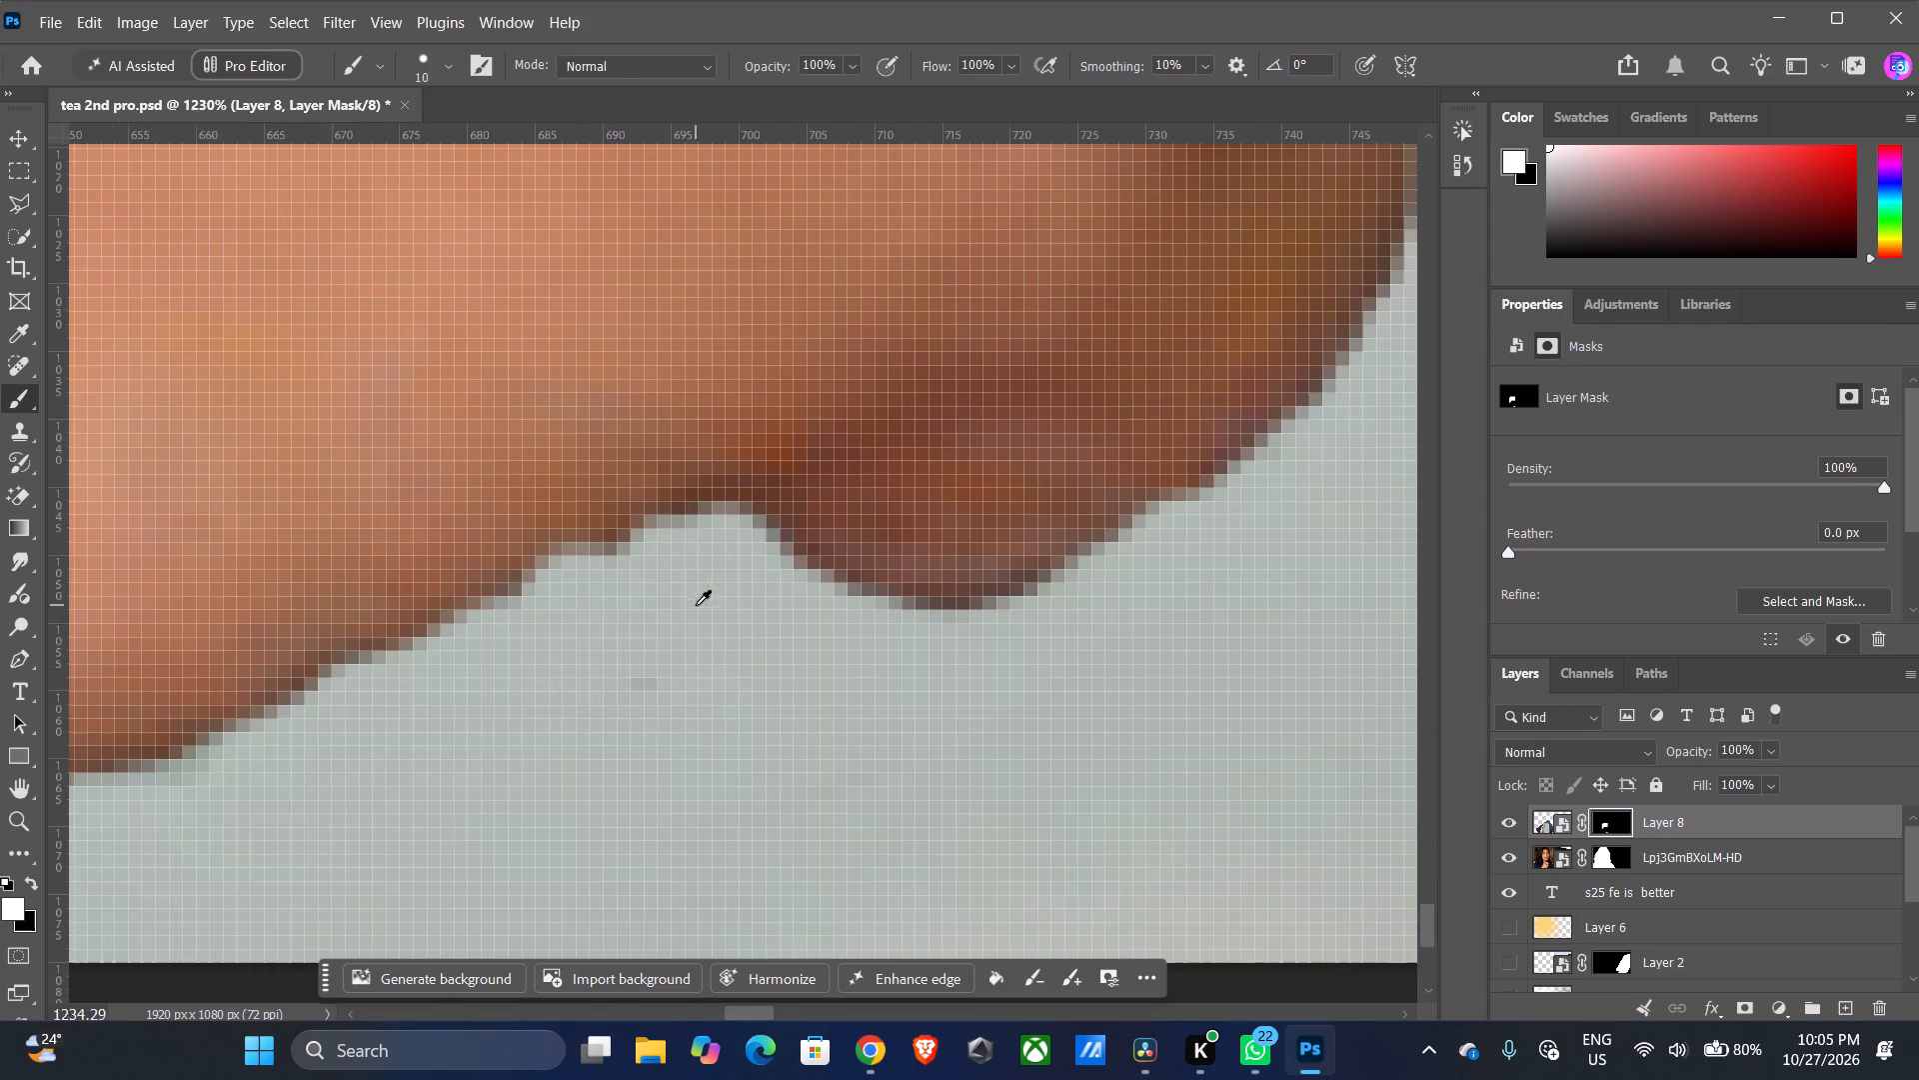
left_click(640, 611)
left_click(664, 596)
left_click(678, 586)
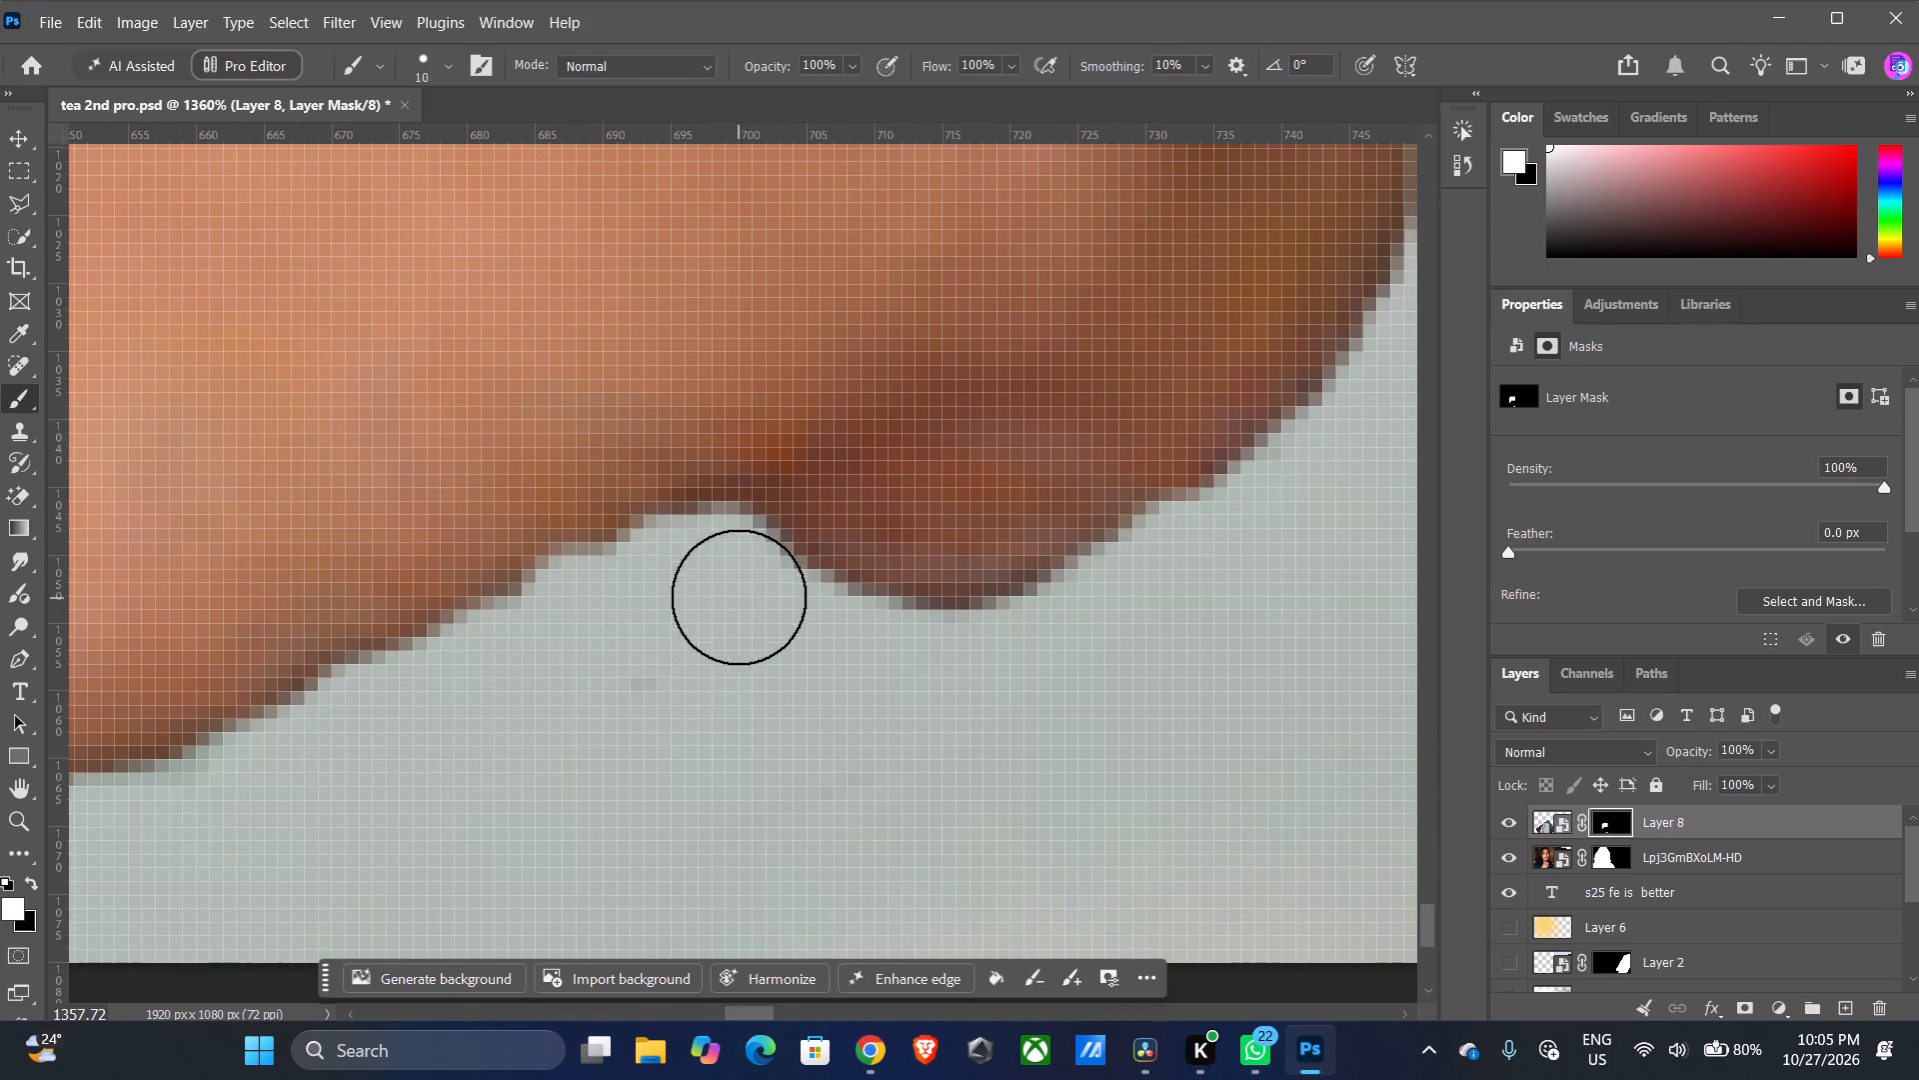
left_click(743, 591)
left_click(714, 564)
left_click(921, 665)
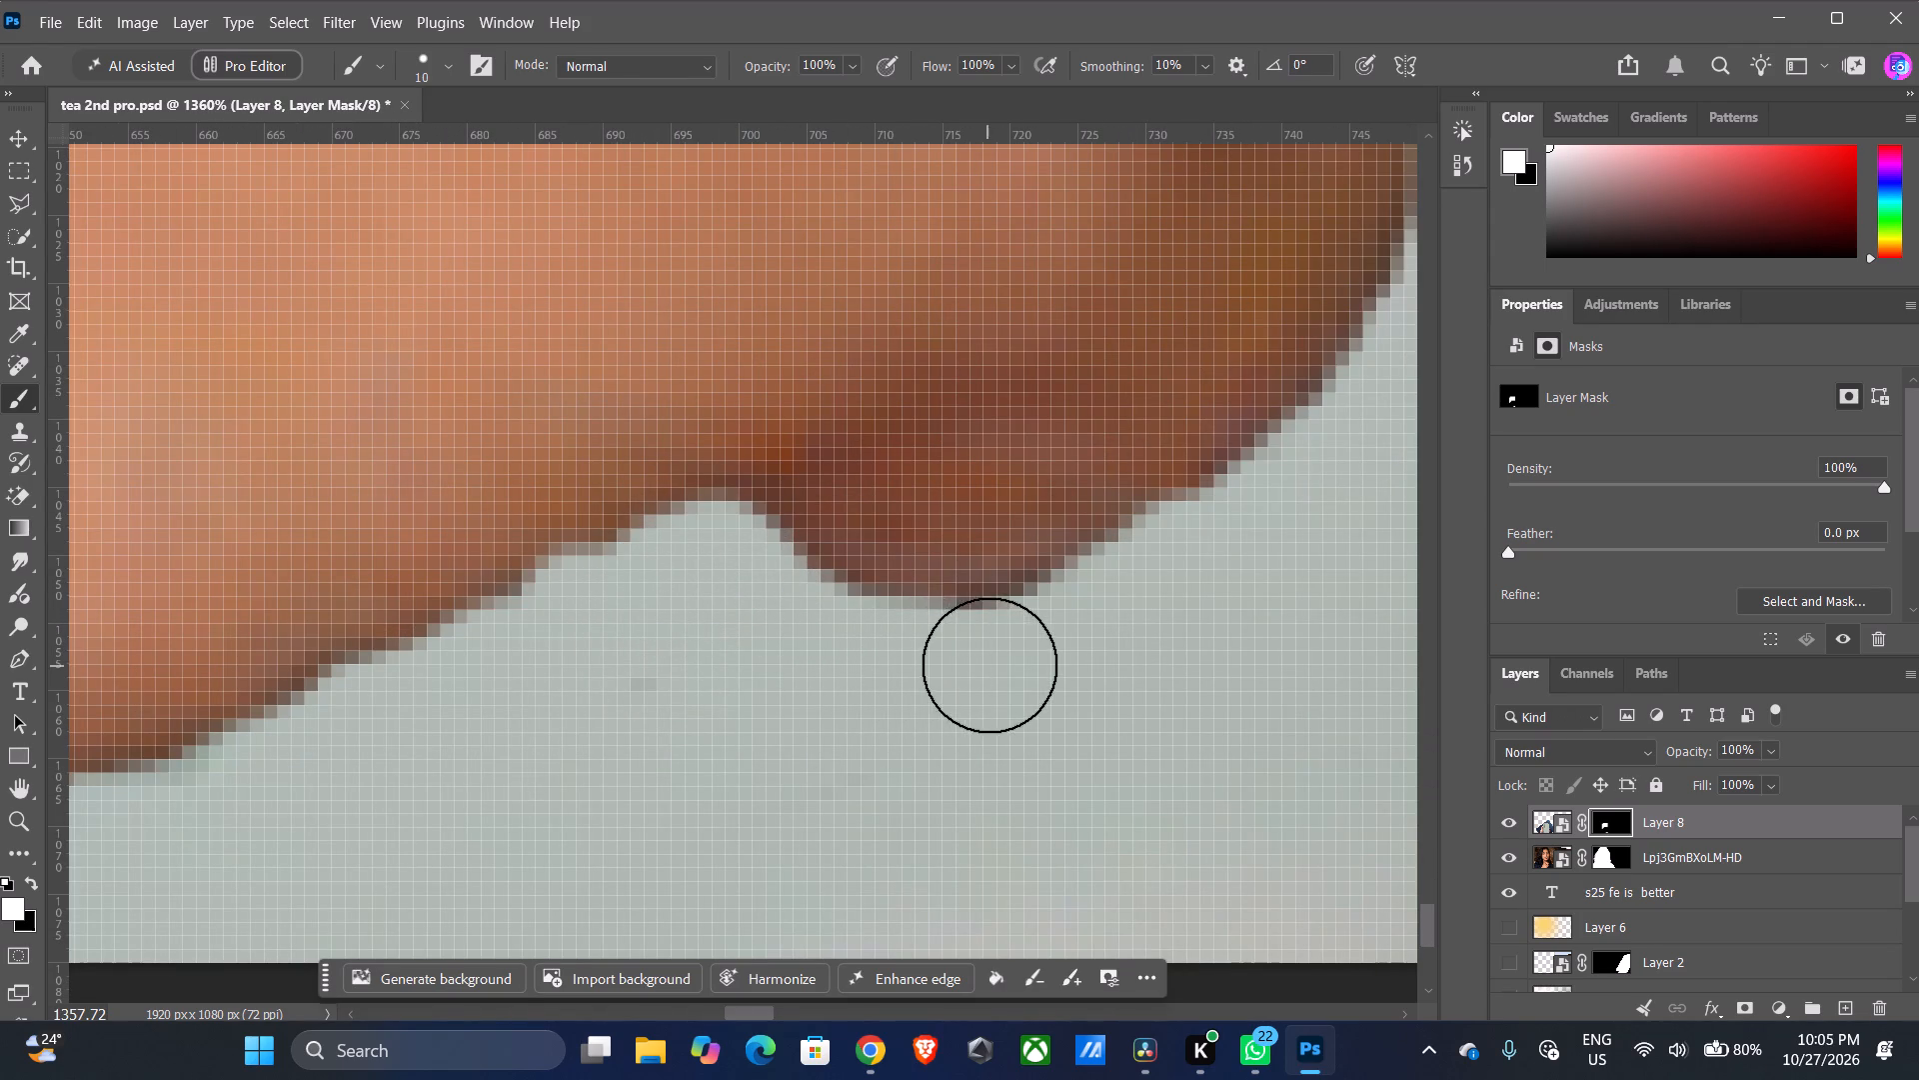
left_click(989, 665)
Trace white along the little finger's lower edge from the palm side up to the crease to even out its stepped outline.
left_click(279, 772)
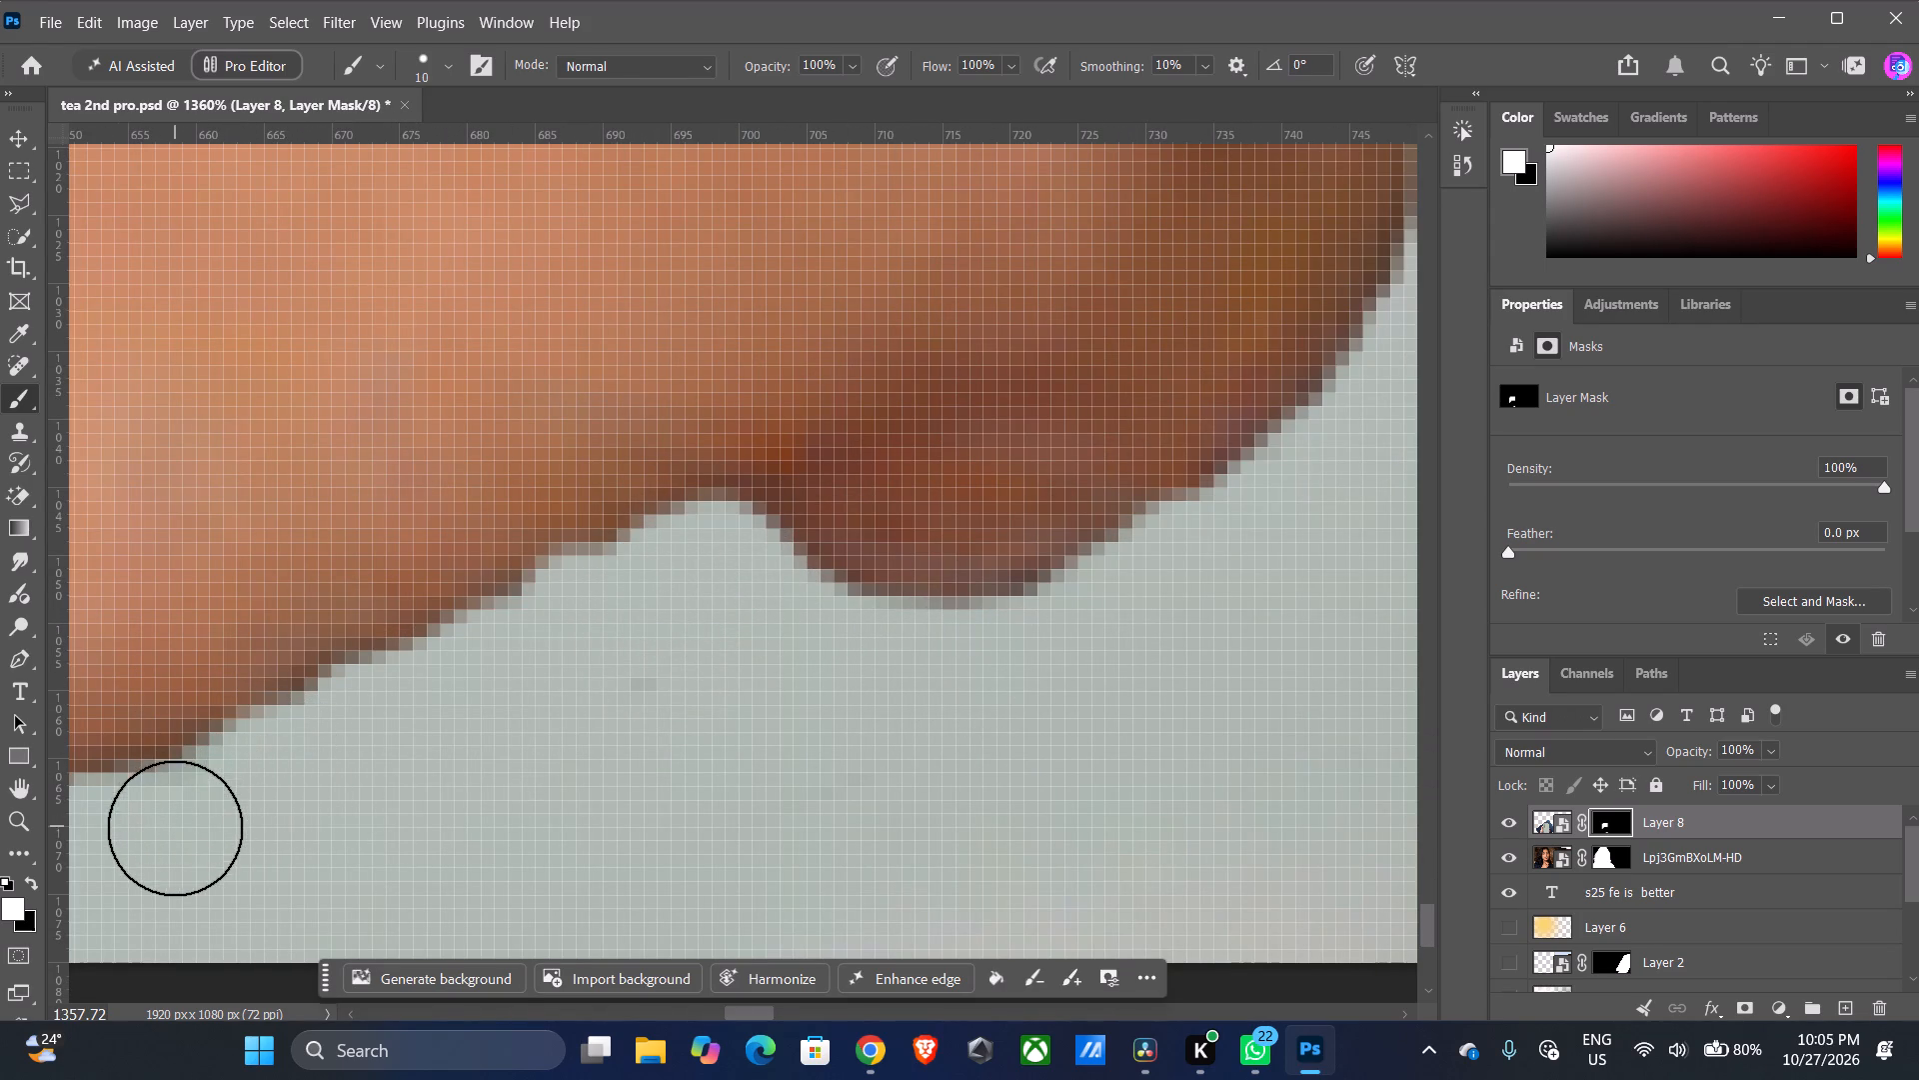
left_click(175, 828)
left_click(155, 830)
left_click(351, 737)
left_click_drag(382, 717, 399, 713)
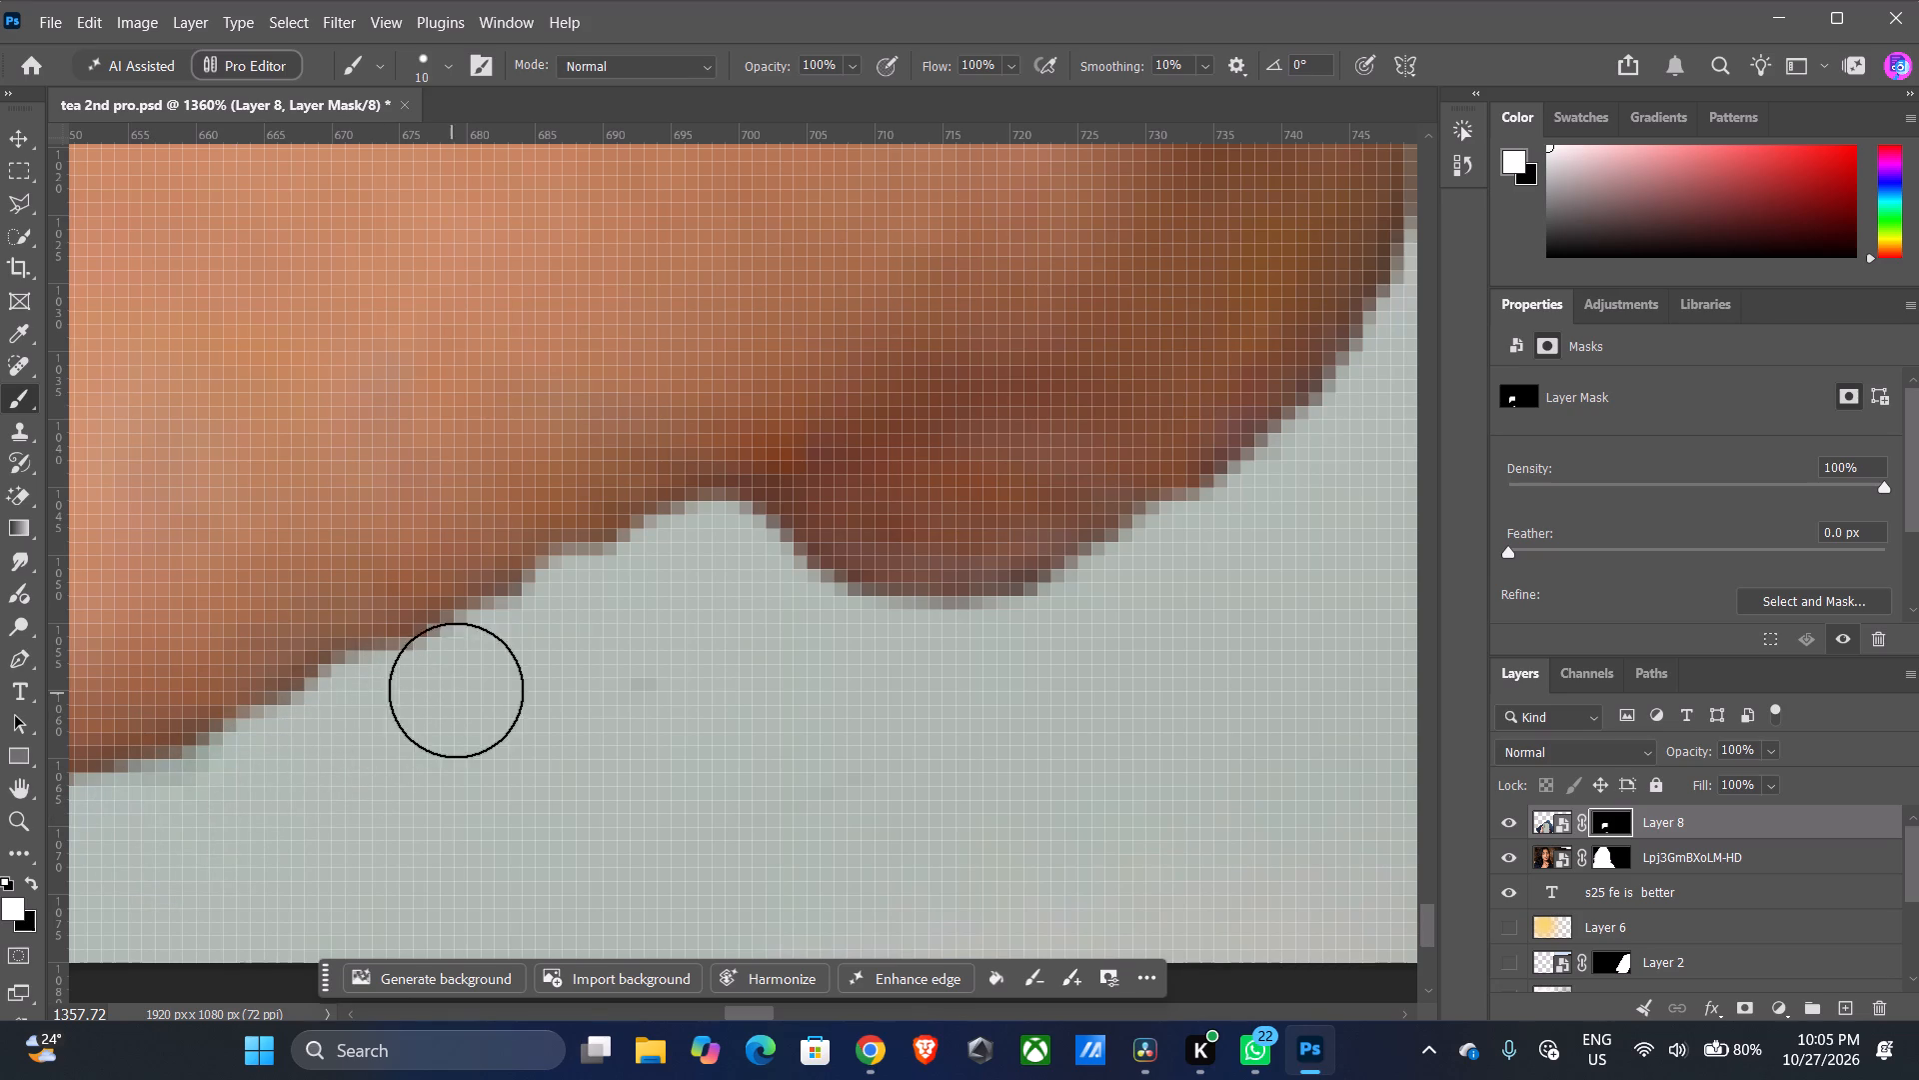
left_click_drag(457, 689, 472, 686)
left_click_drag(545, 652, 556, 649)
left_click(648, 609)
left_click(677, 595)
left_click(742, 583)
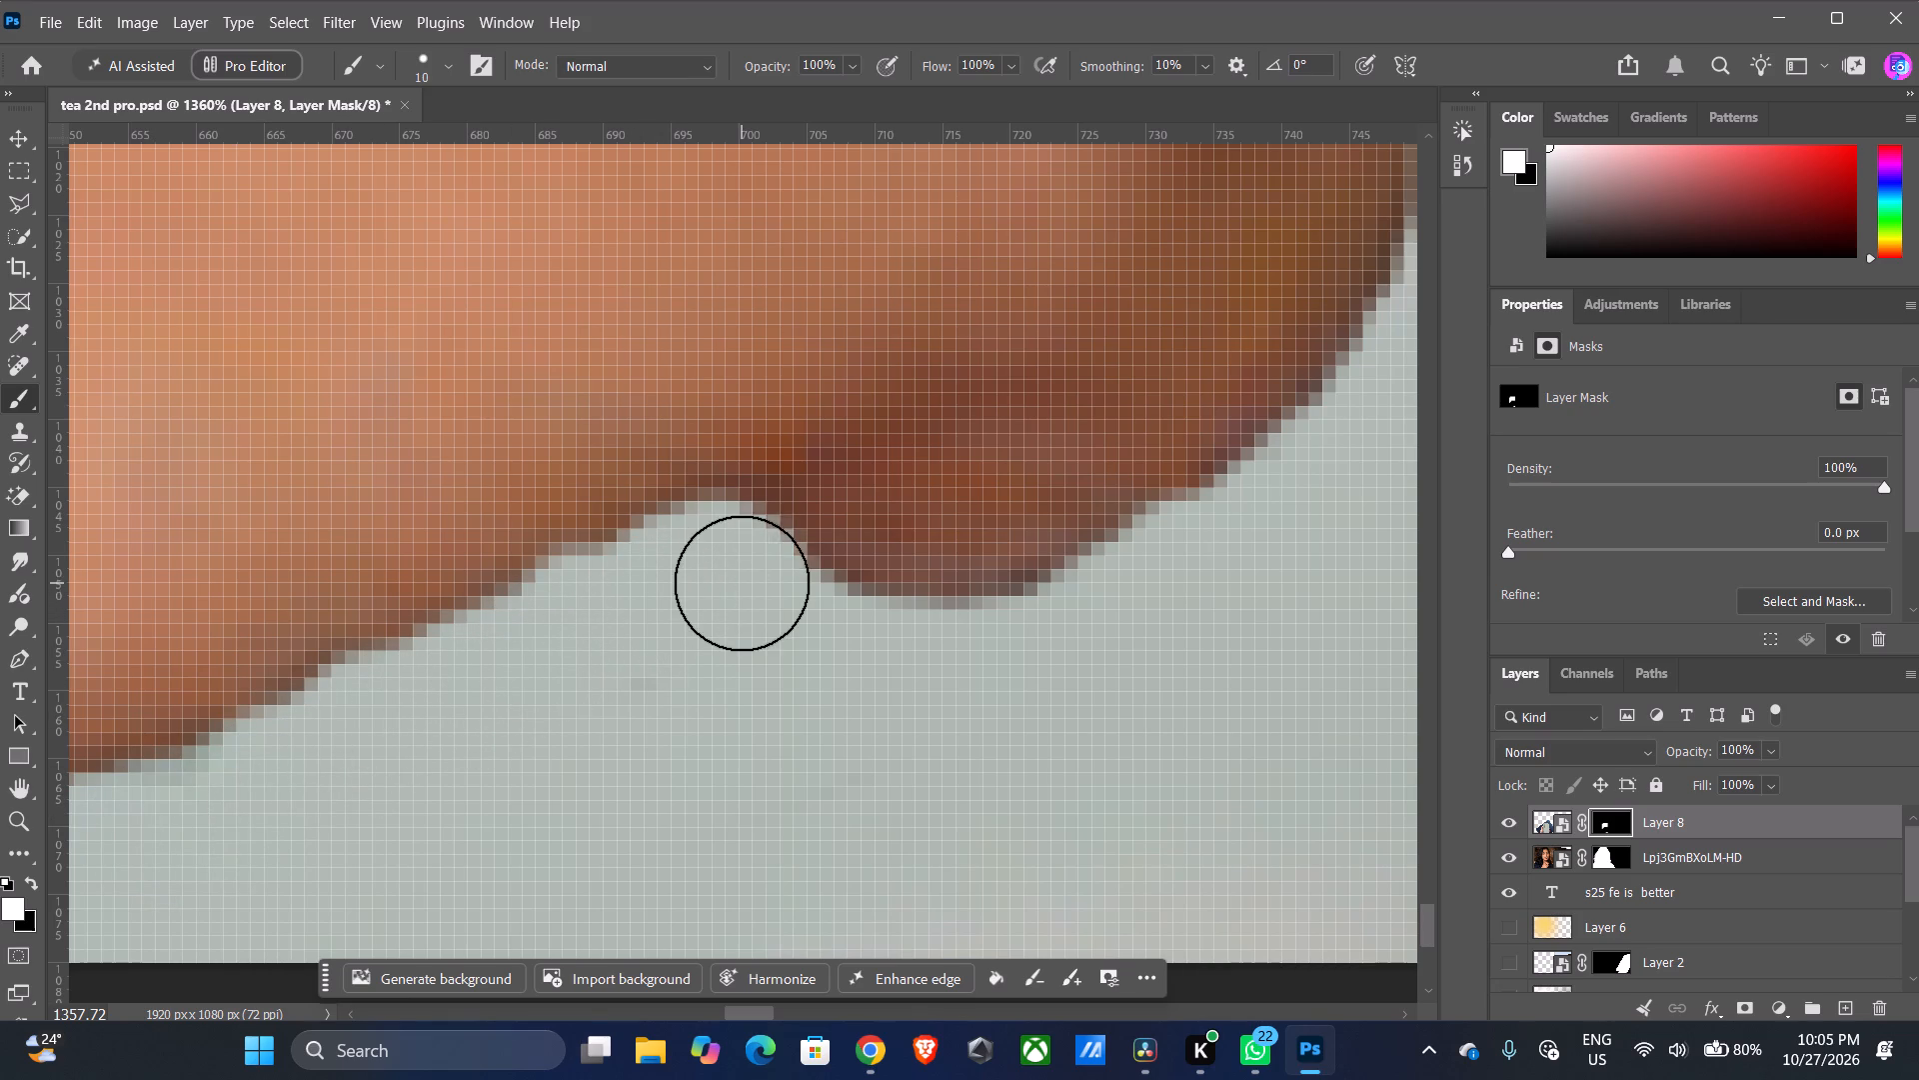
Touch up Layer 8's mask with white dabs along the sloping lower outer edge of the little fingertip.
left_click(1258, 539)
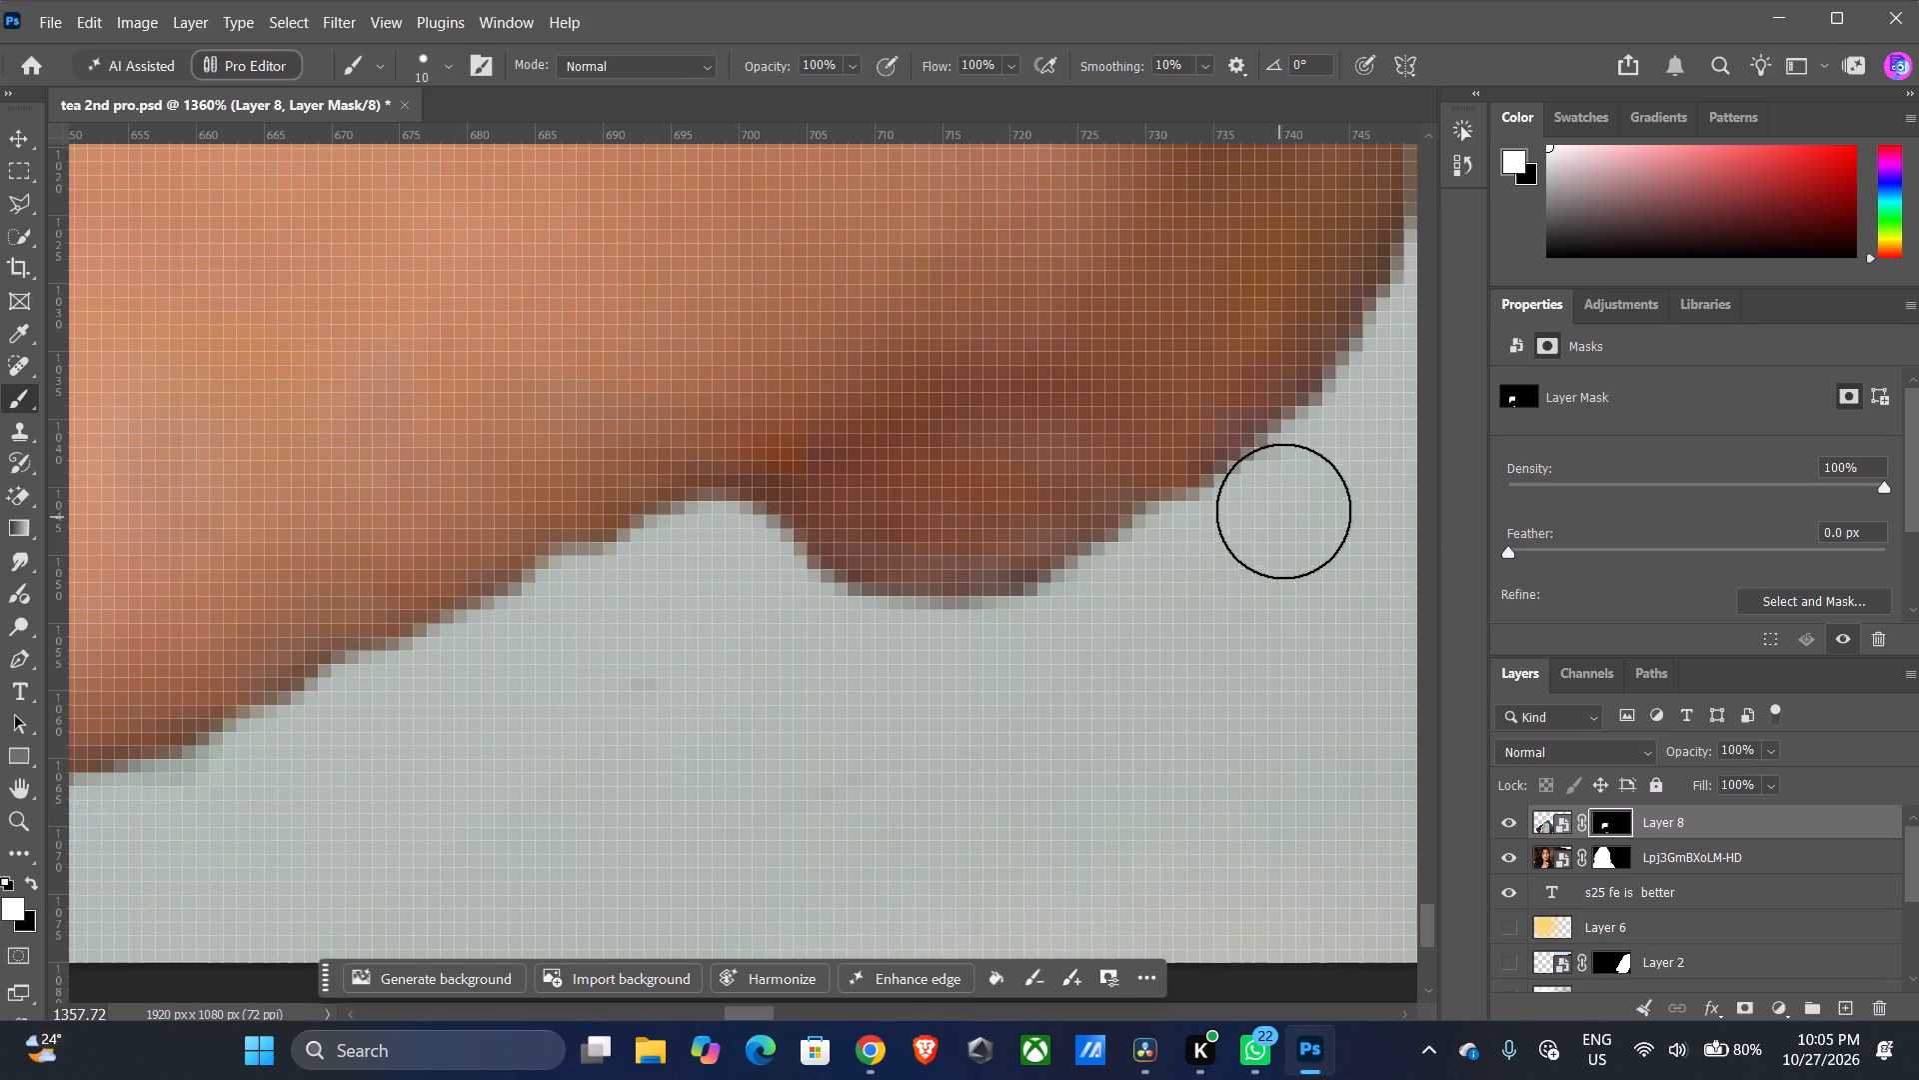
left_click(1308, 473)
left_click(1354, 434)
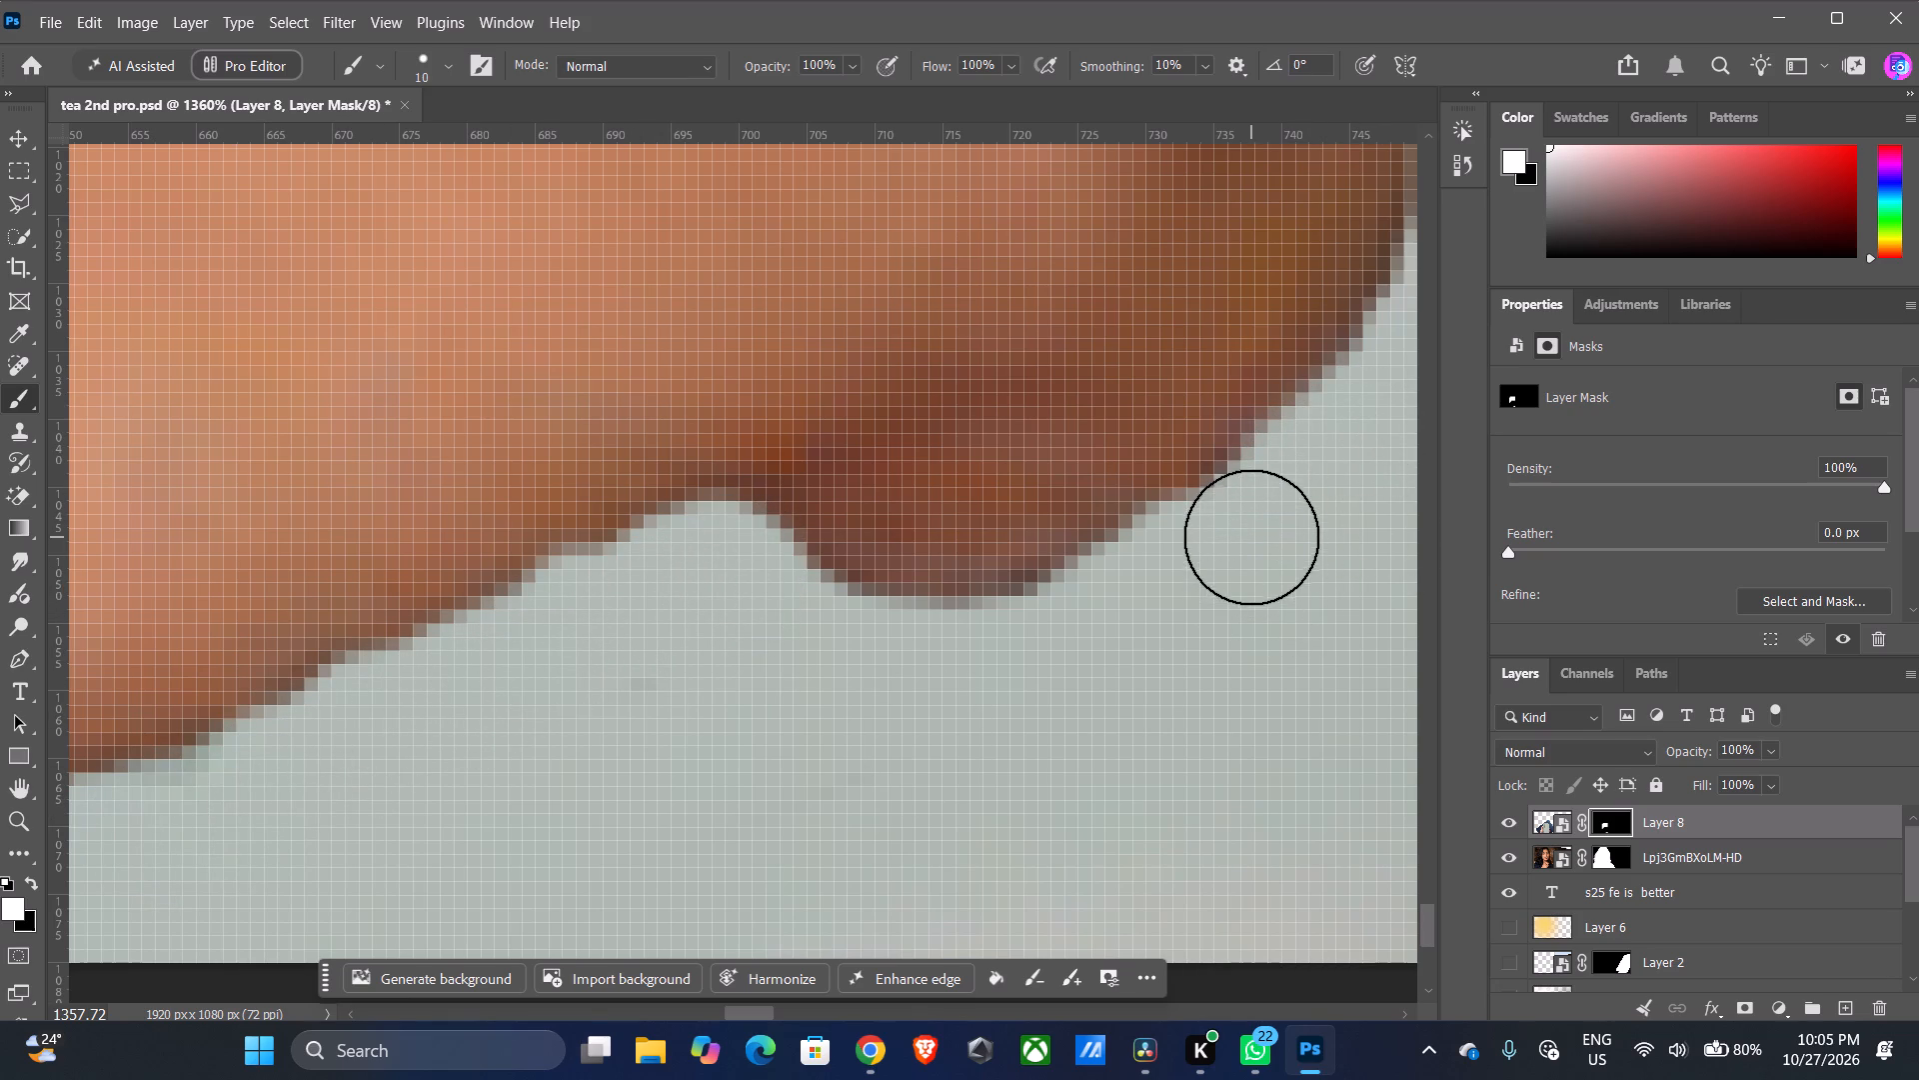
left_click(1251, 534)
left_click(1050, 647)
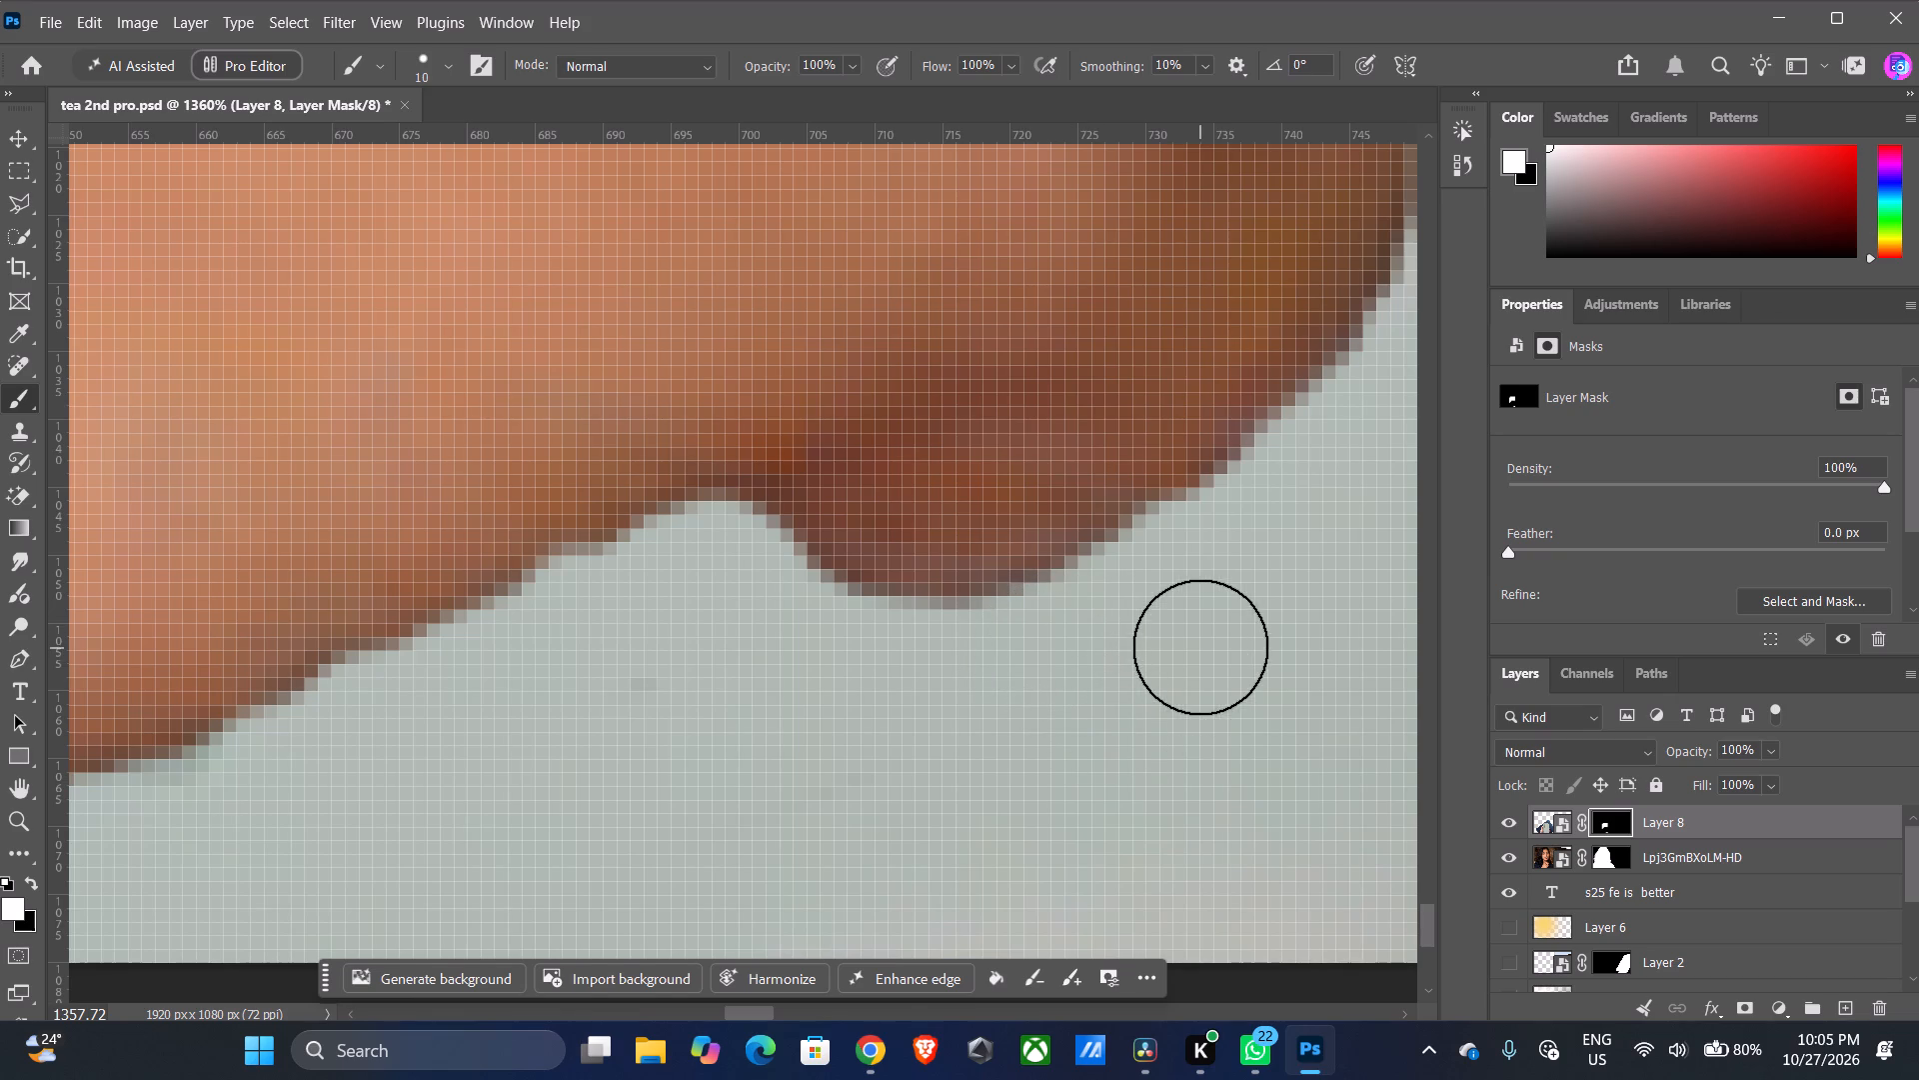
Continue the white mask touch-up around the little fingertip's outer curve, in the gap facing the phone's side edge.
scroll(1200, 647, "down", 3)
left_click_drag(741, 1014, 778, 1008)
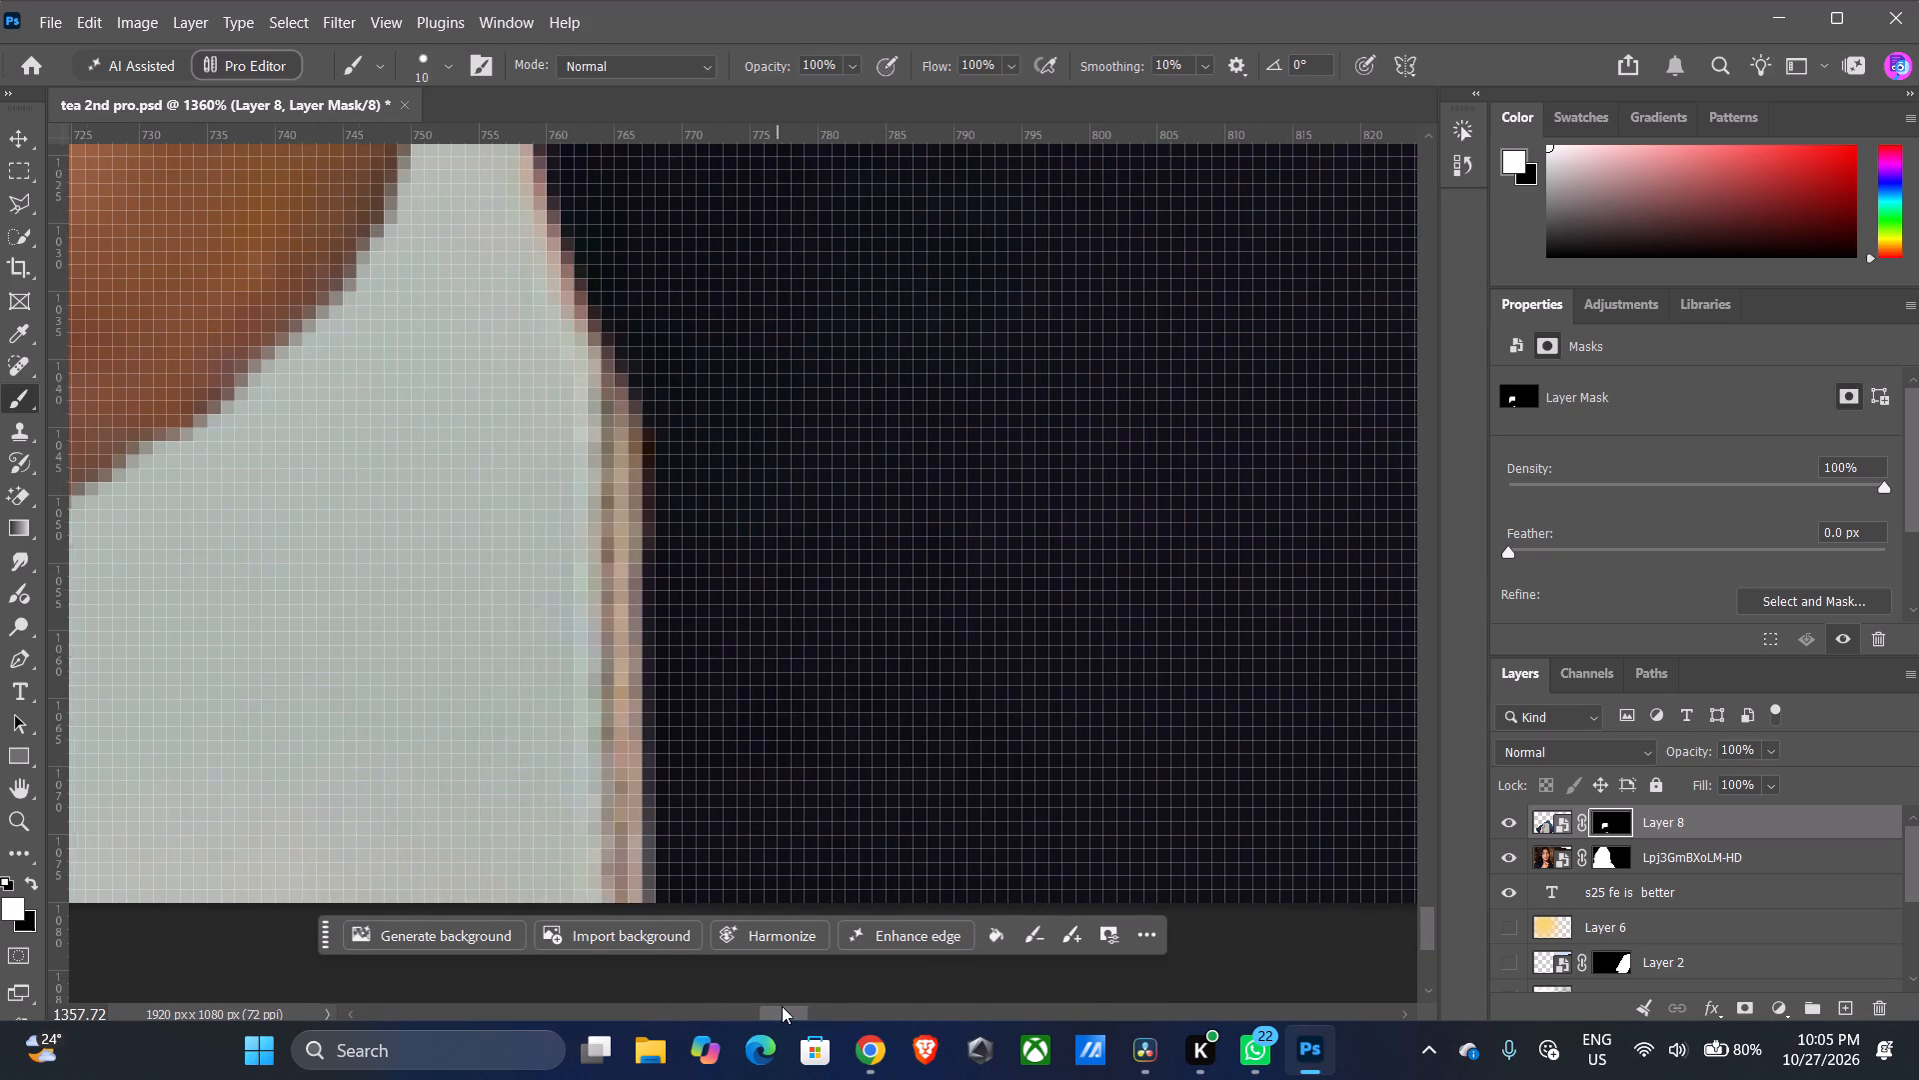
scroll(587, 733, "up", 9)
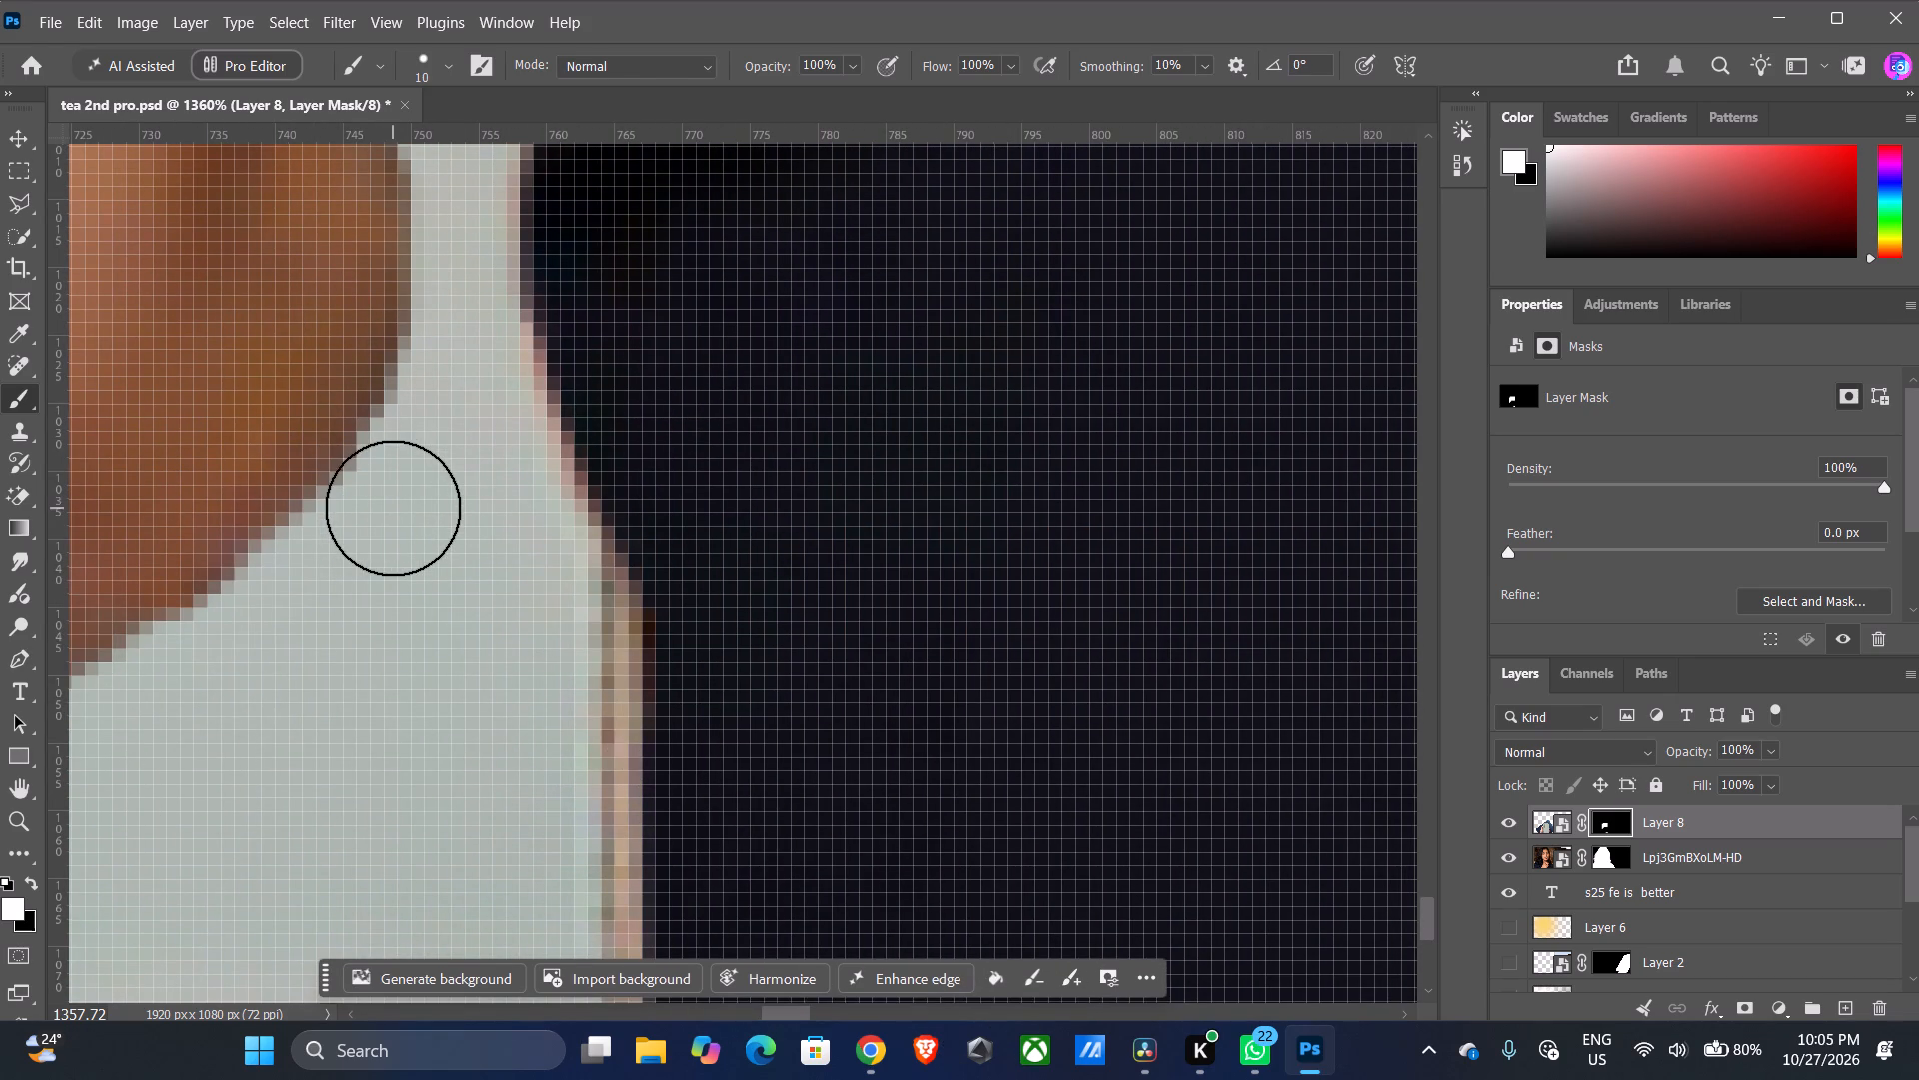
left_click(393, 508)
left_click(439, 418)
left_click(469, 361)
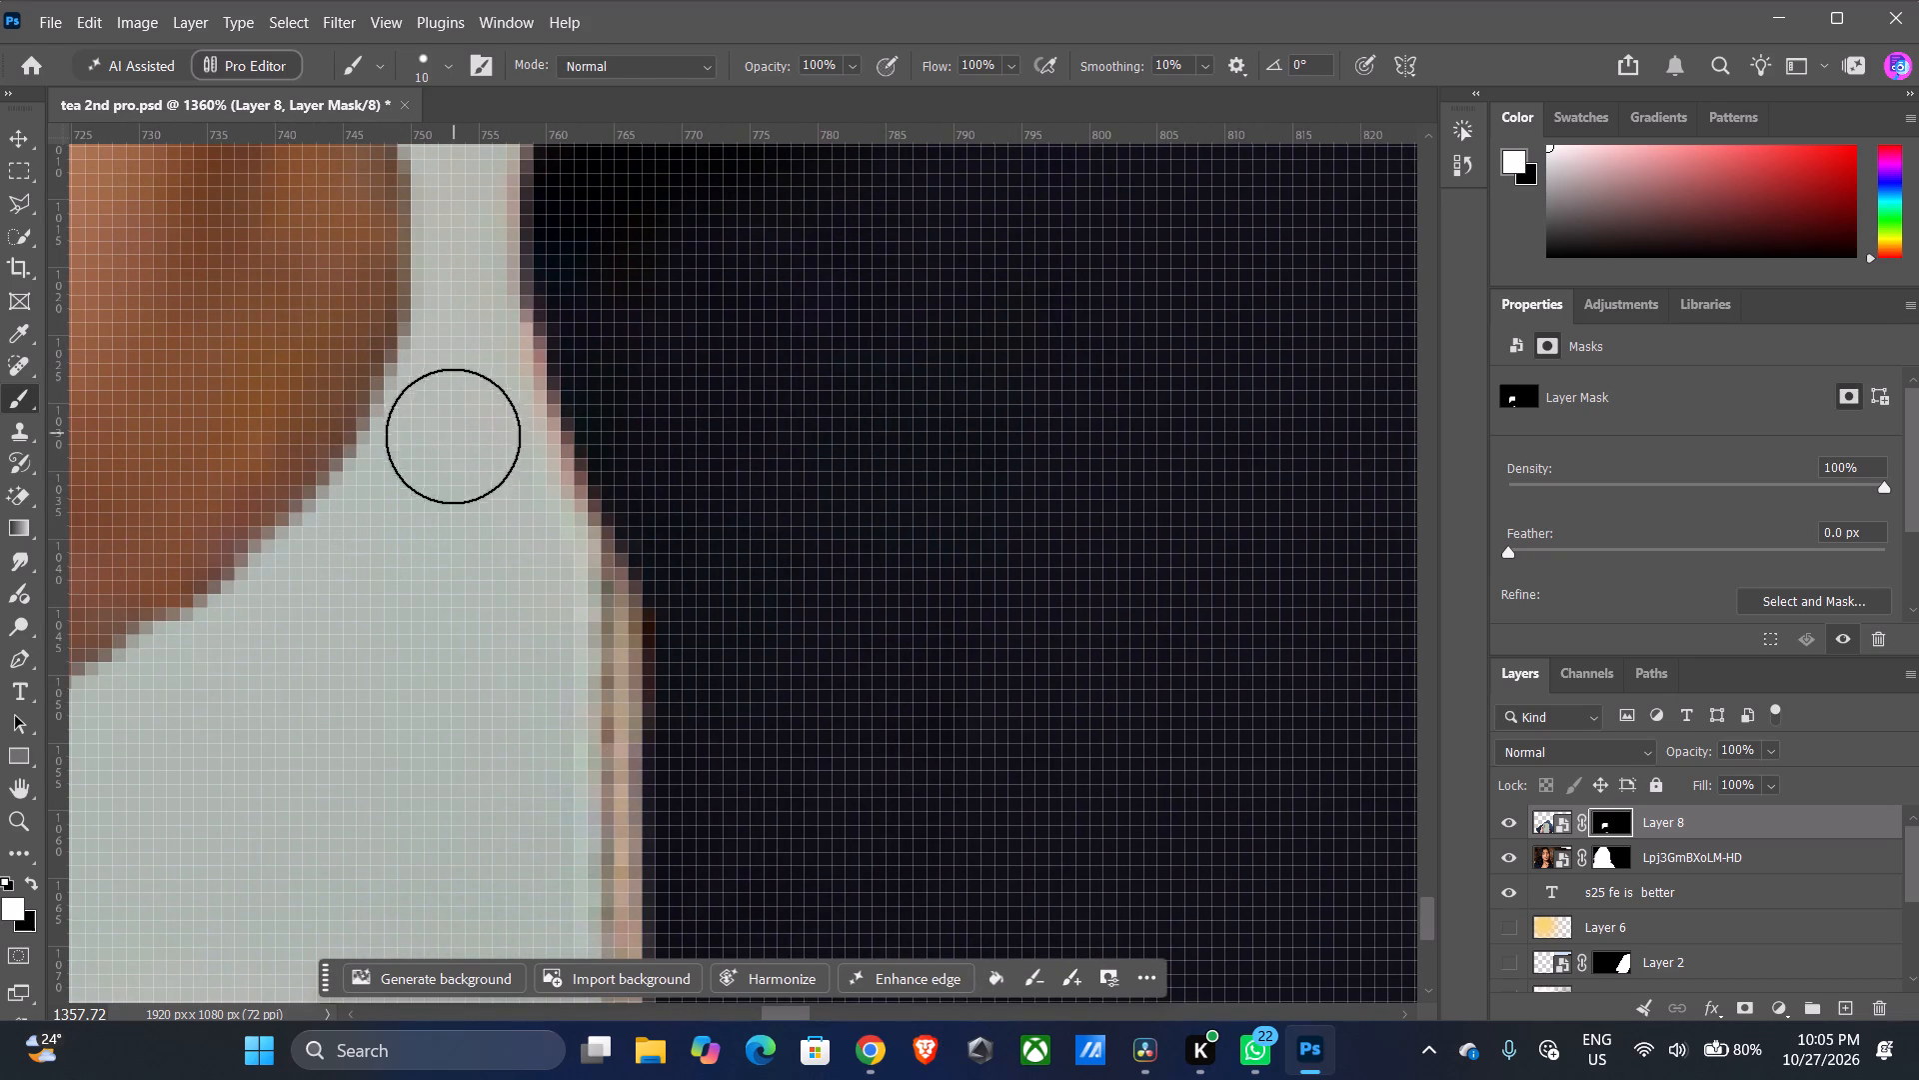
scroll(388, 631, "down", 4)
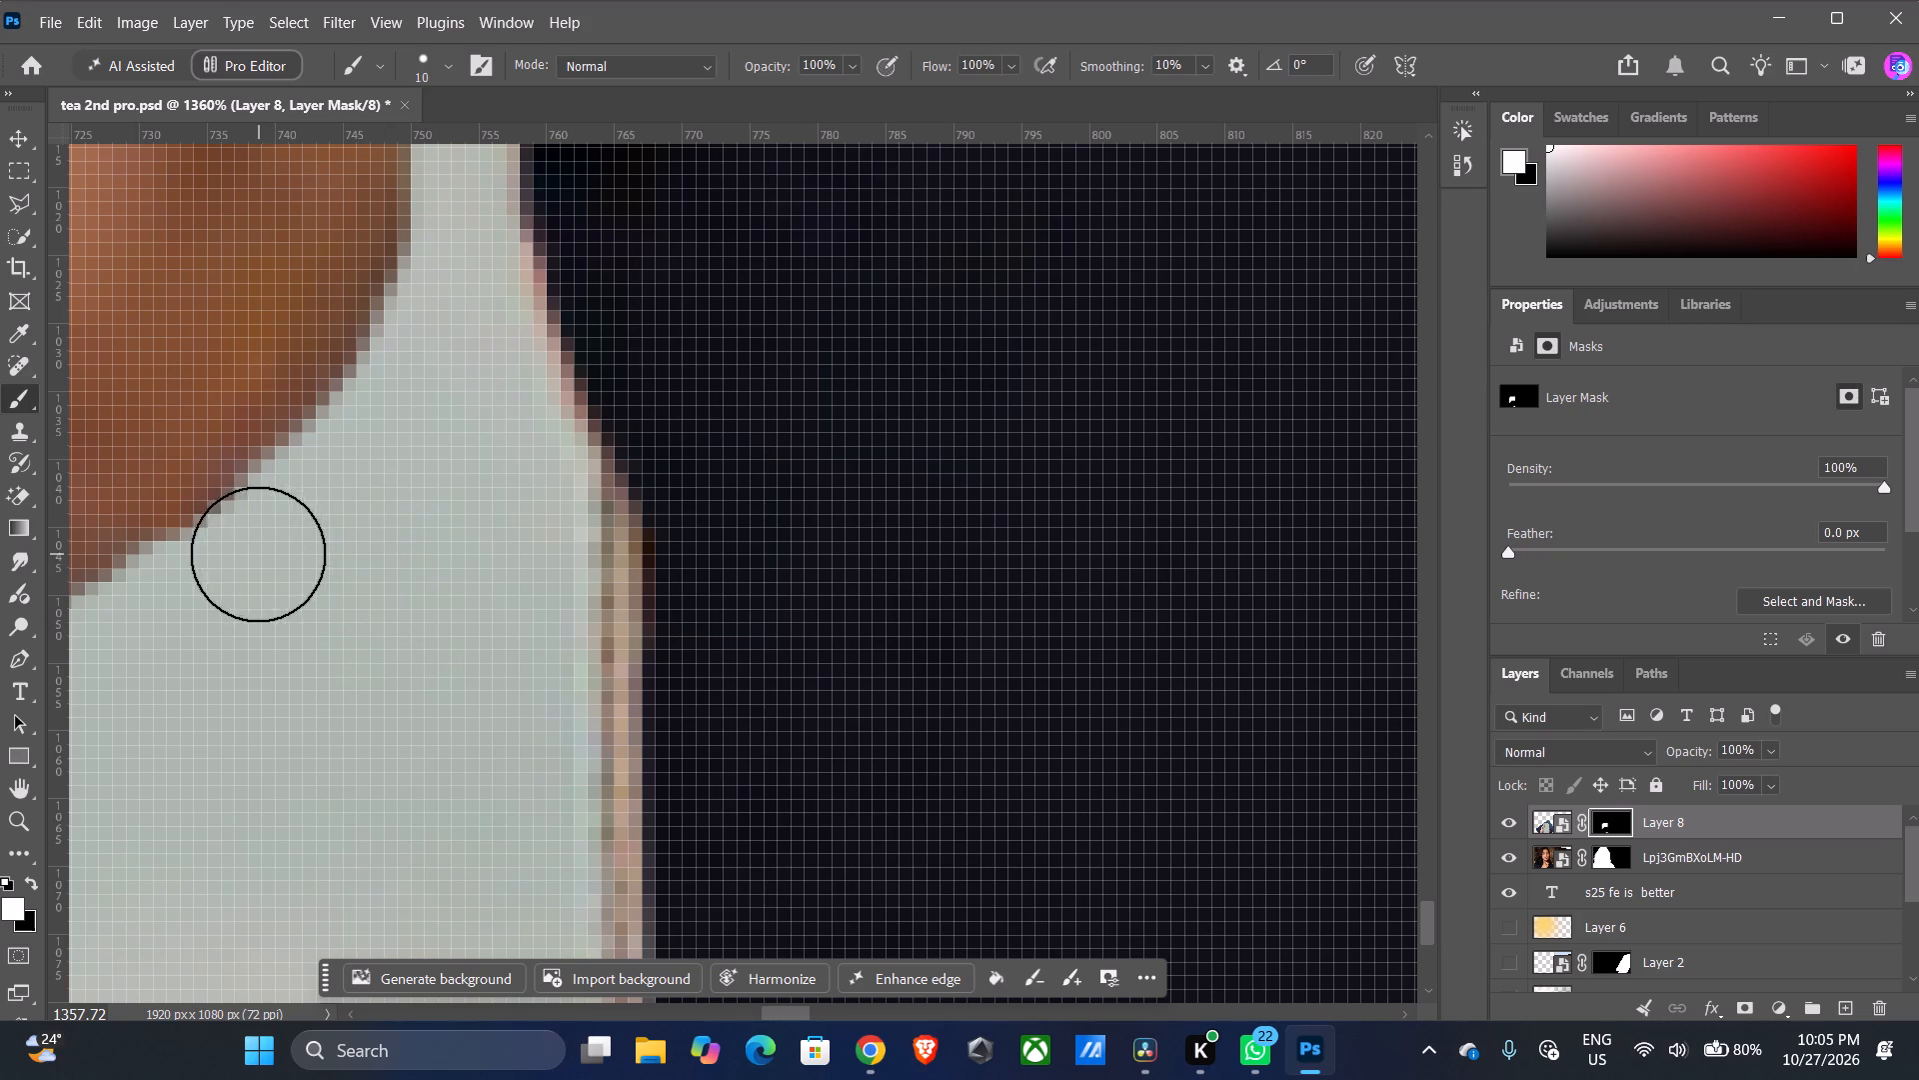
left_click(258, 554)
Dab white along the underside of the little finger's rounded tip and in the crease beside it to smooth the outline.
scroll(333, 623, "down", 10, "alt")
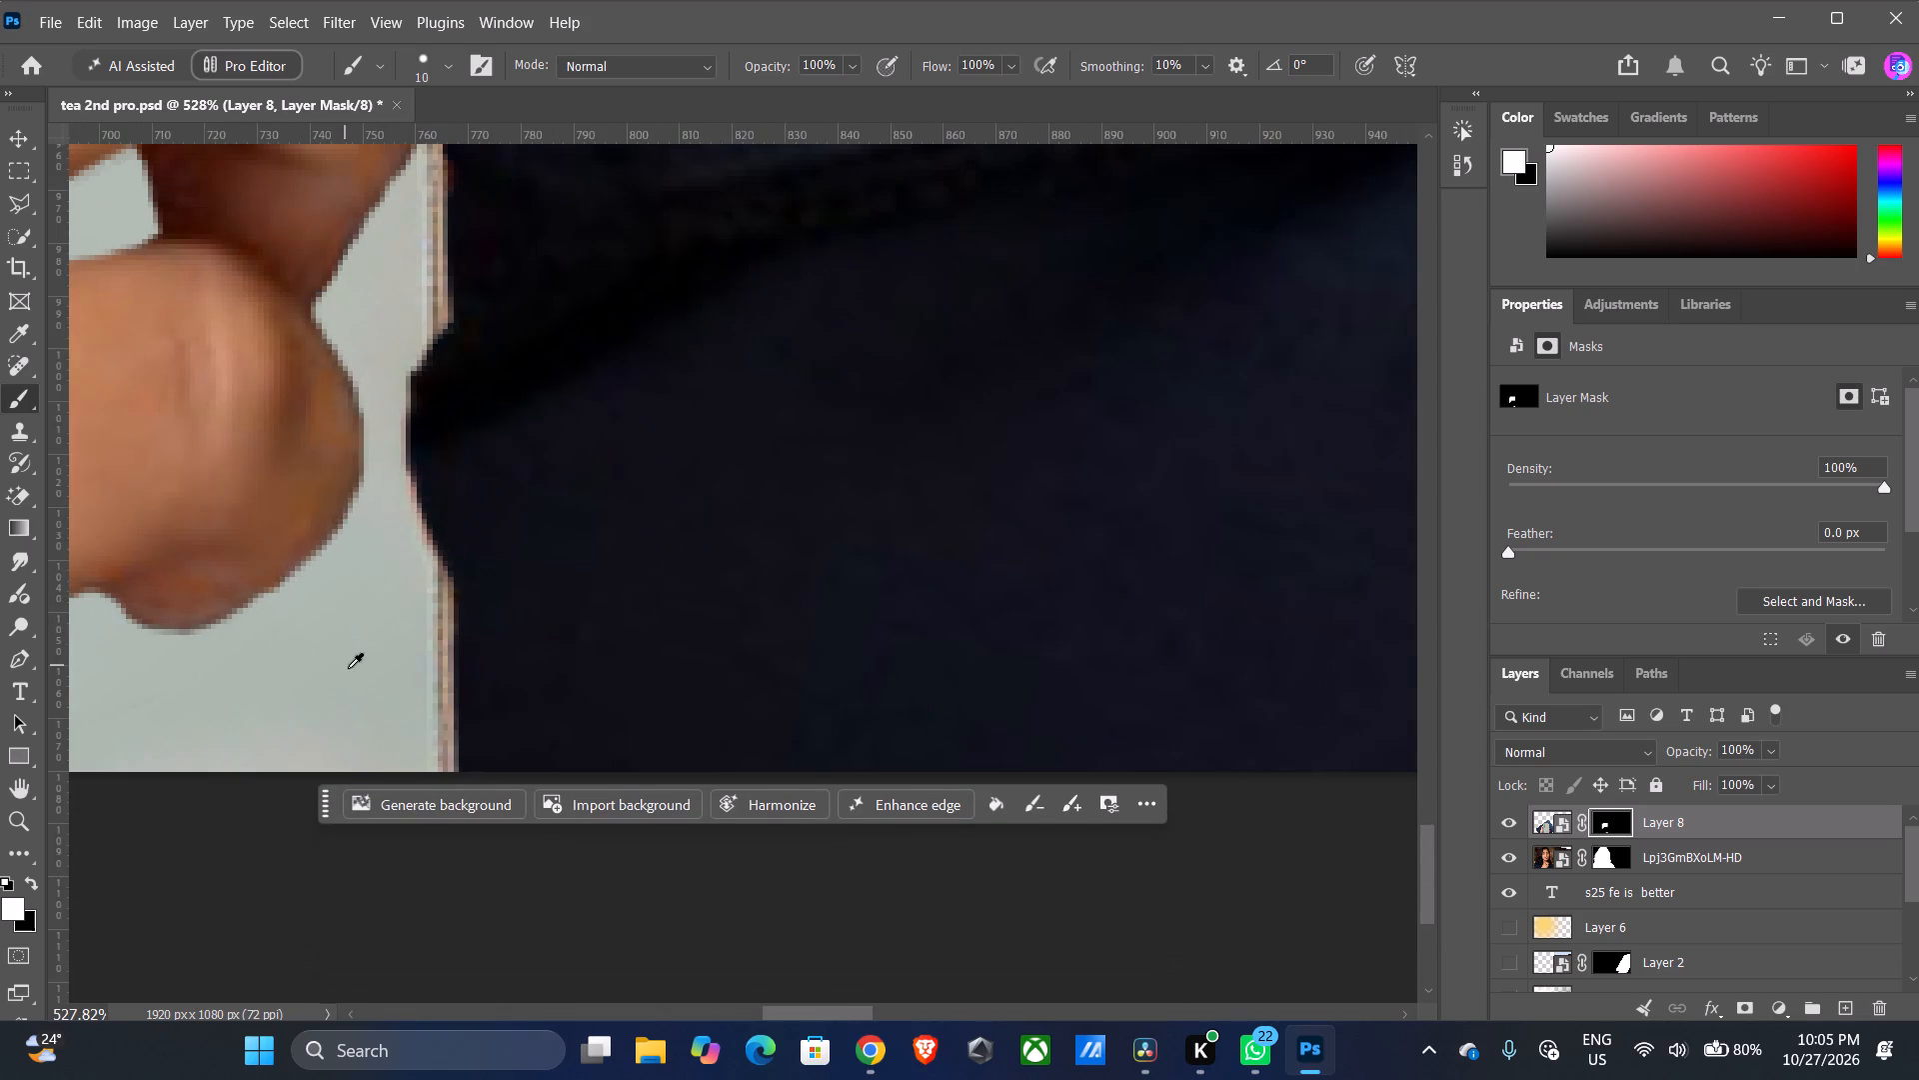
left_click_drag(778, 1007, 740, 1007)
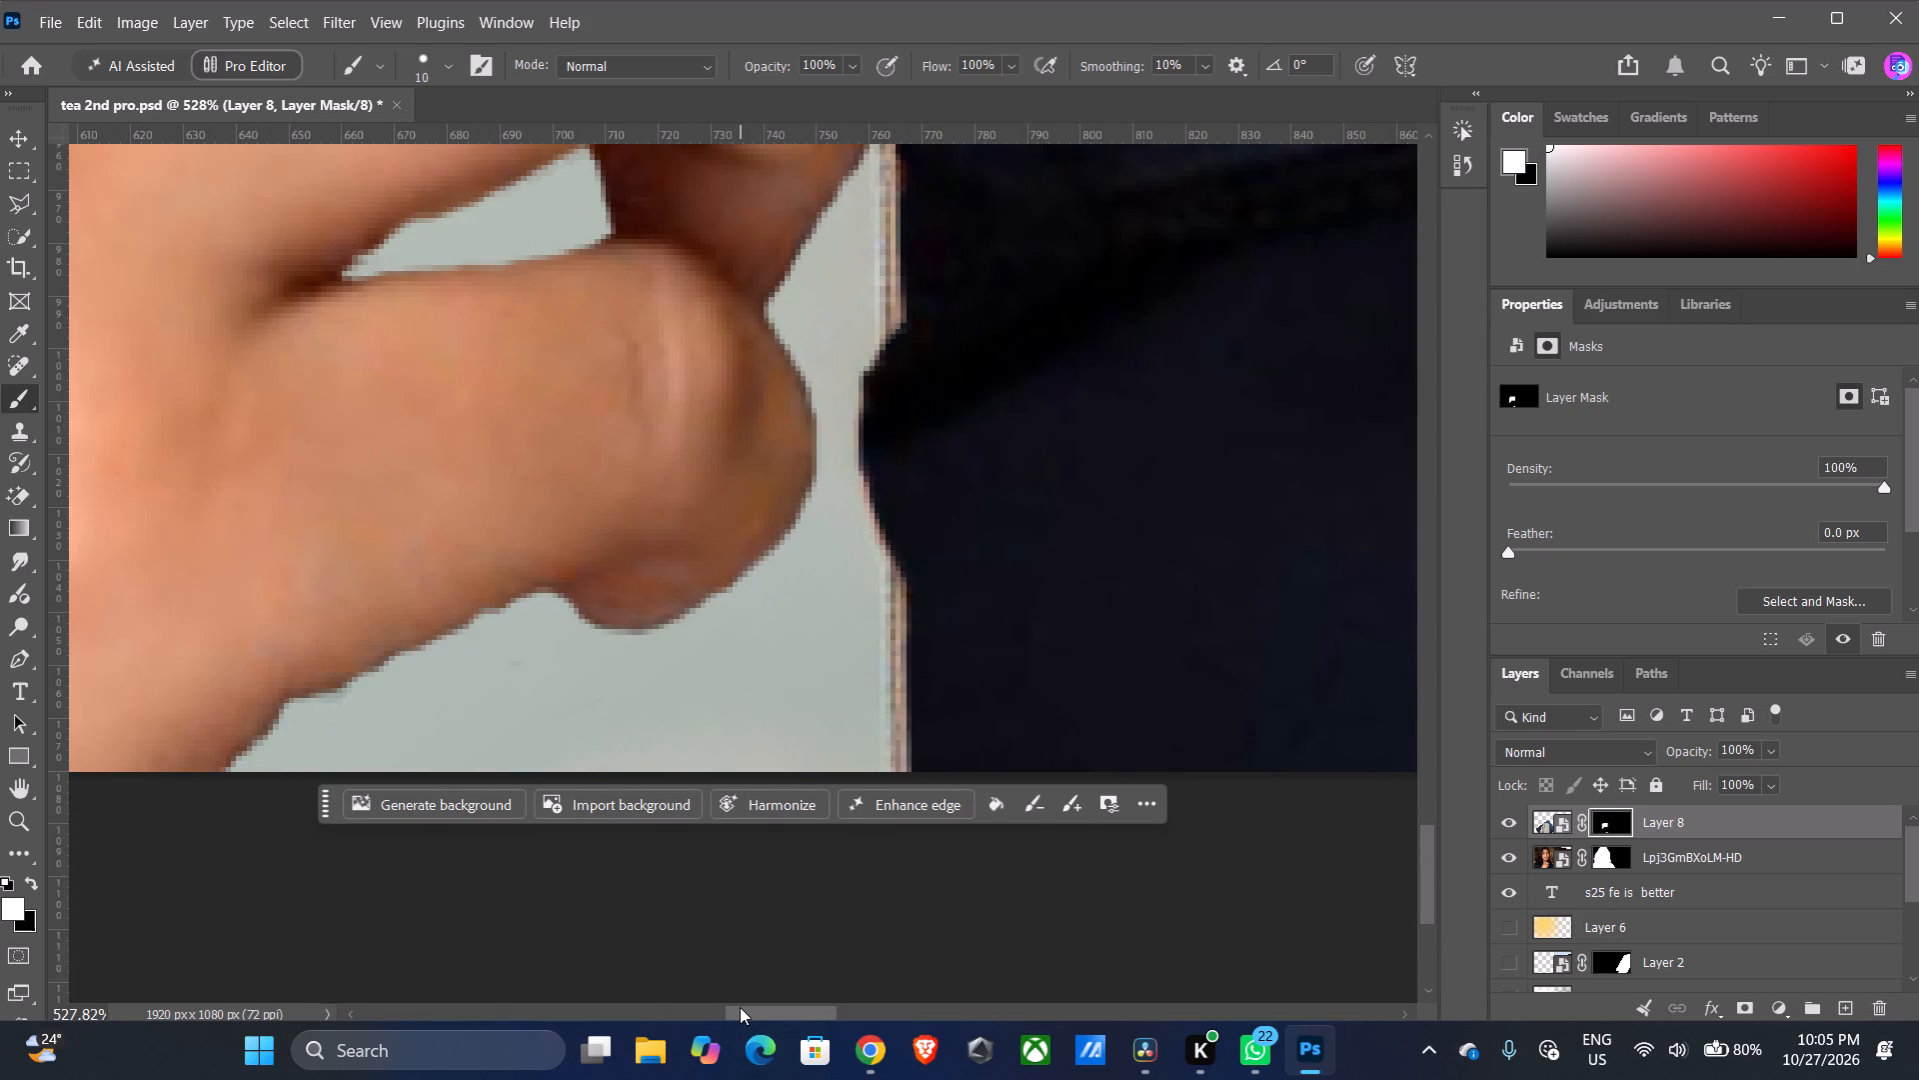
left_click_drag(740, 1007, 739, 1007)
scroll(648, 684, "up", 14, "alt")
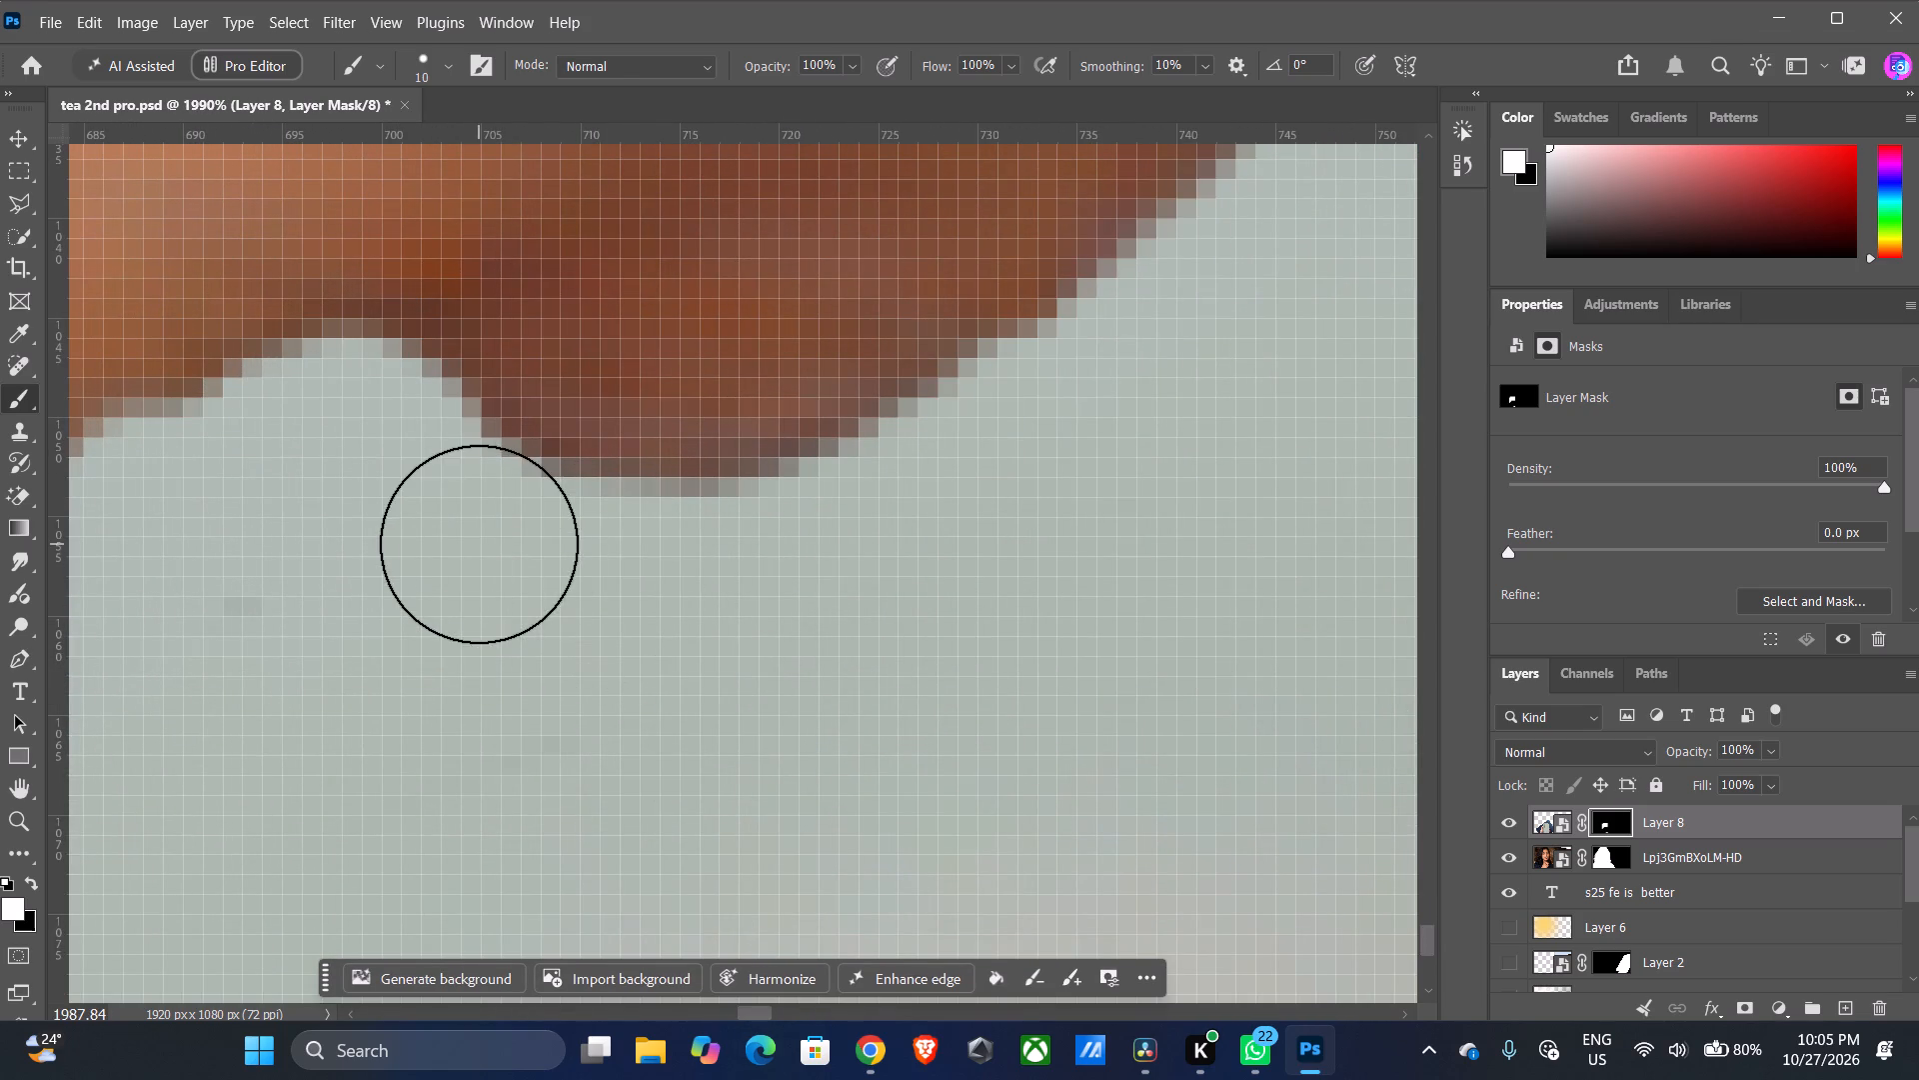
left_click(476, 544)
left_click(822, 569)
left_click(879, 539)
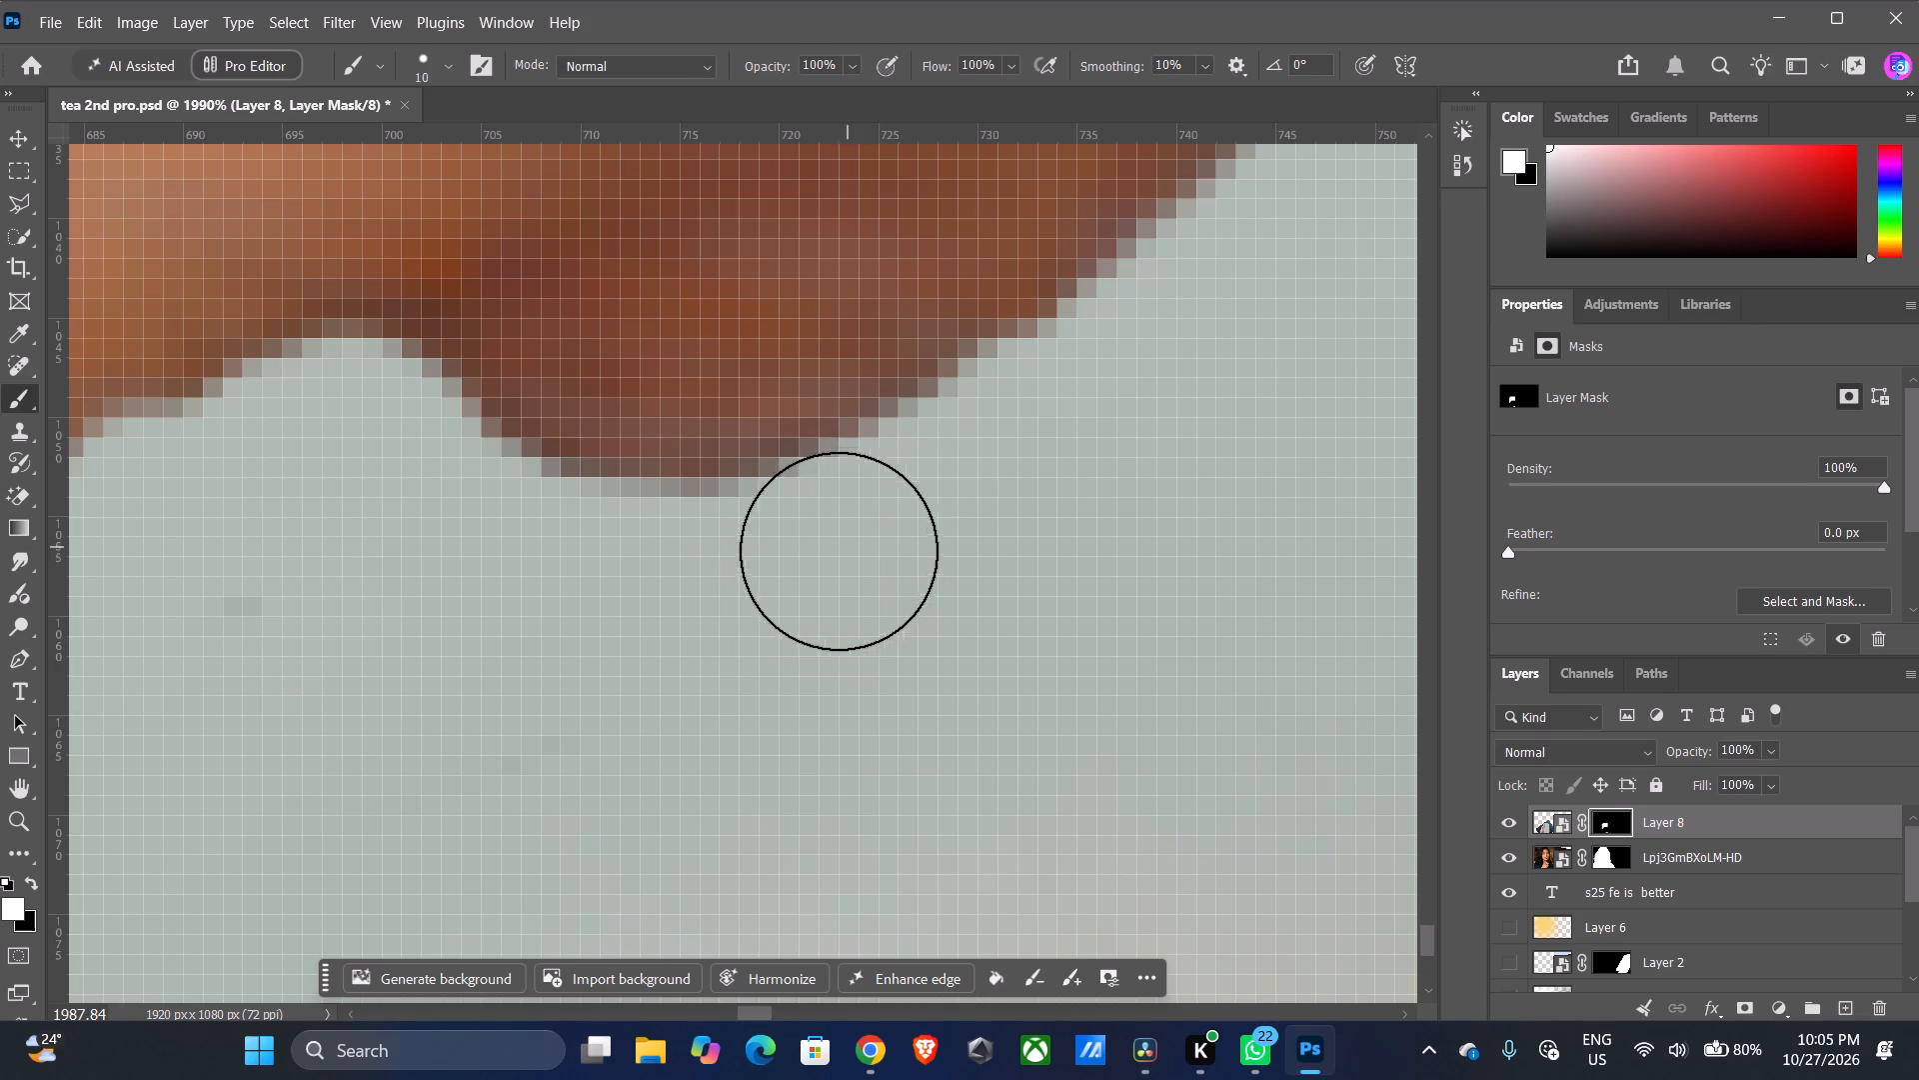
left_click(827, 554)
left_click(304, 449)
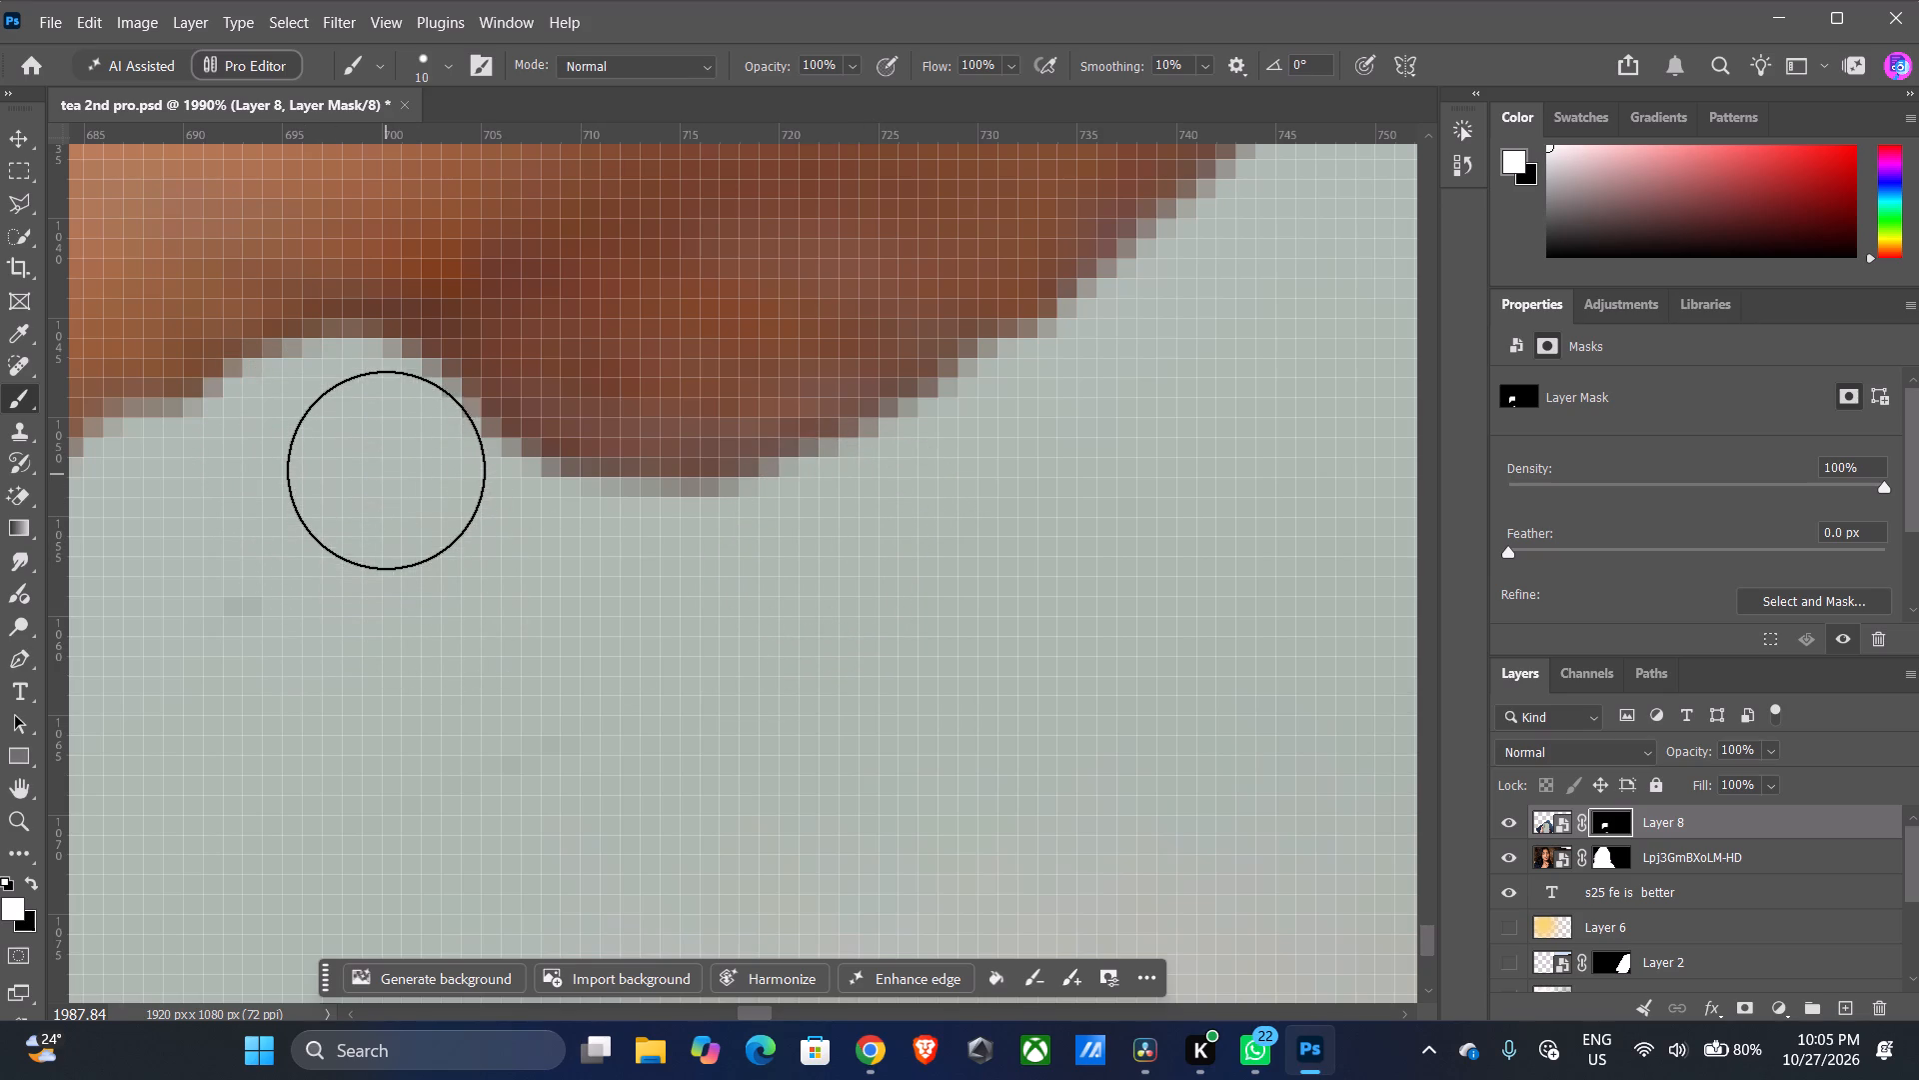
left_click(386, 468)
left_click(366, 443)
Paint white on the mask over the faint specks on the phone's back below the little finger.
scroll(827, 647, "down", 11, "alt")
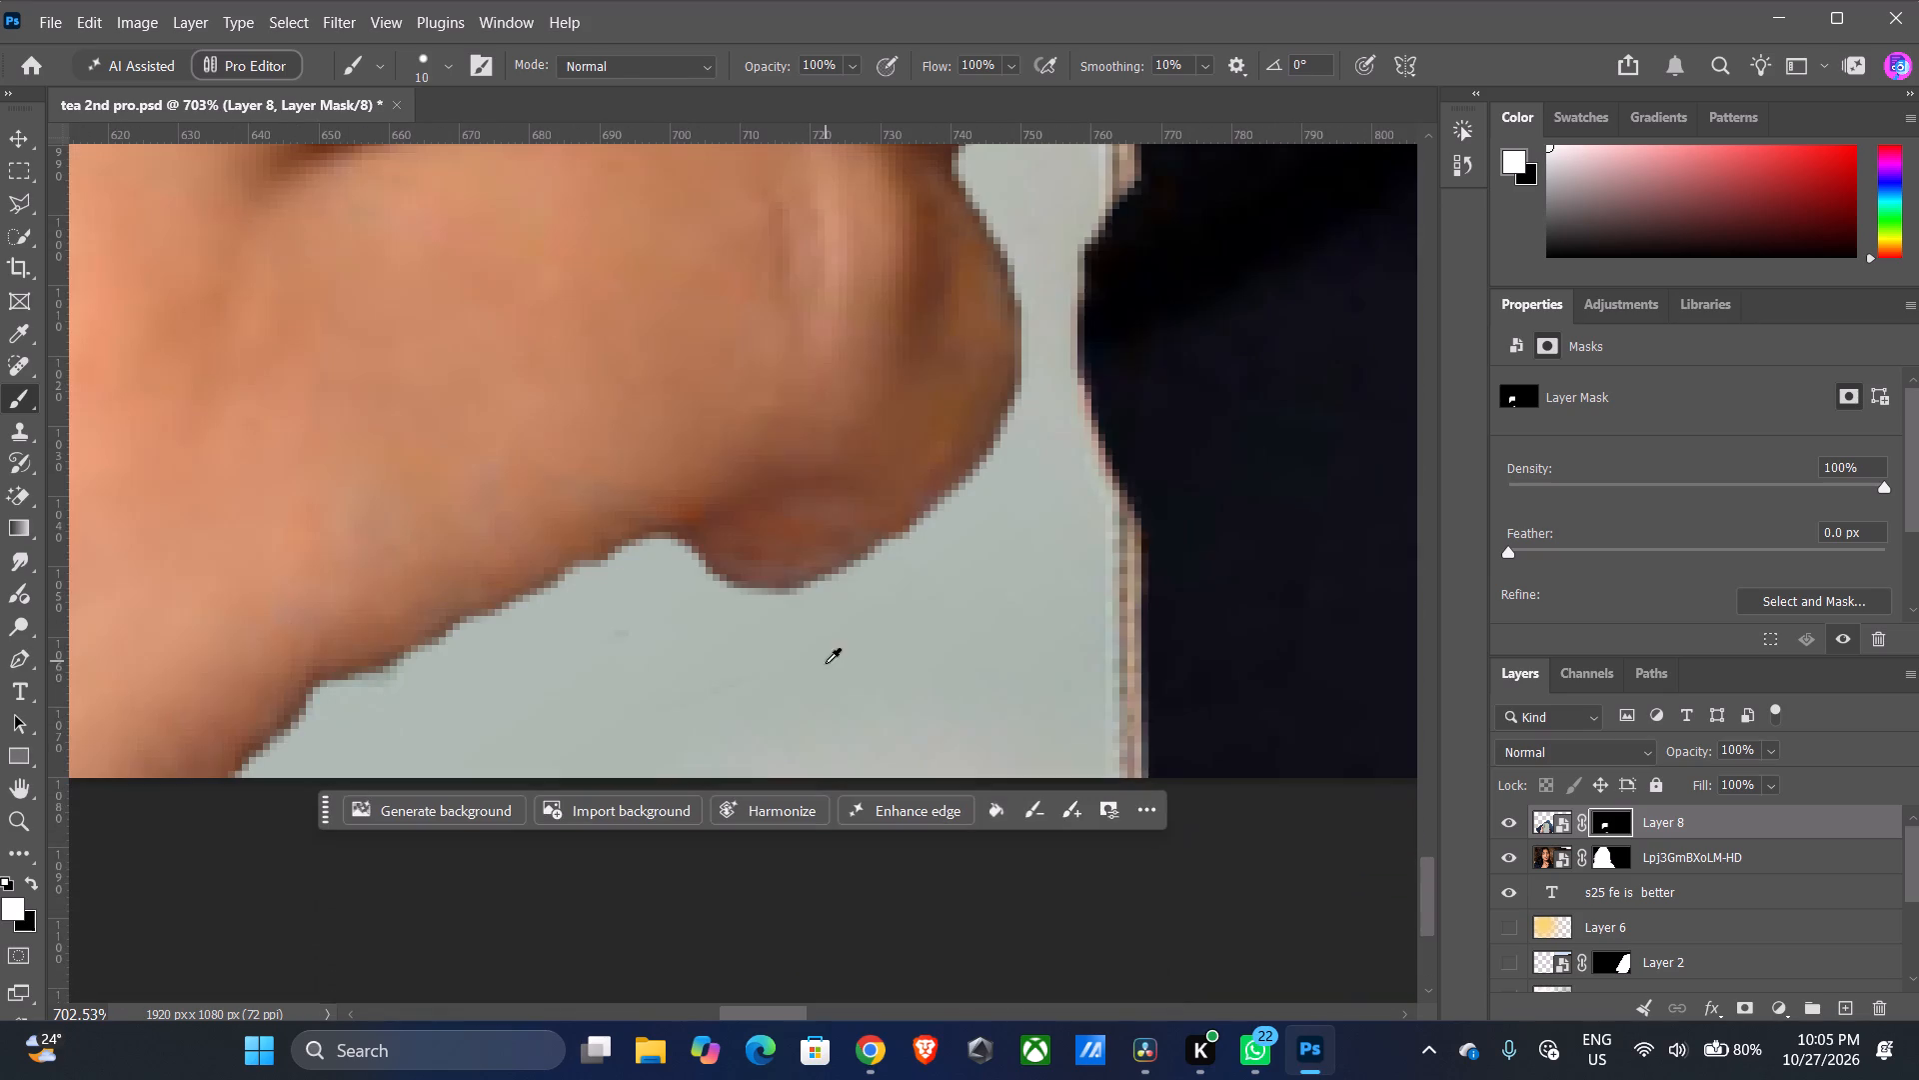
left_click_drag(611, 663, 811, 682)
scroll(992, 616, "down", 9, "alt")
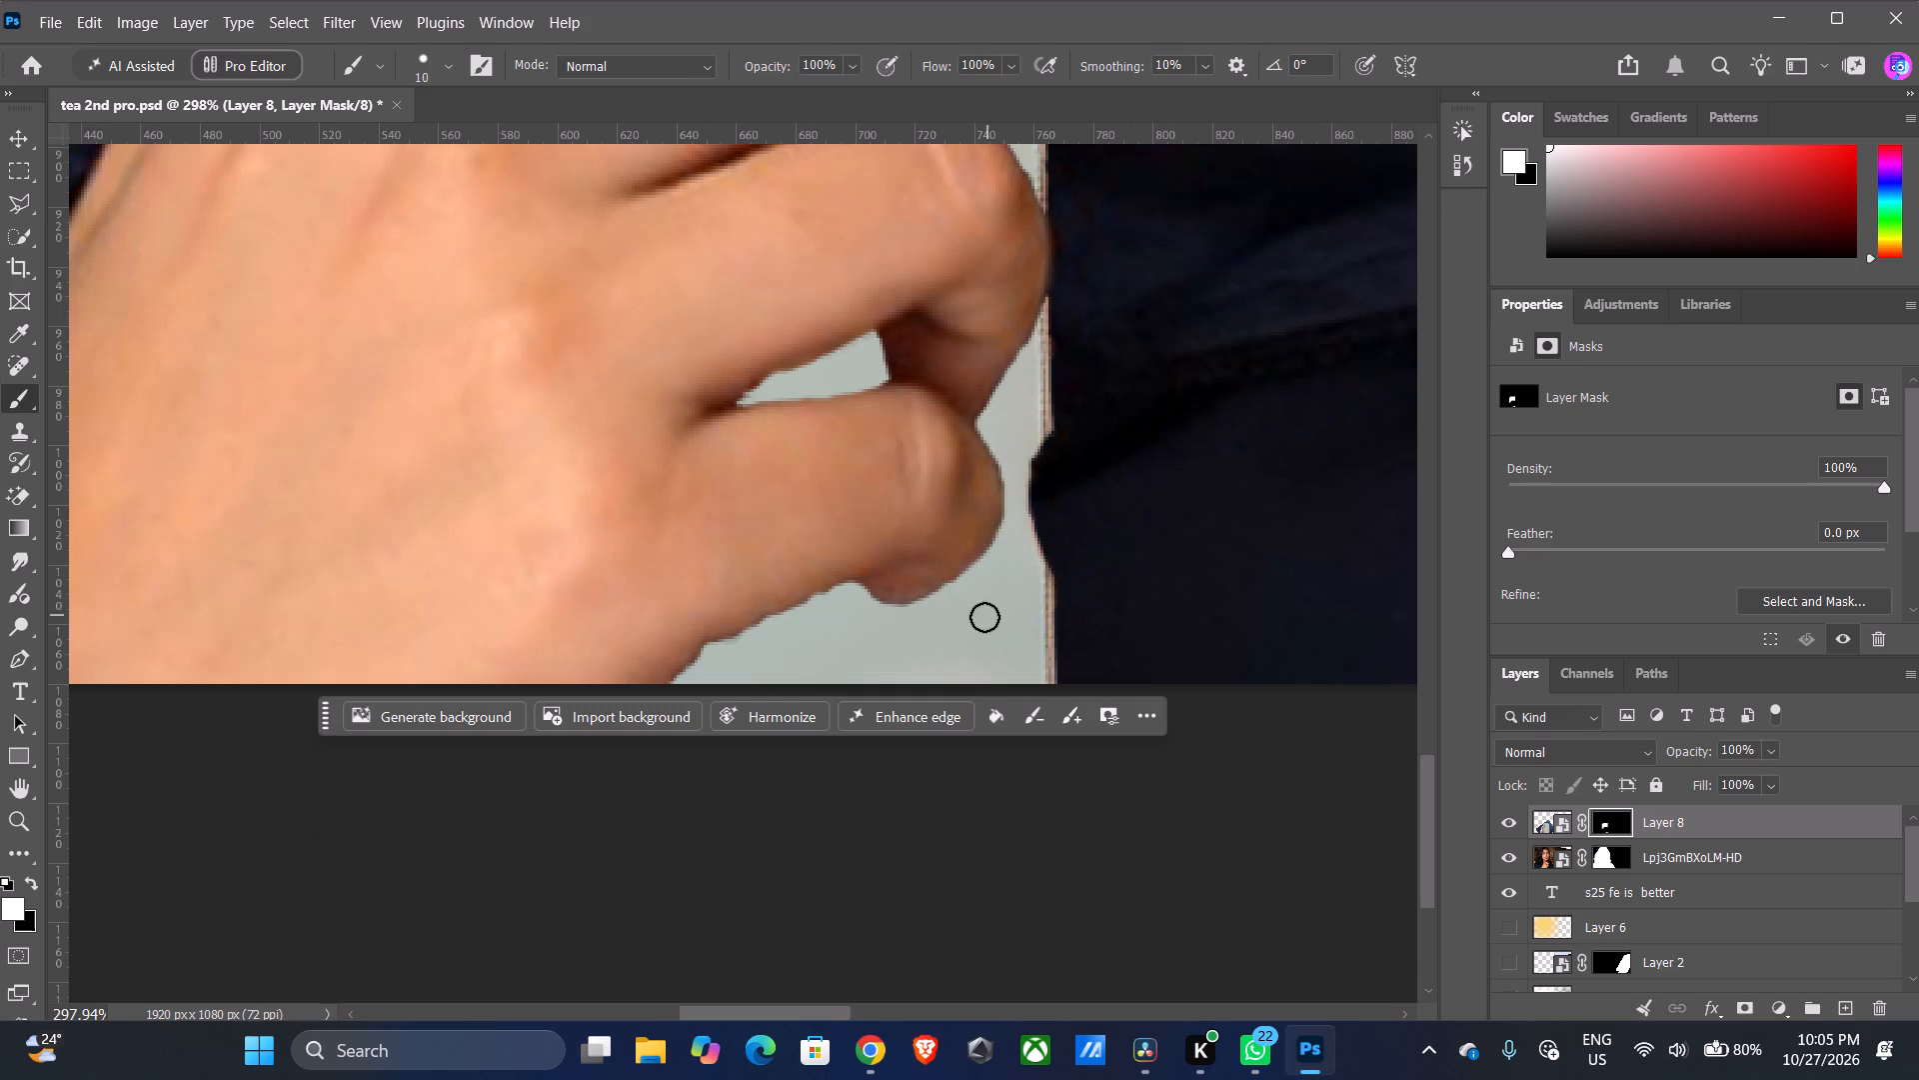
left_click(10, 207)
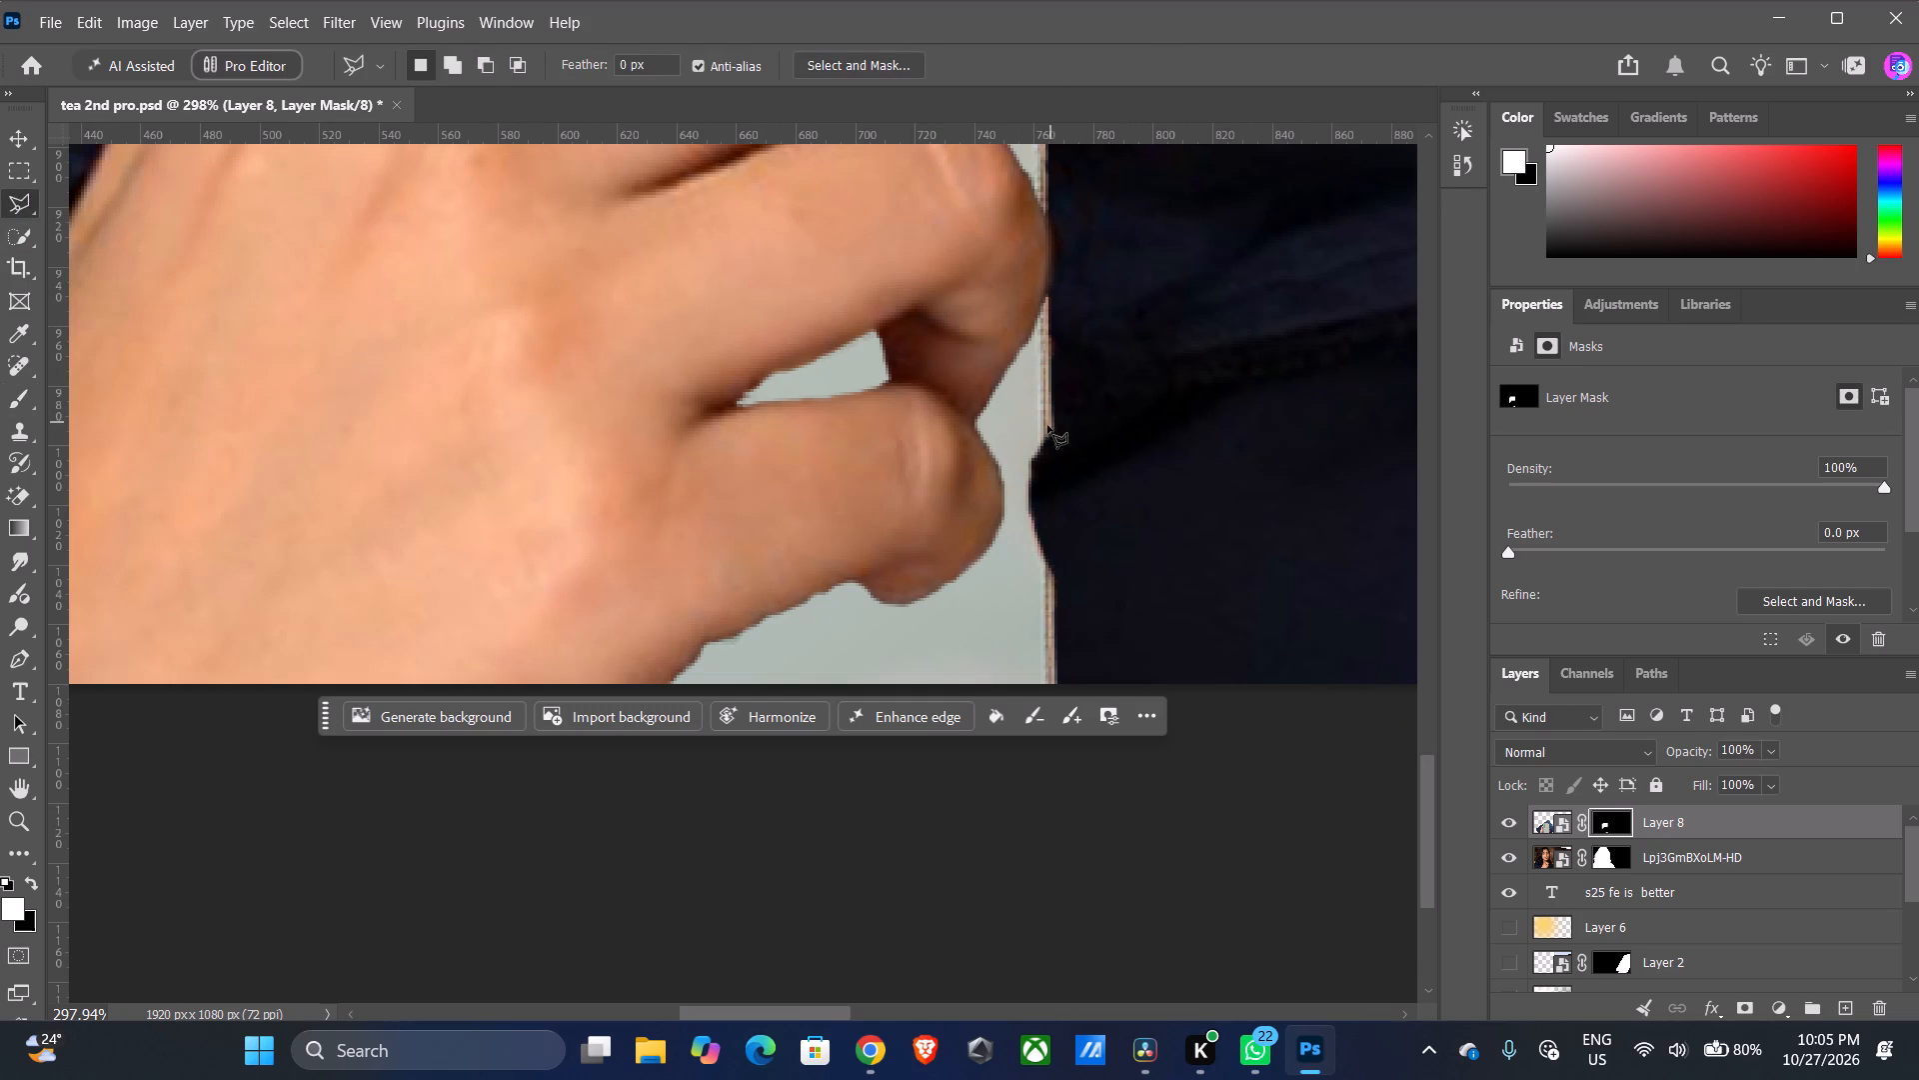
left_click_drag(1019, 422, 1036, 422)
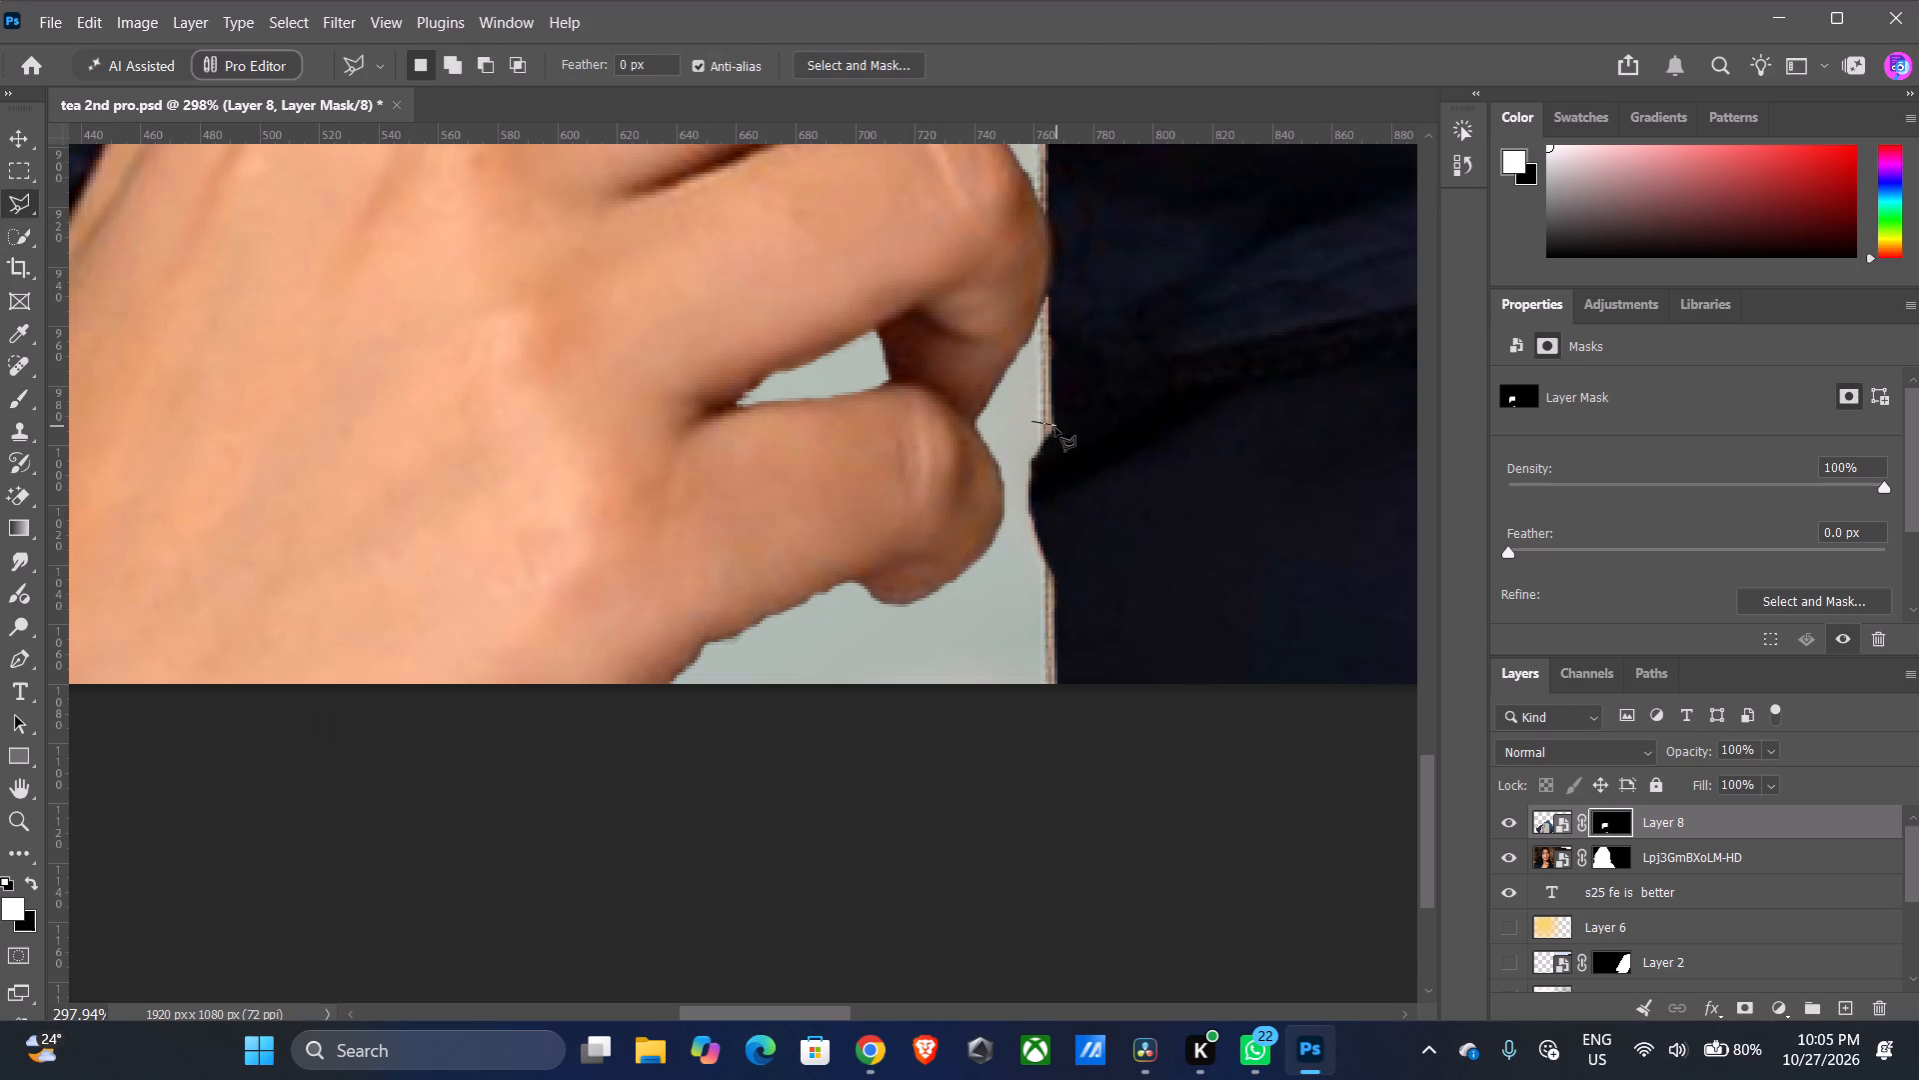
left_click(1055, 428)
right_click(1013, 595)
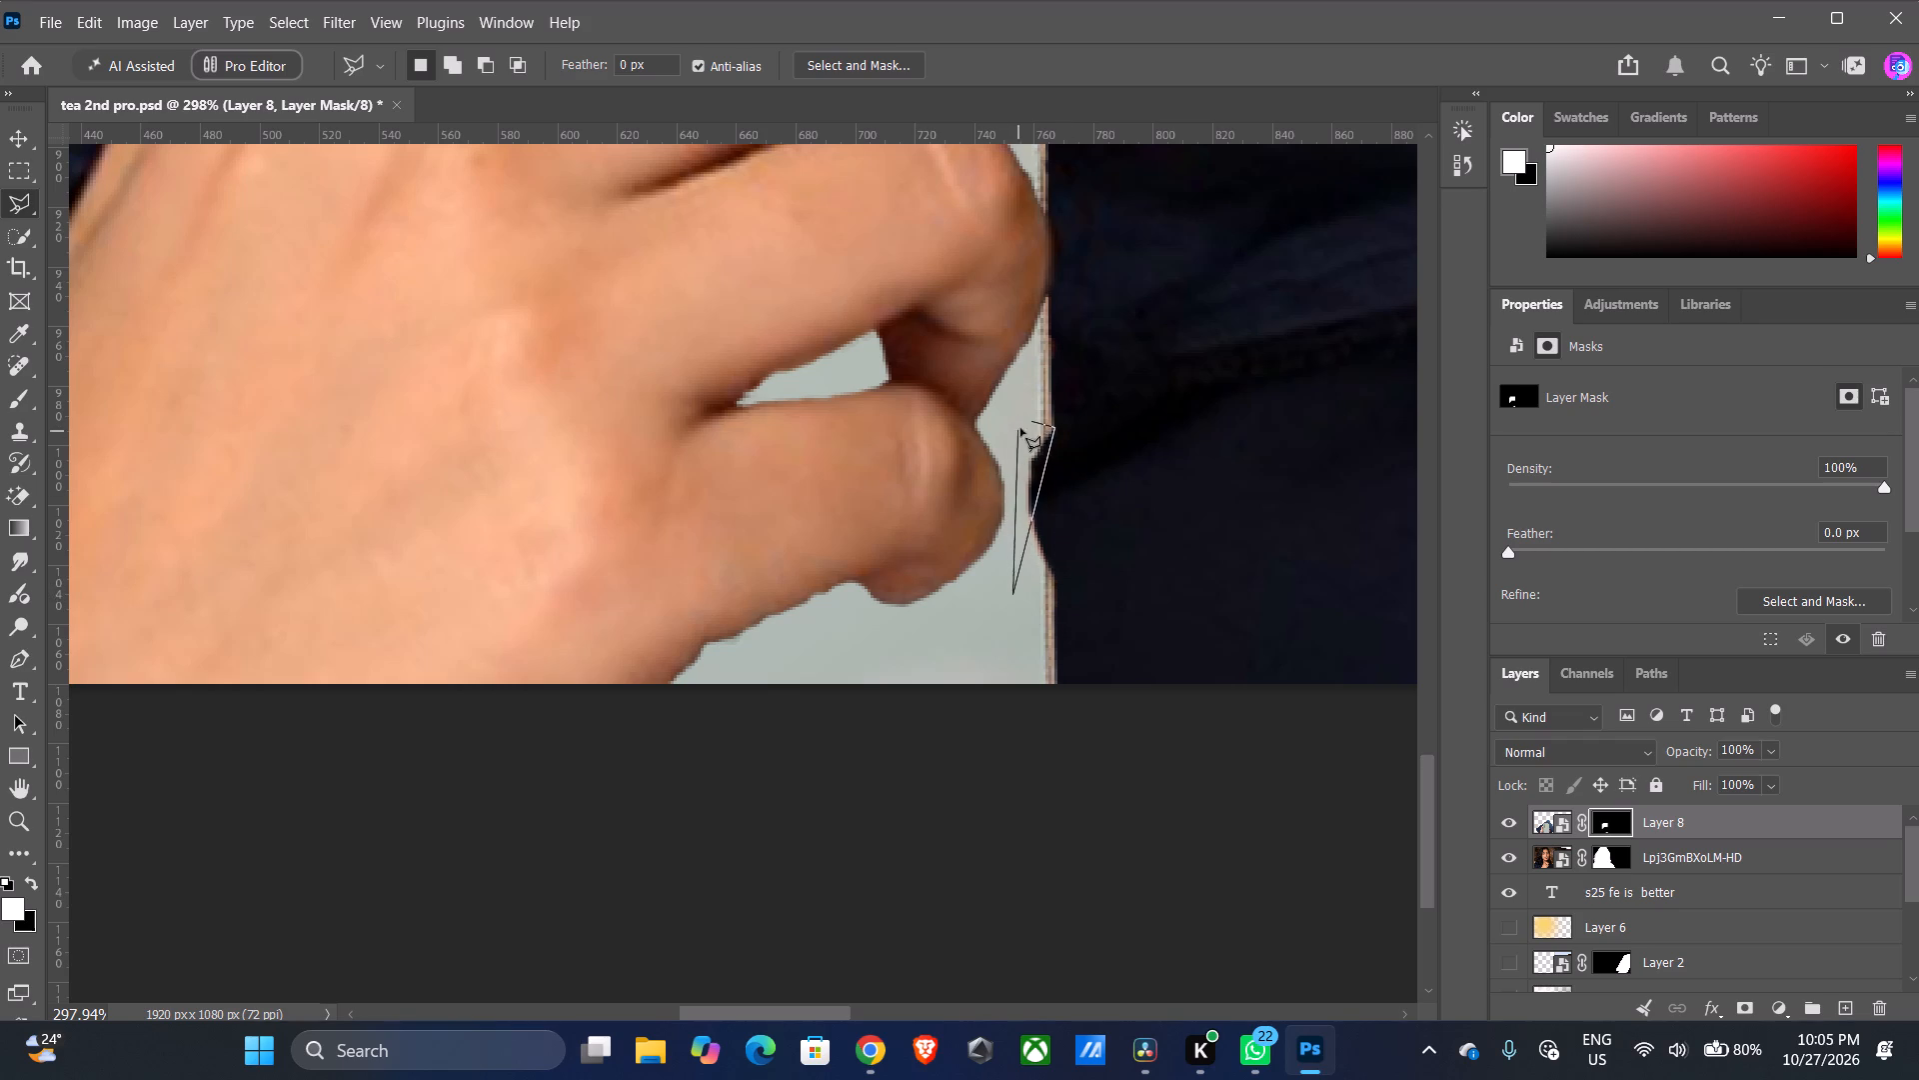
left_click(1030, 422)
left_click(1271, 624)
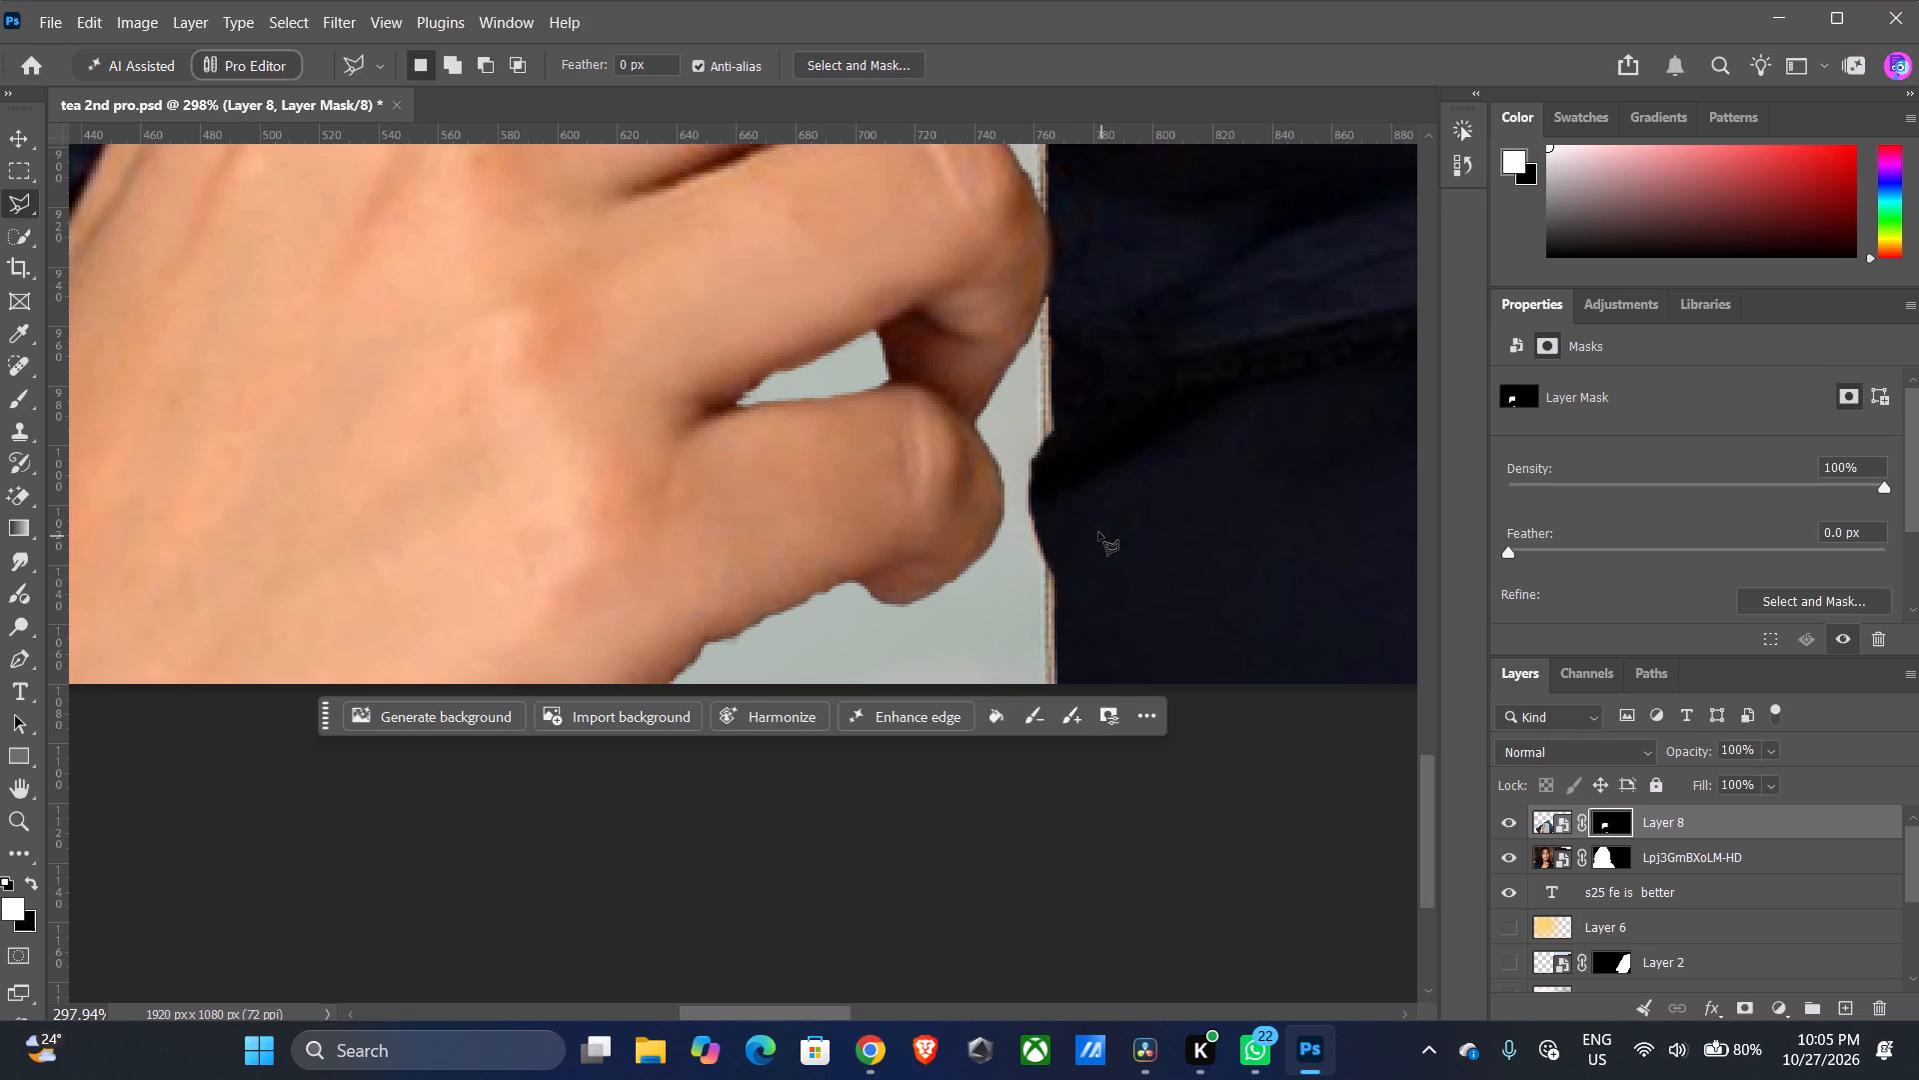
Outline the dark notch in the phone's side edge beside the little finger with the Polygonal Lasso and apply Generative Fill with the prompt "fill it".
scroll(1028, 527, "up", 9, "alt")
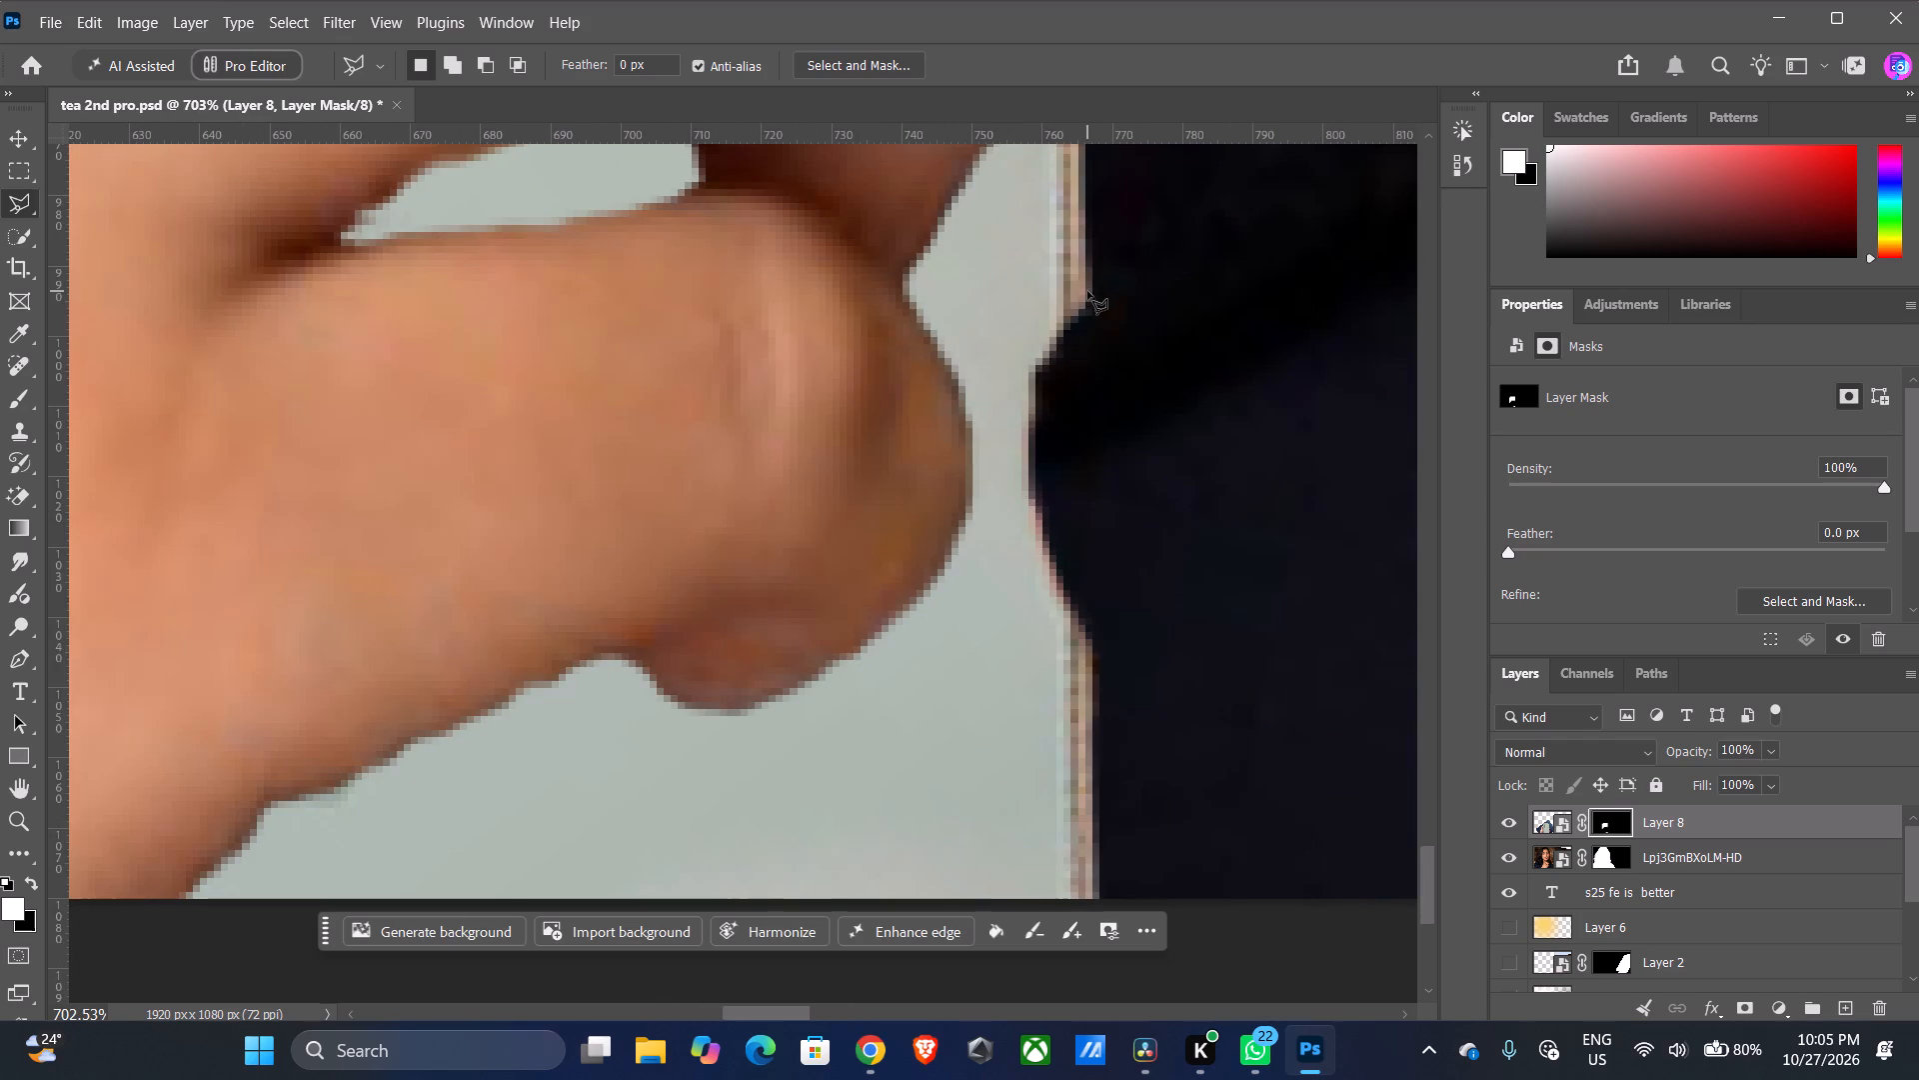
left_click(1087, 291)
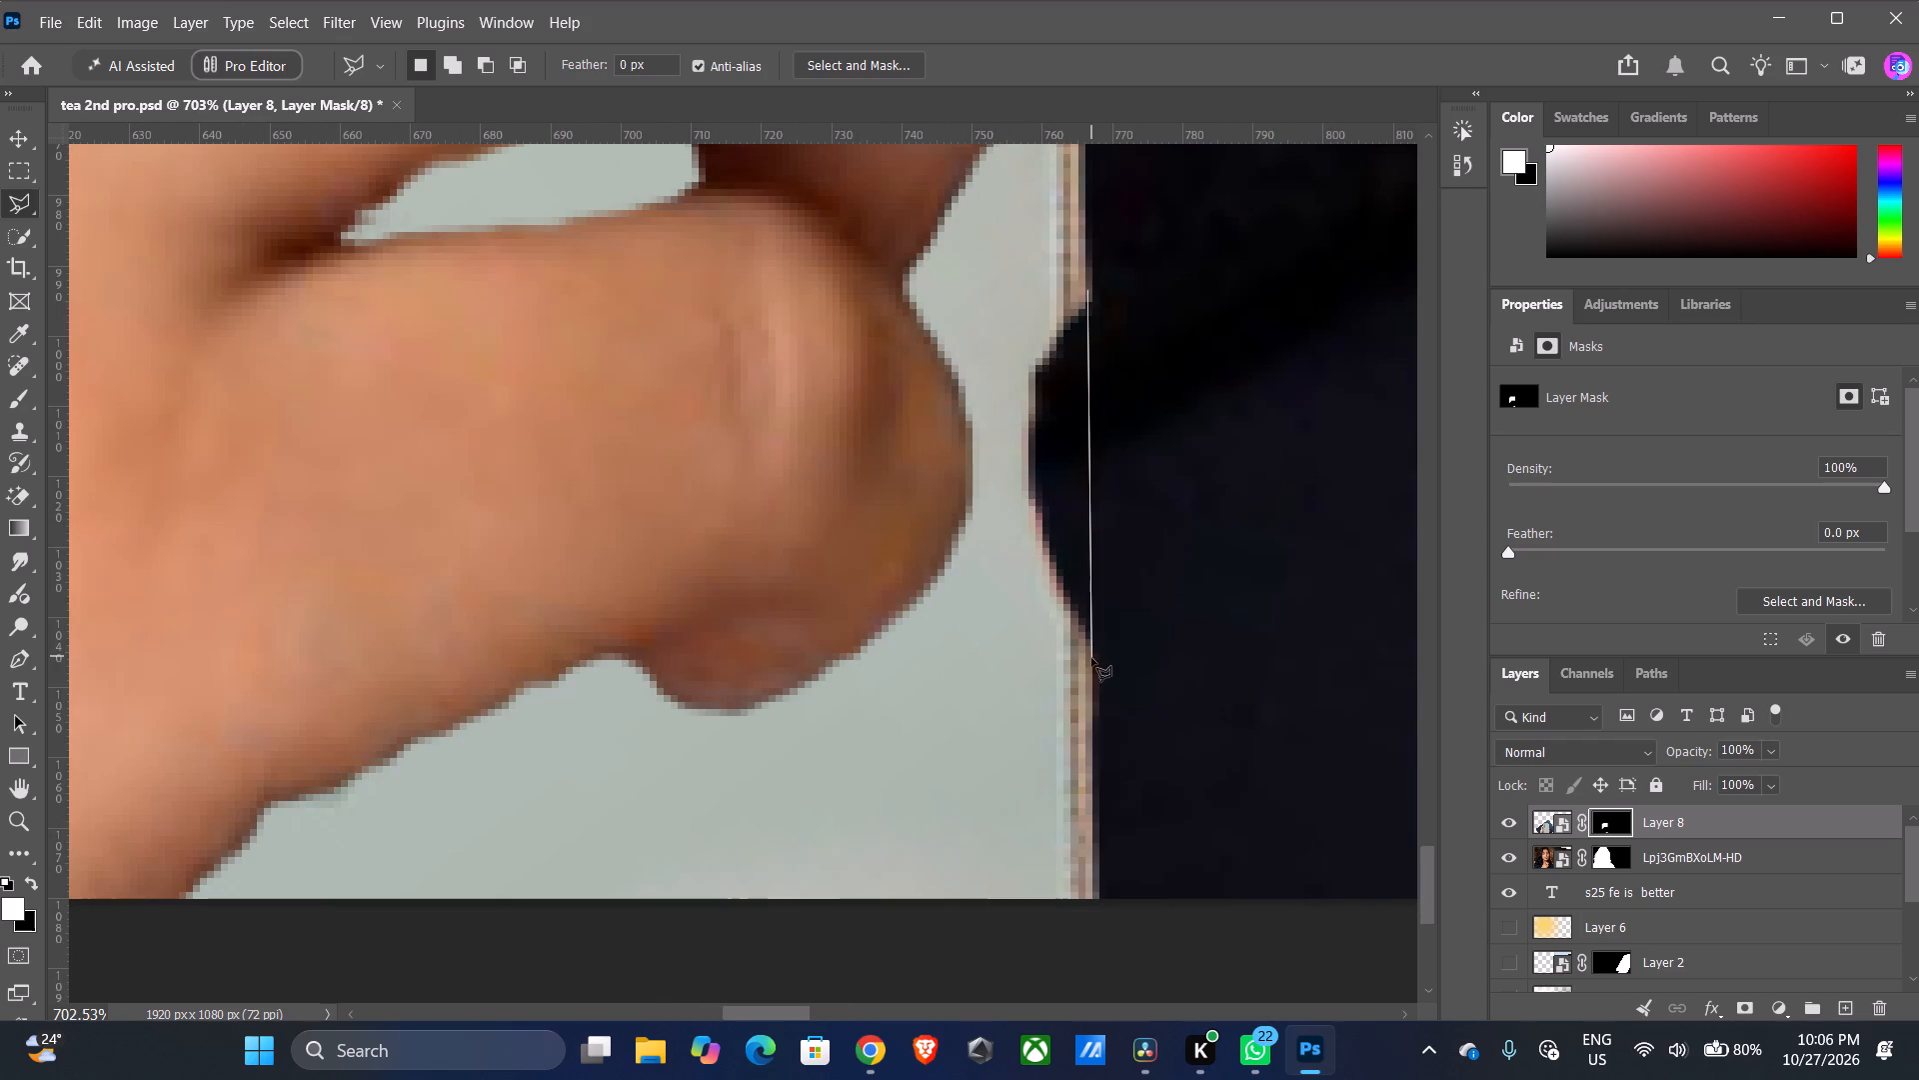
left_click(1091, 659)
left_click(1071, 682)
left_click_drag(1028, 620, 1024, 605)
left_click_drag(1012, 385, 1016, 364)
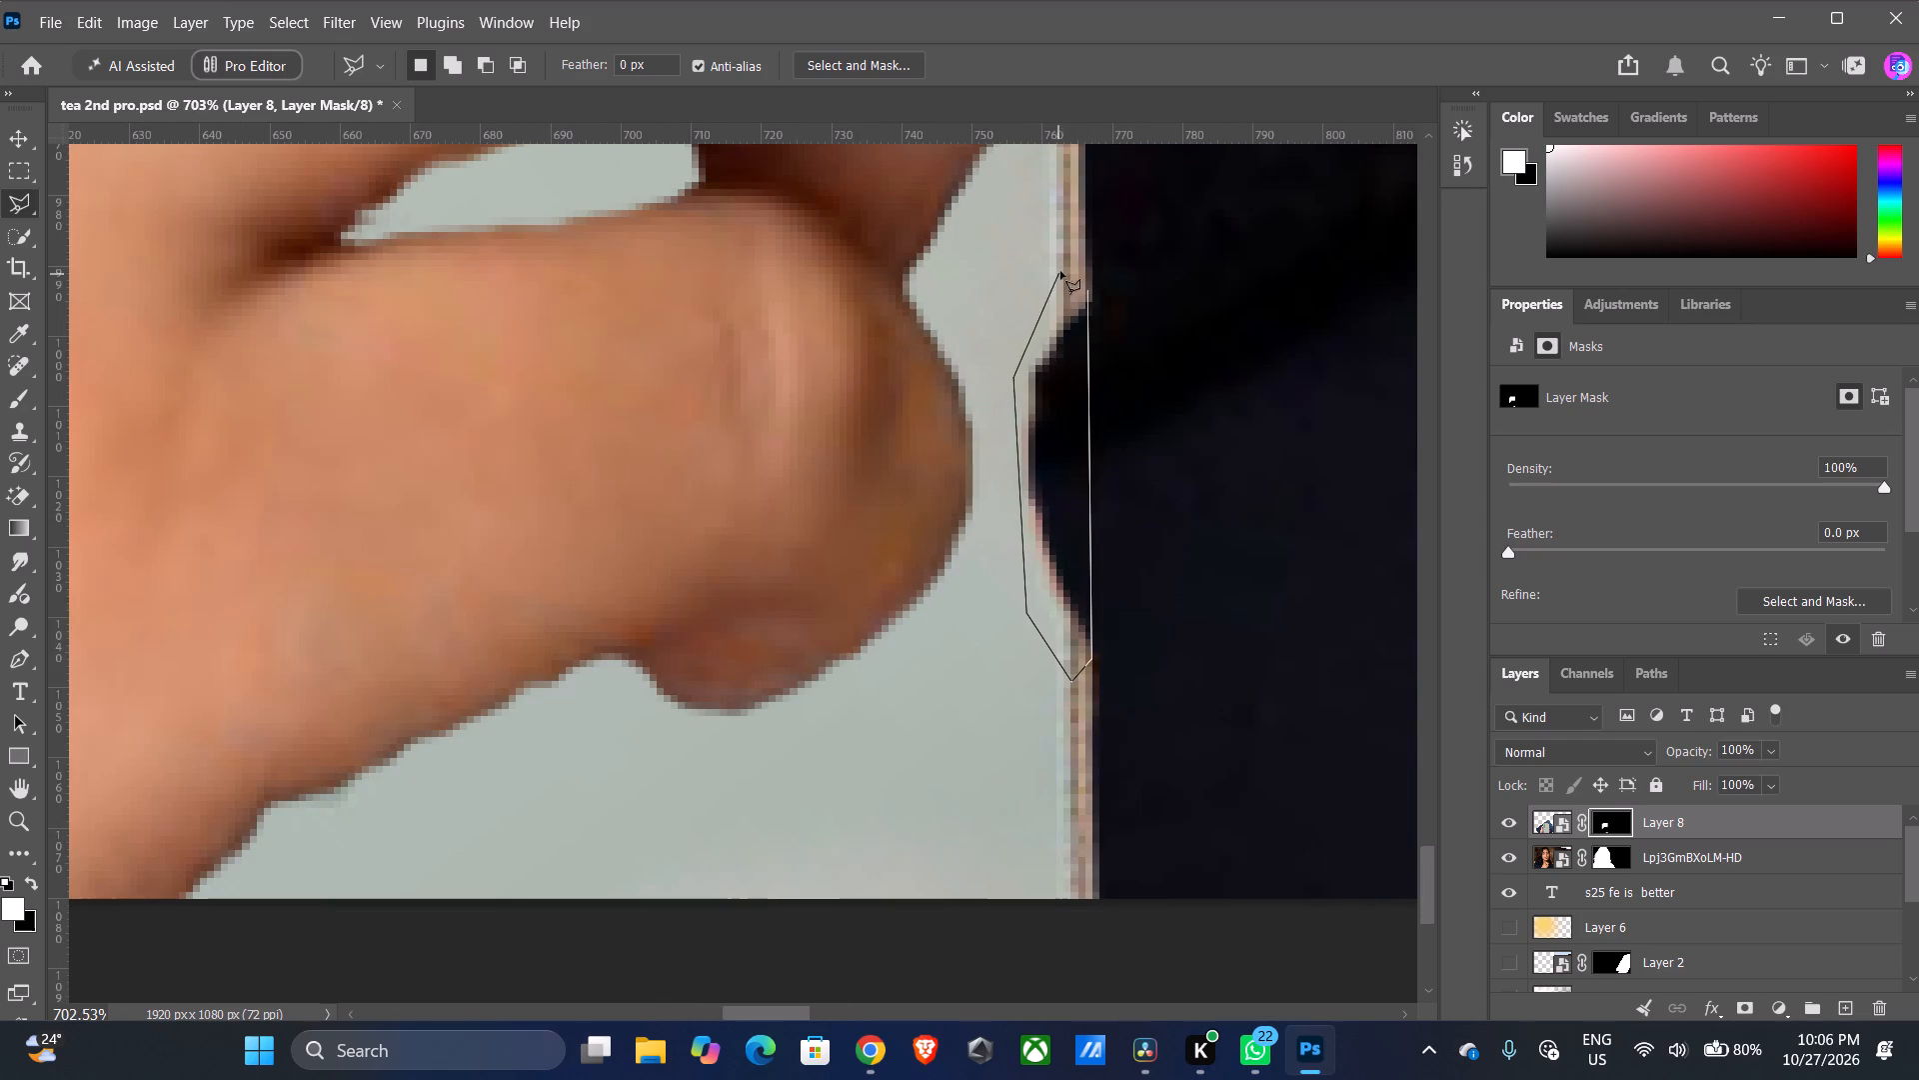
left_click(1072, 271)
left_click(1087, 297)
left_click(1089, 287)
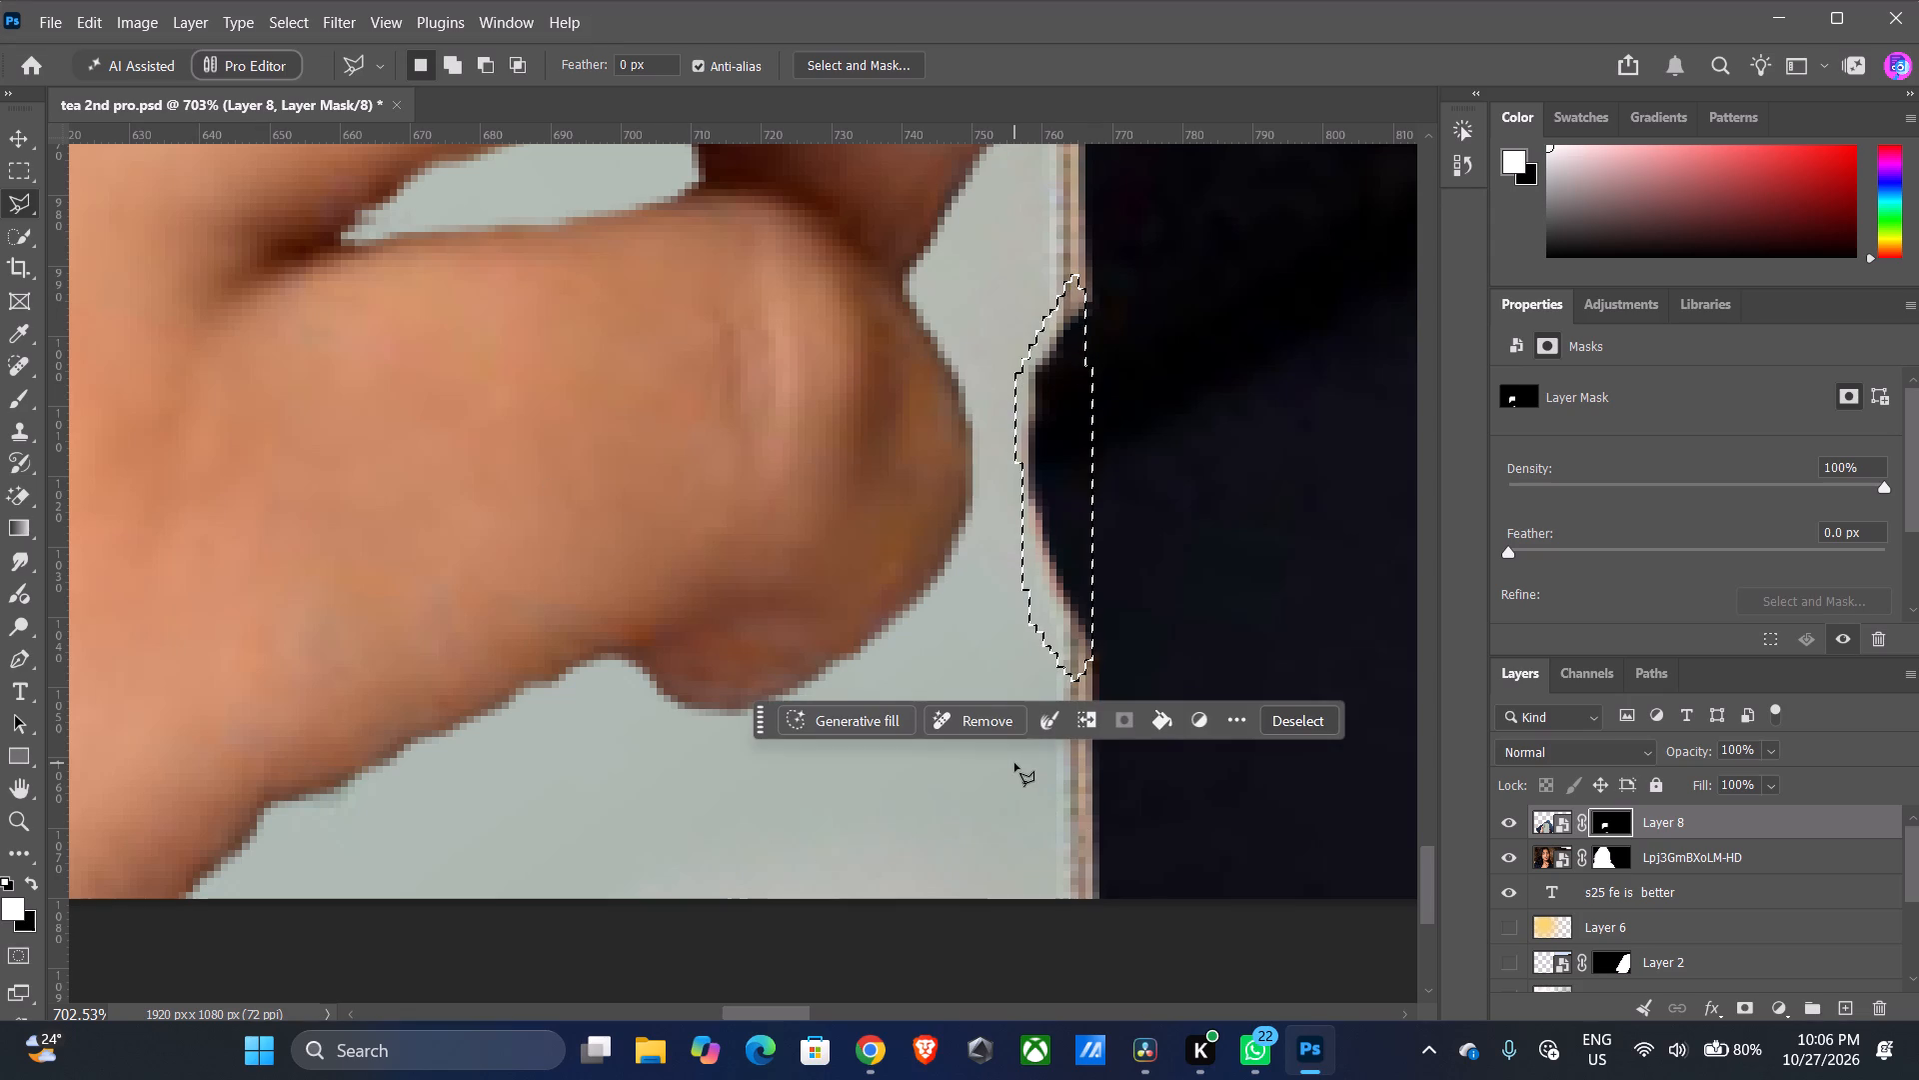
left_click(832, 715)
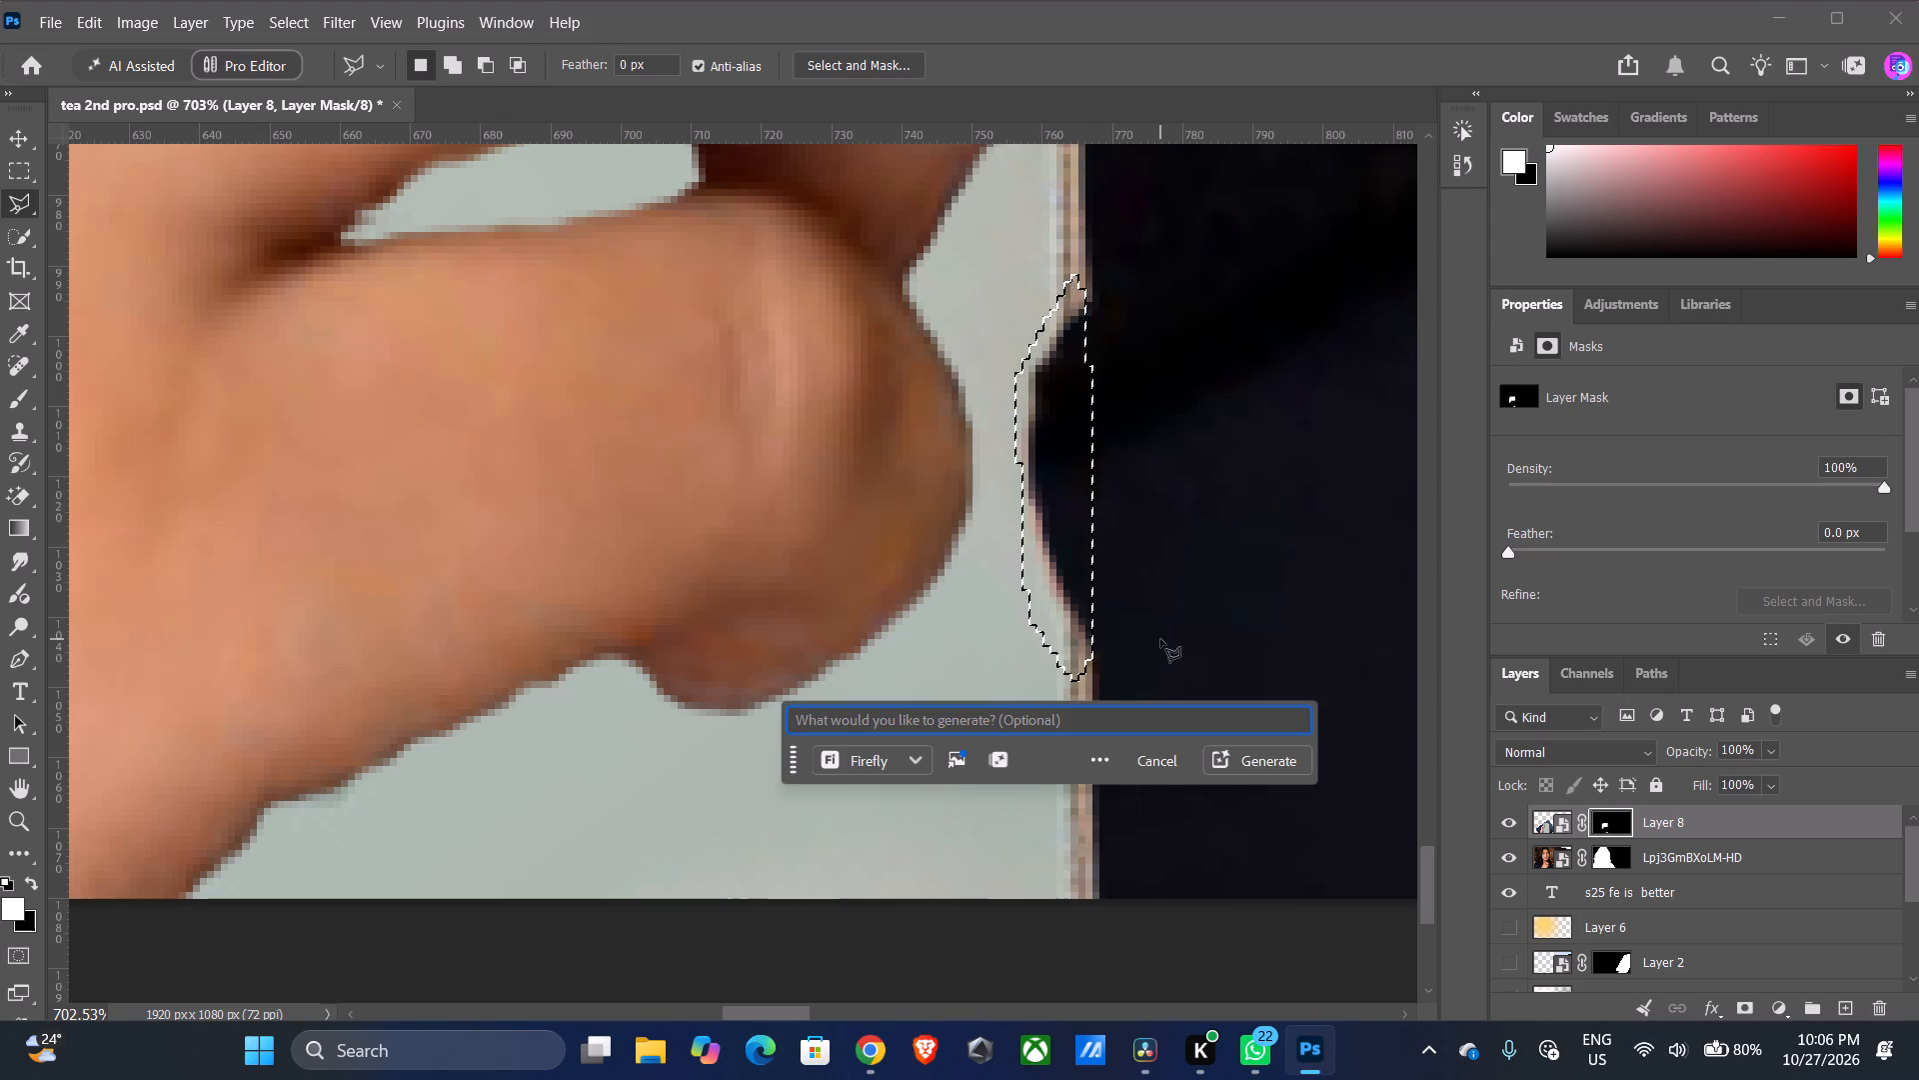
type("fill it")
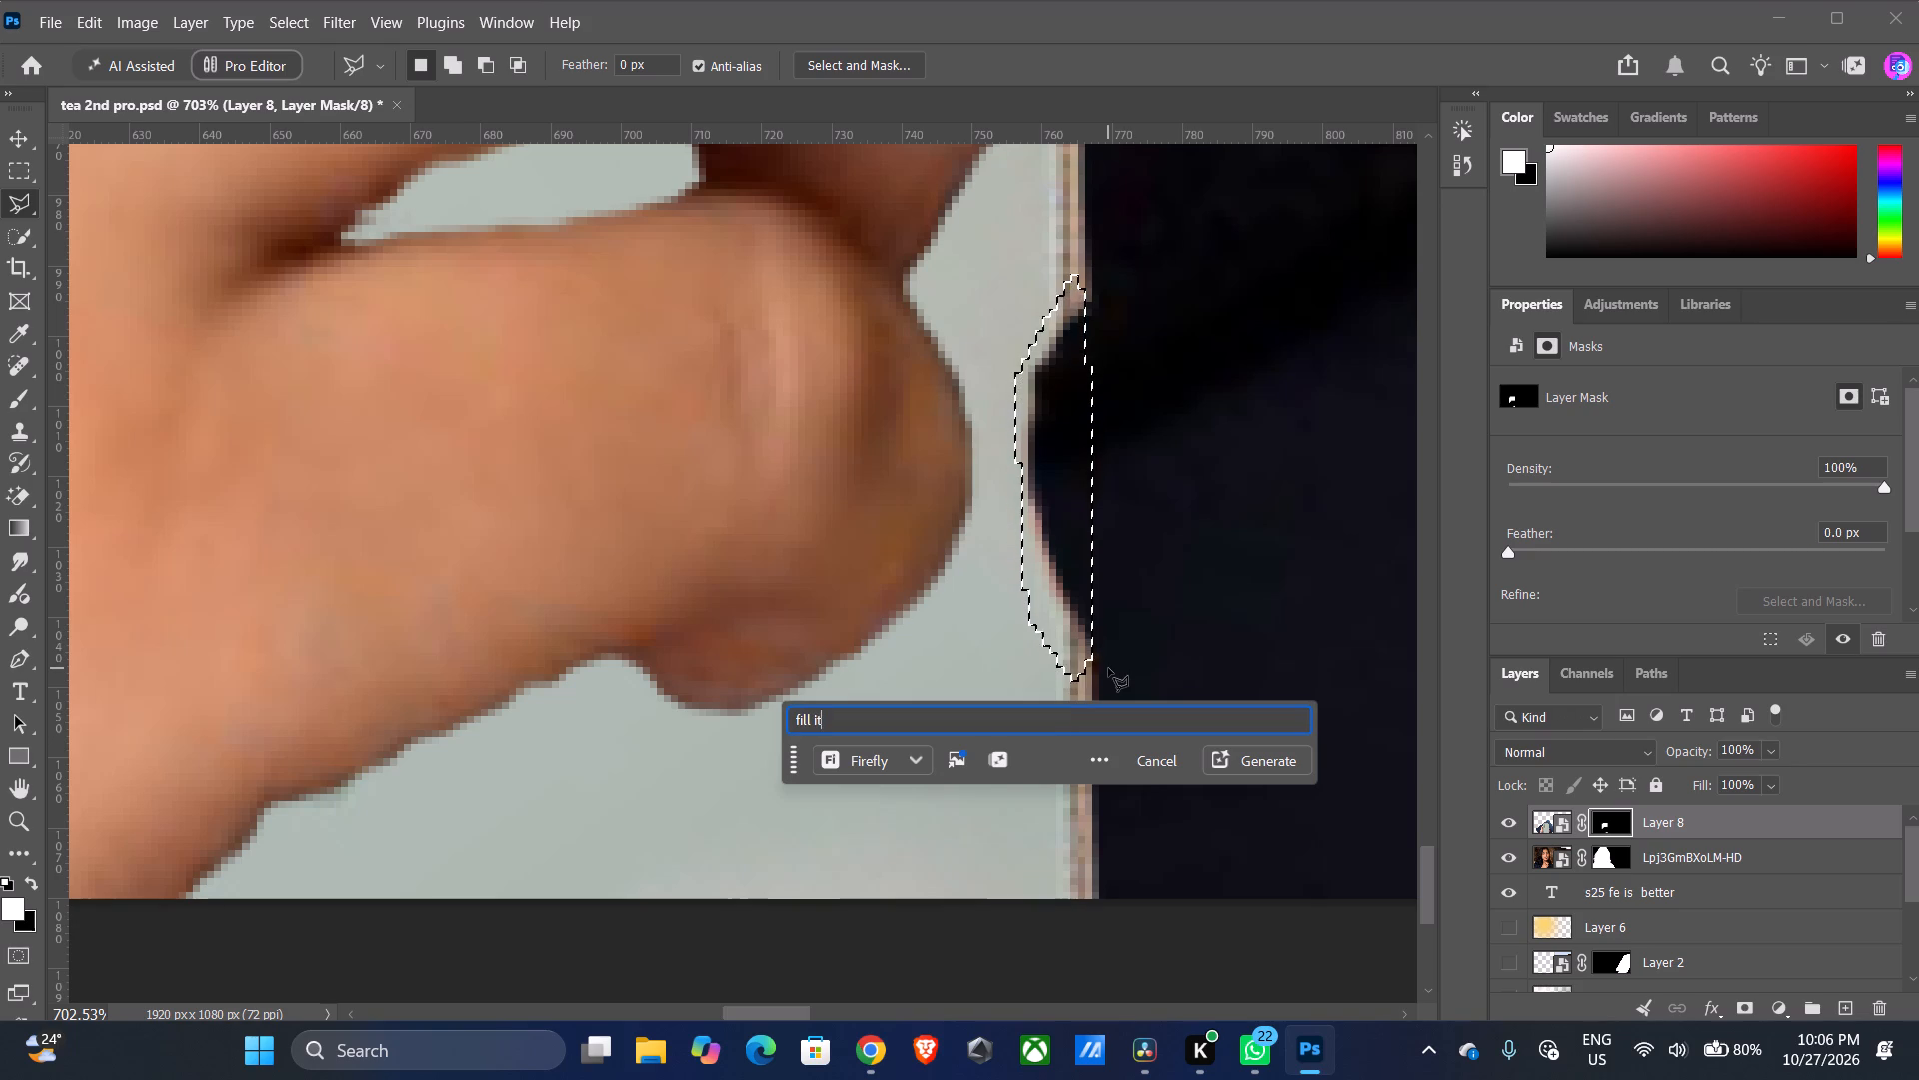
key("Return")
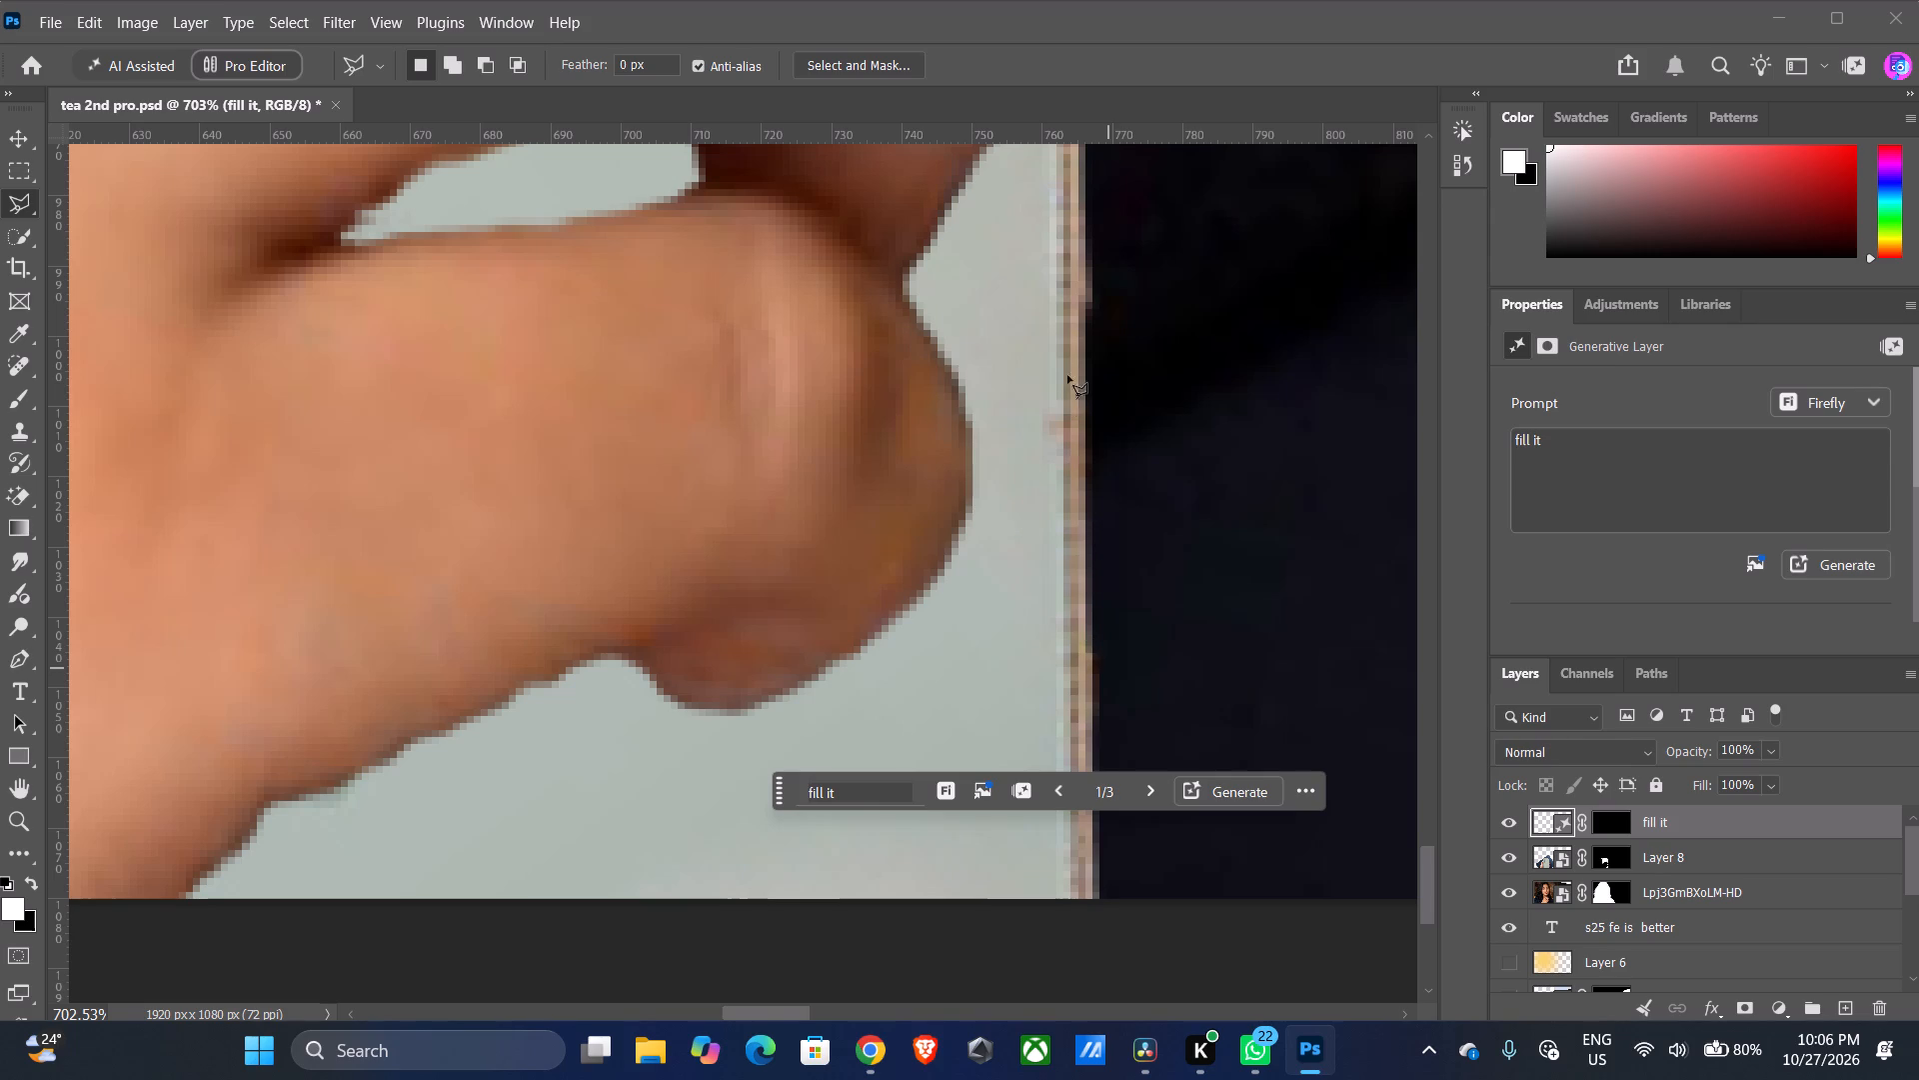
Paint white on Layer 8's mask with a 1 px Brush where the phone's side edge meets the ring finger's underside.
scroll(941, 692, "down", 5, "alt")
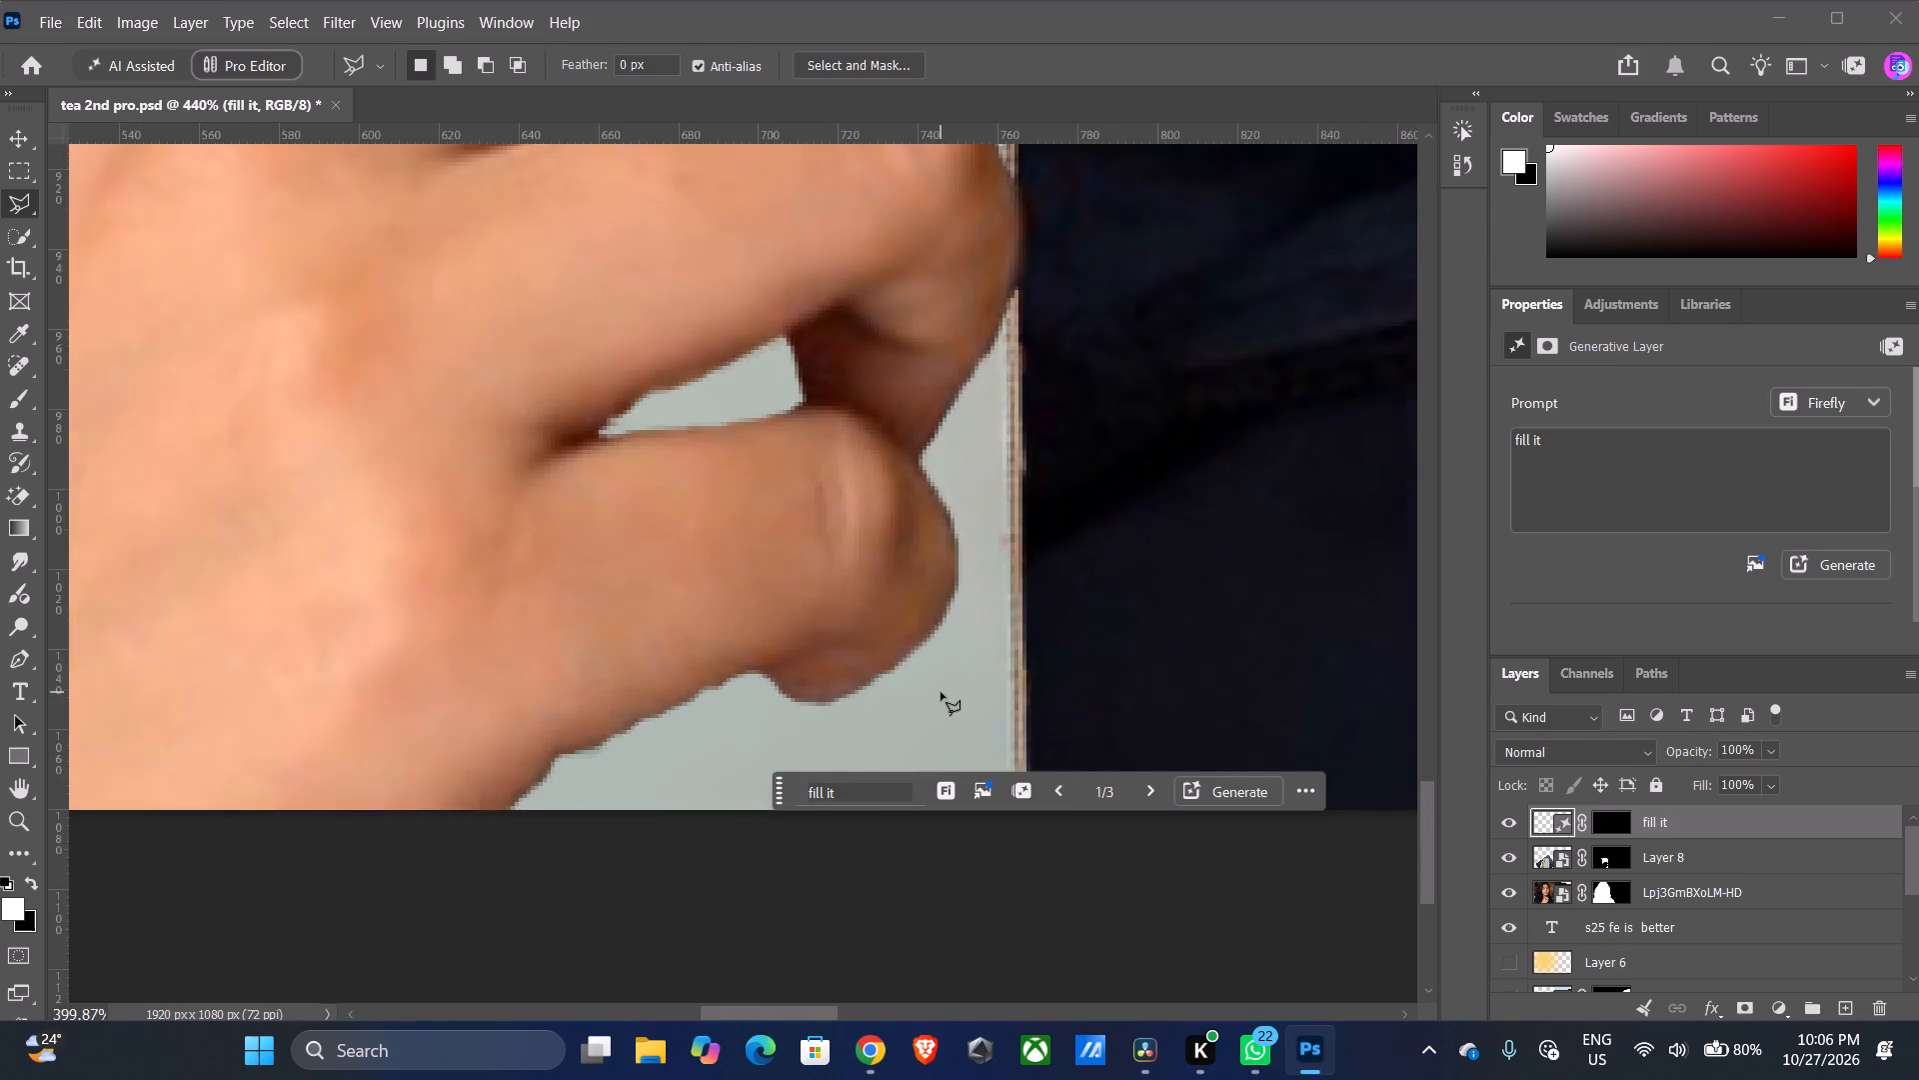
scroll(941, 692, "down", 11, "alt")
scroll(957, 640, "up", 5, "alt")
scroll(957, 638, "down", 6, "alt")
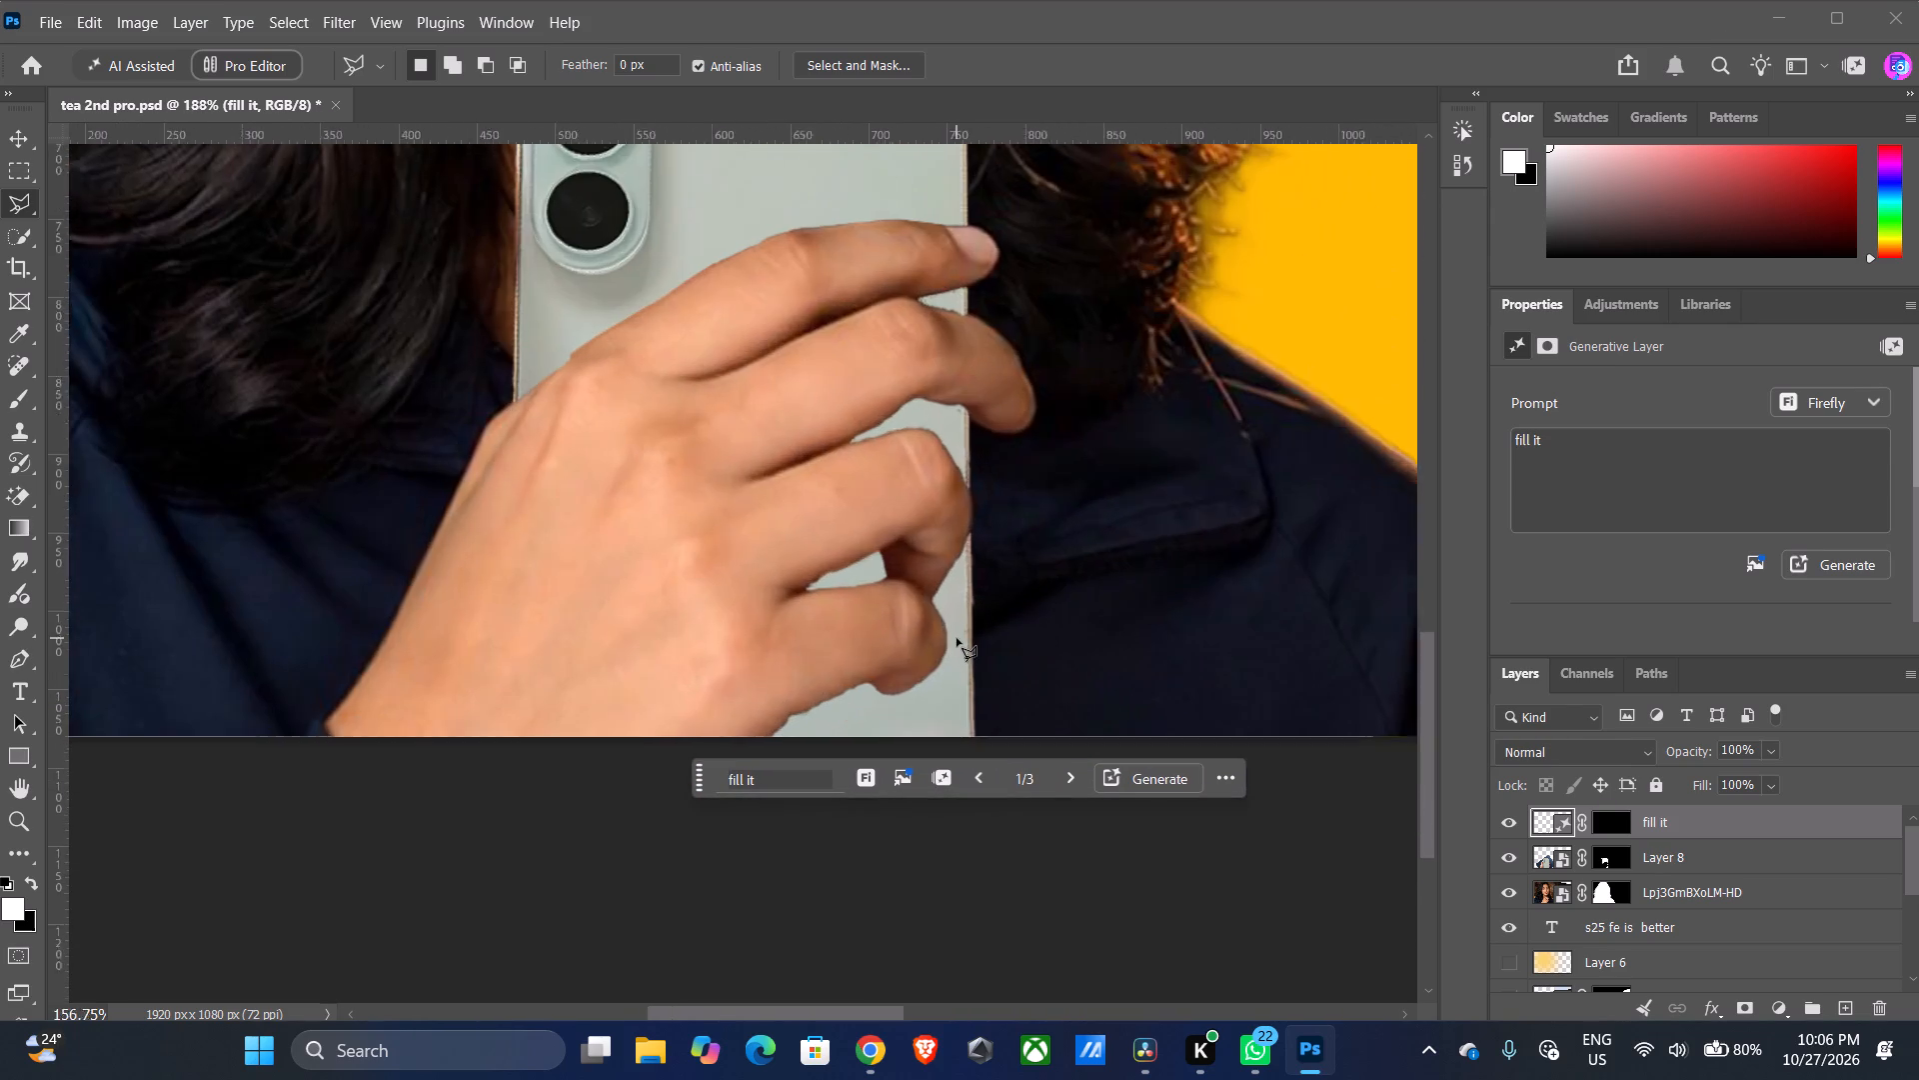
scroll(995, 561, "up", 16, "alt")
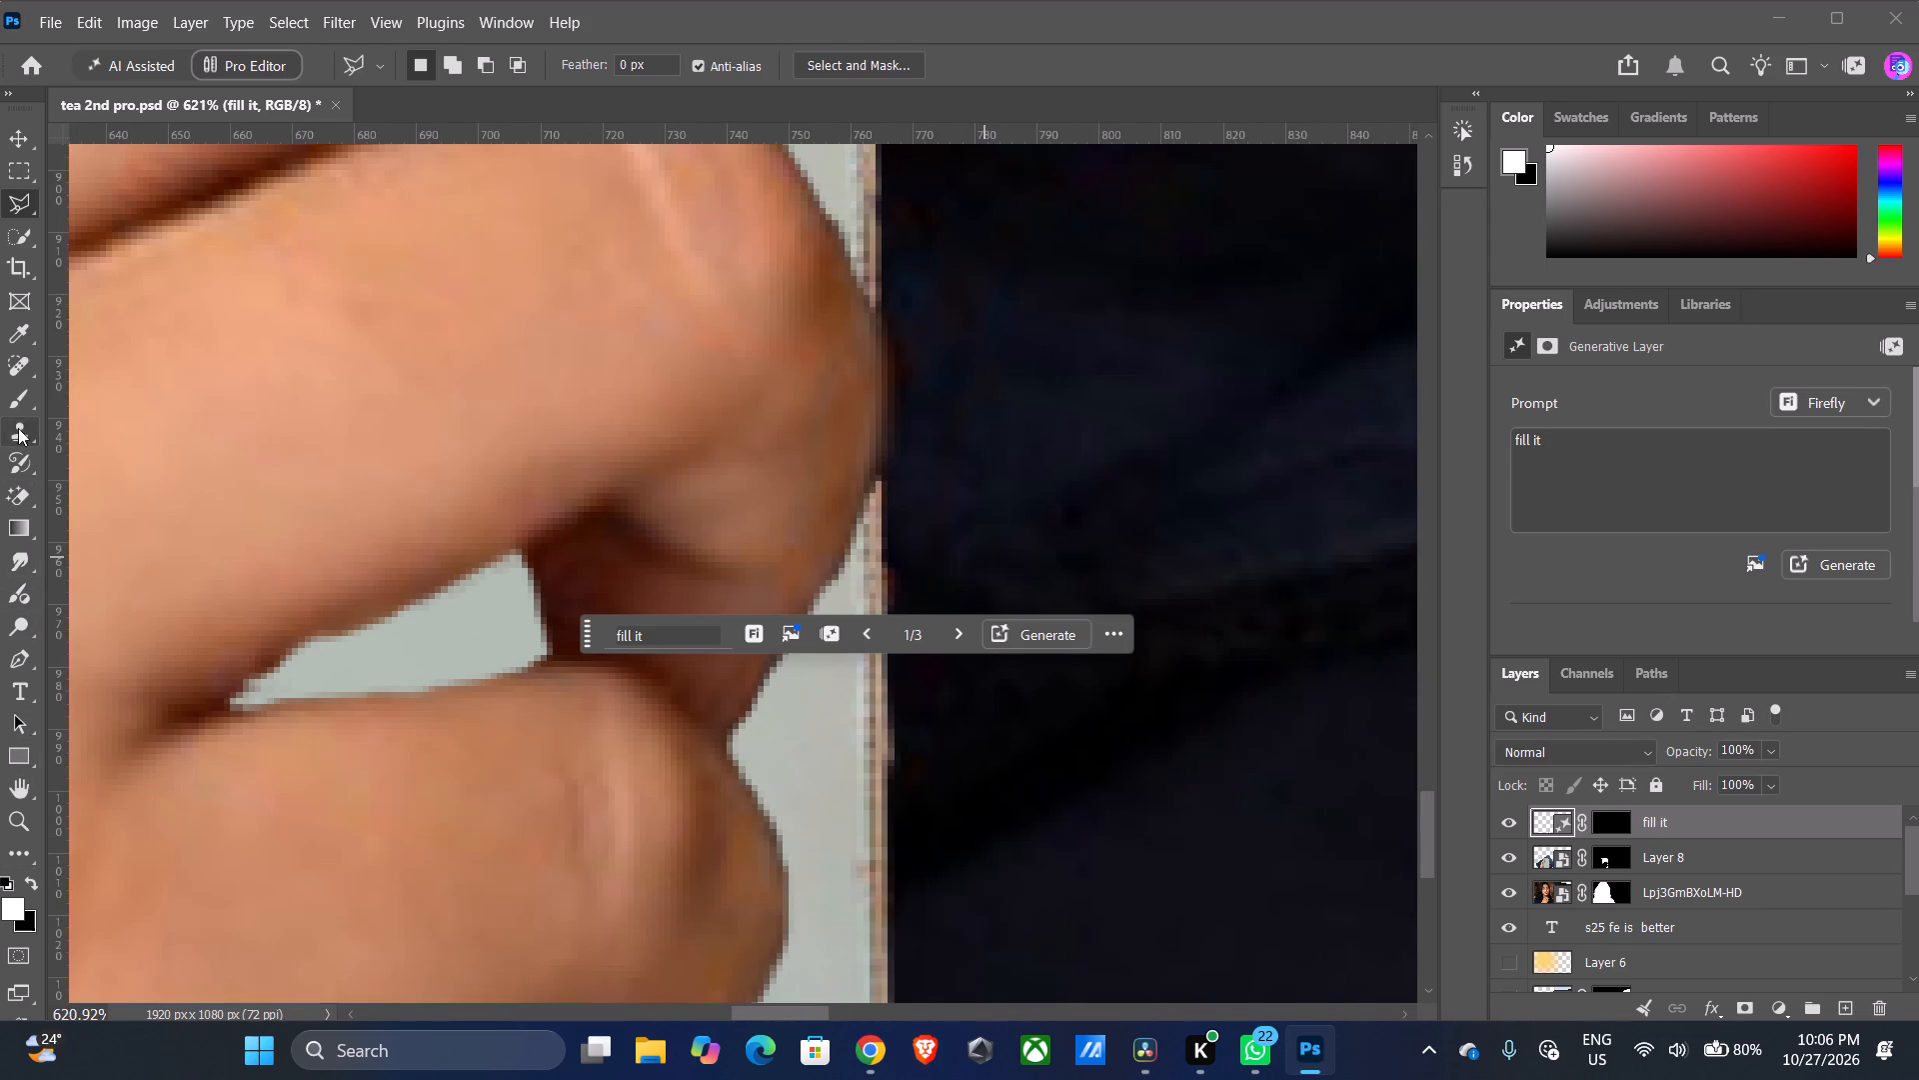
left_click(18, 388)
scroll(910, 568, "up", 6, "alt")
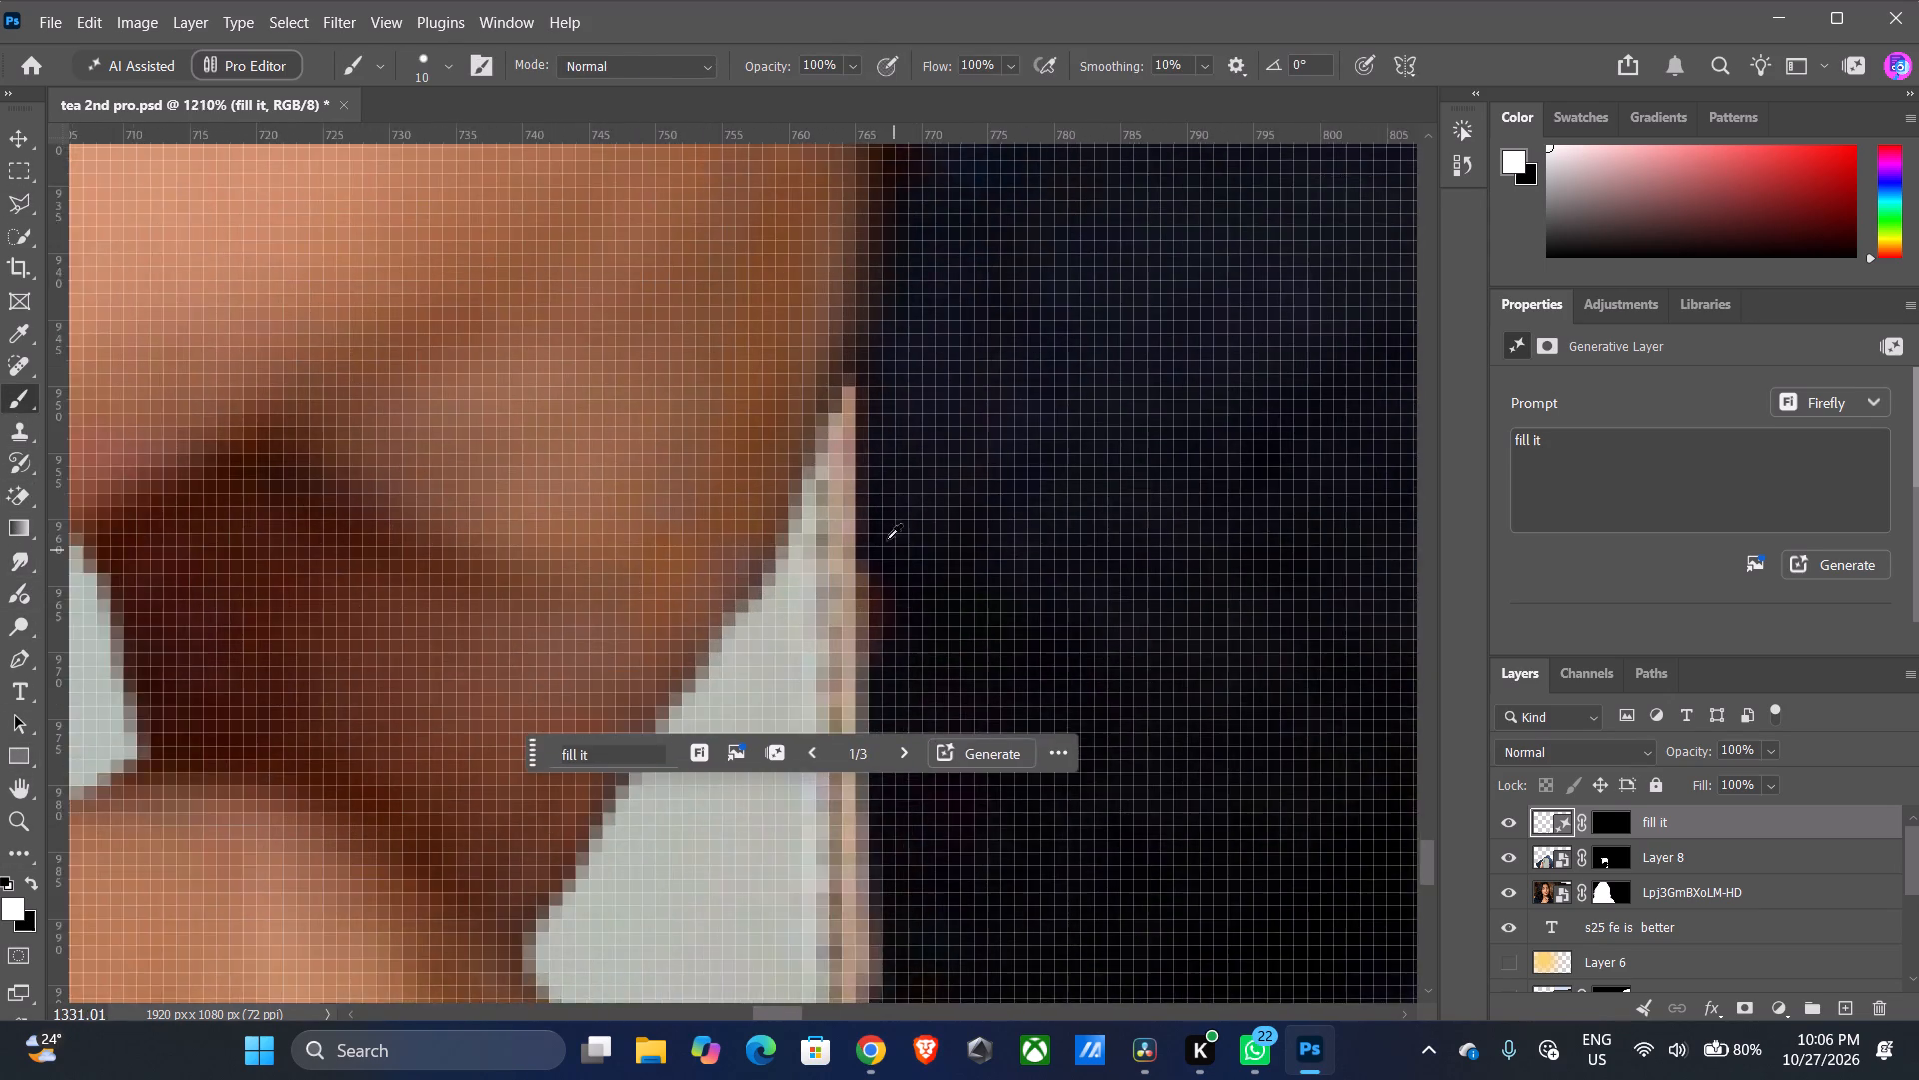
scroll(887, 539, "up", 4, "alt")
left_click(1614, 822)
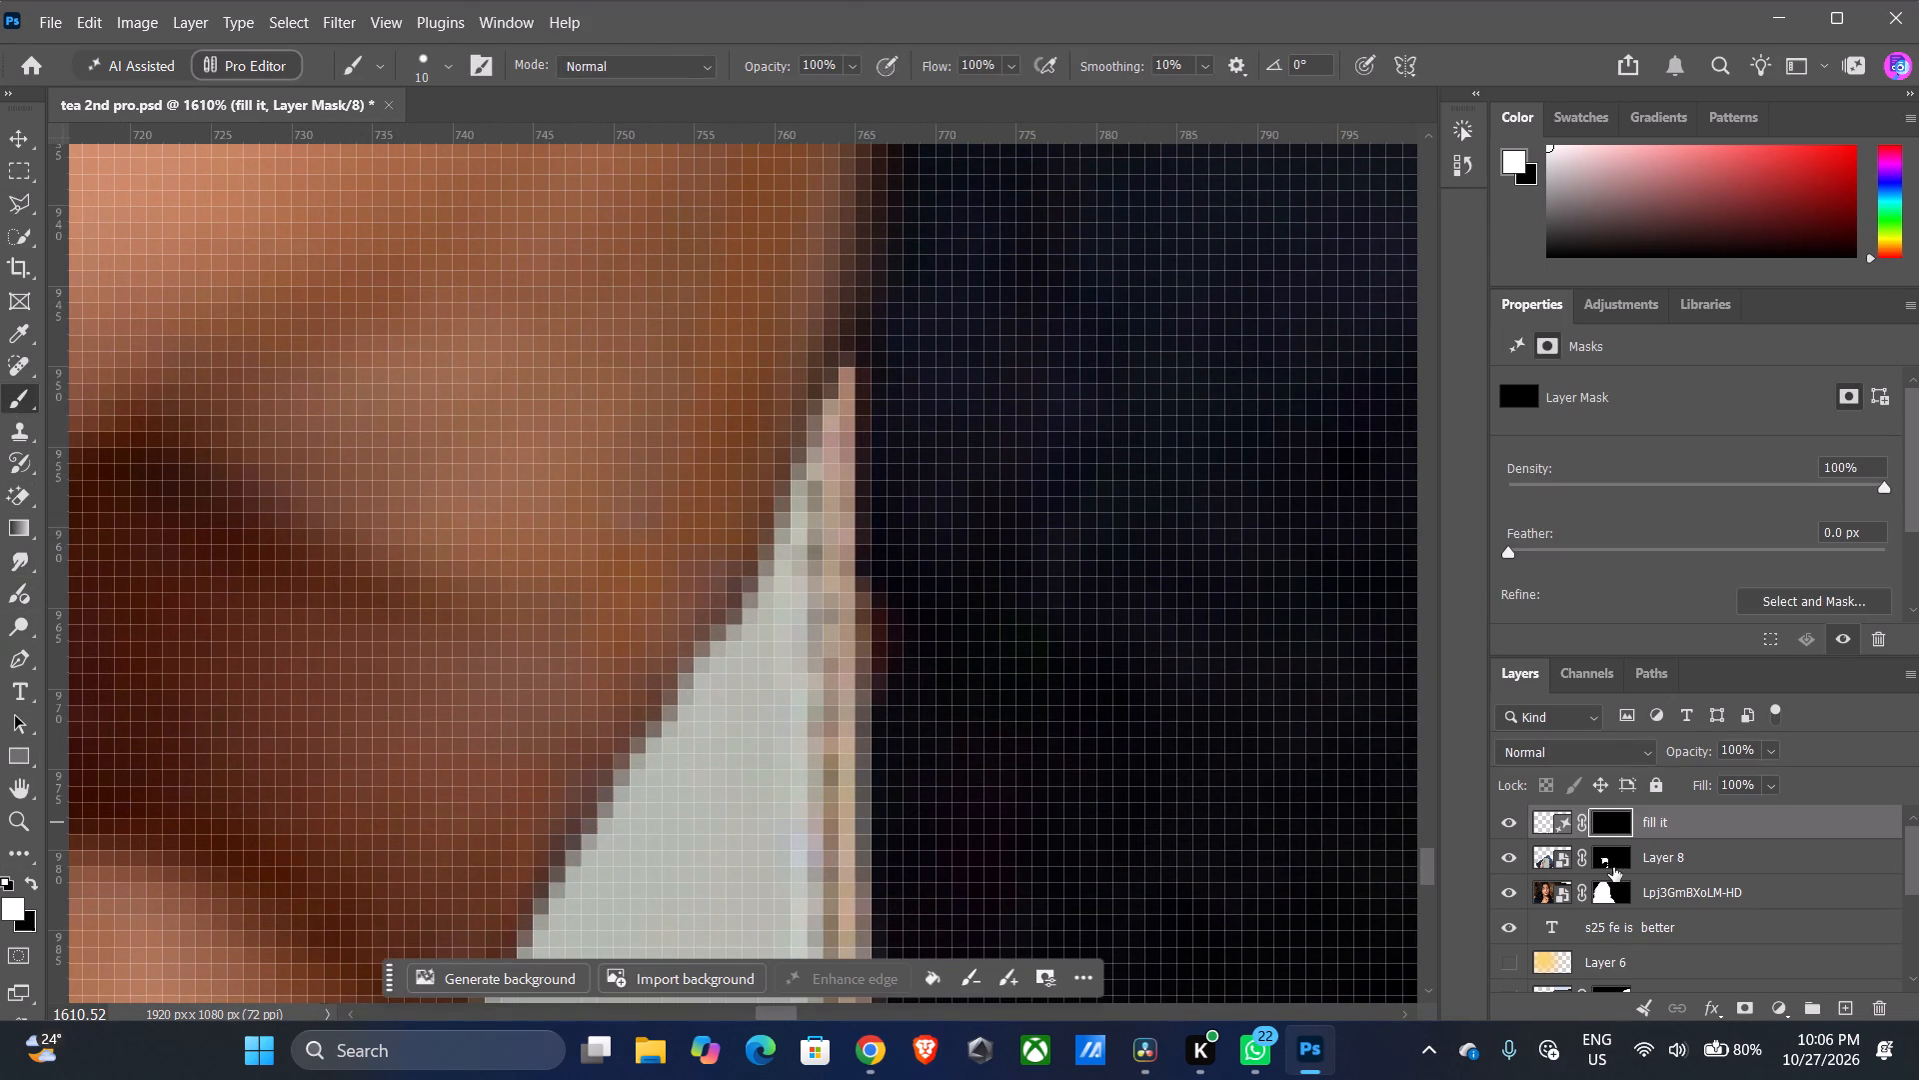
left_click(1613, 867)
right_click_drag(833, 464, 708, 493, "alt")
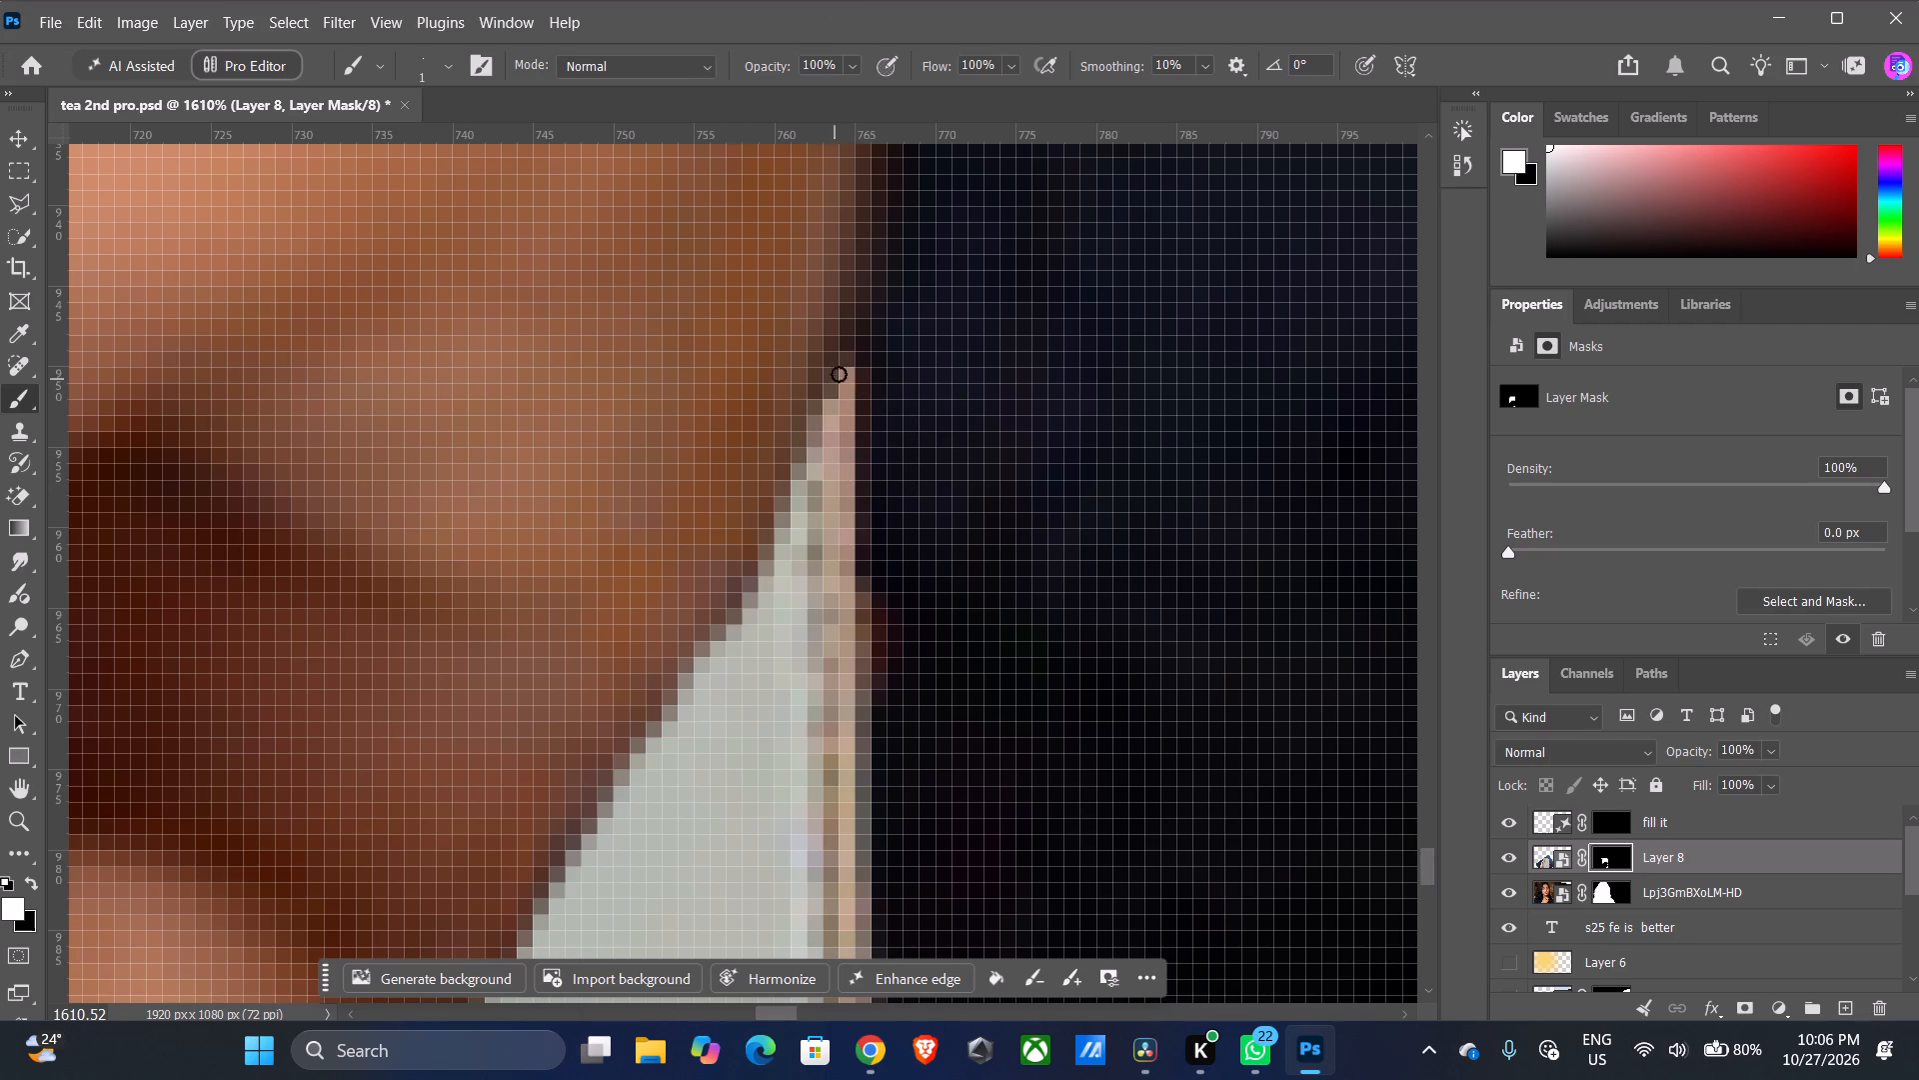
left_click_drag(845, 342, 845, 409)
left_click_drag(845, 409, 845, 423)
left_click_drag(825, 427, 794, 530)
scroll(793, 514, "down", 9, "alt")
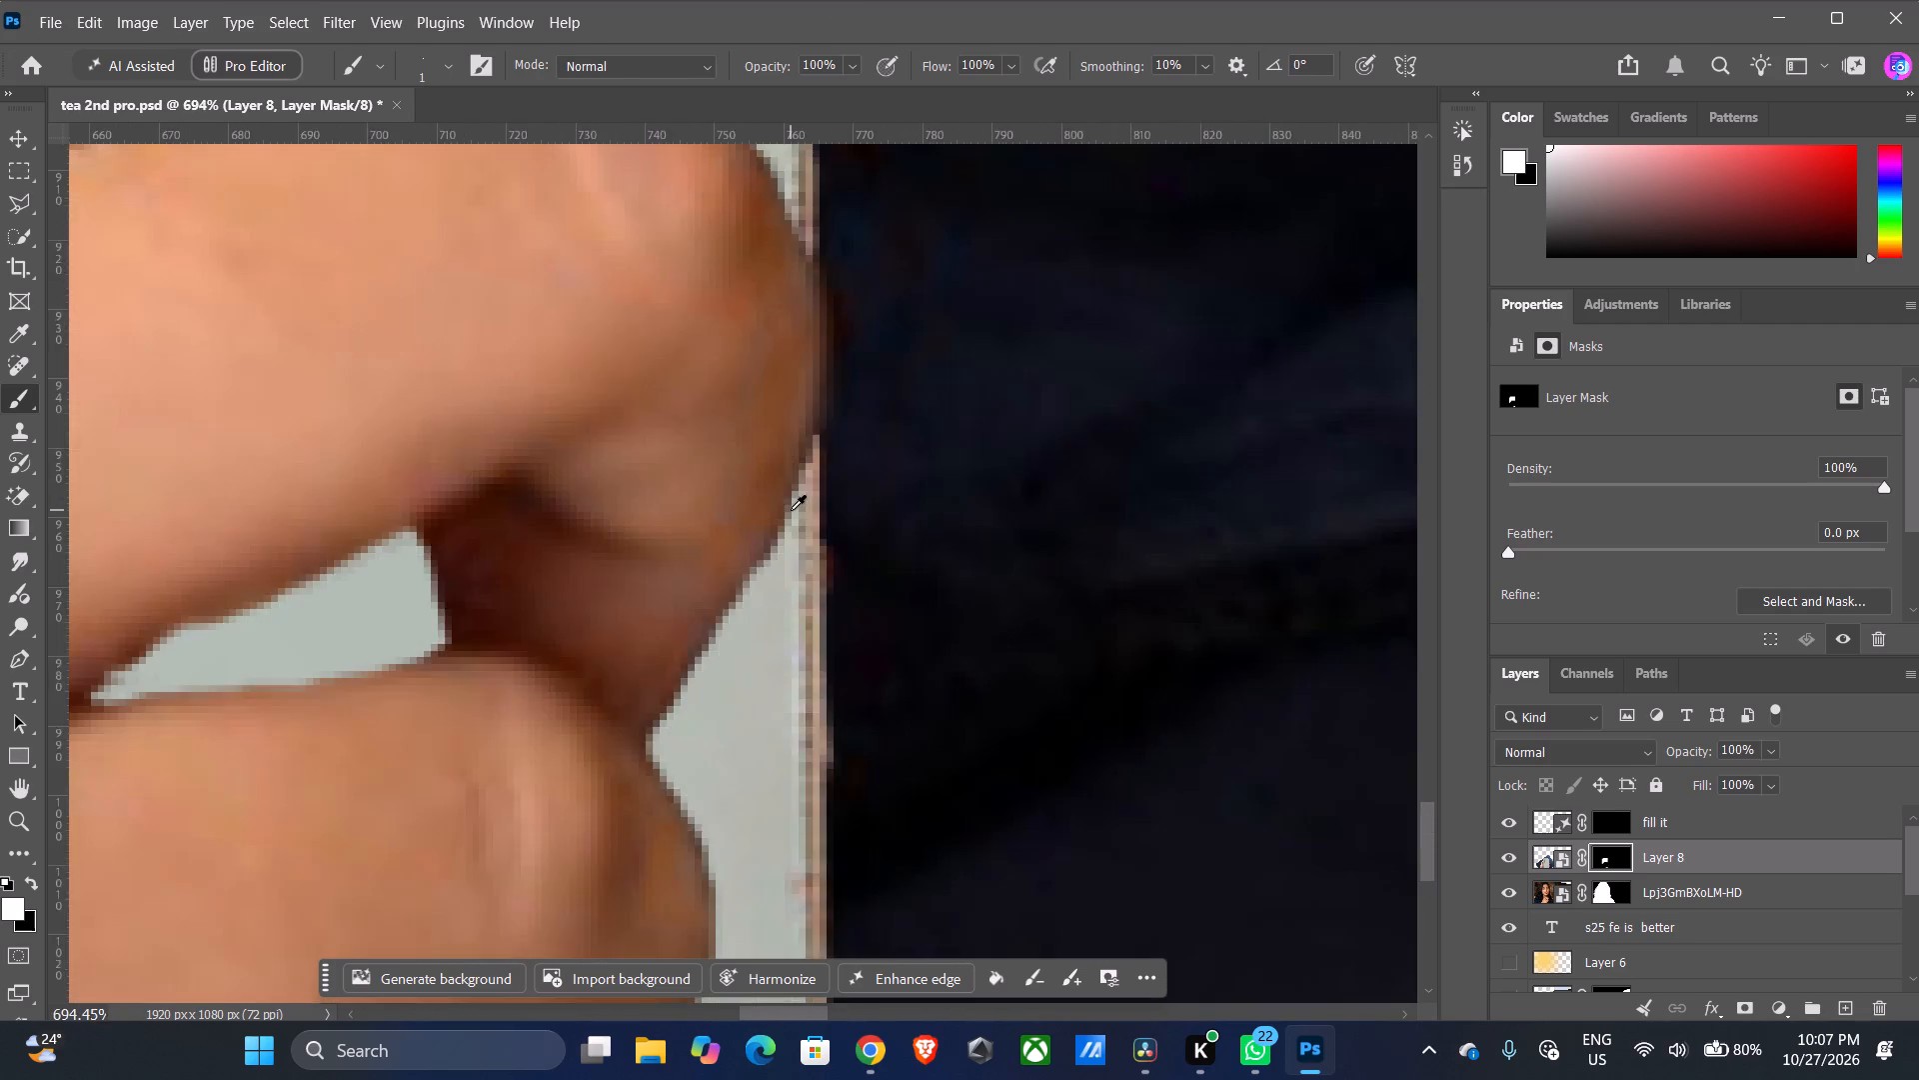
scroll(791, 510, "down", 5, "alt")
scroll(795, 503, "up", 19, "alt")
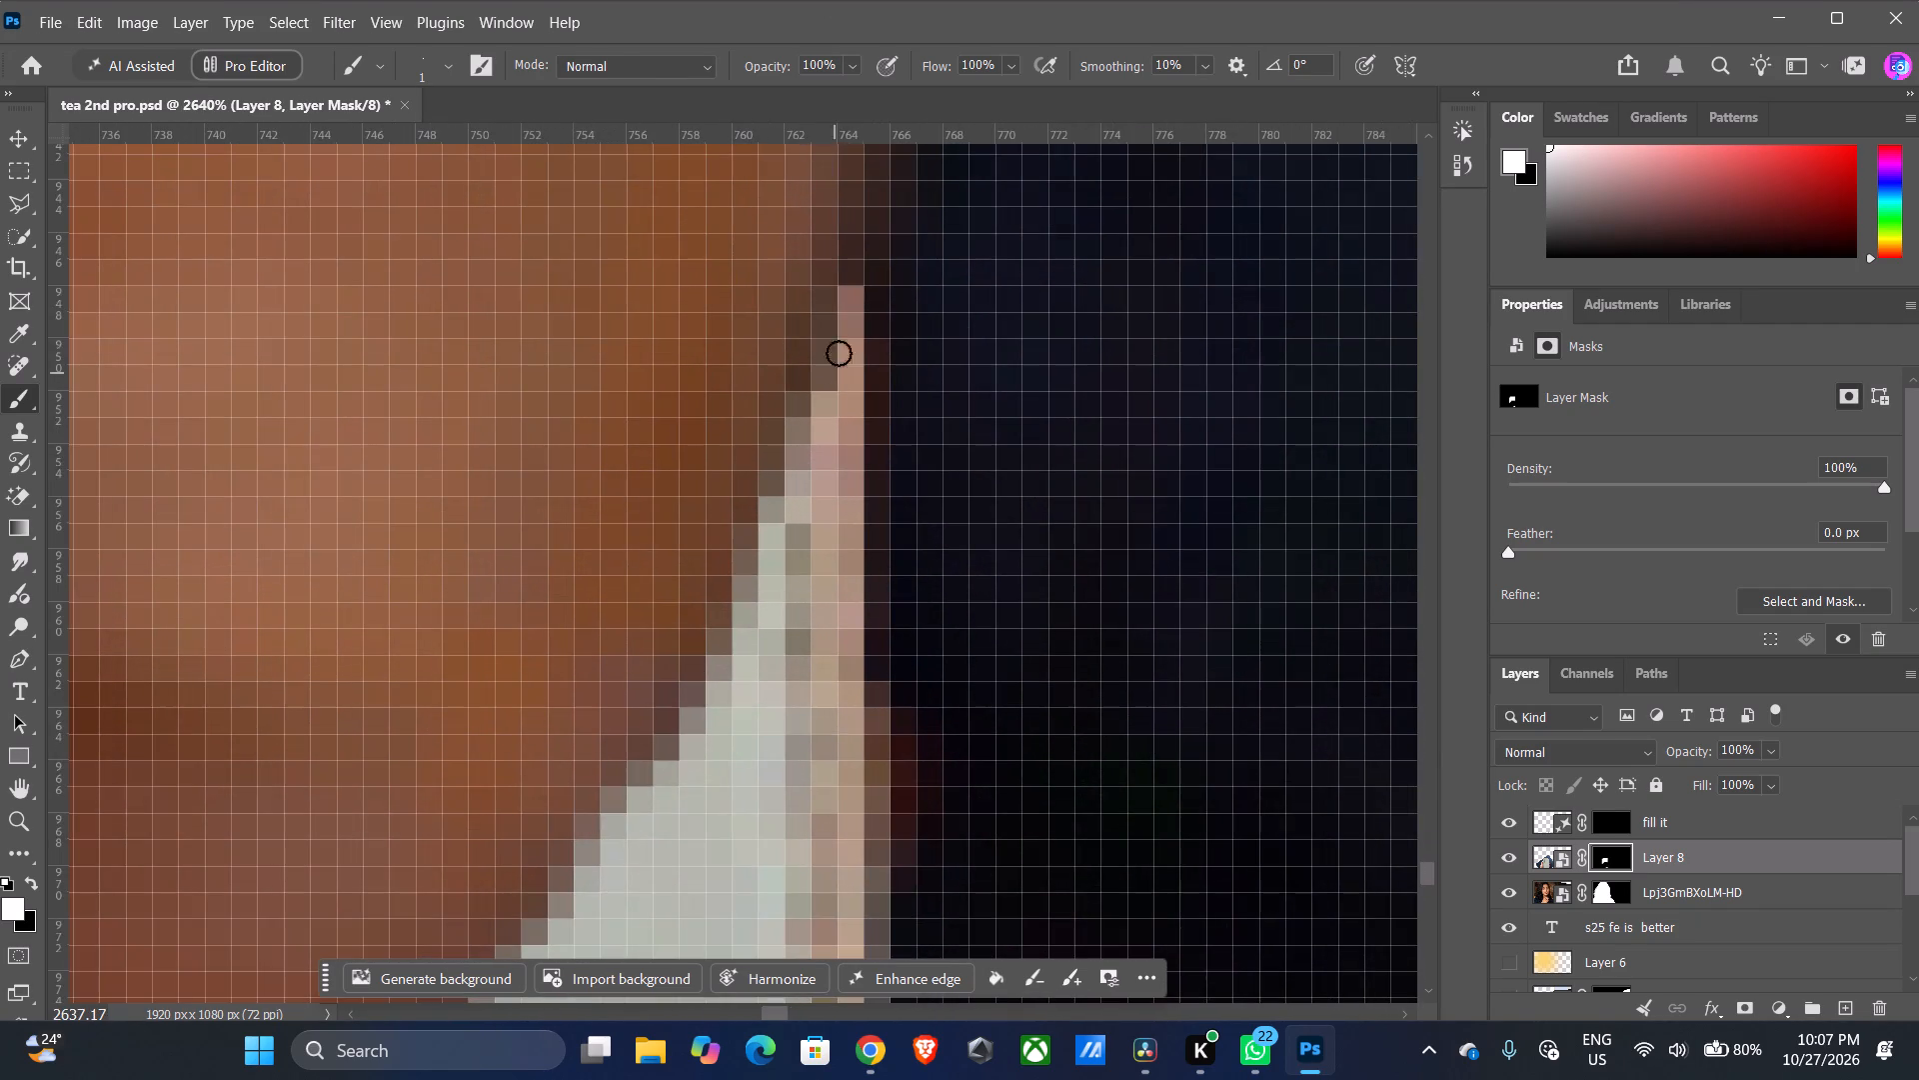
left_click(836, 278)
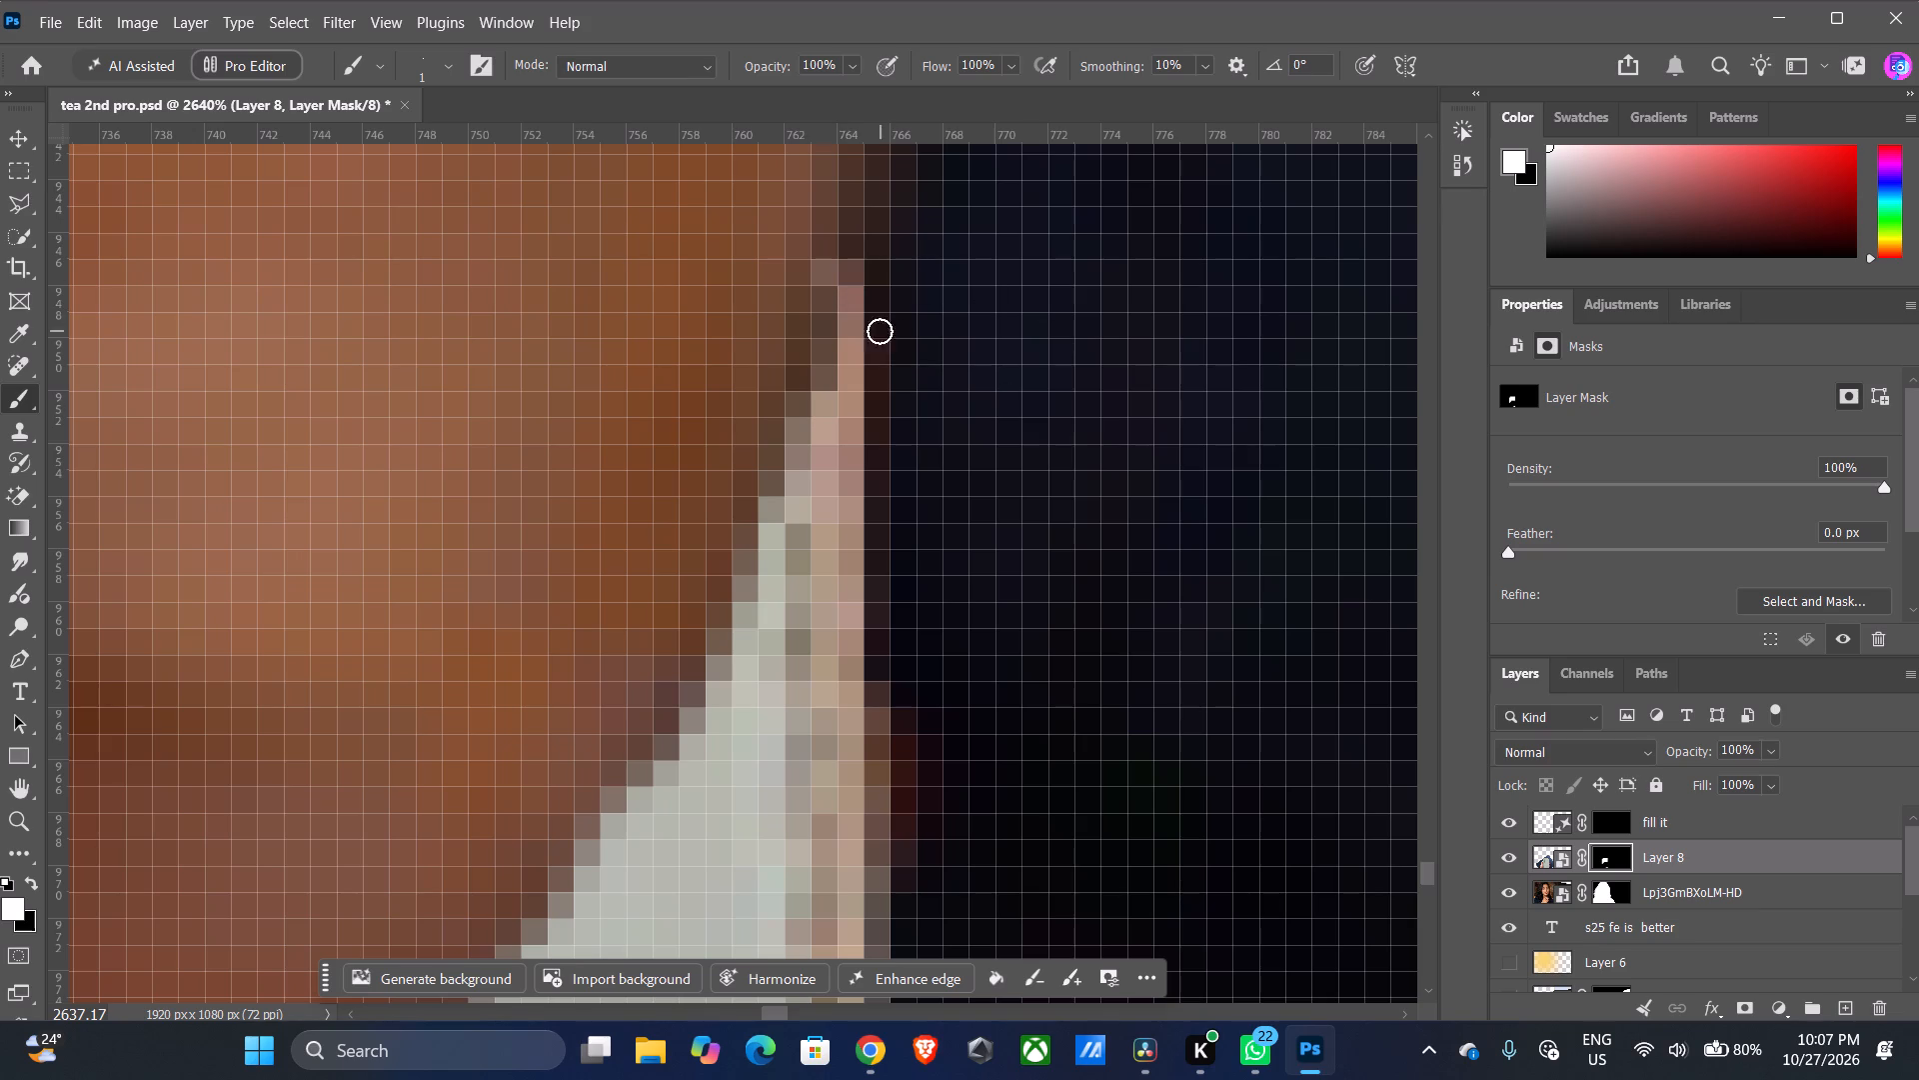
Extend the phone's thin side edge further up along the ring finger by painting white on Layer 8's mask.
scroll(782, 529, "down", 5, "alt")
scroll(777, 568, "up", 1, "alt")
scroll(777, 568, "down", 15, "alt")
scroll(645, 637, "down", 3, "alt")
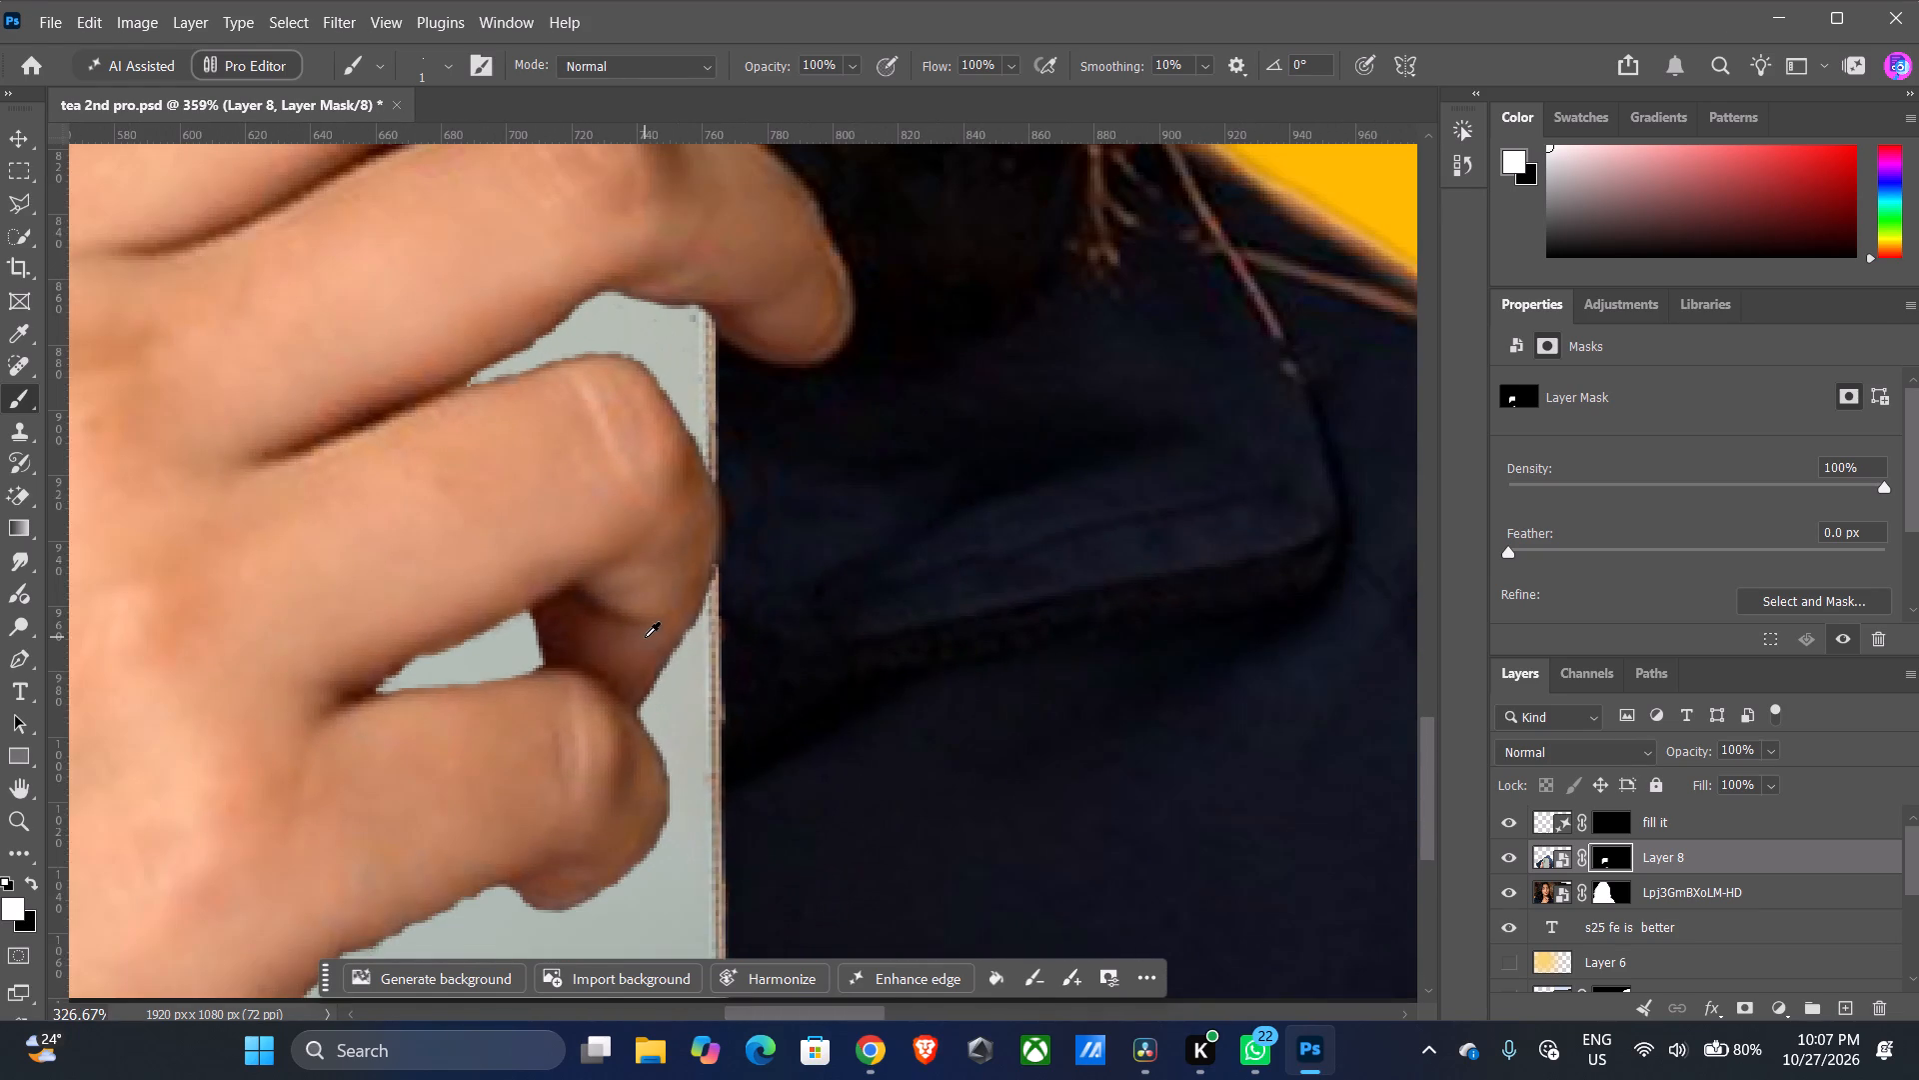
scroll(784, 623, "up", 13, "alt")
scroll(611, 540, "up", 4, "alt")
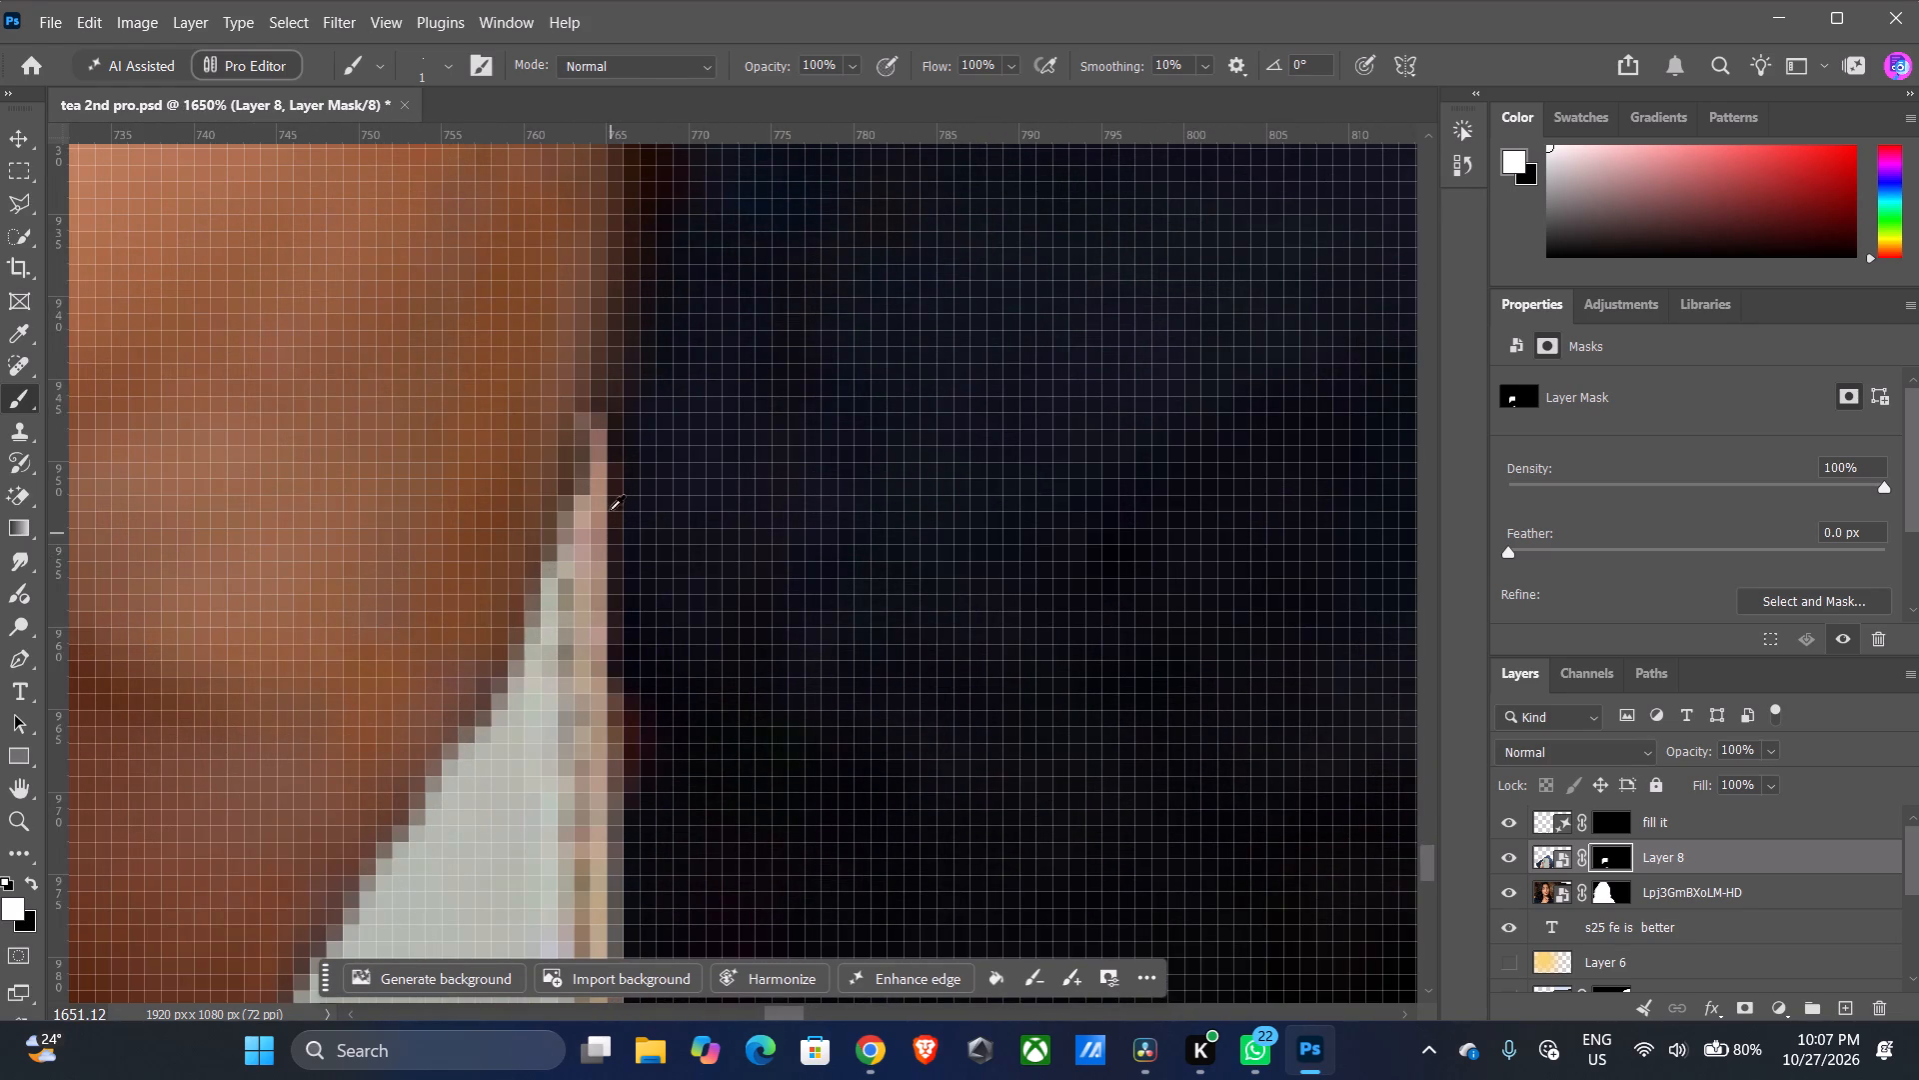
left_click_drag(598, 377, 595, 470)
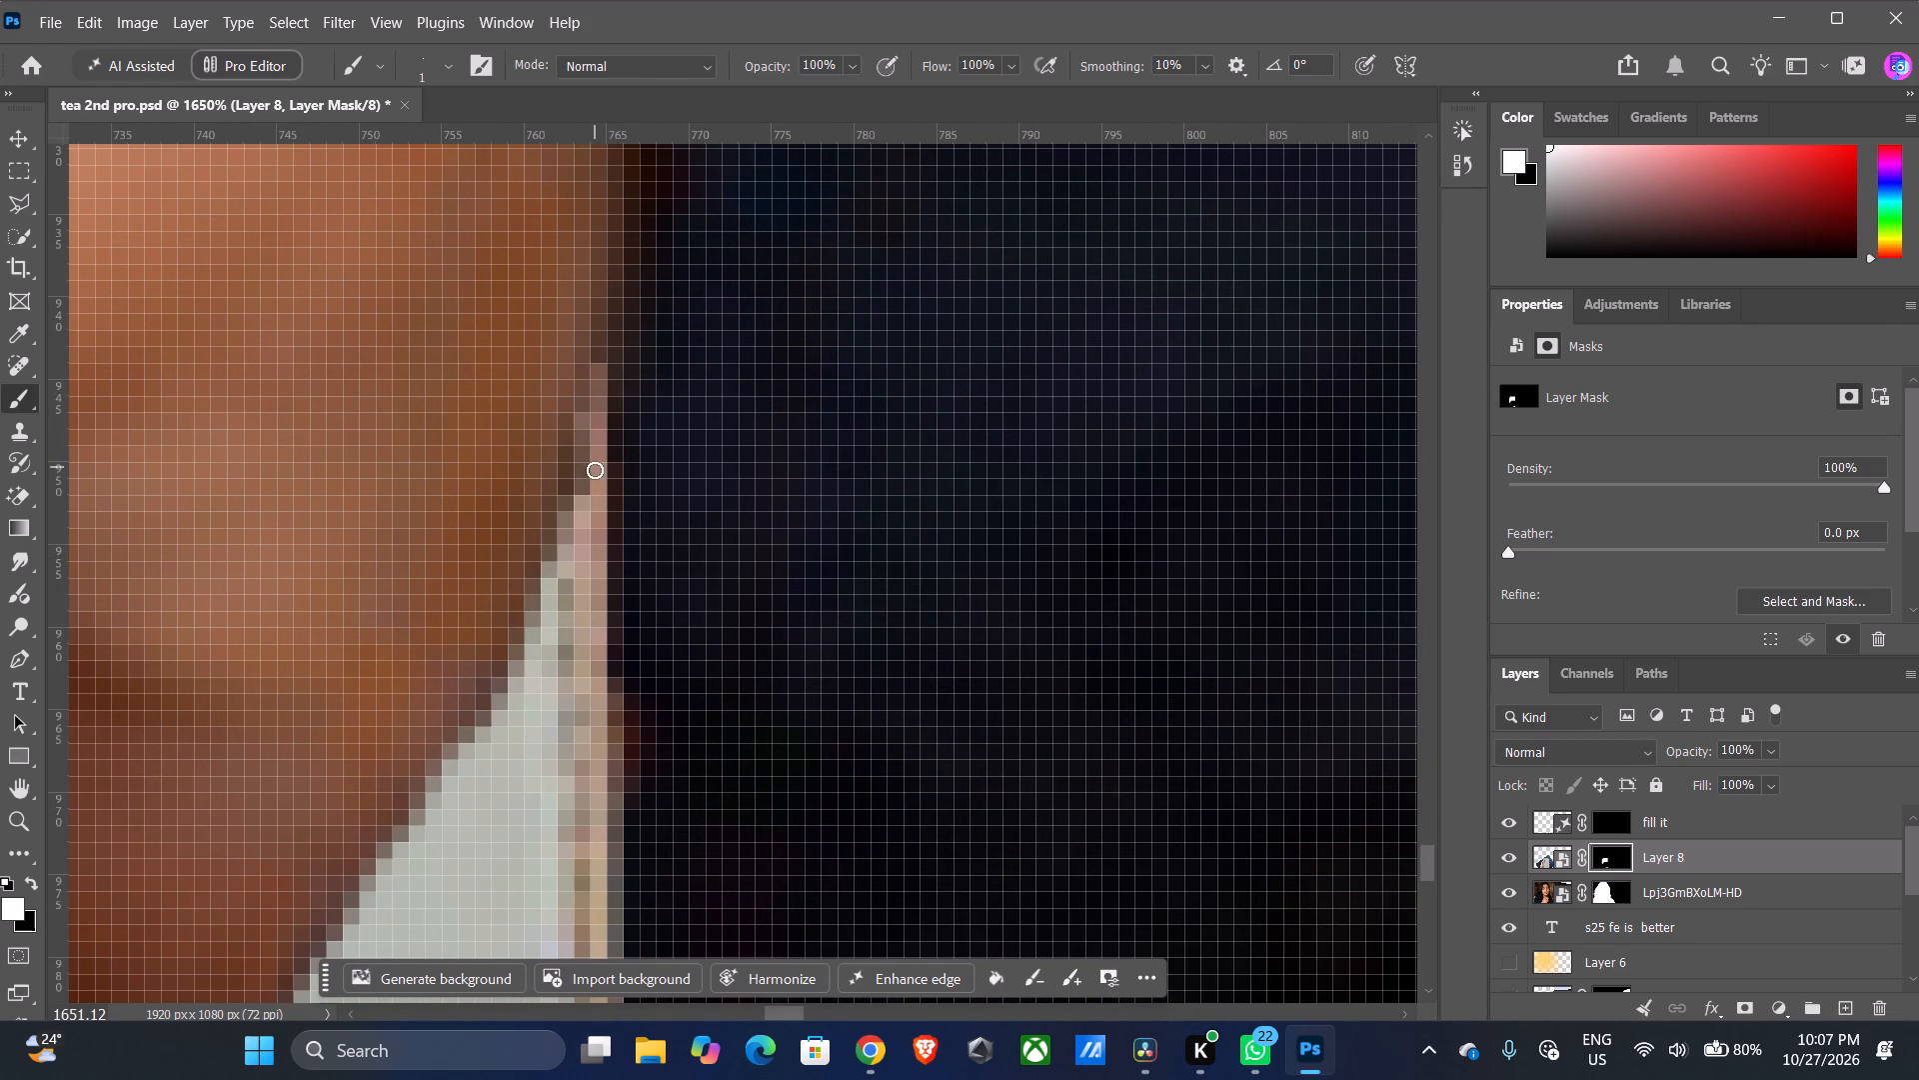
left_click_drag(595, 470, 595, 477)
scroll(578, 527, "down", 16, "alt")
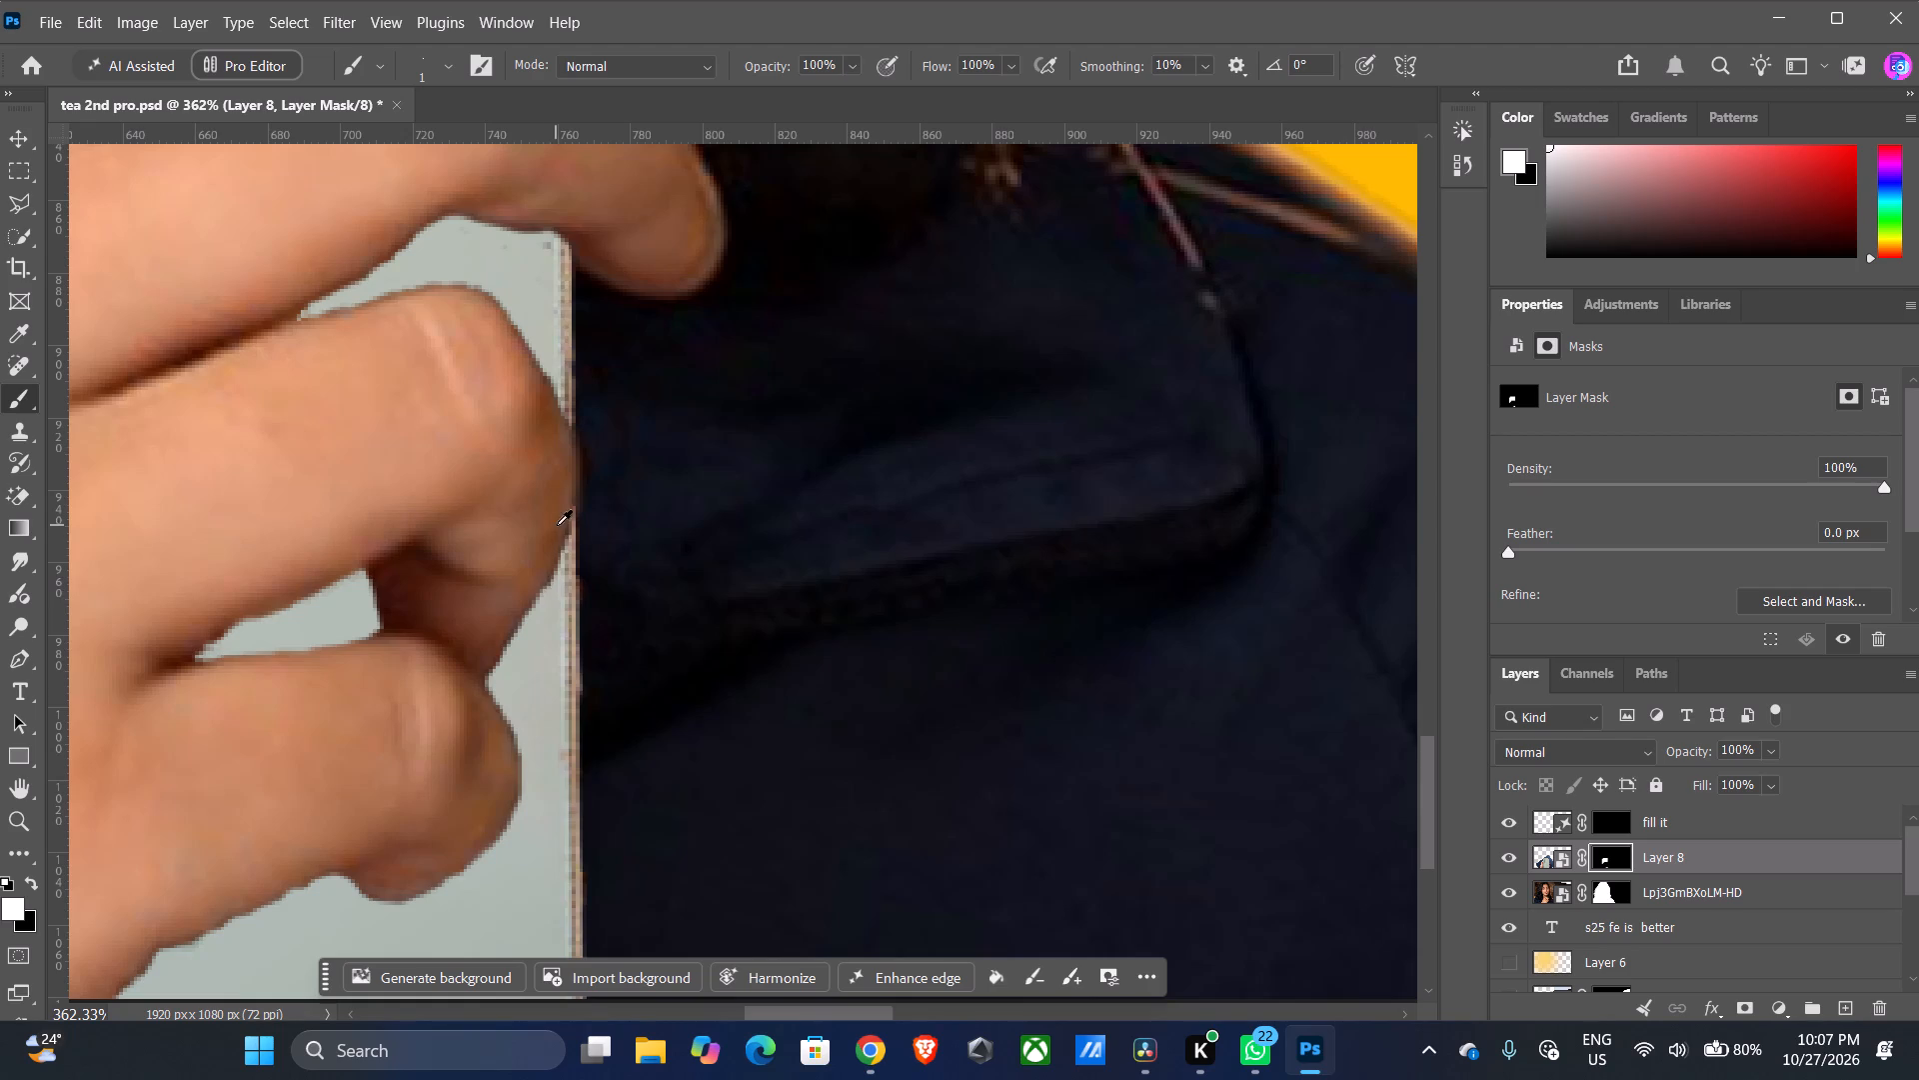
scroll(567, 557, "up", 14, "alt")
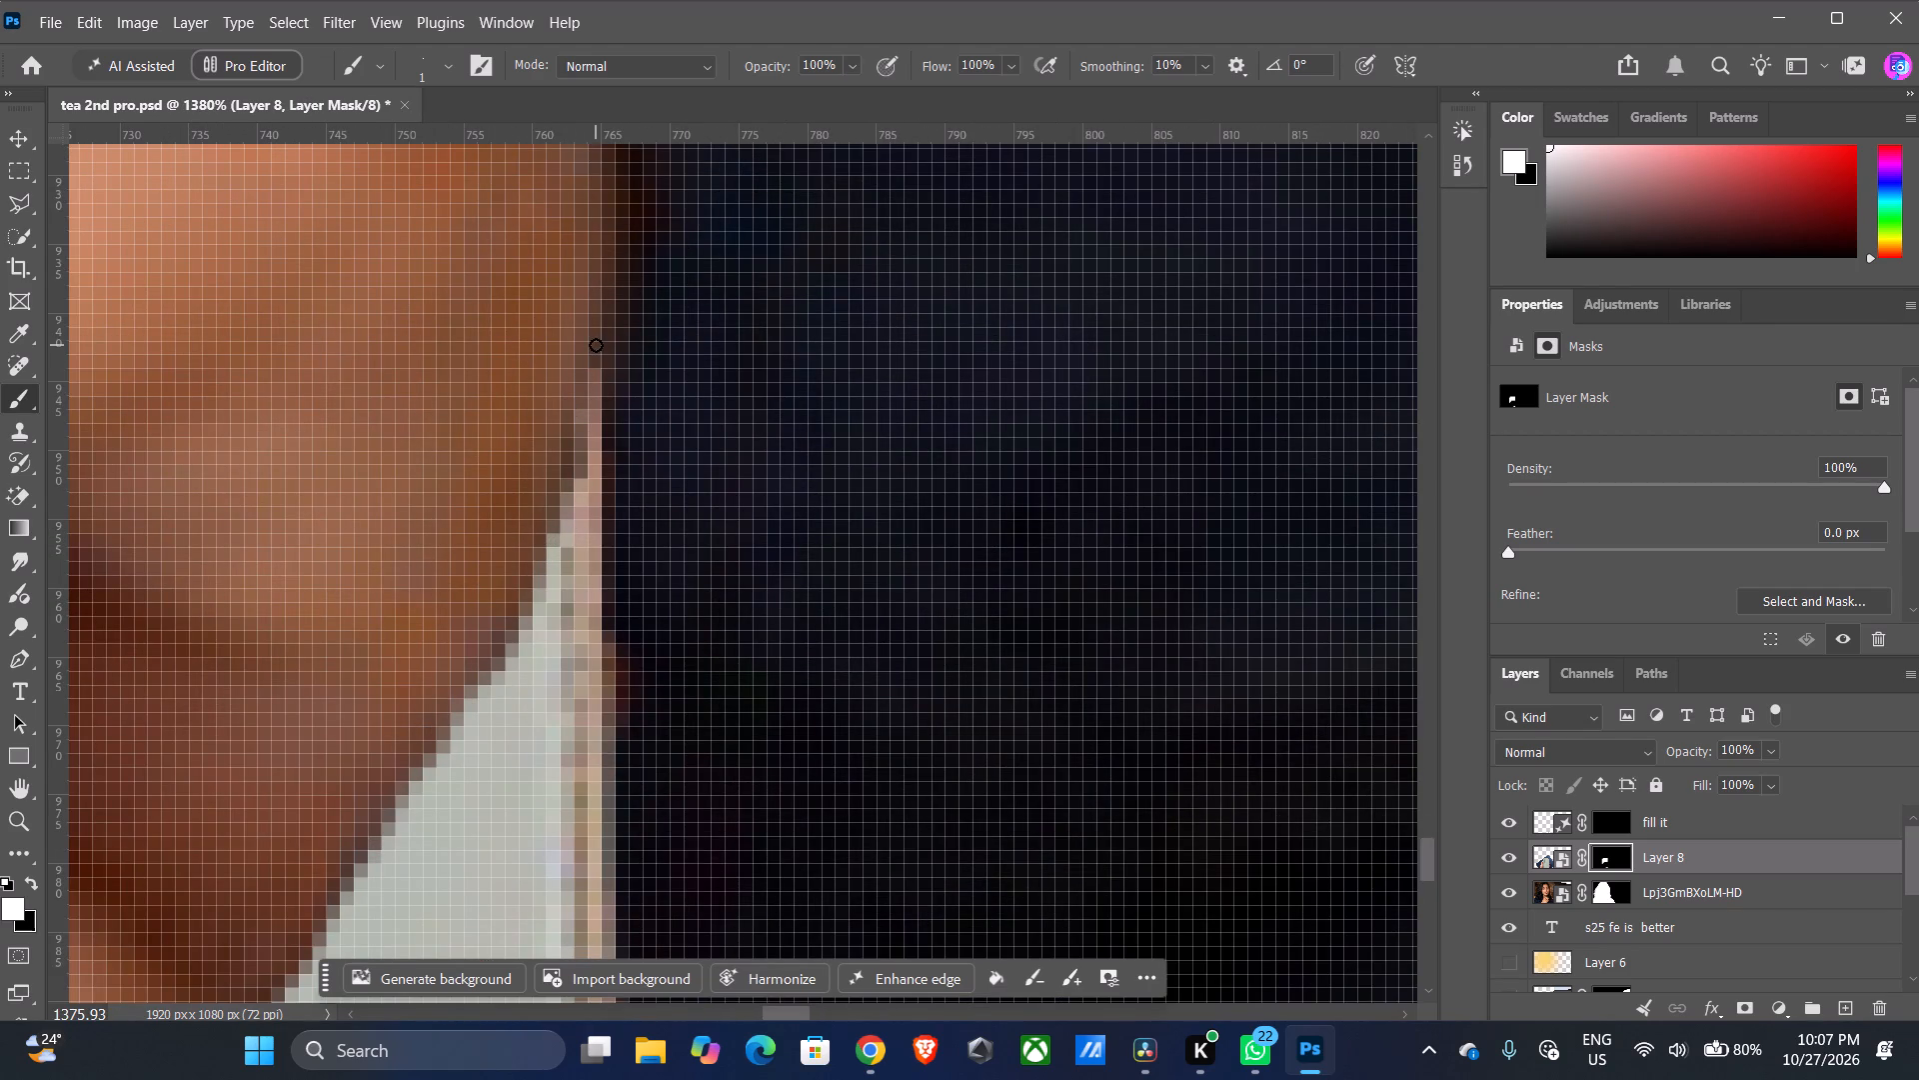
left_click_drag(596, 345, 593, 405)
scroll(515, 614, "down", 12, "alt")
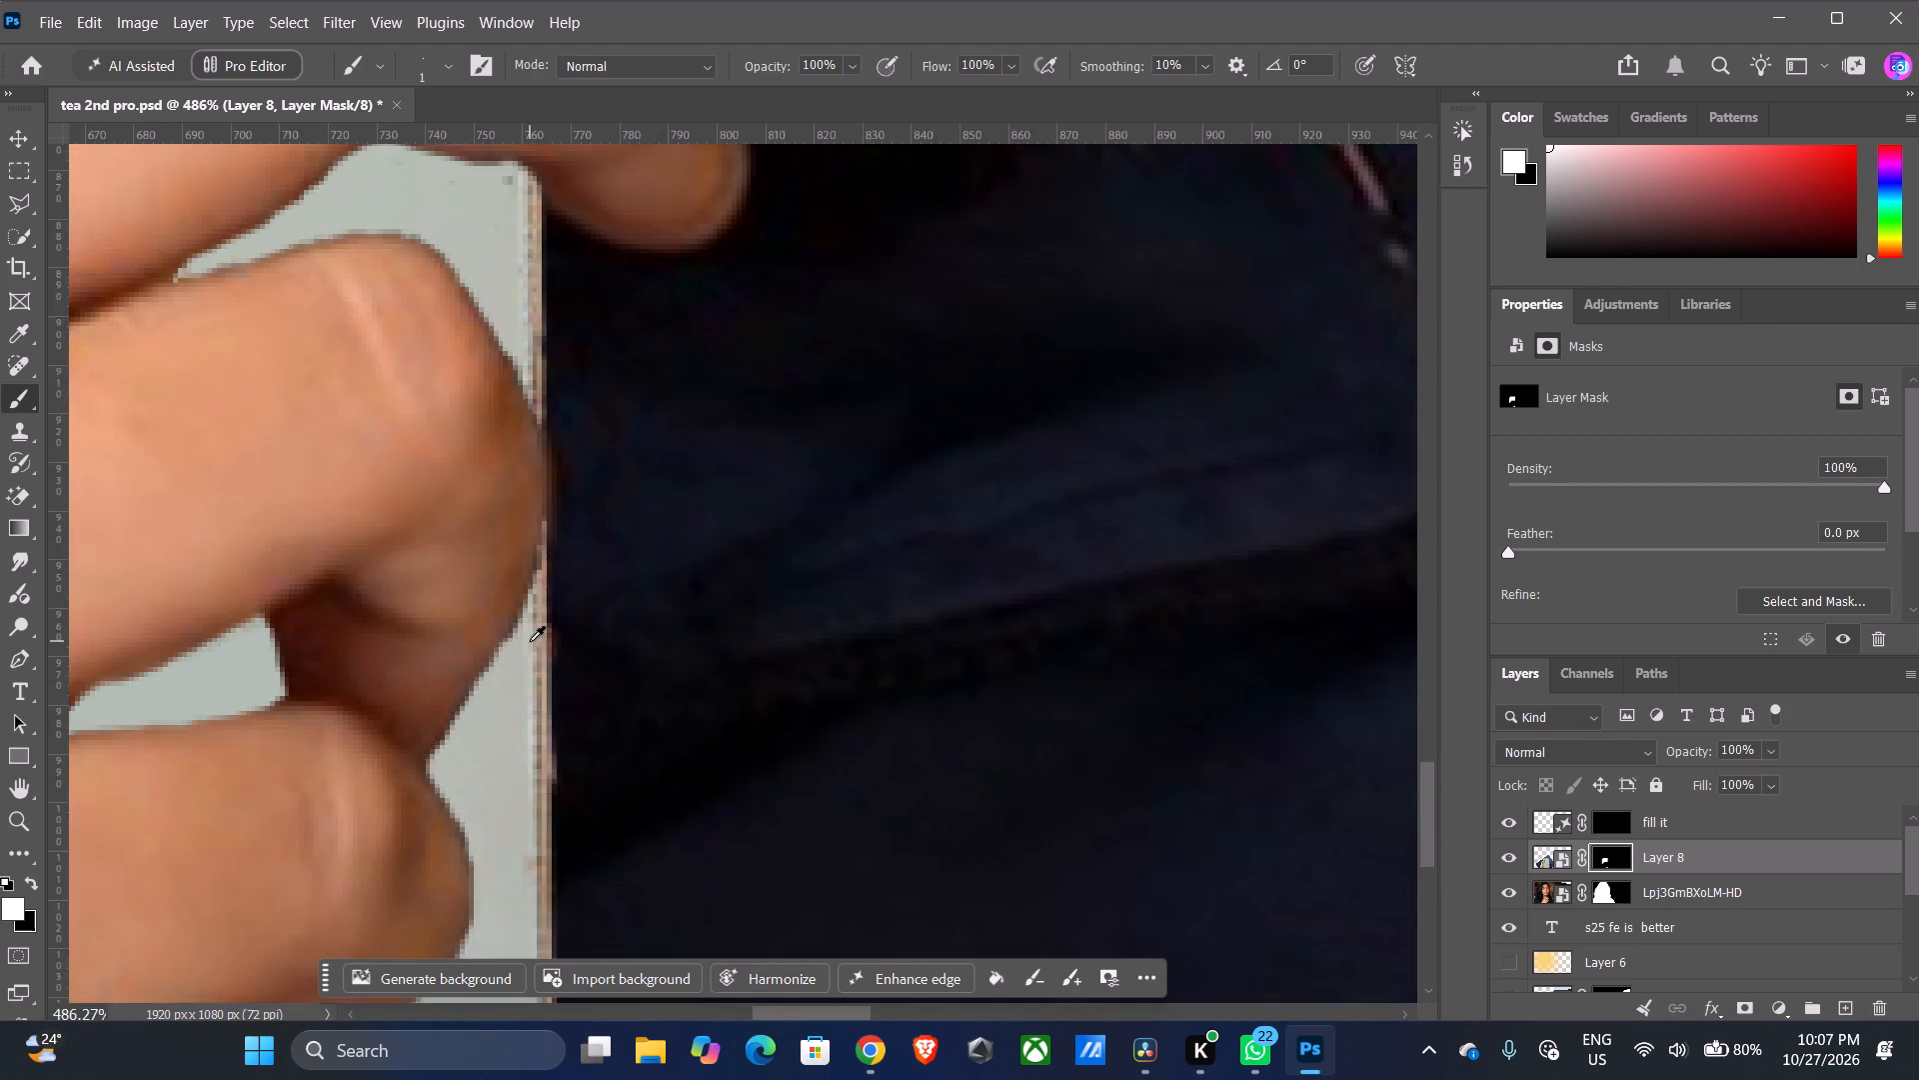
scroll(530, 641, "down", 5, "alt")
Smooth the boundary between the ring finger's underside and the phone's tapering edge with white strokes on the mask.
scroll(508, 668, "up", 18, "alt")
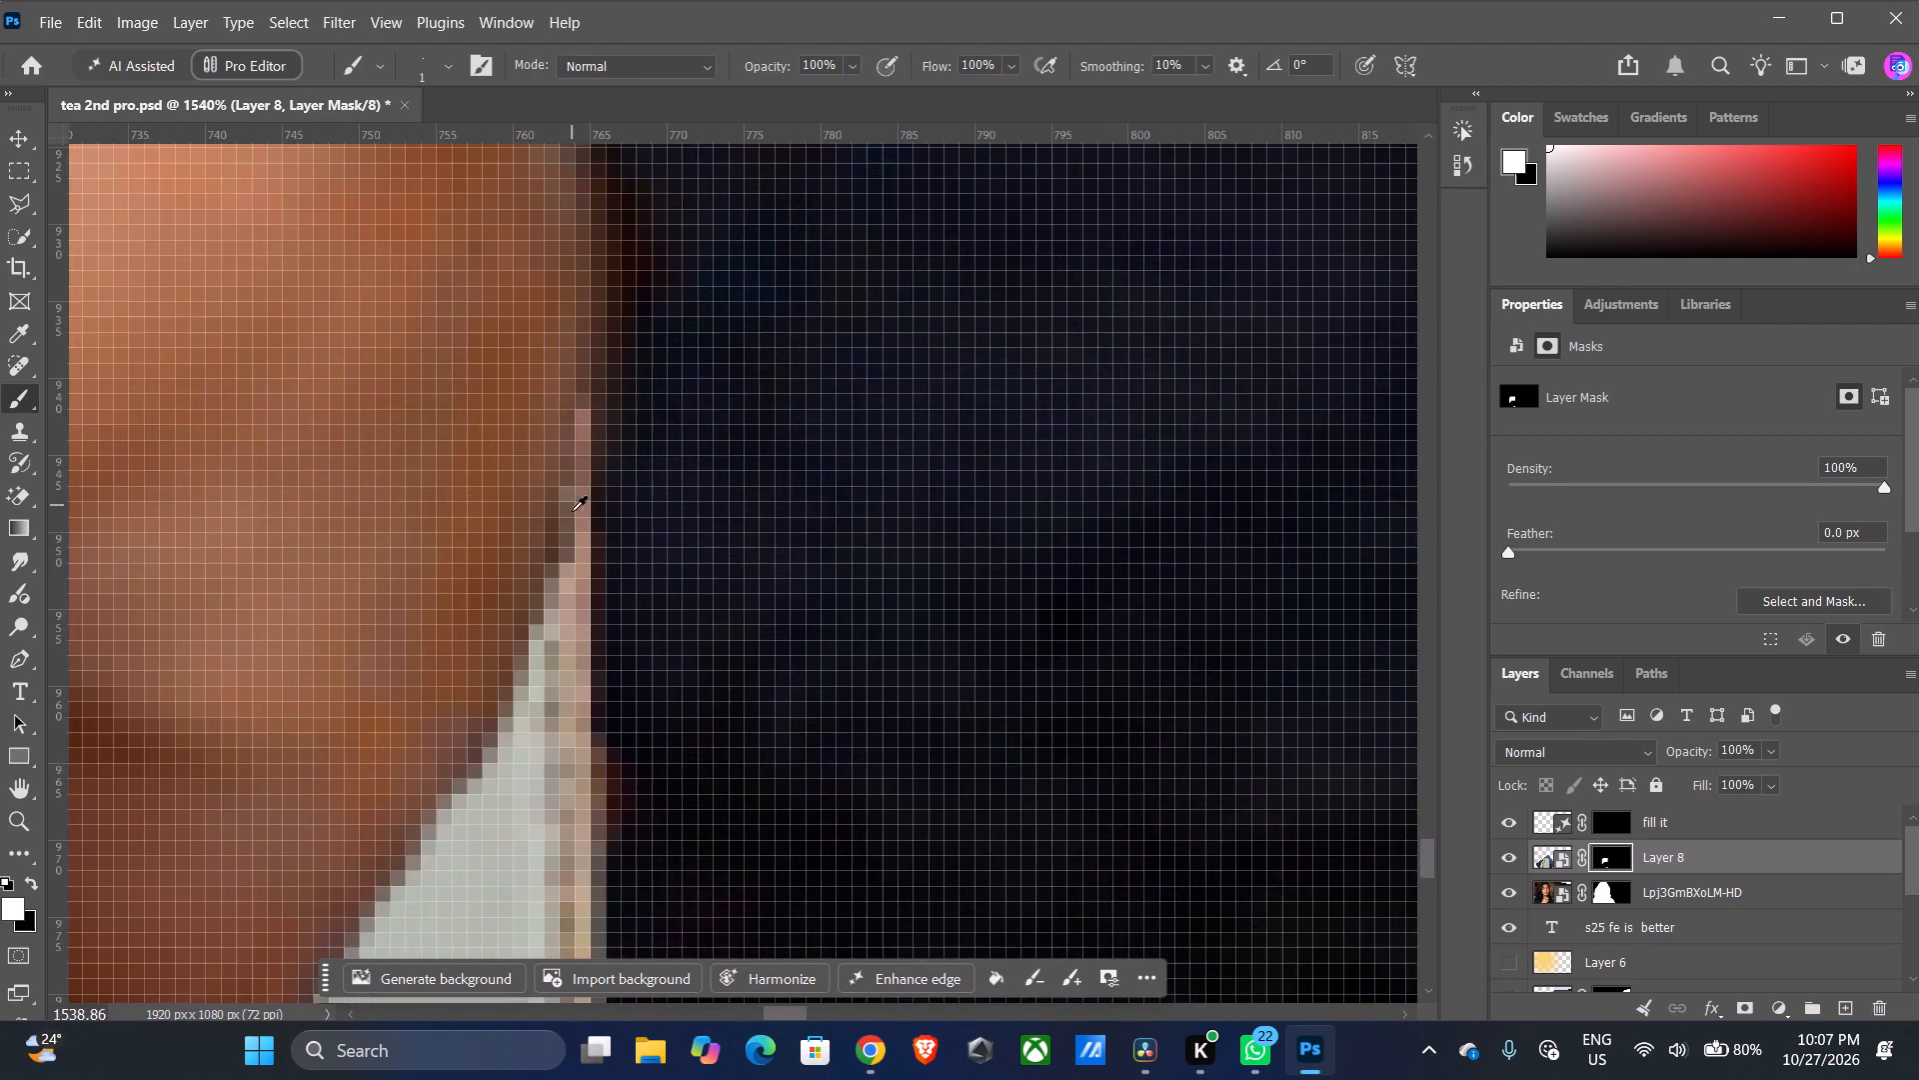
scroll(572, 511, "up", 4, "alt")
left_click_drag(573, 533, 550, 636)
left_click_drag(575, 536, 572, 550)
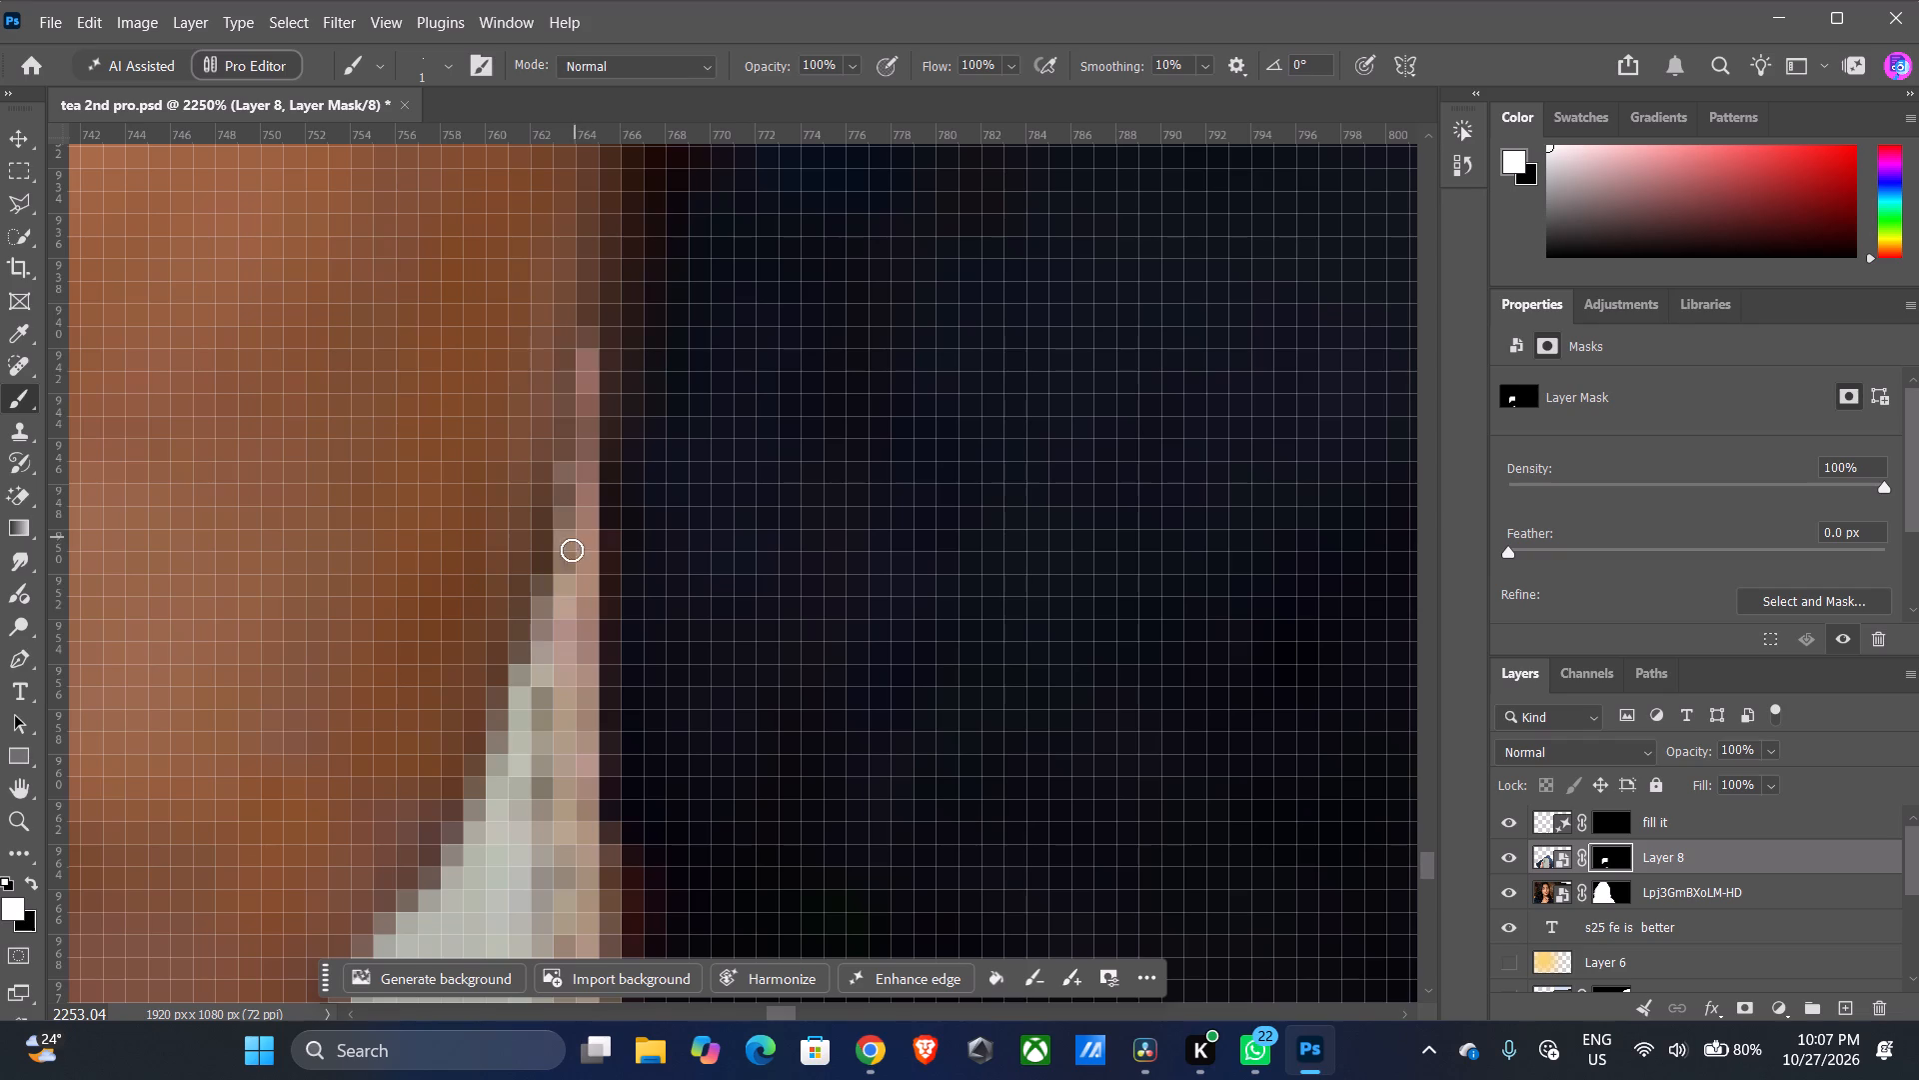
left_click_drag(572, 550, 464, 813)
left_click_drag(568, 521, 482, 831)
Rotate the phone image on Layer 8 clockwise by 9.56°.
scroll(481, 769, "down", 20, "alt")
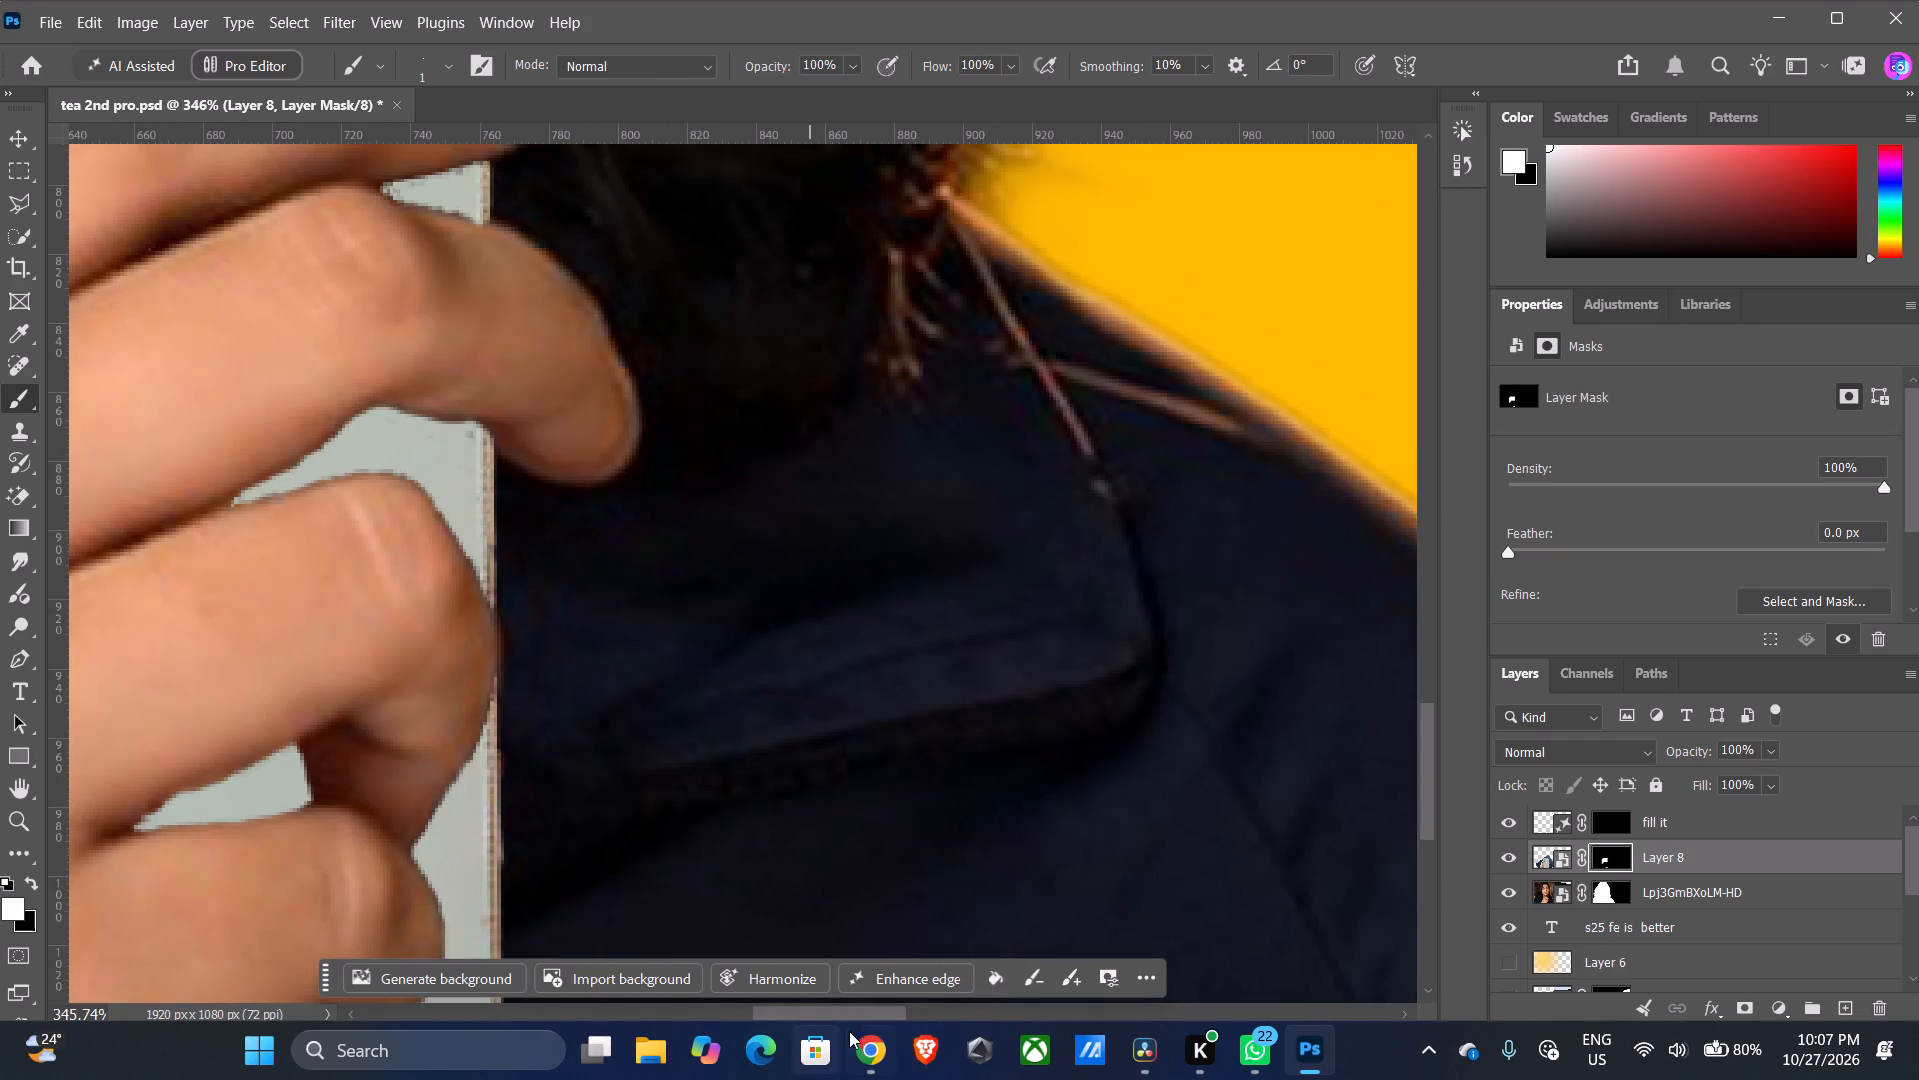
left_click_drag(813, 1008, 753, 996)
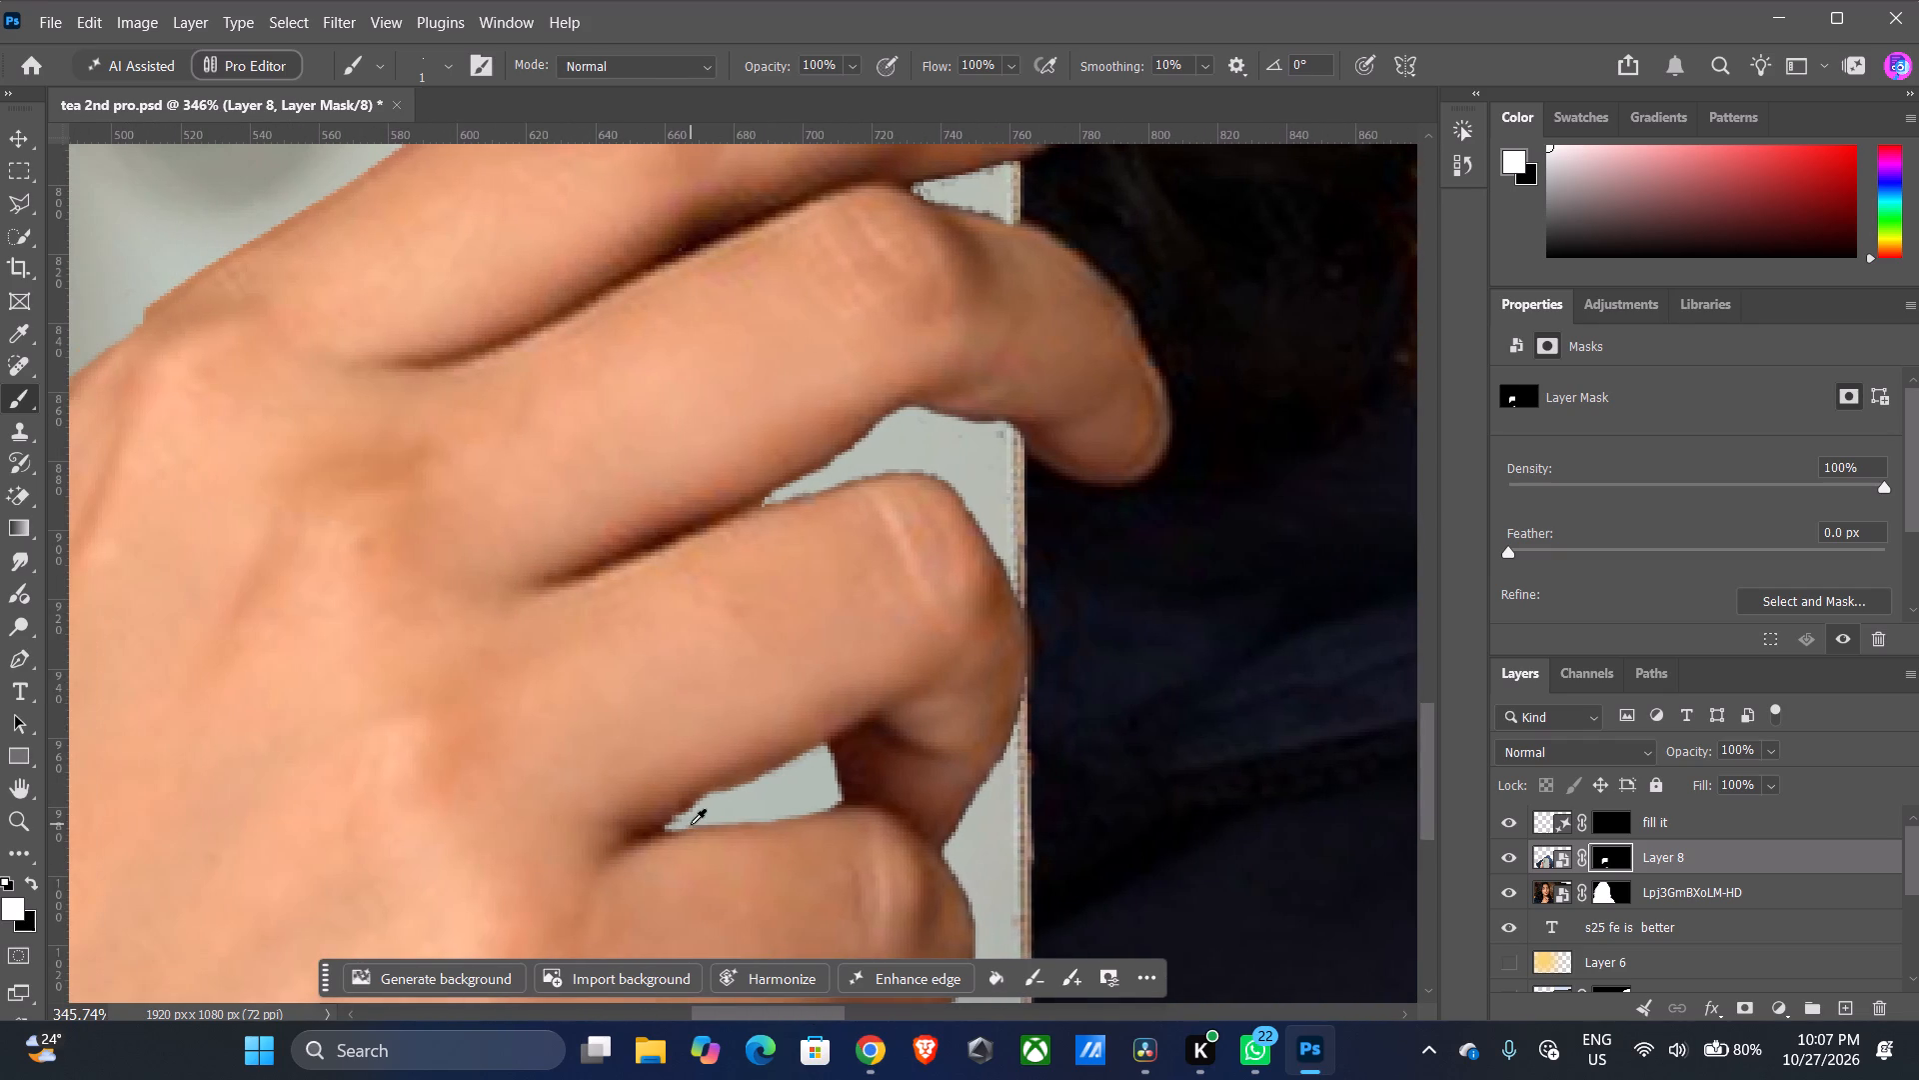
scroll(690, 805, "down", 11, "alt")
scroll(749, 707, "down", 7, "alt")
scroll(749, 707, "down", 2)
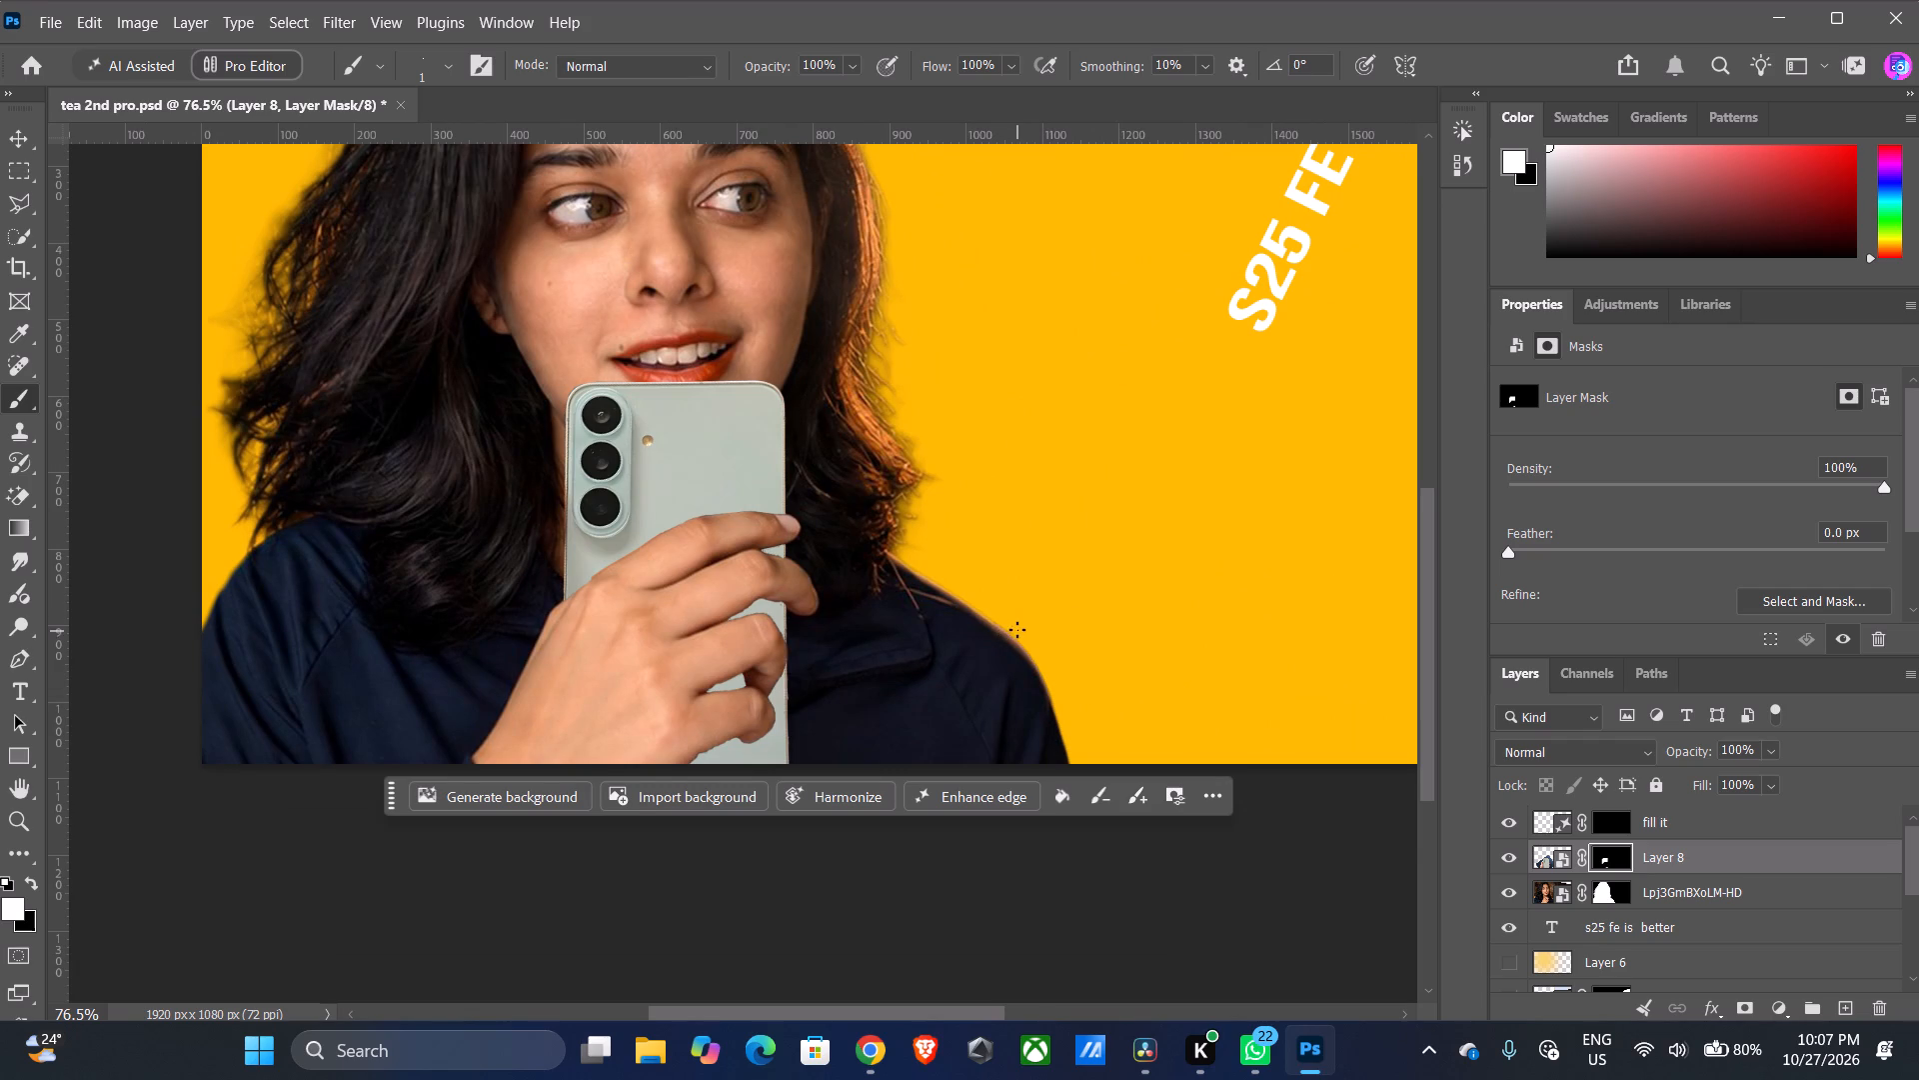
scroll(1016, 628, "up", 4)
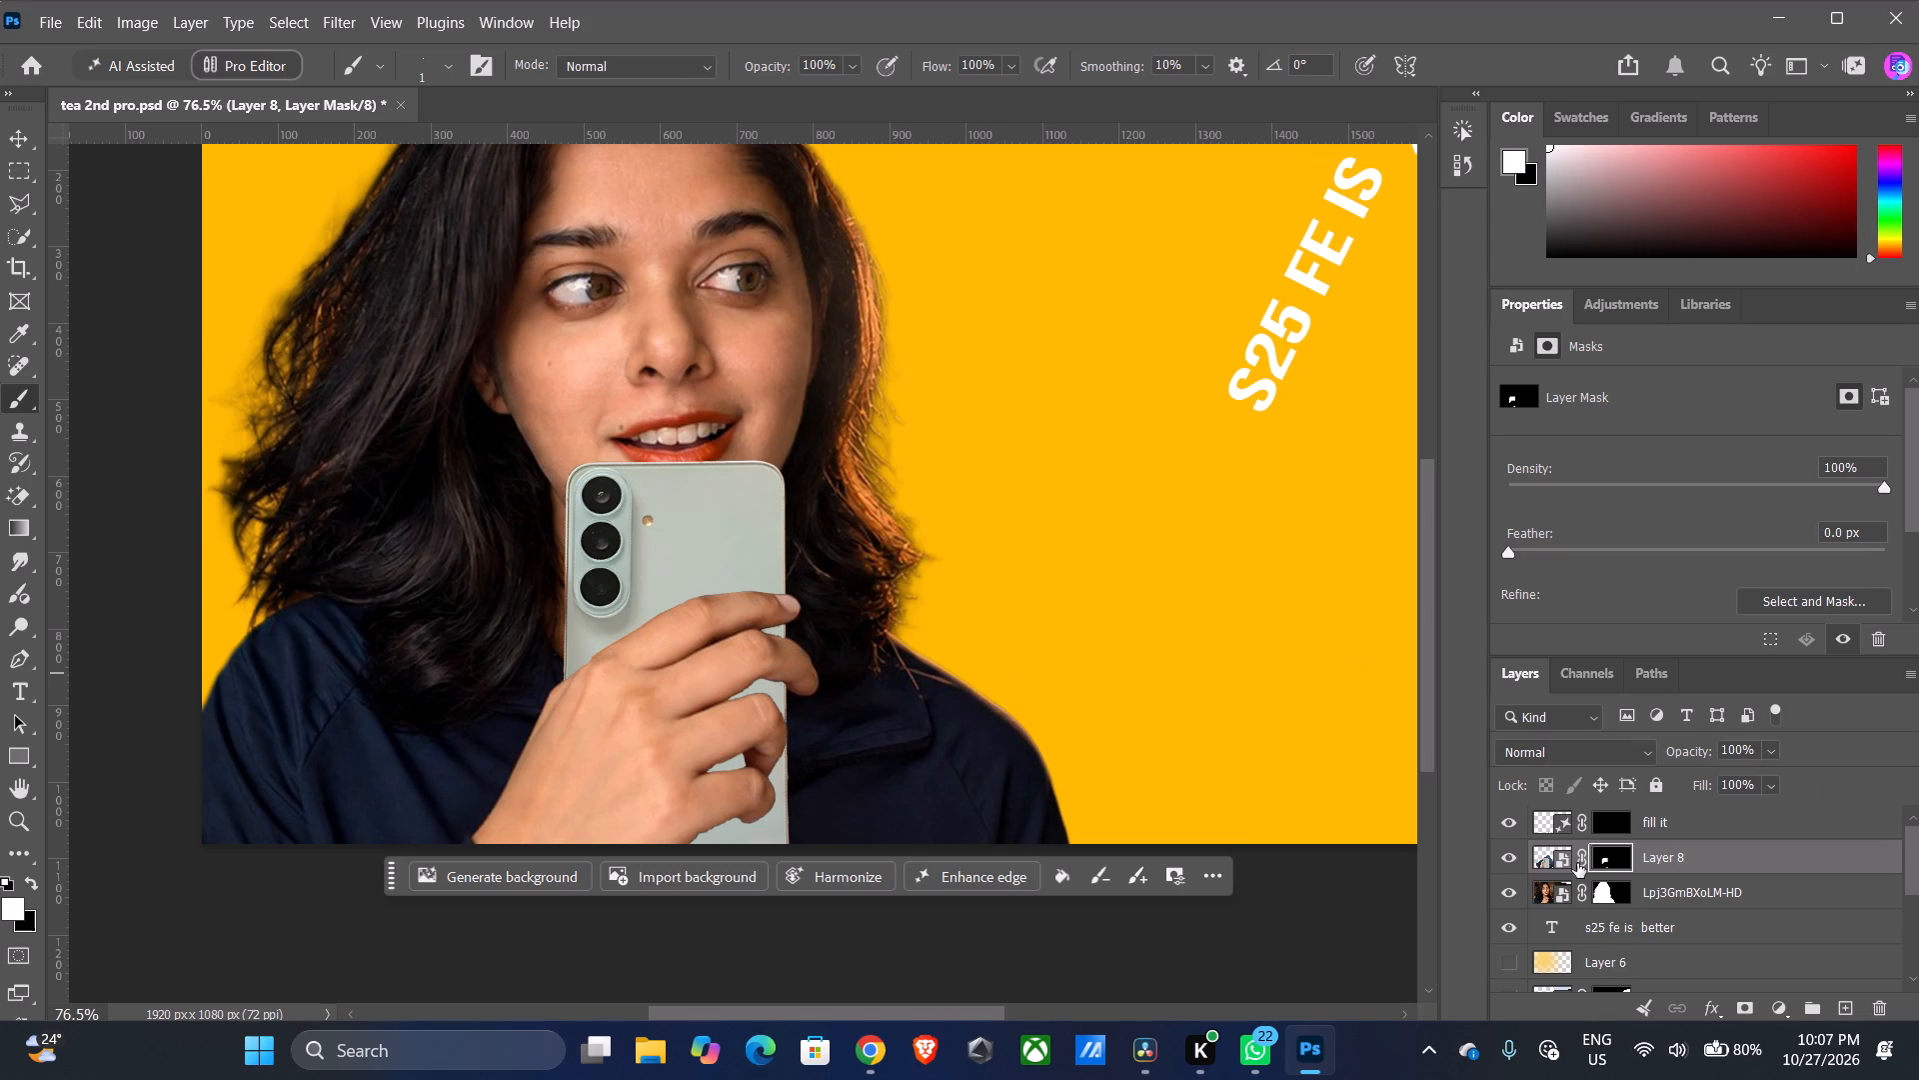
left_click(1544, 856)
left_click(0, 137)
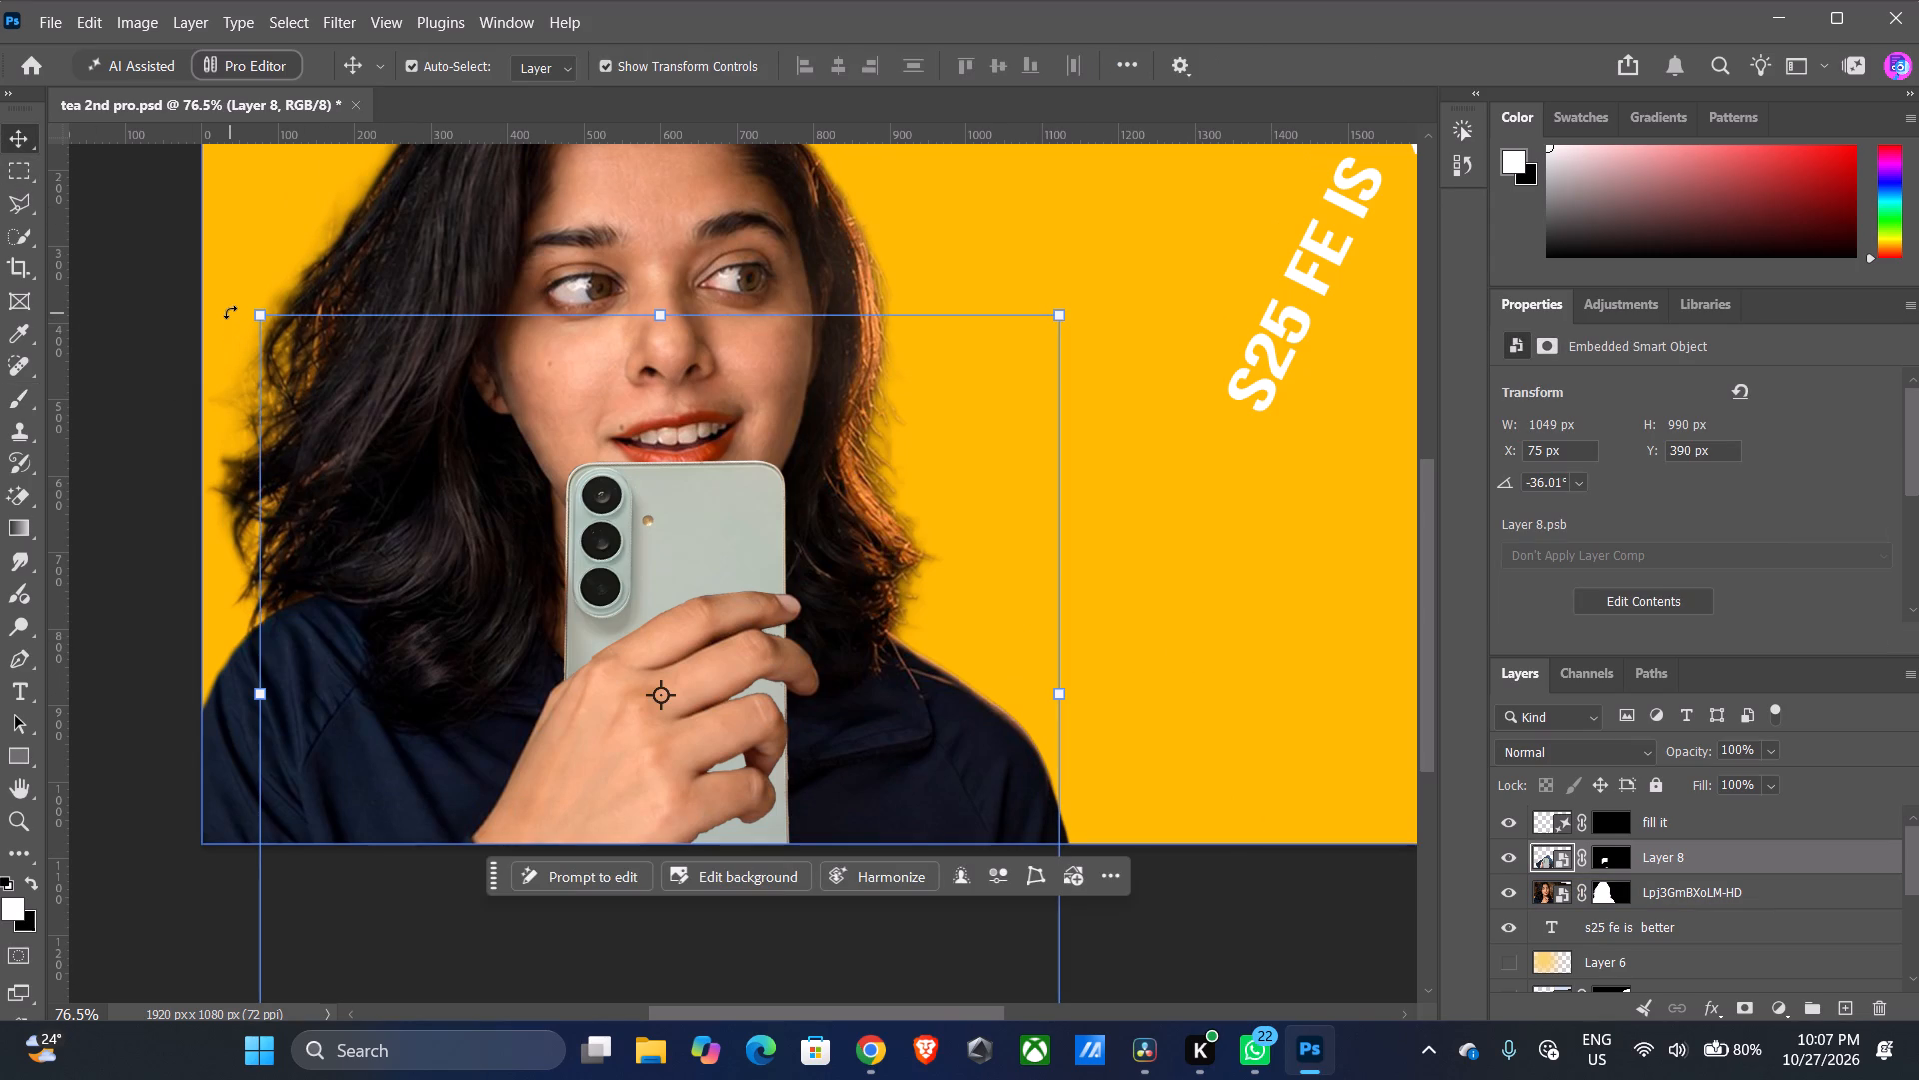
left_click_drag(234, 306, 246, 297)
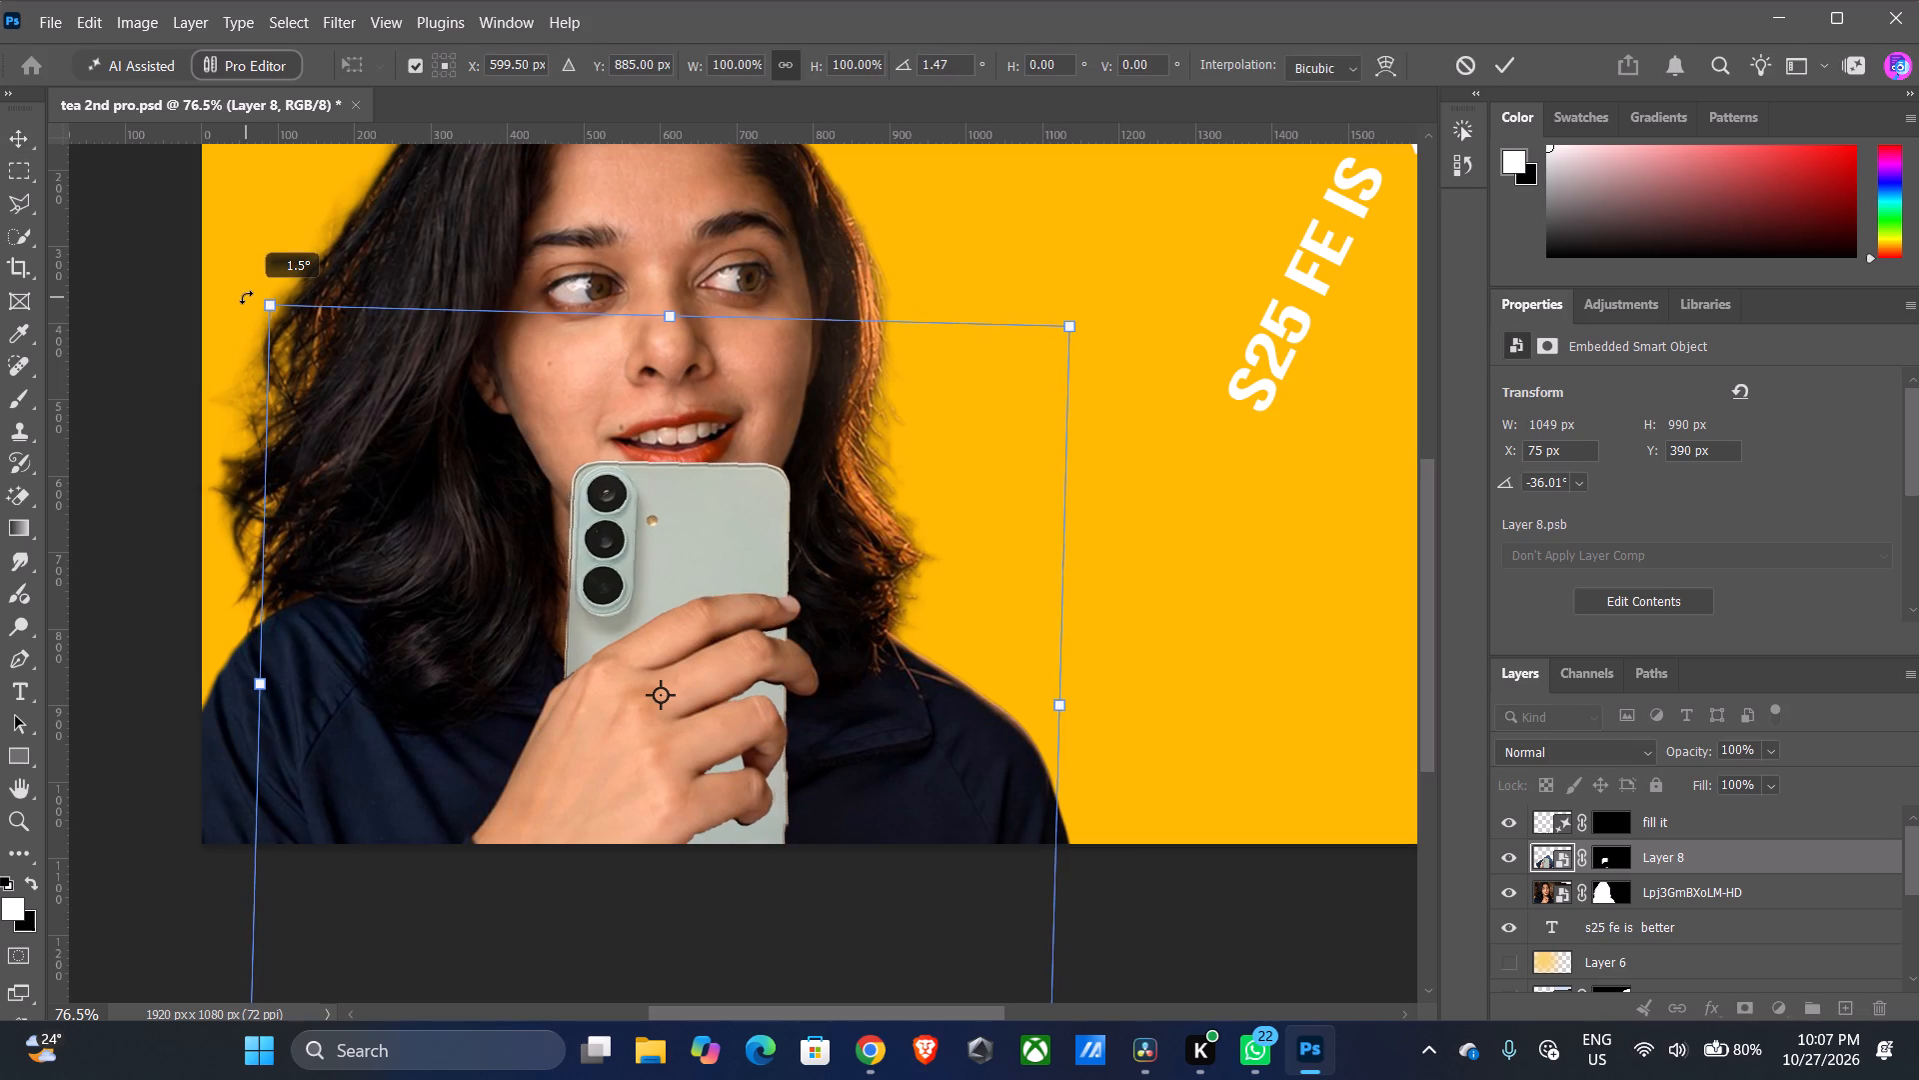
left_click_drag(246, 297, 298, 273)
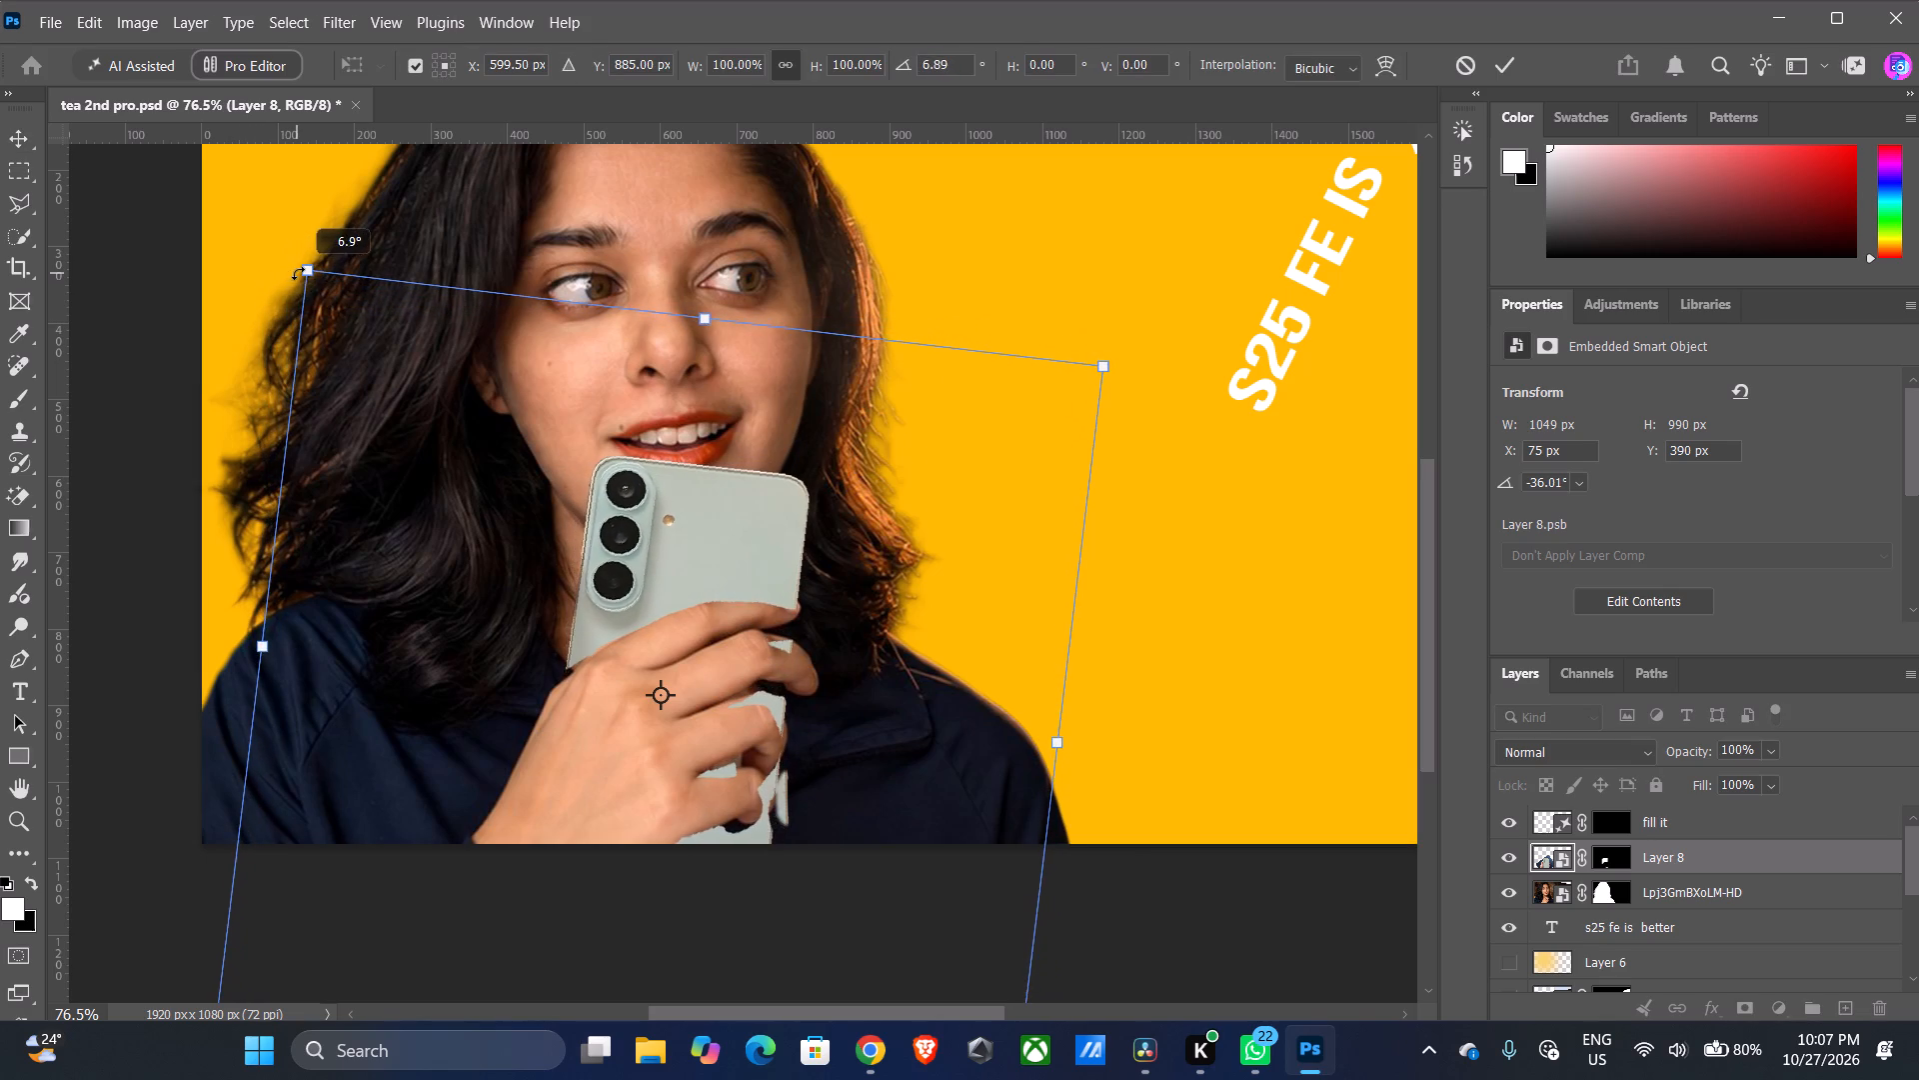
left_click_drag(298, 273, 326, 268)
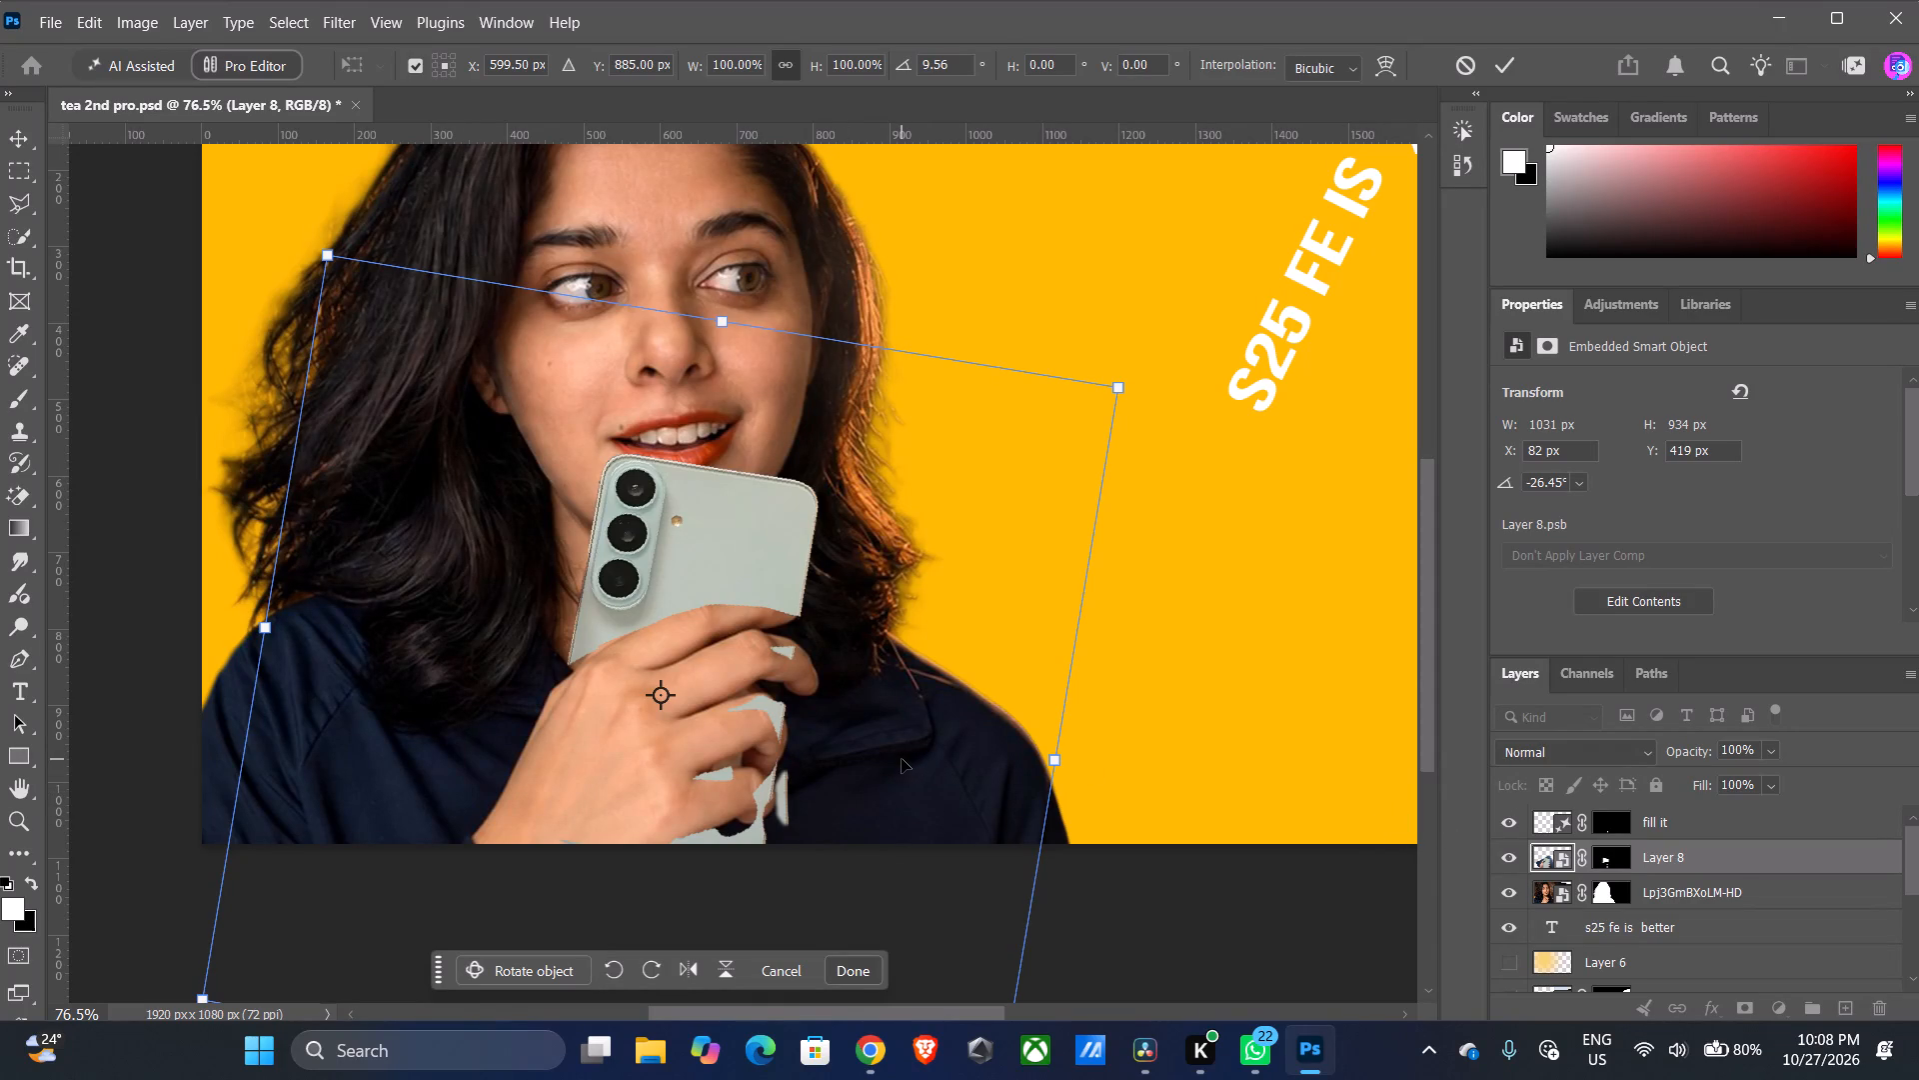
Hide Layer 8 so the hand beneath the phone is uncovered.
left_click(1504, 845)
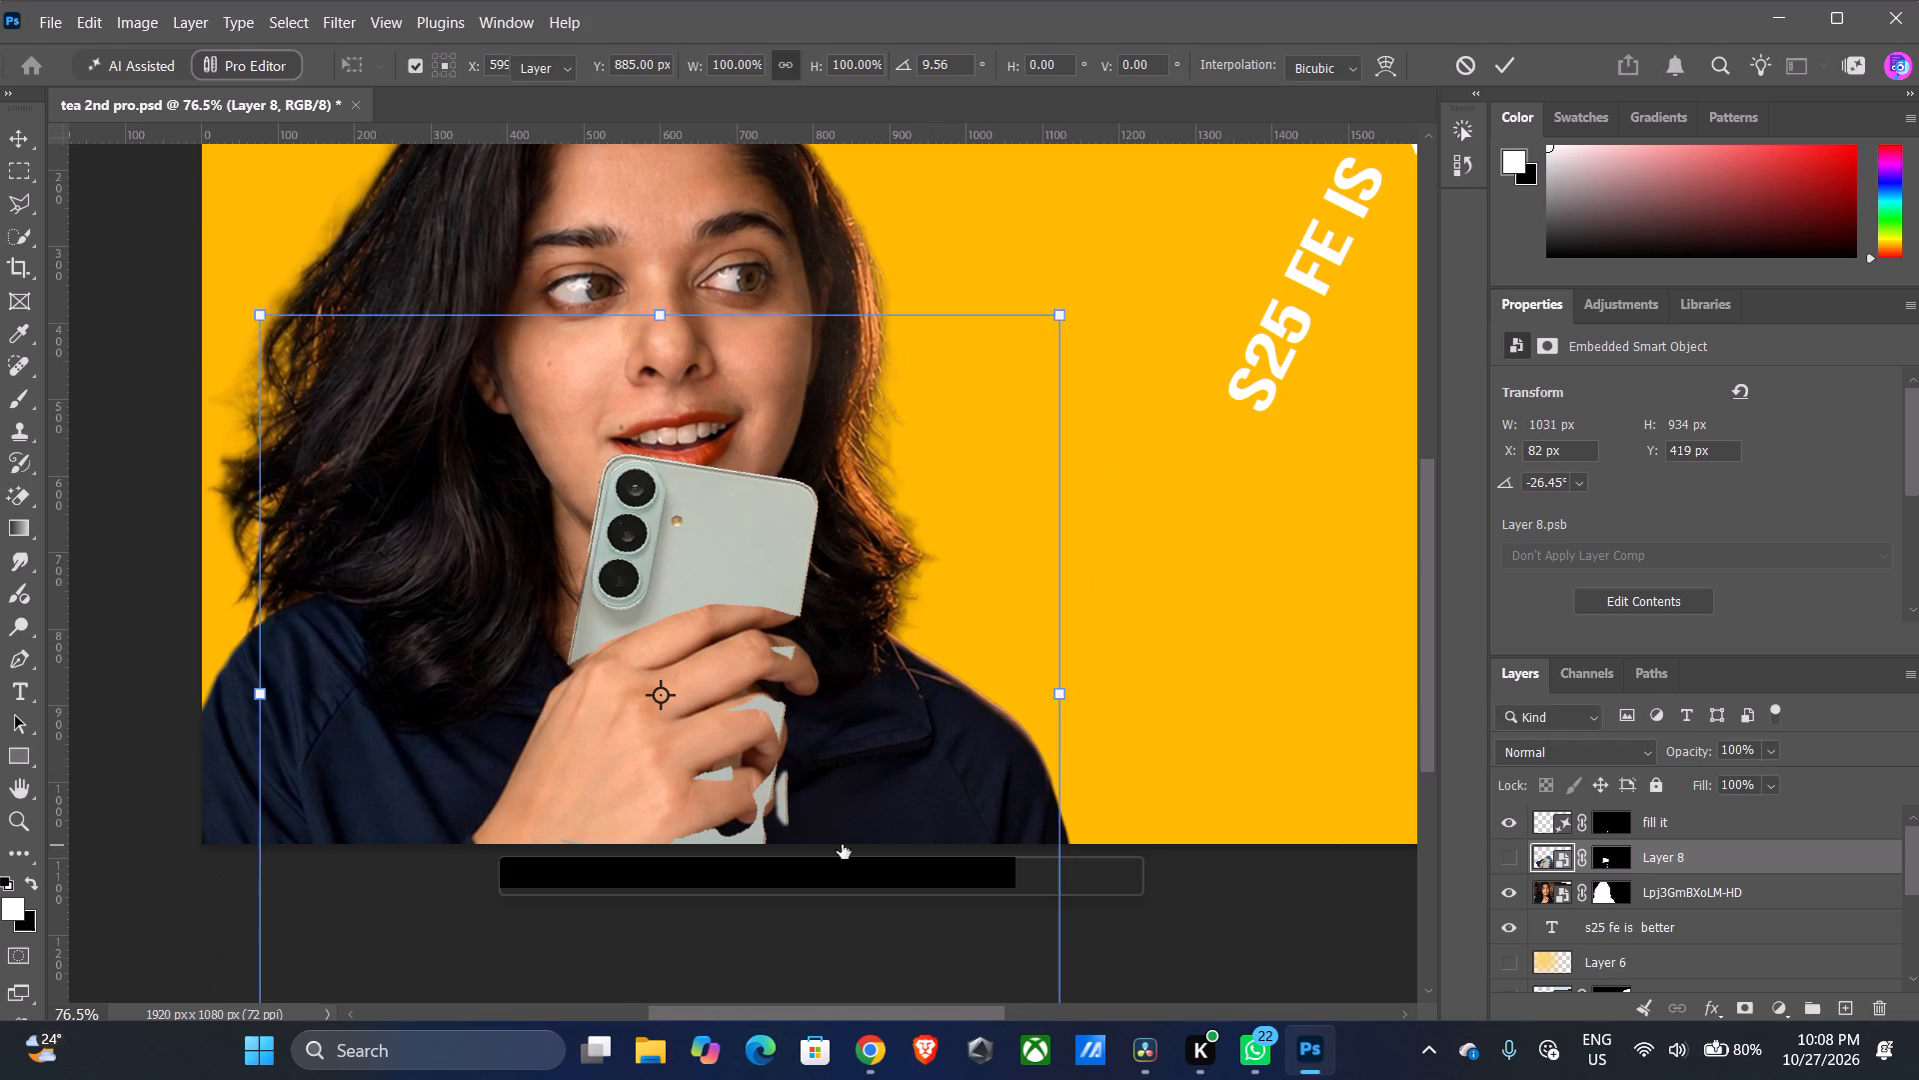
Start a Polygonal Lasso outline at the back of the hand and trace the index finger's upper edge to its middle knuckle.
left_click(19, 201)
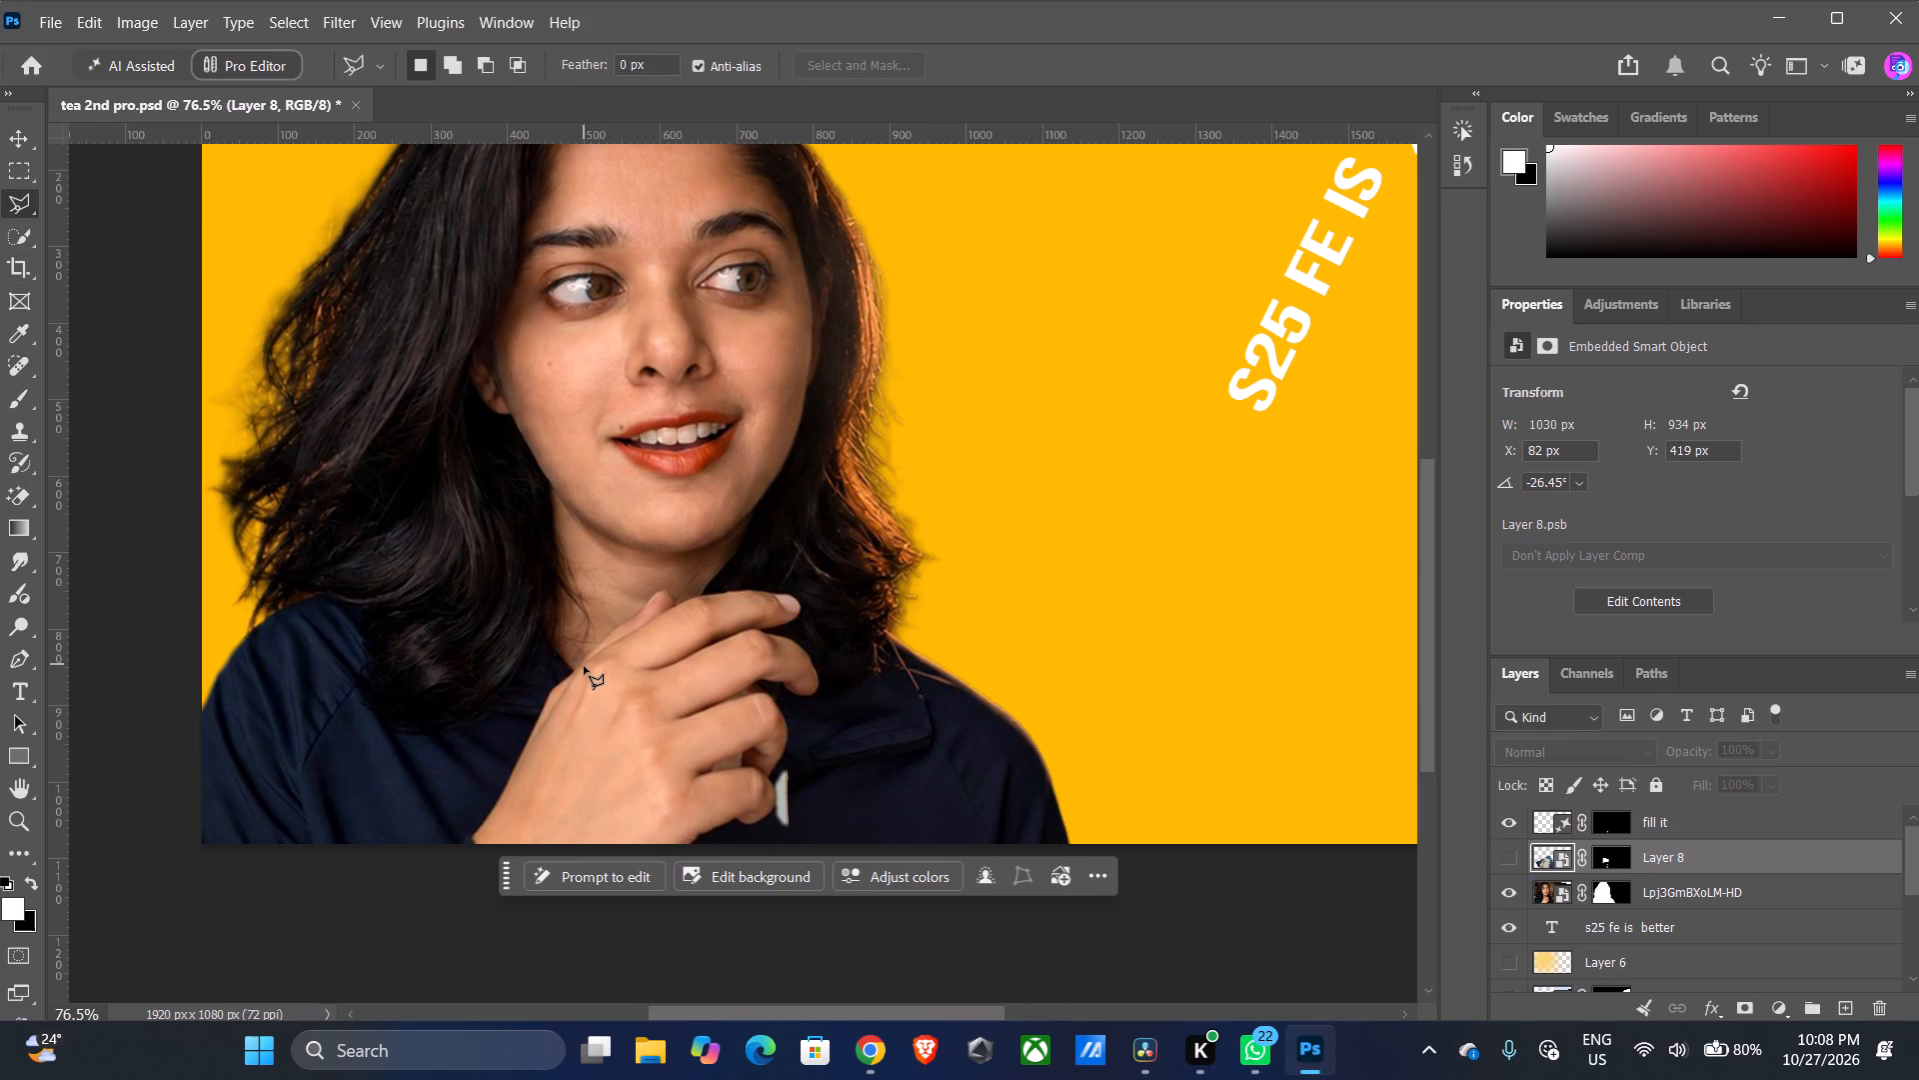
scroll(584, 667, "up", 19, "alt")
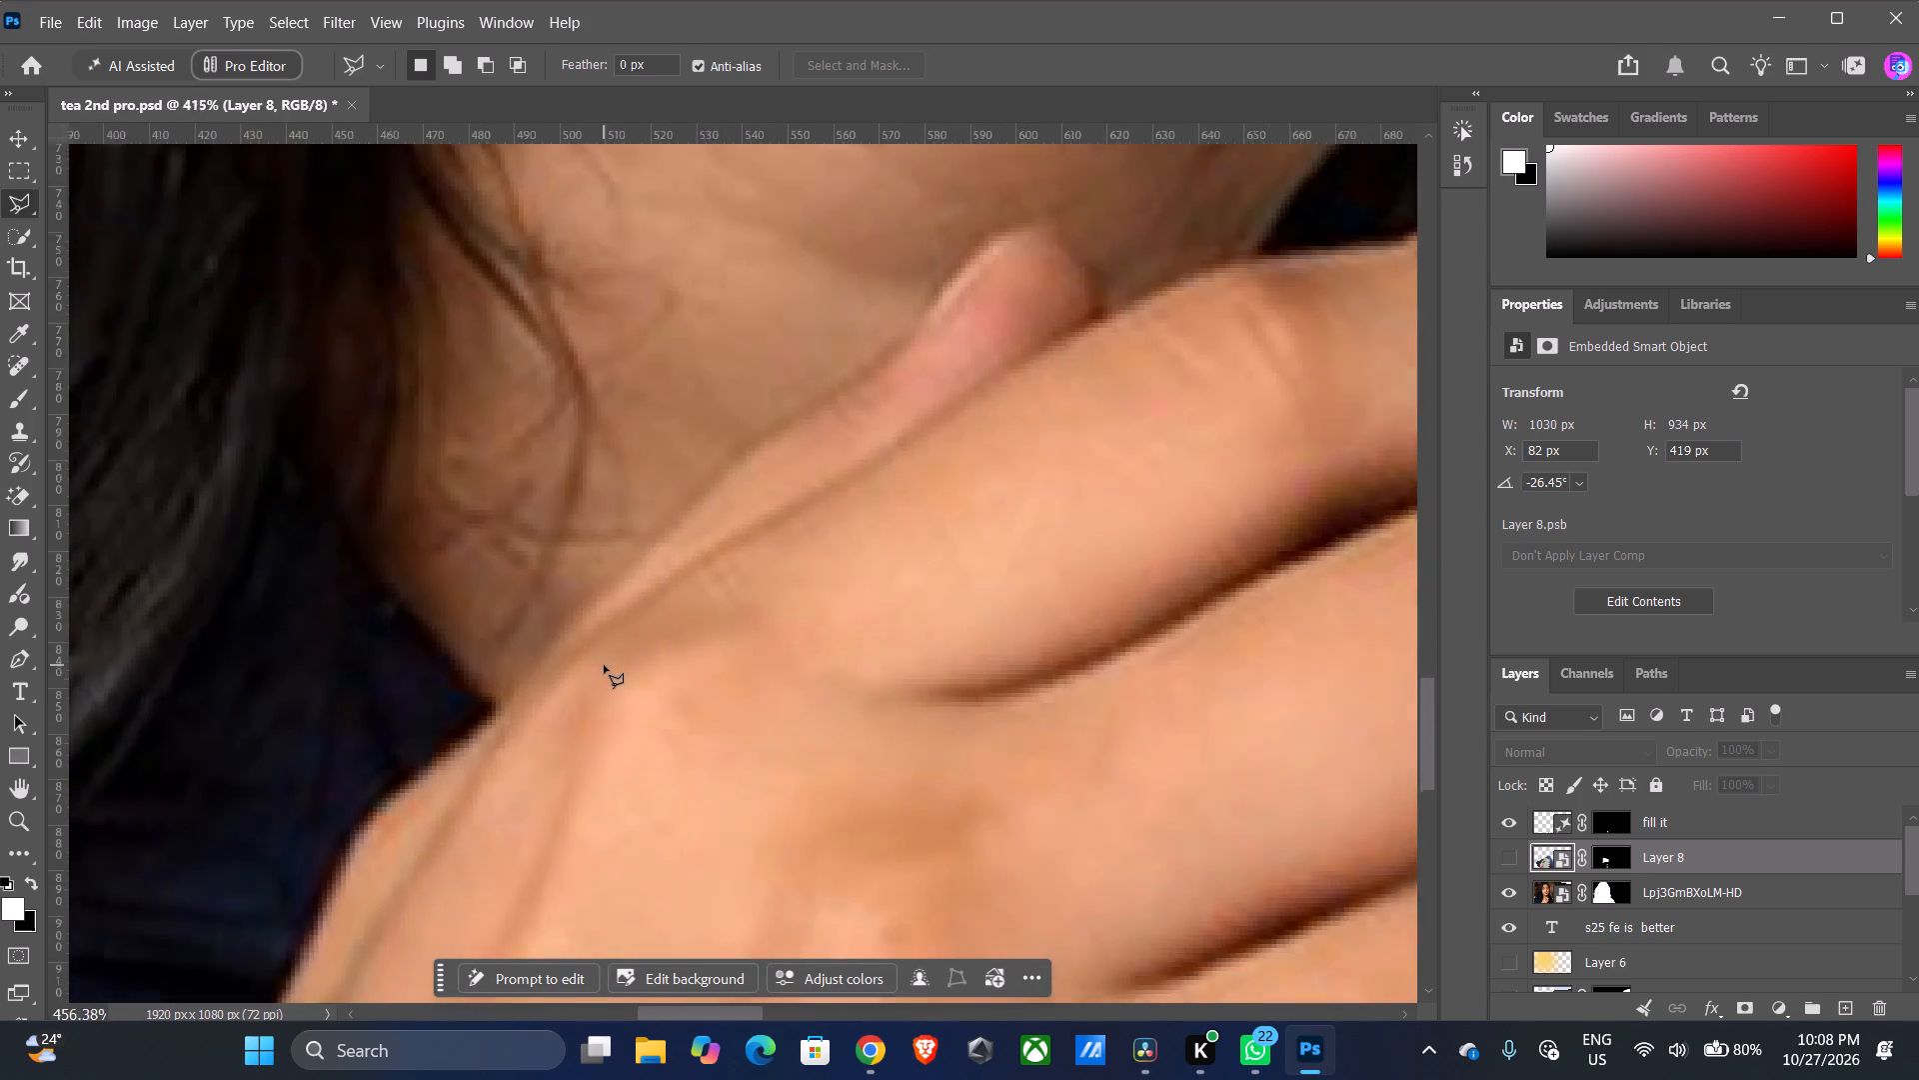
scroll(604, 665, "up", 1, "alt")
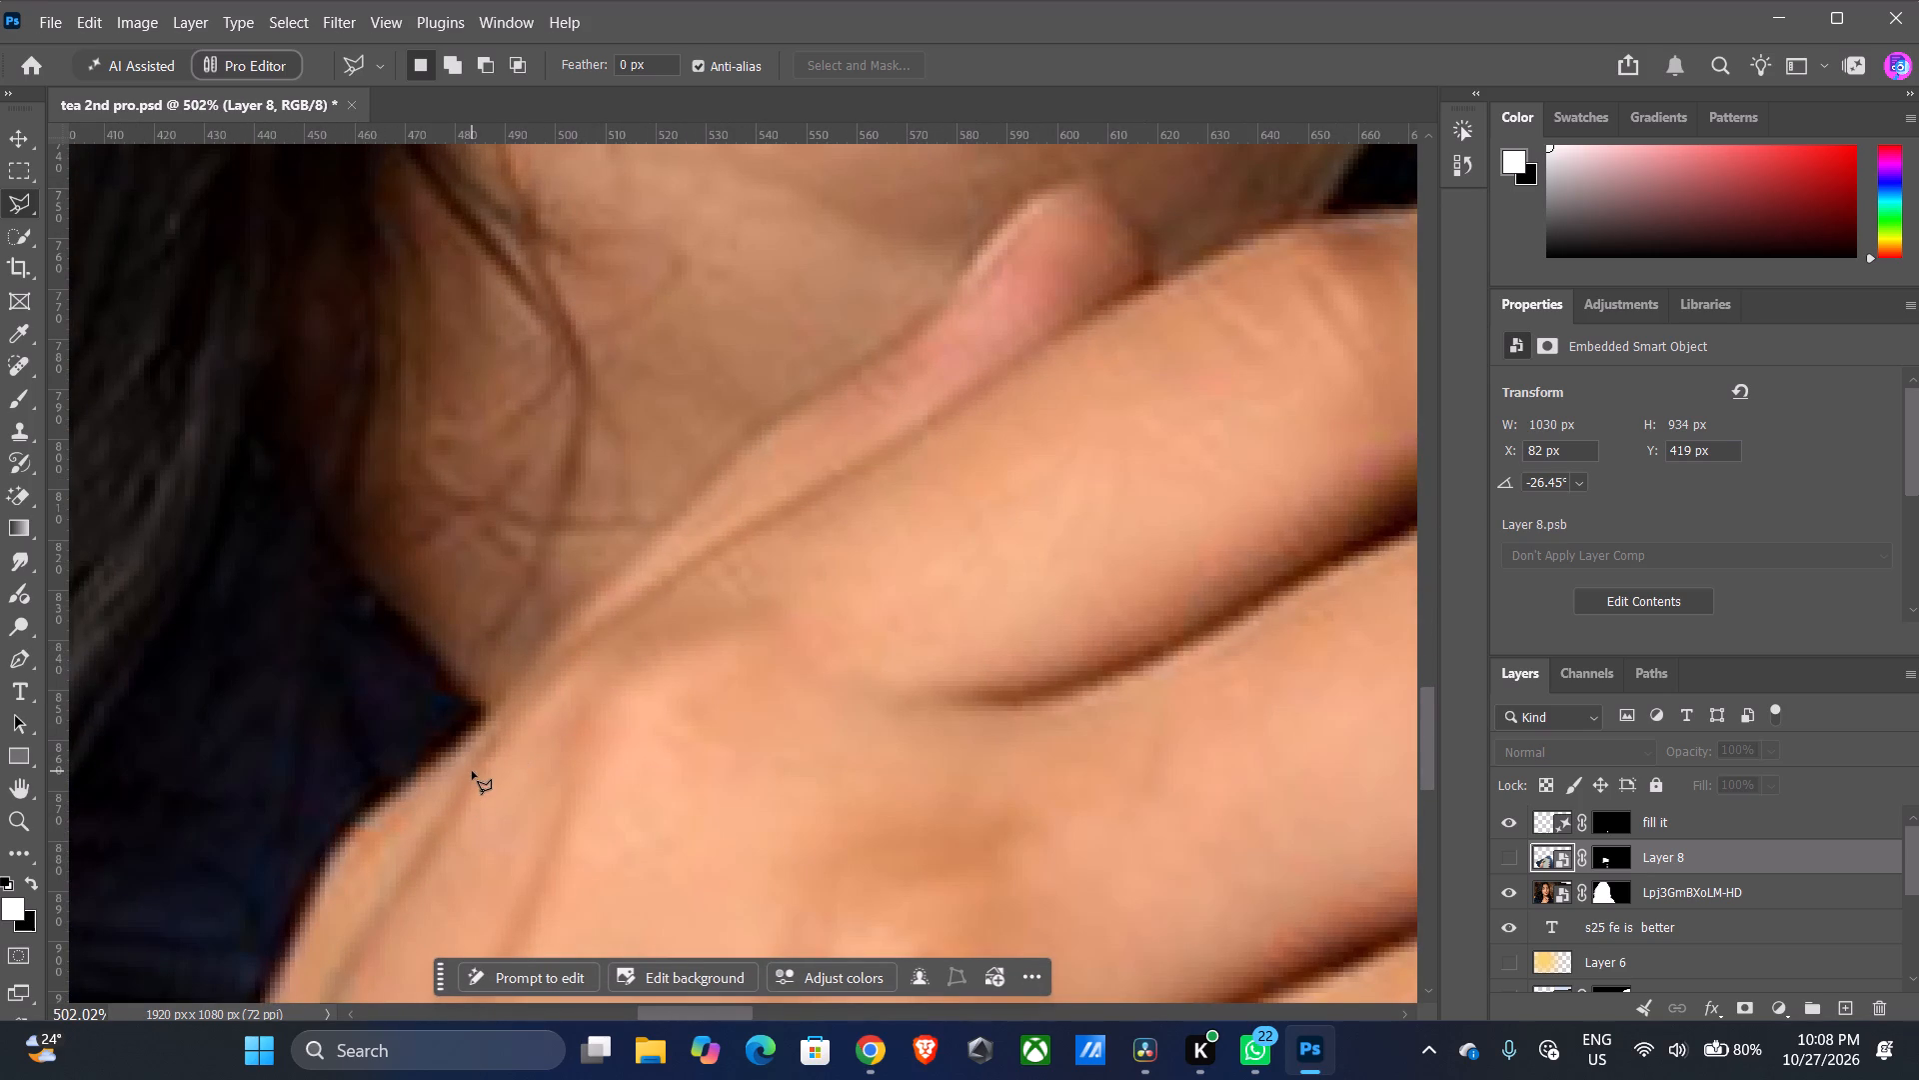
left_click(472, 771)
left_click_drag(502, 714, 505, 704)
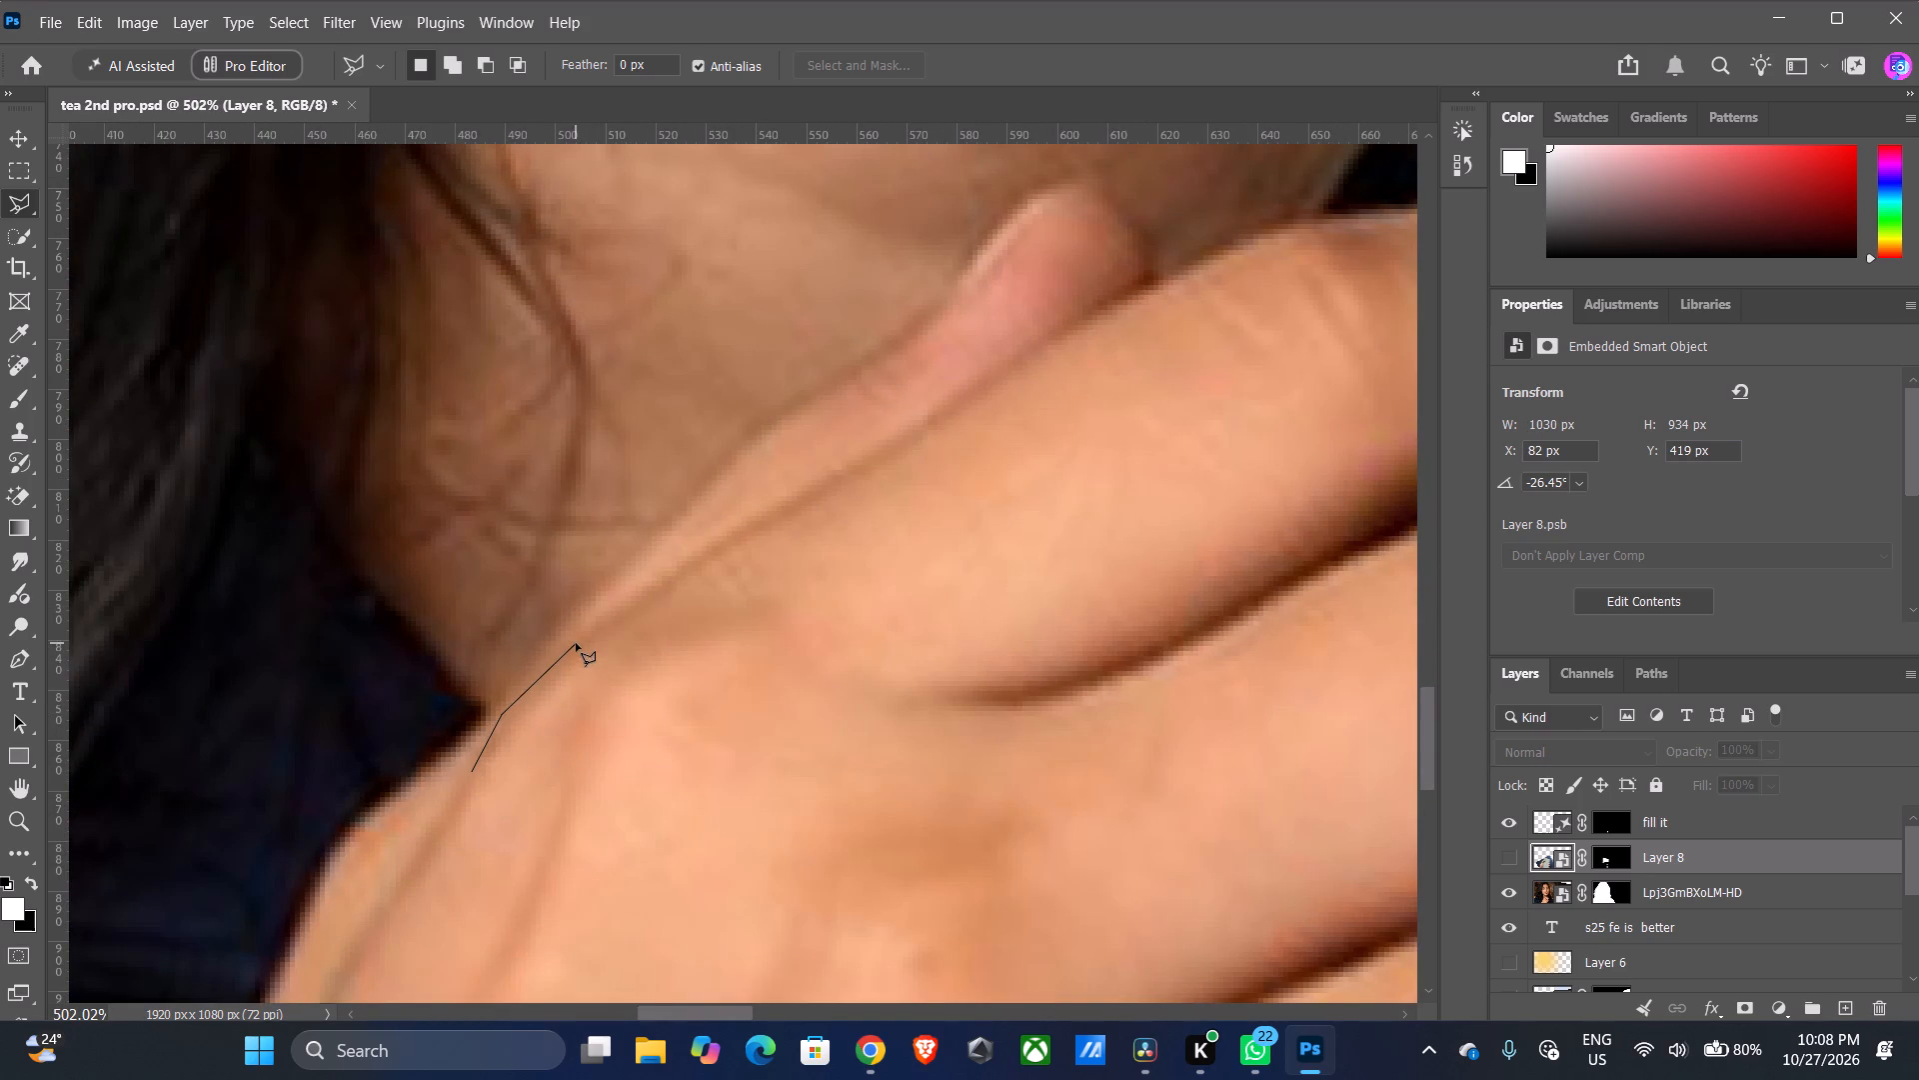
left_click(576, 643)
left_click(640, 596)
left_click(697, 559)
left_click(782, 511)
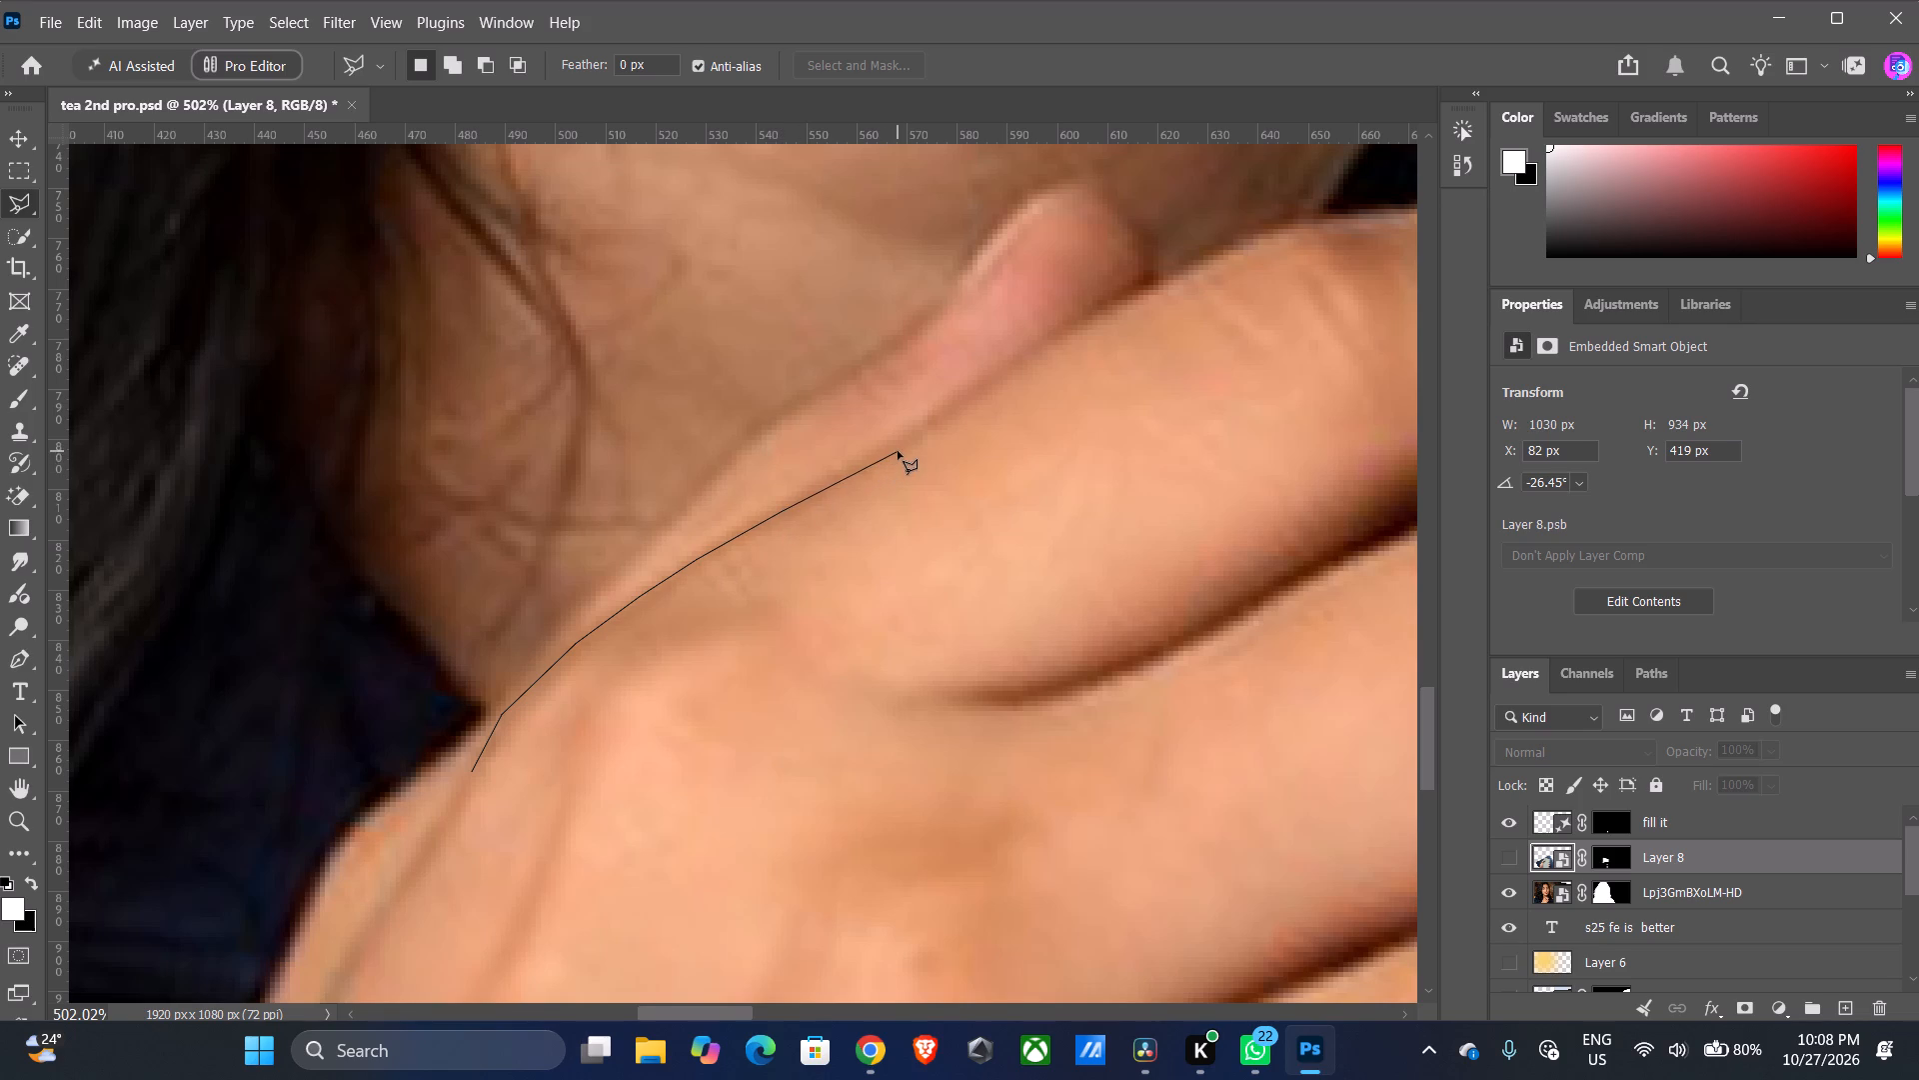
left_click(893, 444)
left_click(1038, 355)
left_click(1178, 284)
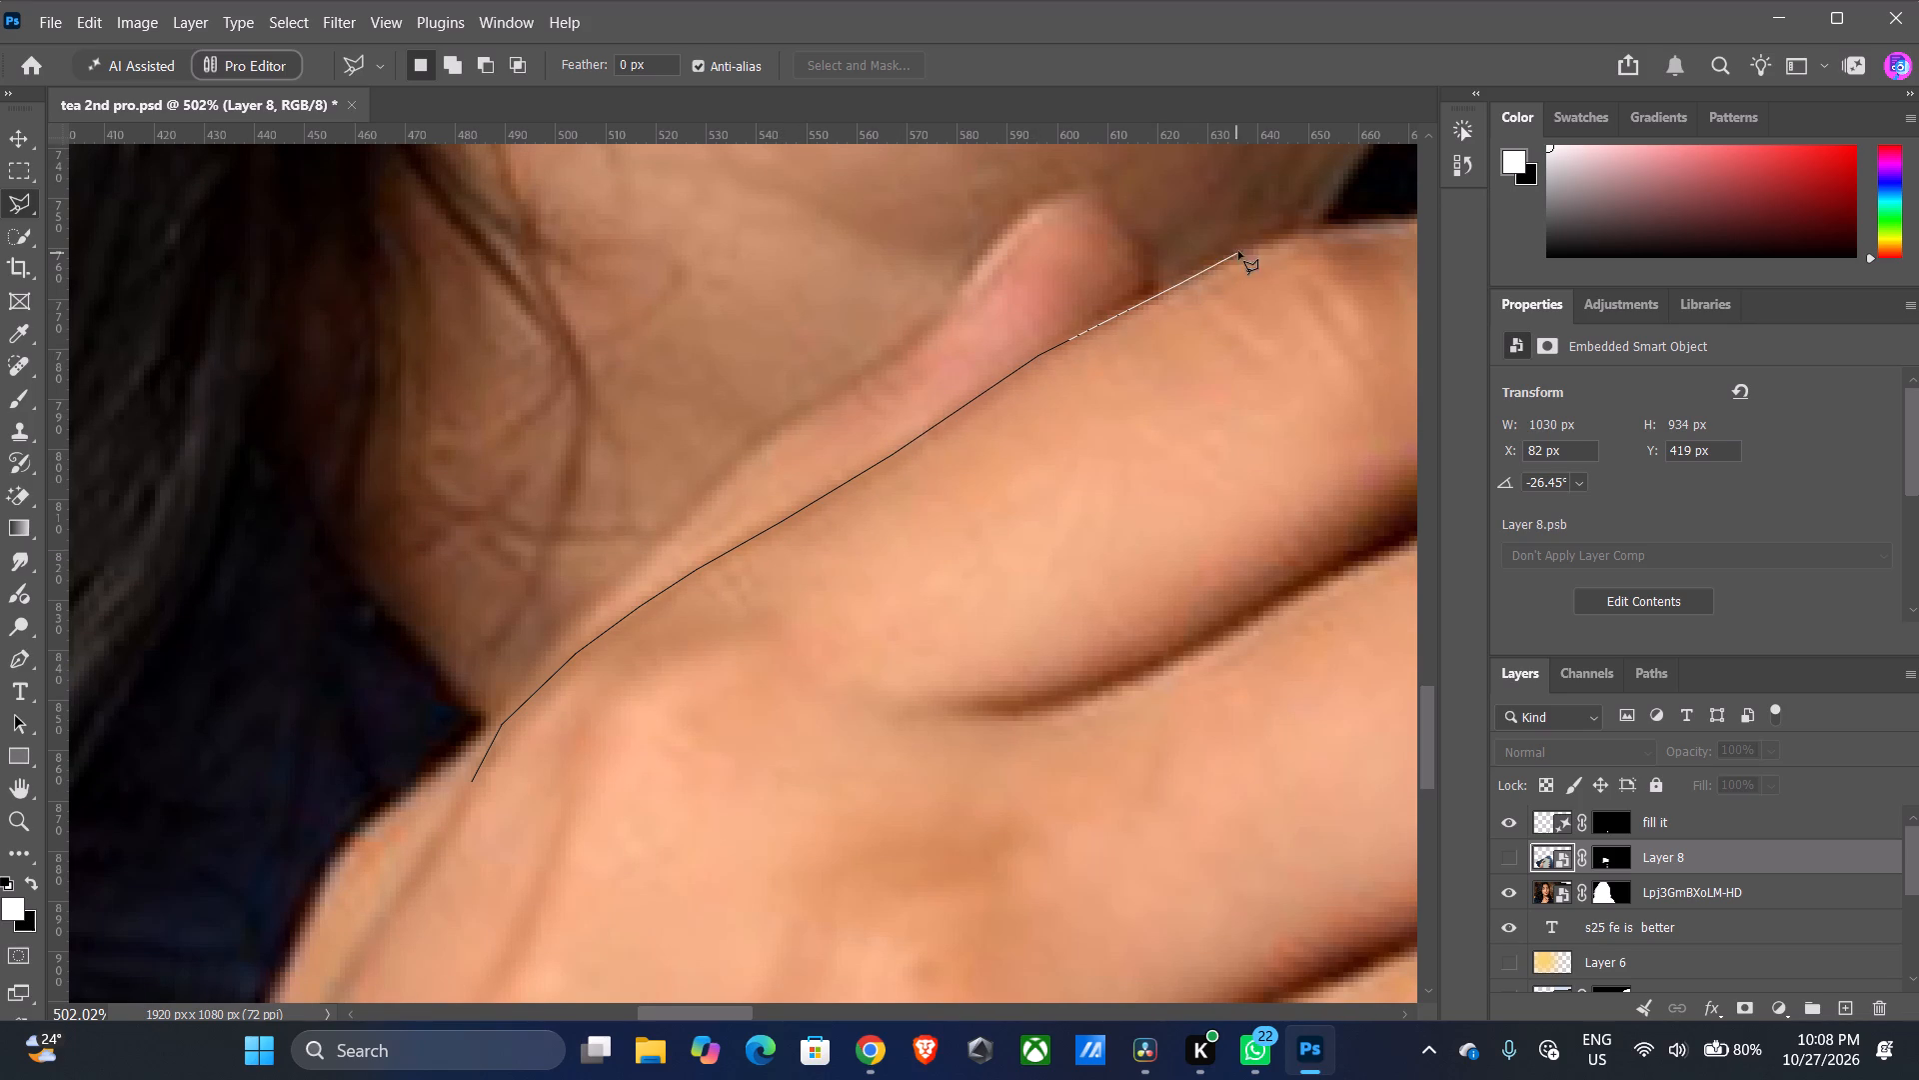
left_click(1277, 243)
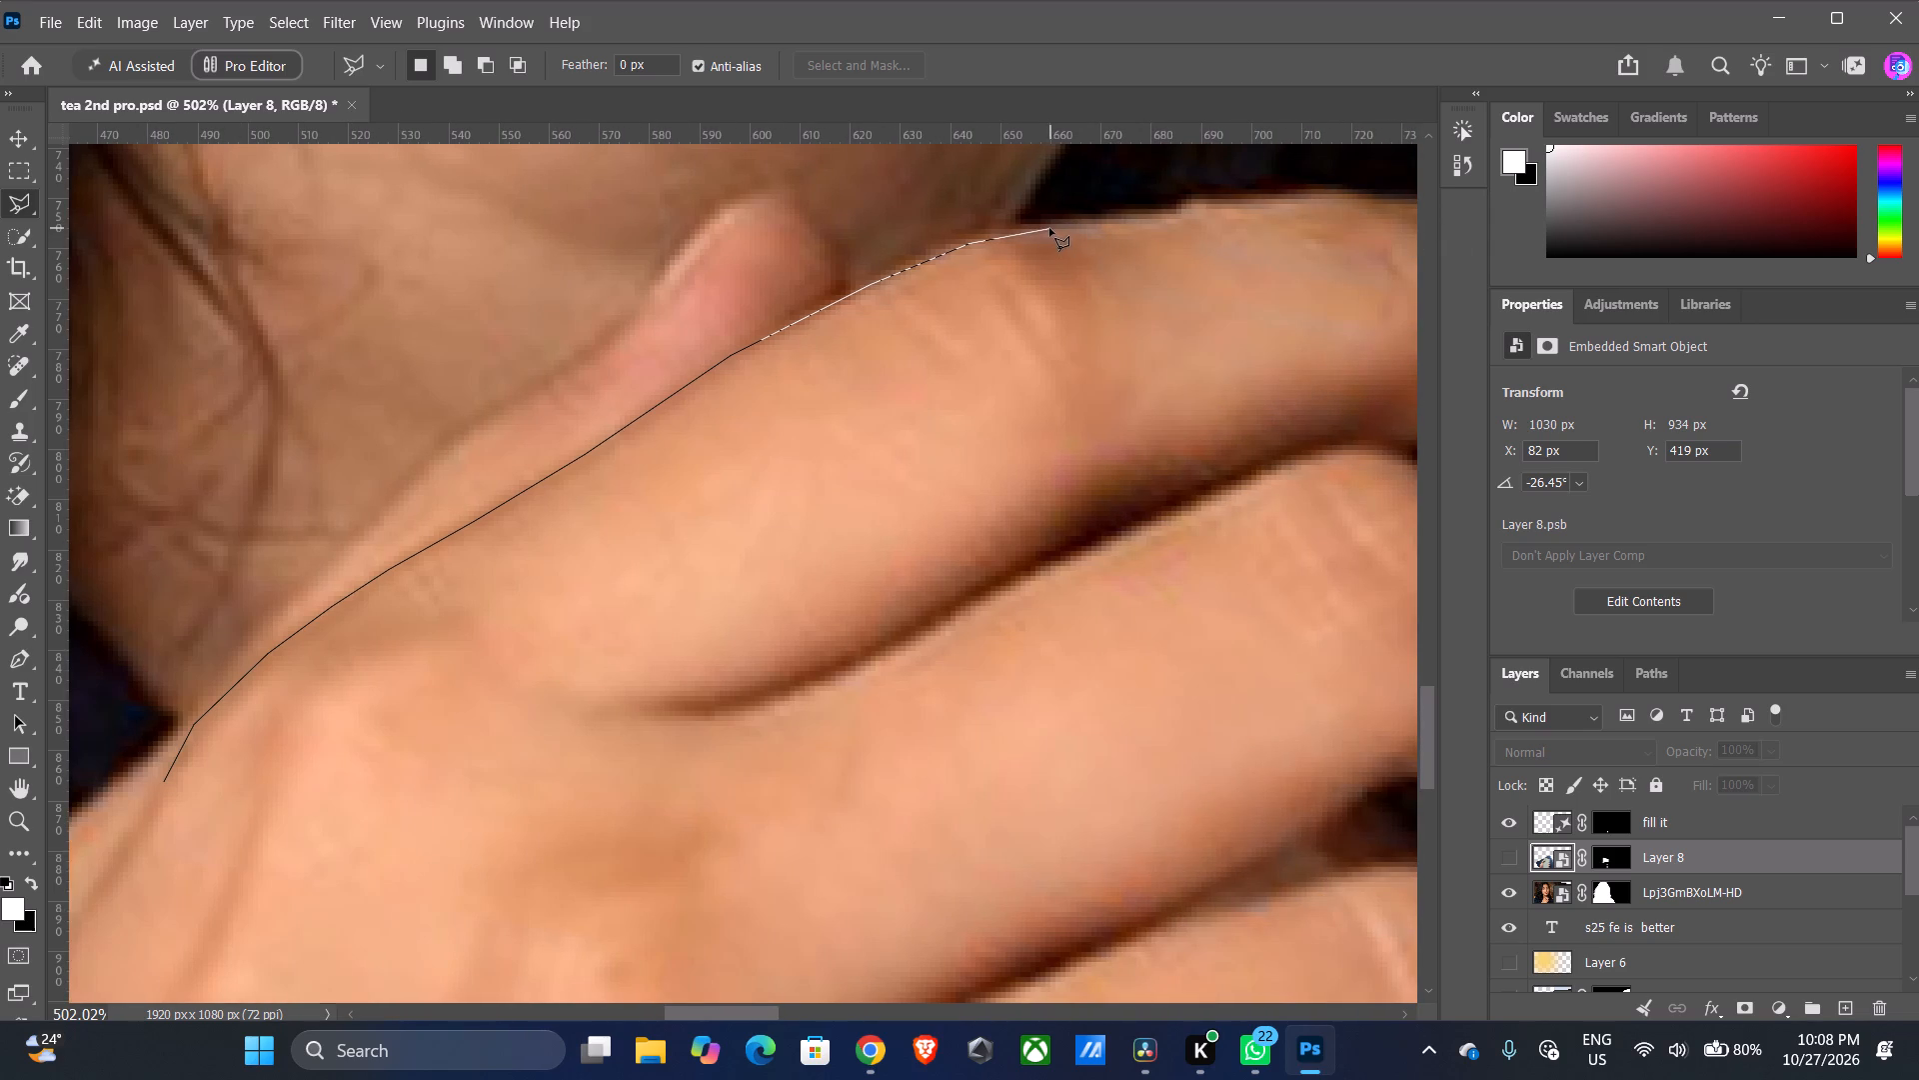
Continue the lasso outline along the index finger's upper edge from the knuckle to the base of the fingernail.
left_click(995, 231)
left_click(993, 232)
left_click(1012, 228)
left_click_drag(1030, 228, 1049, 228)
left_click_drag(1065, 228, 1086, 227)
left_click_drag(1111, 224, 1126, 221)
left_click_drag(1179, 210, 1198, 209)
left_click(1218, 208)
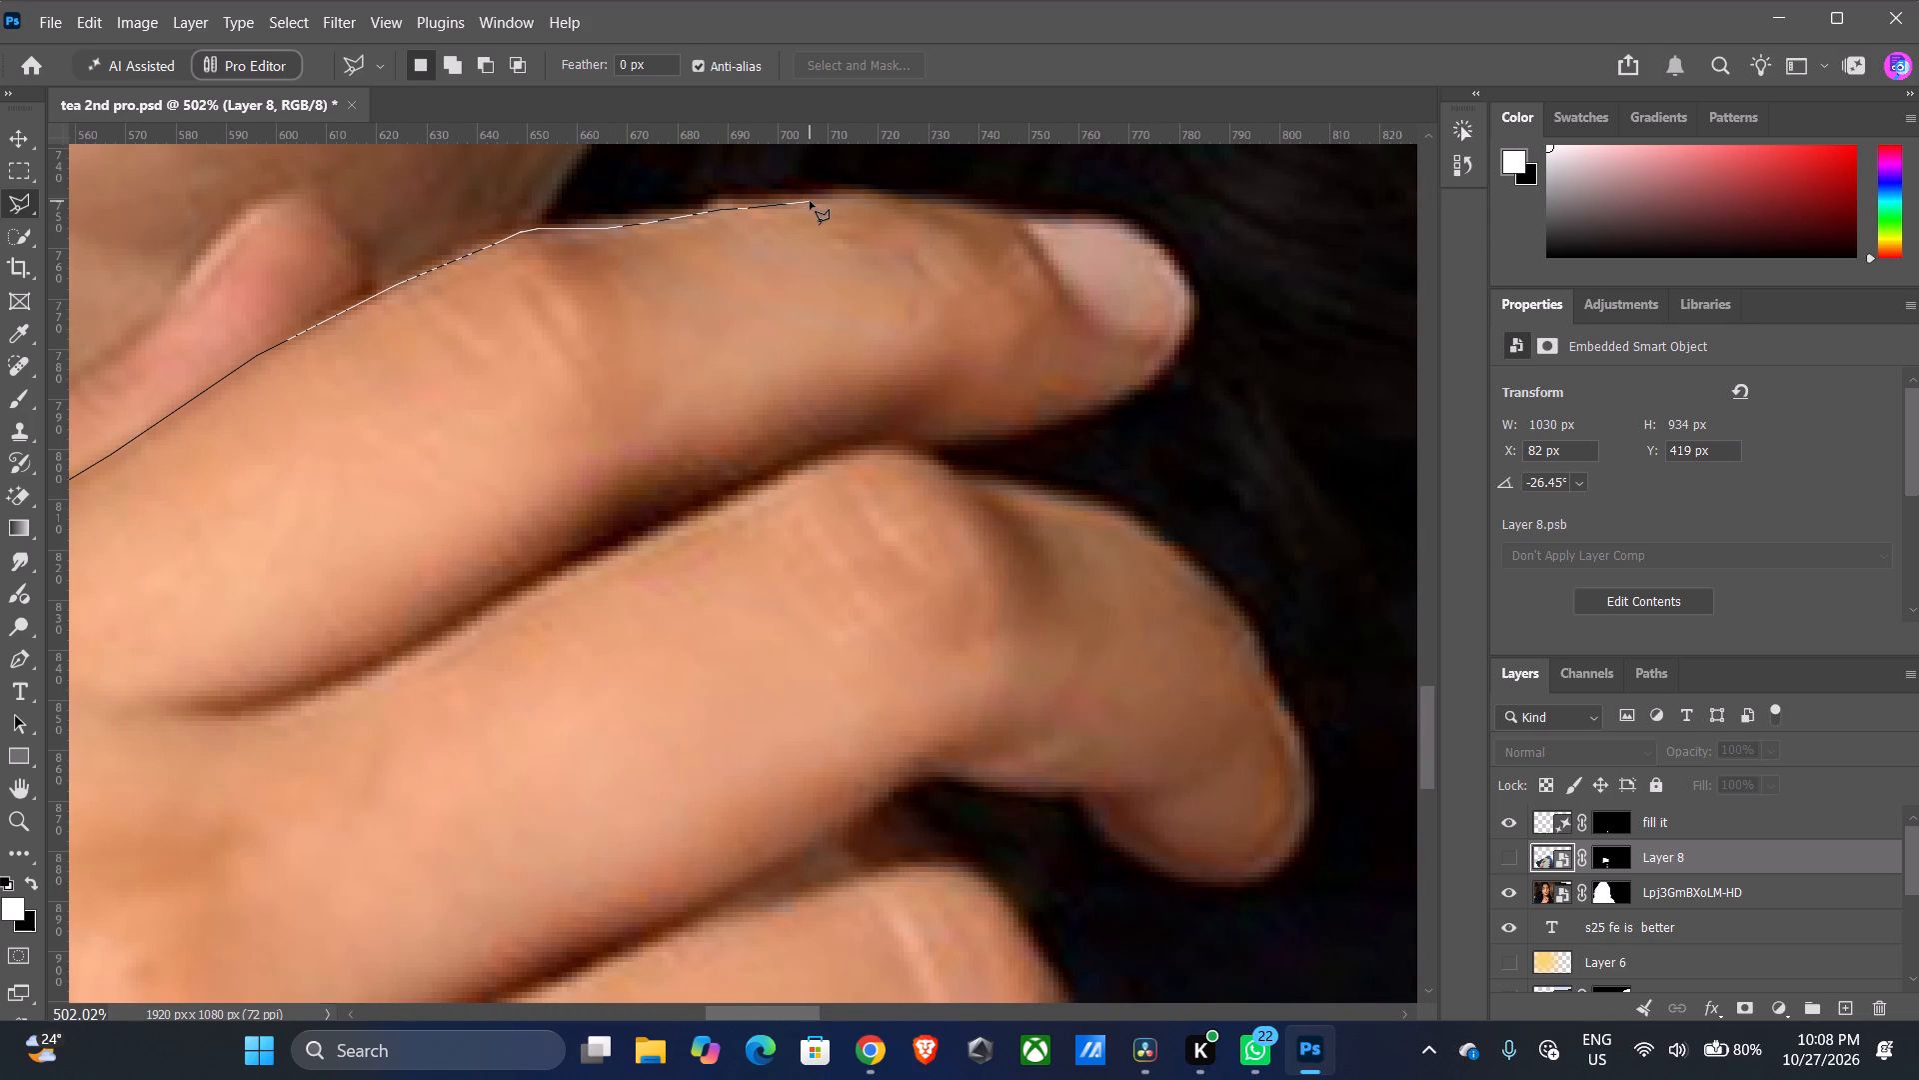
left_click(810, 201)
left_click(875, 196)
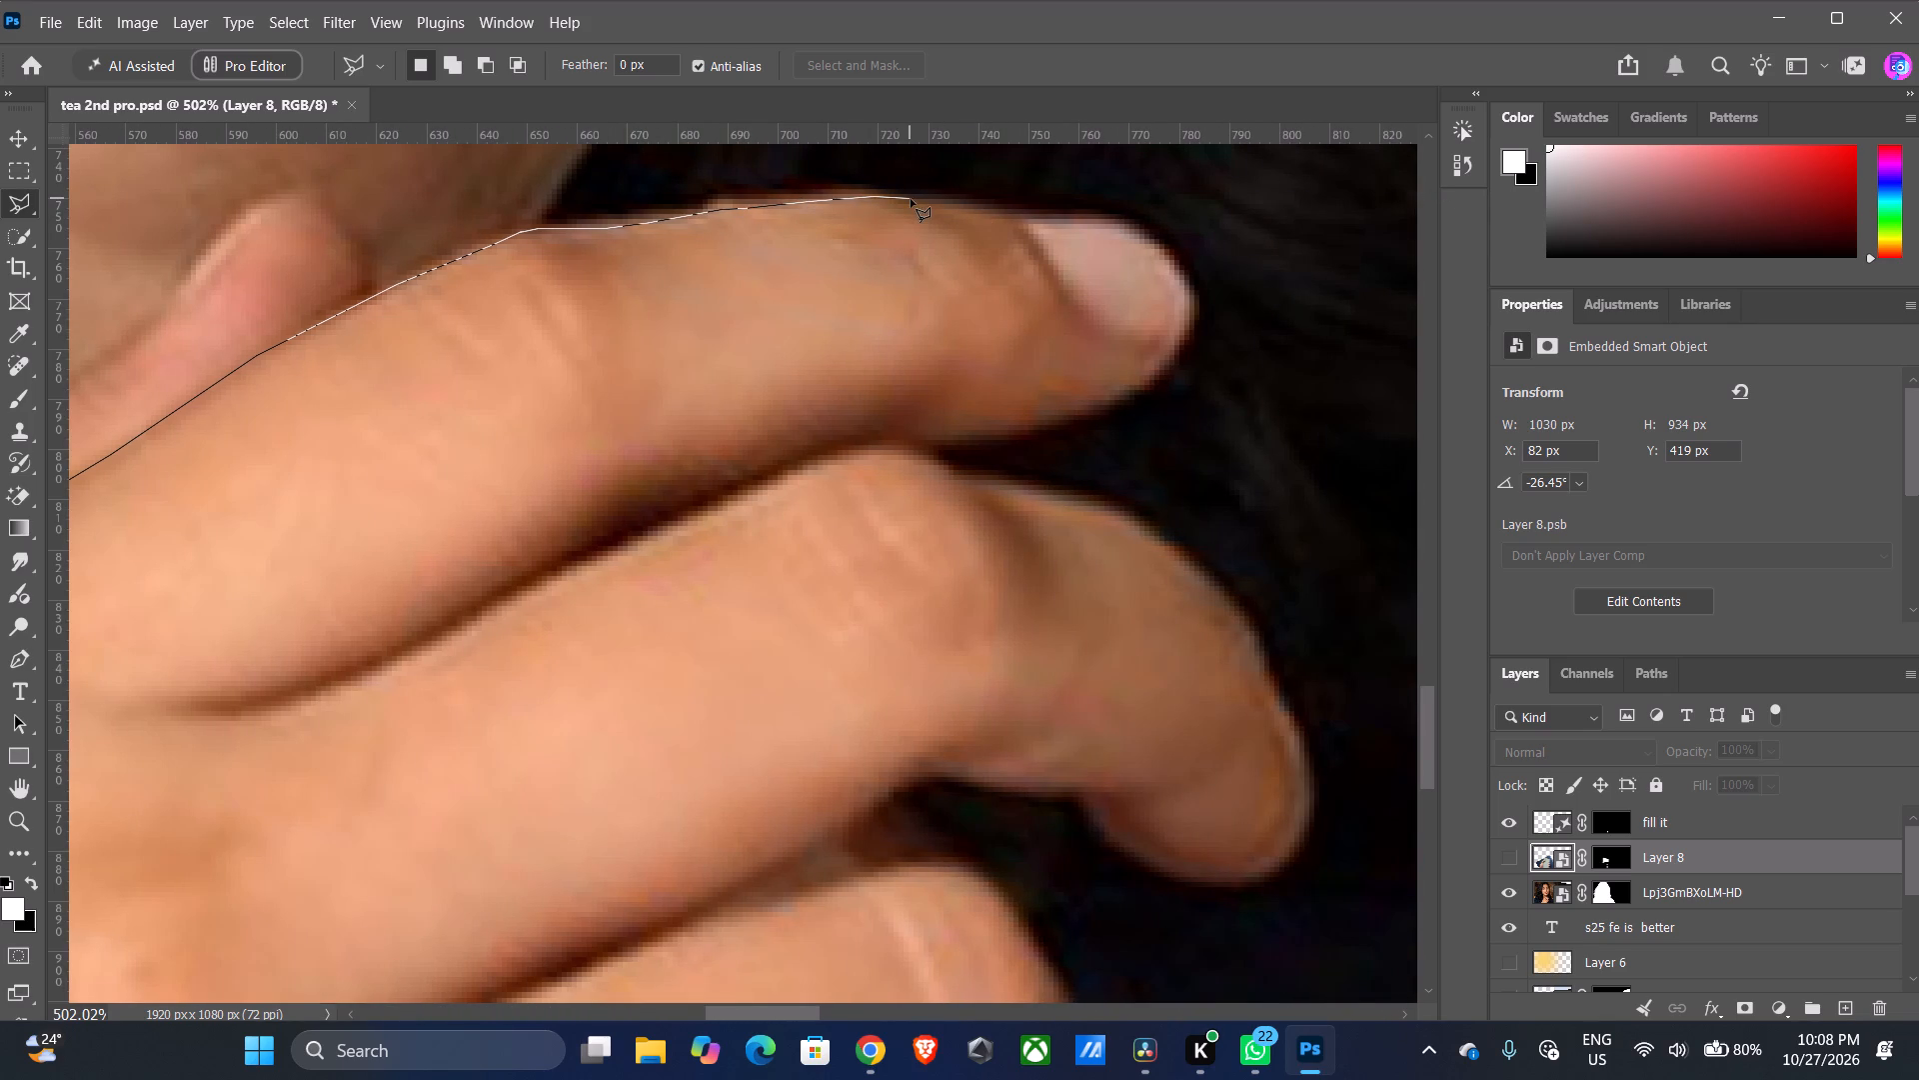
left_click(911, 199)
left_click(968, 208)
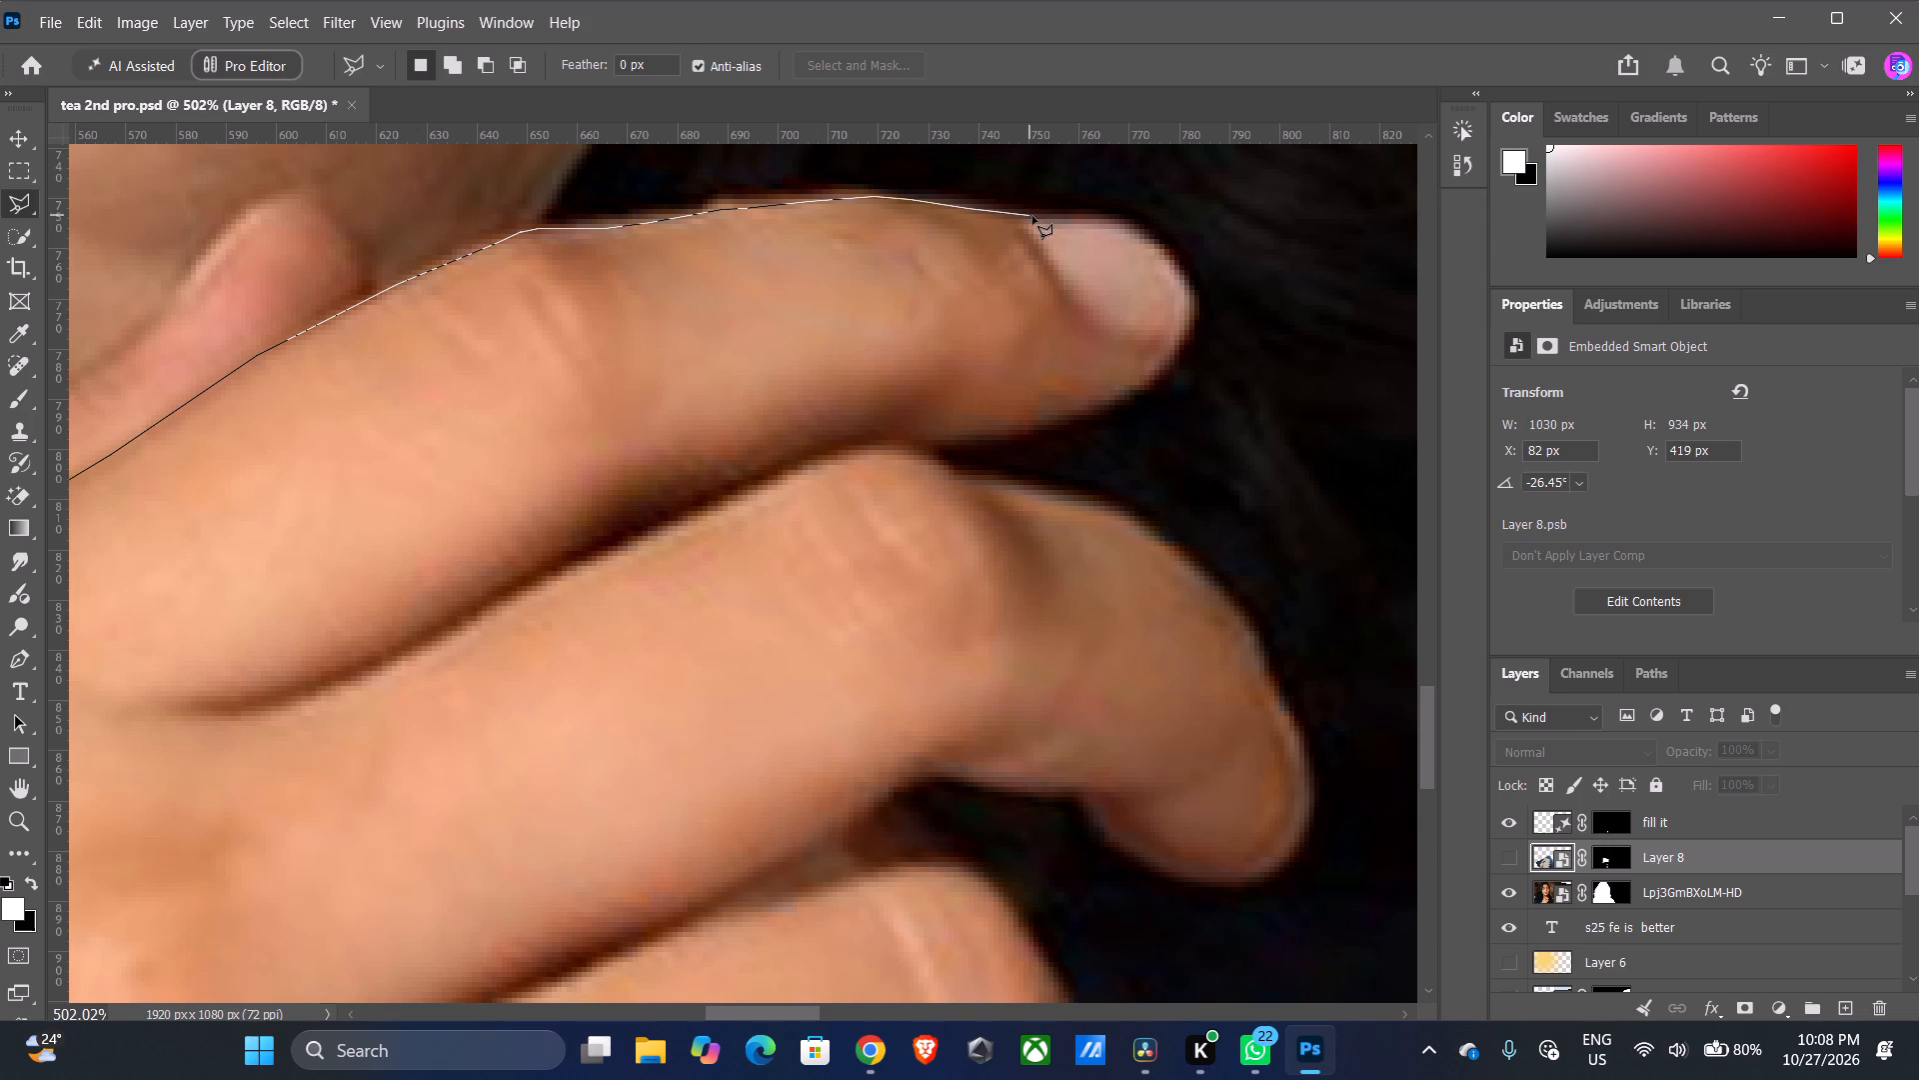
left_click(1036, 220)
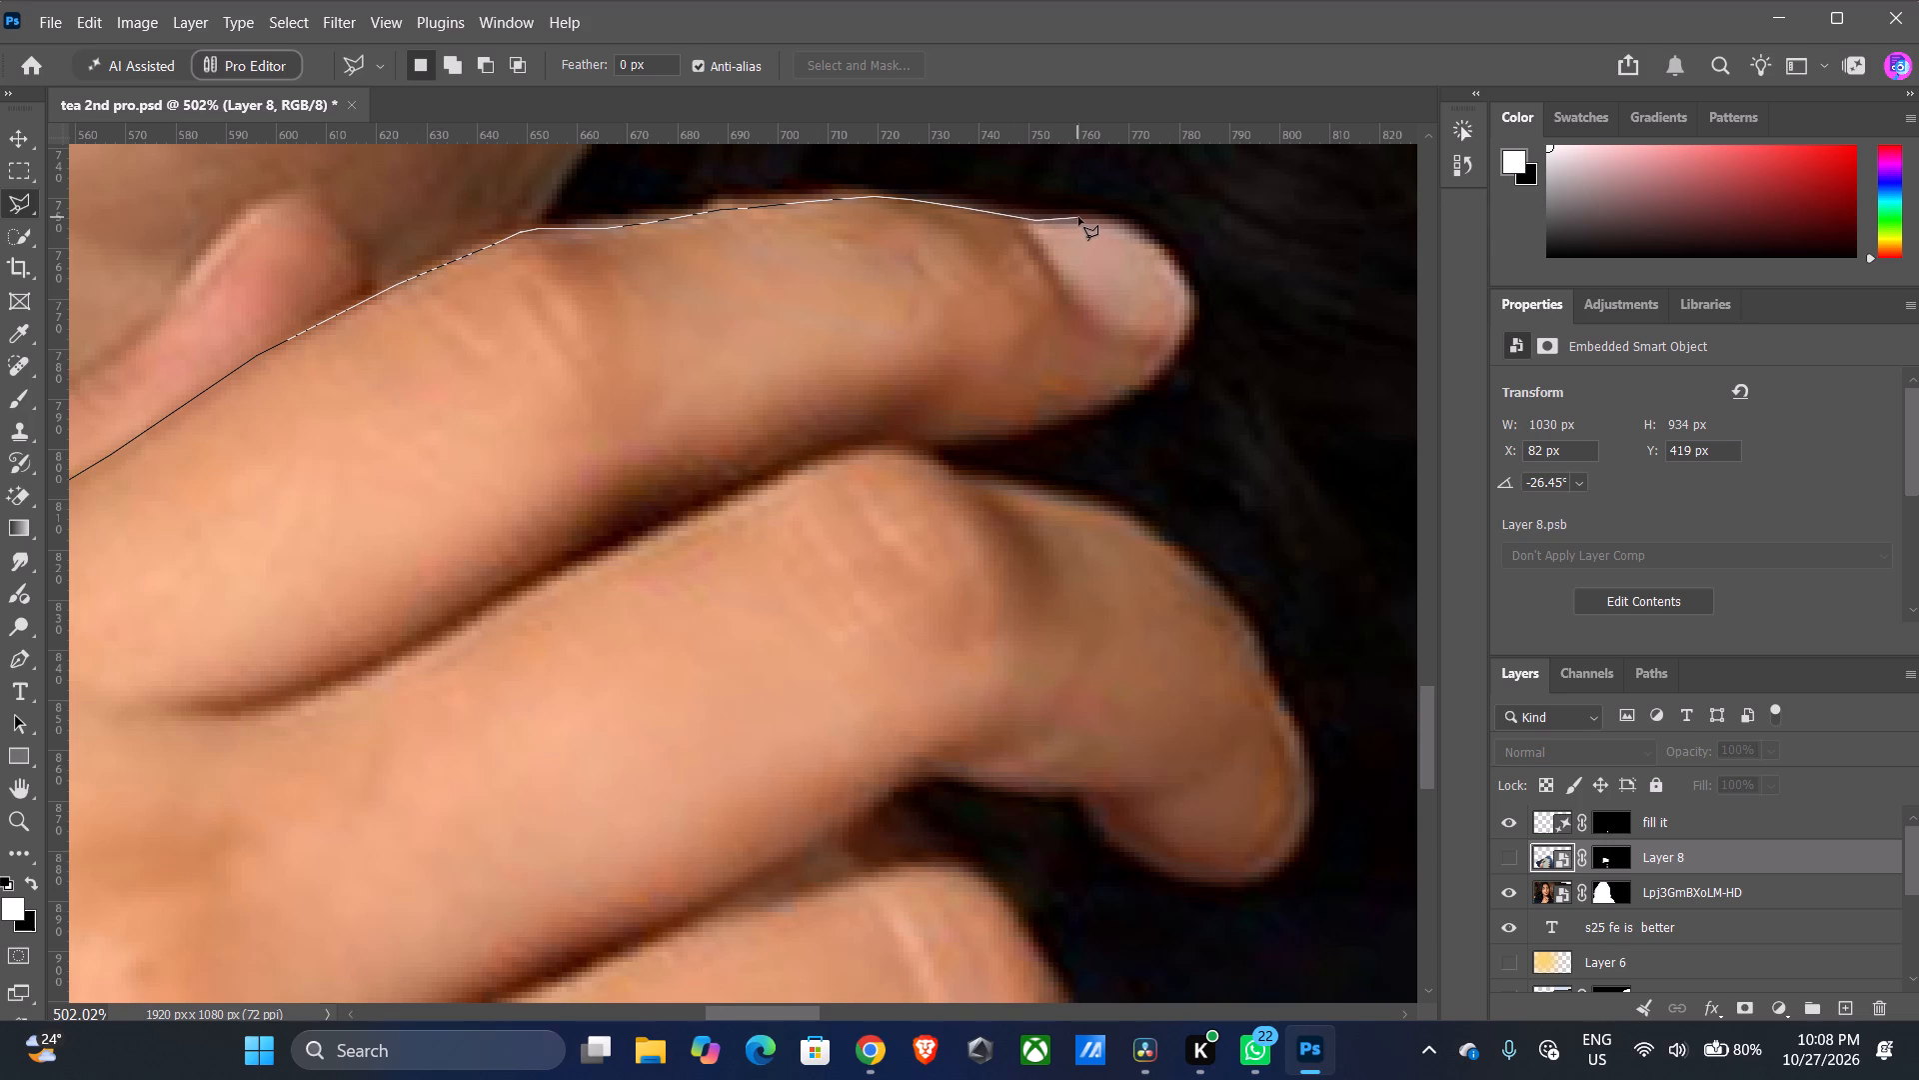
Trace the lasso around the index fingertip and back along its underside to where it meets the middle finger.
left_click(1079, 217)
left_click(1115, 221)
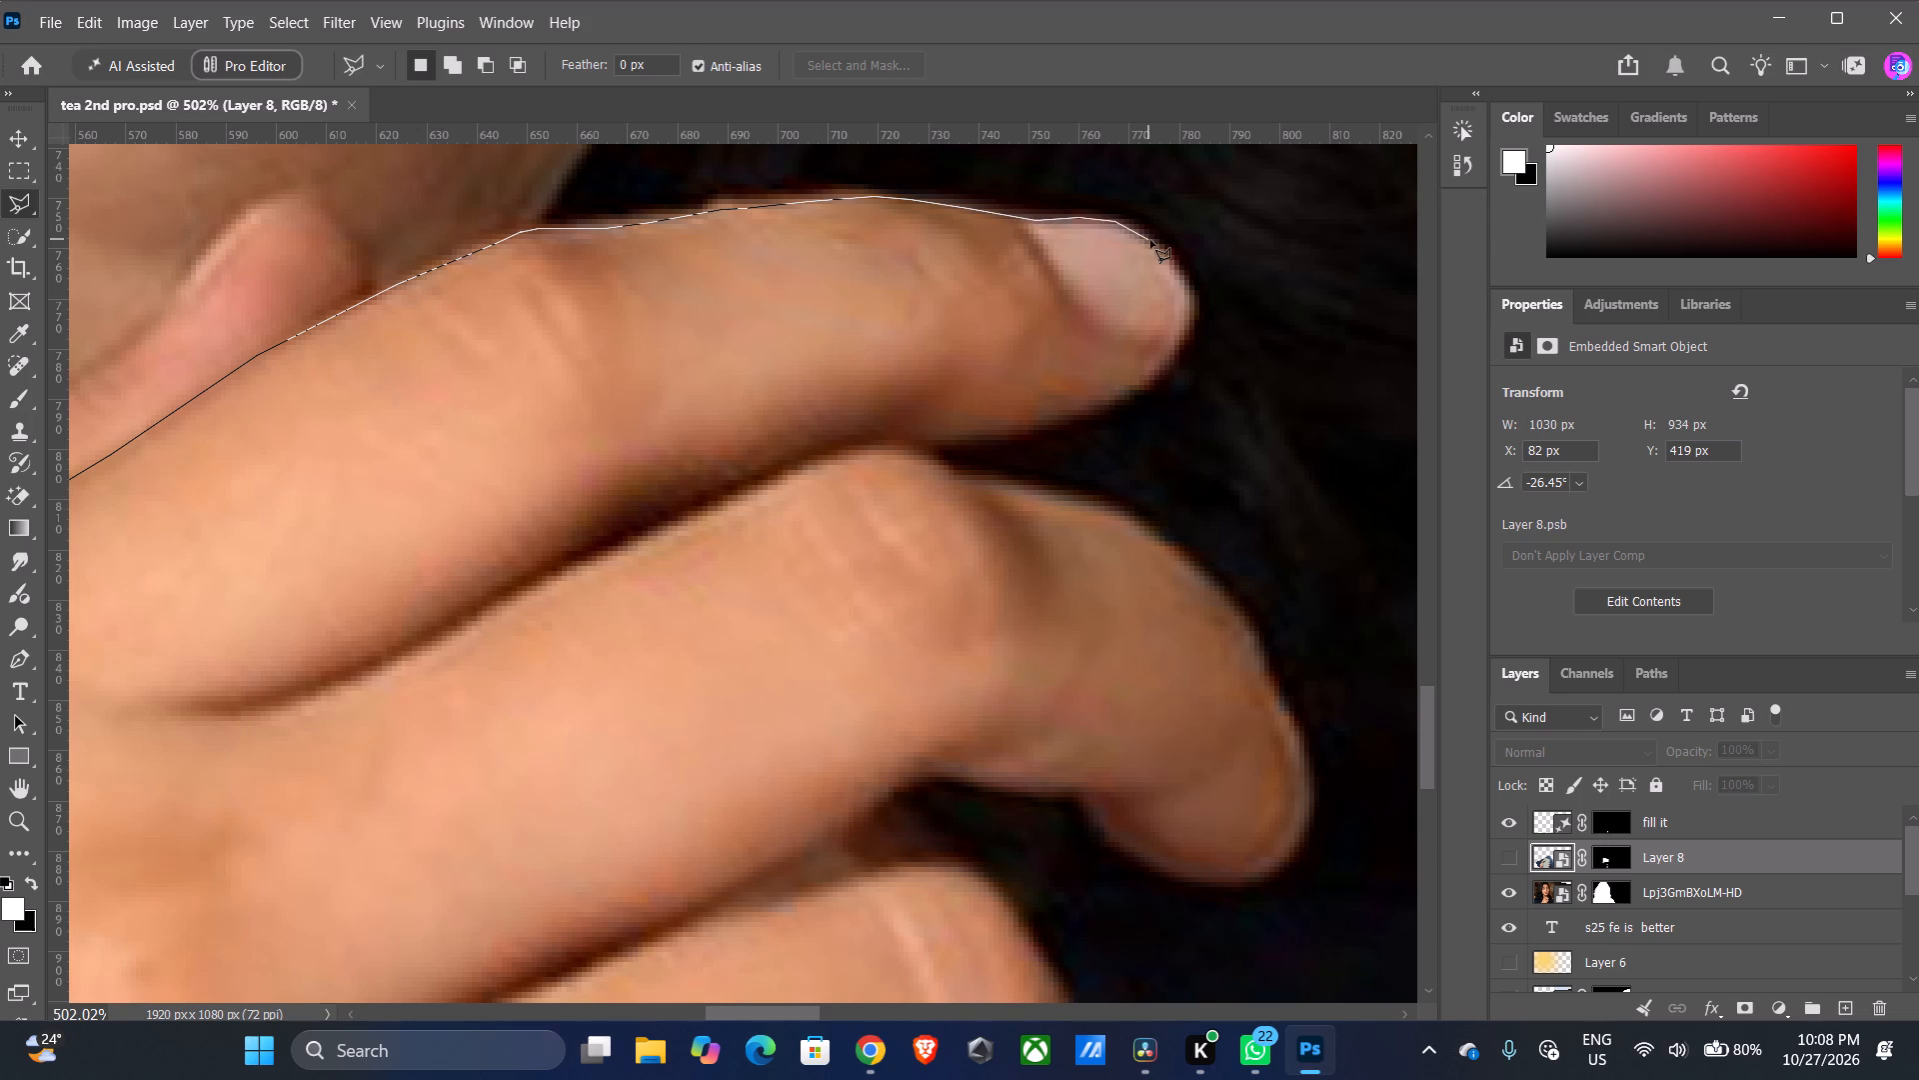
left_click(1147, 235)
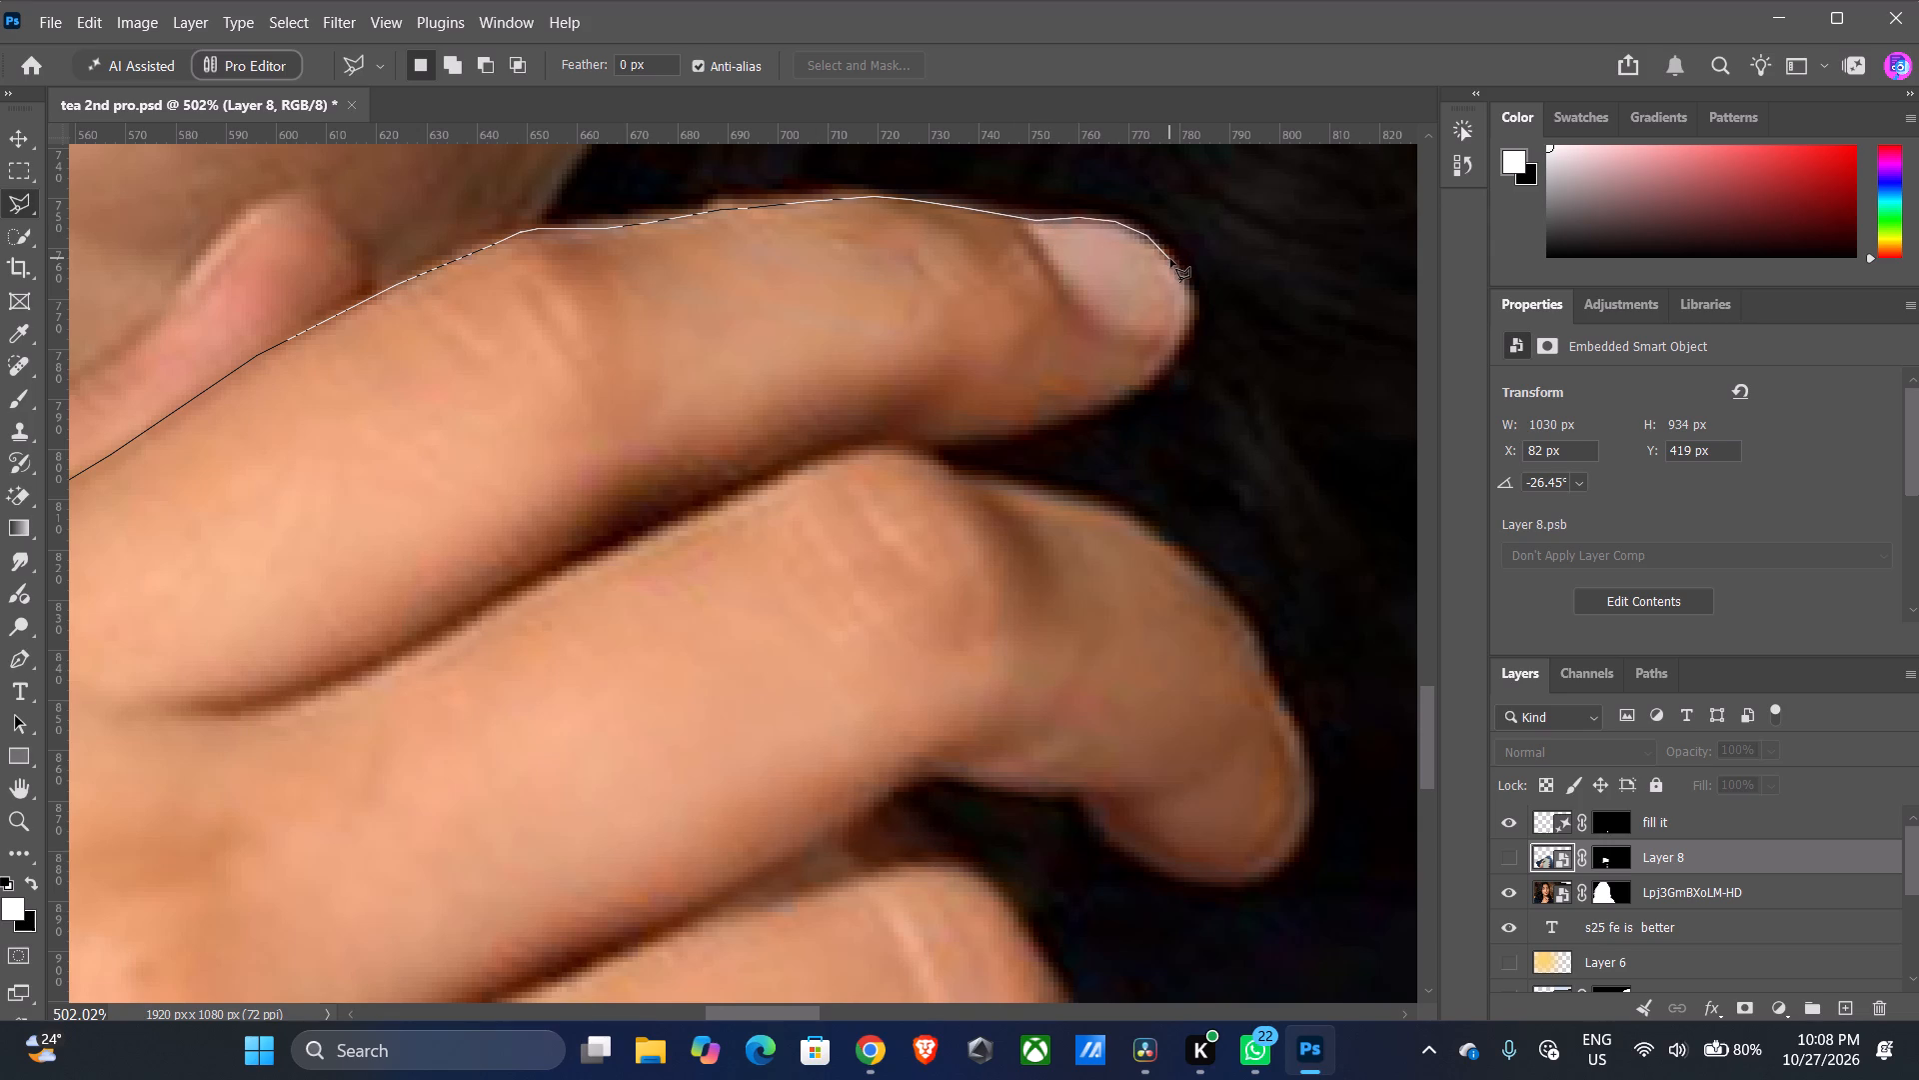
left_click(1170, 259)
left_click(1185, 283)
left_click(1191, 312)
left_click(1170, 358)
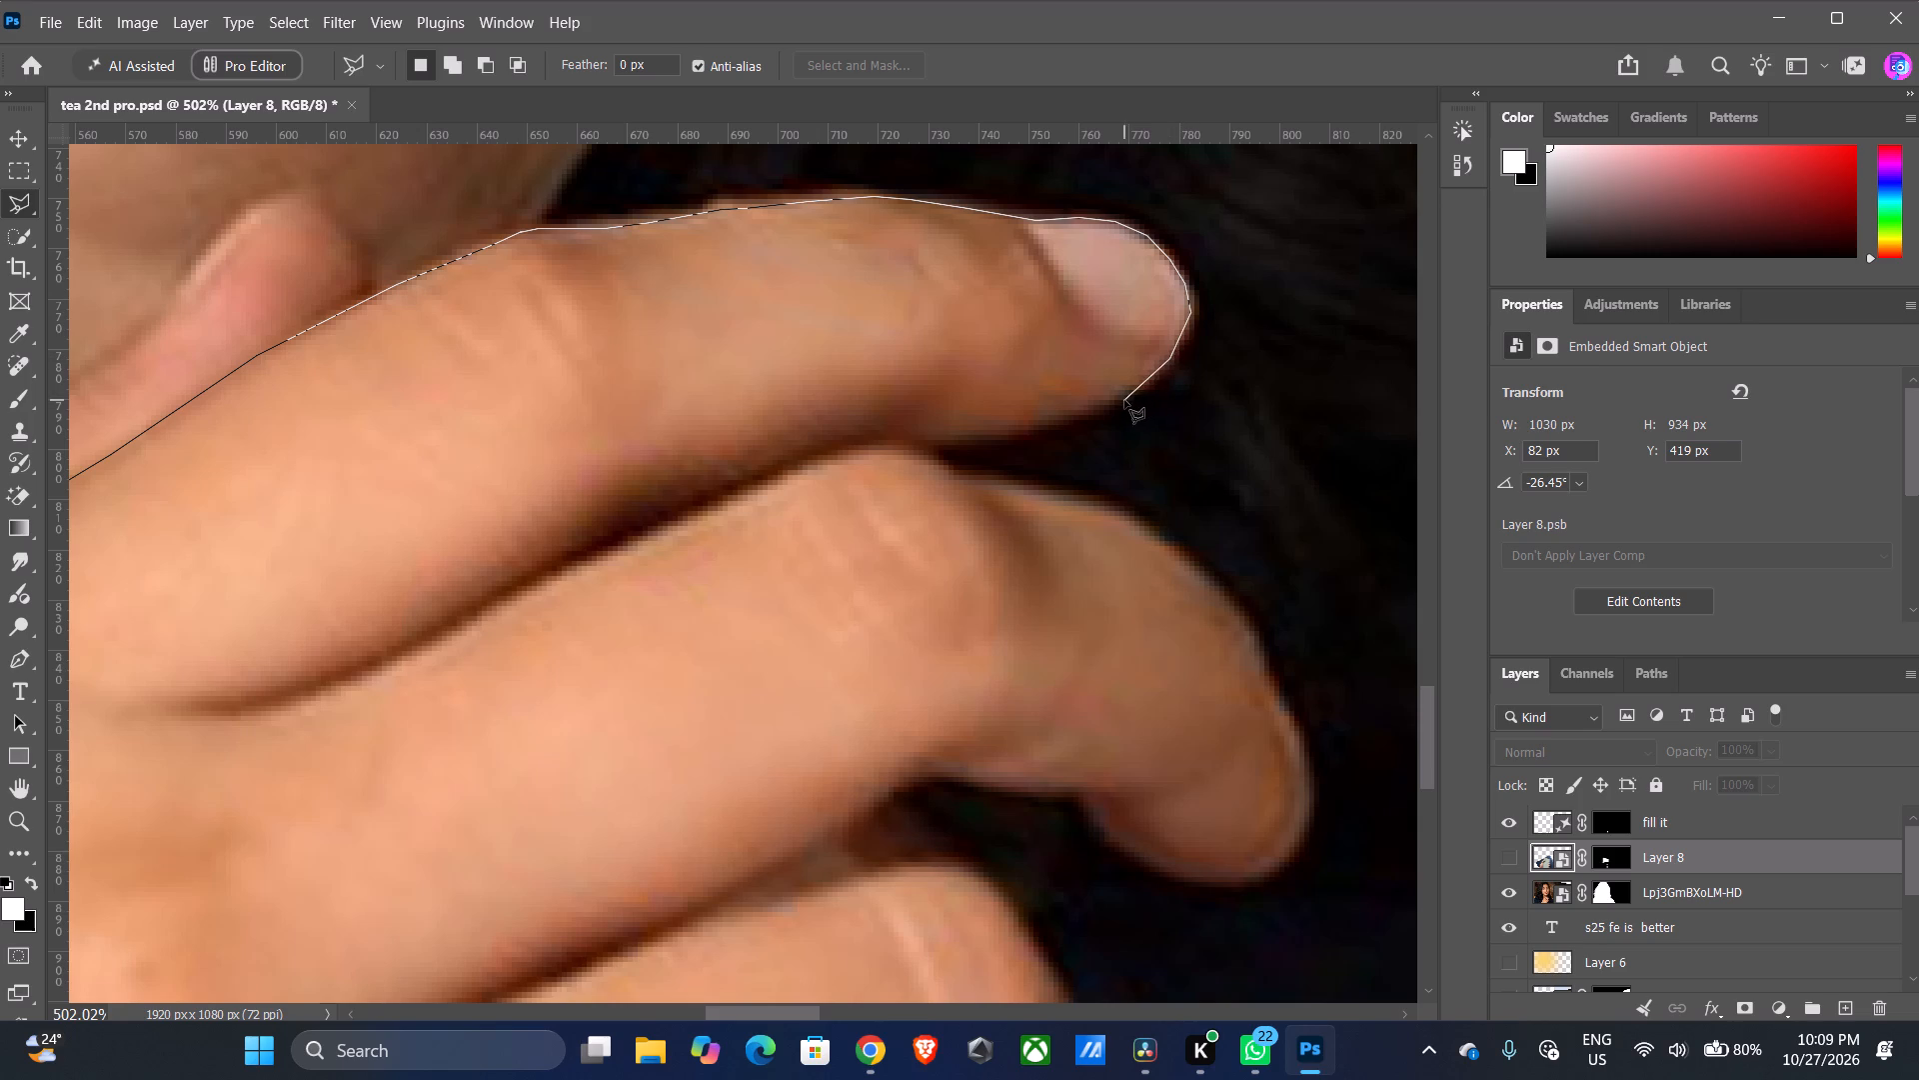
left_click(1122, 400)
left_click_drag(1030, 424, 1018, 425)
left_click_drag(959, 437, 942, 437)
left_click_drag(920, 440, 911, 440)
left_click(893, 442)
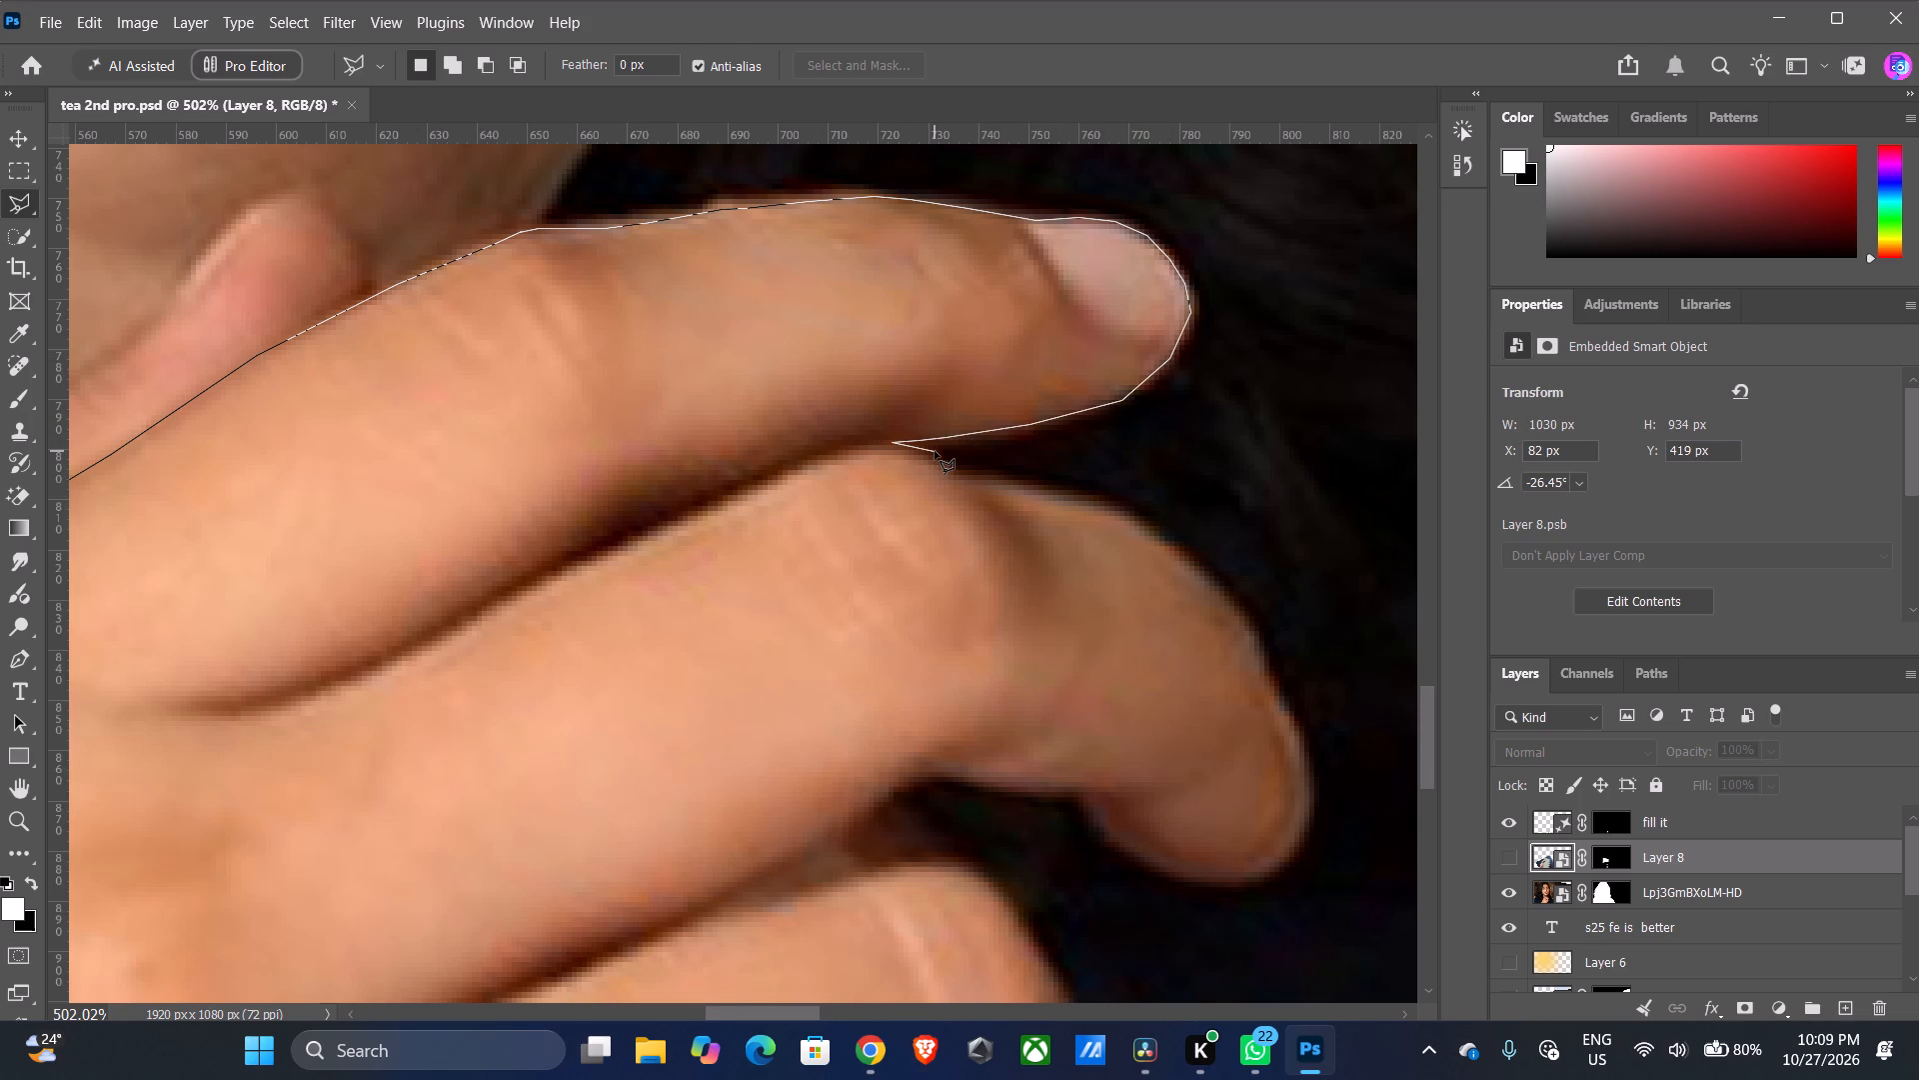
Extend the lasso outline over the middle finger's knuckle and along the upper edge of its bent end.
left_click(935, 451)
left_click(955, 466)
left_click(959, 476)
left_click_drag(1026, 486, 1035, 486)
left_click(1098, 505)
left_click(1155, 538)
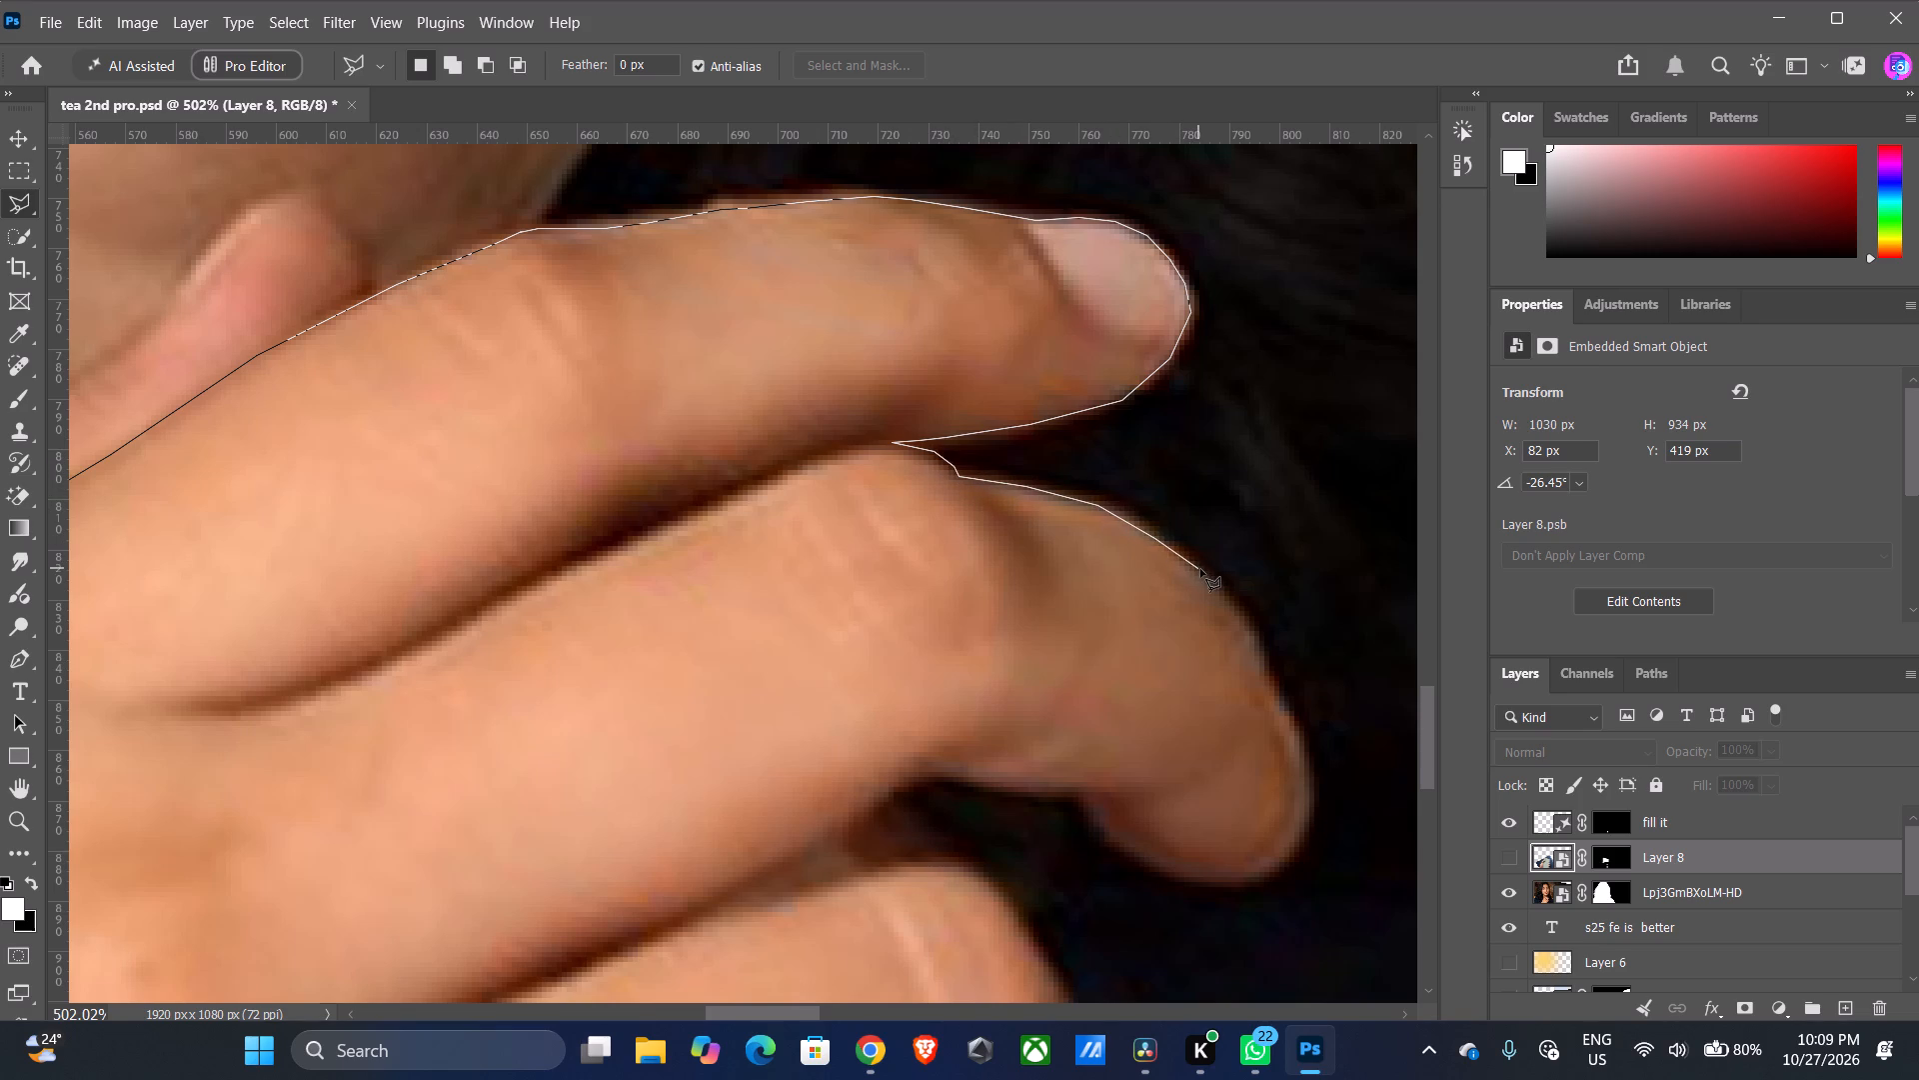
left_click(1200, 569)
Extend the lasso outline down the outer edge of the middle finger's bent end to the start of its fingertip.
scroll(1233, 590, "up", 3, "alt")
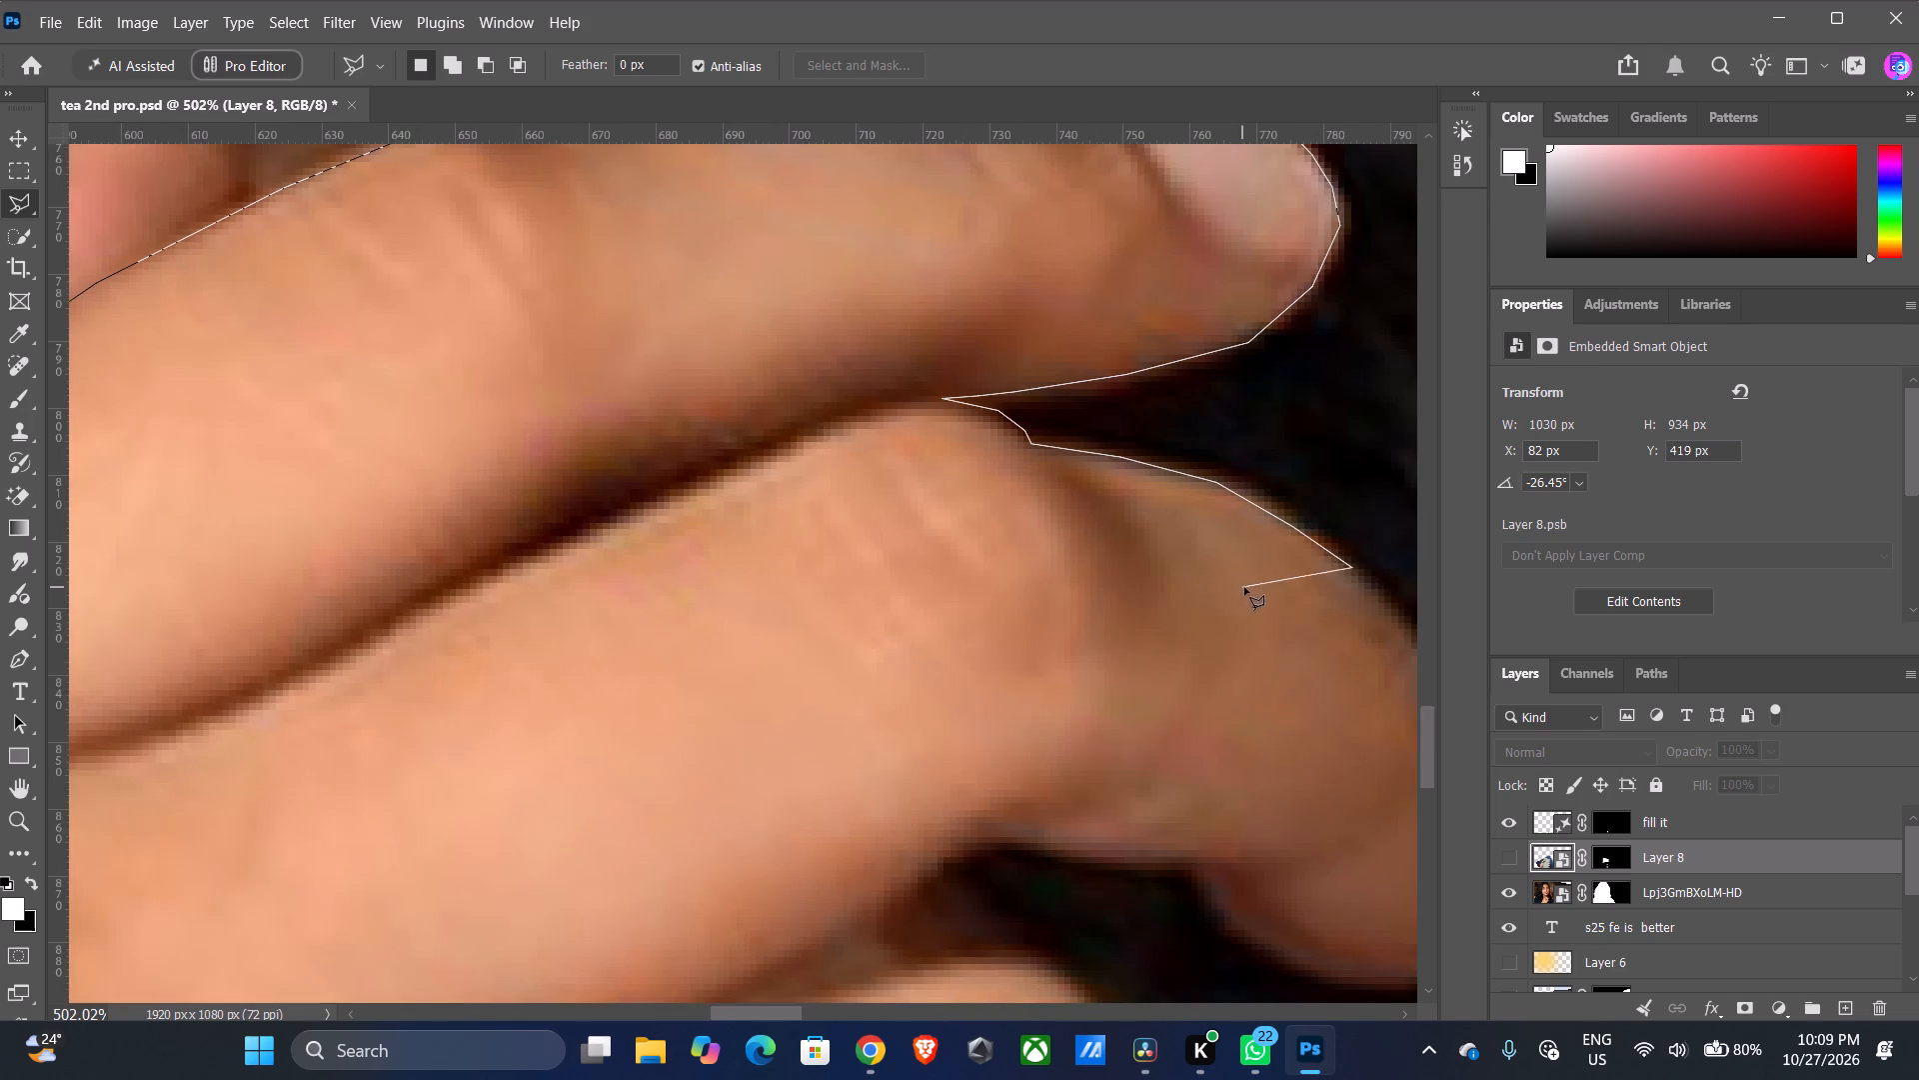
scroll(1281, 608, "down", 11)
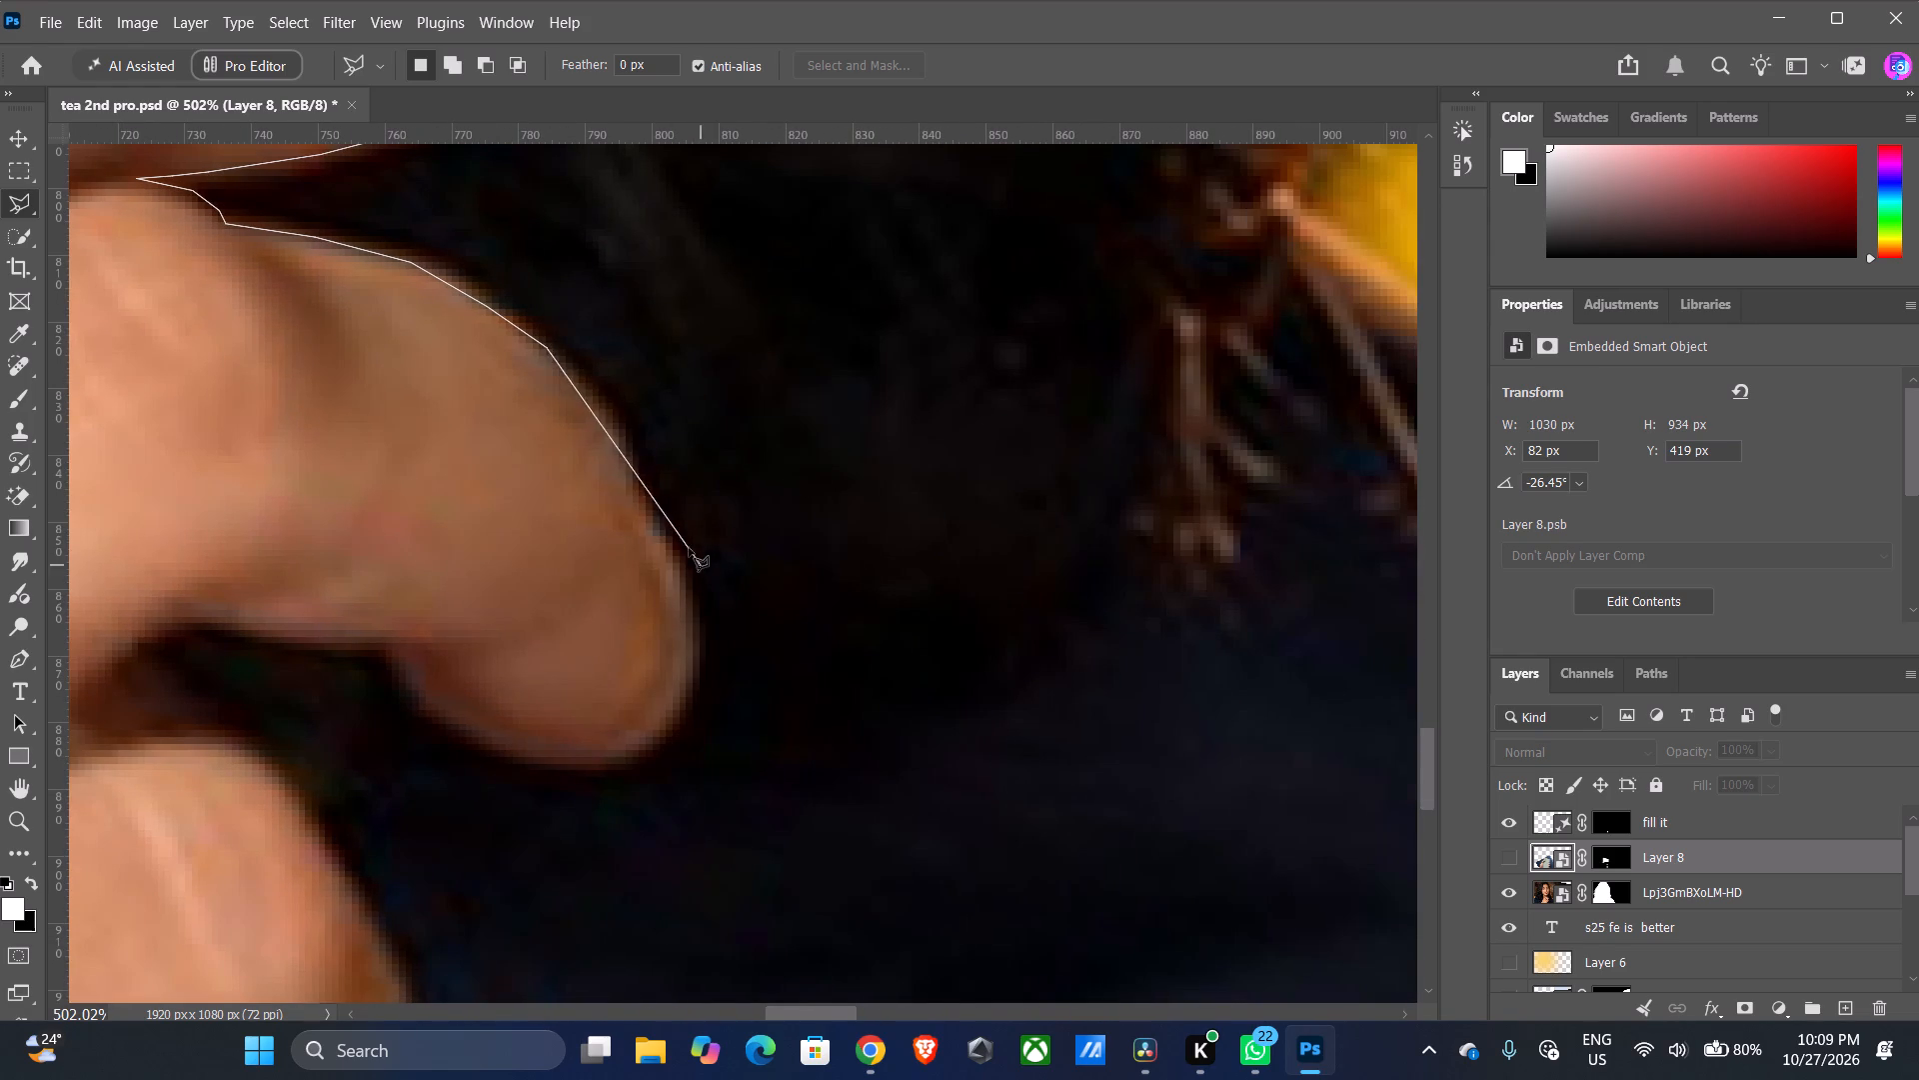
left_click(591, 400)
left_click(620, 445)
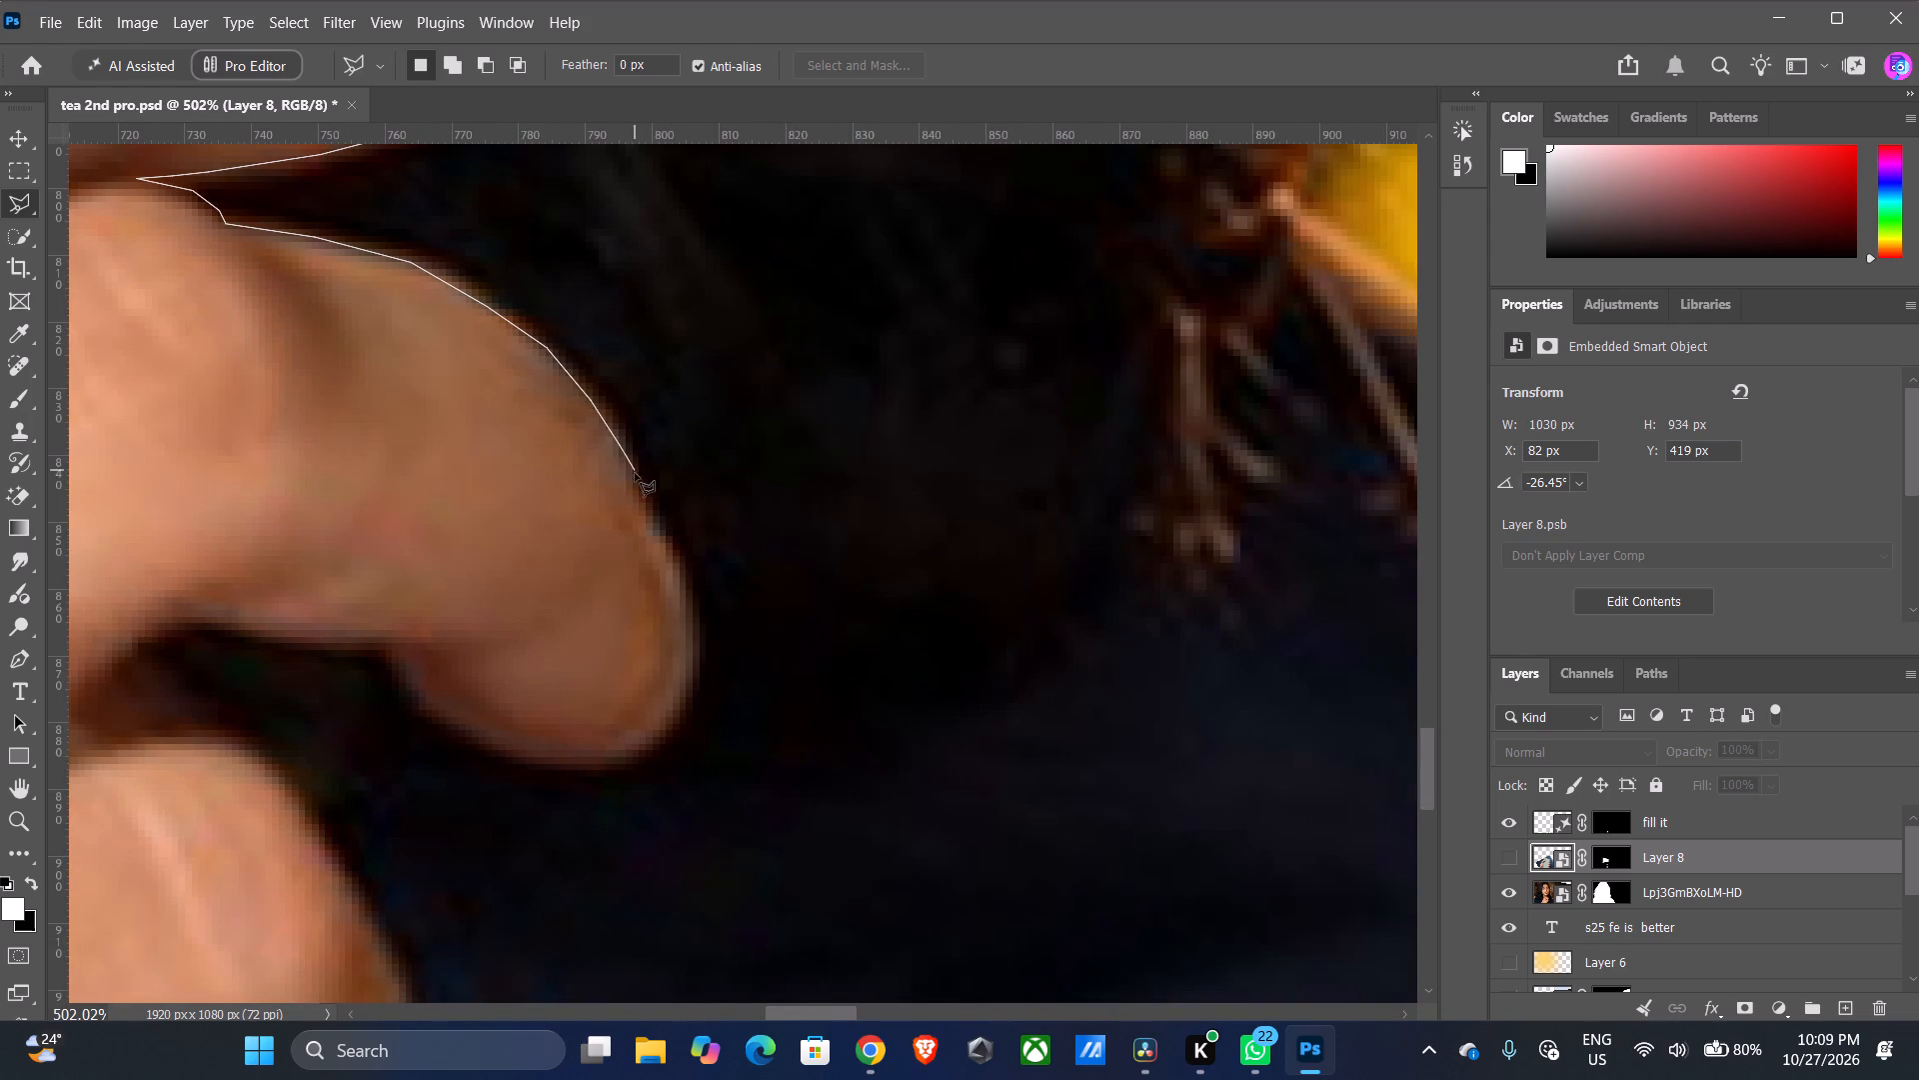
left_click(645, 495)
left_click(662, 537)
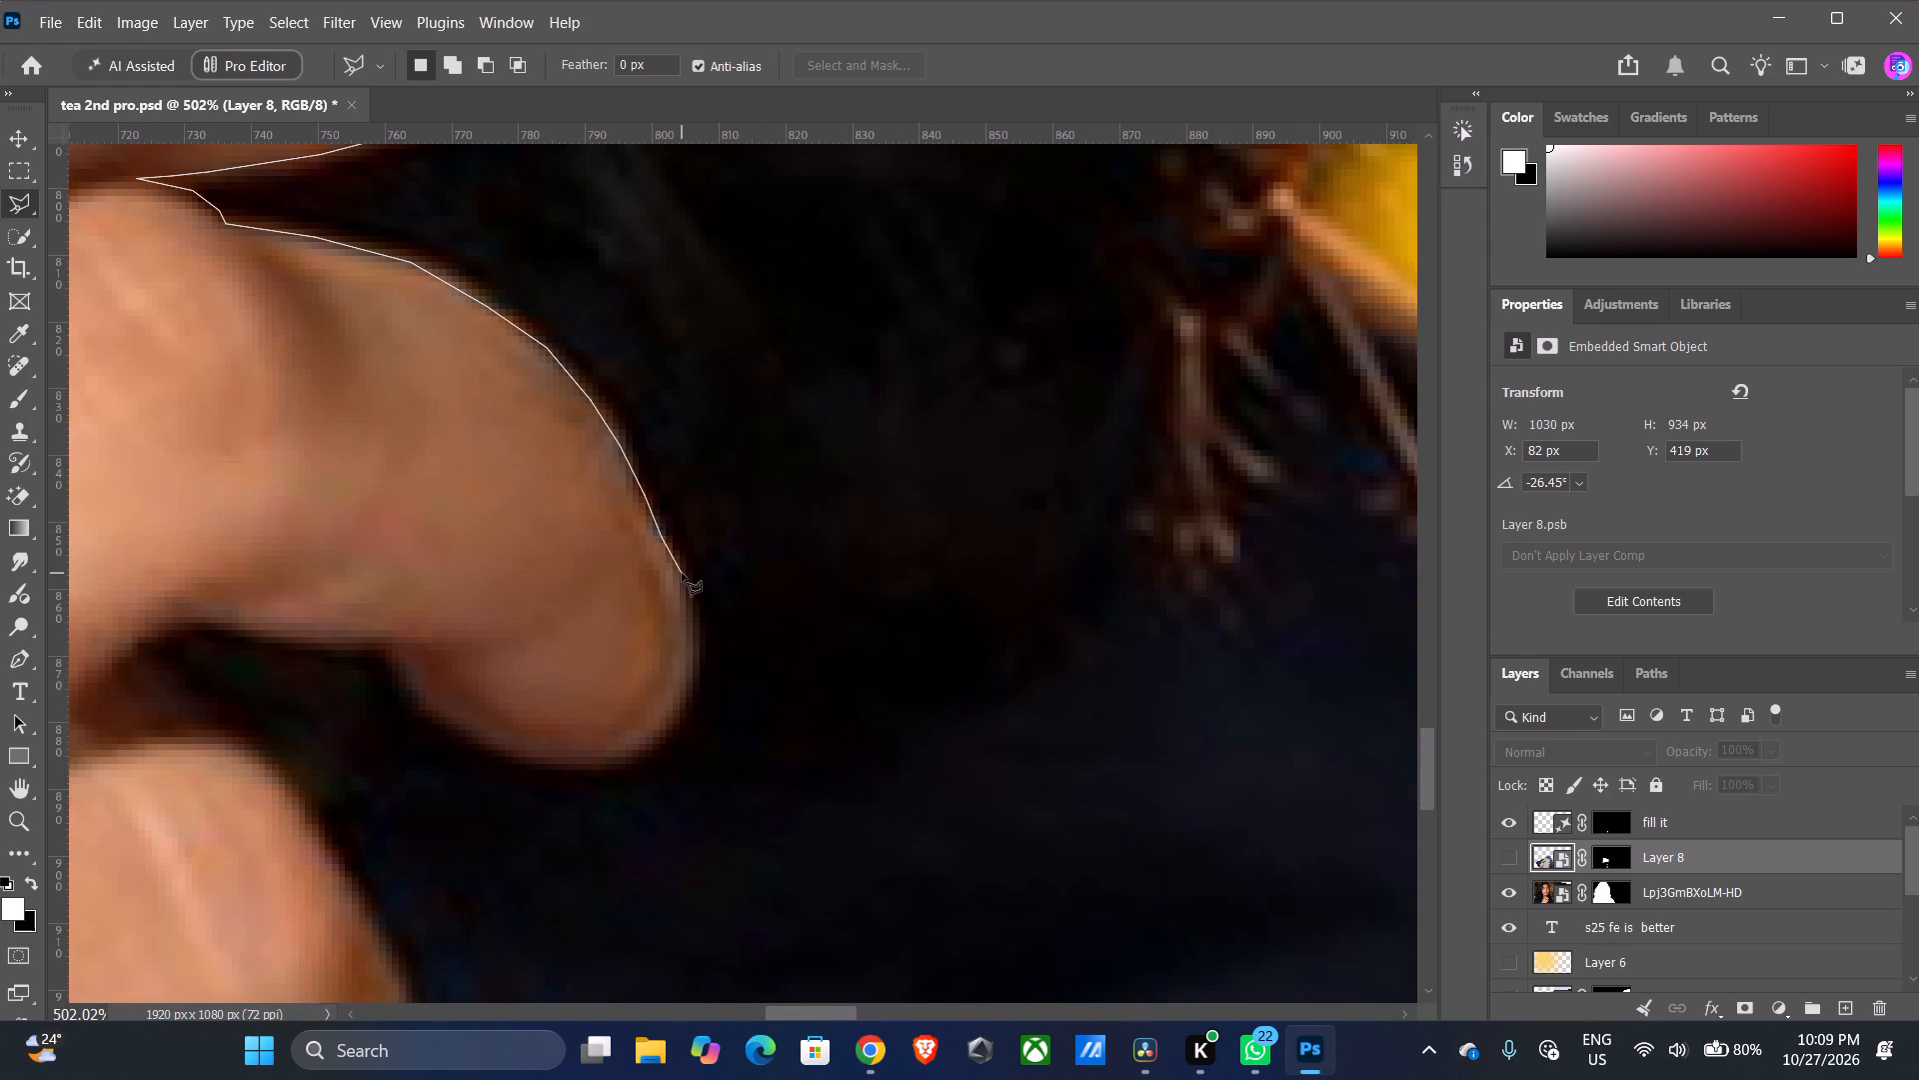
left_click(682, 573)
left_click(695, 629)
Trace the lasso around the middle fingertip and up its inner side to the bend in the finger.
left_click_drag(687, 697, 683, 707)
left_click(668, 735)
left_click(636, 756)
left_click(566, 769)
left_click(489, 751)
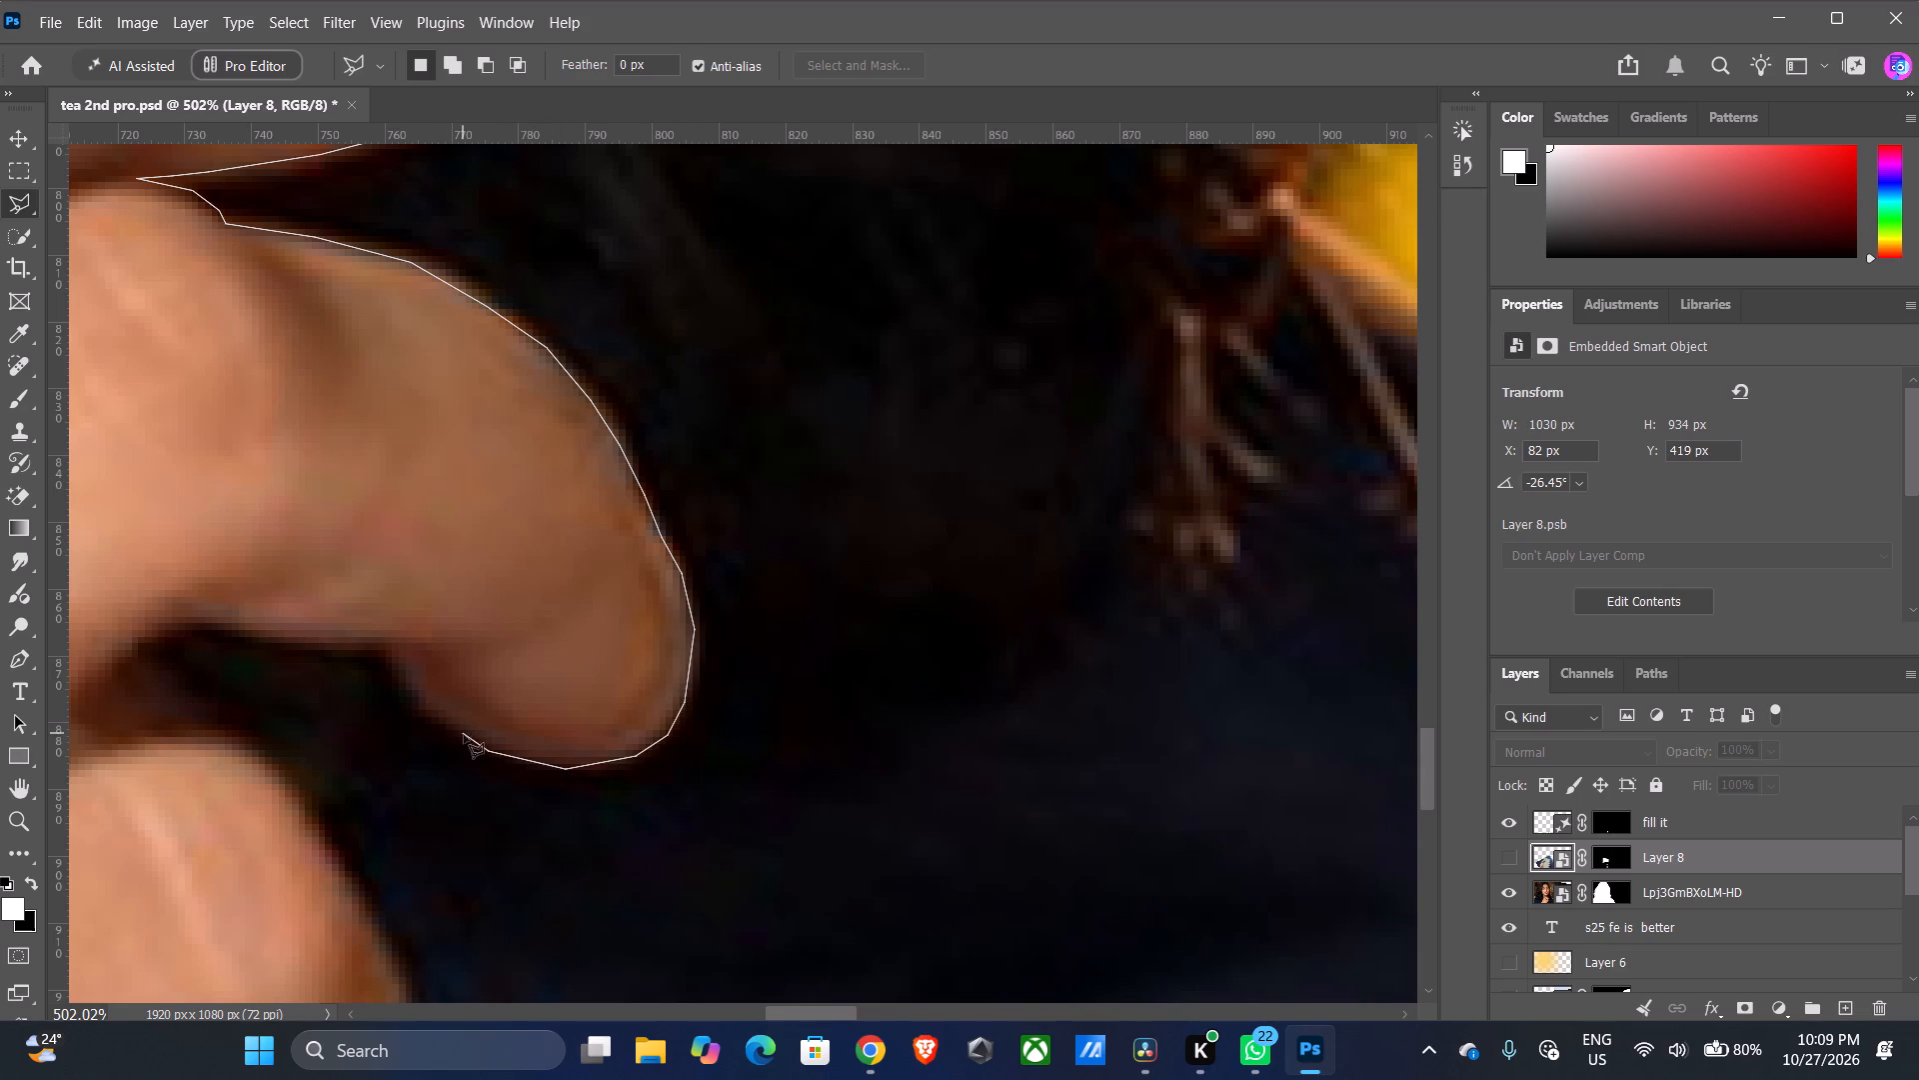
left_click(483, 740)
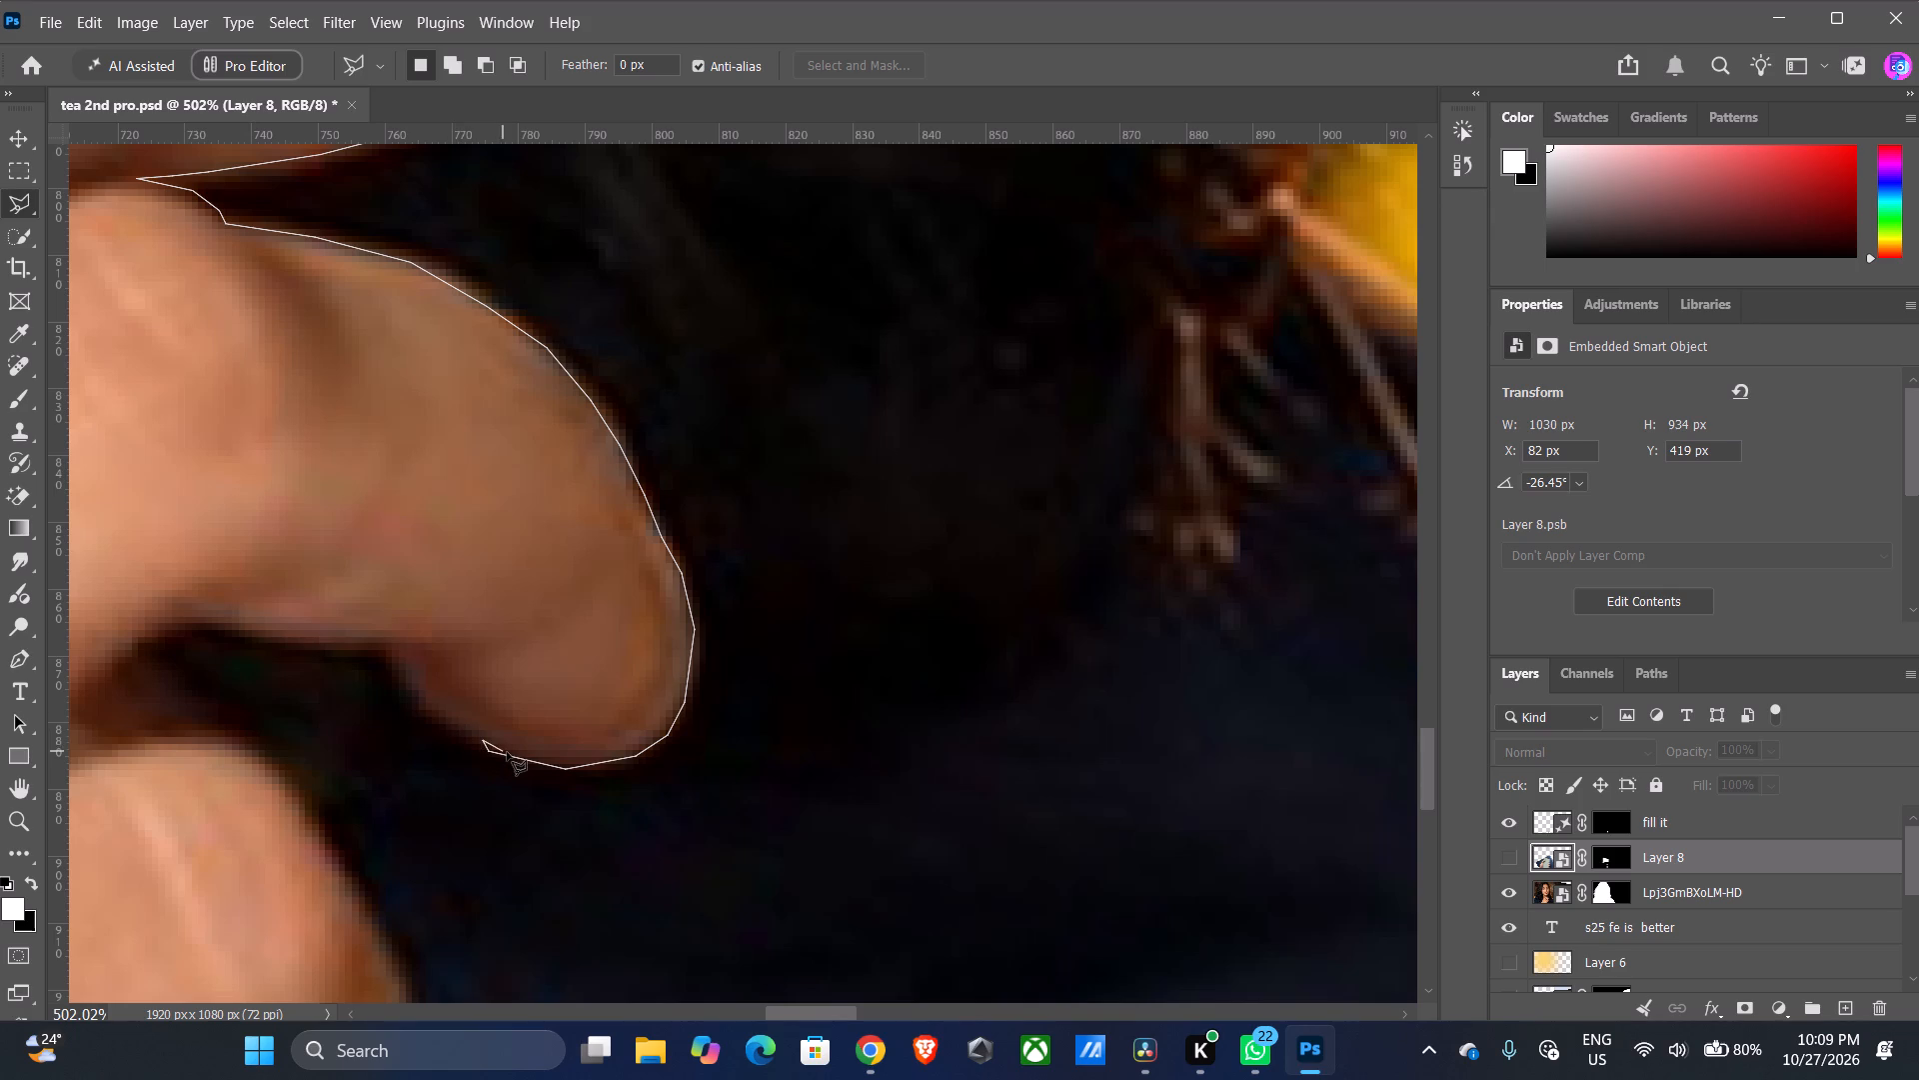
left_click(509, 753)
left_click(515, 757)
left_click(461, 731)
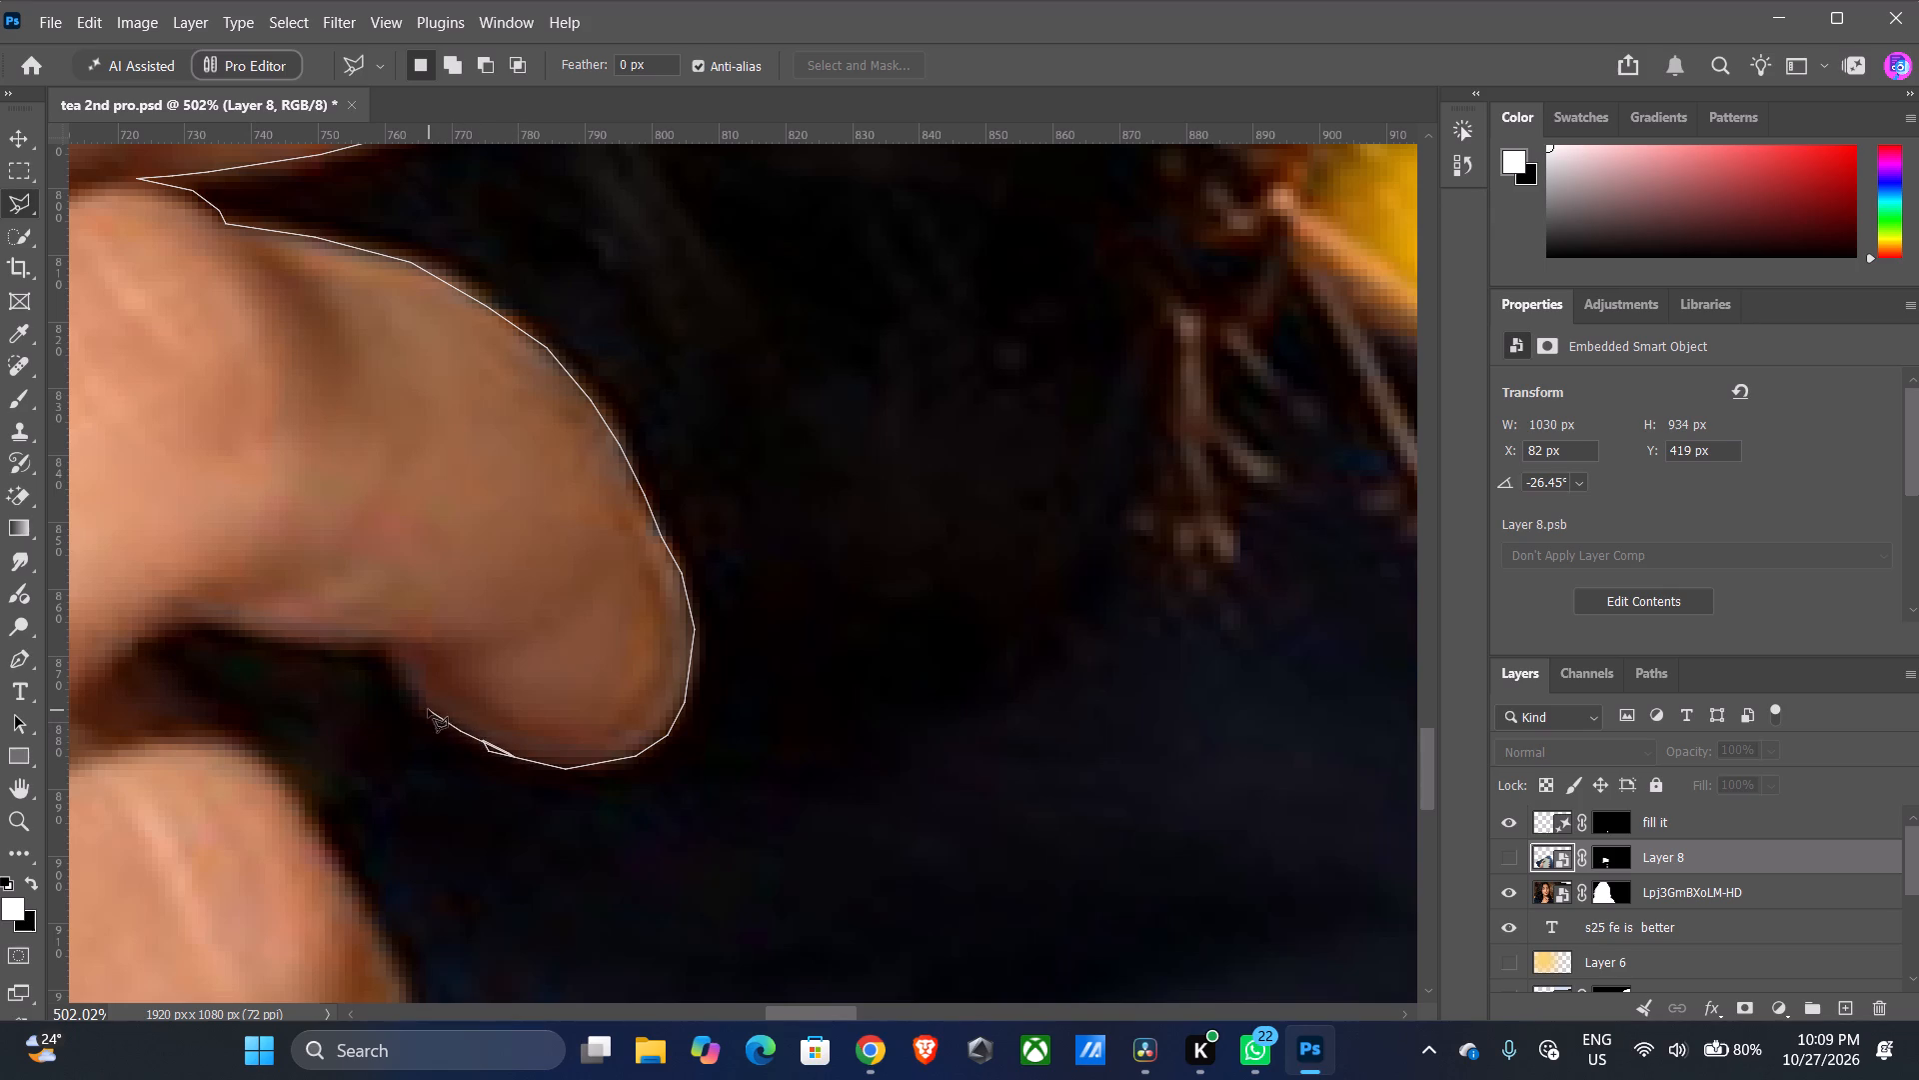
left_click(427, 707)
left_click(411, 678)
left_click(390, 650)
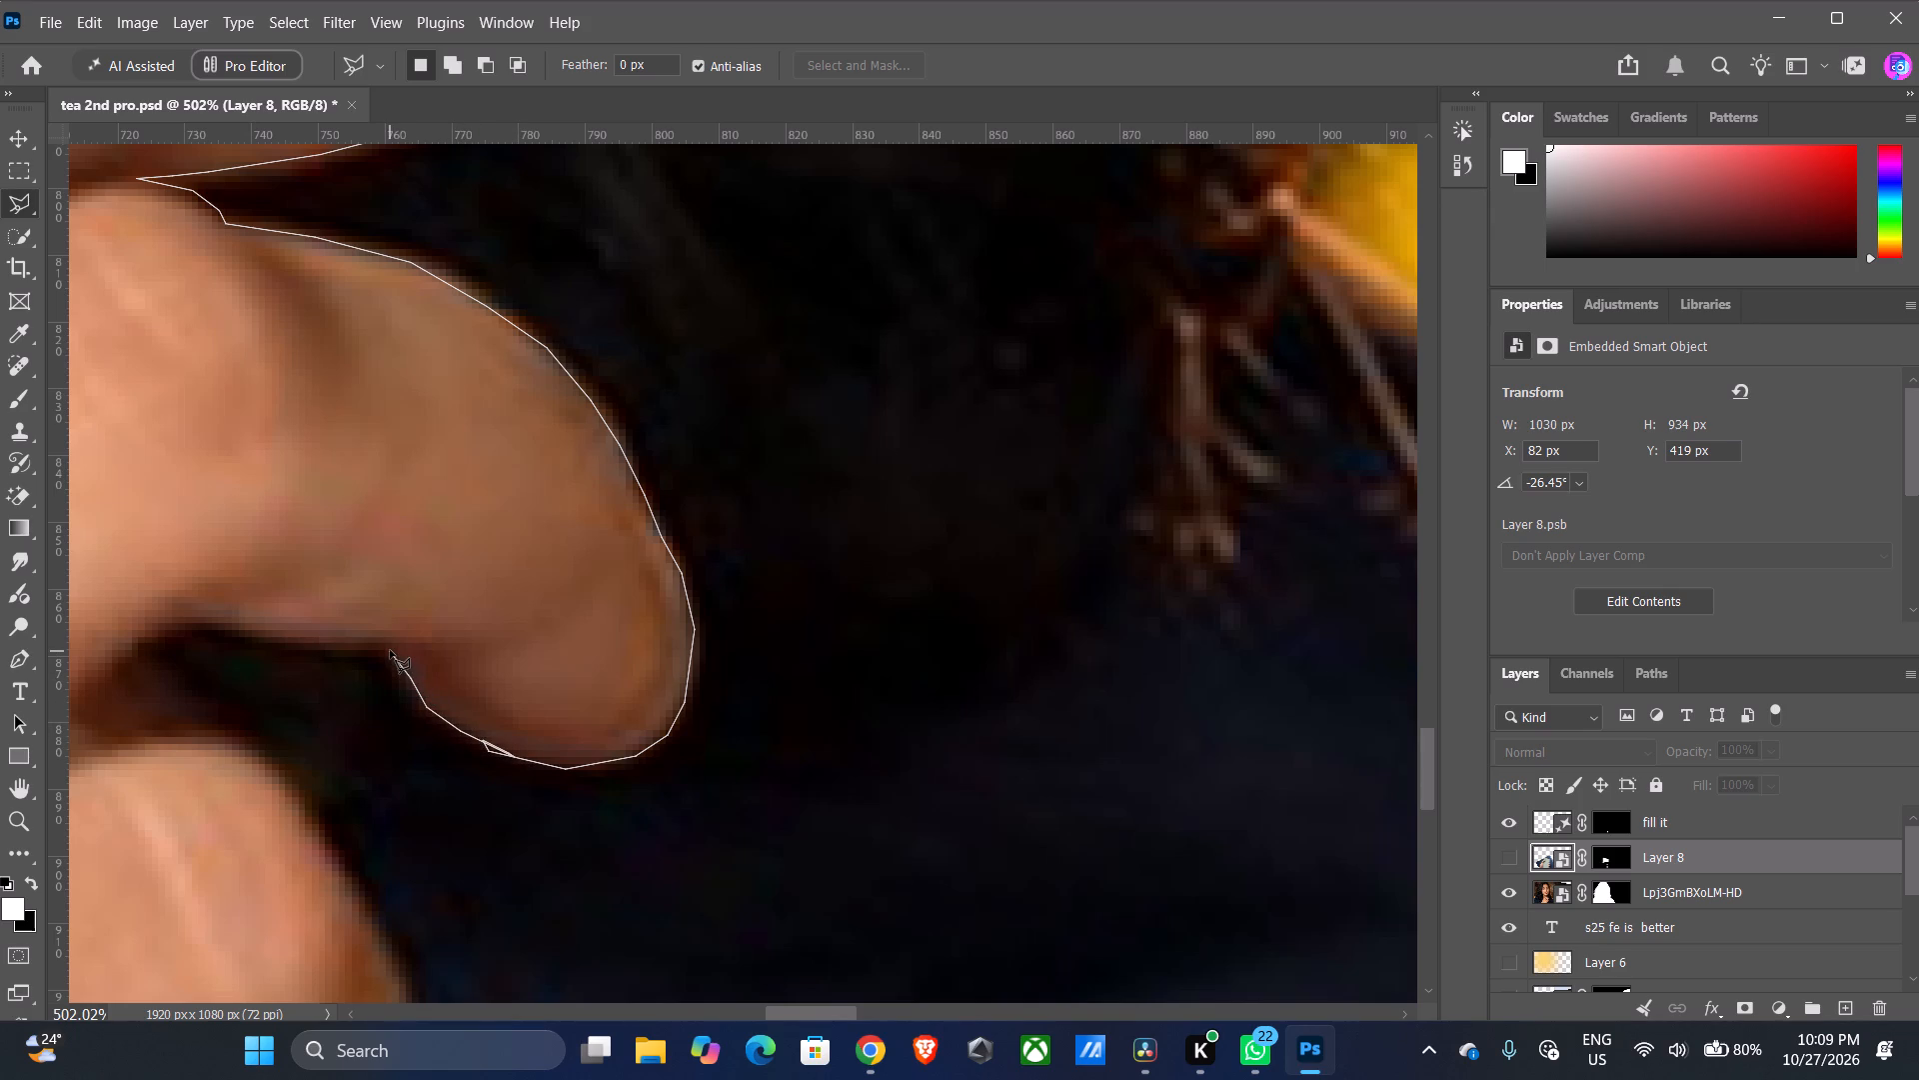
Continue the lasso outline along the underside of the middle finger's bent section to the gap above the ring finger.
left_click(370, 646)
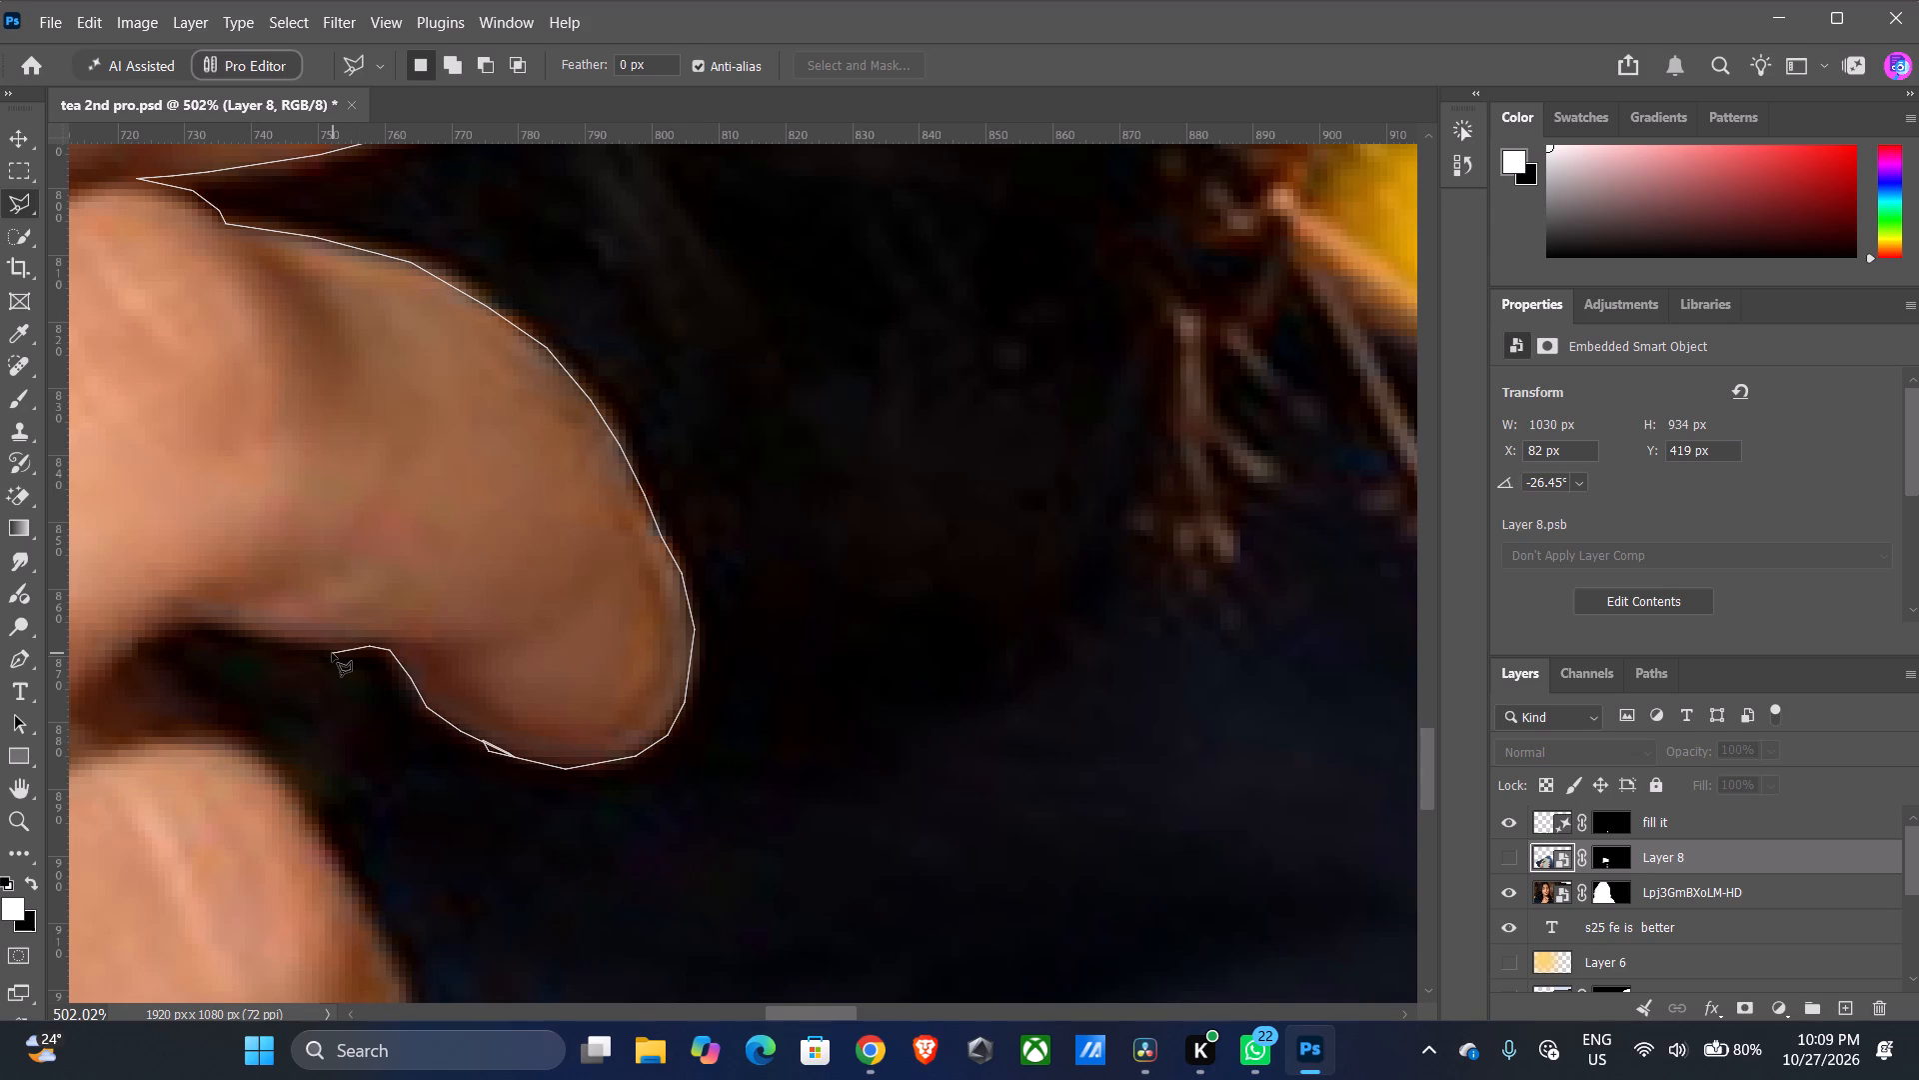
left_click(323, 649)
left_click_drag(277, 639, 268, 639)
left_click(229, 630)
left_click_drag(213, 622, 204, 622)
left_click_drag(191, 622, 173, 622)
left_click(162, 628)
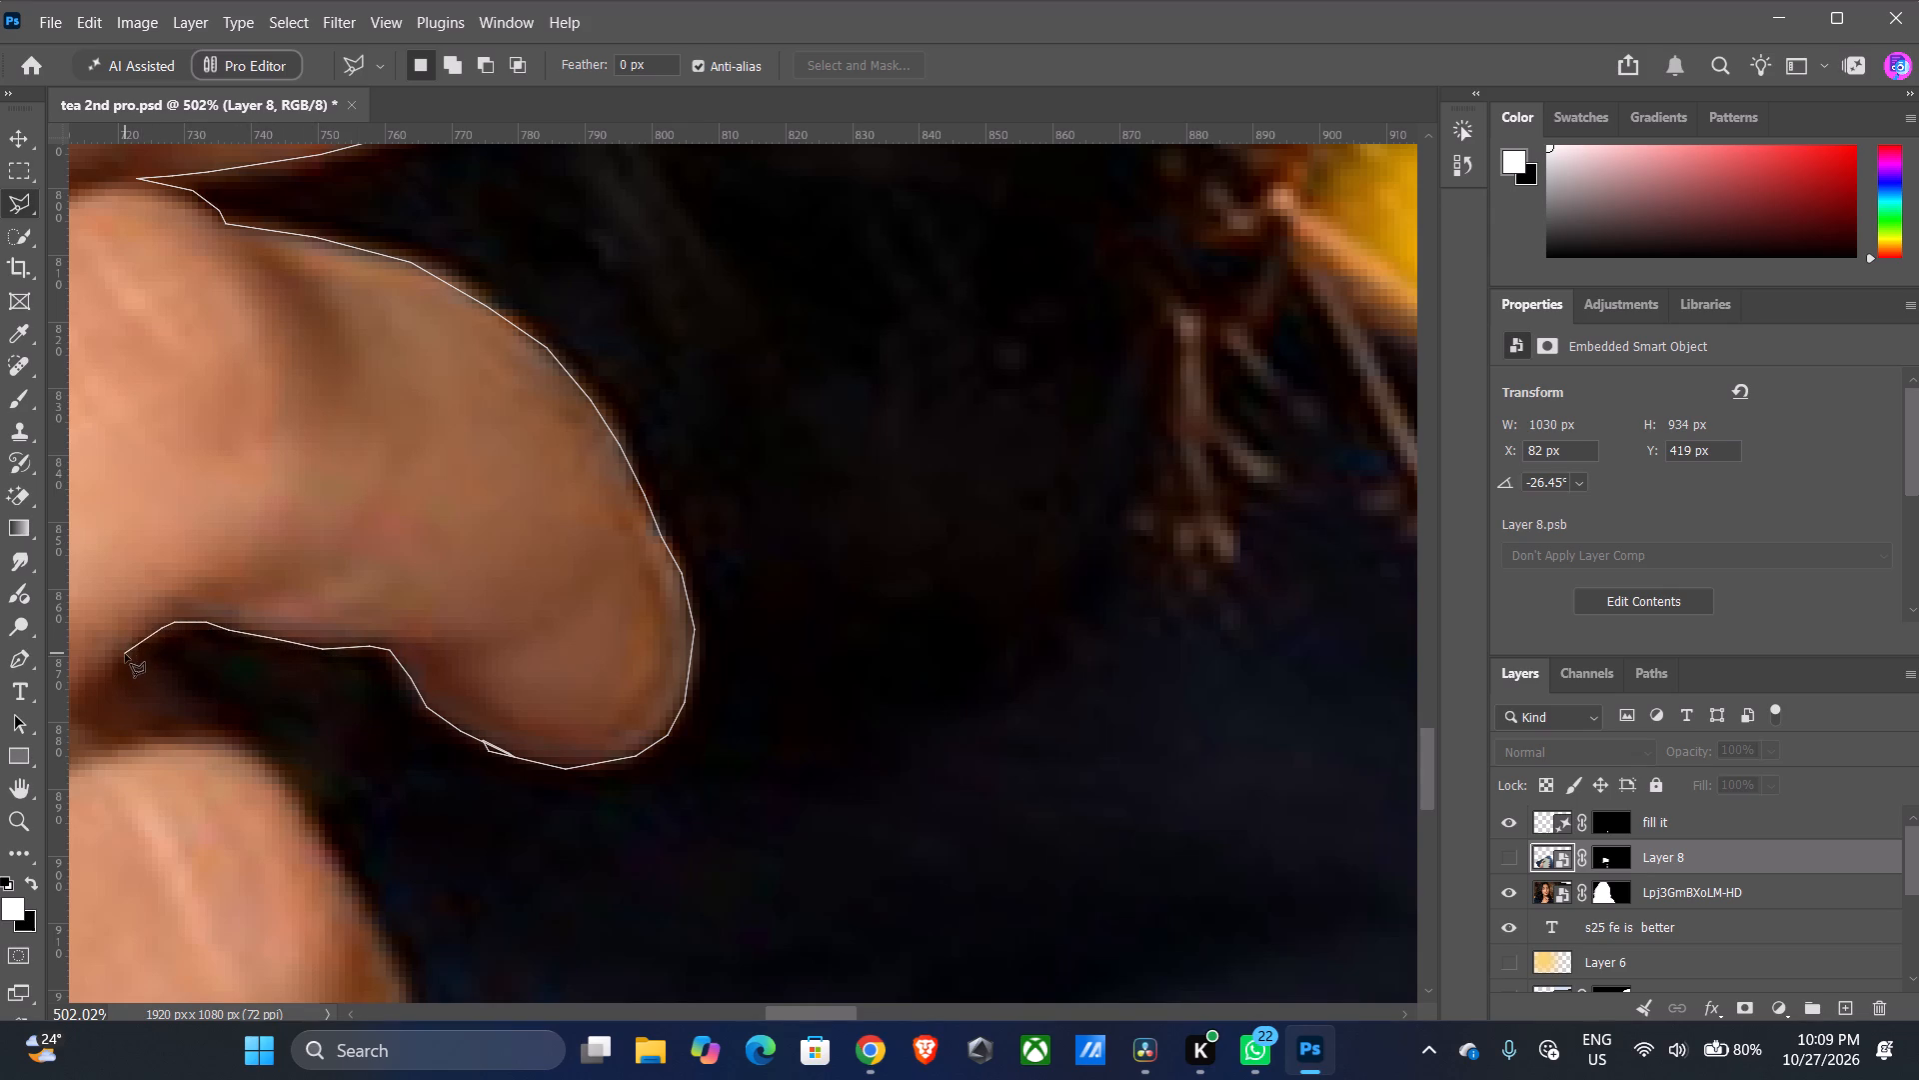
left_click(125, 656)
left_click(99, 682)
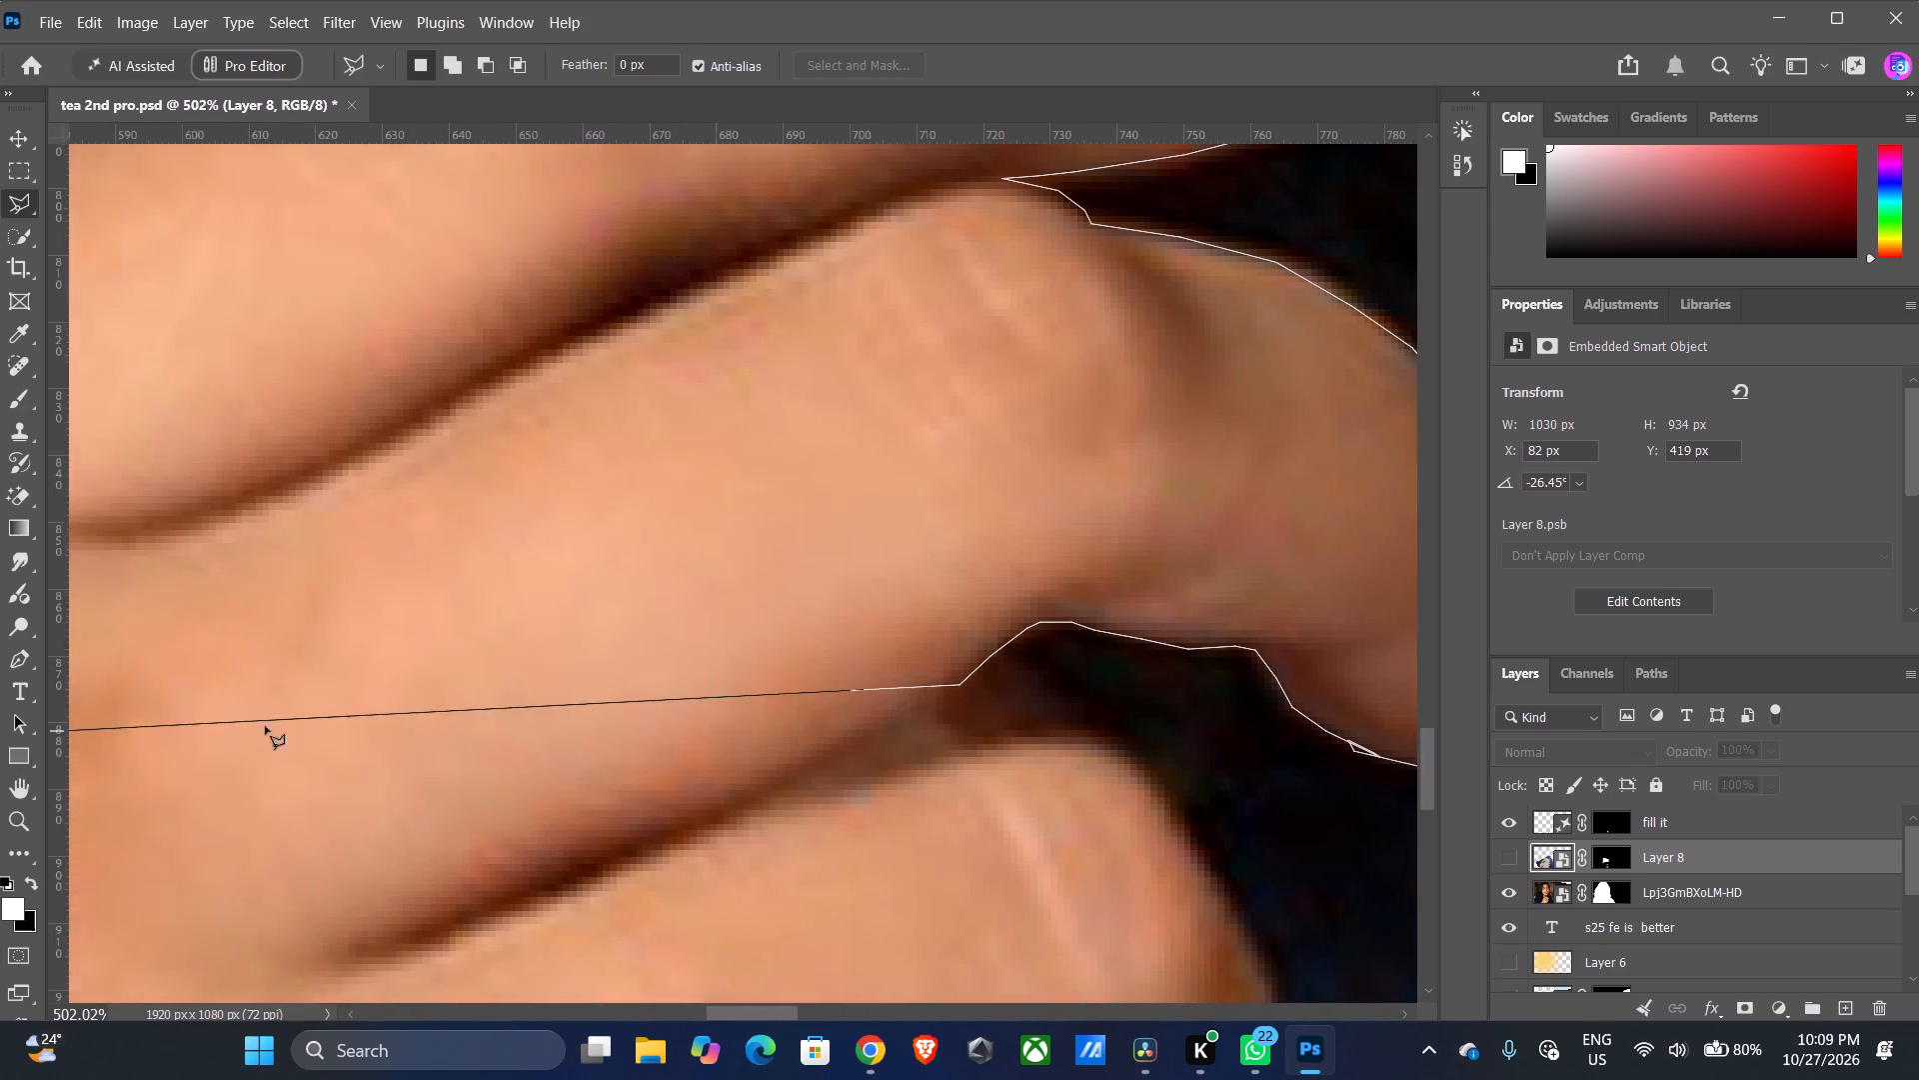
Trace the lasso along the middle finger's lower edge to the inner end of the dark gap above the ring finger.
left_click(930, 705)
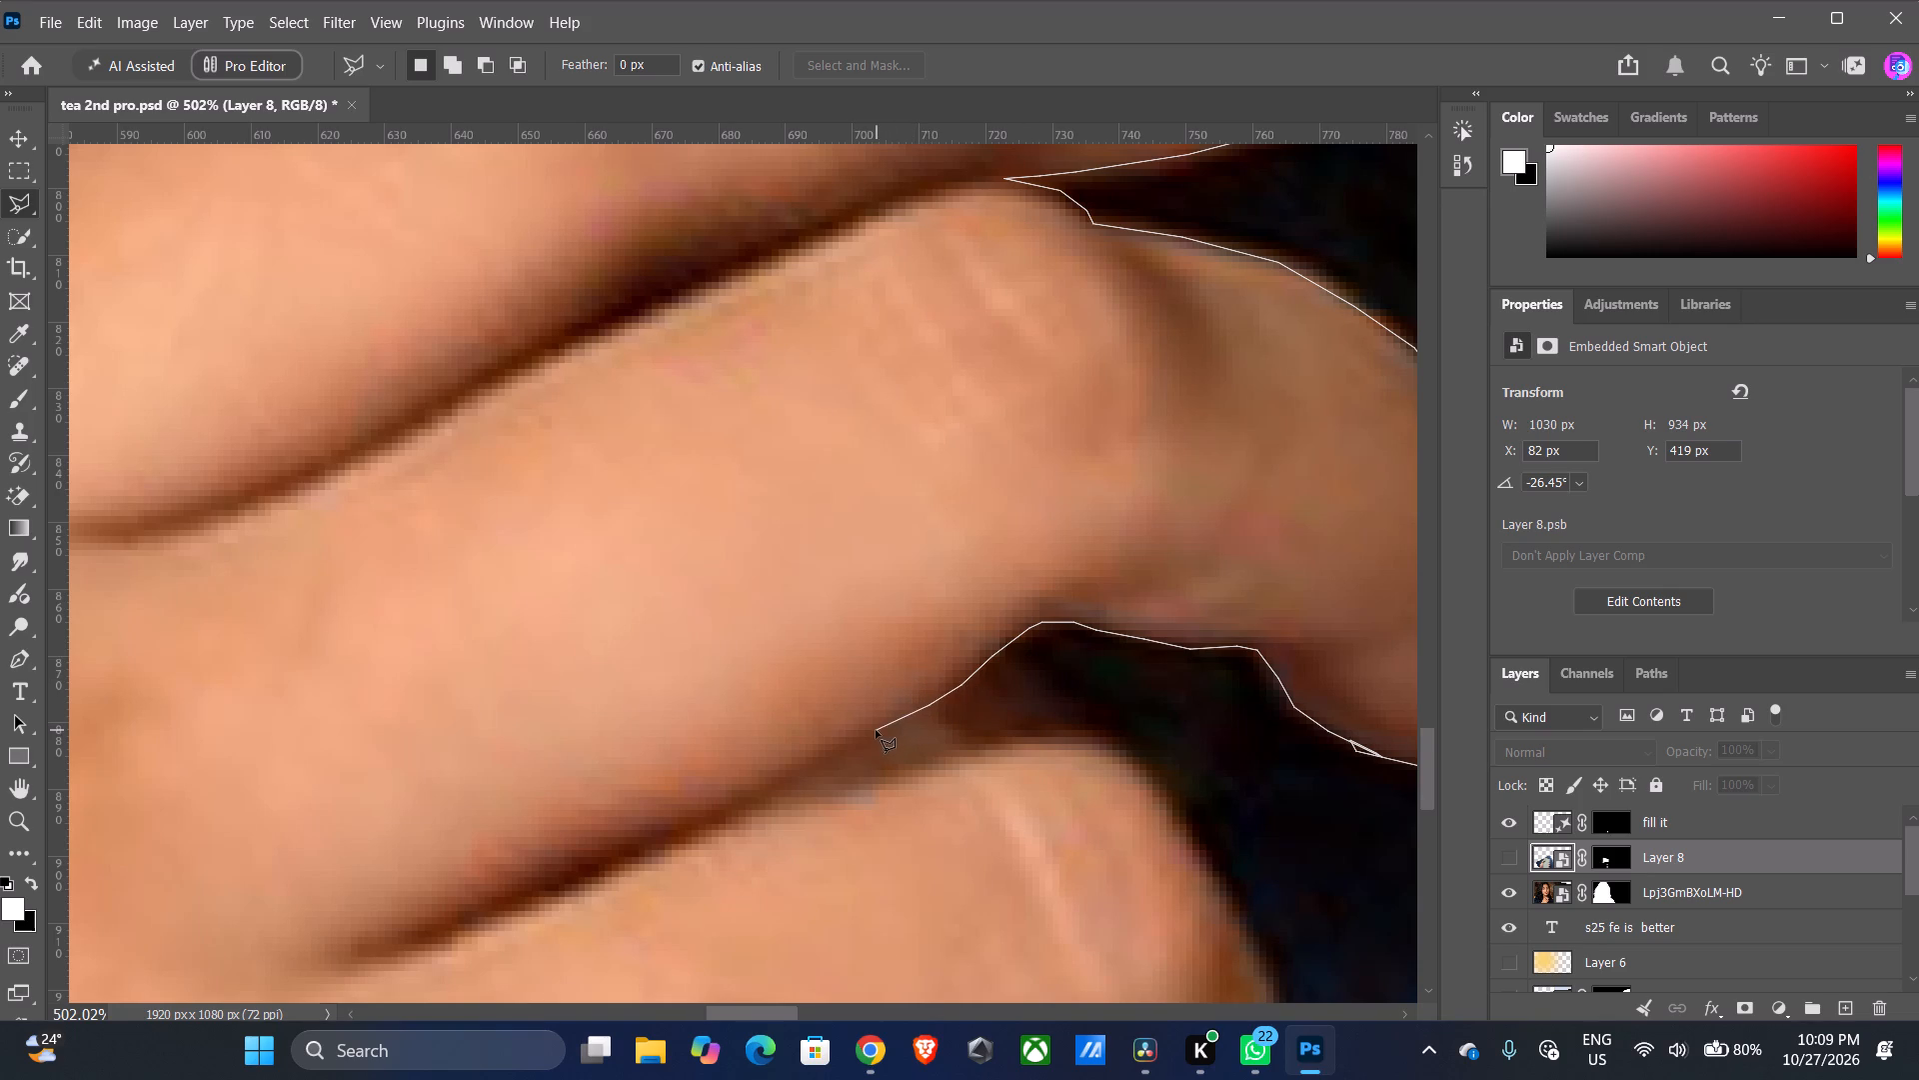
left_click(876, 730)
left_click(809, 764)
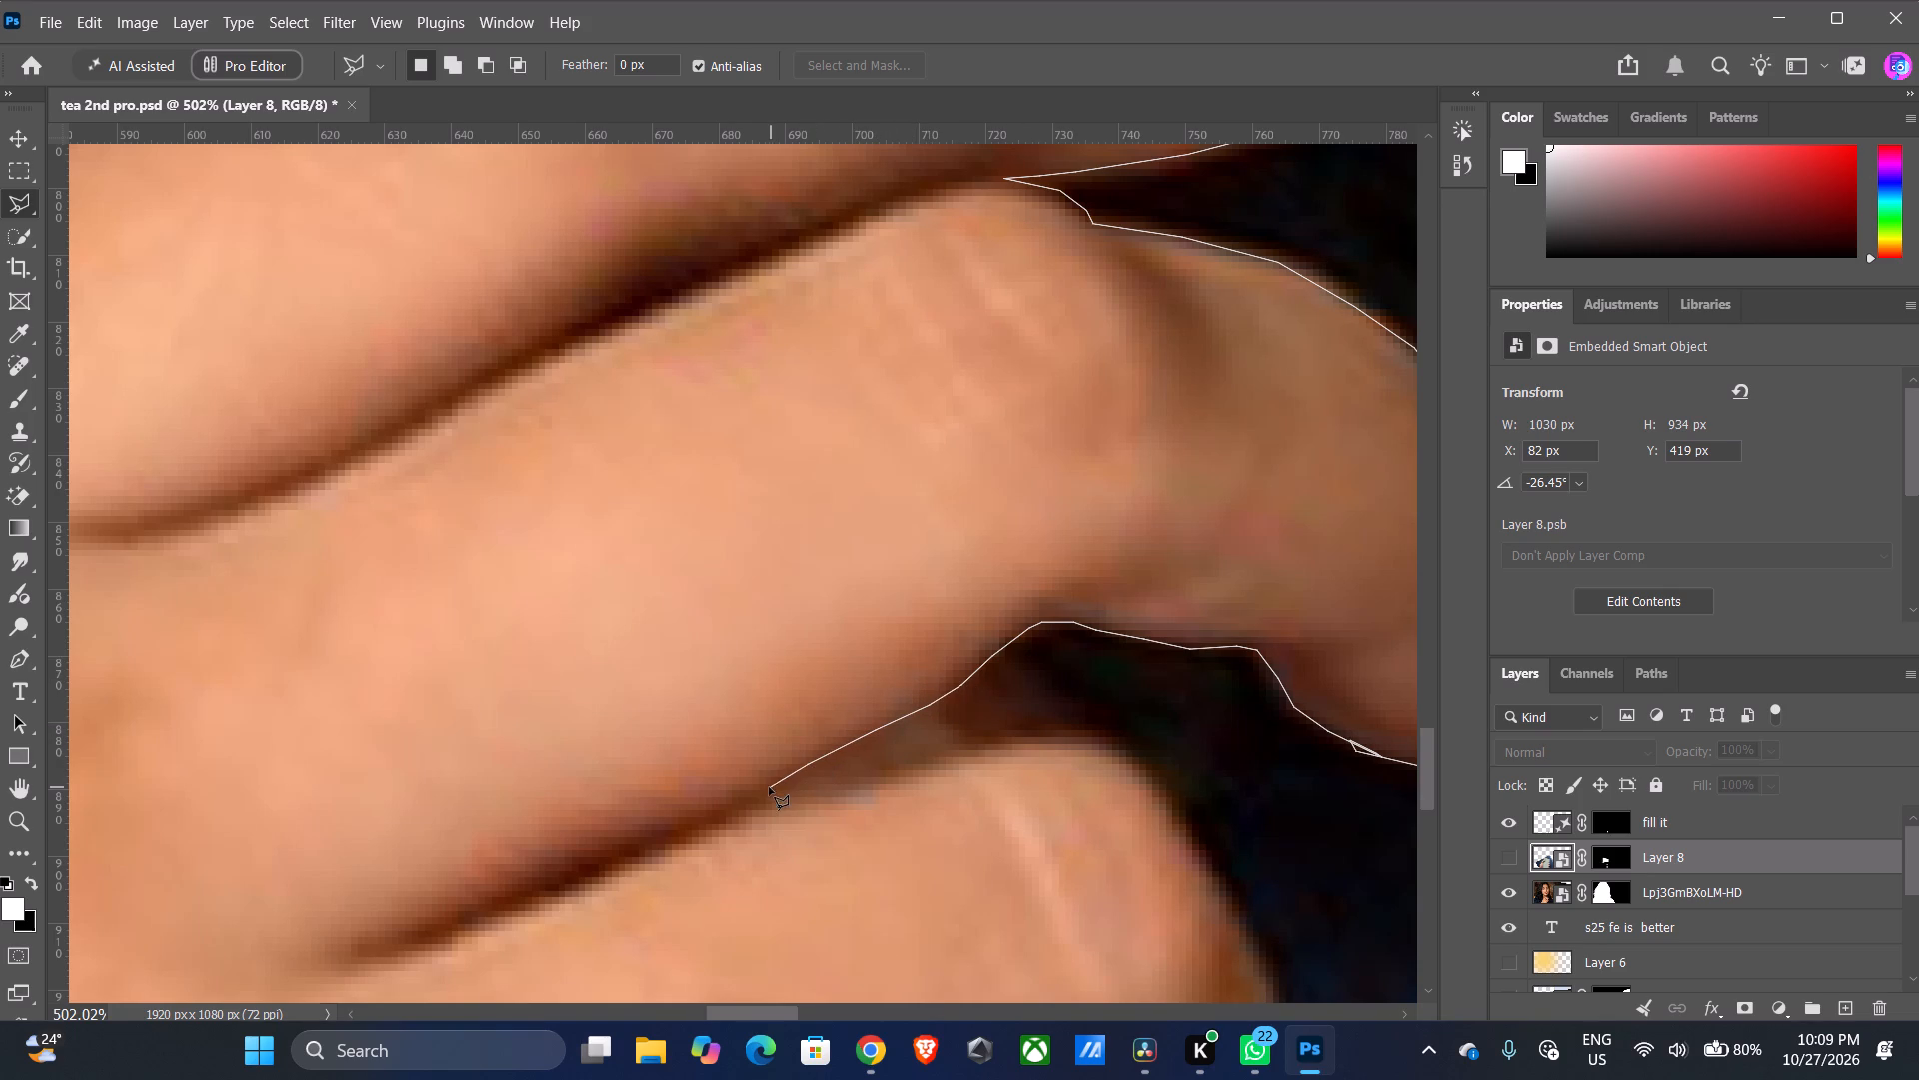
left_click(753, 787)
left_click_drag(693, 821, 684, 823)
left_click_drag(582, 860, 581, 861)
left_click_drag(581, 861, 567, 871)
left_click_drag(504, 896, 495, 899)
left_click_drag(438, 920, 429, 923)
left_click(392, 943)
left_click(375, 960)
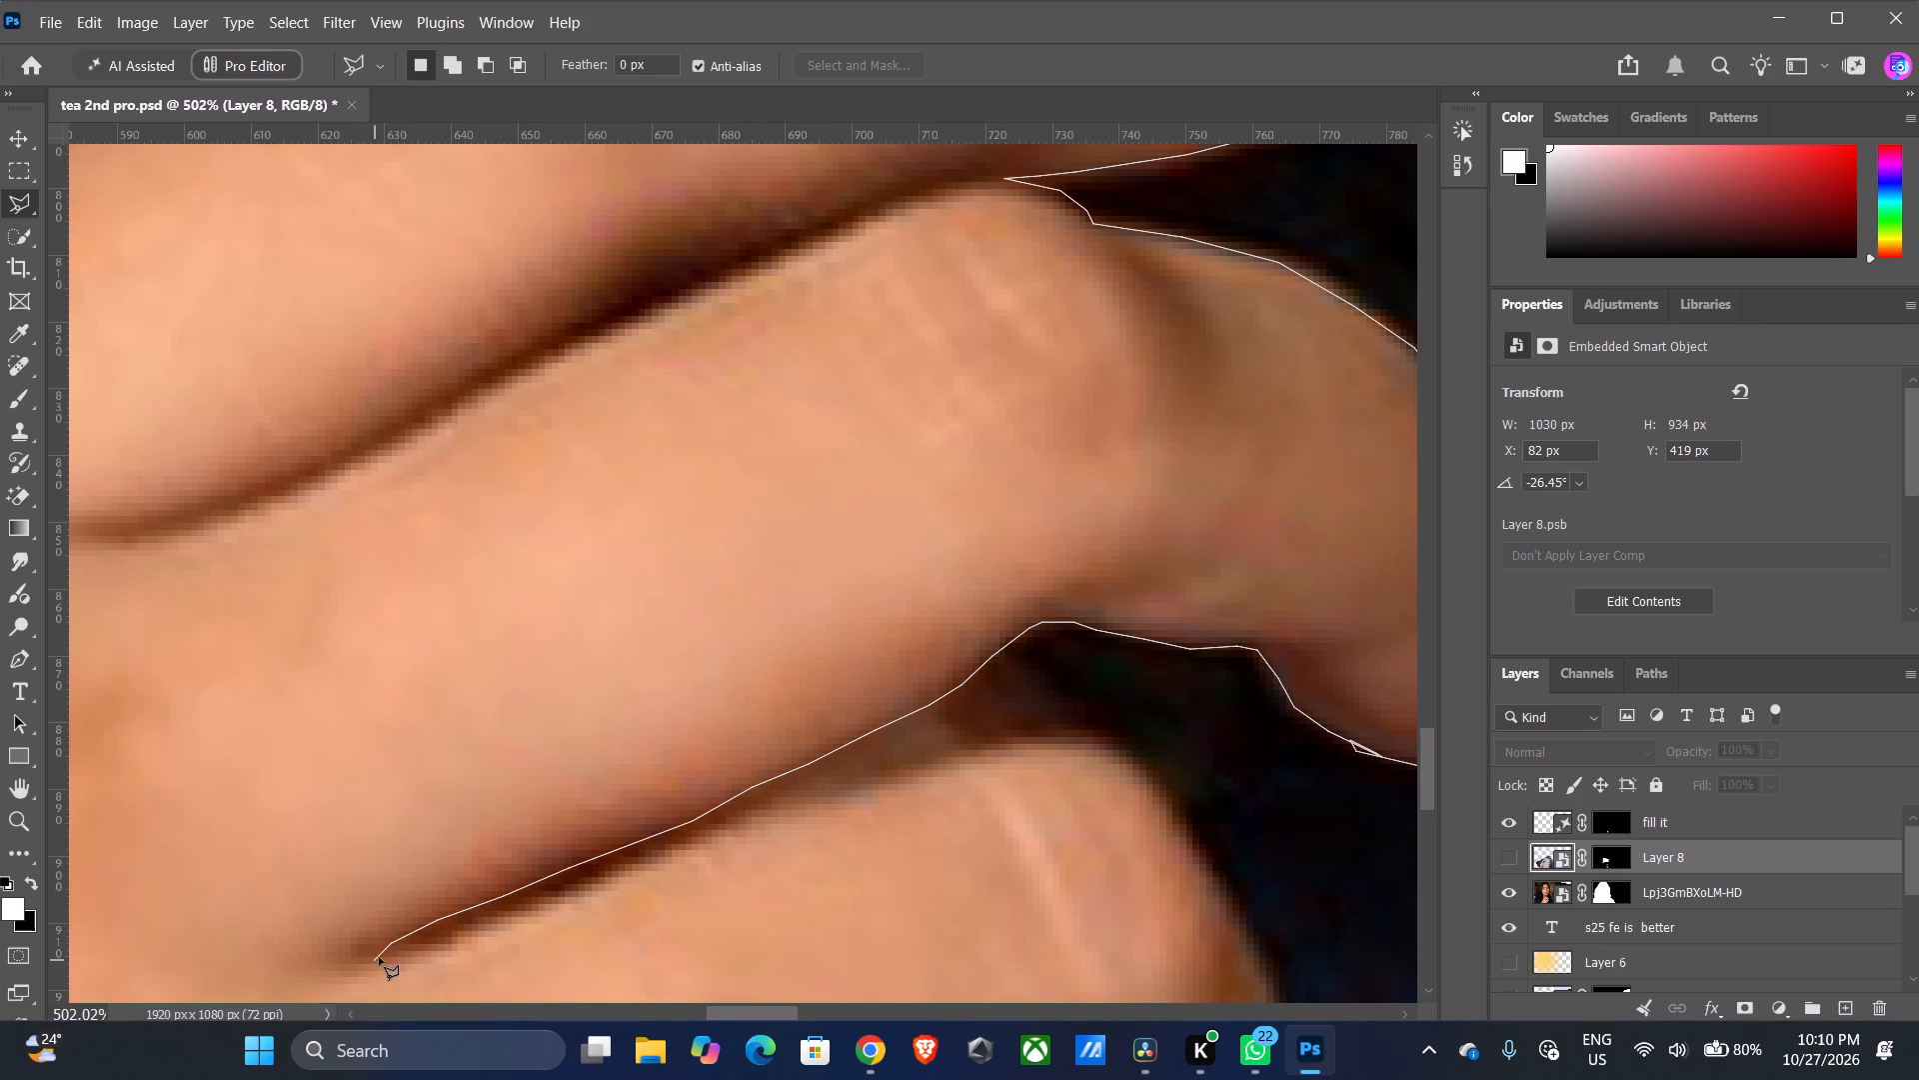
Bring the lasso outline back along the ring finger's upper edge and over its knuckle.
left_click(476, 932)
left_click_drag(586, 894, 597, 887)
left_click(717, 836)
left_click(834, 799)
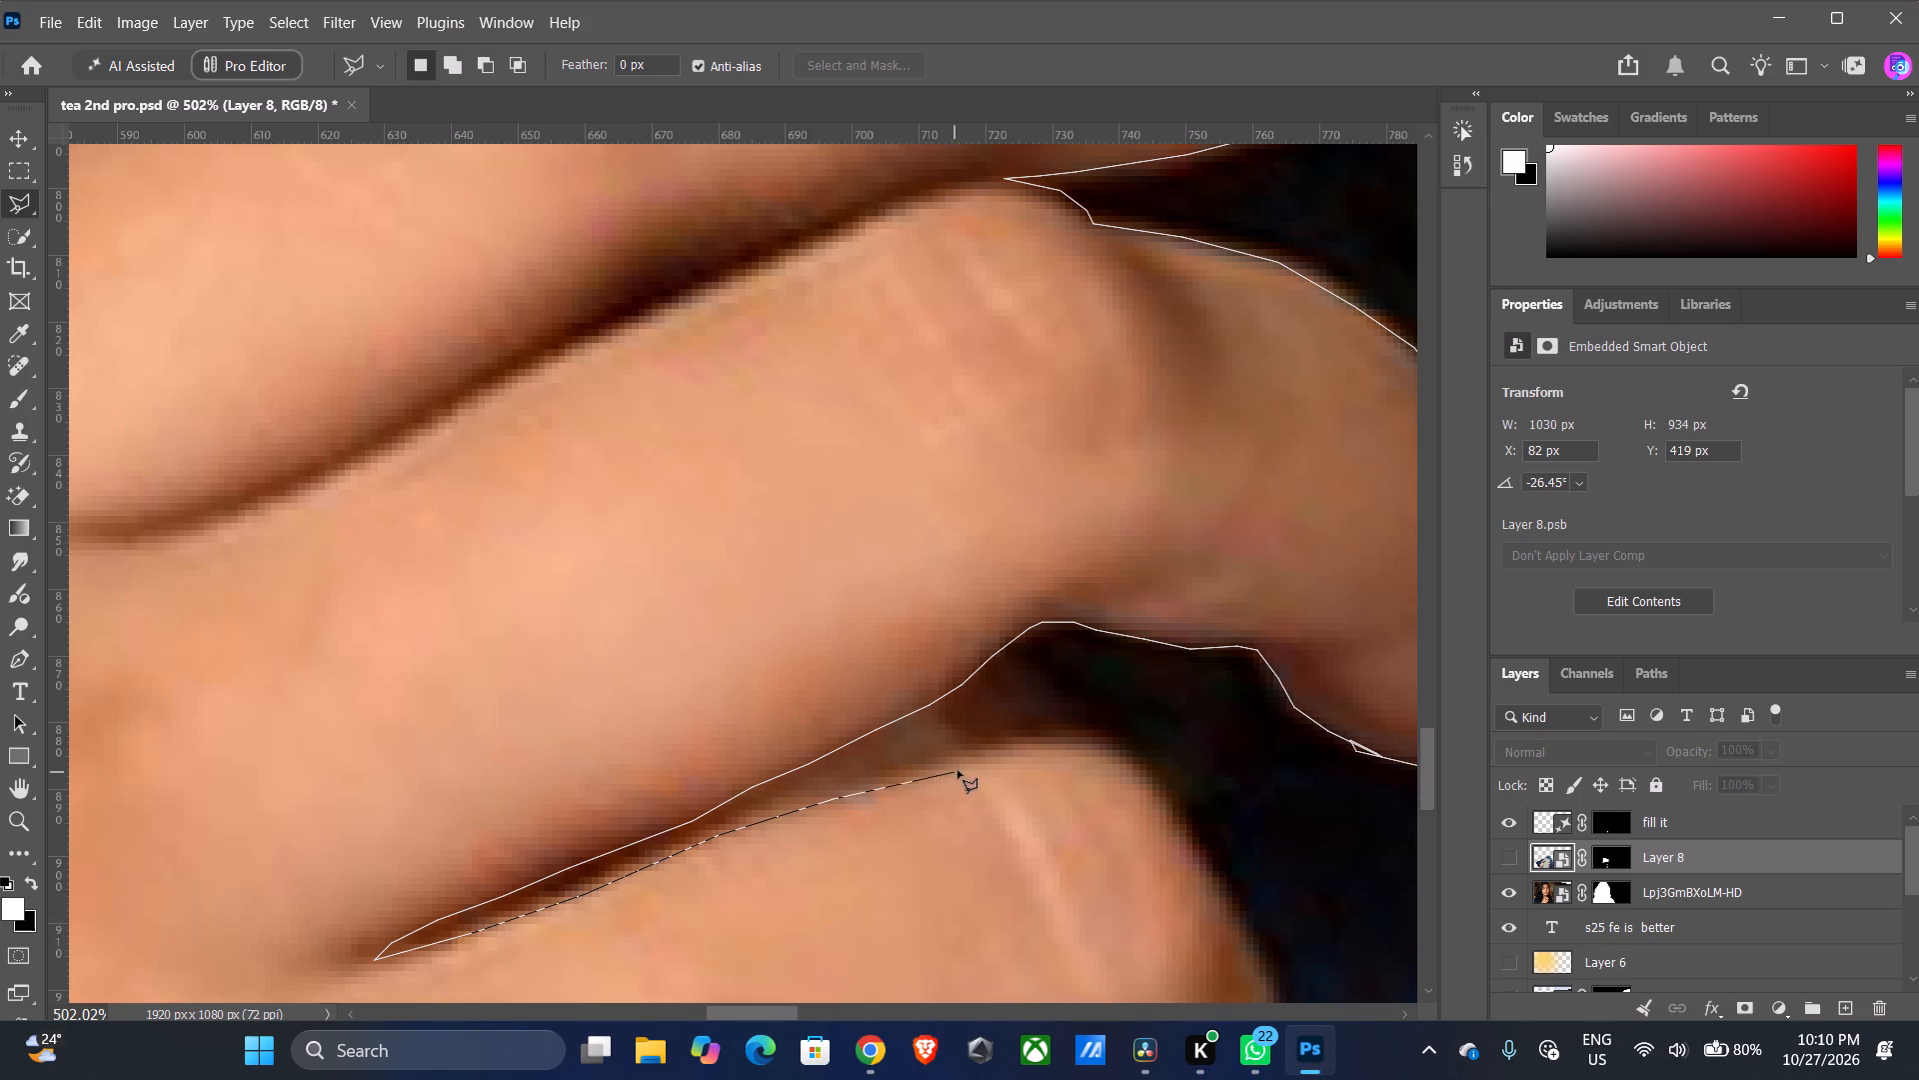
left_click(973, 747)
left_click(1069, 734)
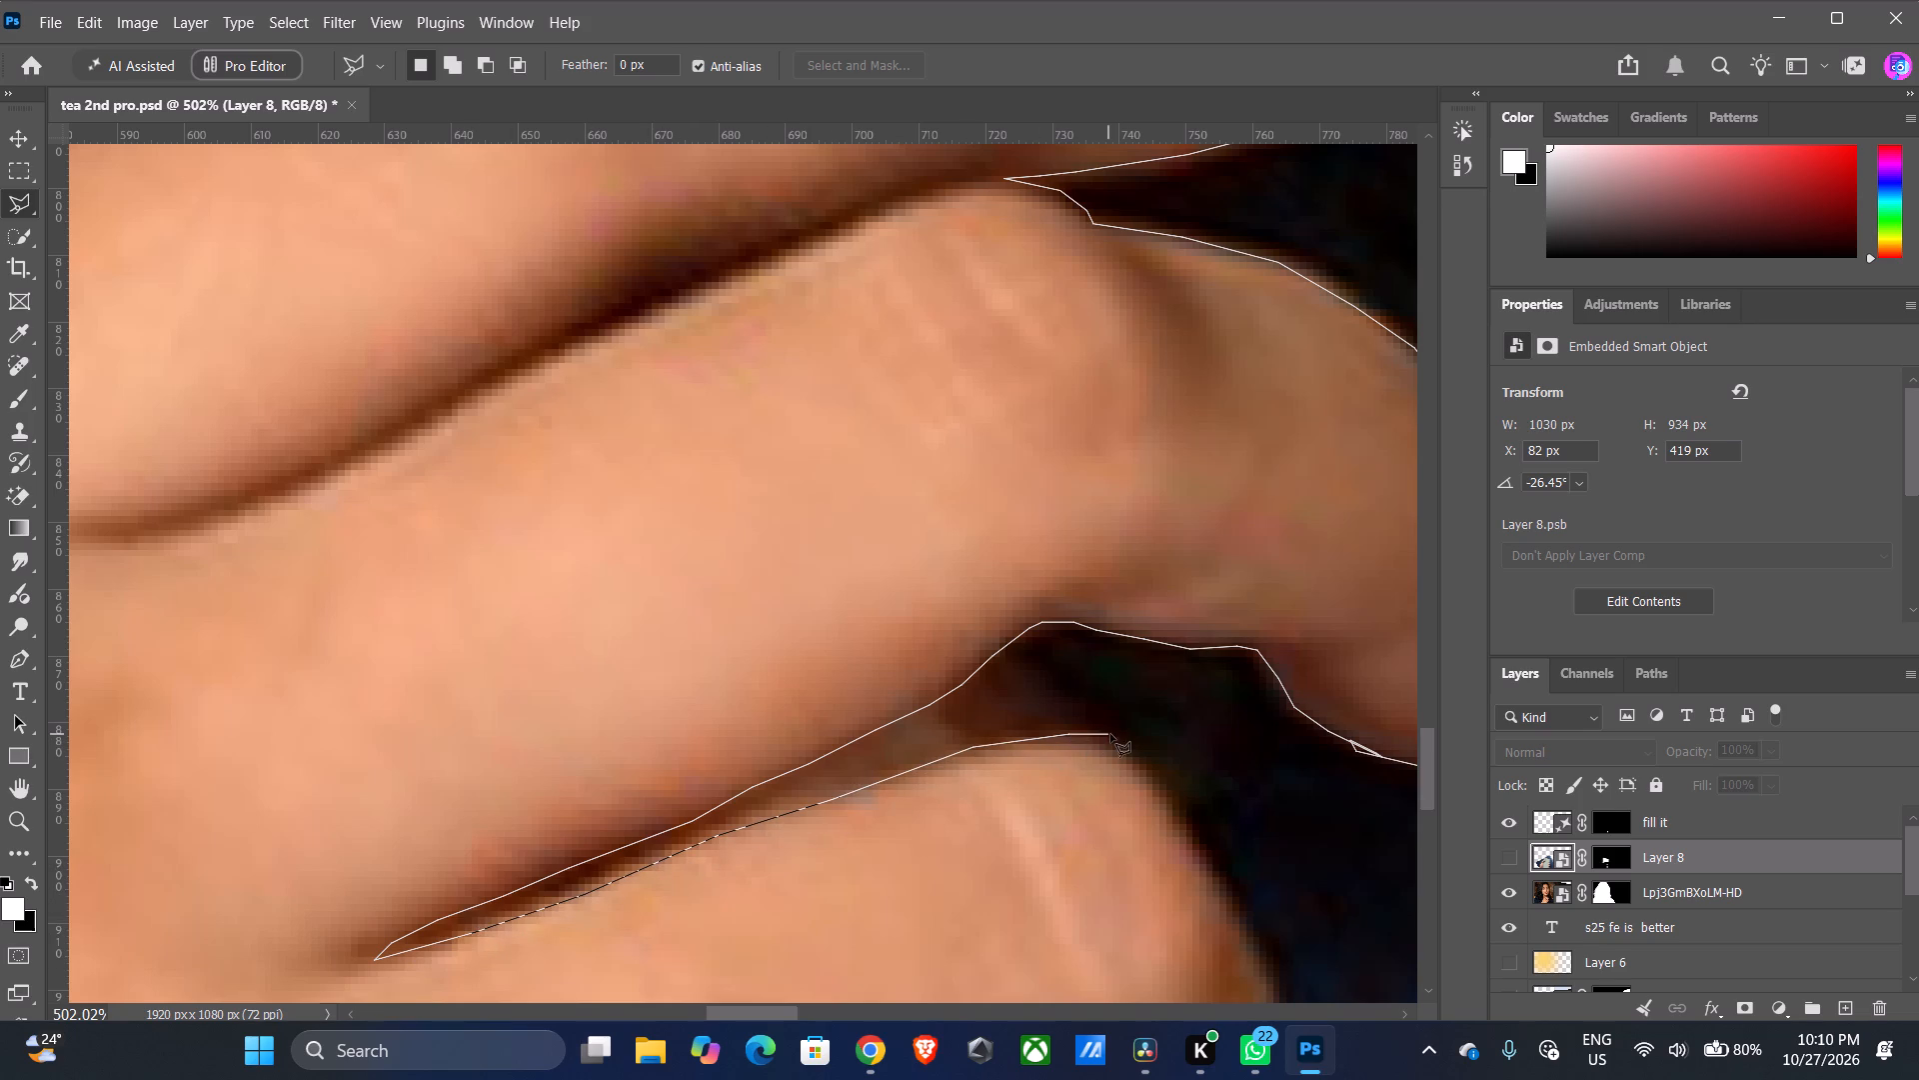
left_click(1123, 749)
left_click(1148, 779)
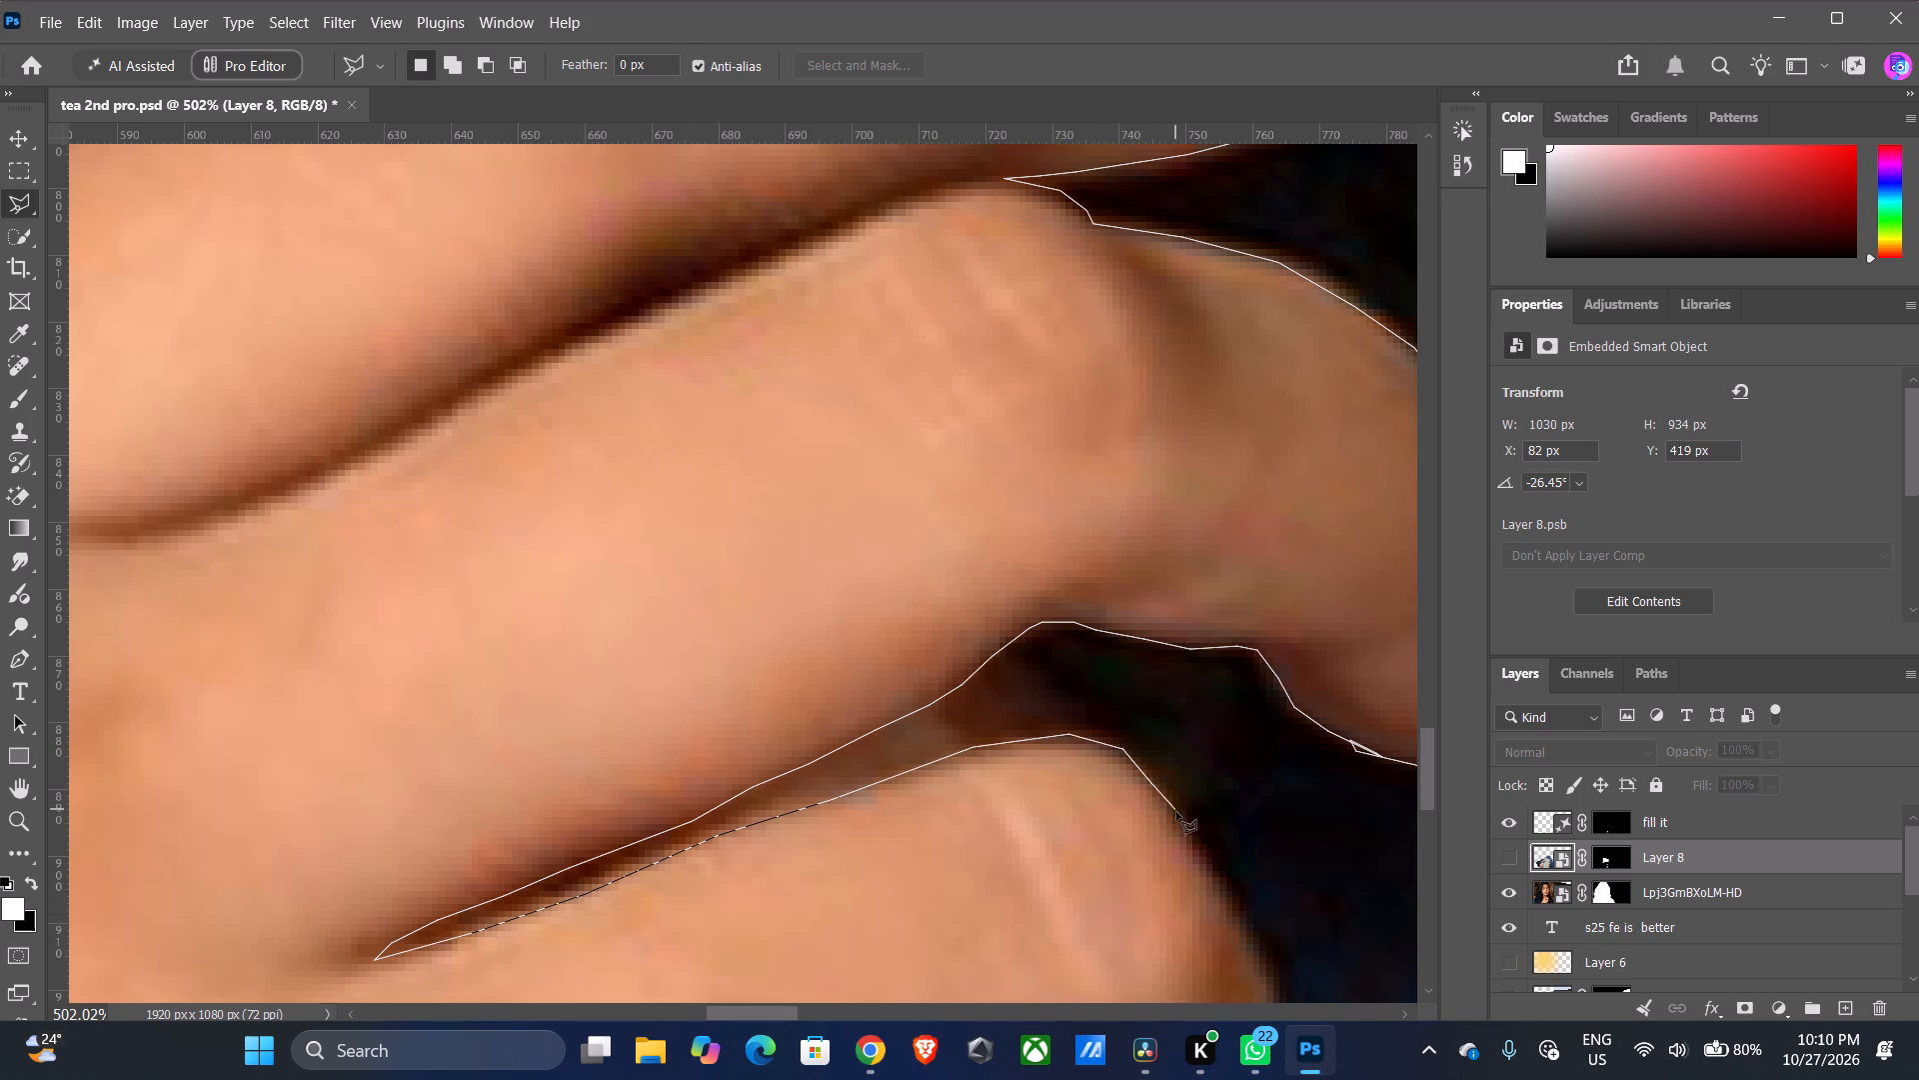
left_click(1181, 825)
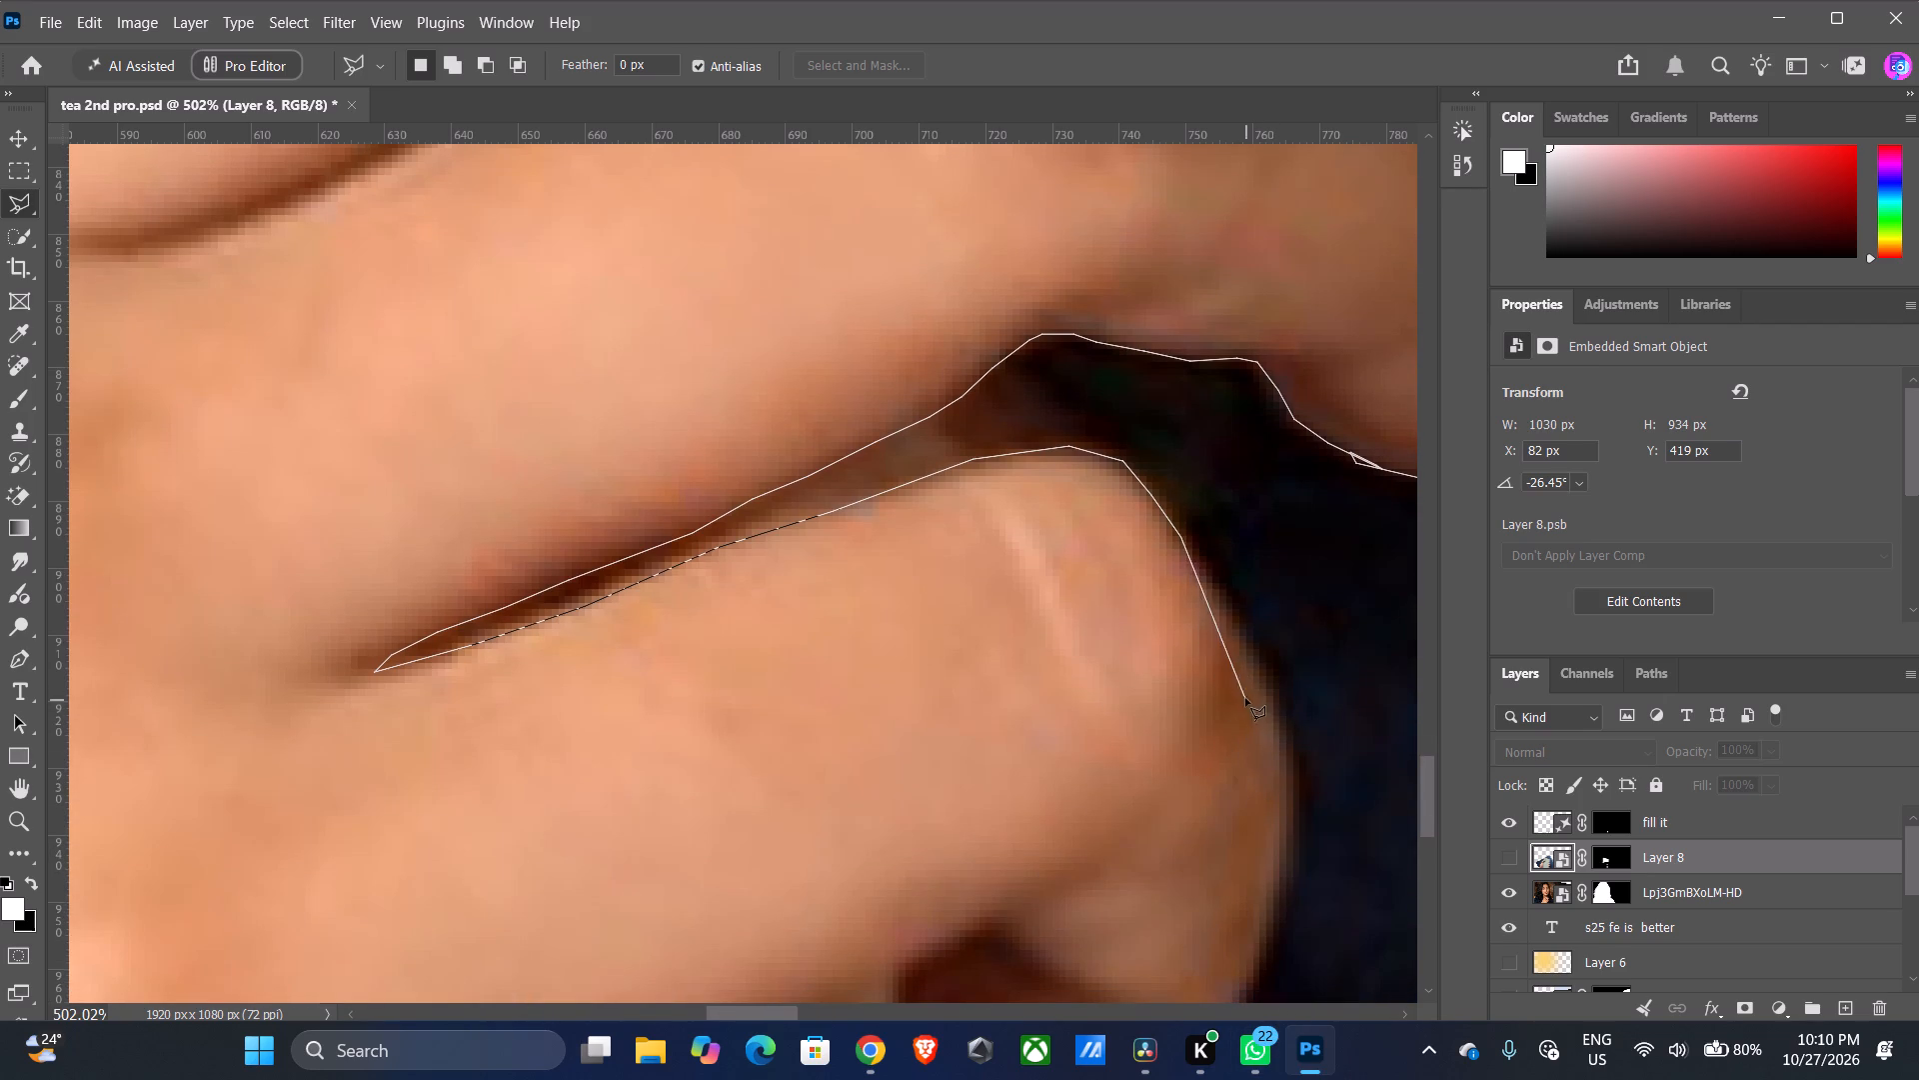
Extend the lasso down the outer edge of the bent ring finger to where it meets the little finger.
left_click(1201, 579)
left_click(1221, 601)
left_click(1250, 652)
left_click_drag(1273, 697, 1275, 706)
left_click(1287, 752)
left_click(1295, 851)
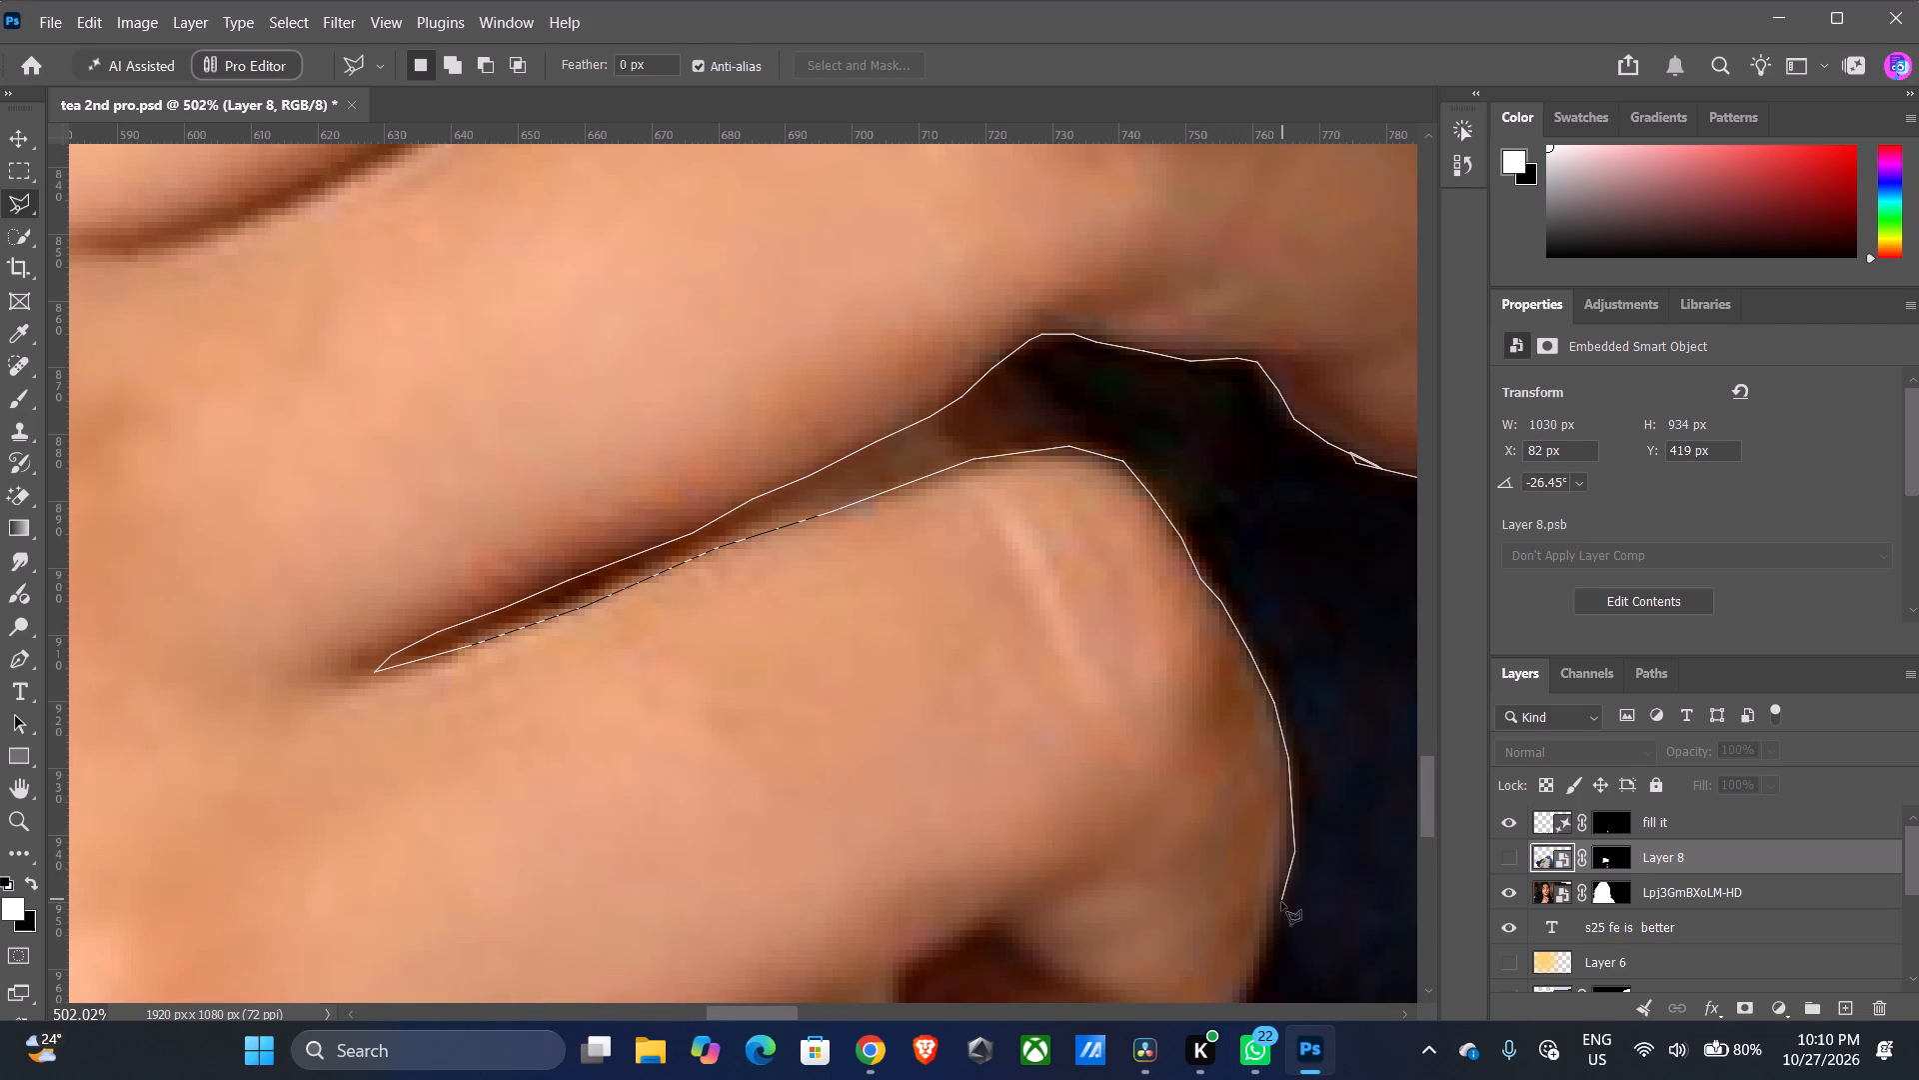
left_click(1280, 907)
left_click(1246, 992)
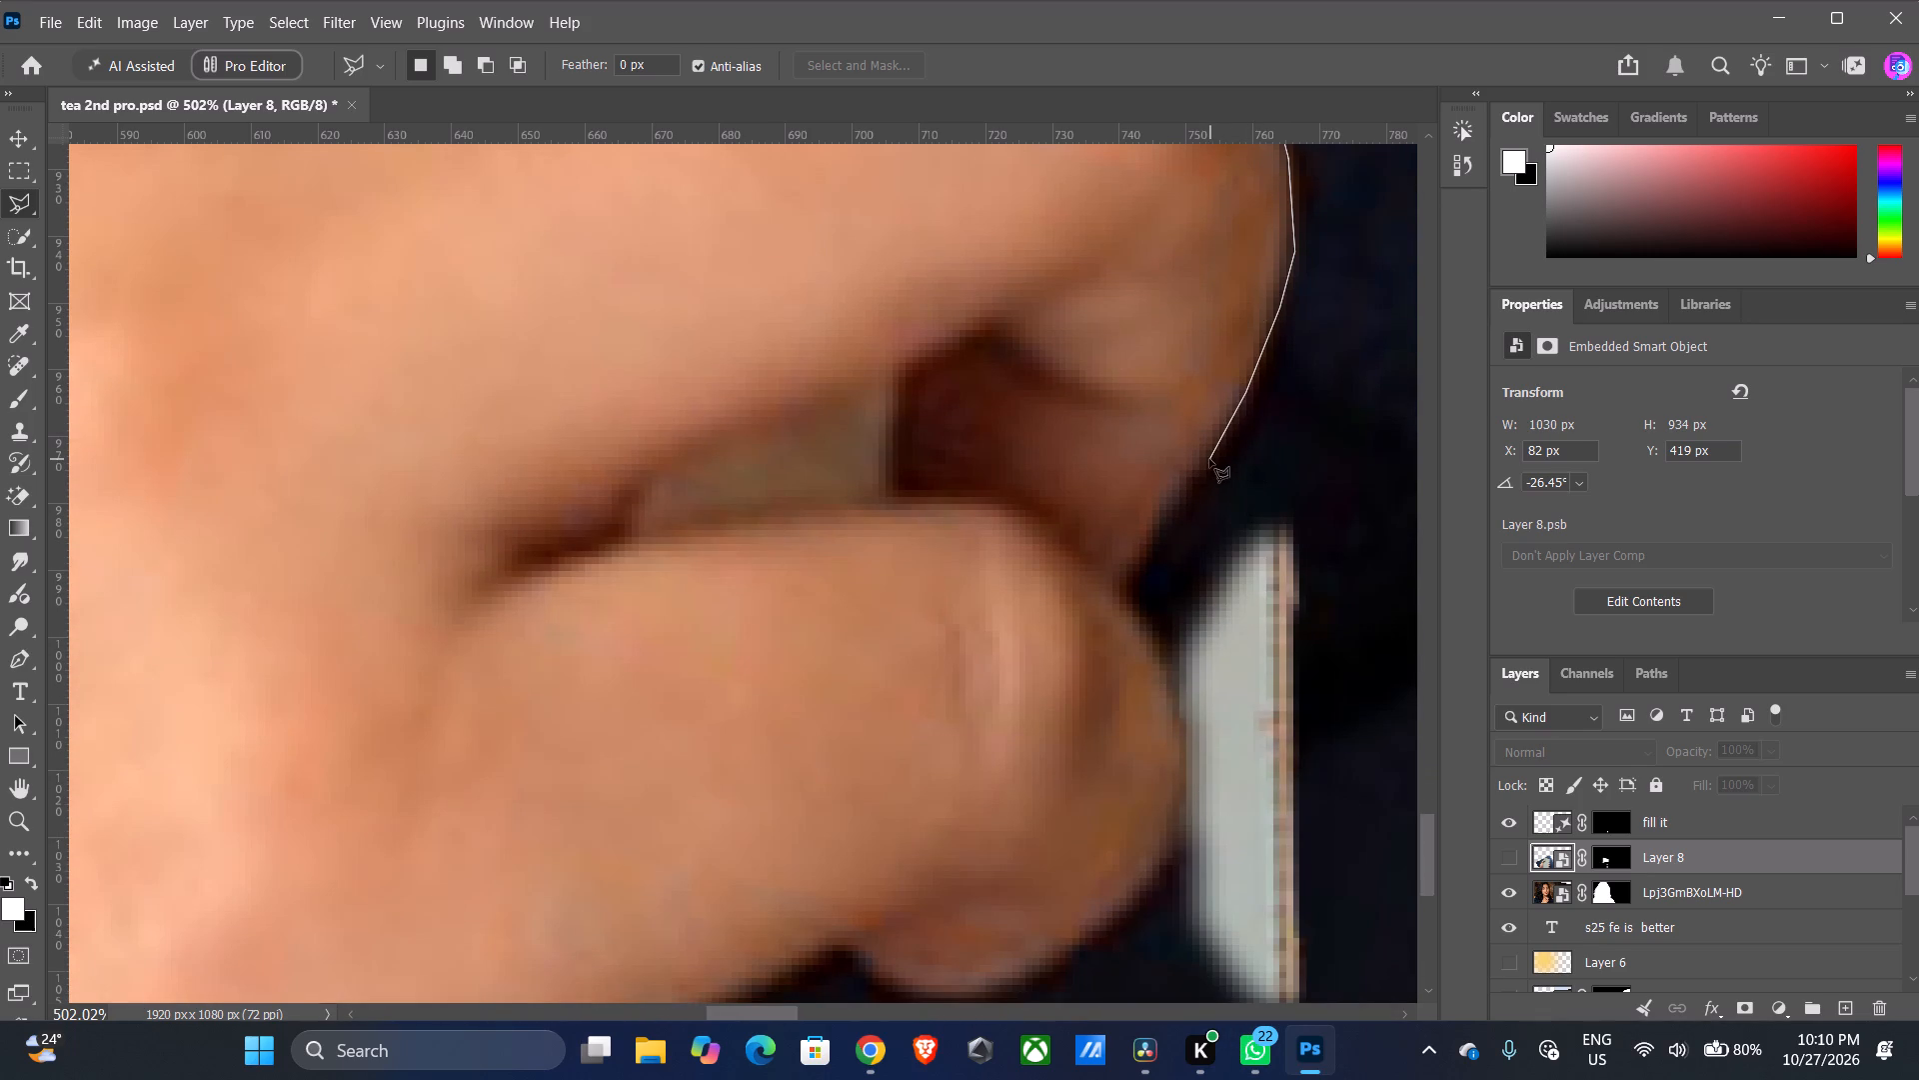
left_click(1209, 459)
left_click(1195, 478)
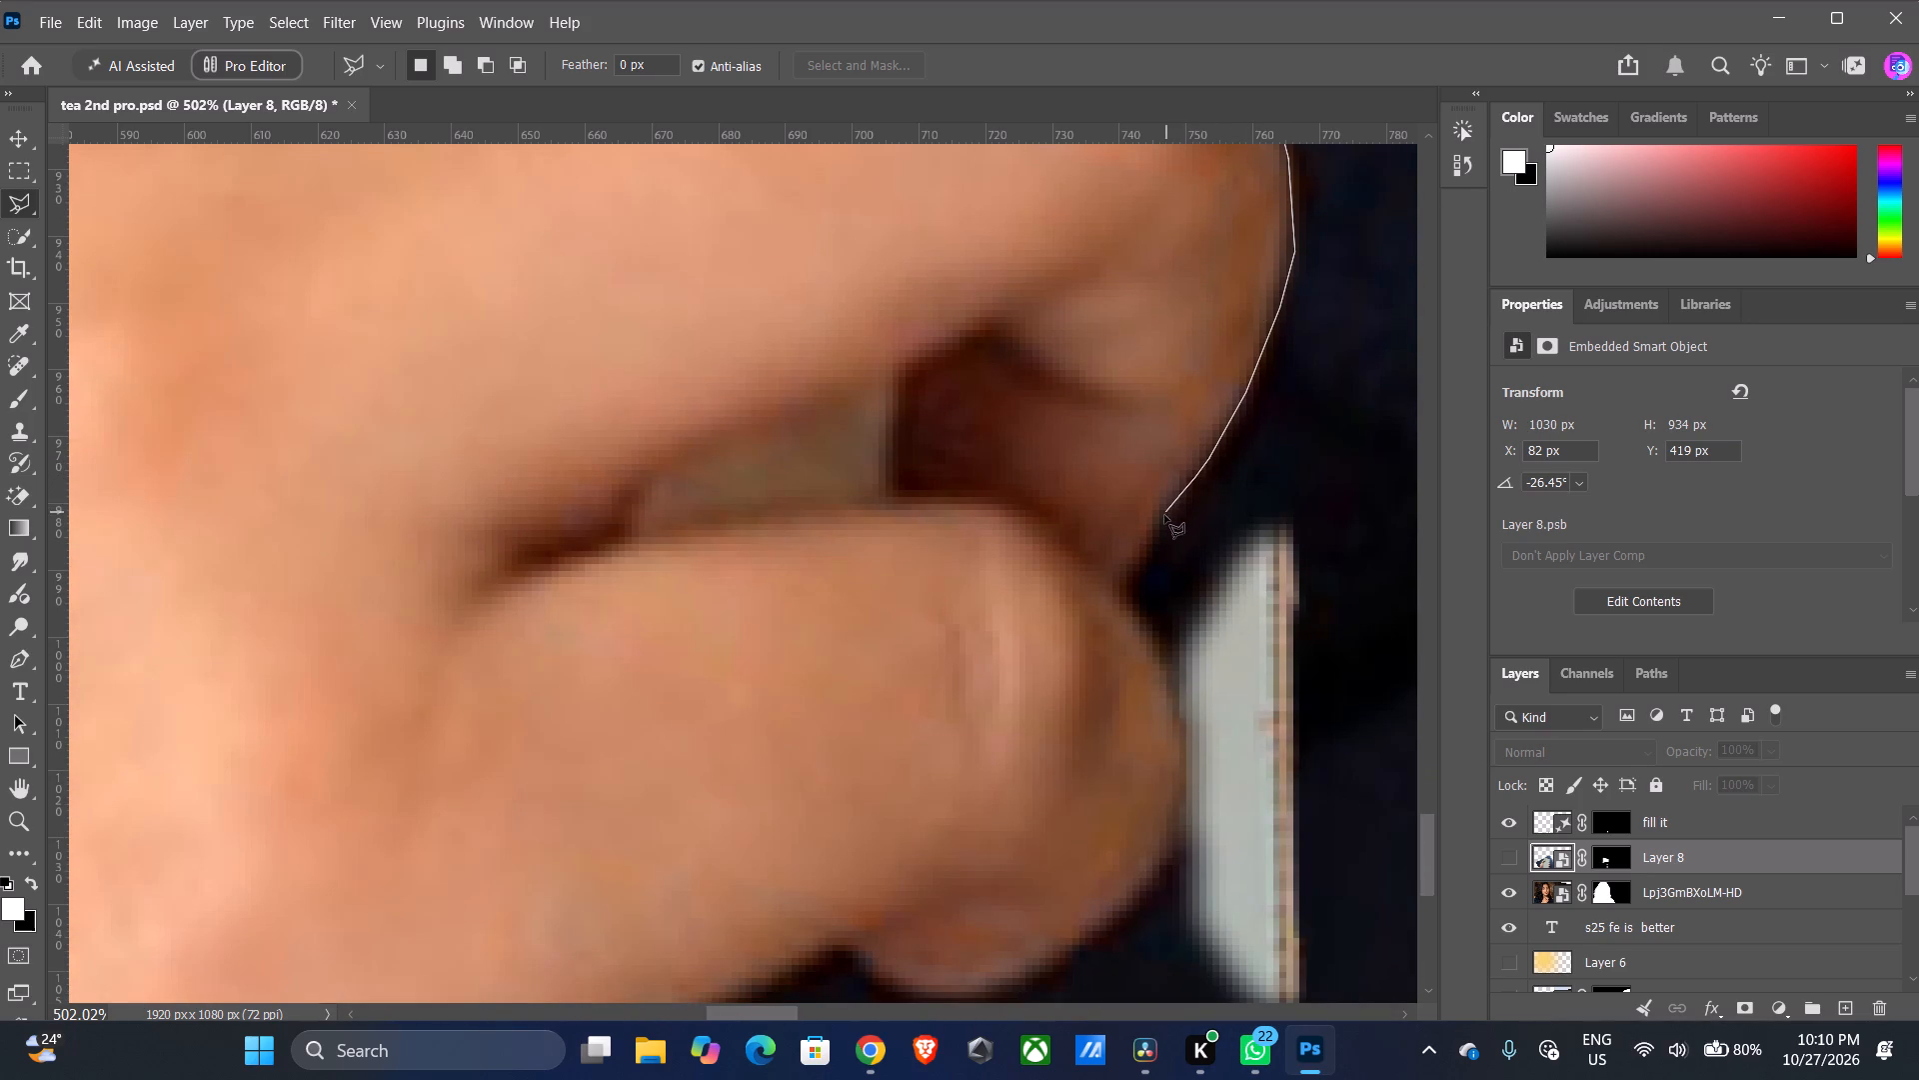
left_click(1164, 515)
left_click(1141, 553)
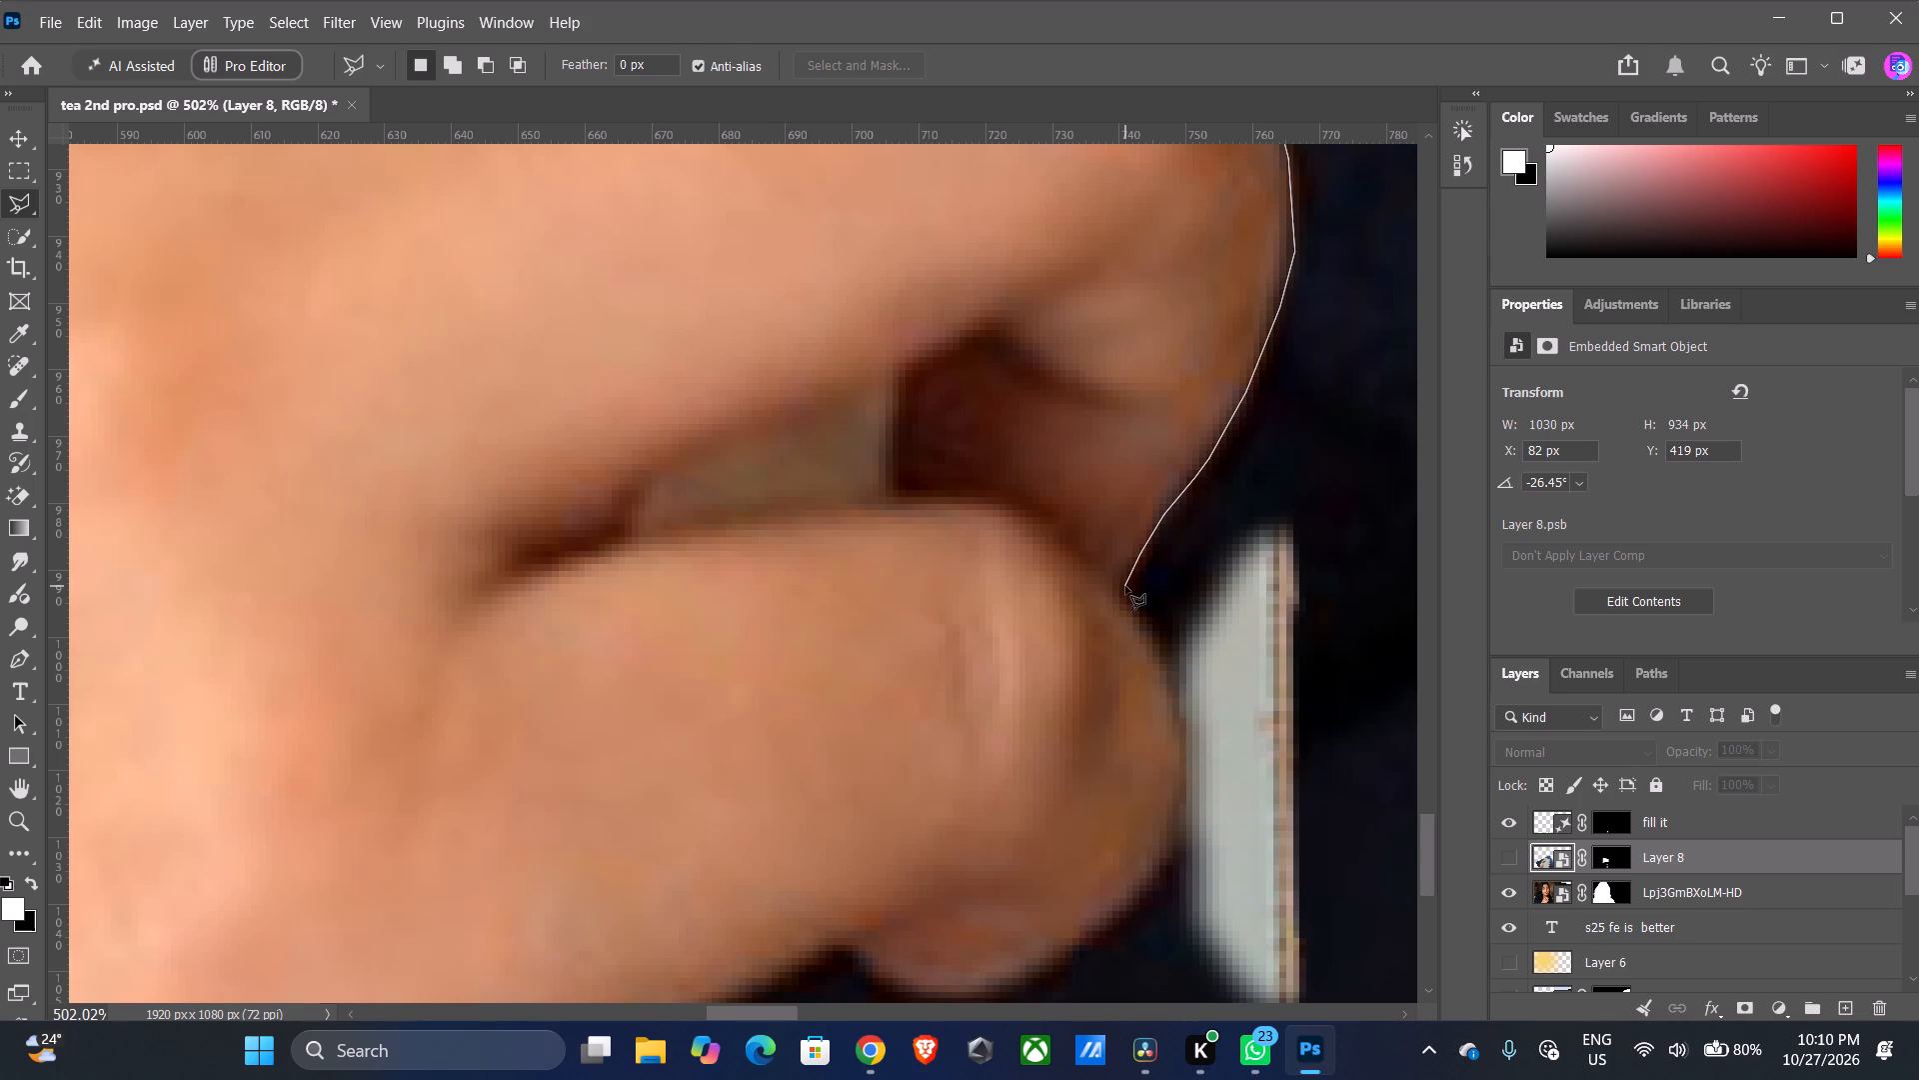
left_click(1125, 586)
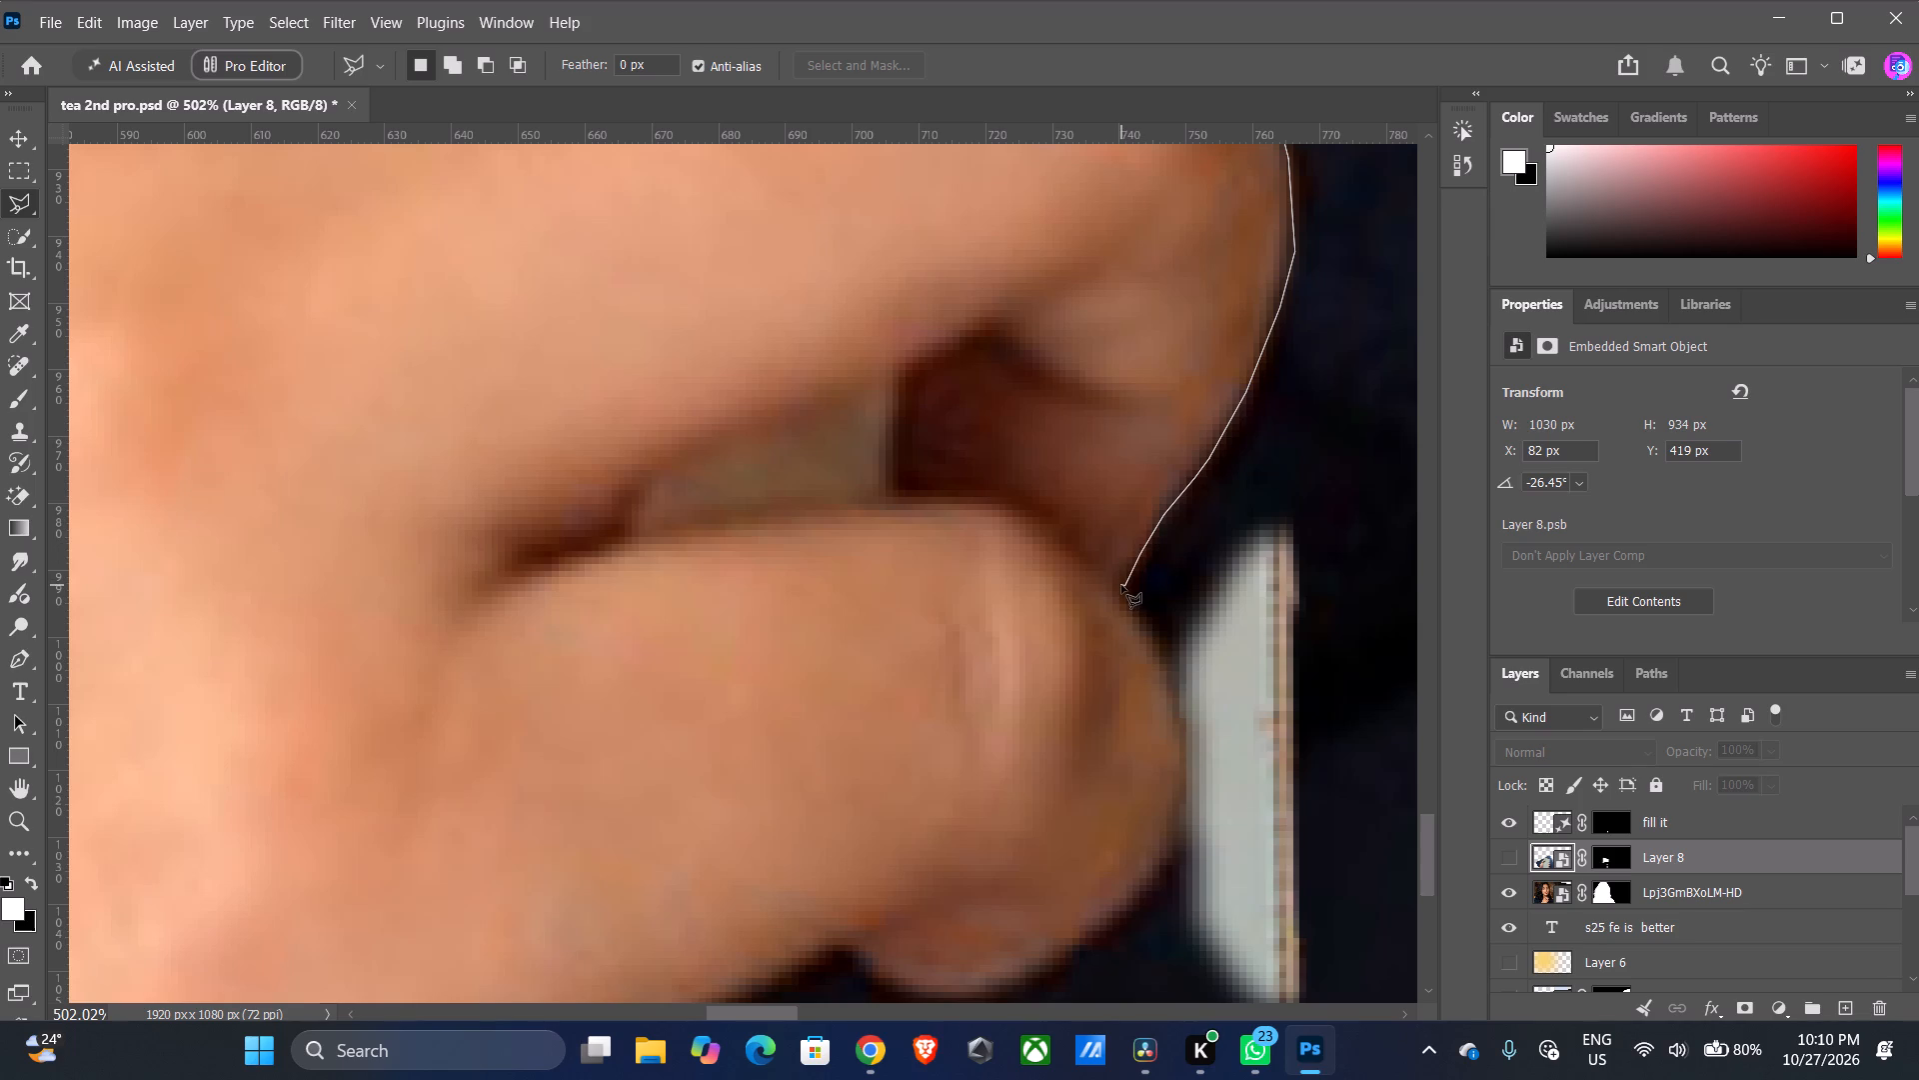
Trace the lasso around the bent little finger's outer edge and fingertip to the notch on its underside.
left_click(1112, 590)
left_click(1129, 612)
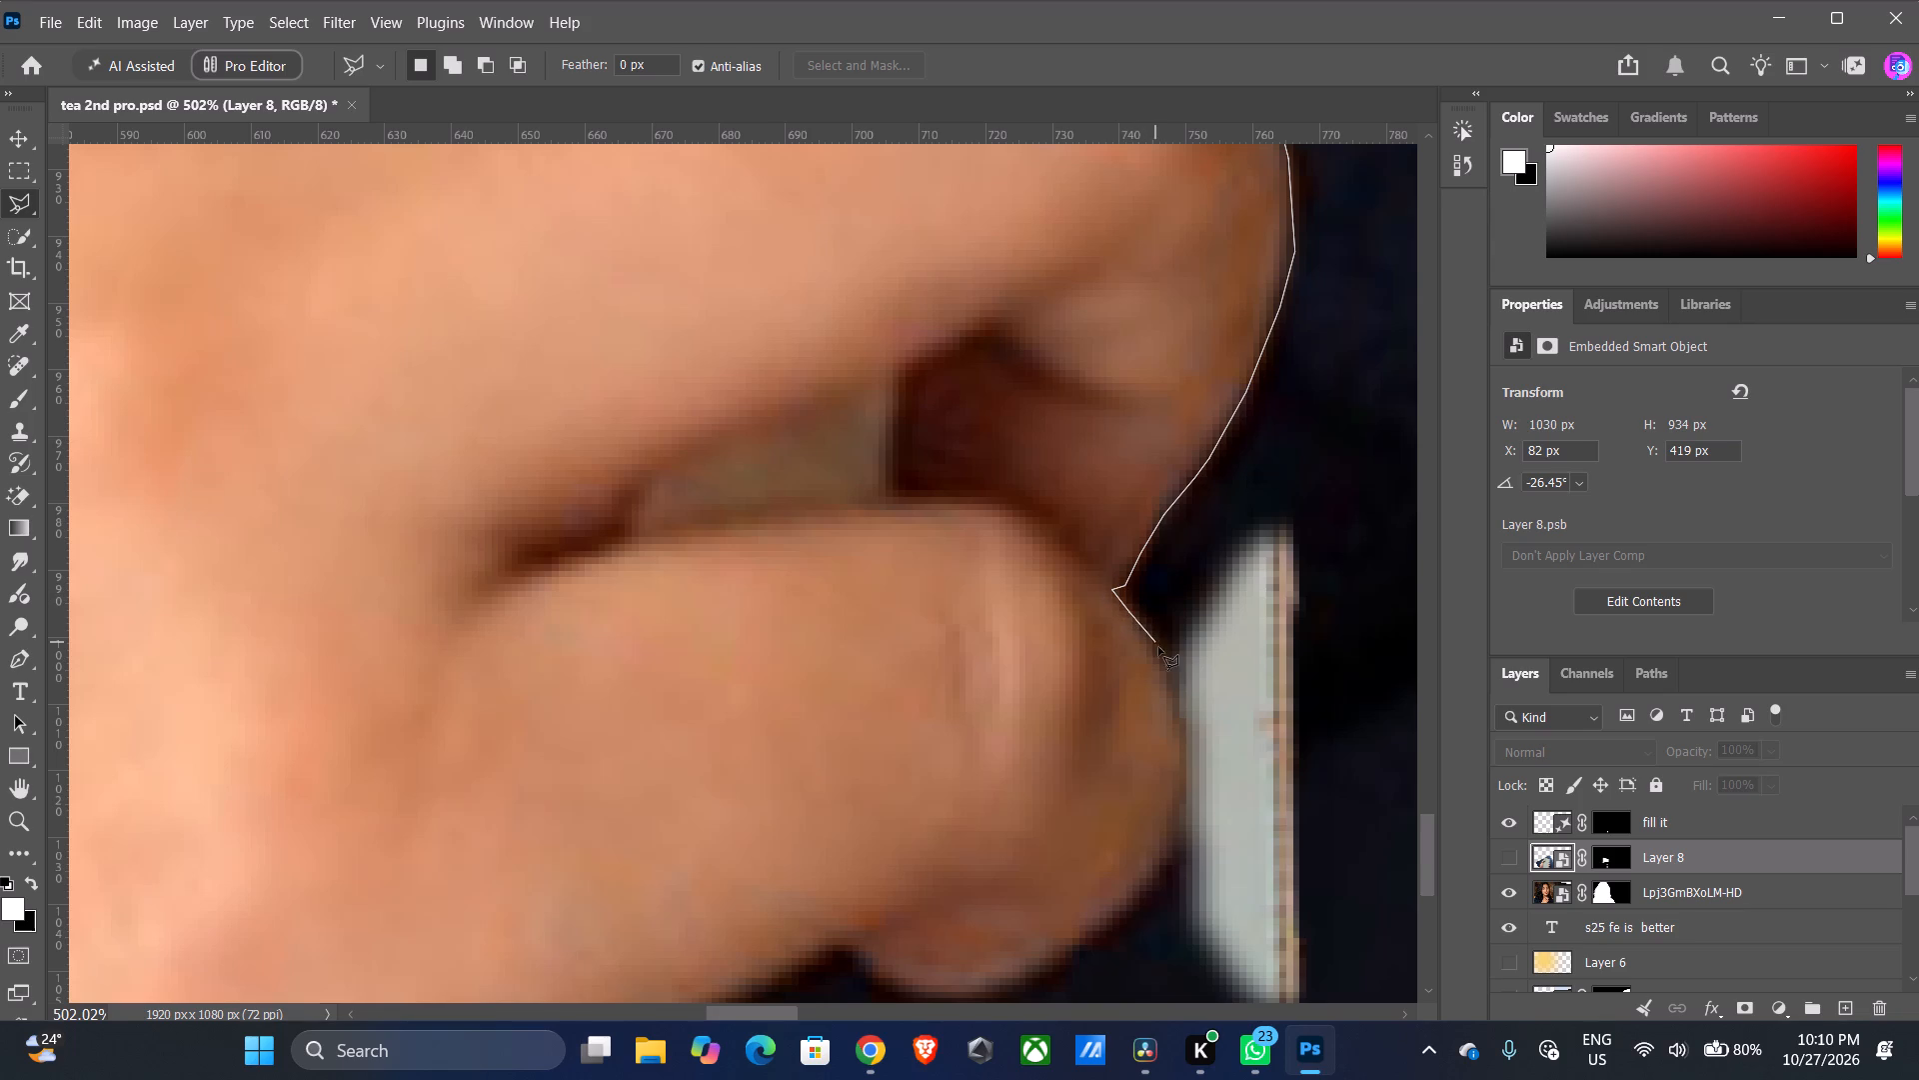
left_click(1162, 652)
left_click(1182, 702)
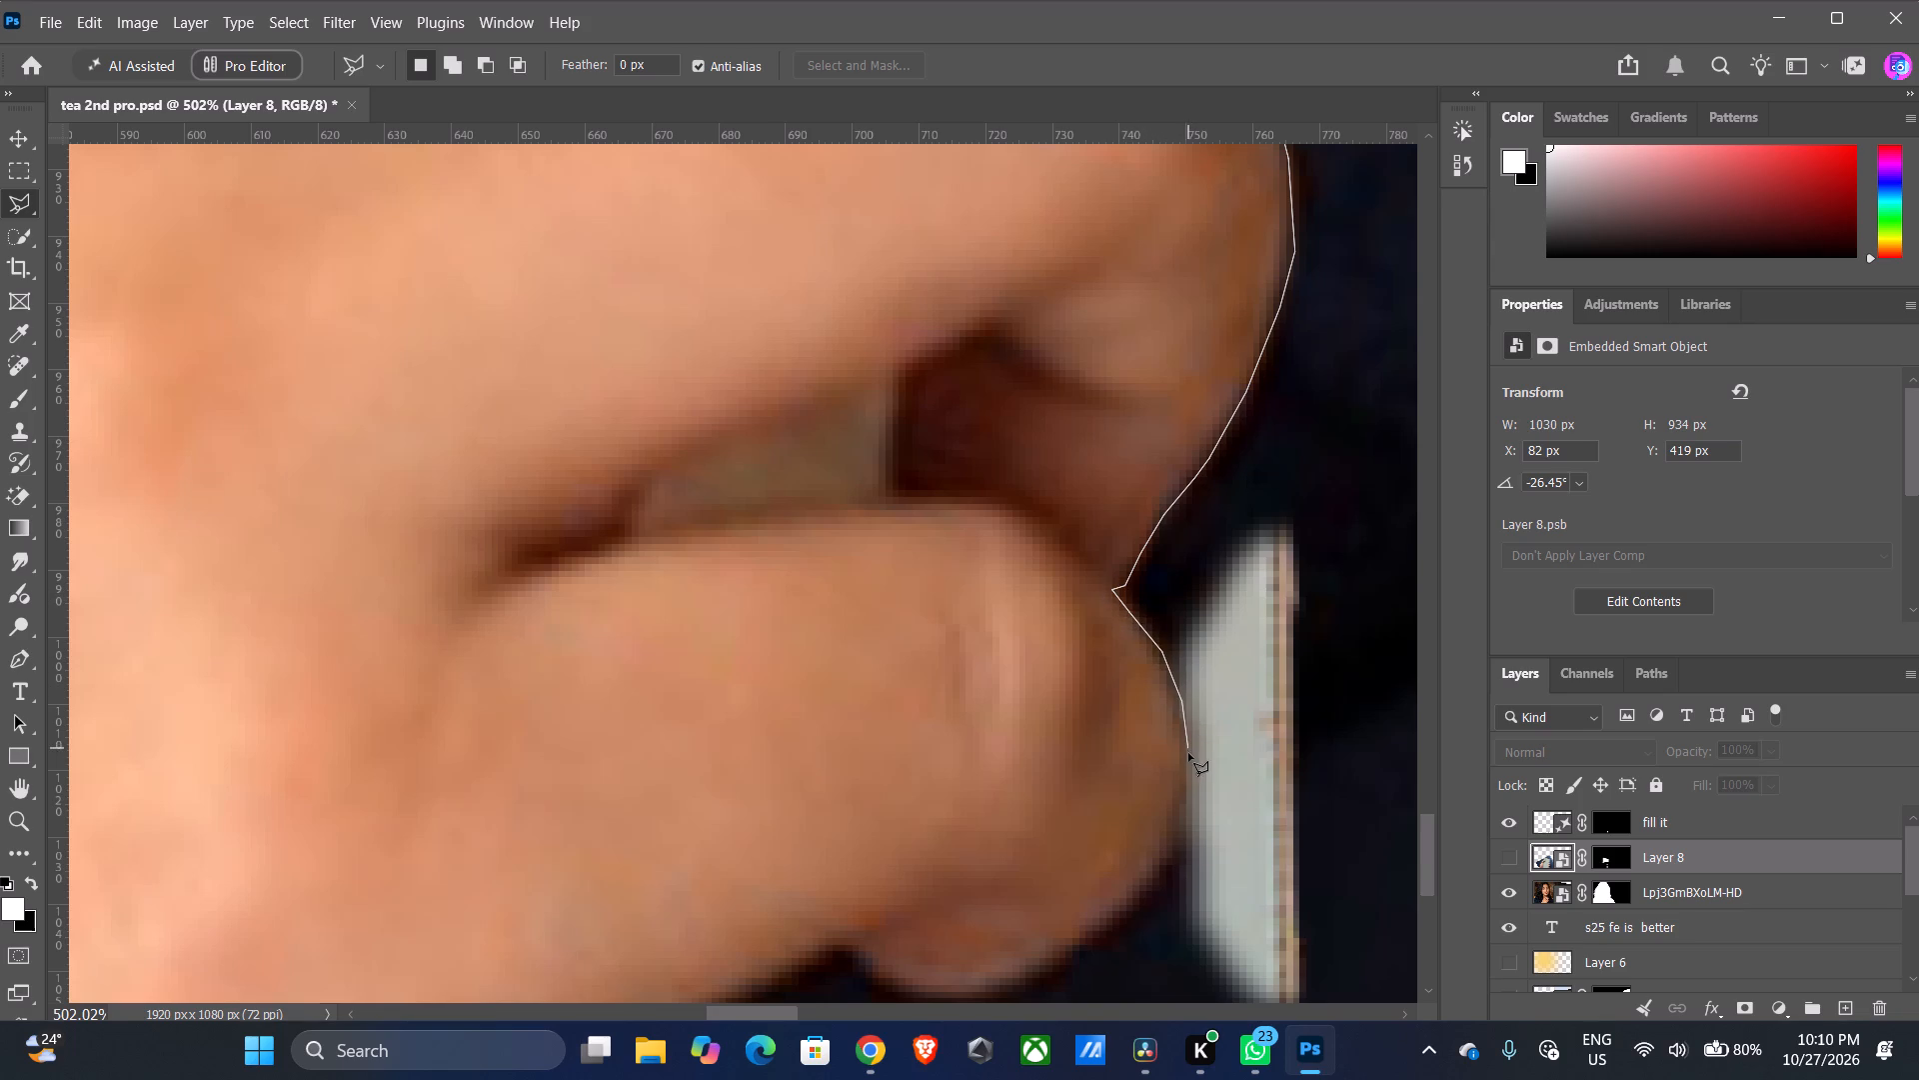
left_click(1187, 762)
left_click(1176, 826)
scroll(1175, 826, "down", 6)
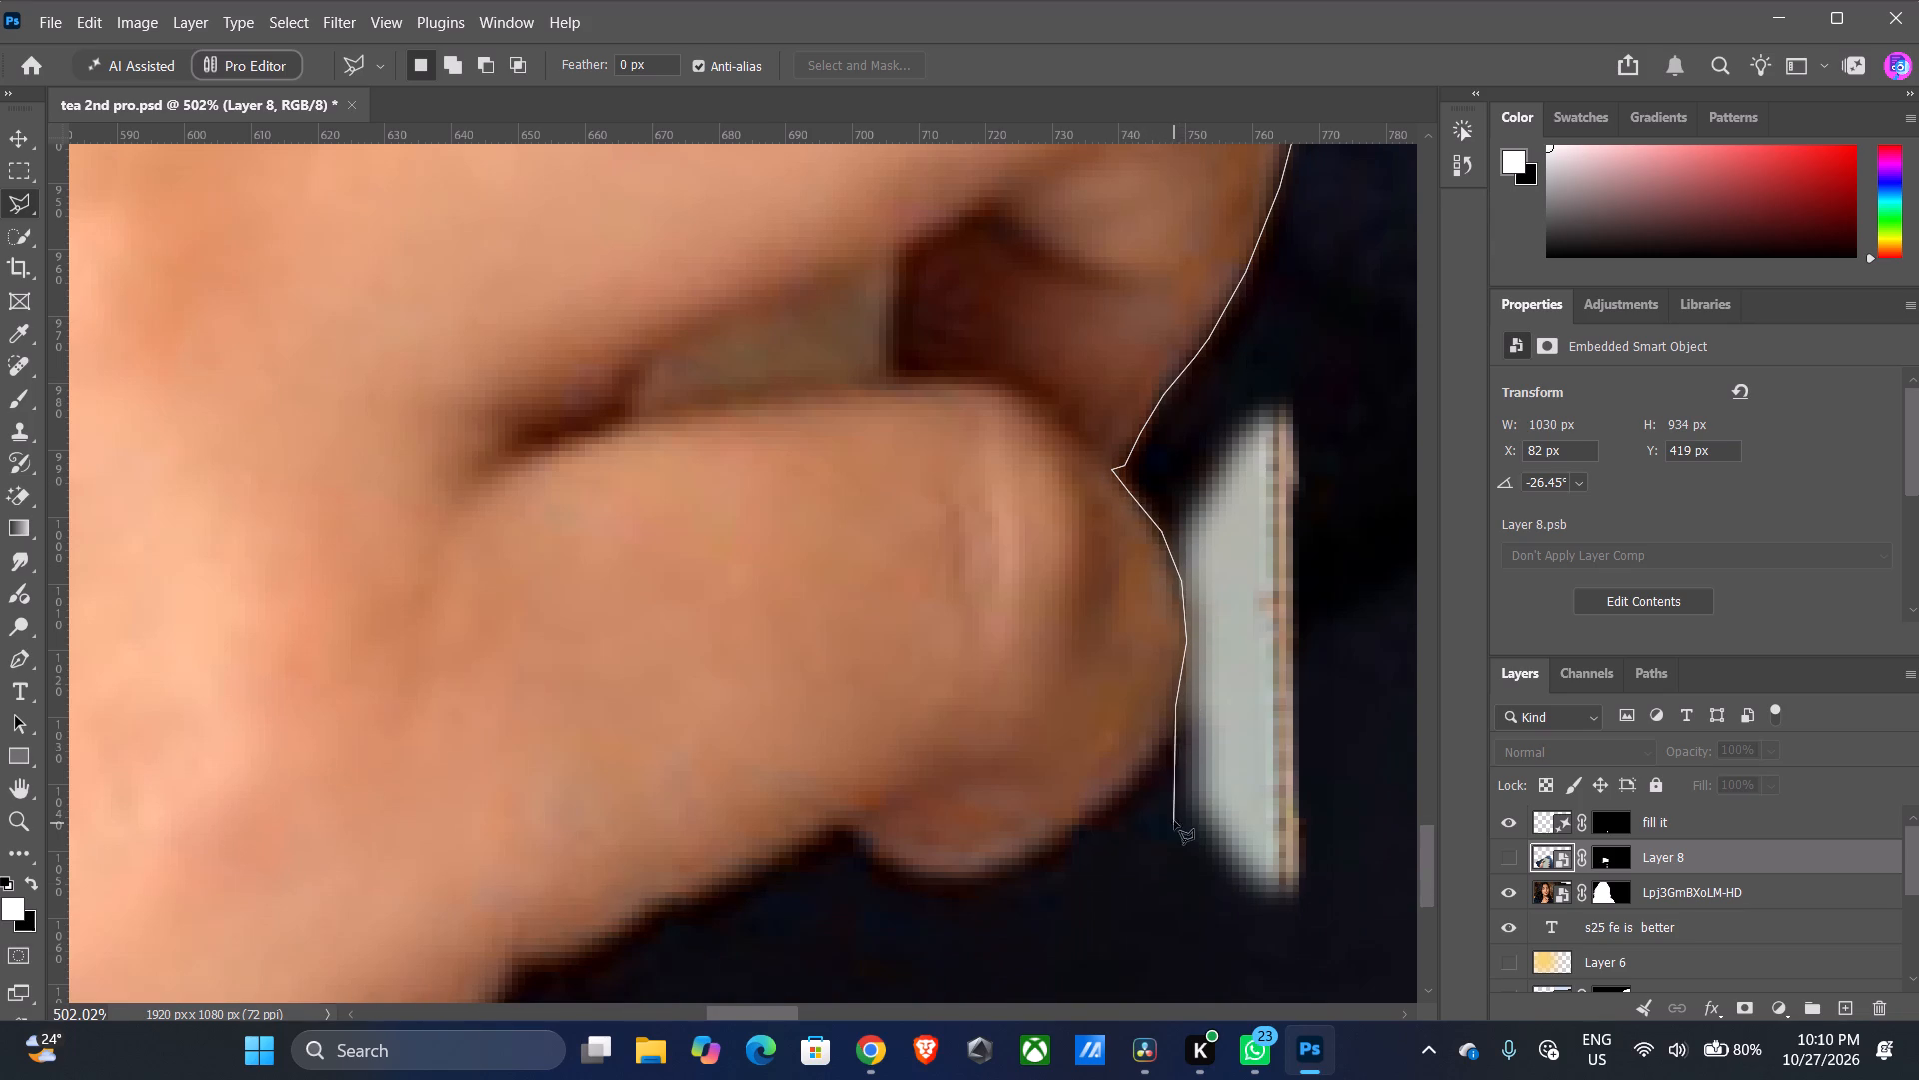
left_click(1133, 783)
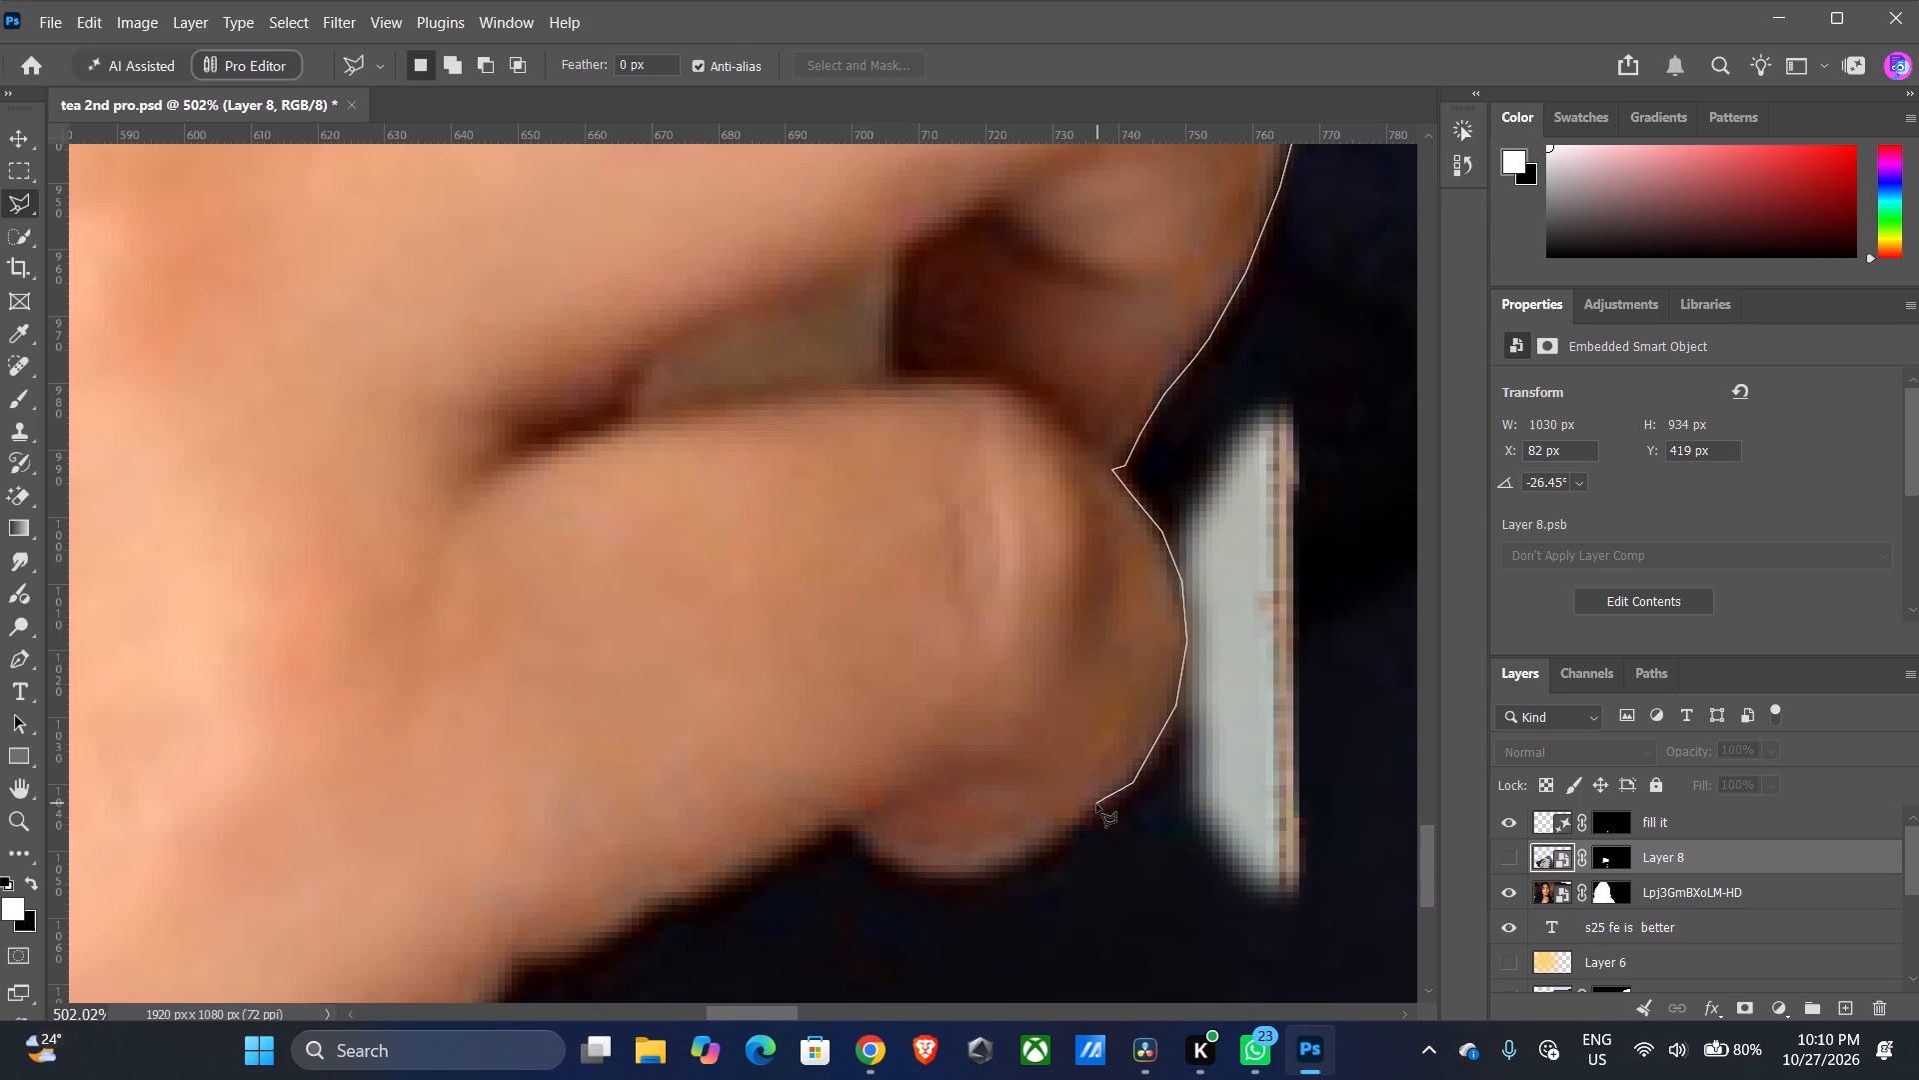
left_click(1093, 808)
left_click(1014, 863)
left_click_drag(938, 878, 922, 875)
left_click(878, 858)
left_click(855, 818)
Continue the lasso along the lower edge of the little finger and hand to the bottom of the canvas.
left_click_drag(821, 832, 798, 839)
left_click(735, 871)
scroll(715, 851, "down", 6)
left_click(629, 798)
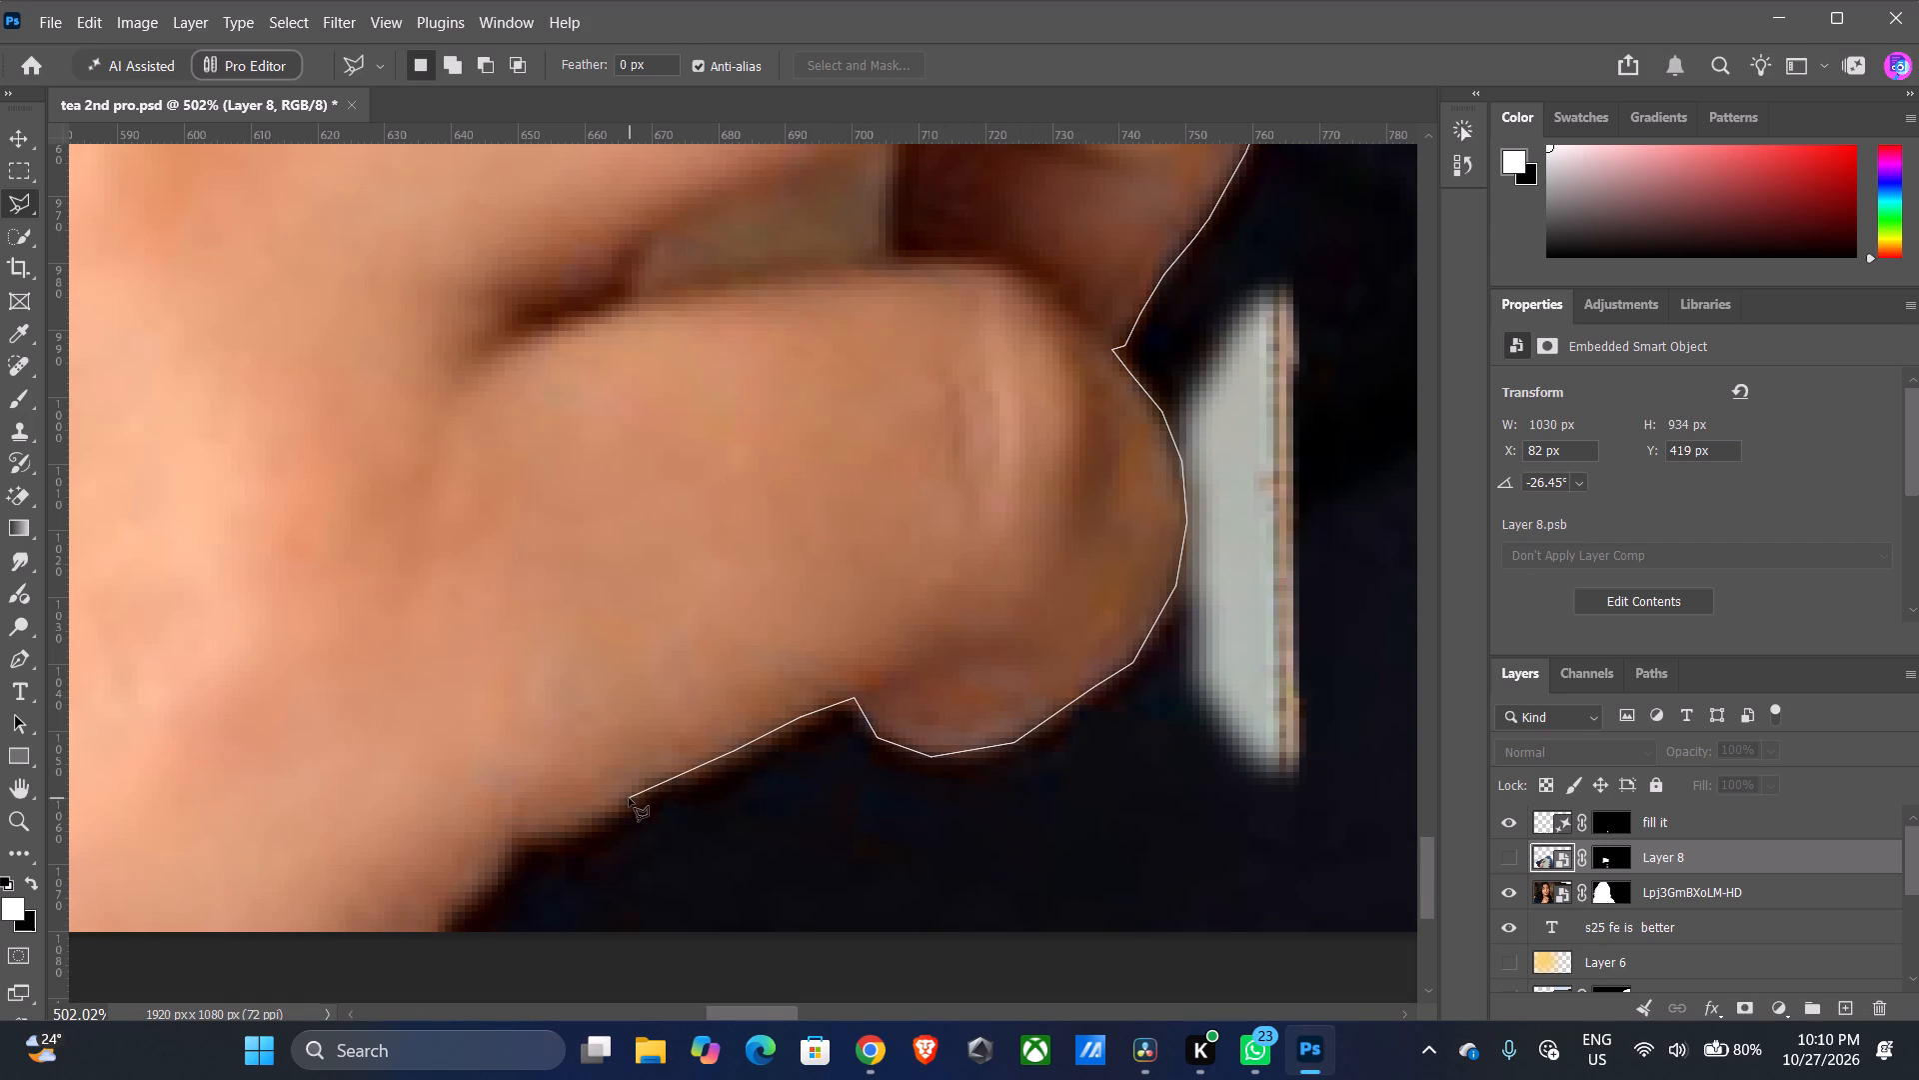
left_click(535, 838)
left_click(485, 879)
left_click(450, 923)
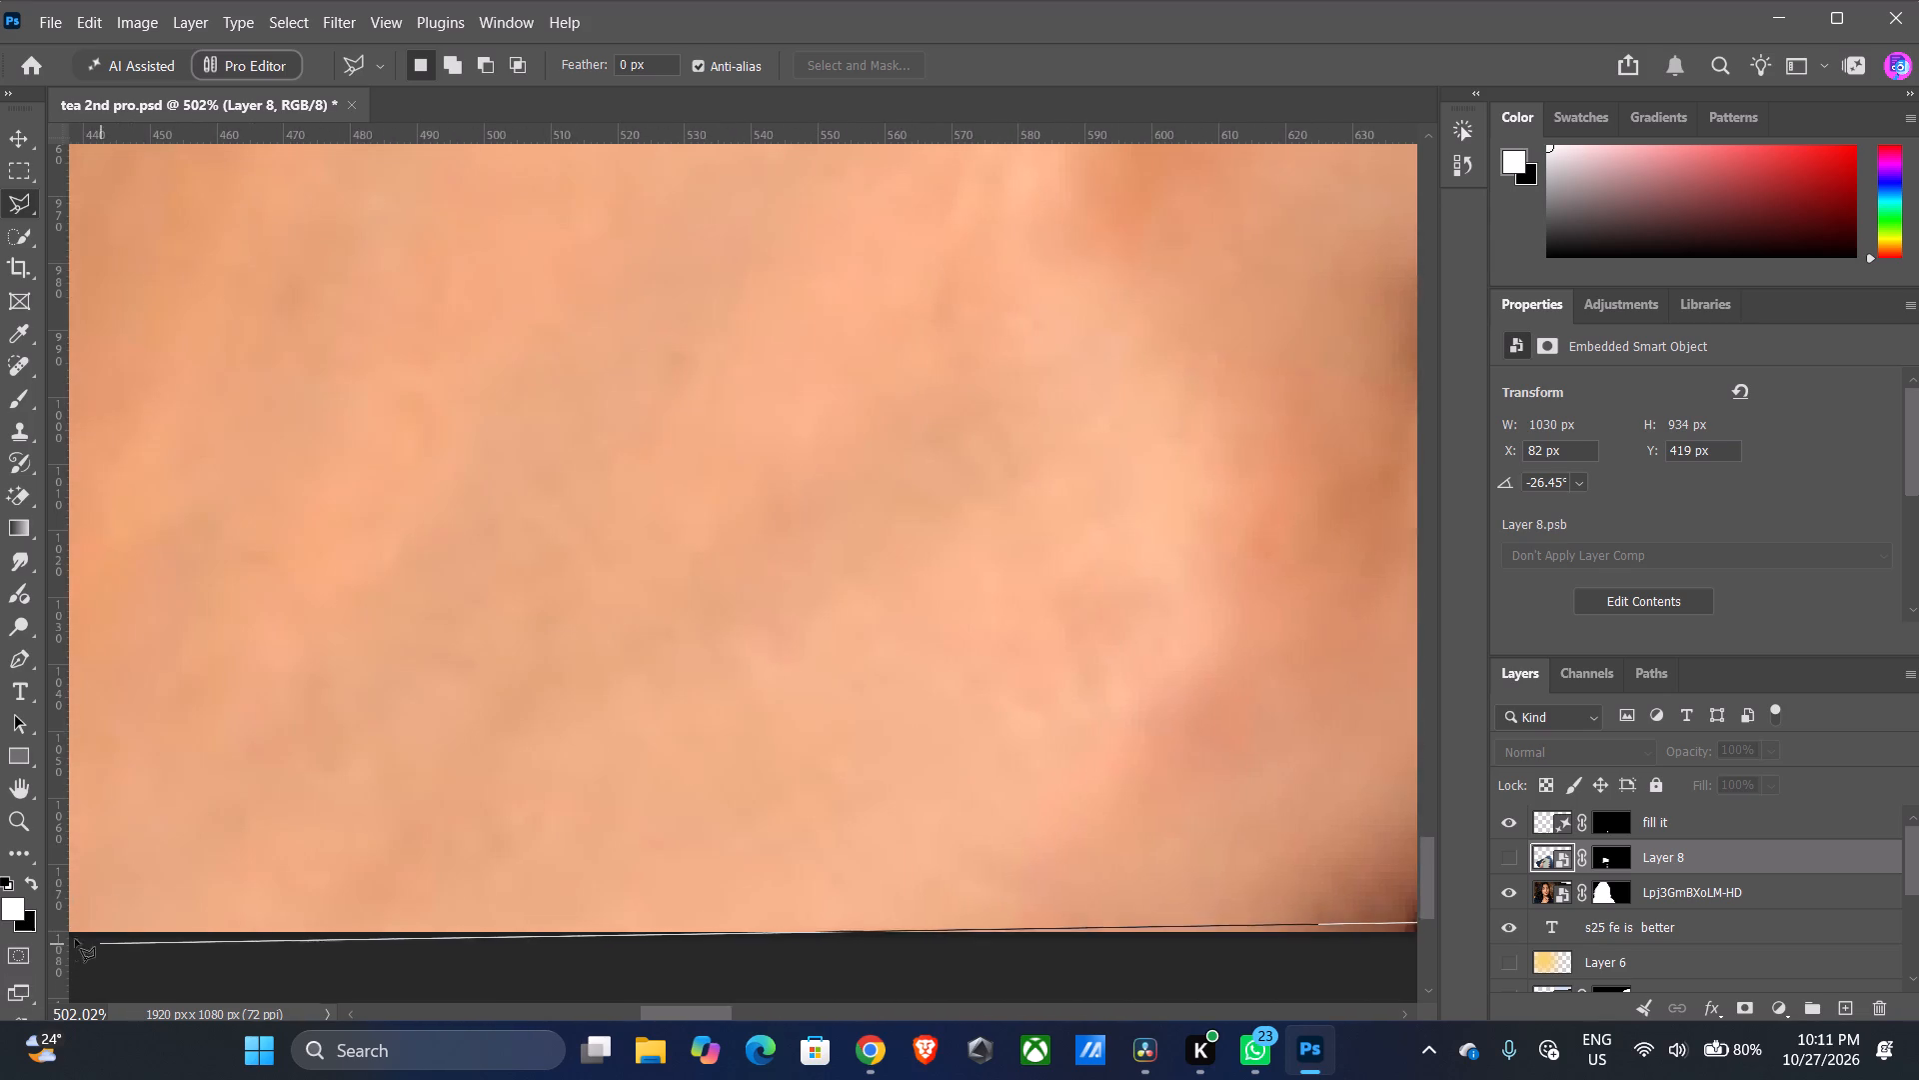
Run the lasso along the canvas's bottom edge past the wrist, up outside the arm, and close the hand selection at its starting point.
left_click_drag(384, 931, 386, 921)
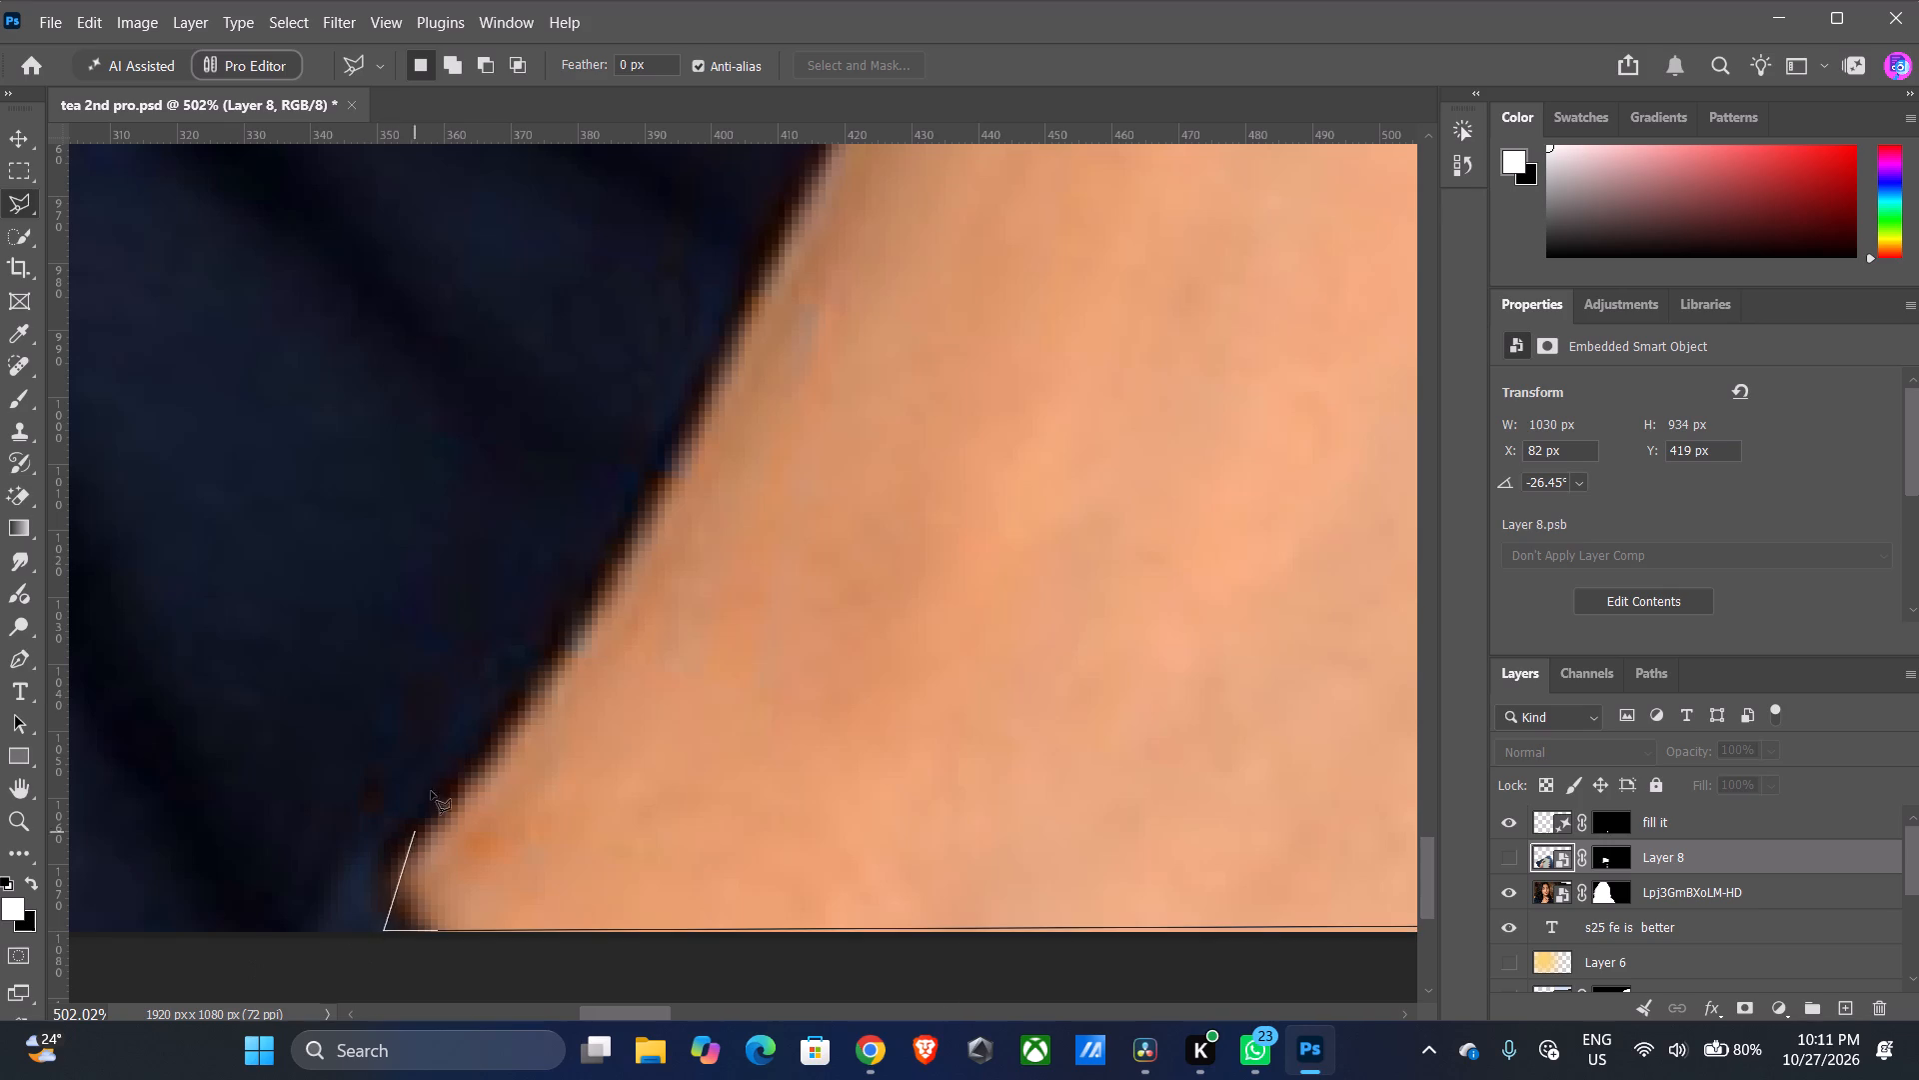
left_click_drag(771, 591, 788, 567)
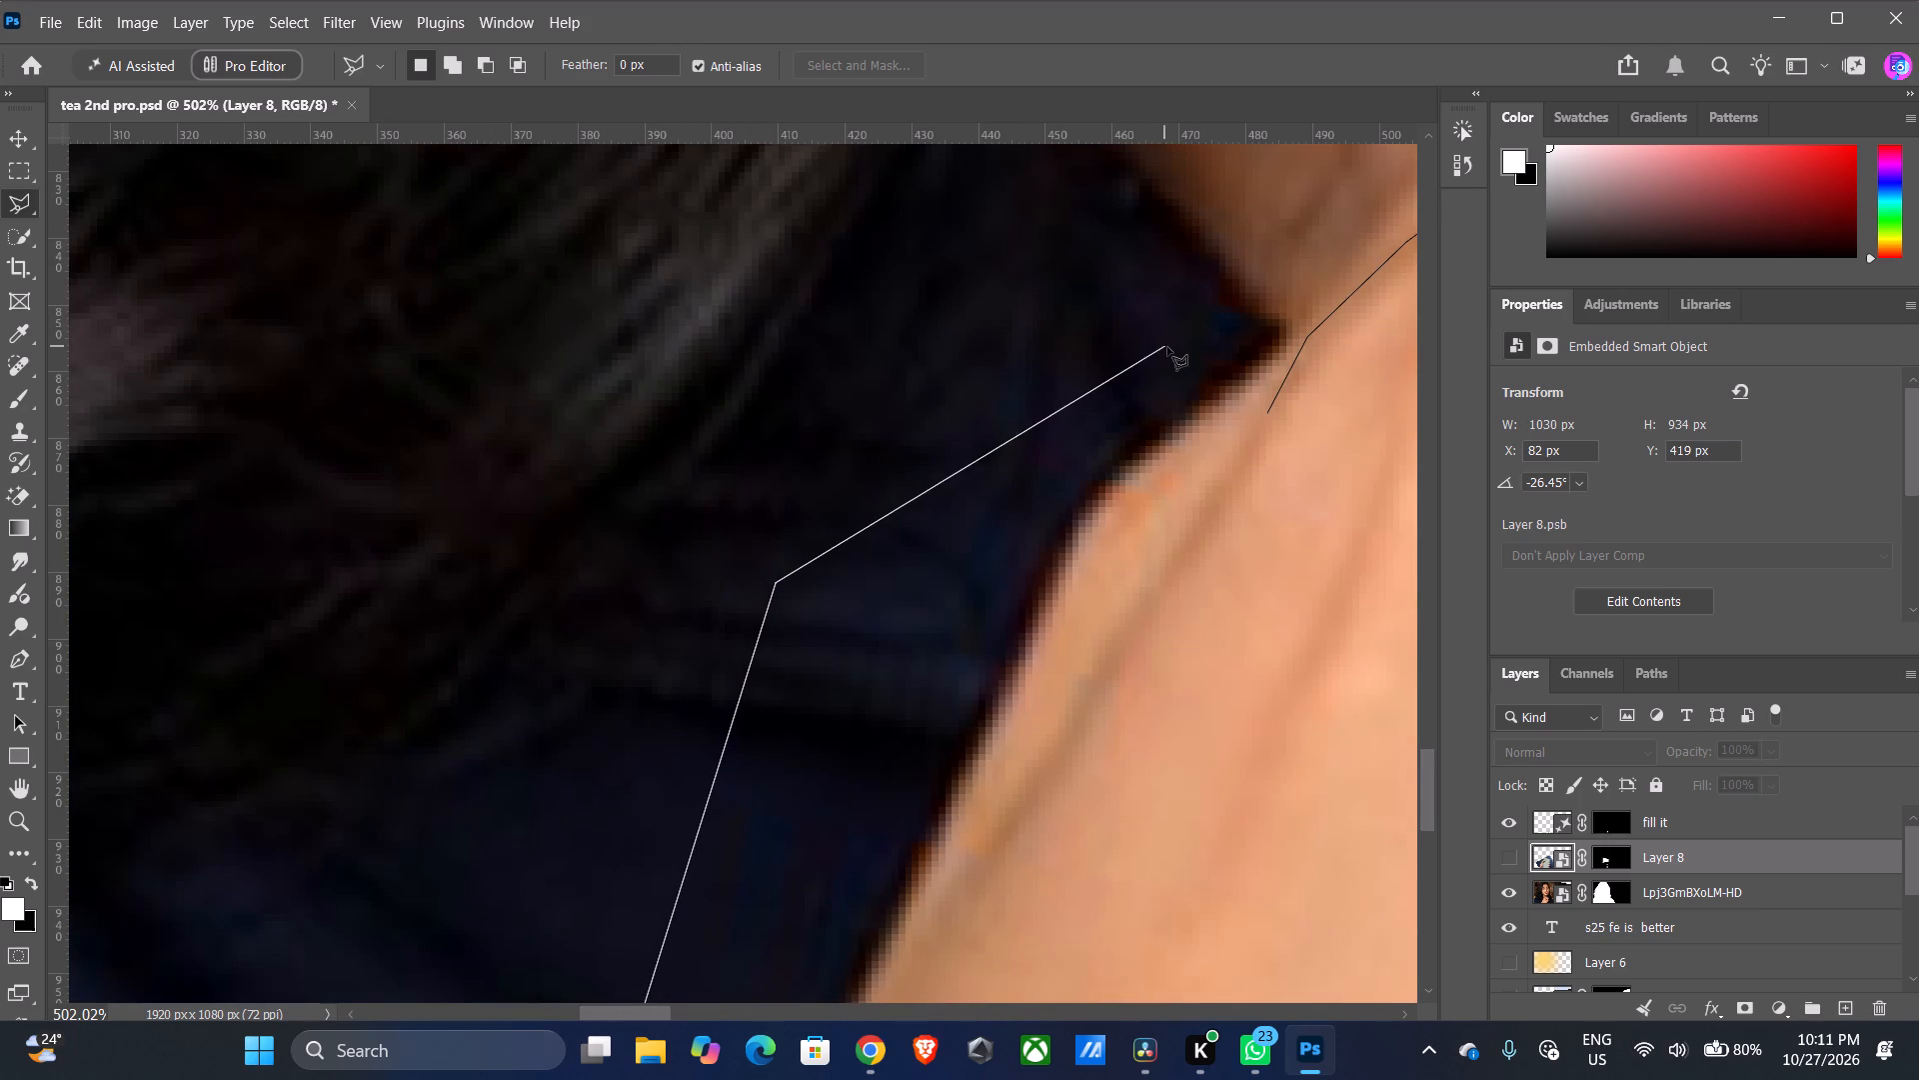
left_click_drag(1173, 350, 1198, 361)
left_click(1268, 399)
left_click(1268, 408)
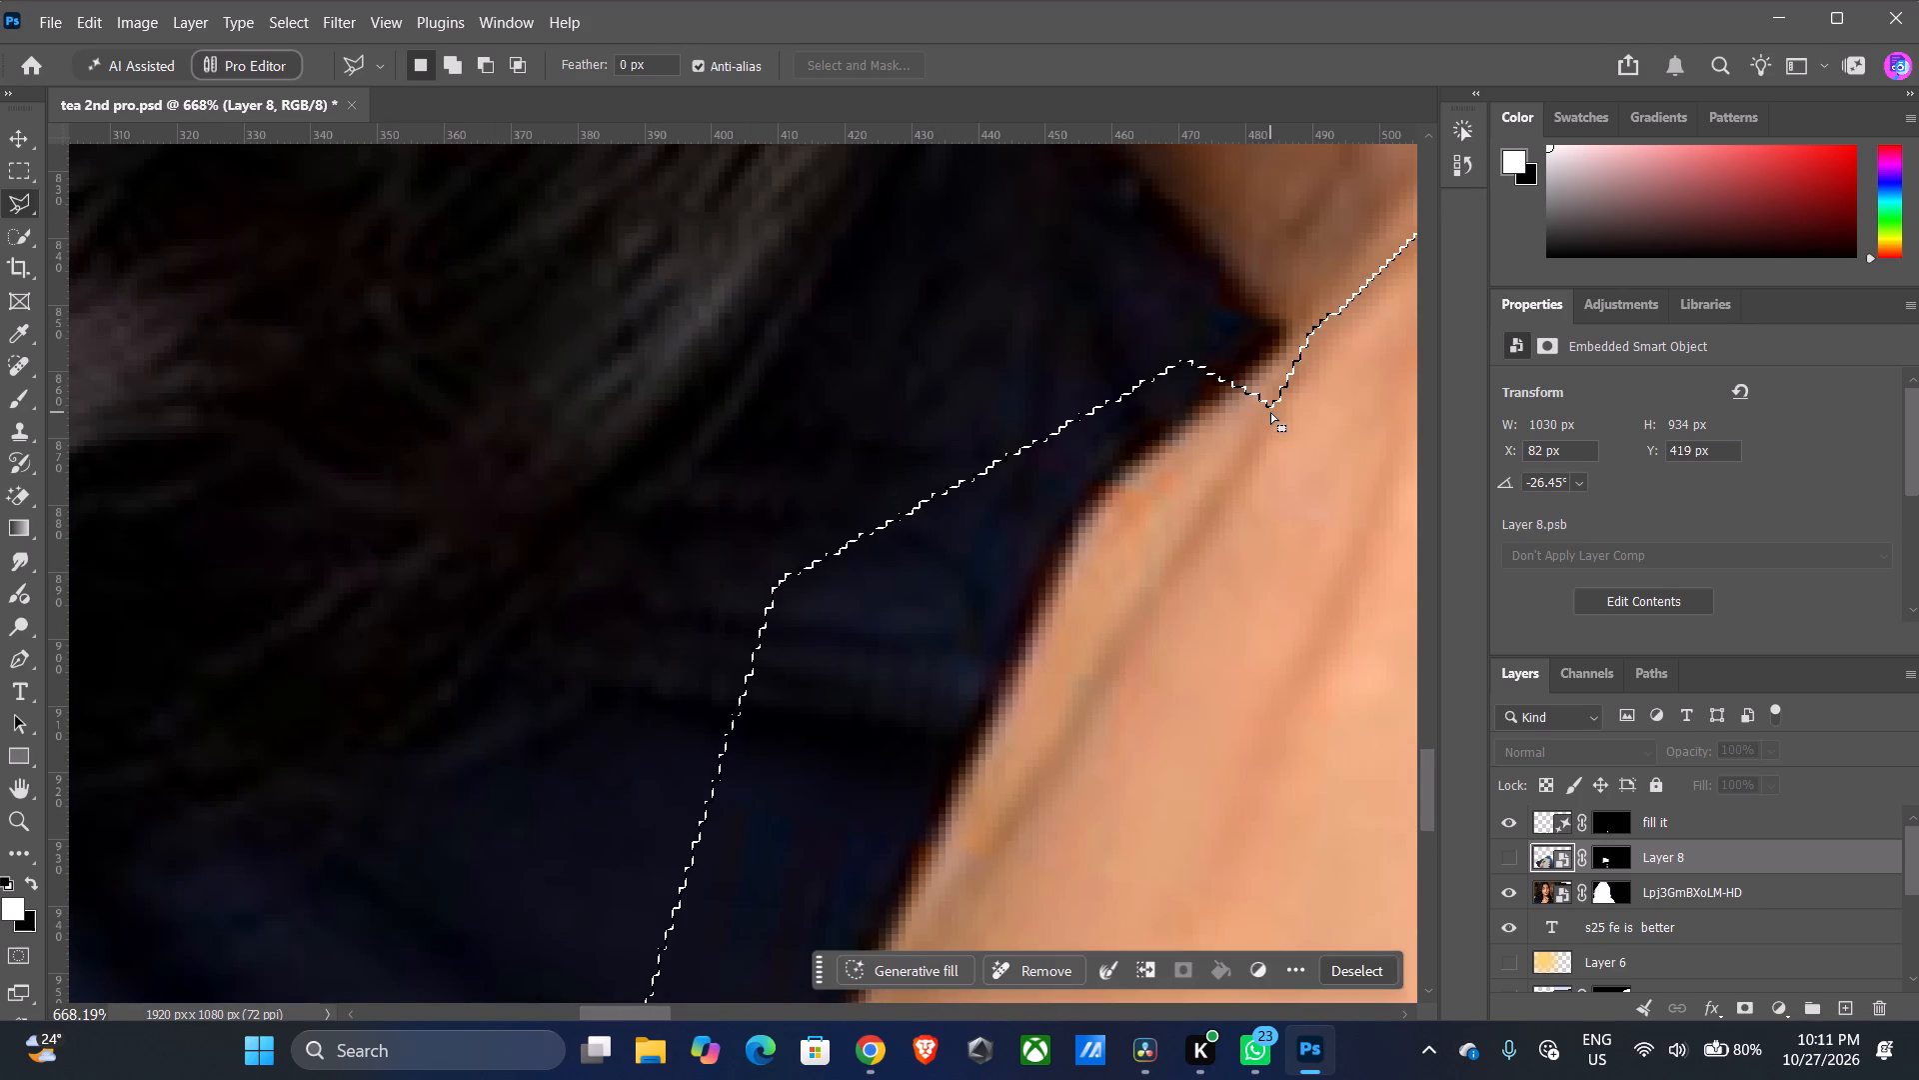
Make Layer 8 visible again with the hand selection active.
left_click_drag(605, 1013, 722, 1008)
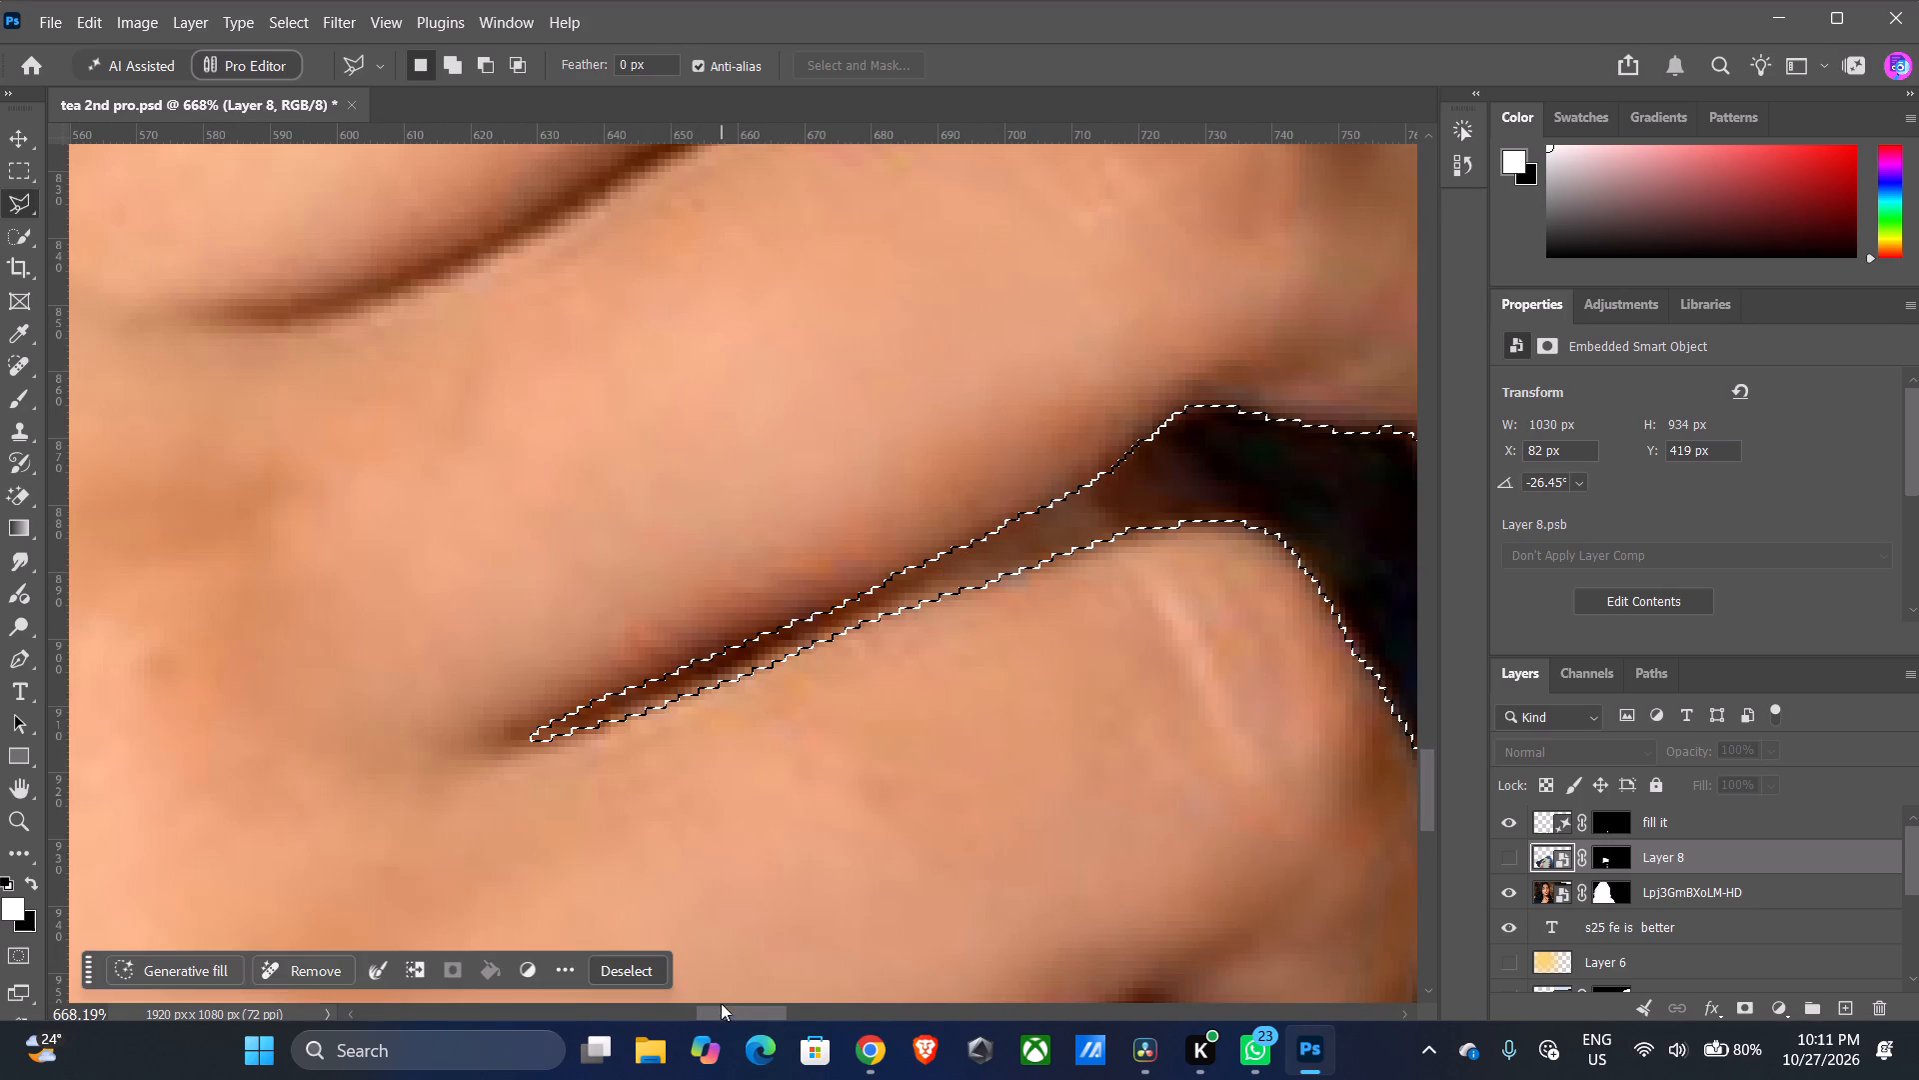
scroll(615, 553, "down", 10, "alt")
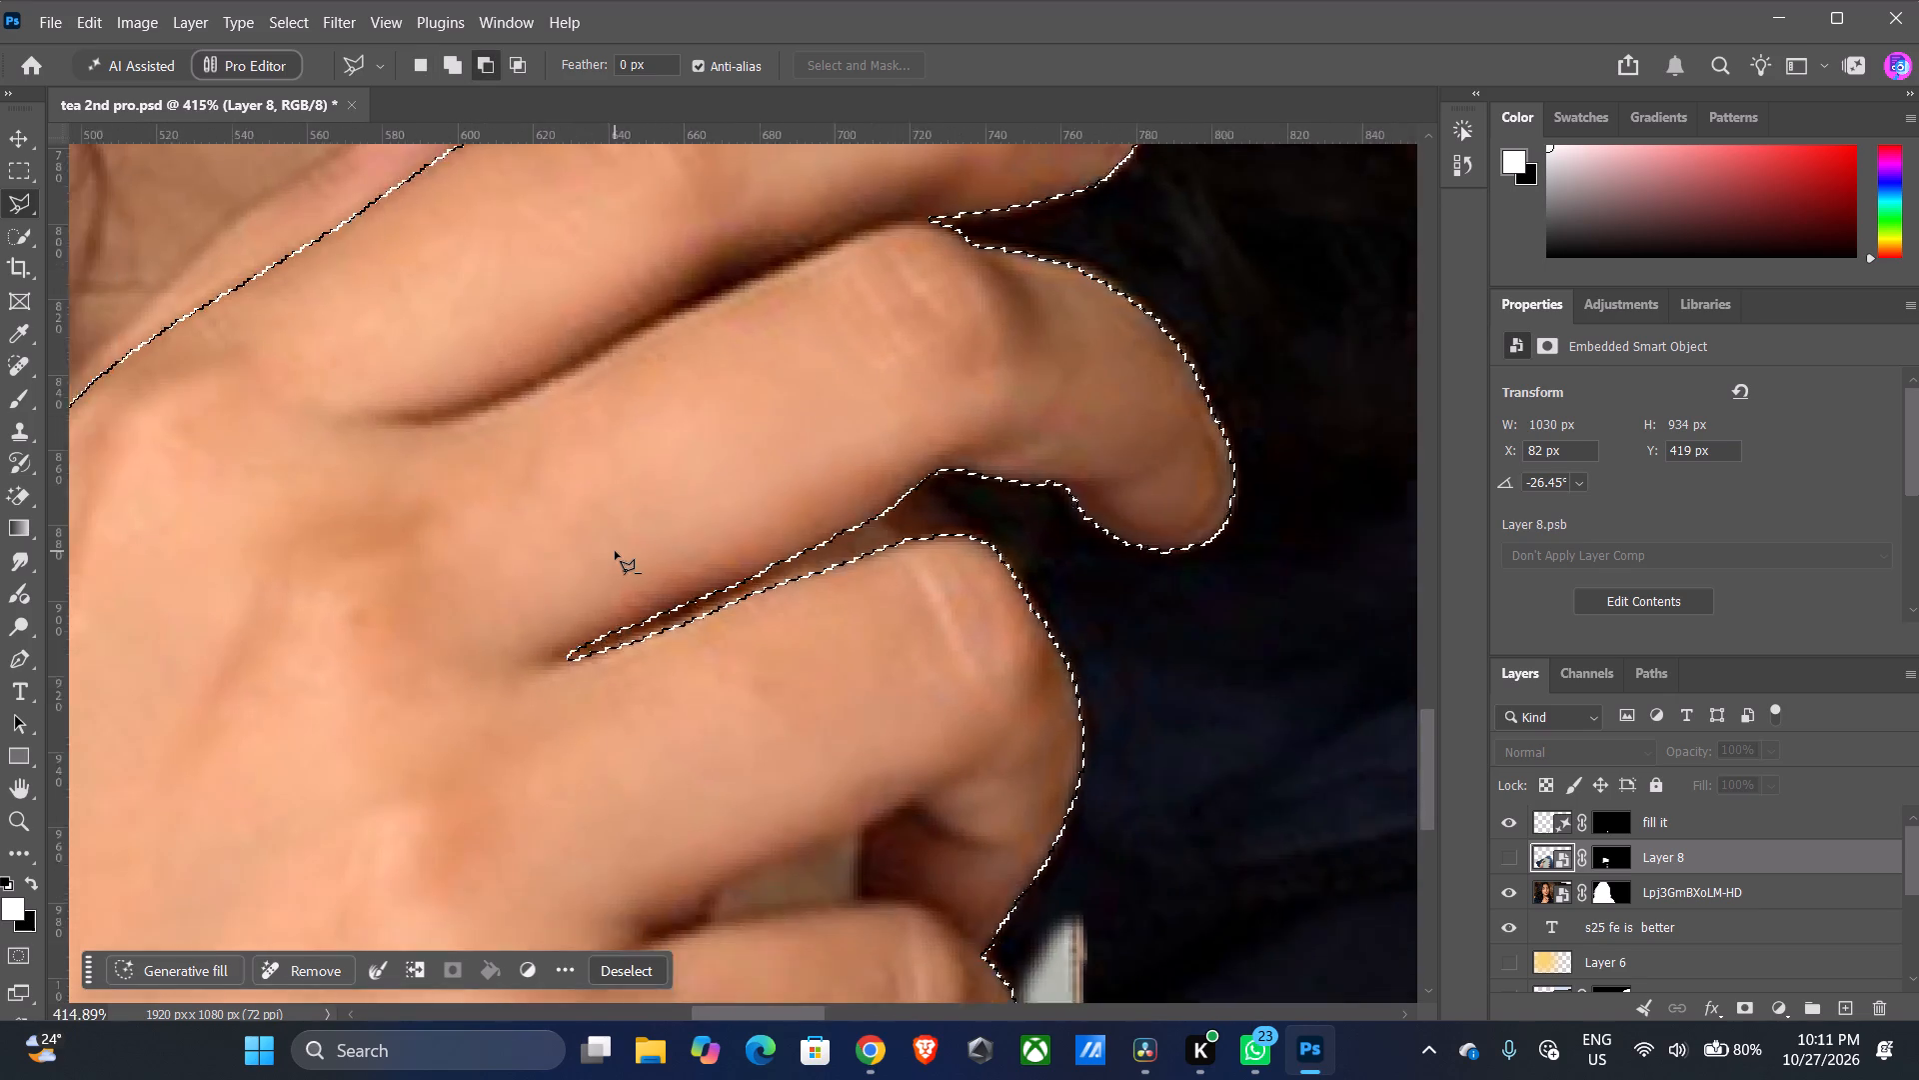
scroll(615, 551, "down", 2, "alt")
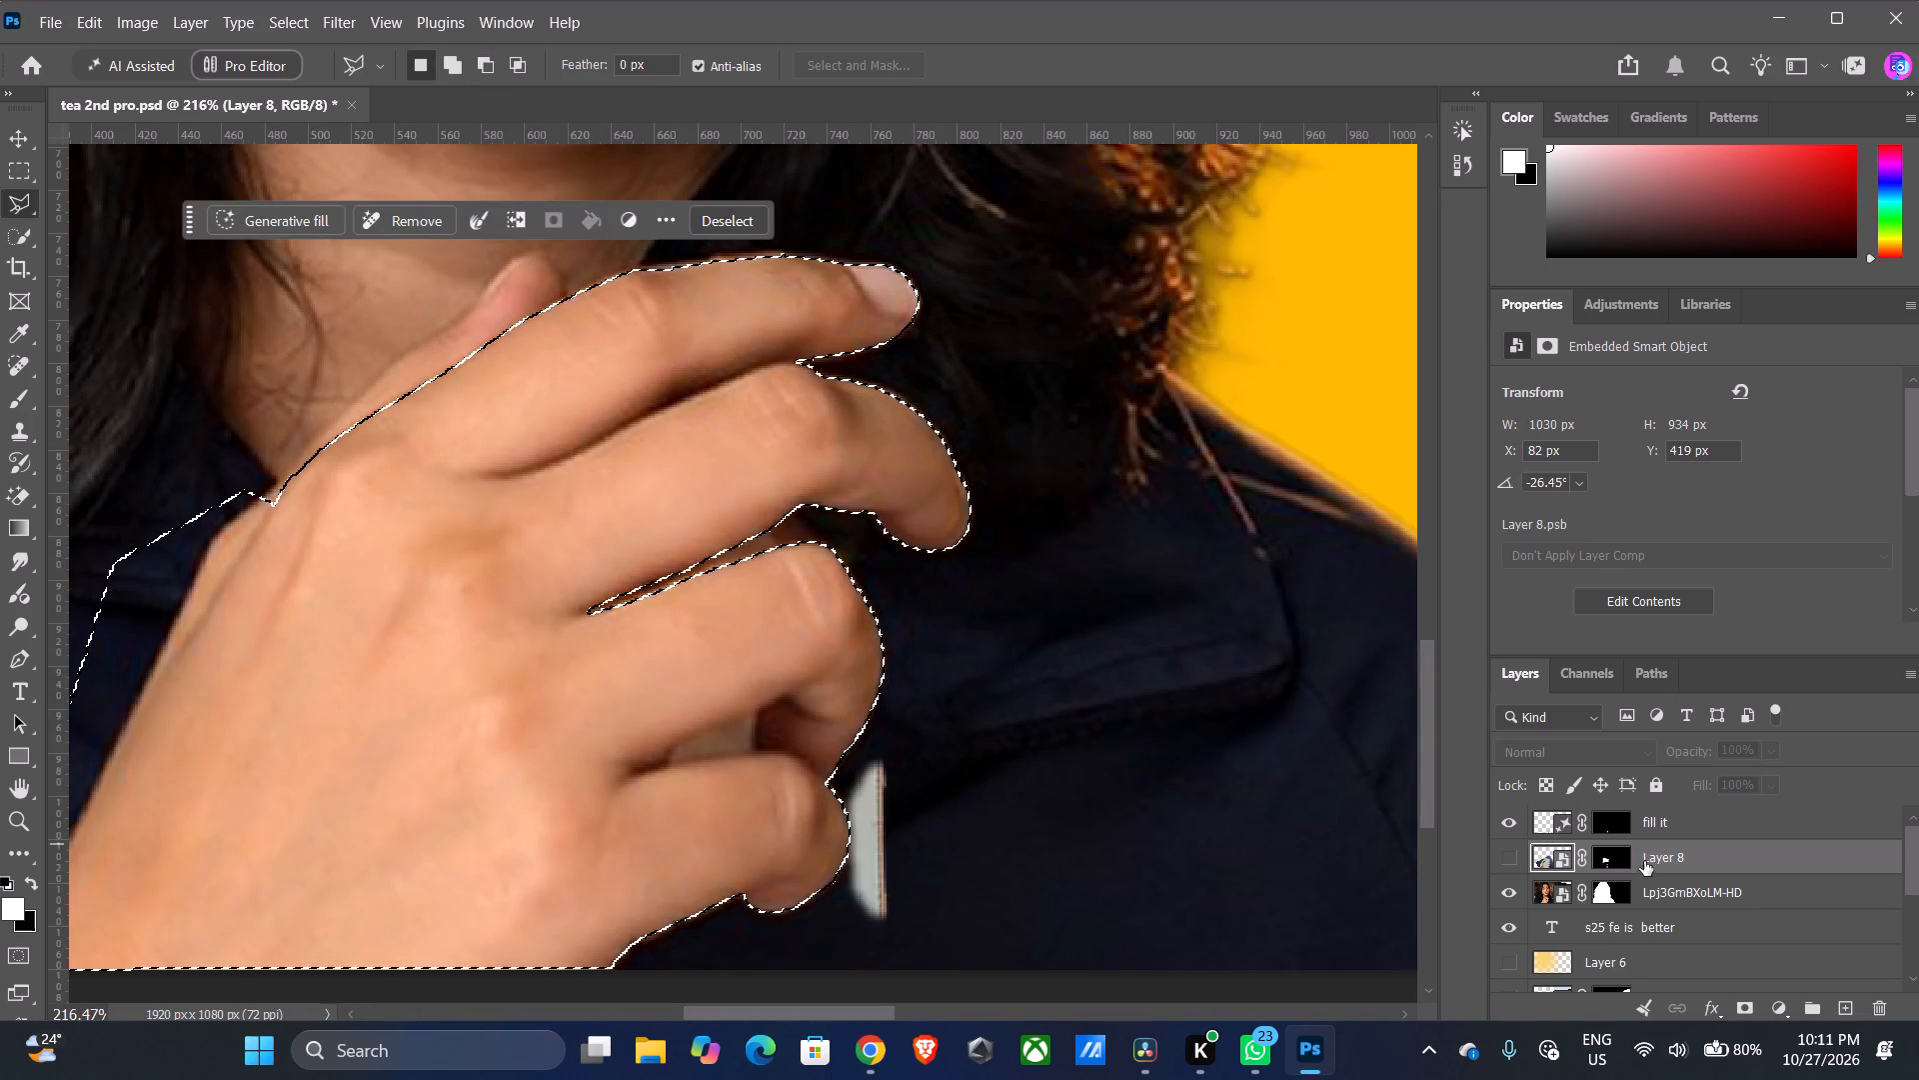
left_click(1507, 858)
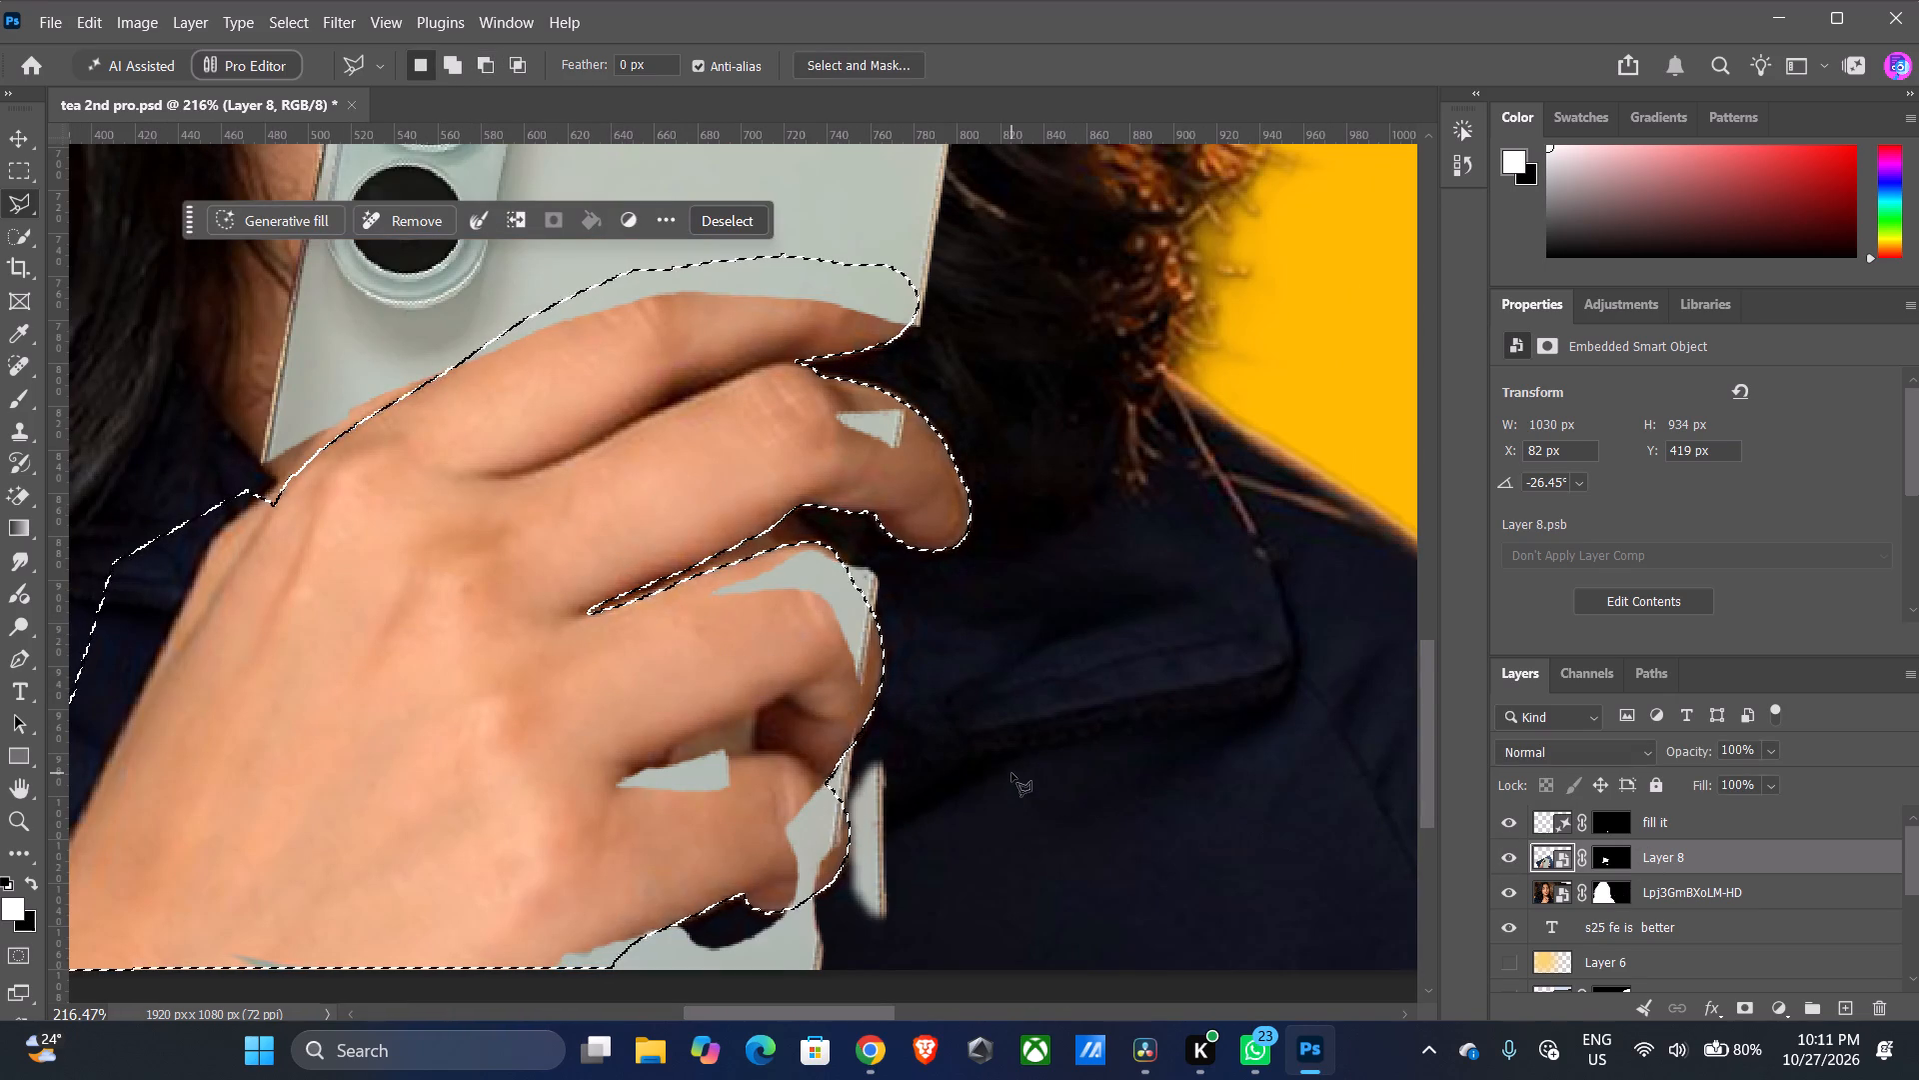
Target Layer 8's mask with the Brush tool at a size of 81 px.
scroll(991, 762, "up", 5)
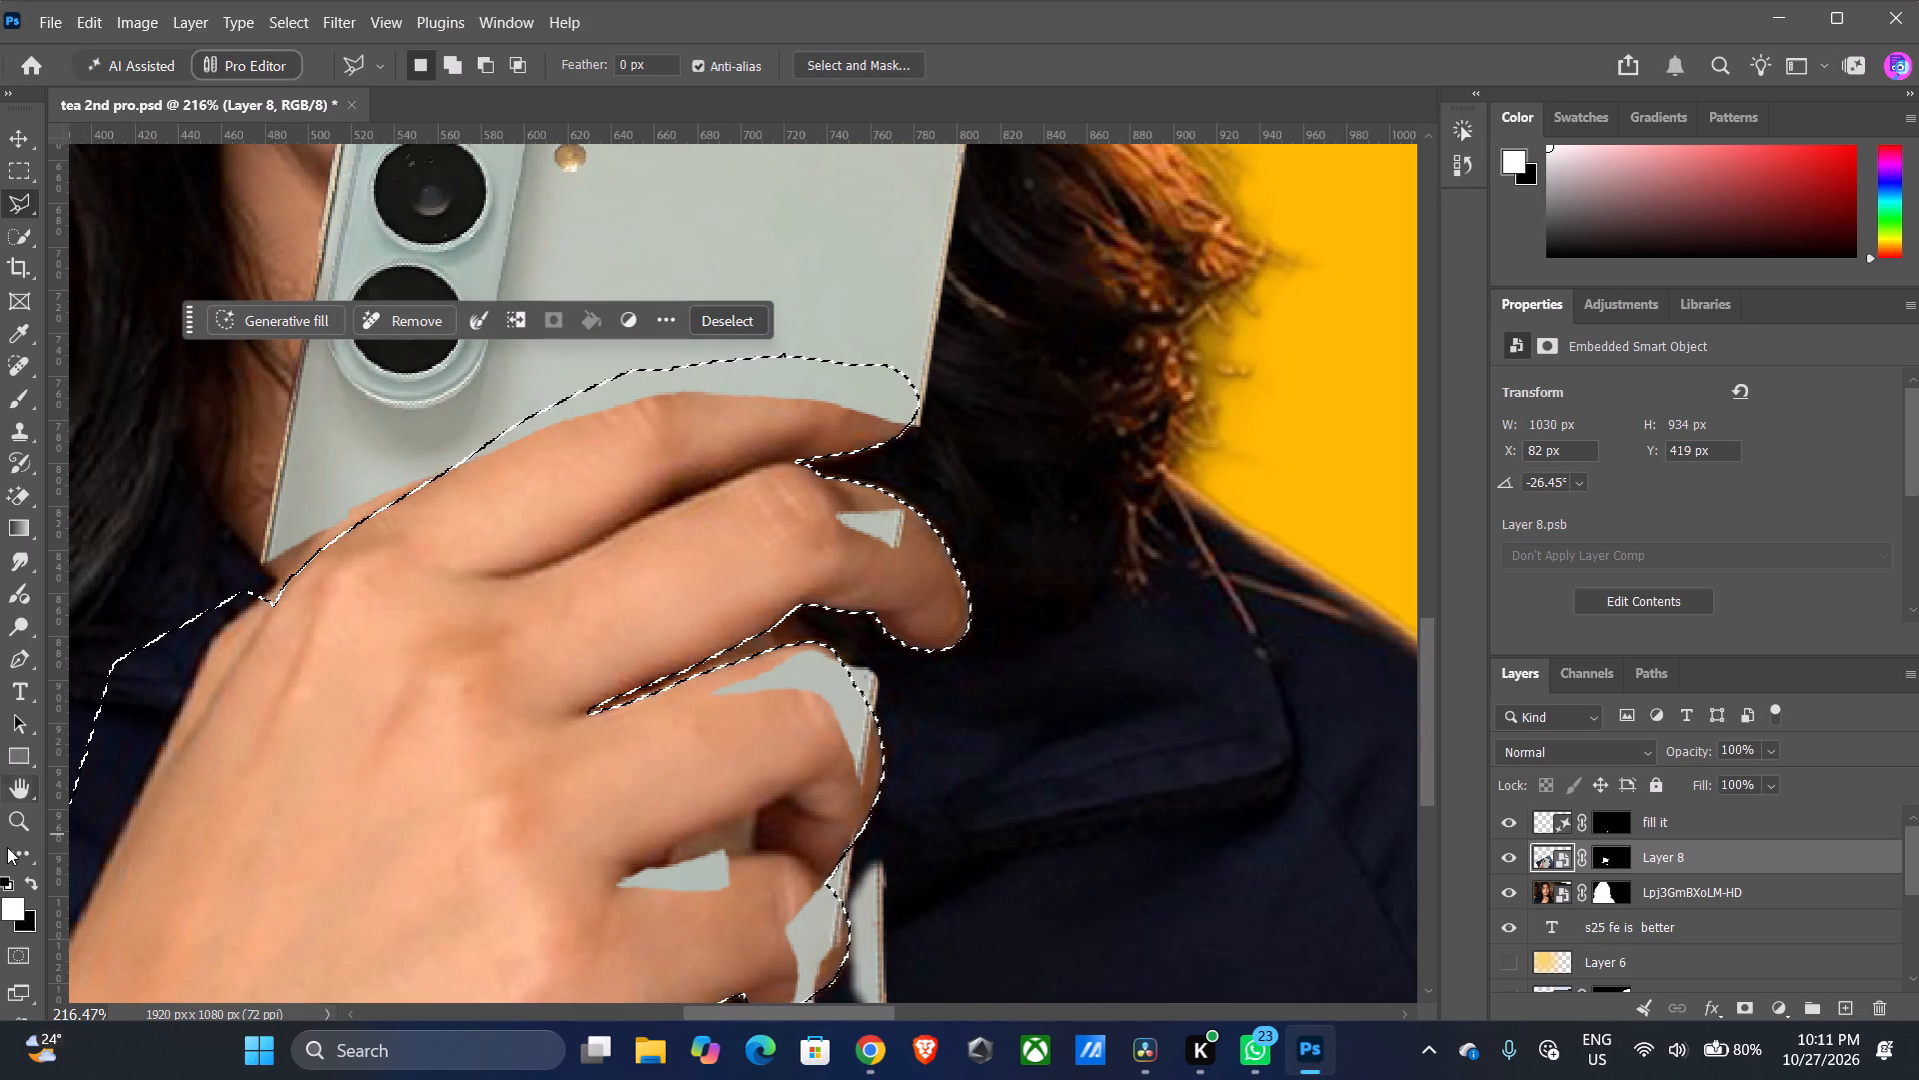
left_click(11, 393)
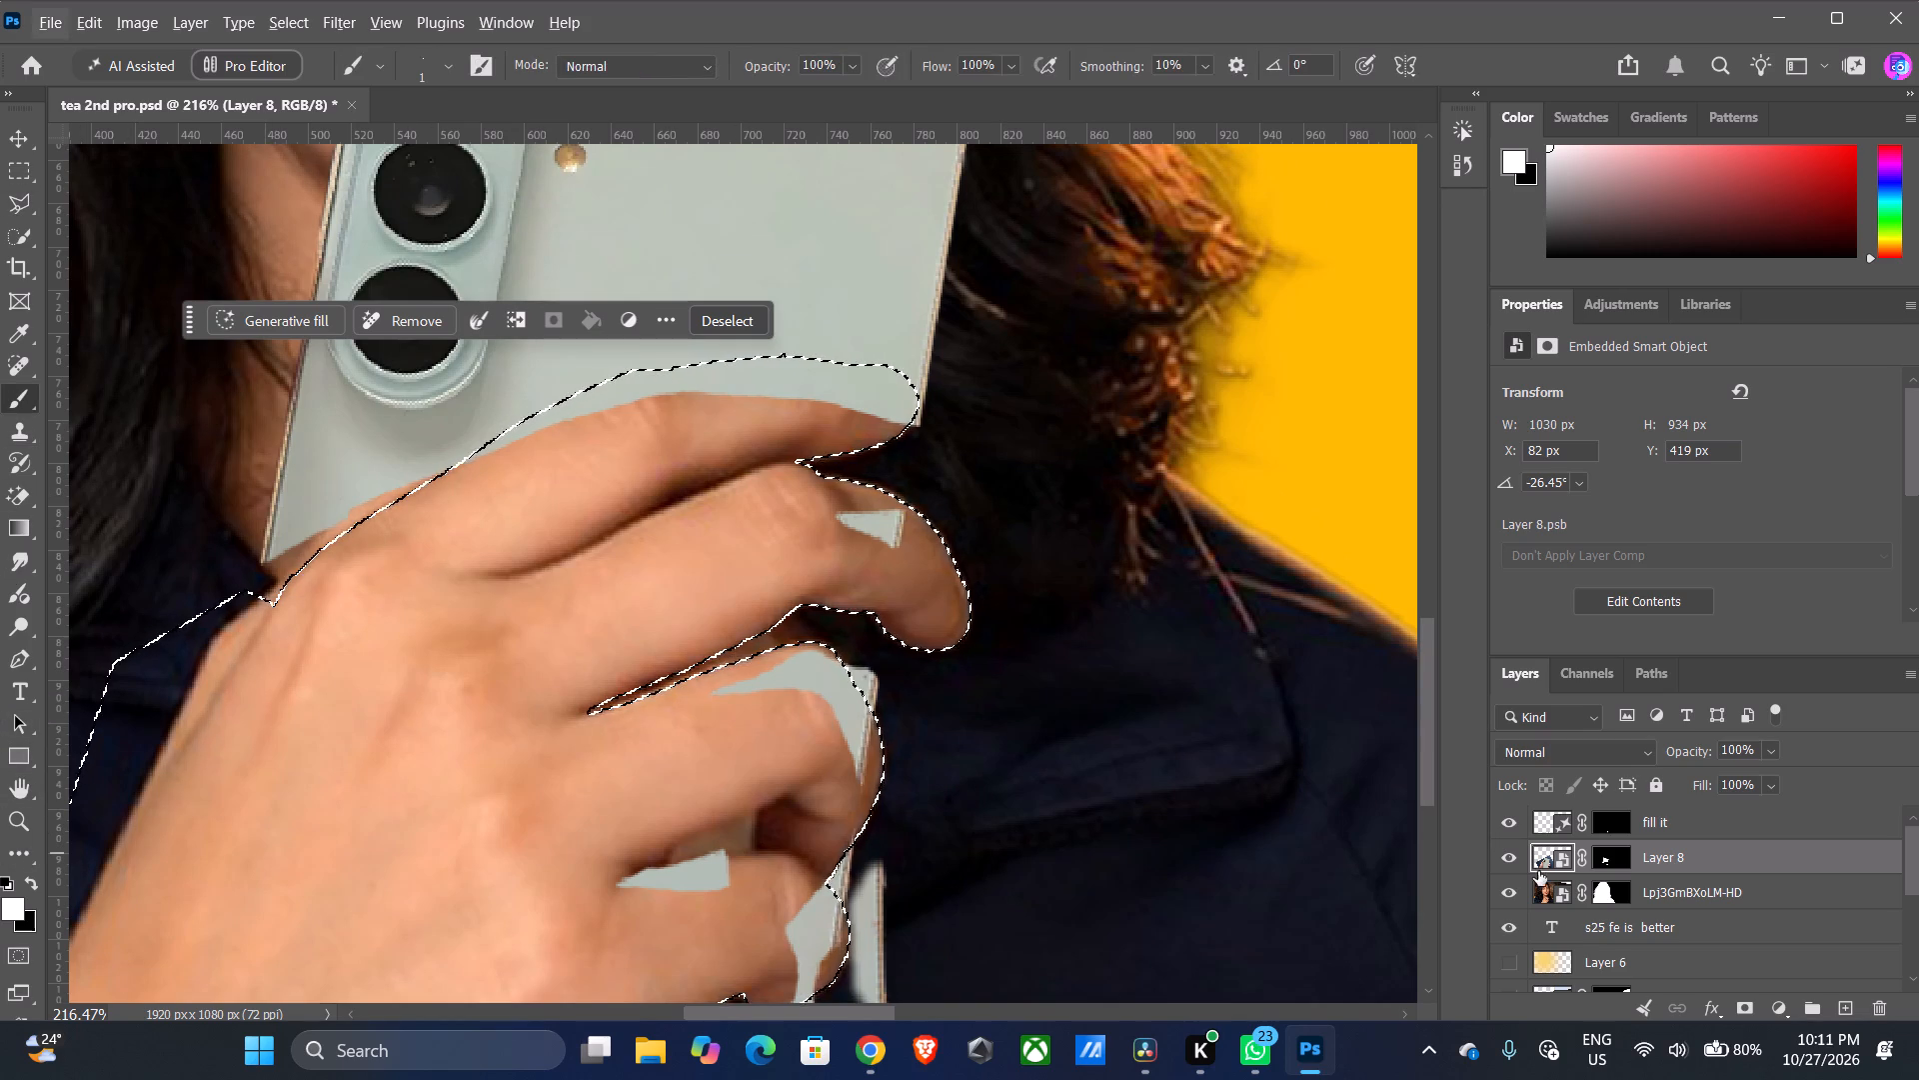
left_click(1616, 862)
right_click_drag(634, 652, 744, 662, "alt")
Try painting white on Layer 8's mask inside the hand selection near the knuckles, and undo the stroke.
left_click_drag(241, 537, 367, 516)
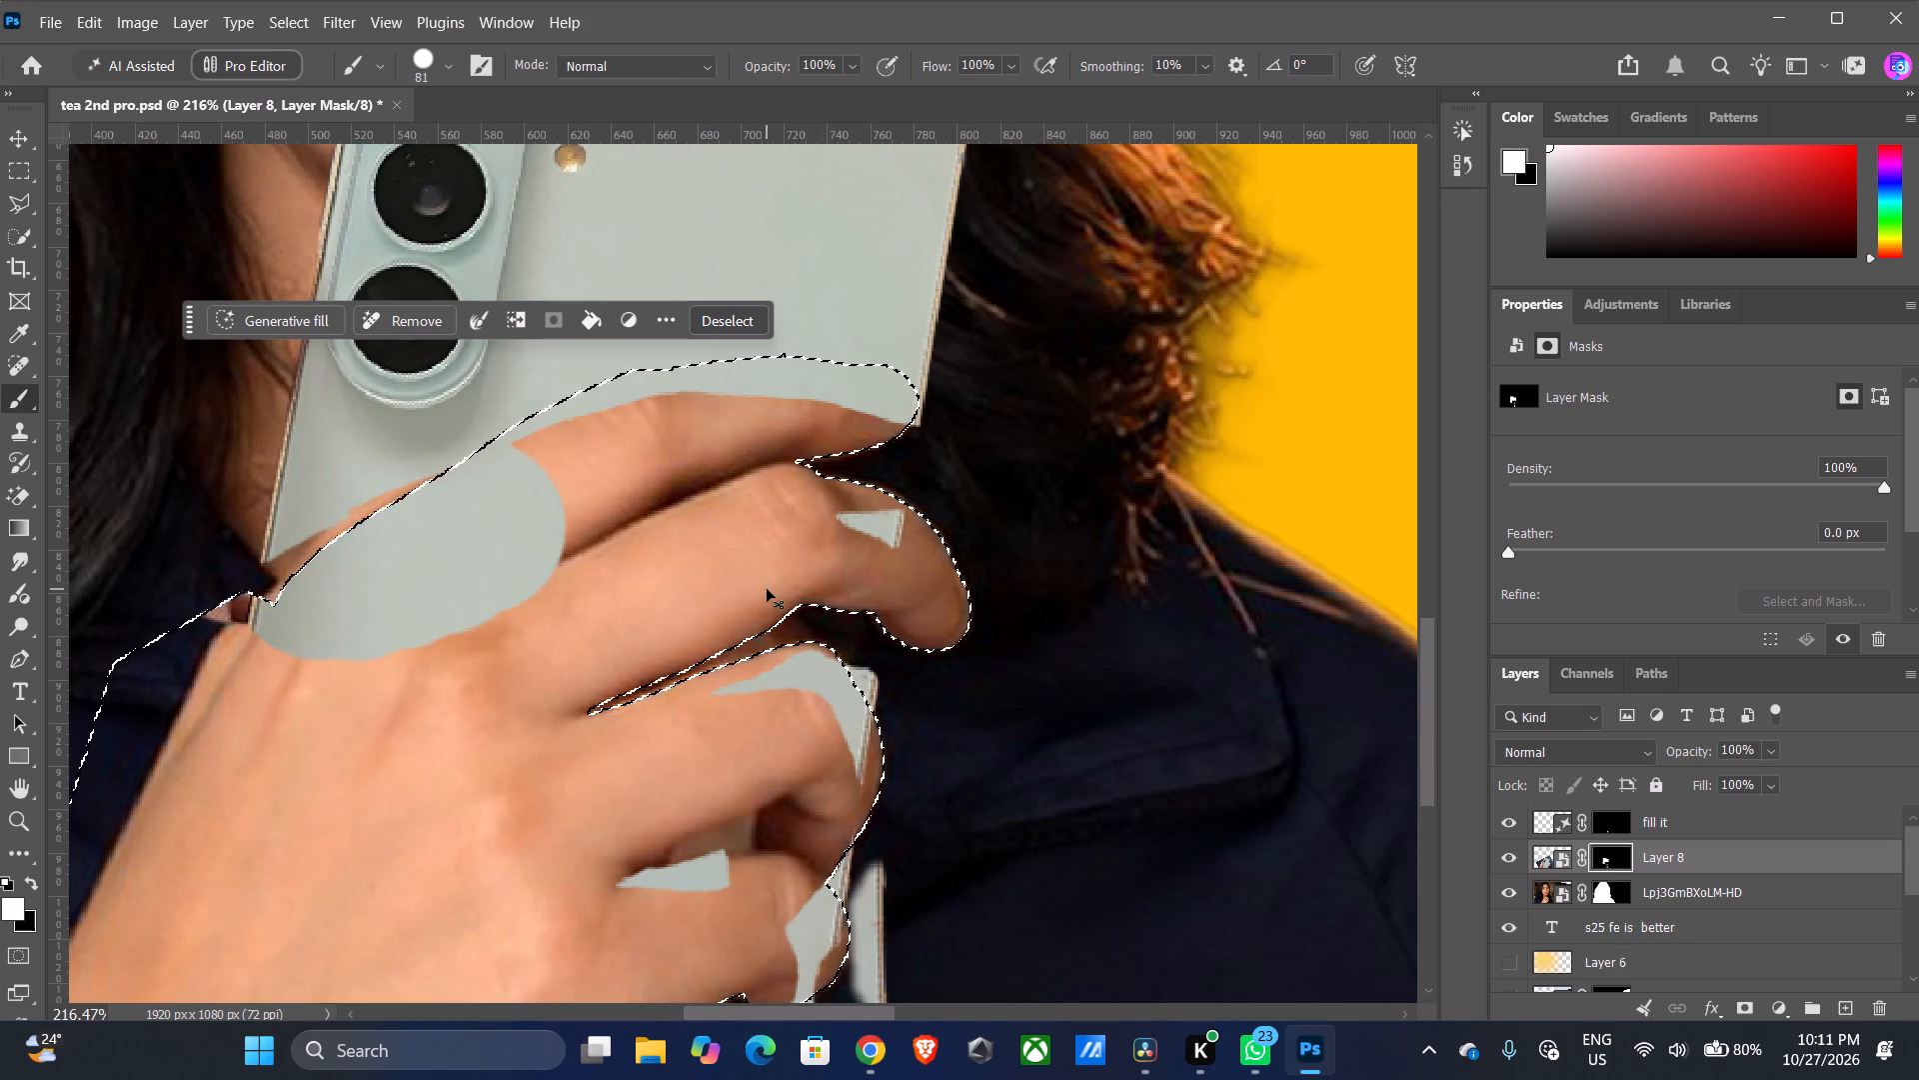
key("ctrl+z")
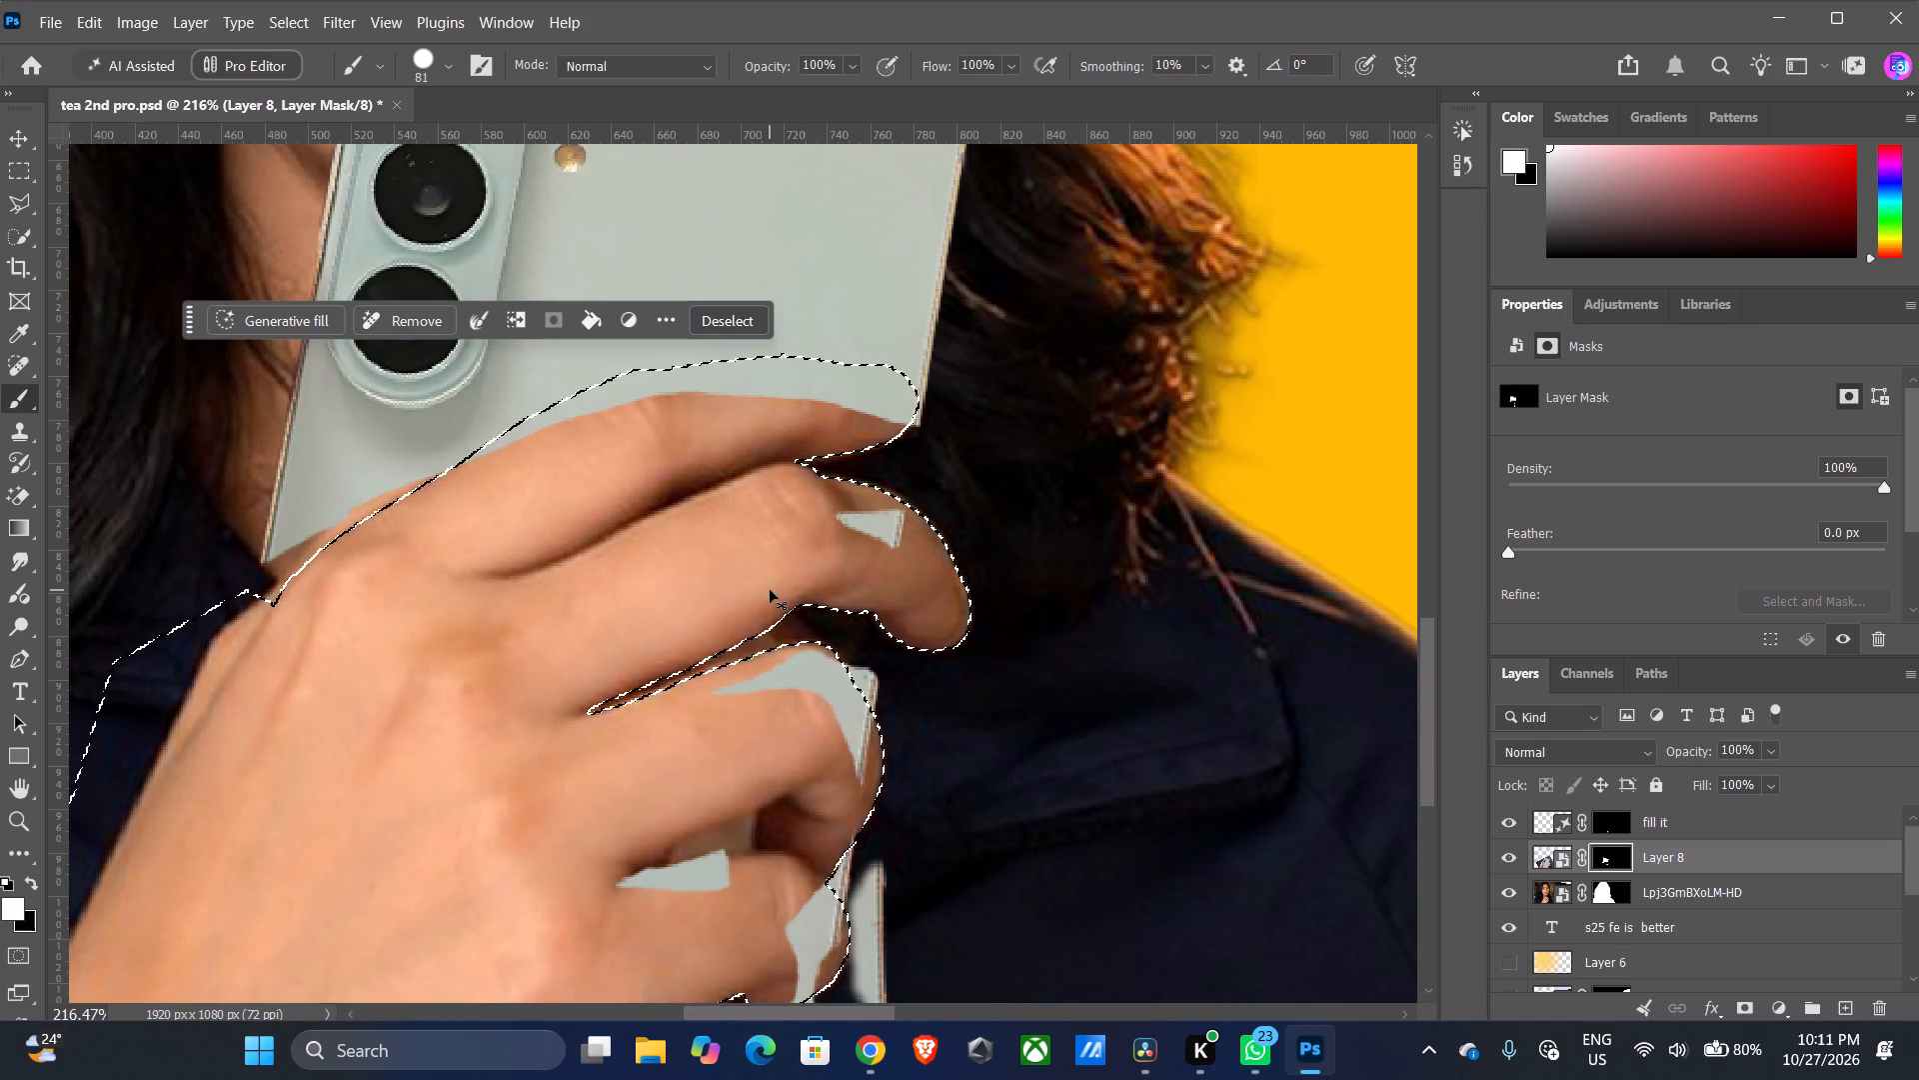
Invert the hand selection and paint white on Layer 8's mask around the hand and between the fingers to reveal the phone.
key("ctrl+shift+i")
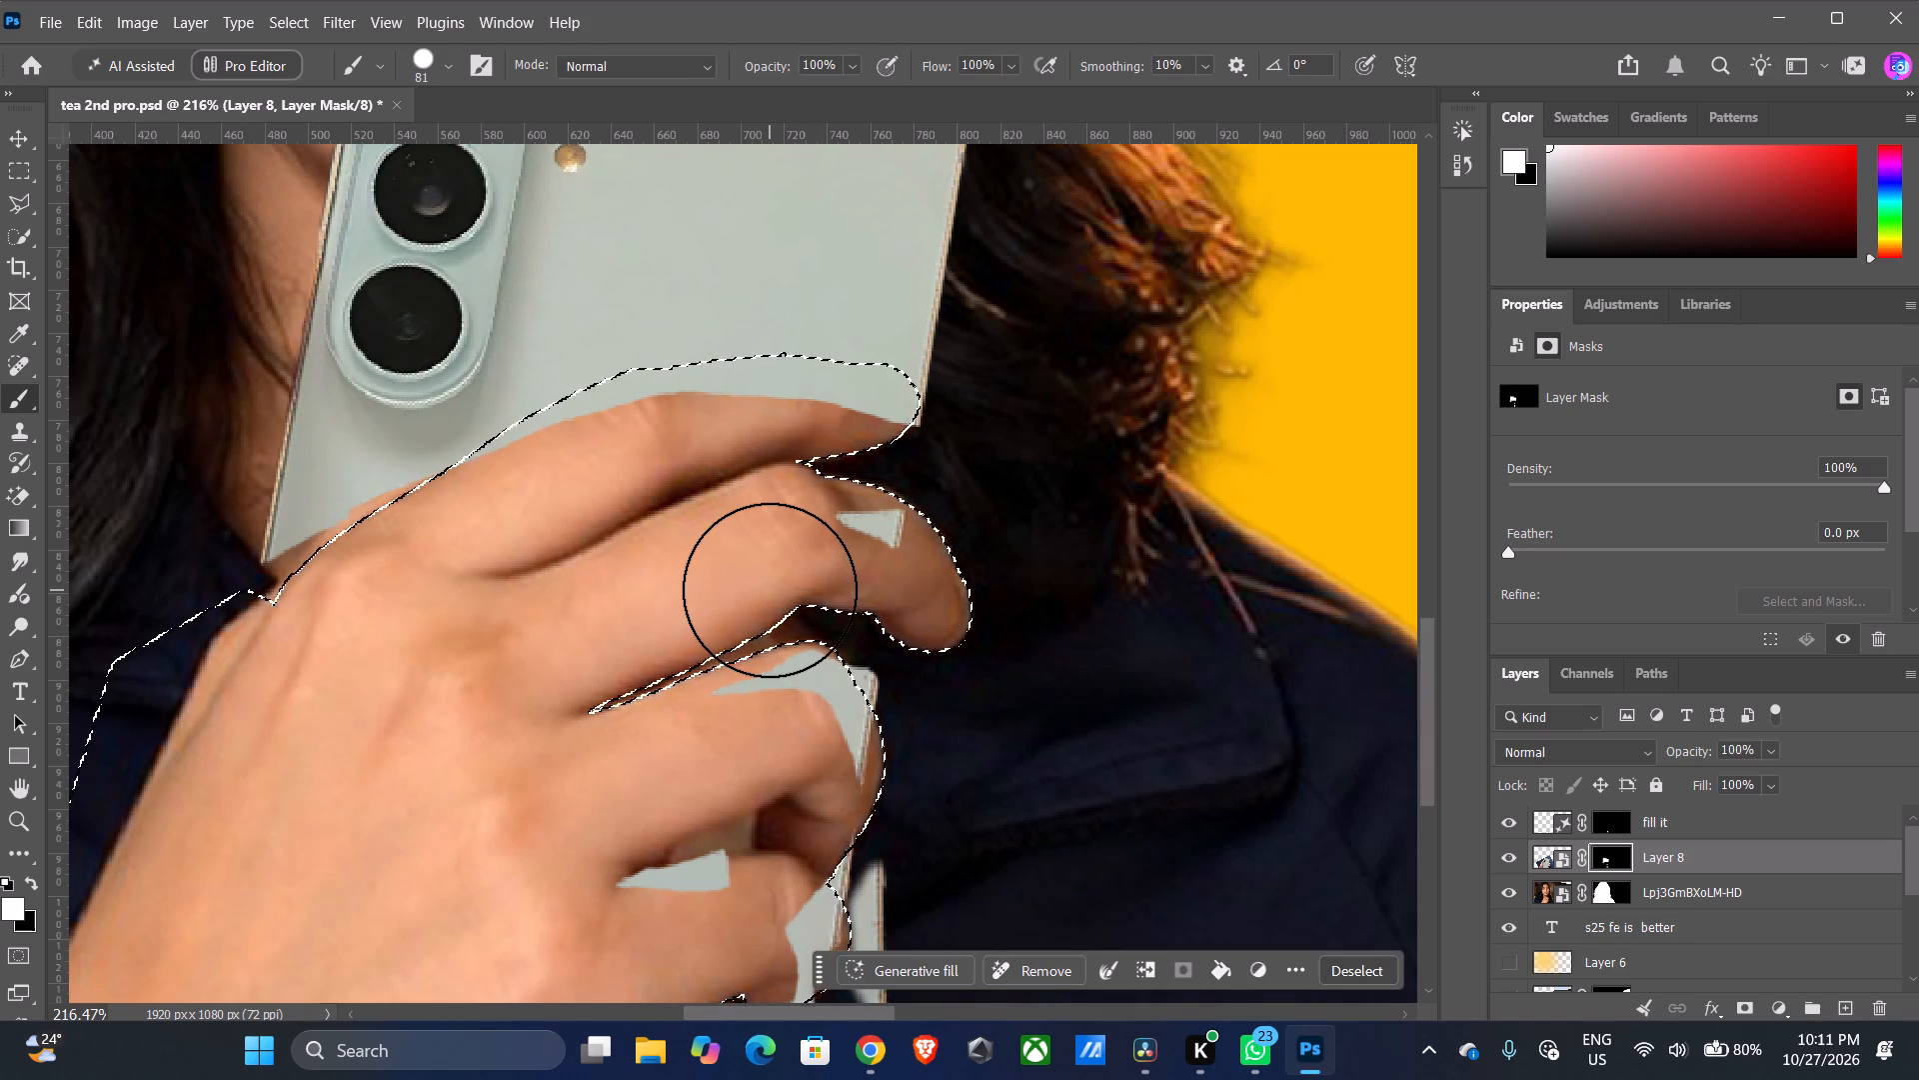
scroll(818, 488, "down", 12)
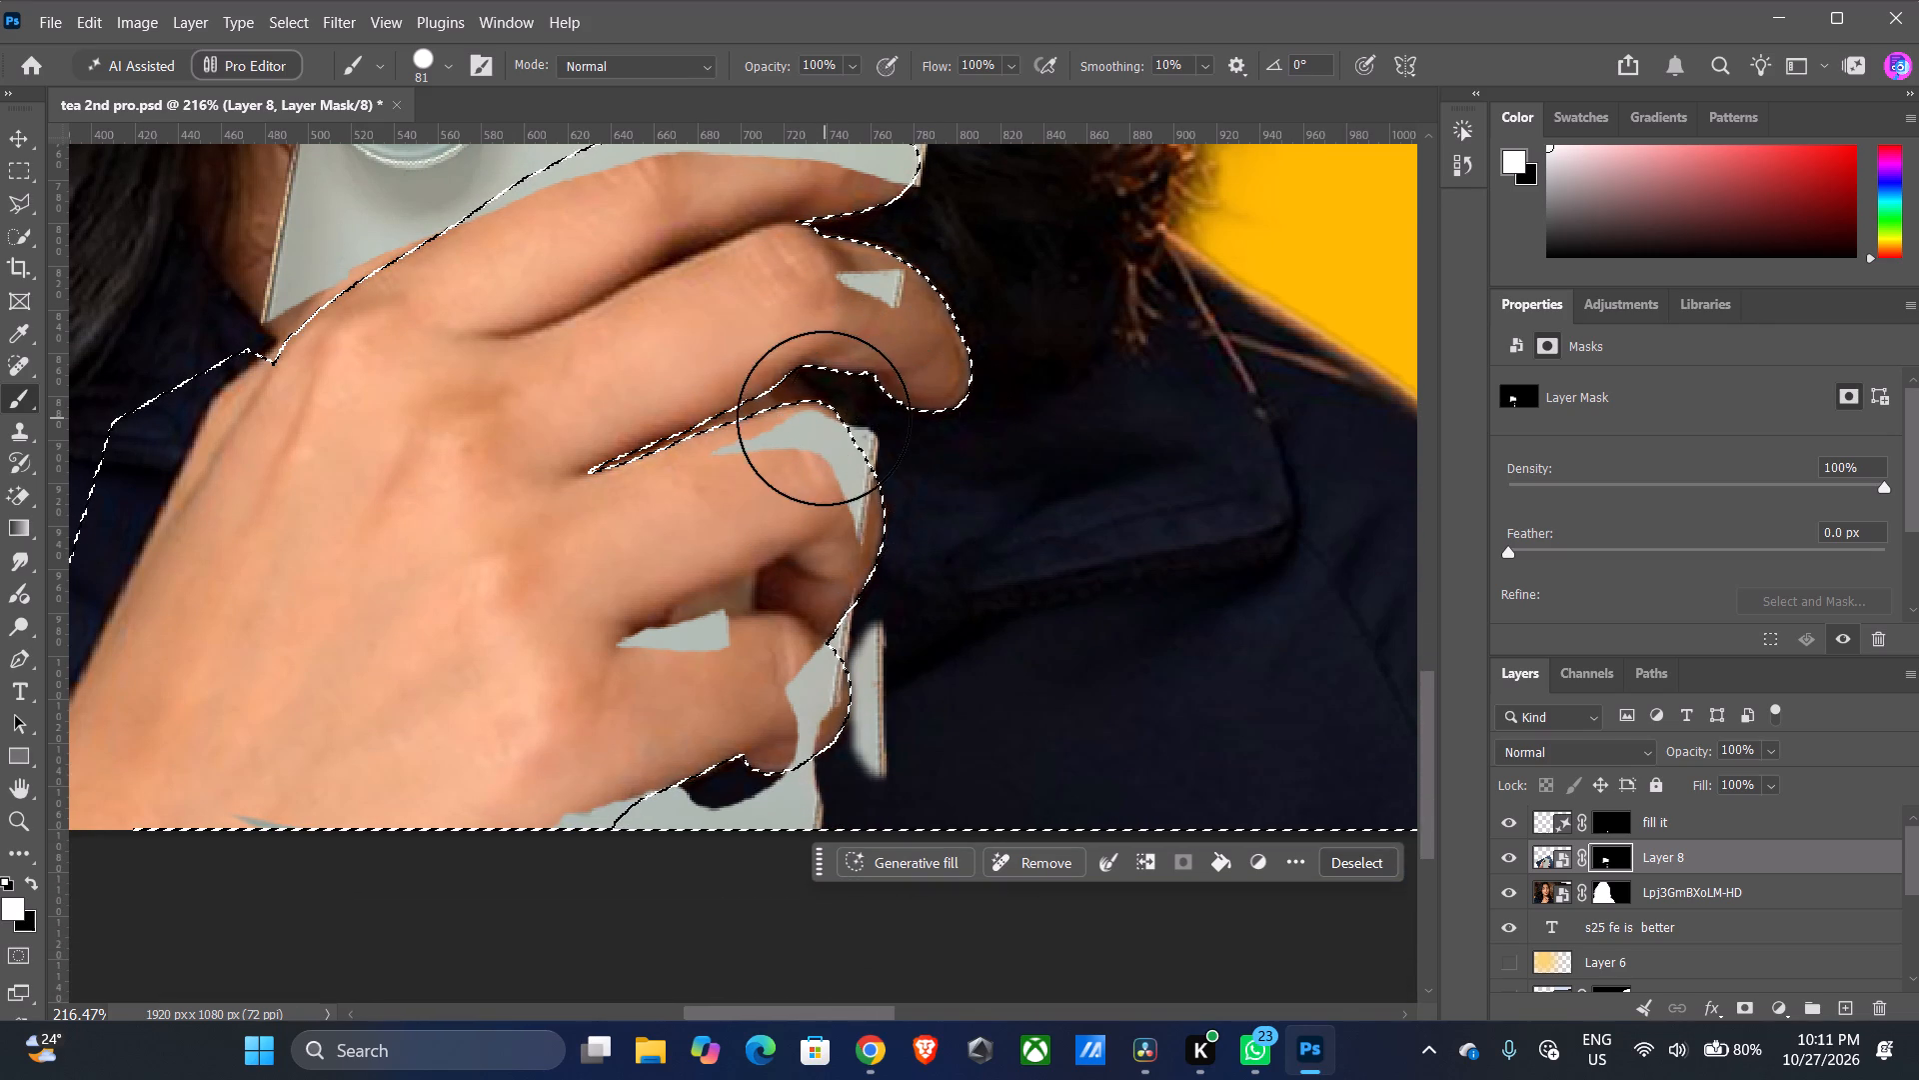
left_click_drag(822, 418, 959, 442)
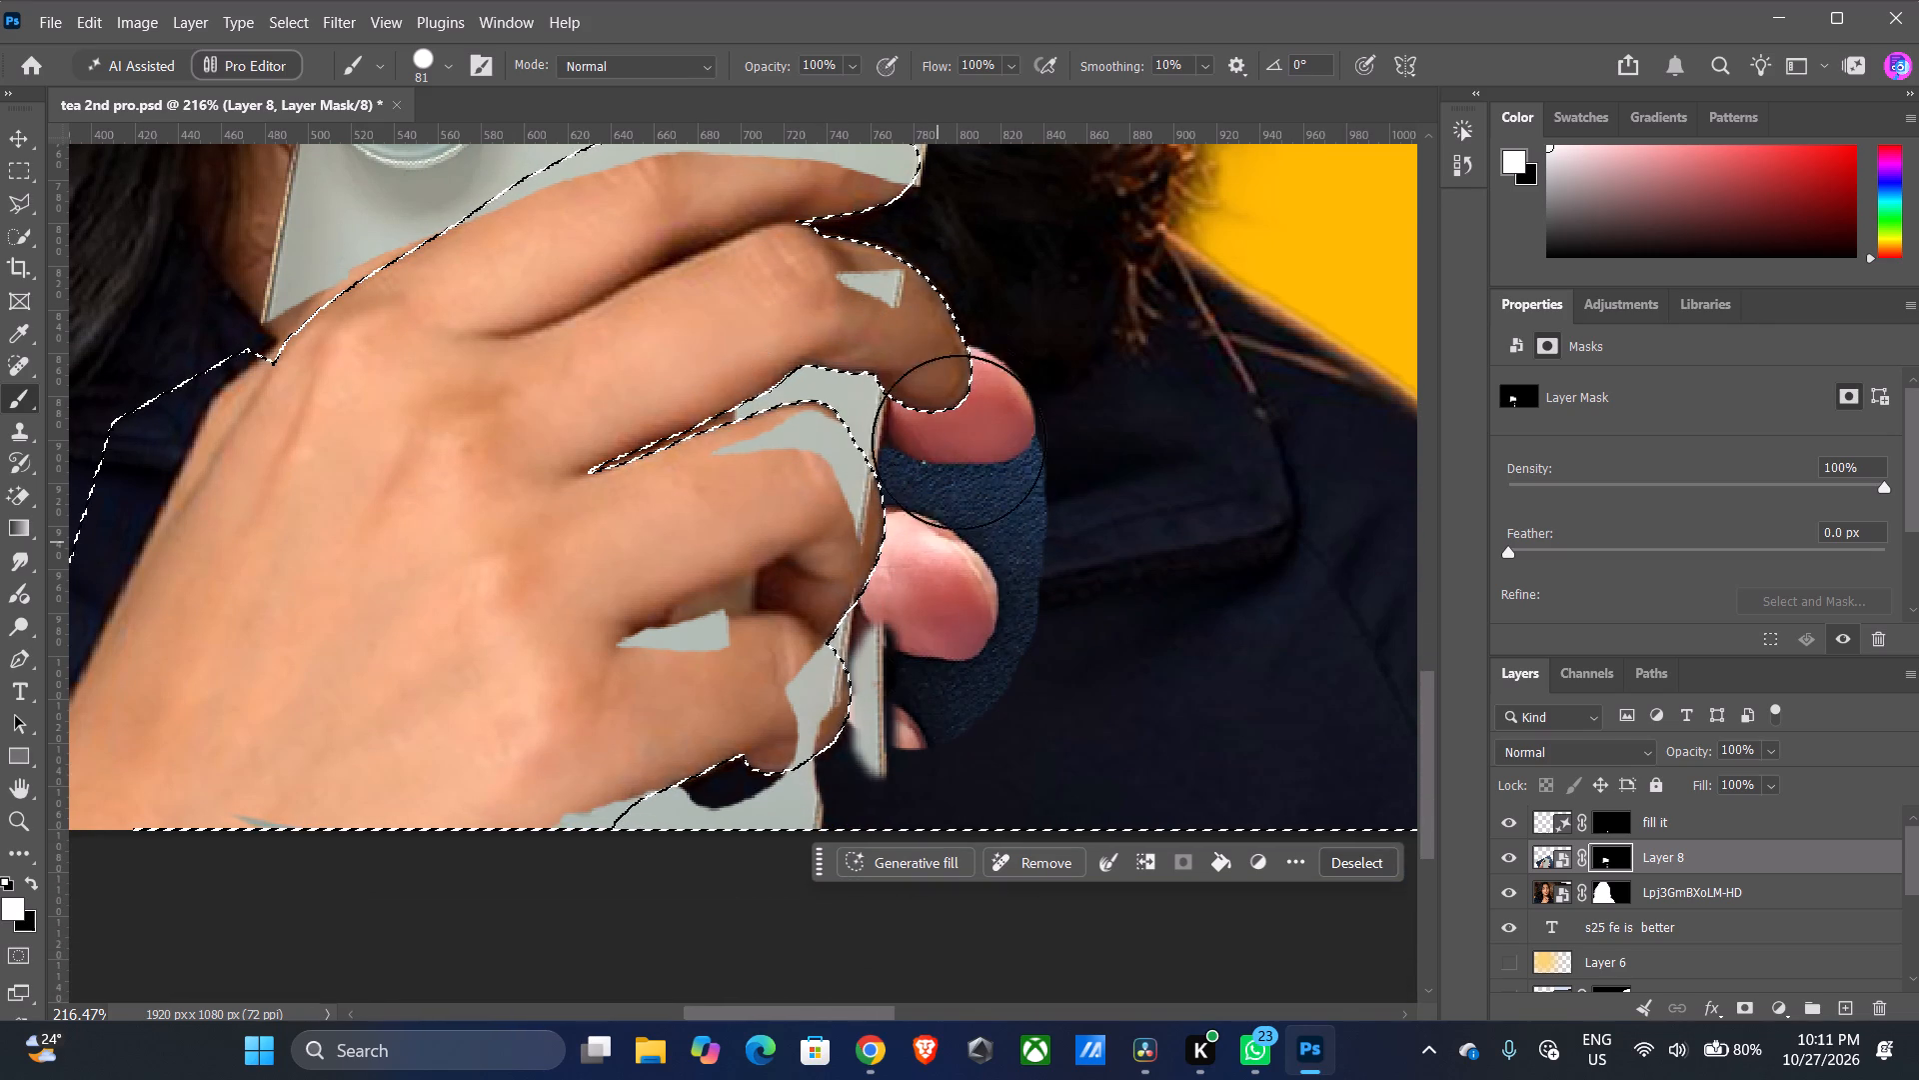
left_click_drag(959, 442, 637, 641)
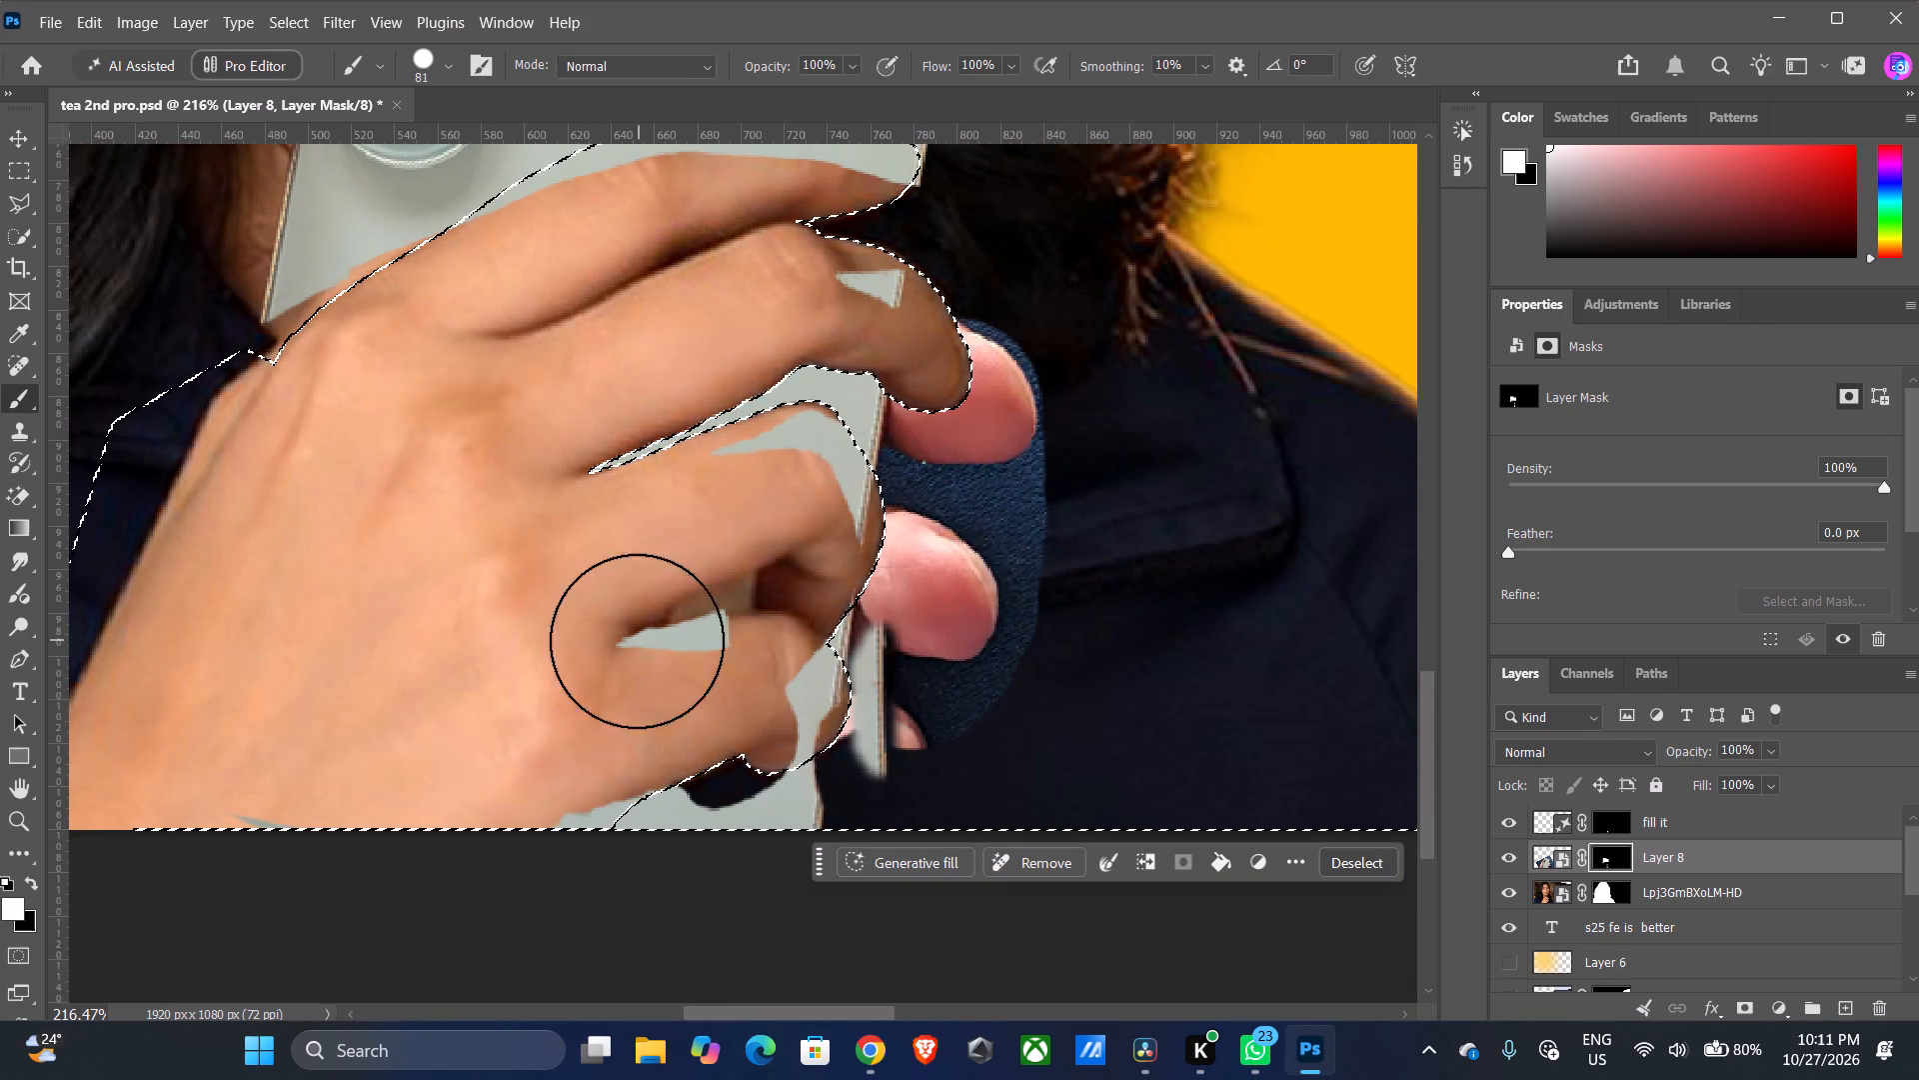
left_click_drag(637, 641, 764, 538)
left_click_drag(825, 622, 781, 781)
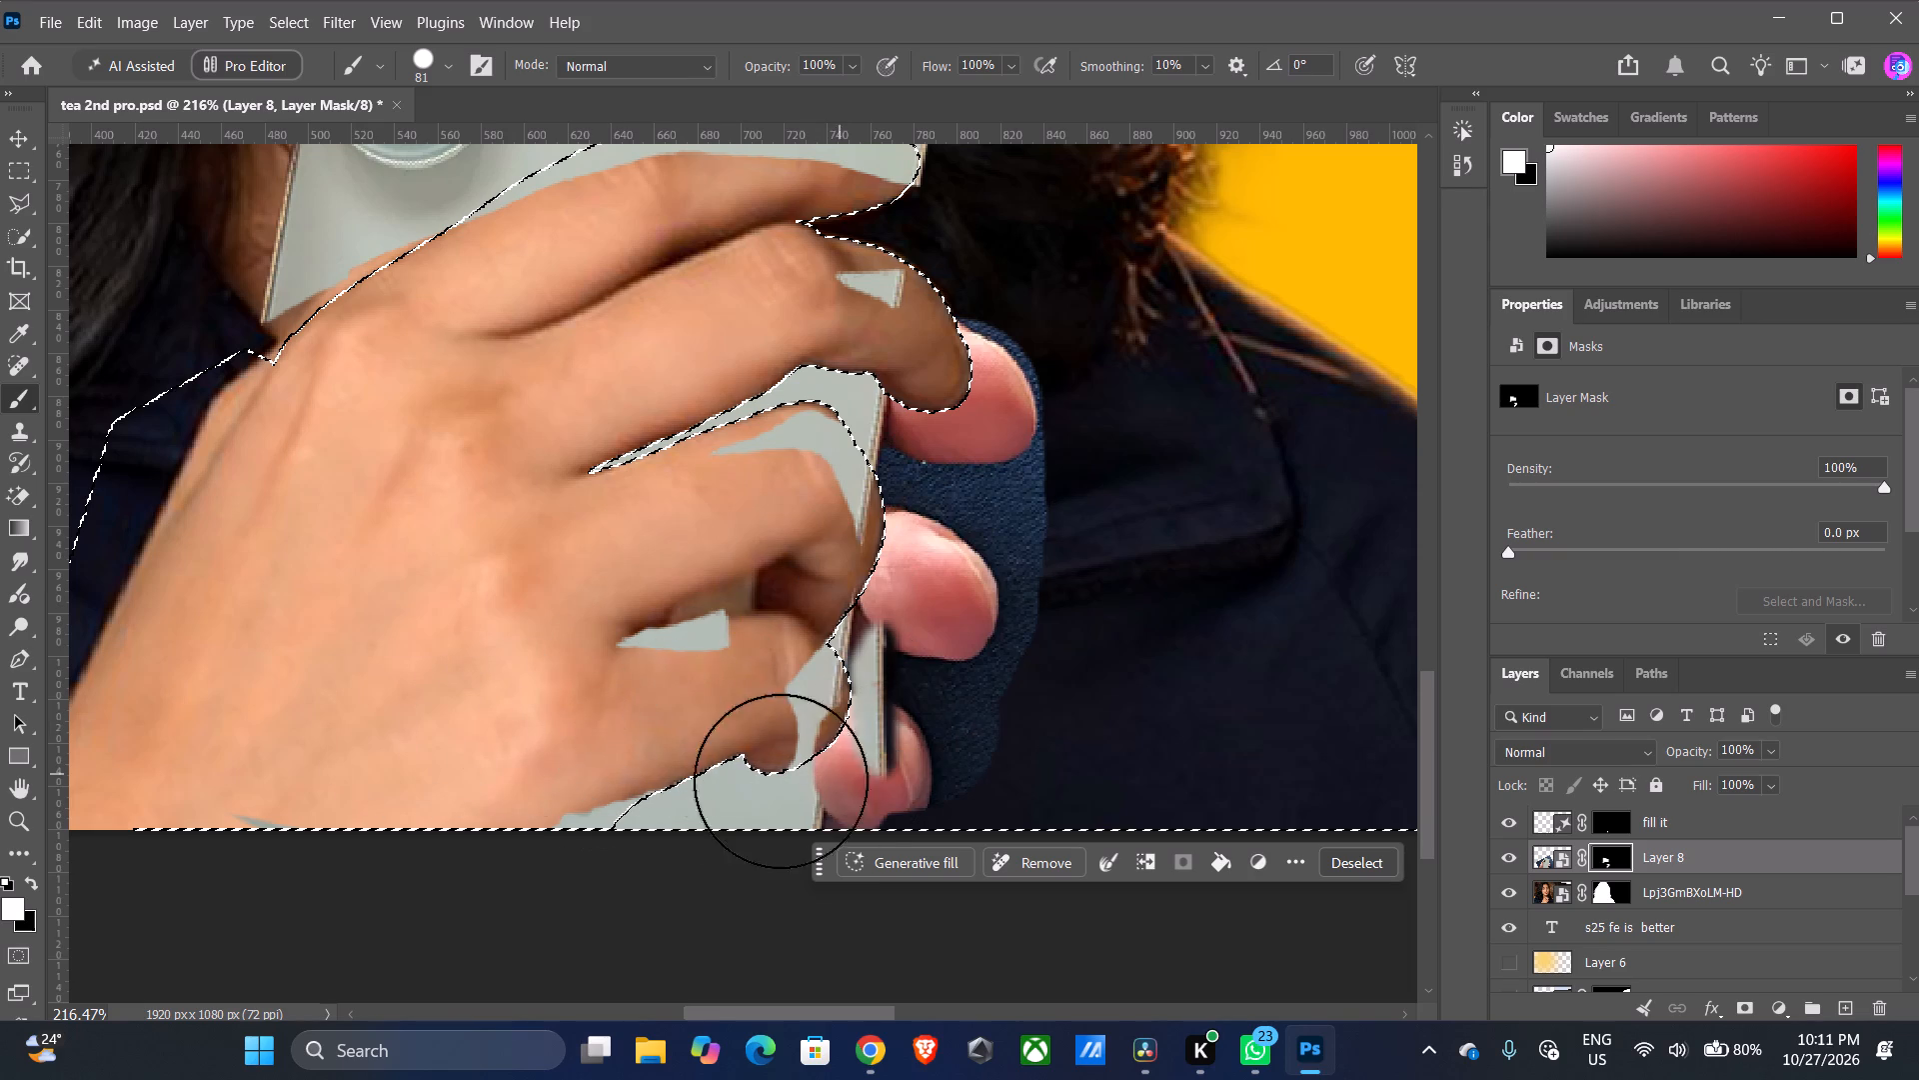
left_click_drag(781, 781, 723, 217)
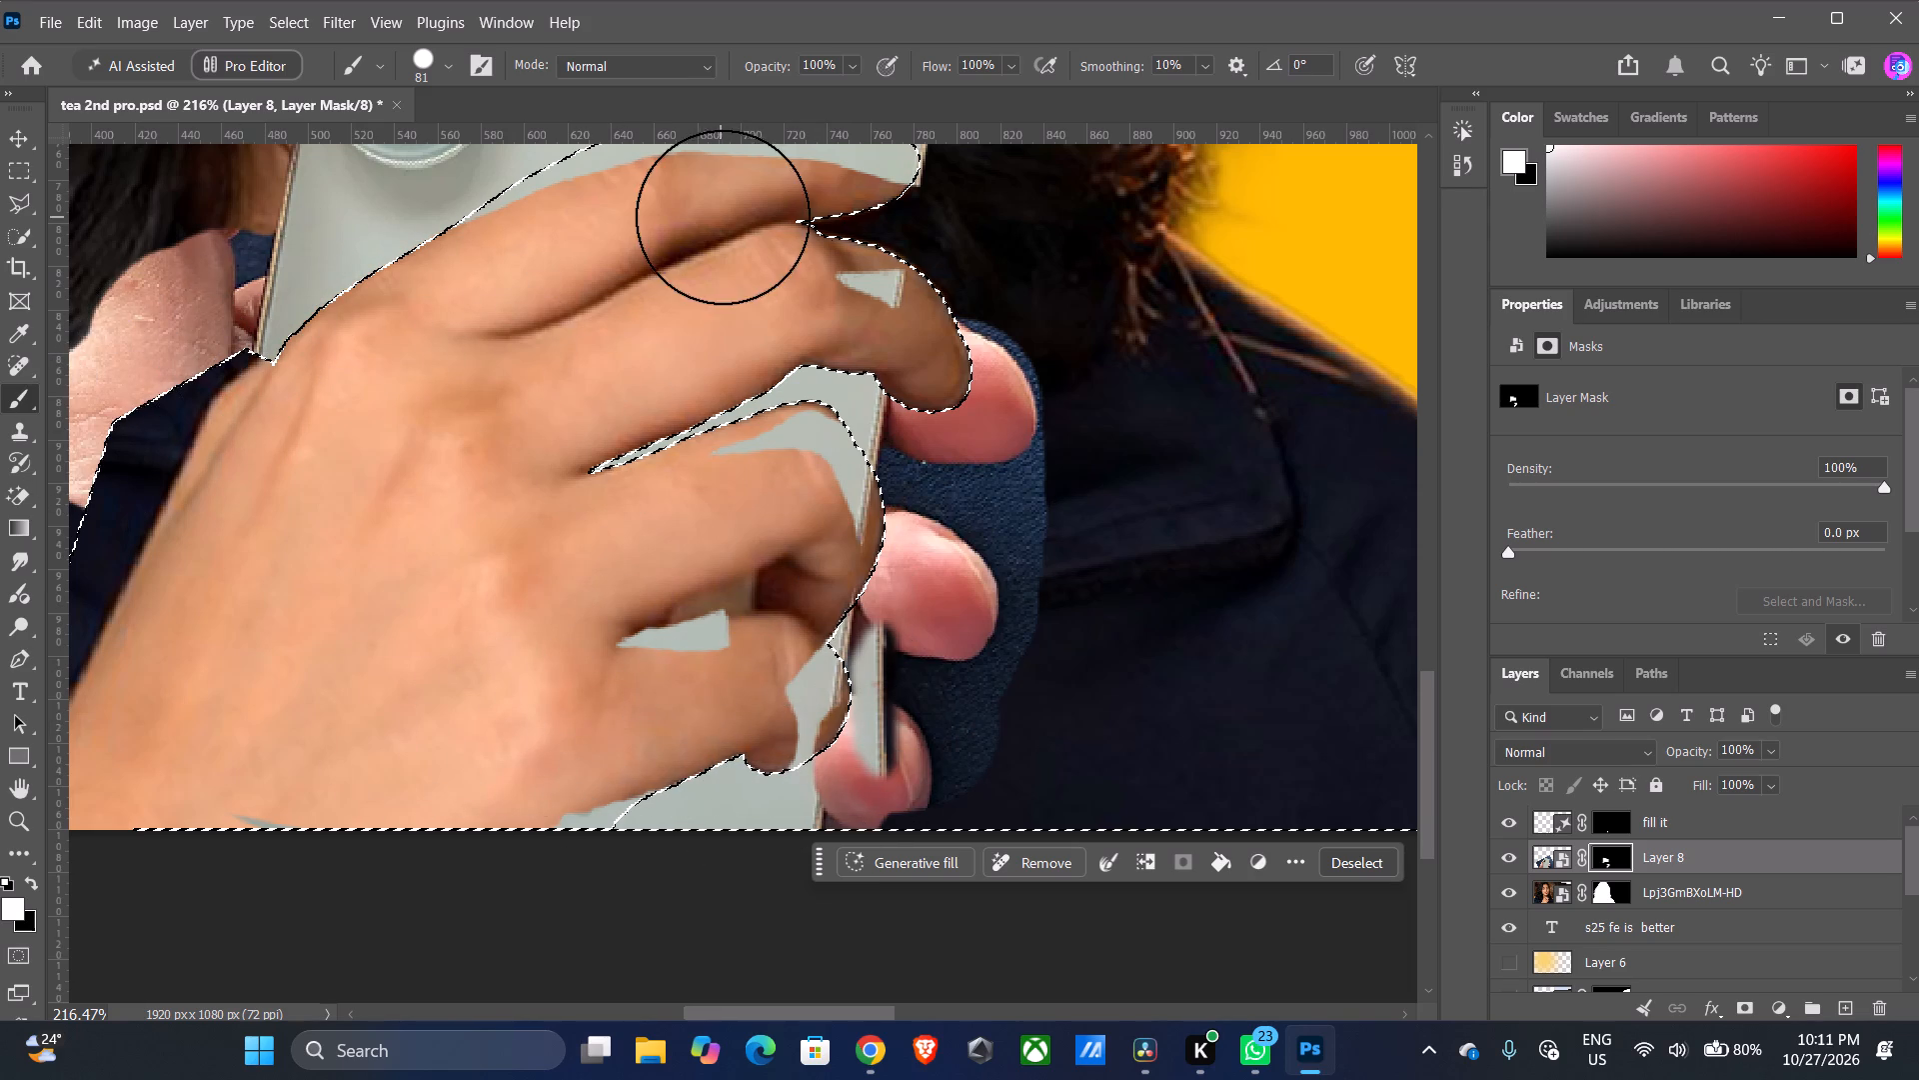
left_click_drag(723, 217, 820, 485)
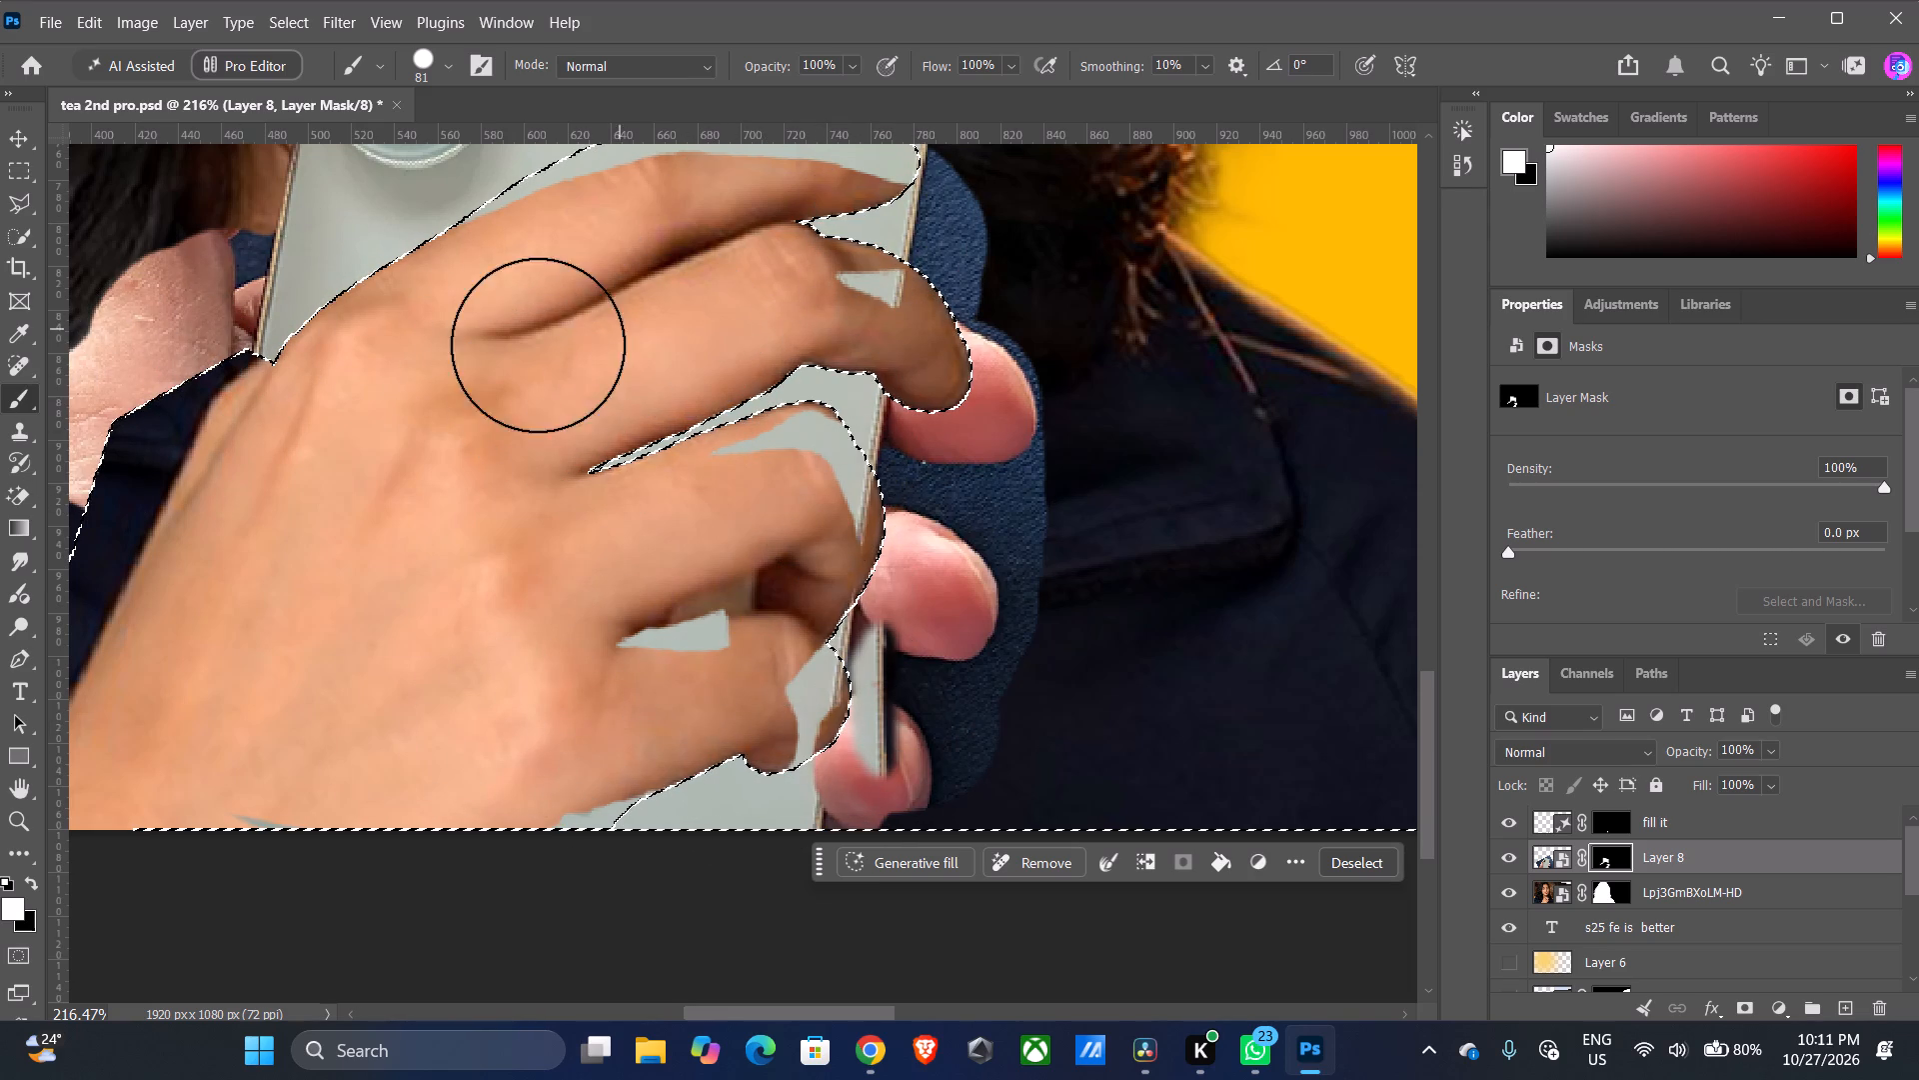
left_click_drag(288, 427, 296, 461)
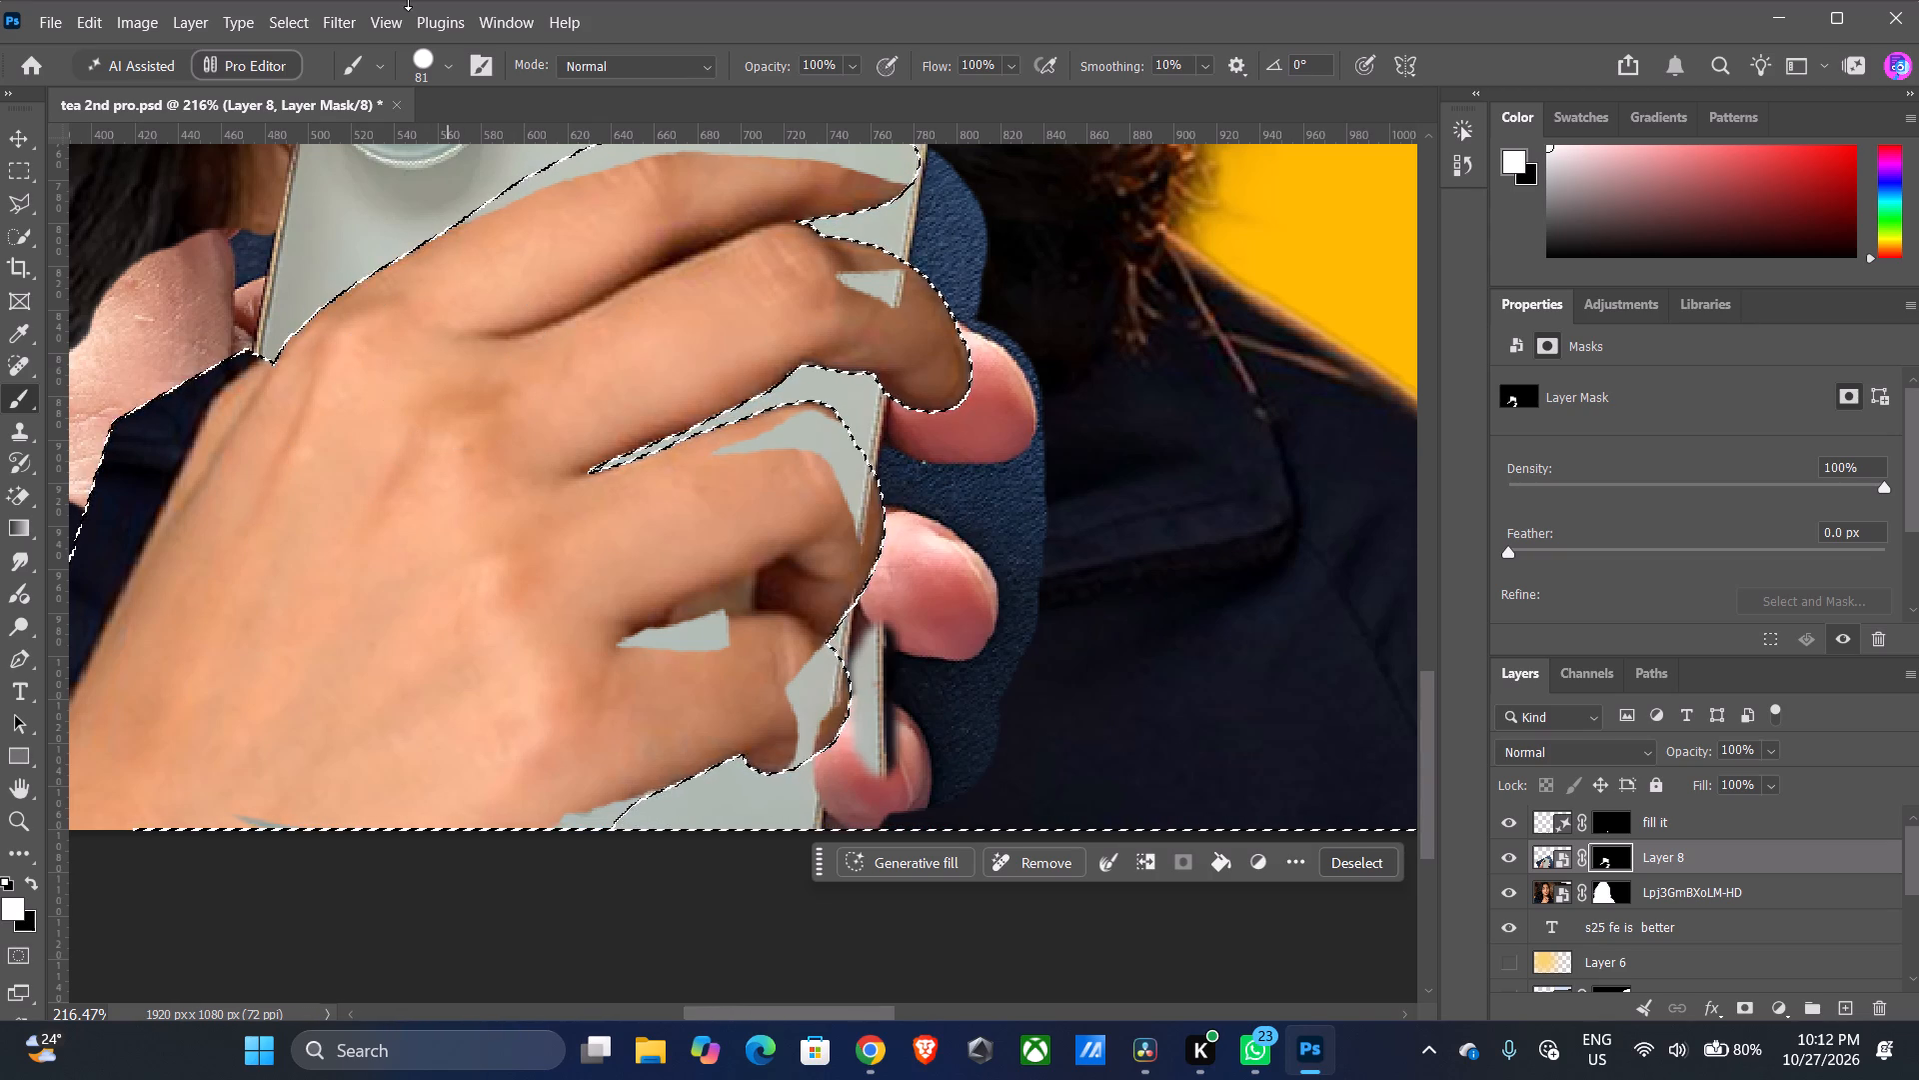
Paint more white on Layer 8's mask along the ring finger's bent edge with the inverted selection.
scroll(886, 632, "up", 20)
scroll(886, 632, "up", 1)
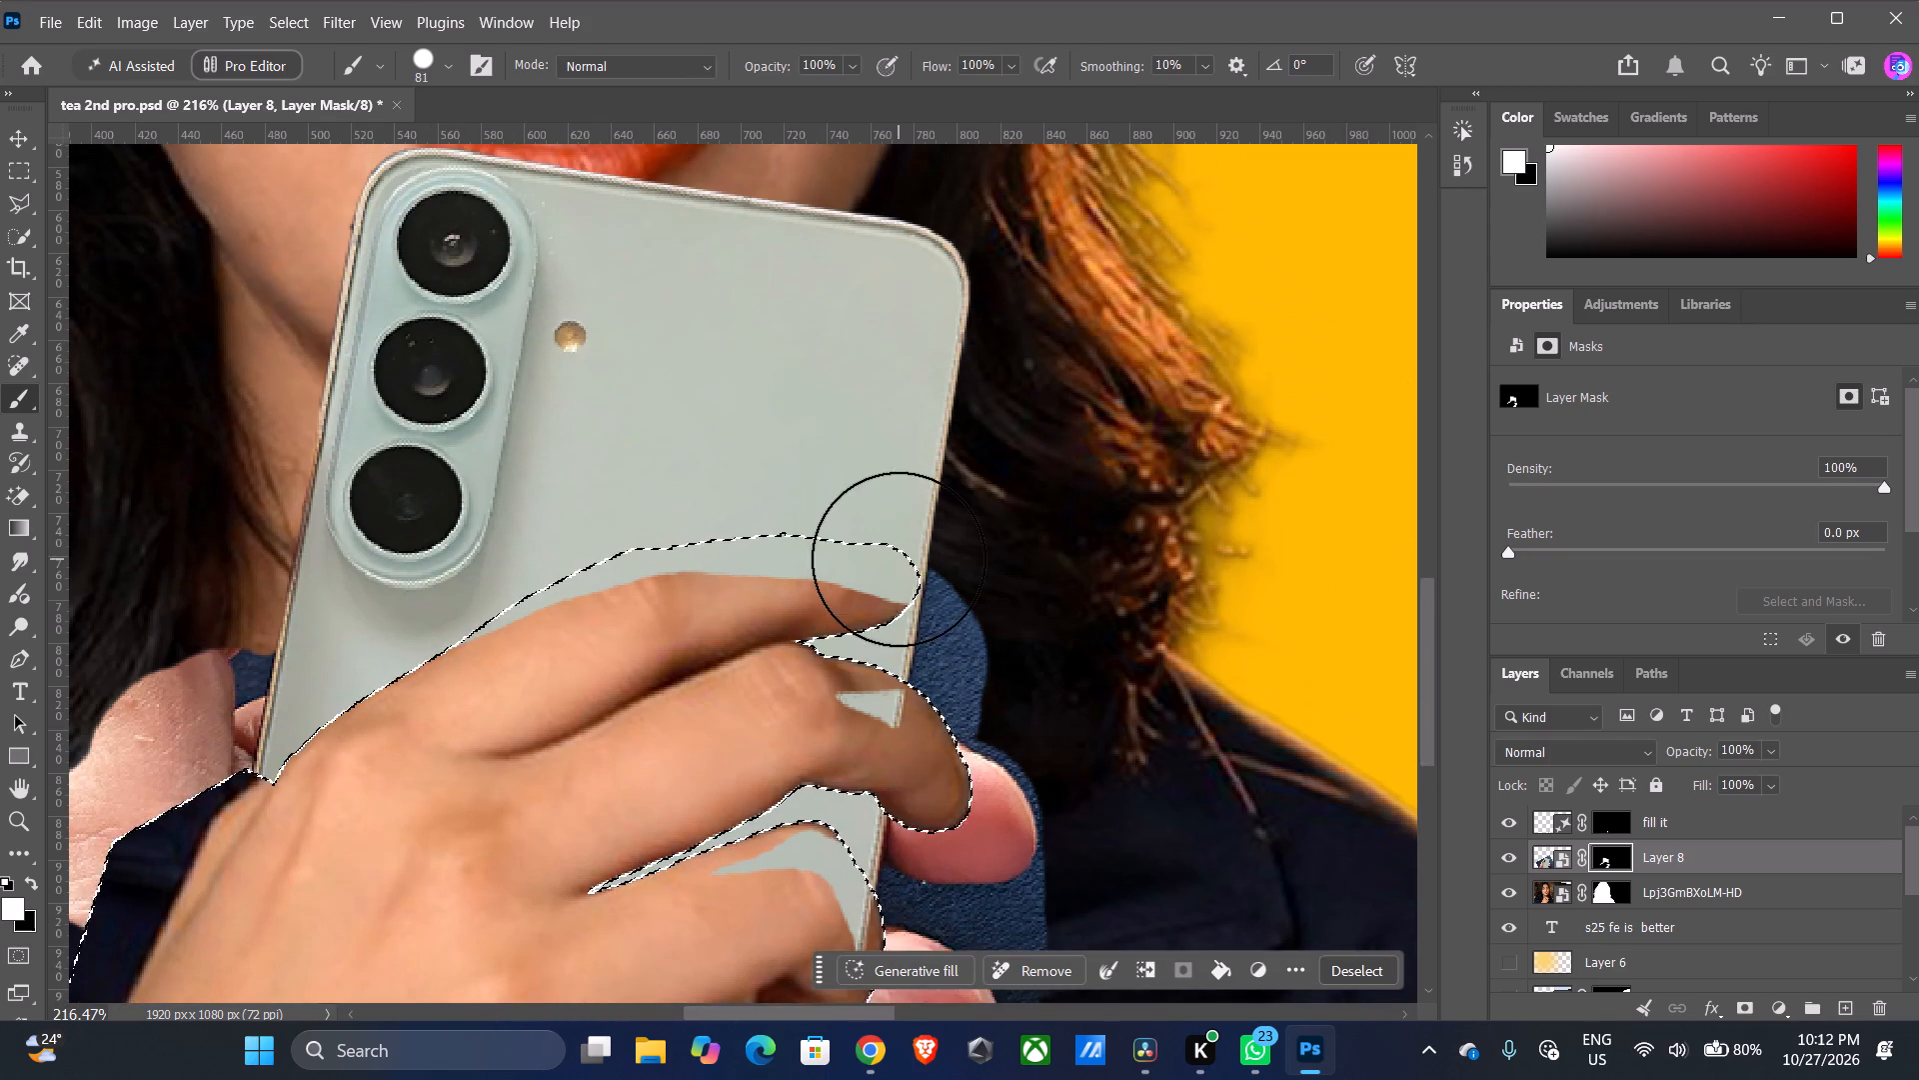
scroll(899, 559, "up", 4)
scroll(911, 487, "down", 8)
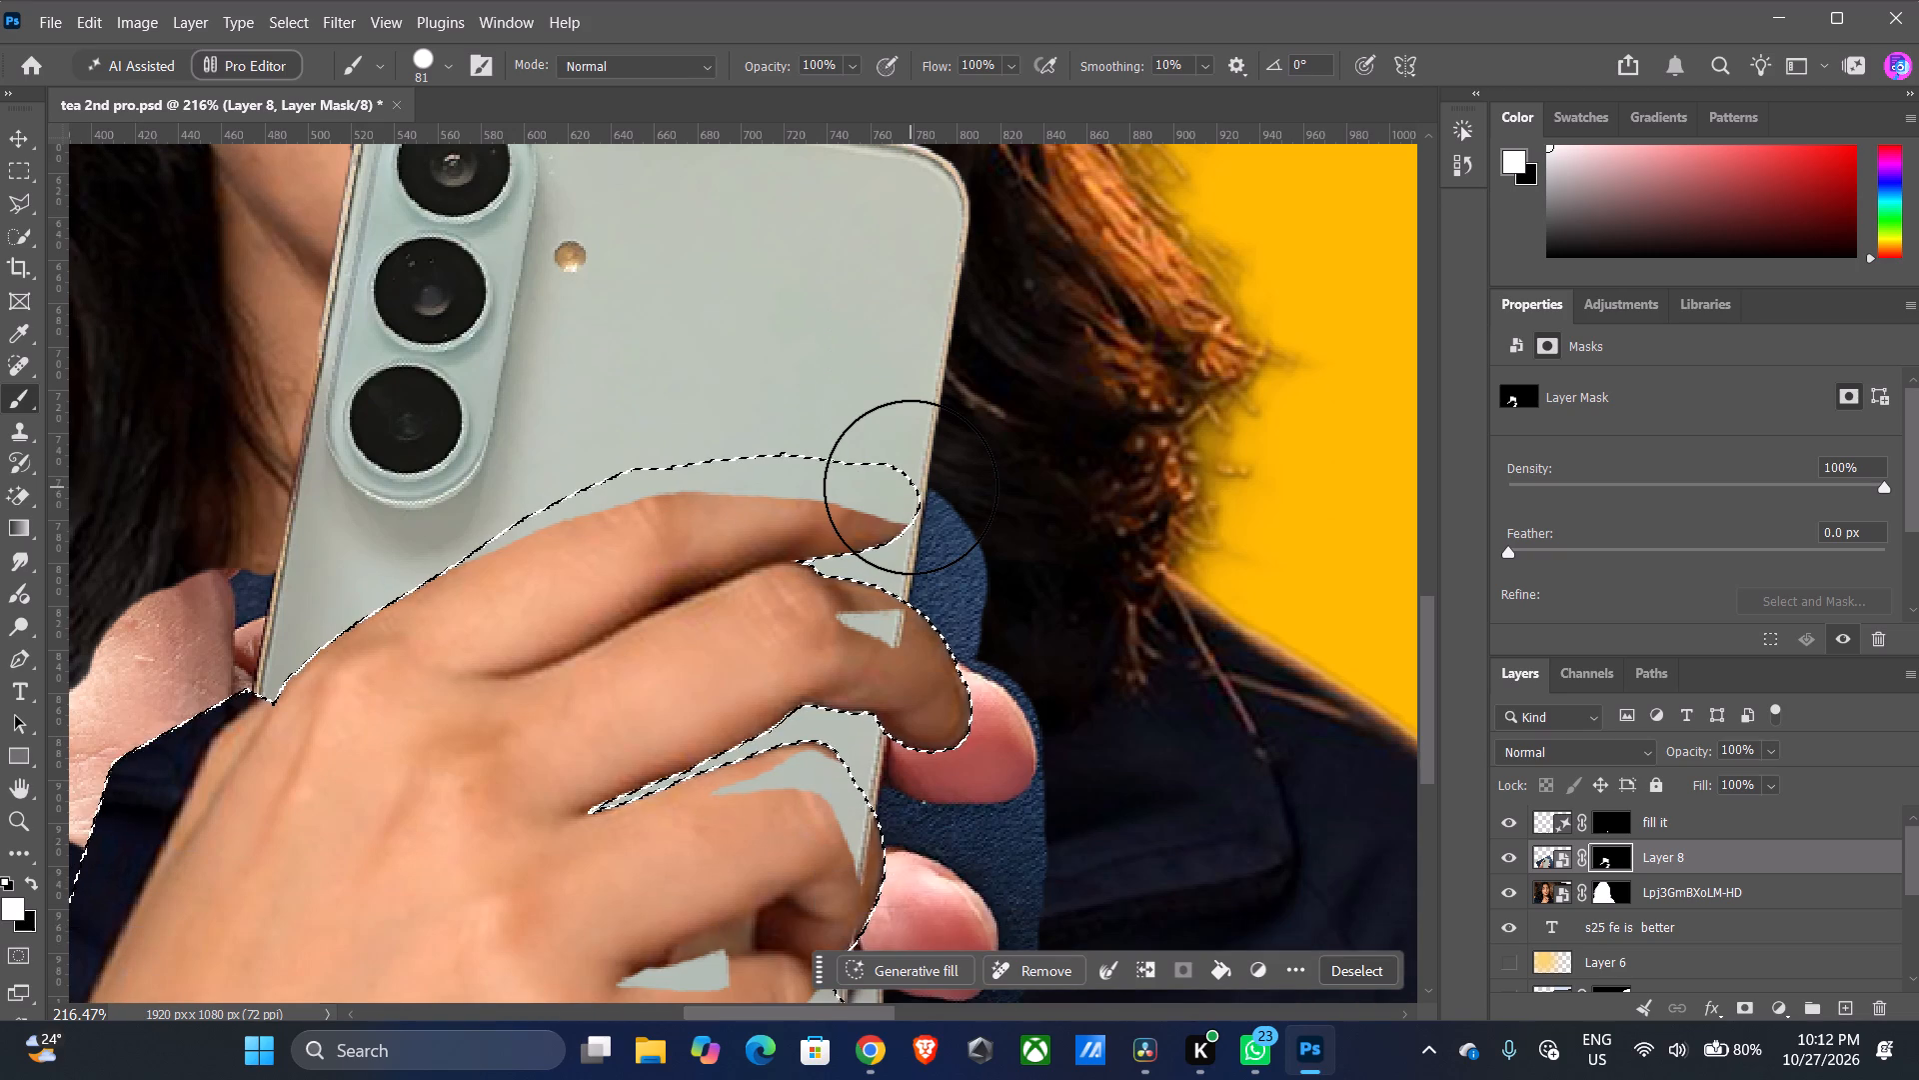
scroll(856, 588, "down", 3)
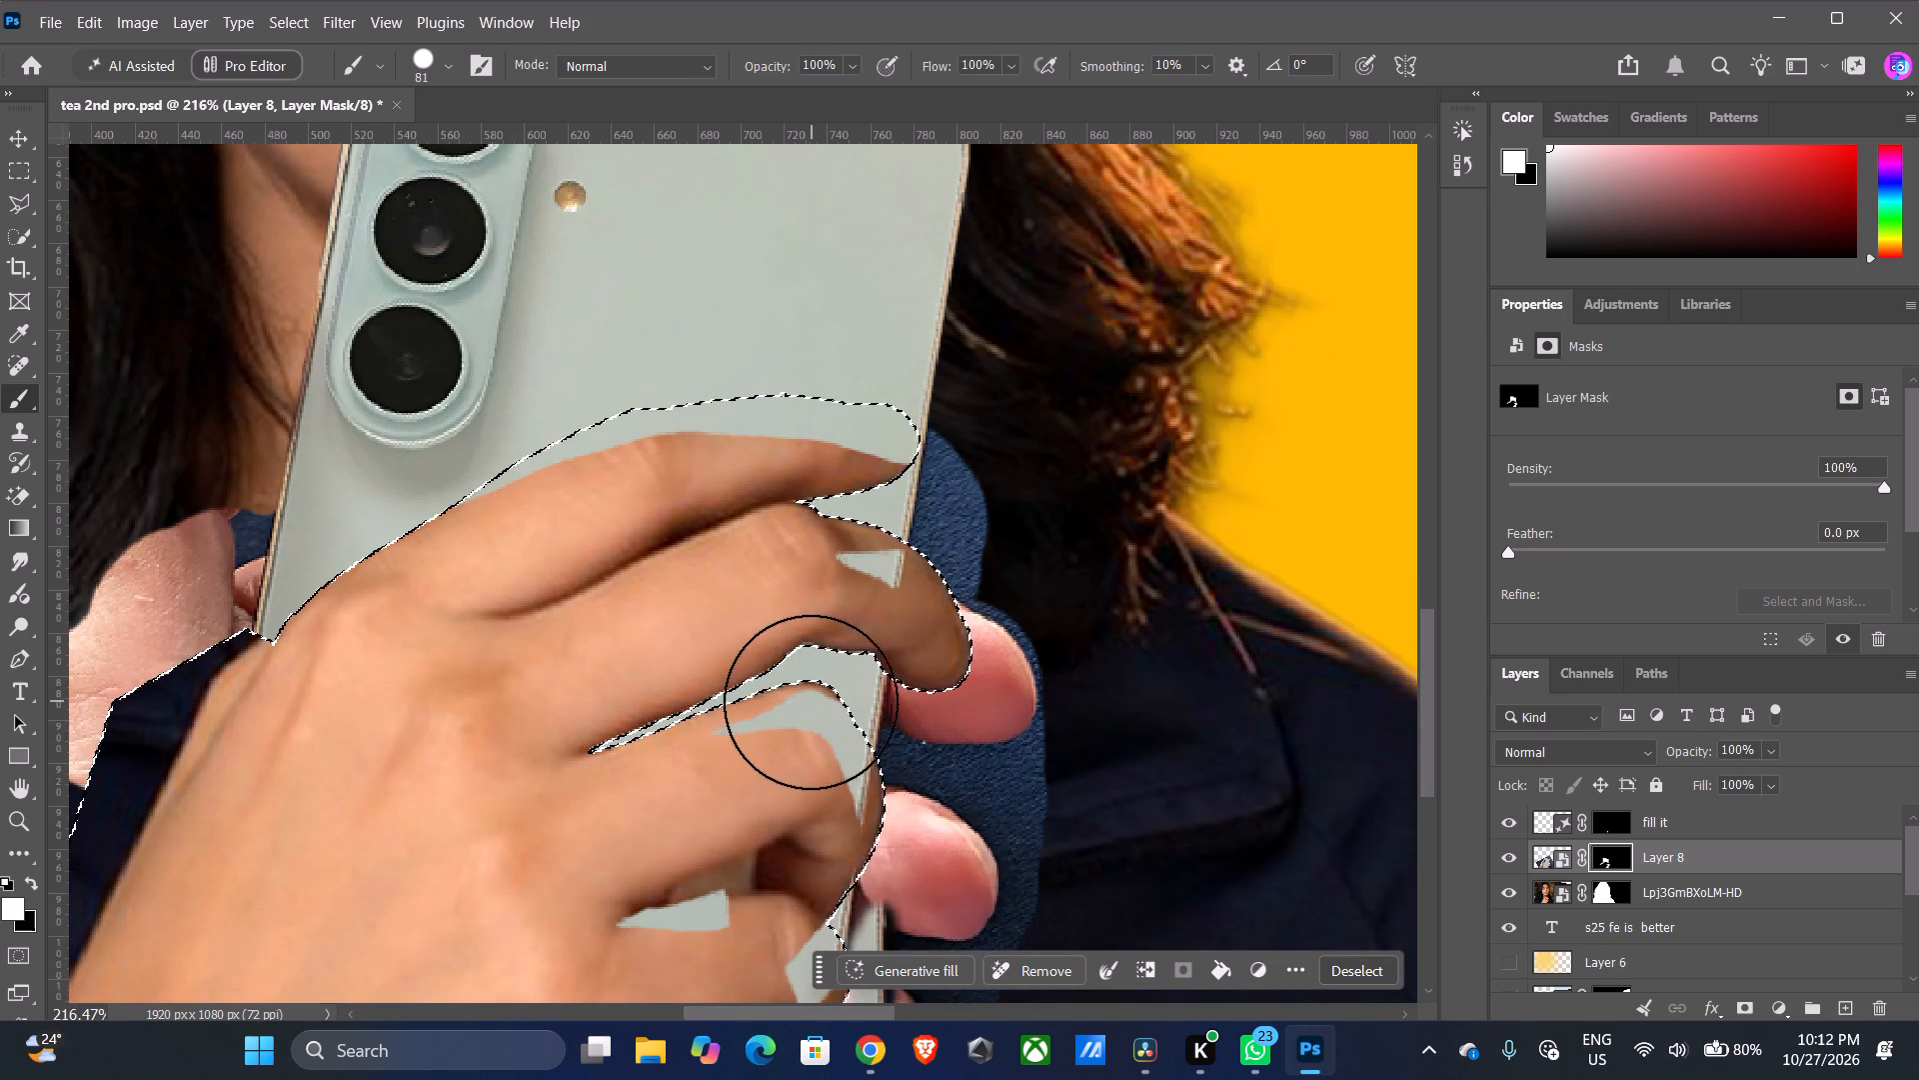
left_click_drag(820, 742, 849, 824)
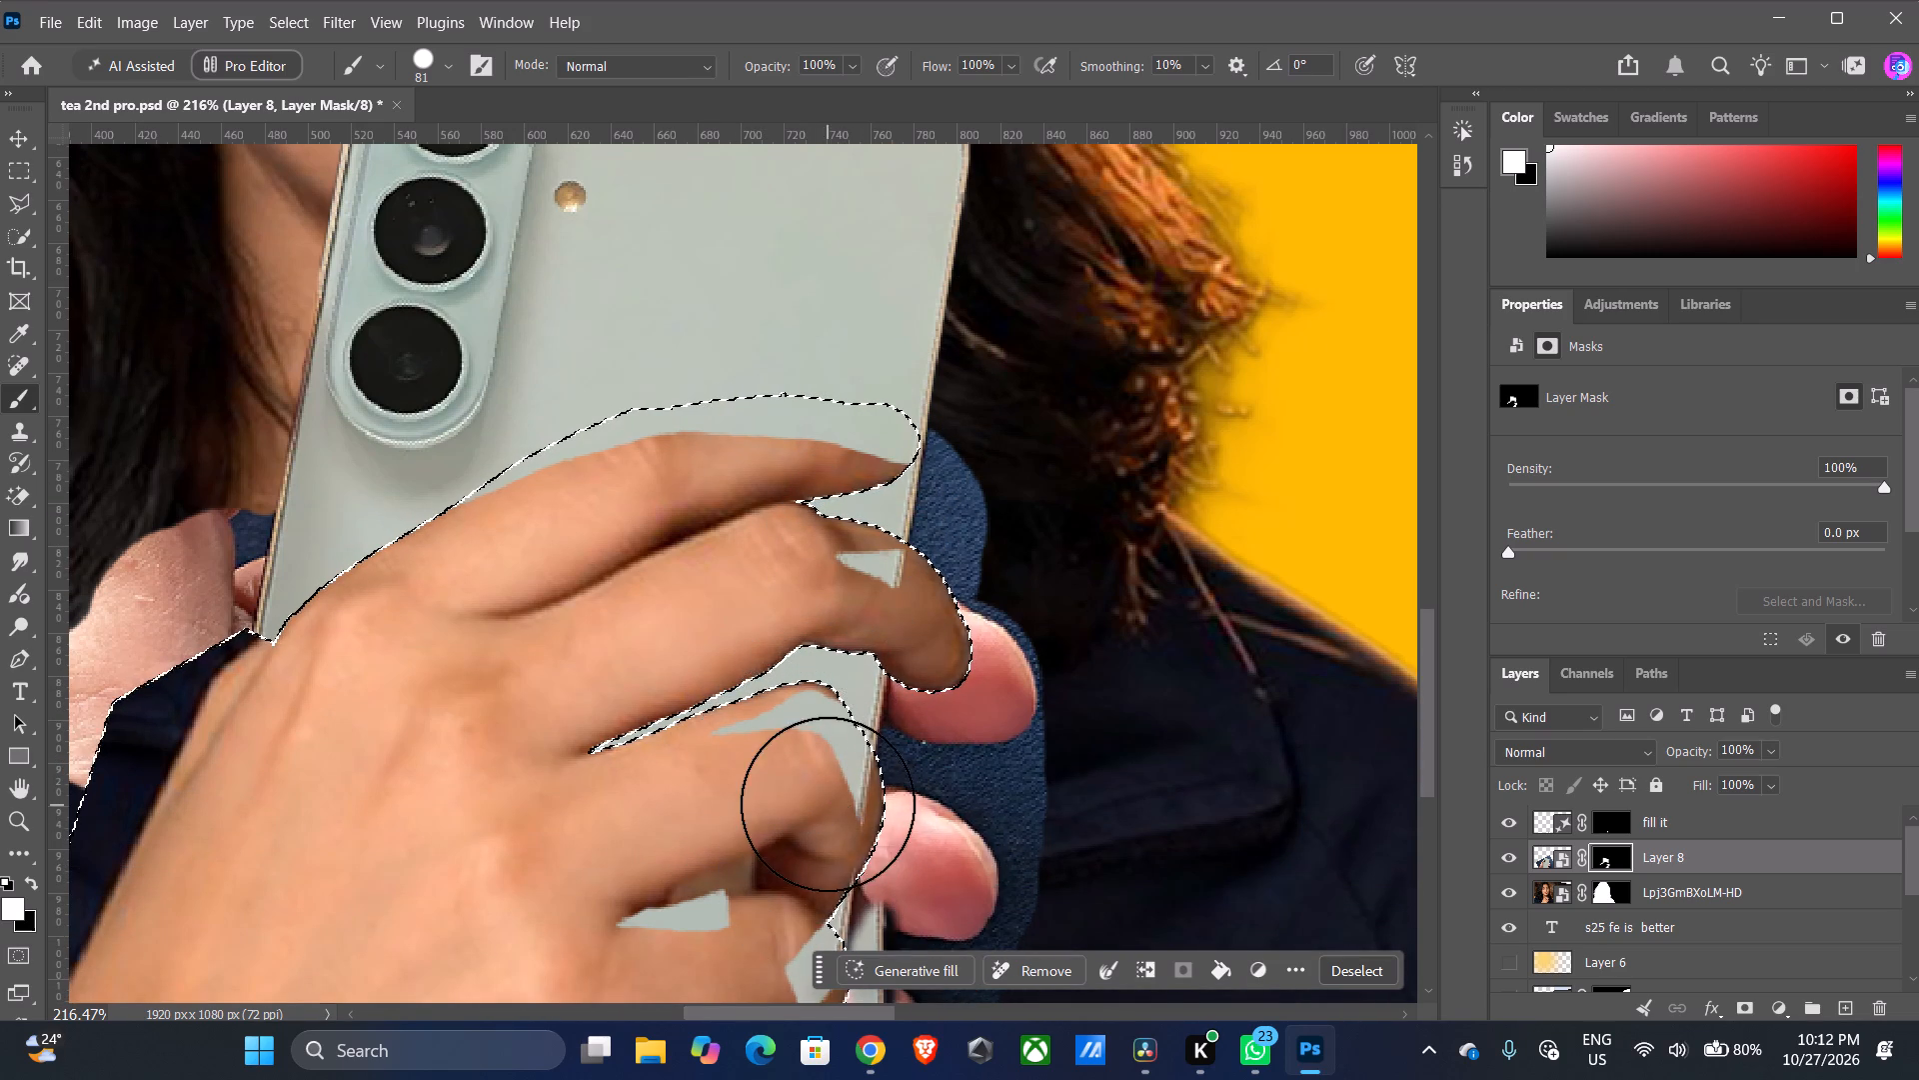
scroll(817, 713, "down", 15)
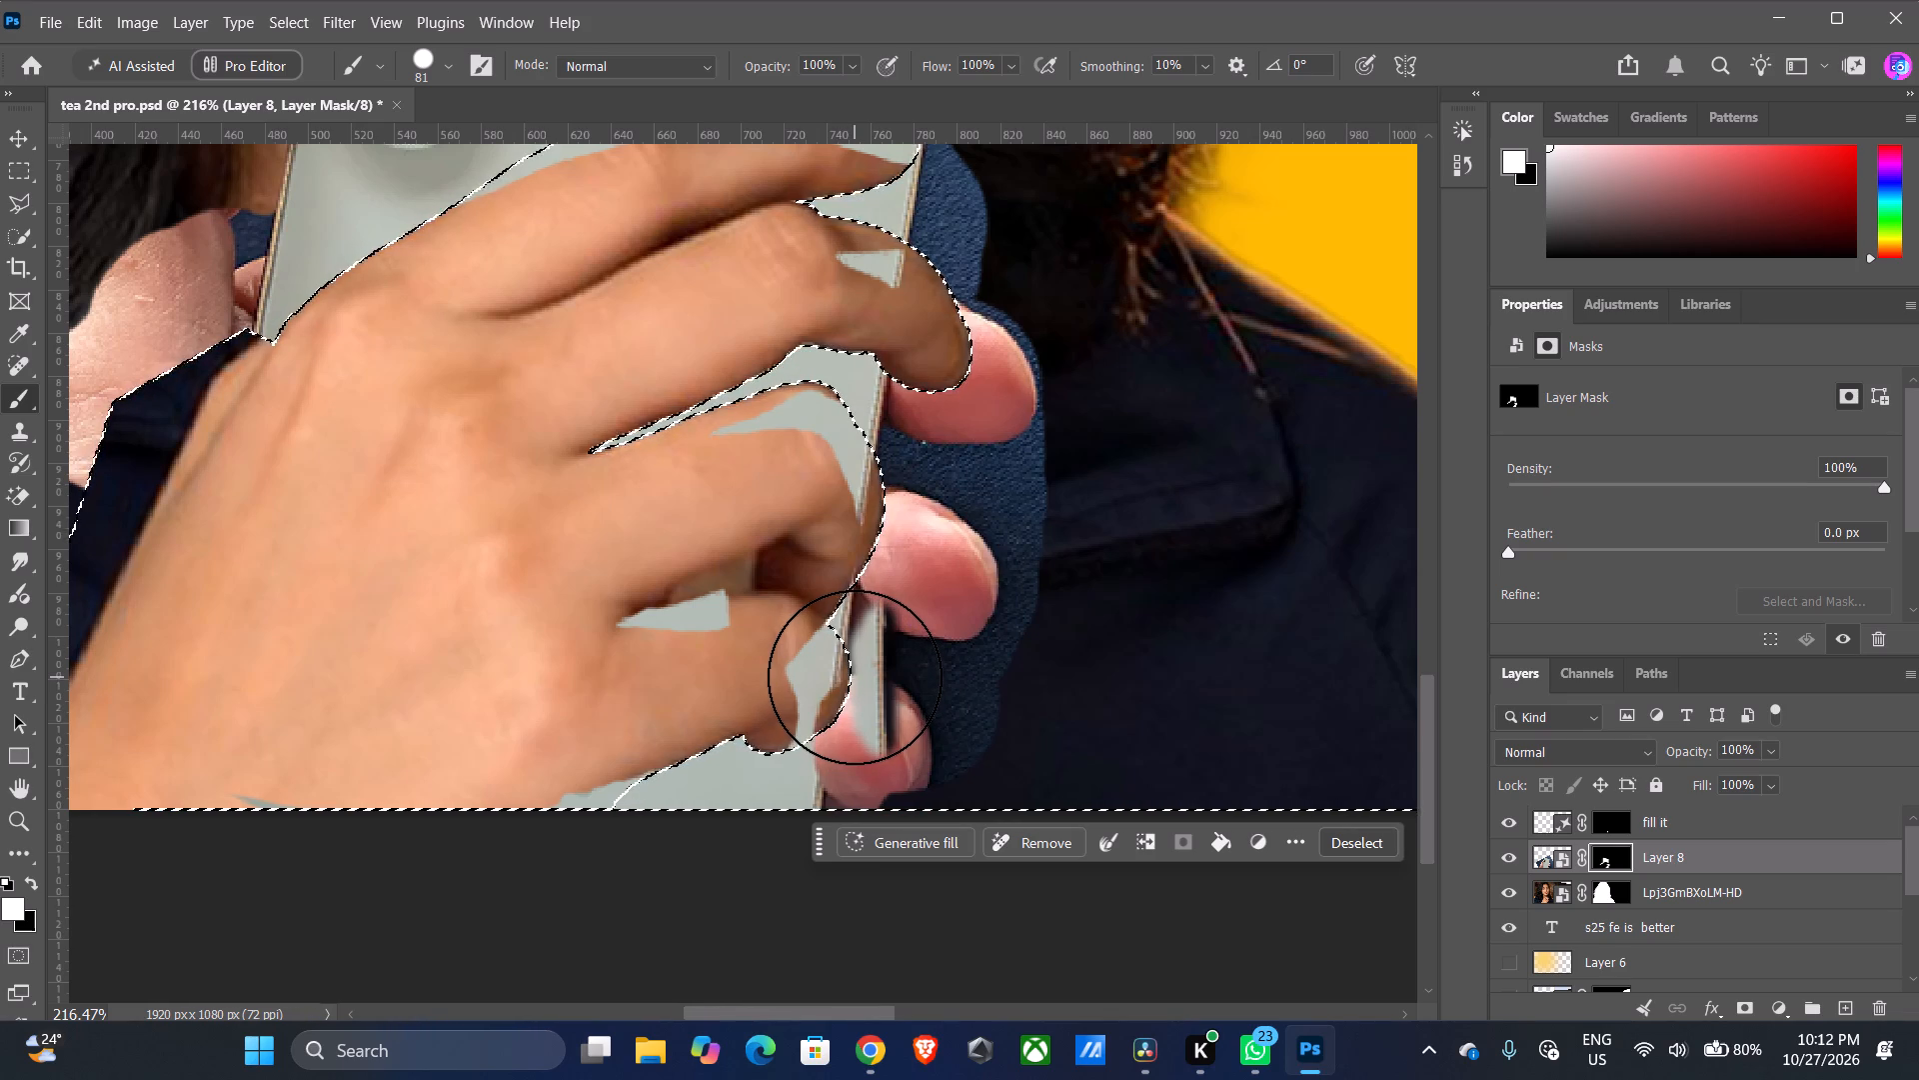
Invert the selection back to the hand and paint black on Layer 8's mask over the hand and fingers to hide the phone patches.
key("ctrl+shift+i")
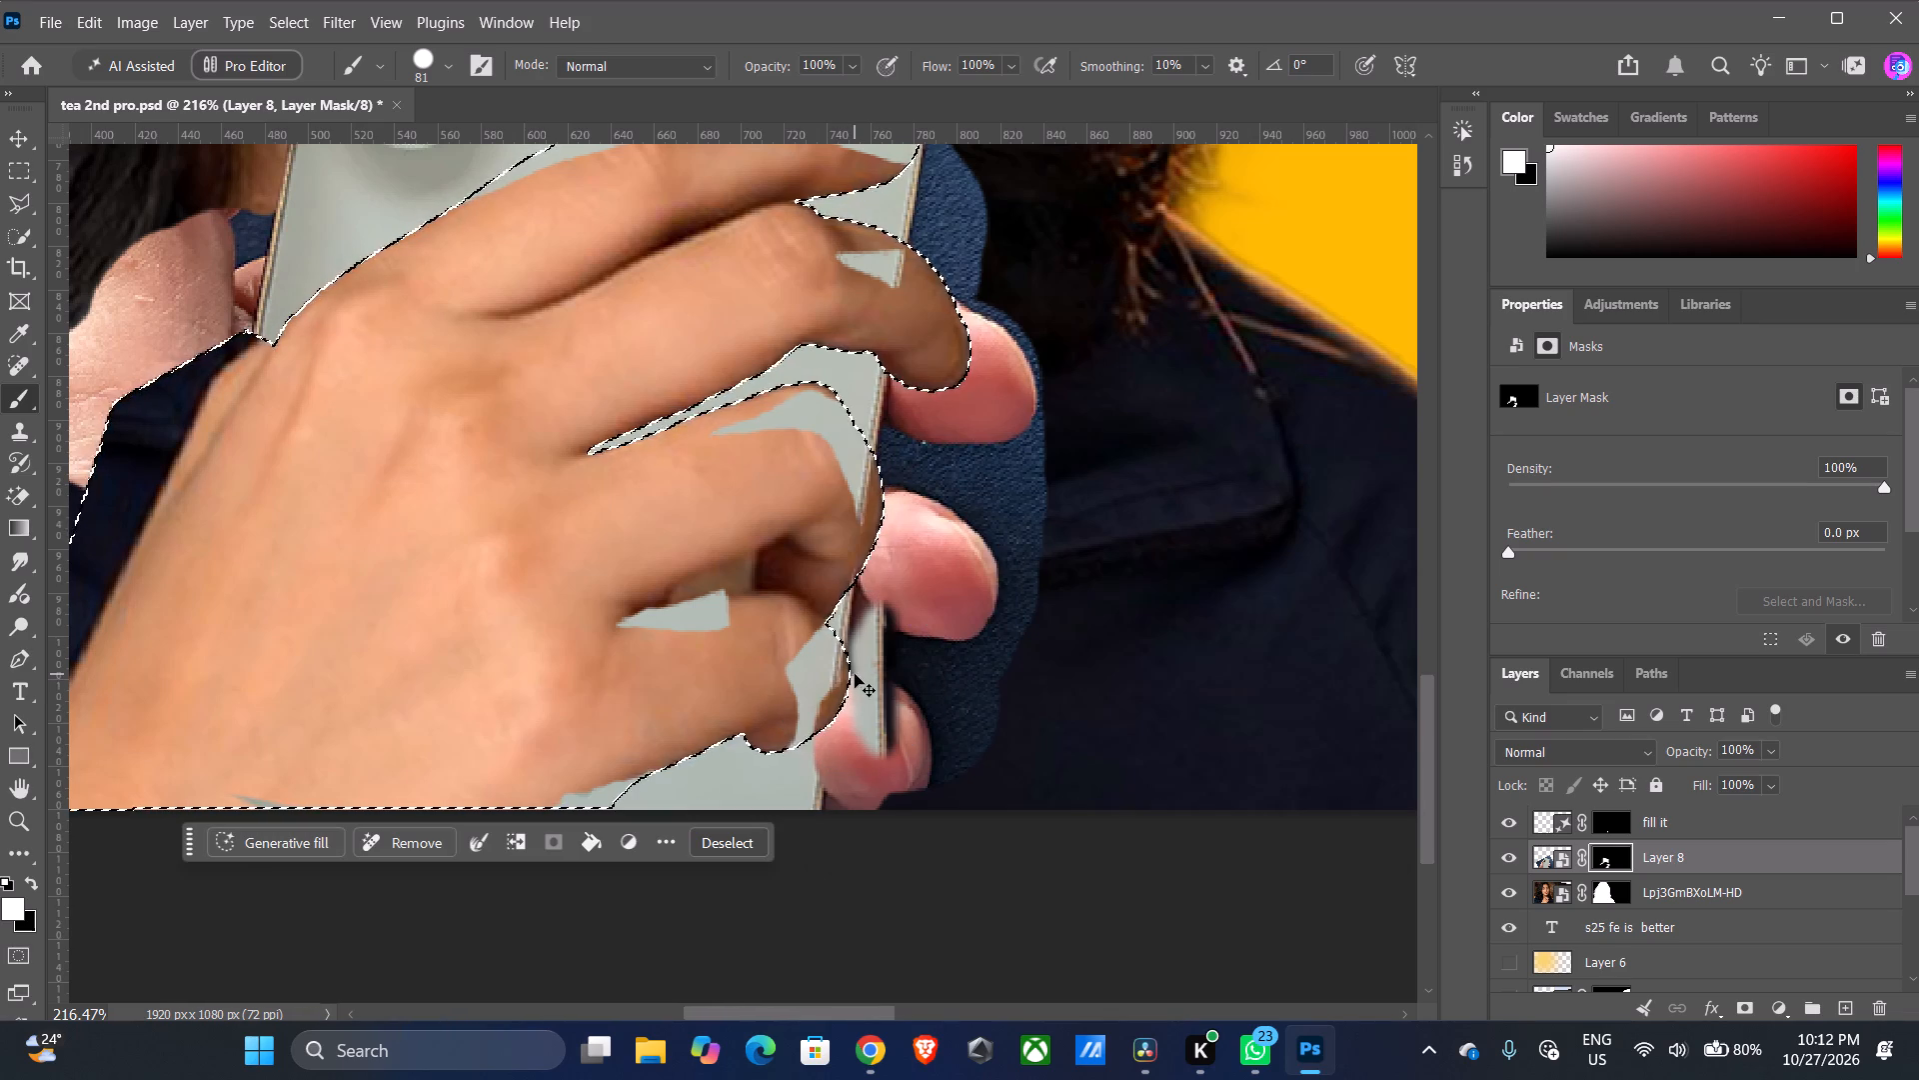
left_click(31, 885)
left_click_drag(675, 523, 510, 709)
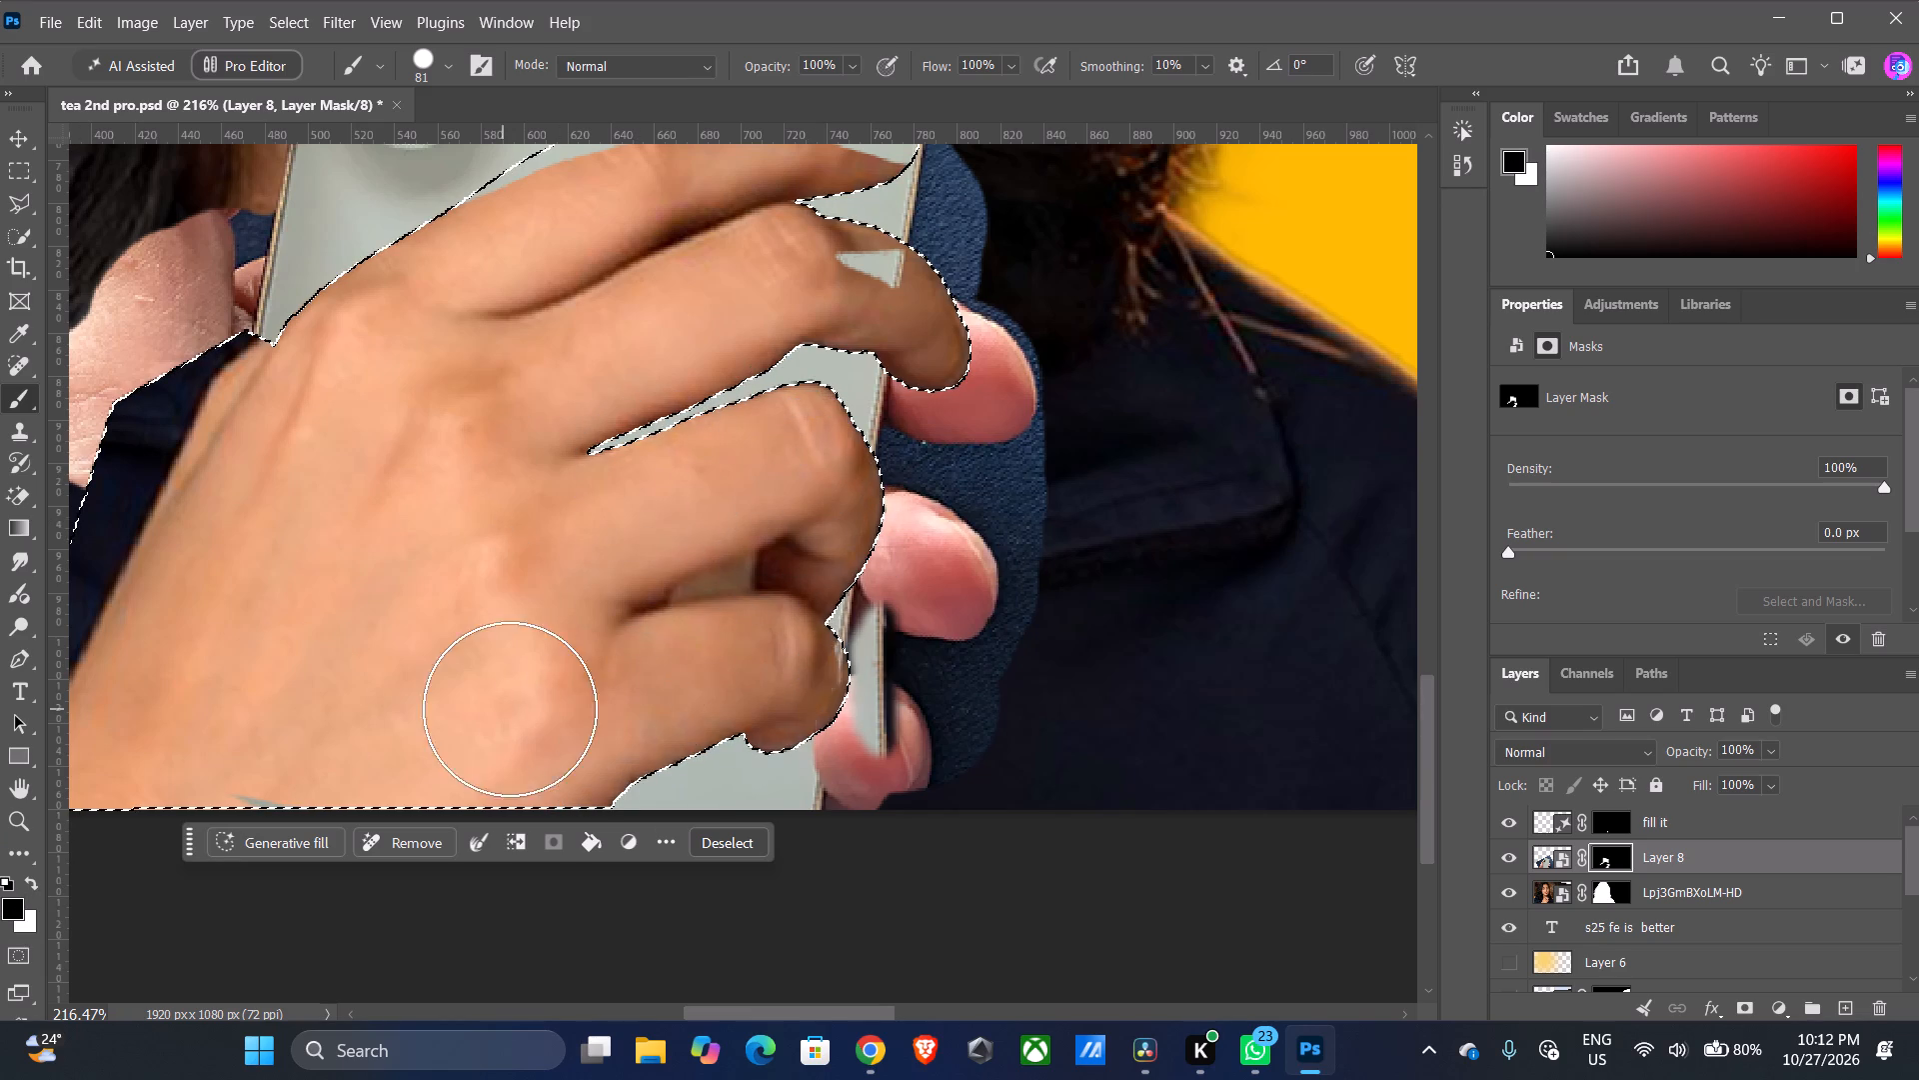
left_click_drag(510, 709, 412, 394)
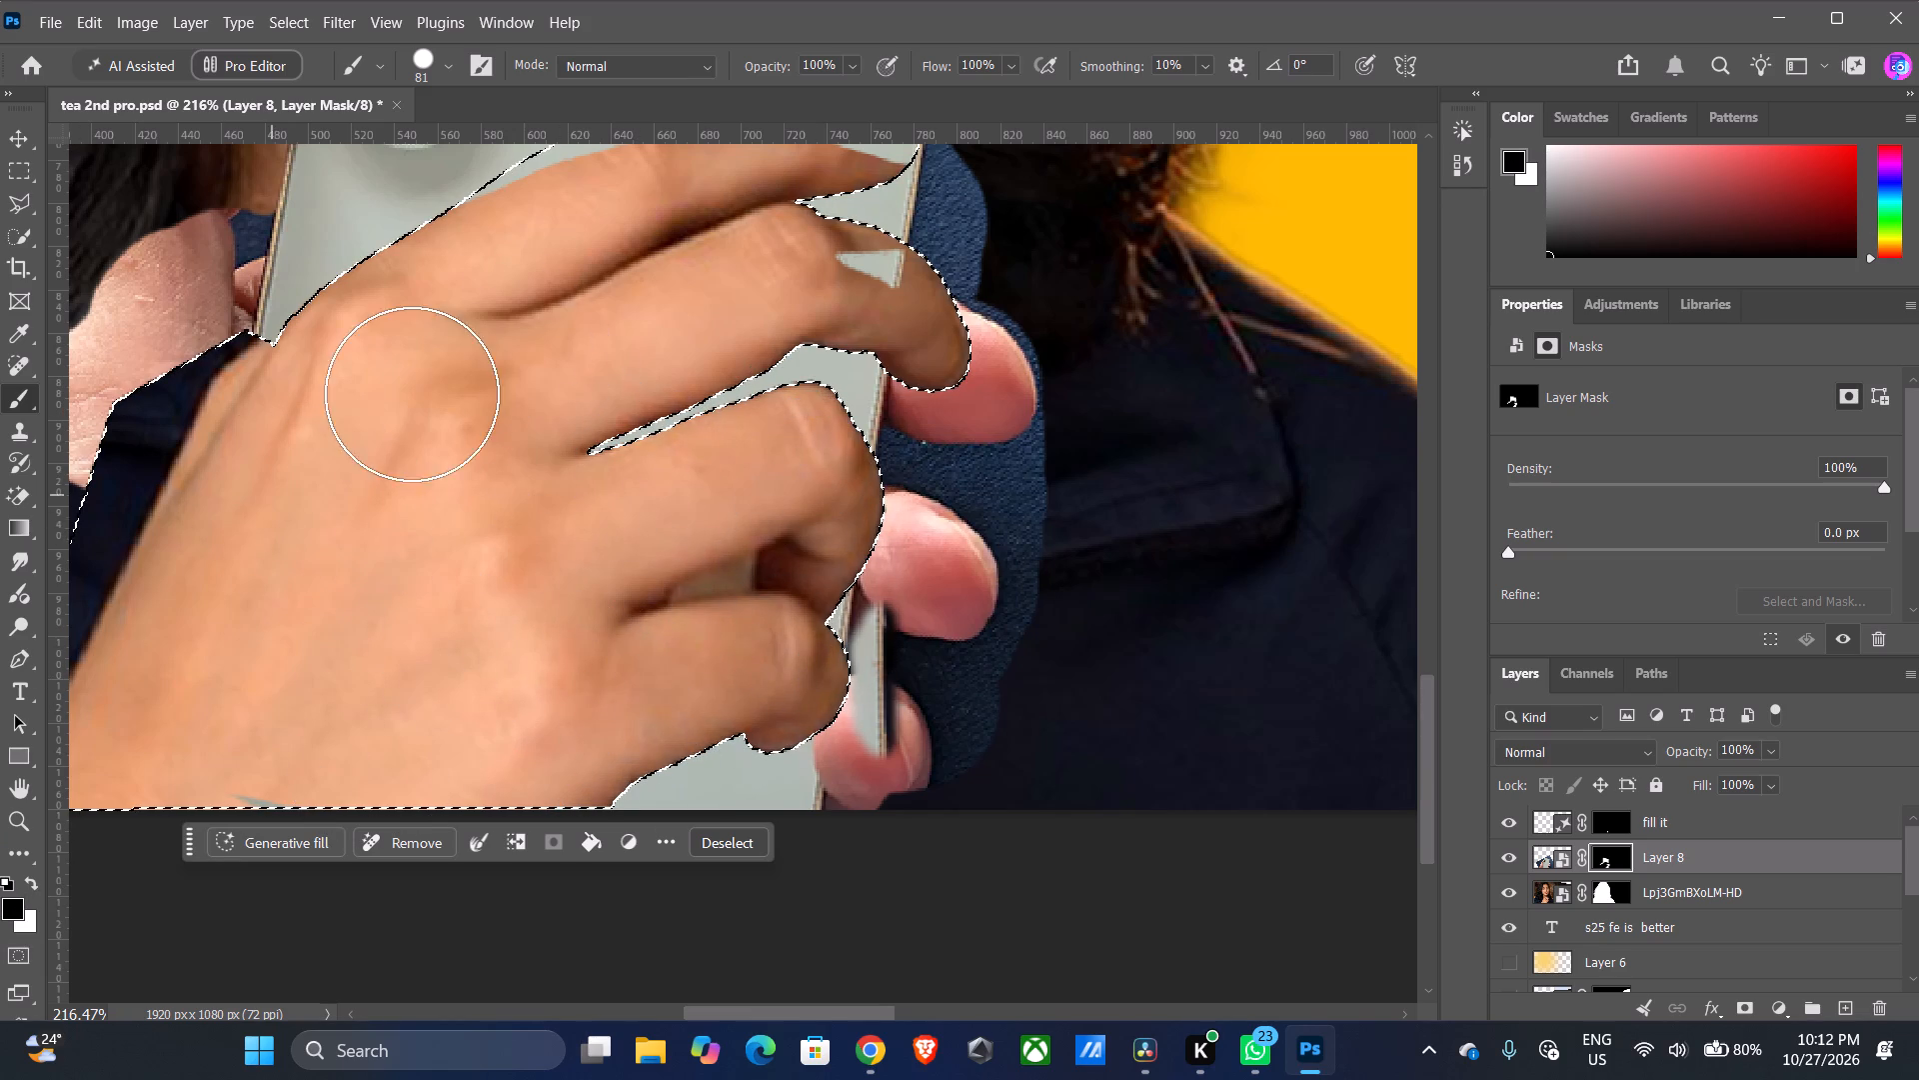
left_click_drag(412, 394, 630, 474)
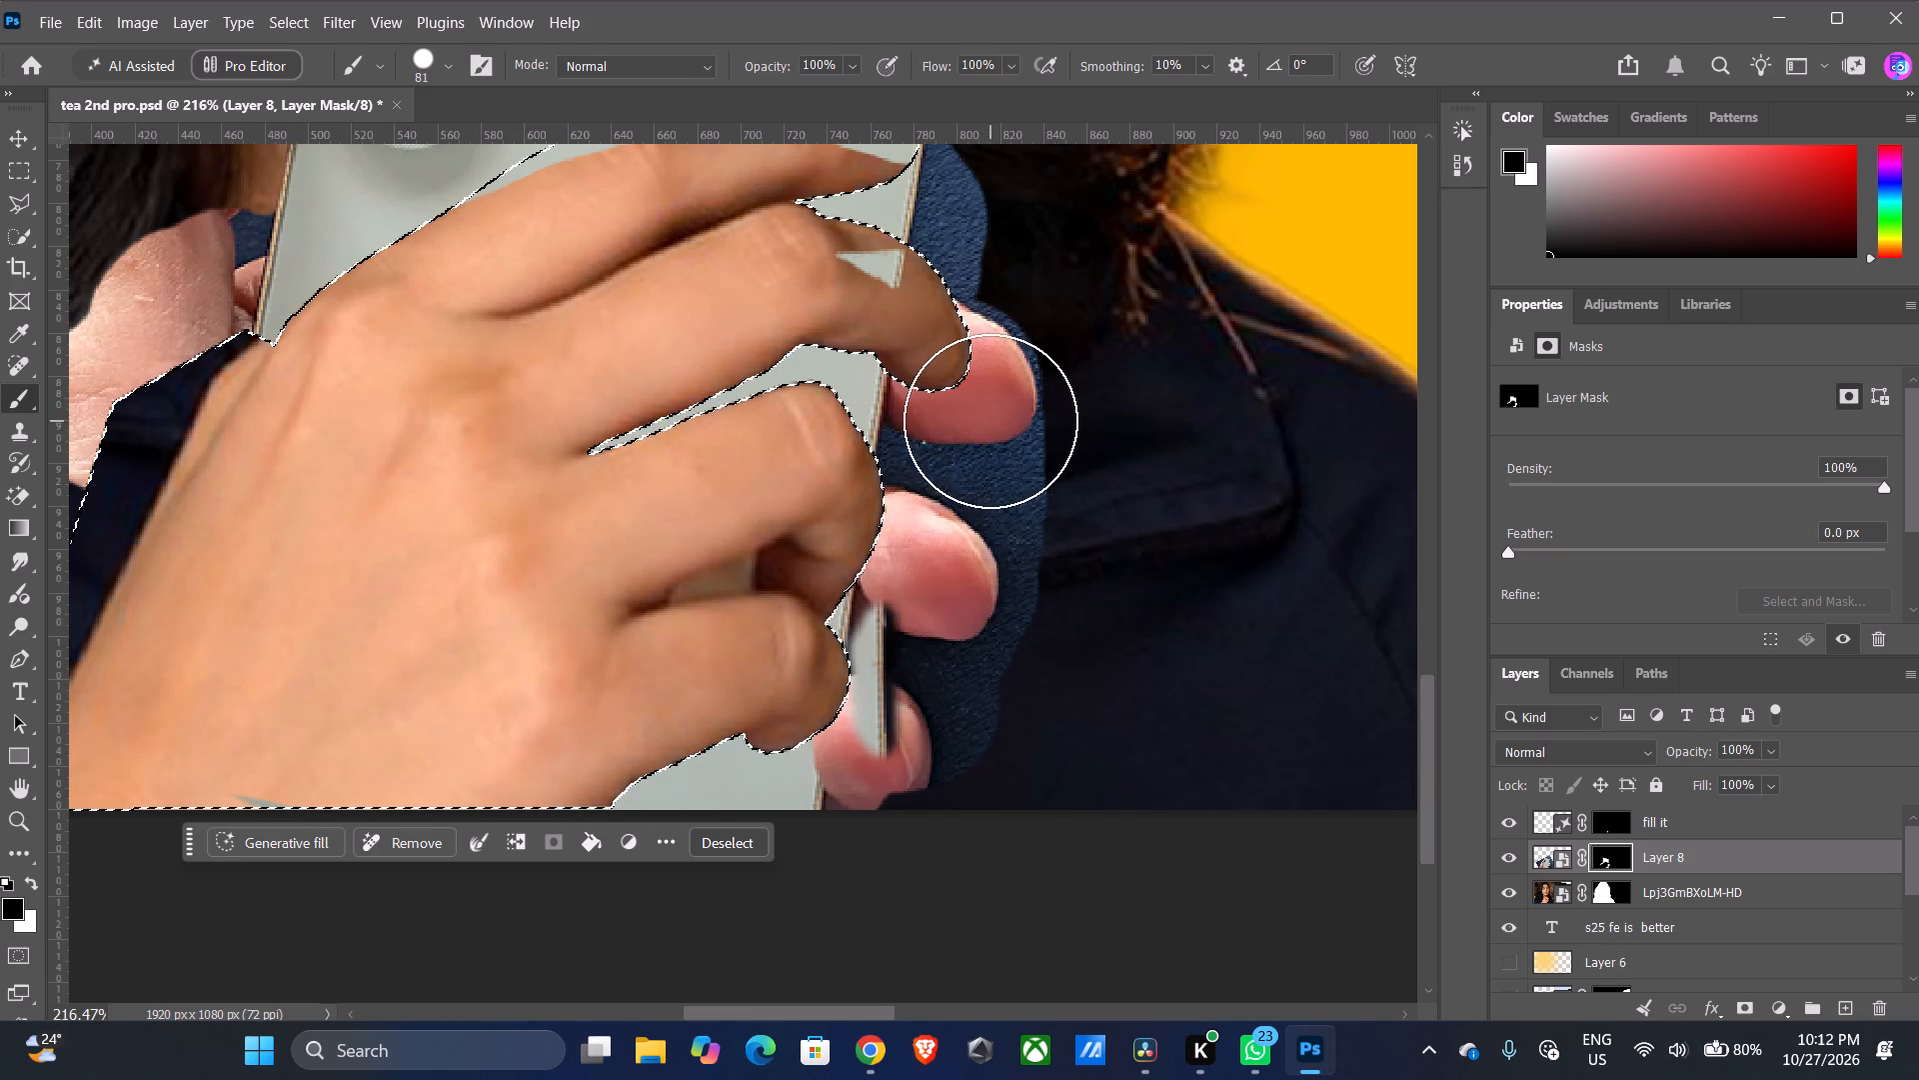
scroll(704, 491, "up", 4)
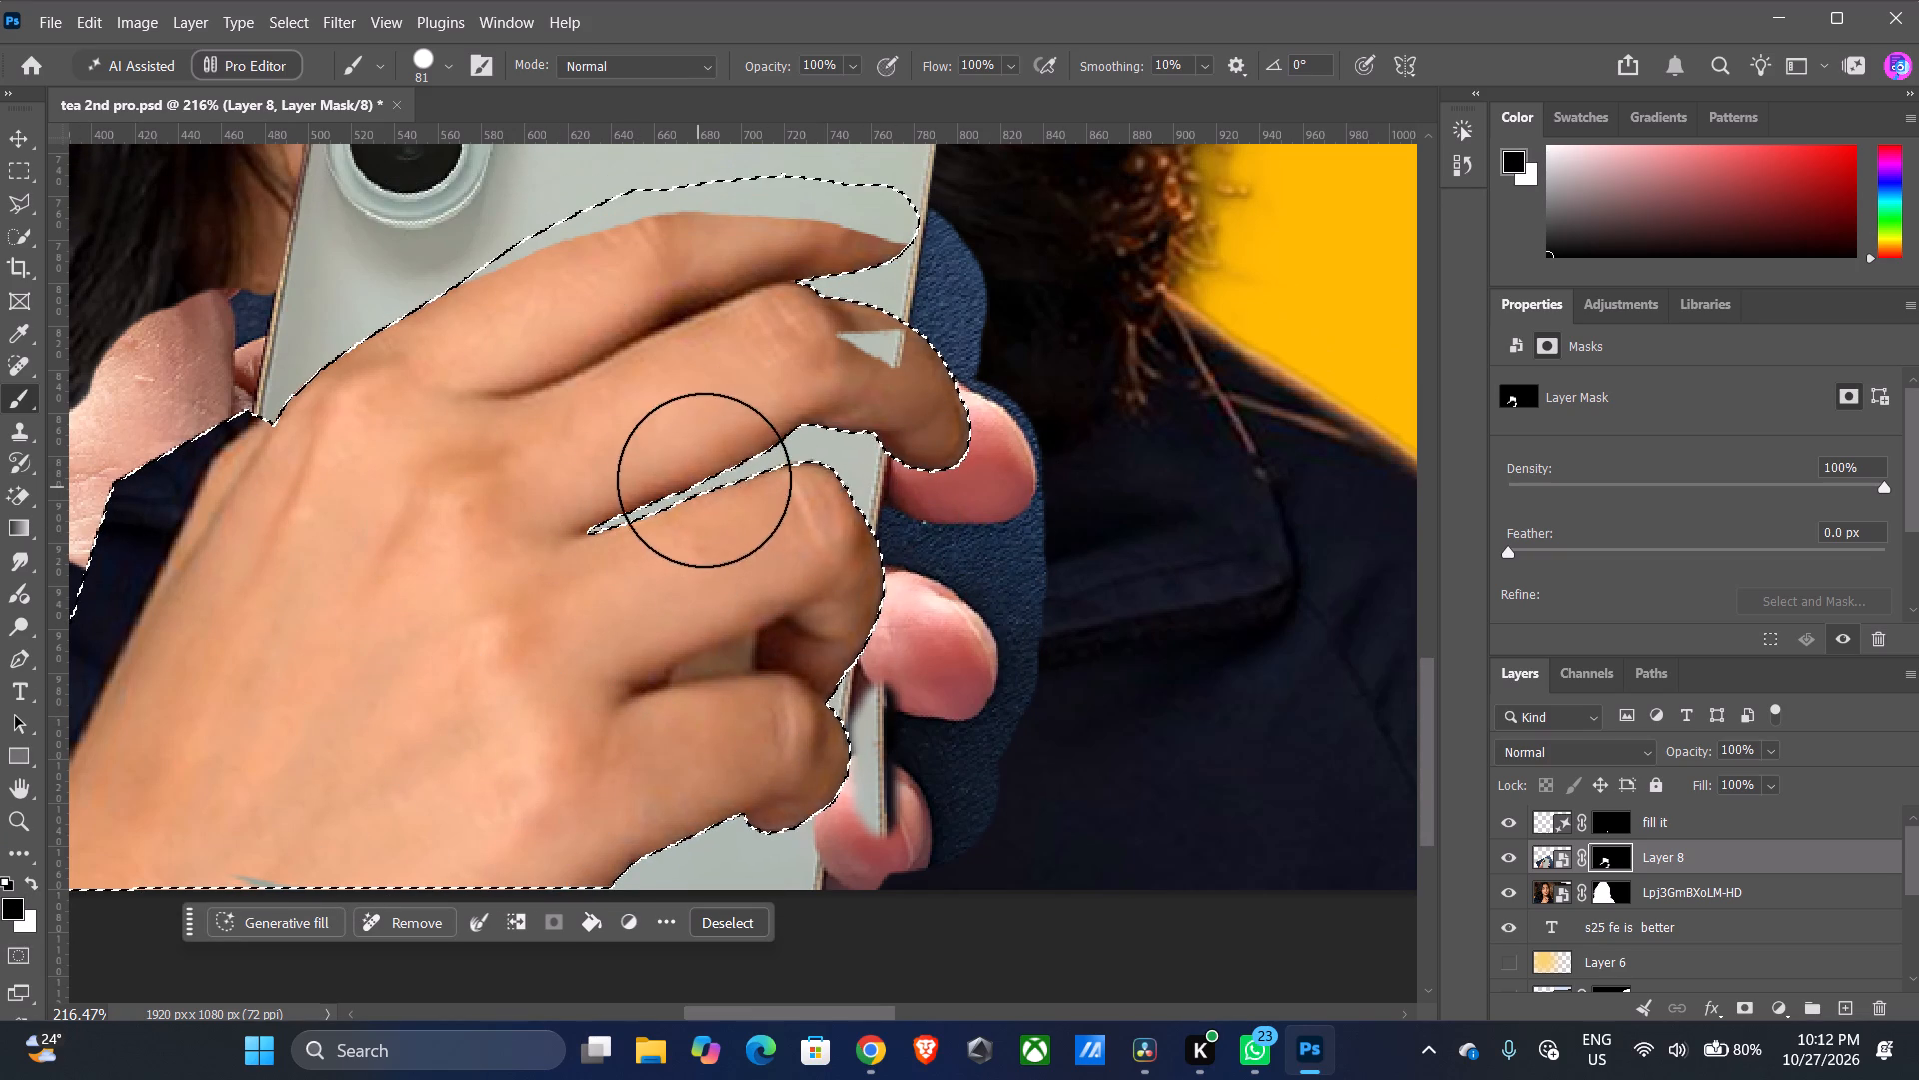
left_click_drag(872, 389, 719, 450)
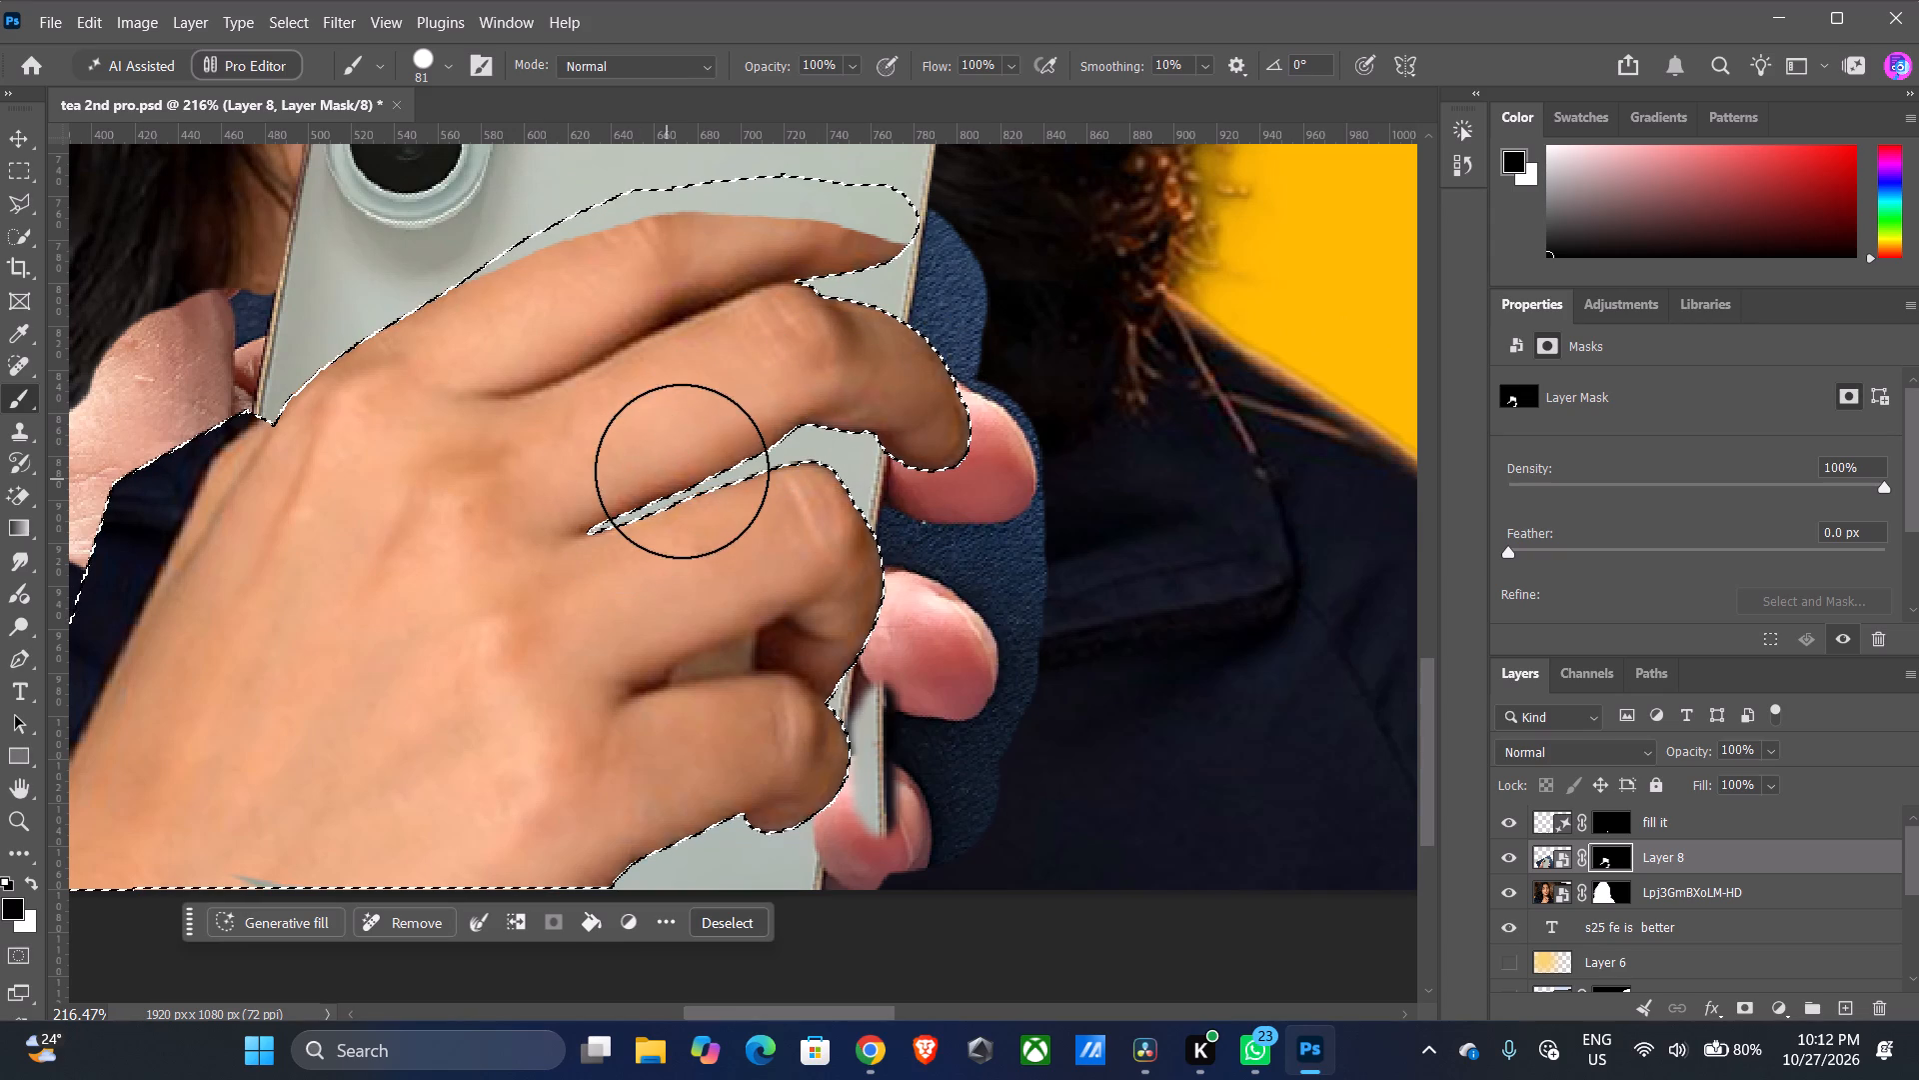
Outline the gap between the ring and little fingers in white on Layer 8's mask with a 3 px brush.
left_click(28, 881)
right_click_drag(771, 739, 642, 753, "alt")
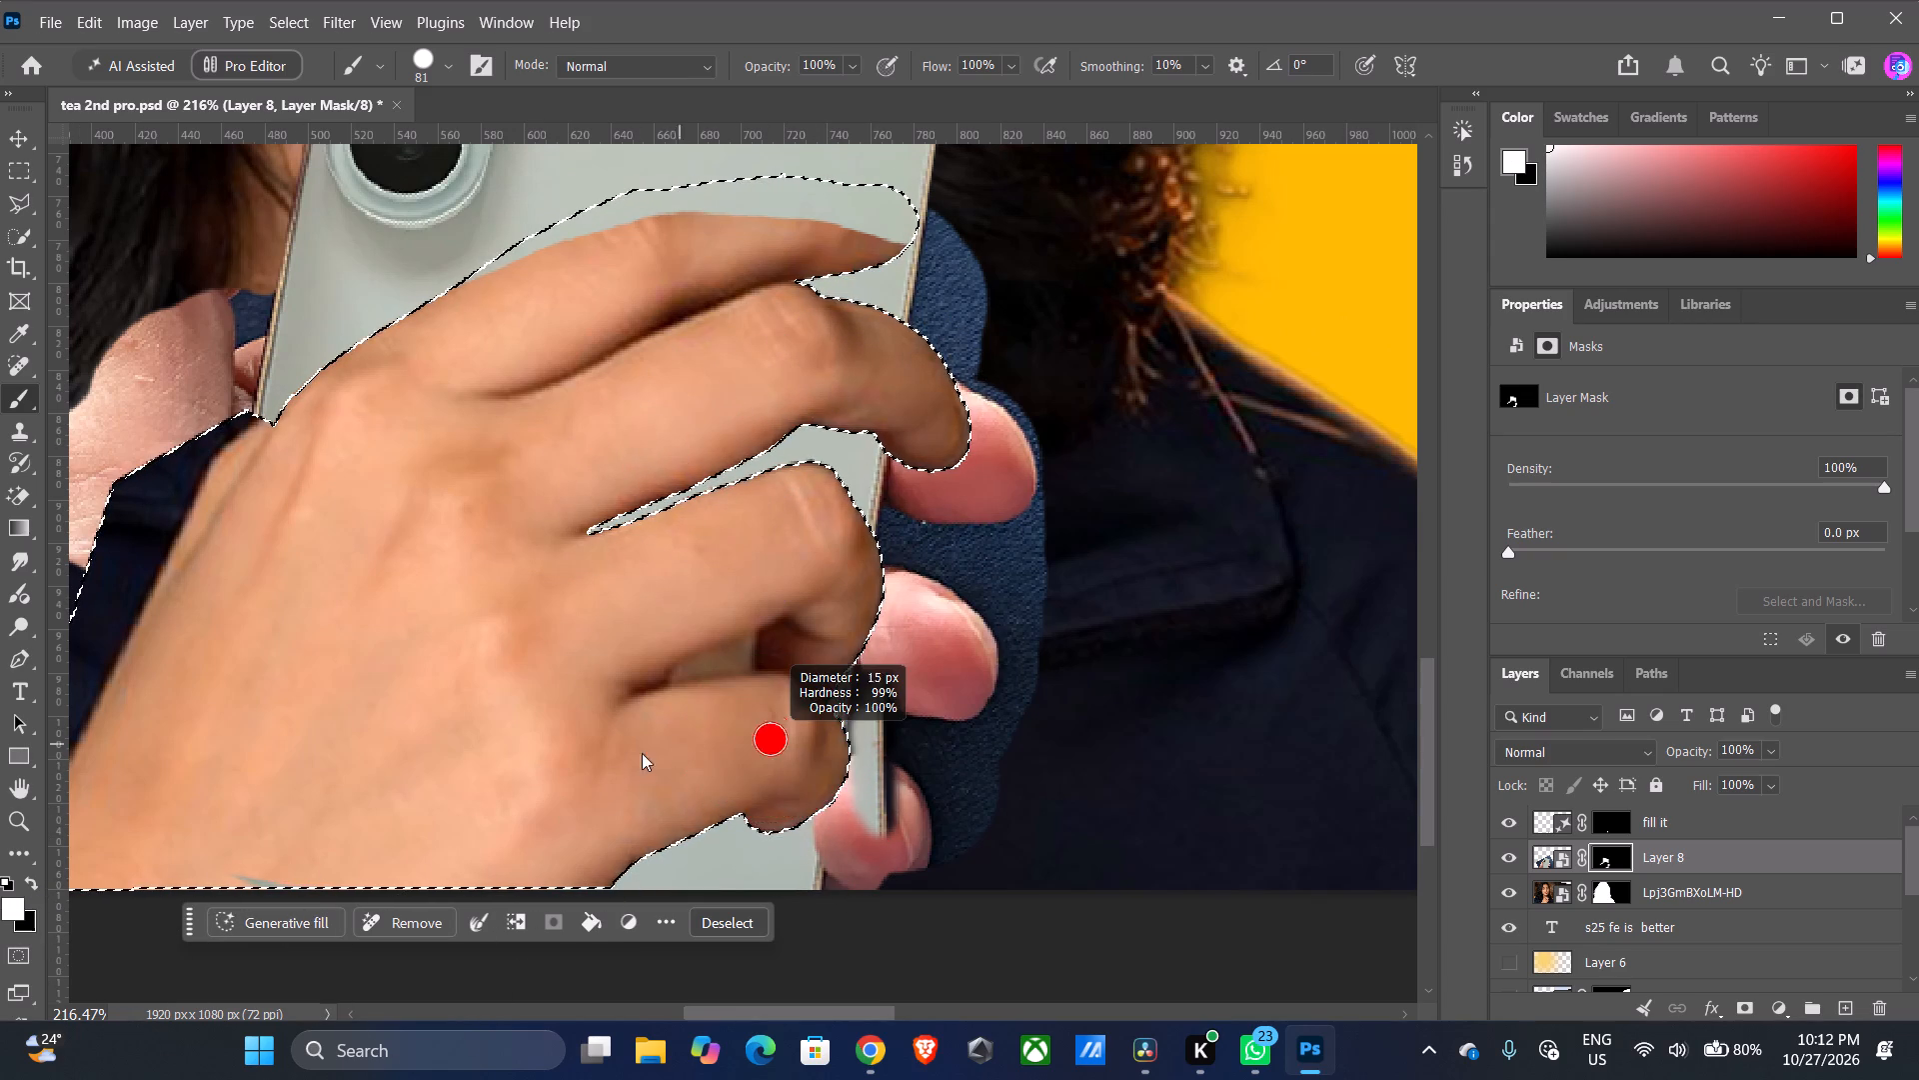
right_click_drag(642, 753, 628, 753, "alt")
right_click_drag(713, 721, 737, 721)
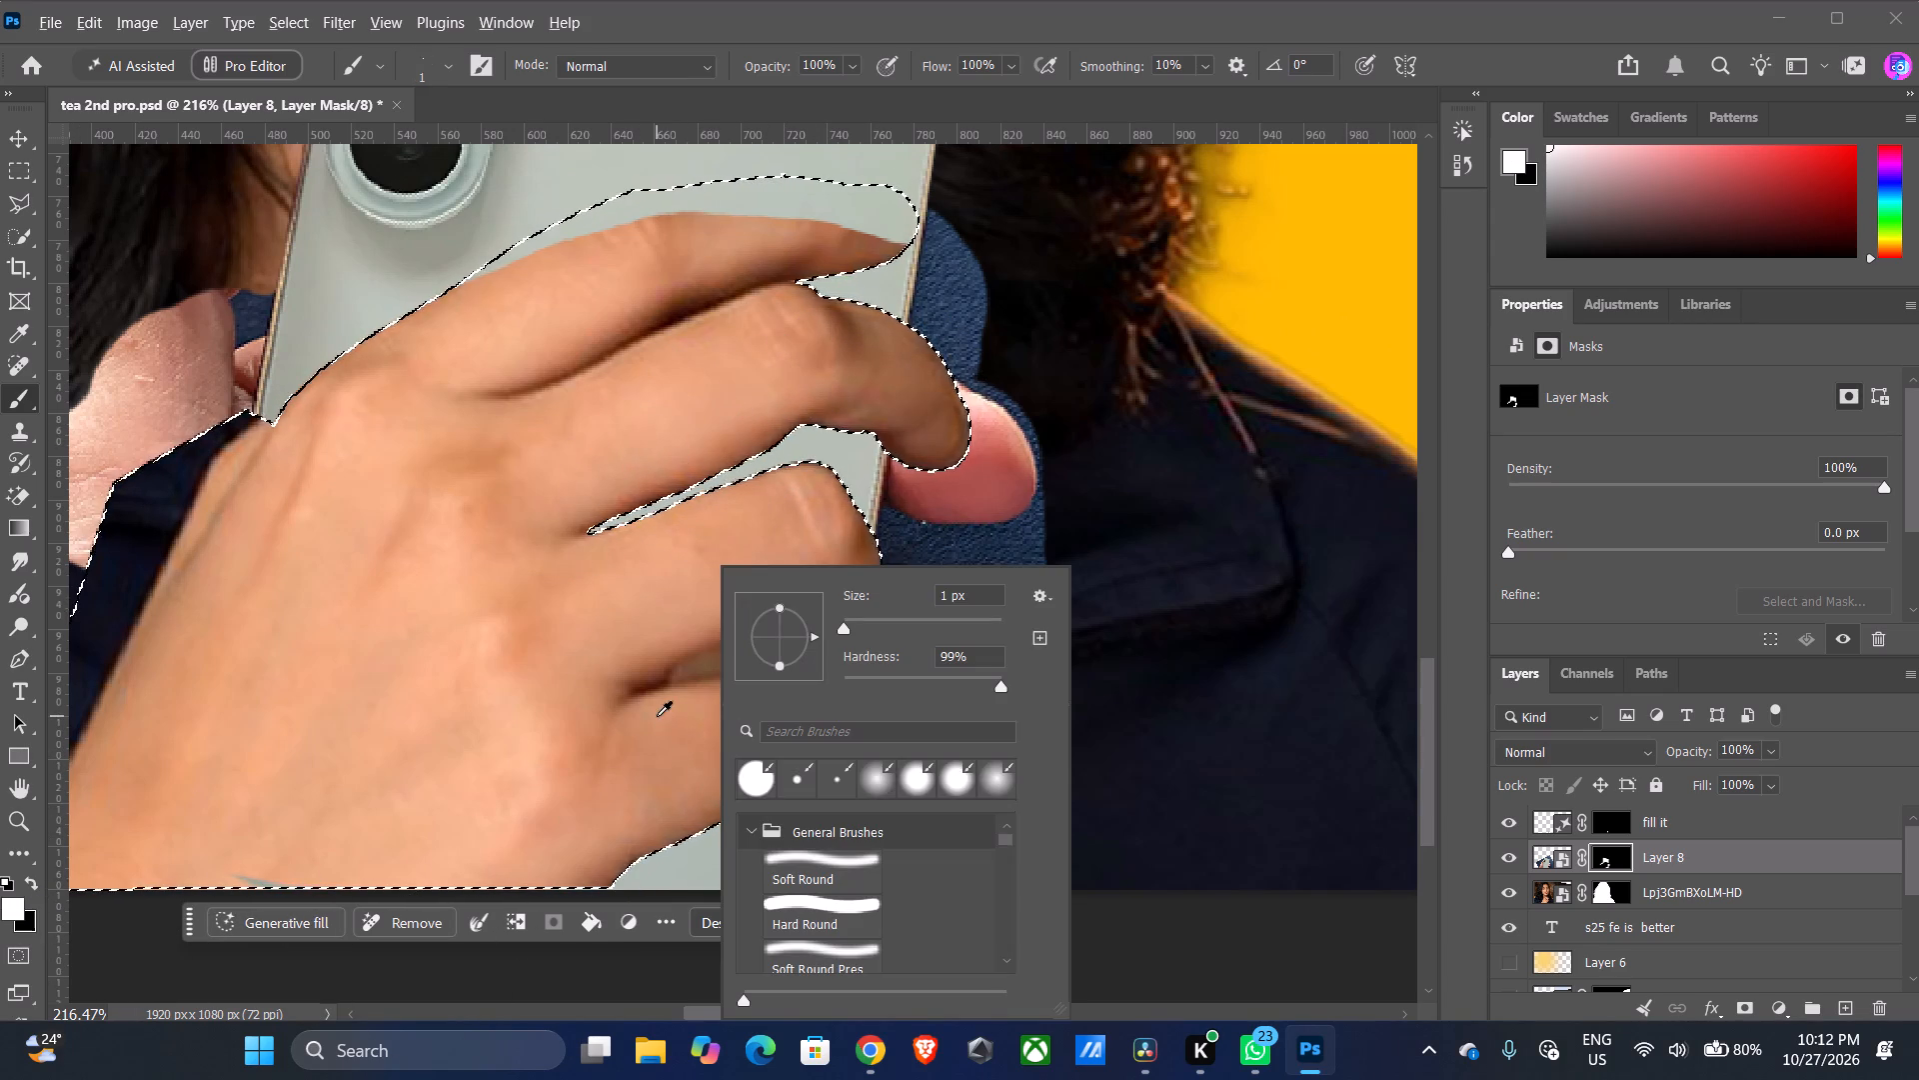
right_click_drag(657, 716, 670, 716, "alt")
scroll(761, 692, "up", 14, "alt")
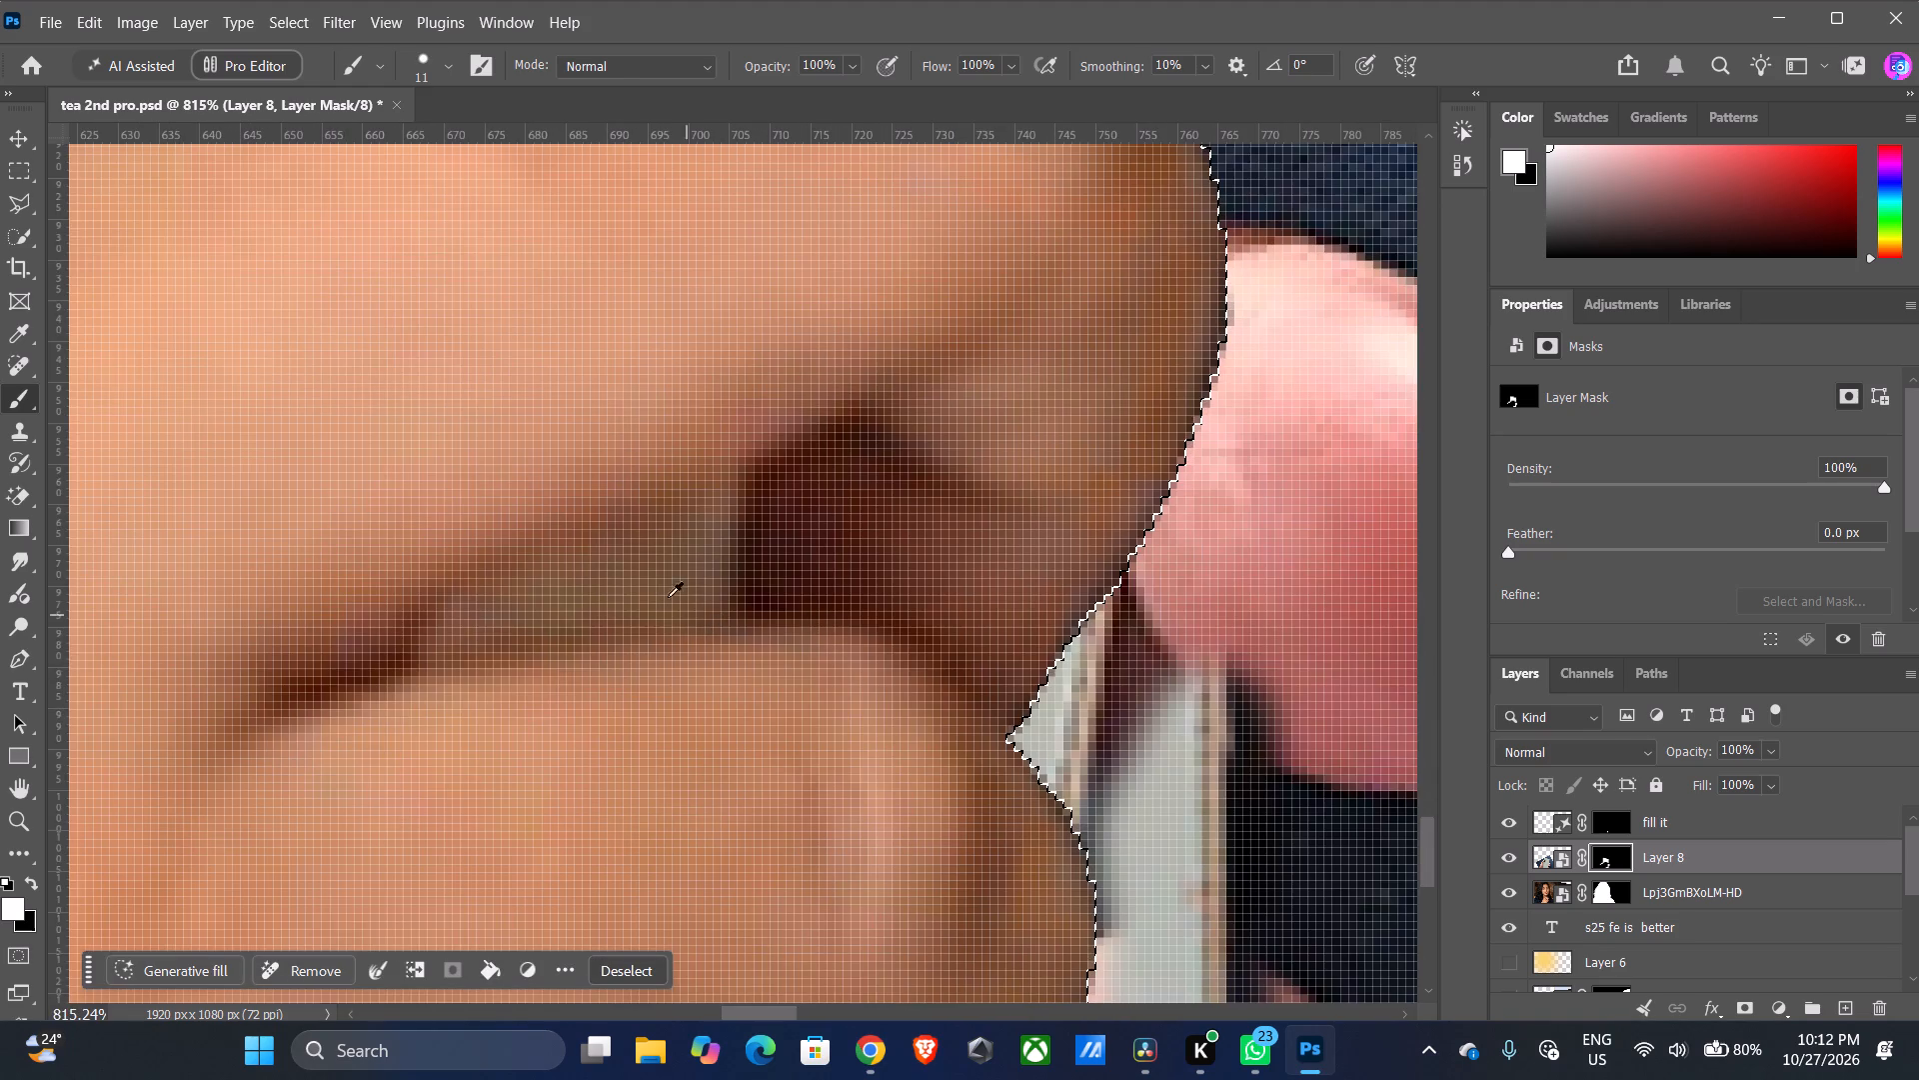
right_click_drag(515, 627, 478, 652, "alt")
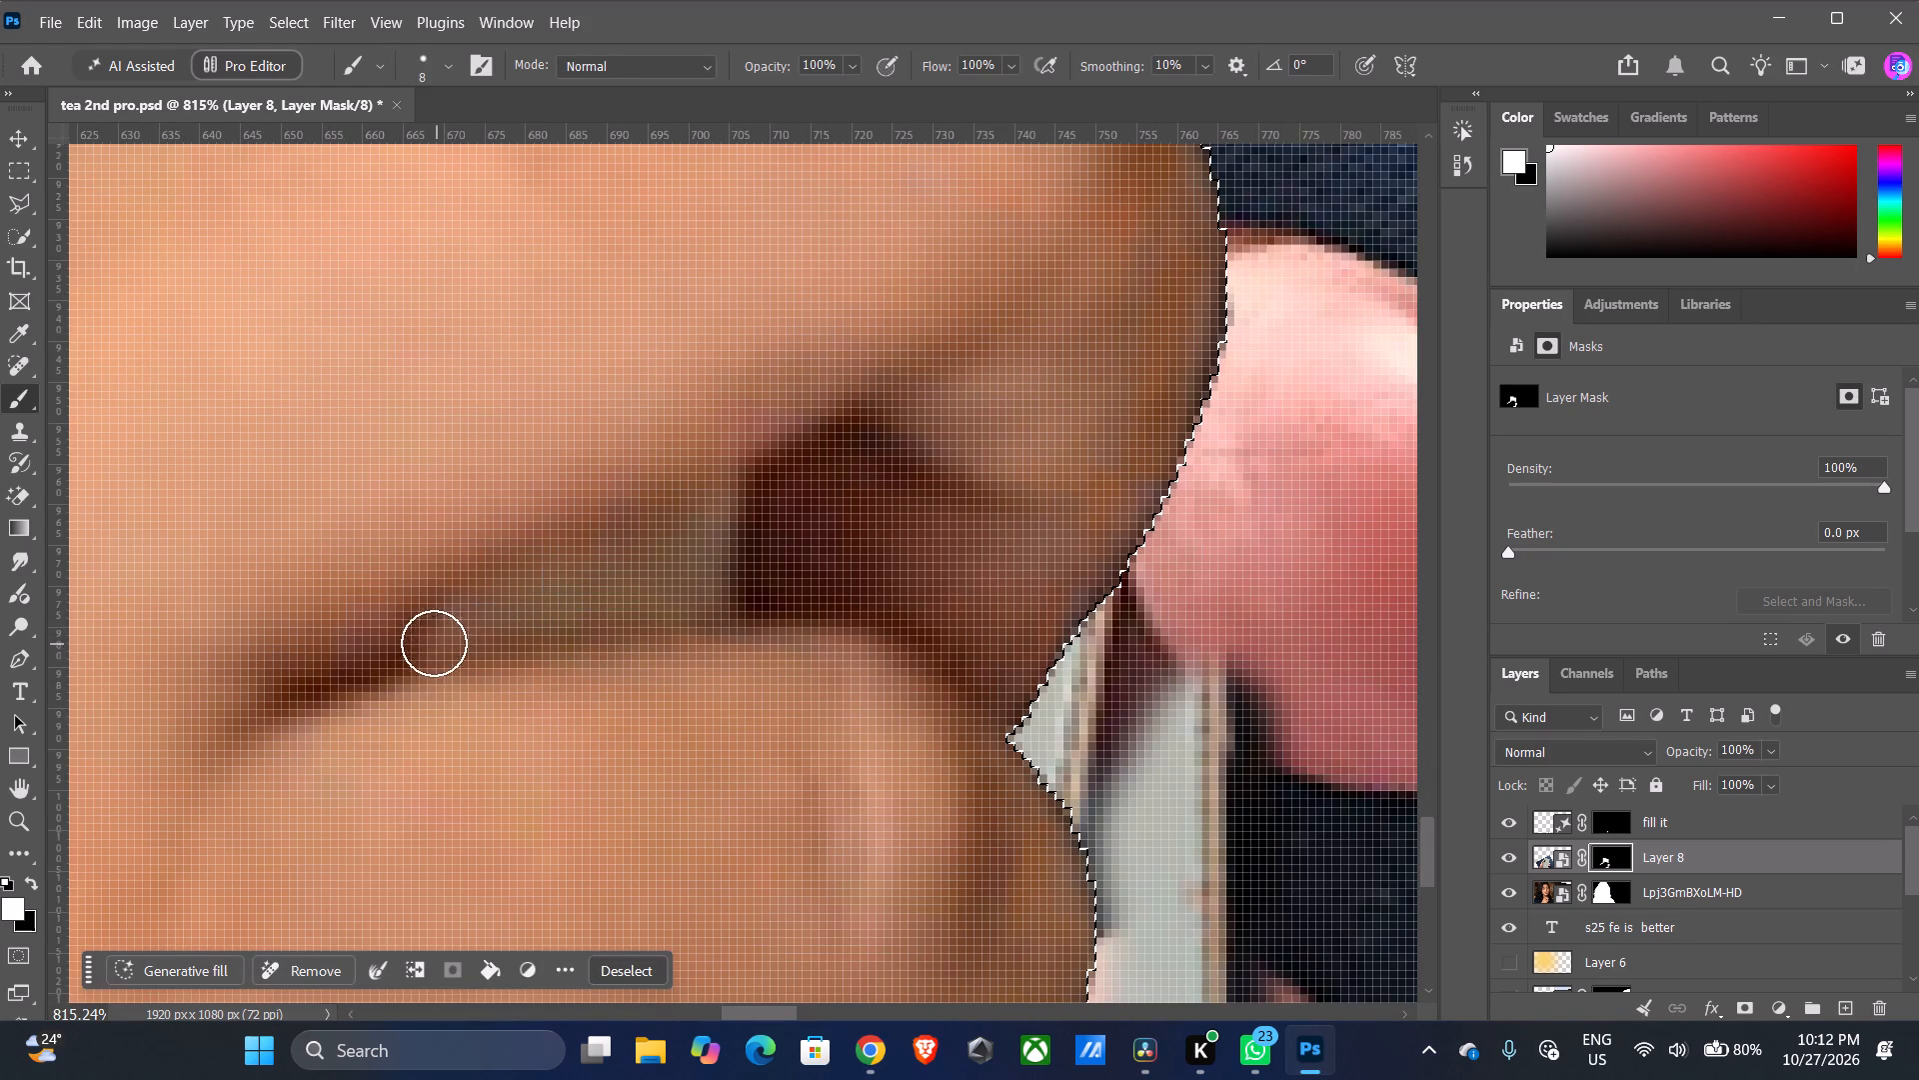
right_click_drag(453, 636, 427, 656, "alt")
right_click_drag(459, 648, 435, 661, "alt")
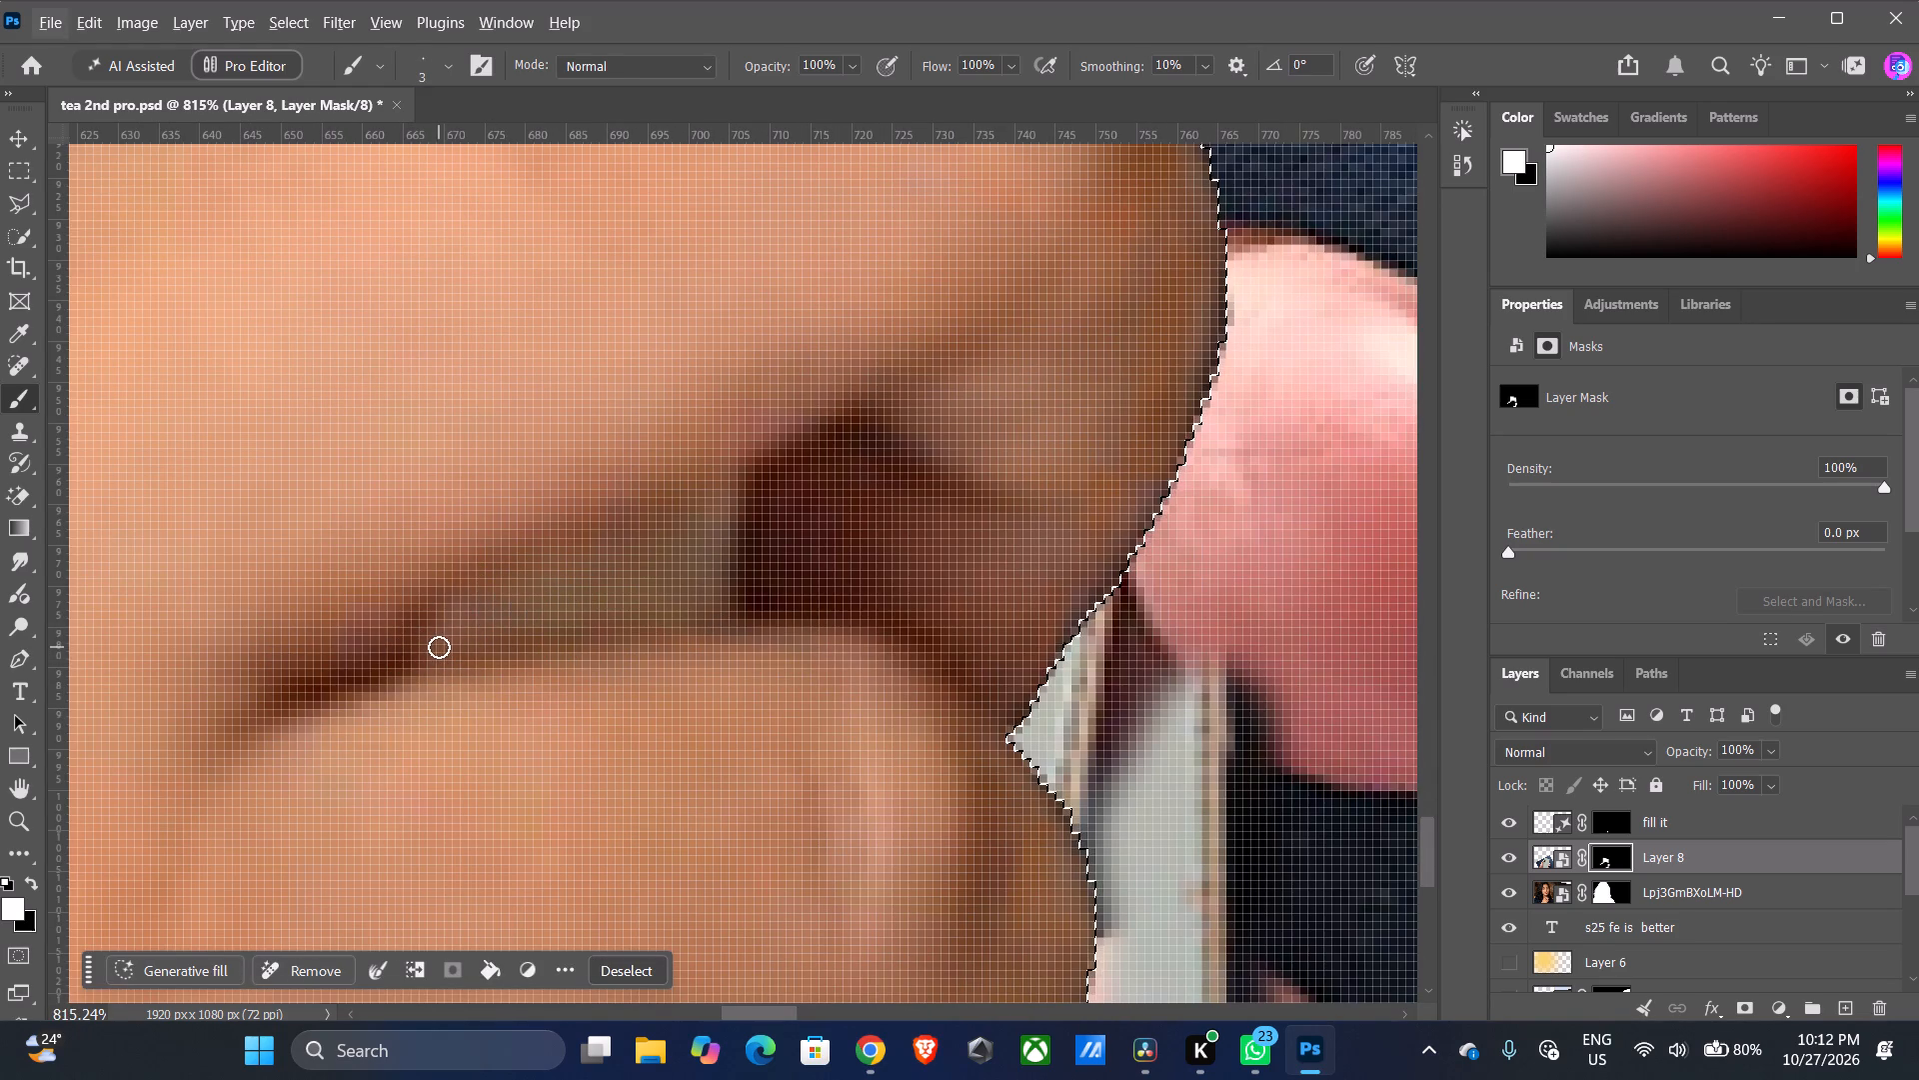
left_click_drag(437, 647, 756, 523)
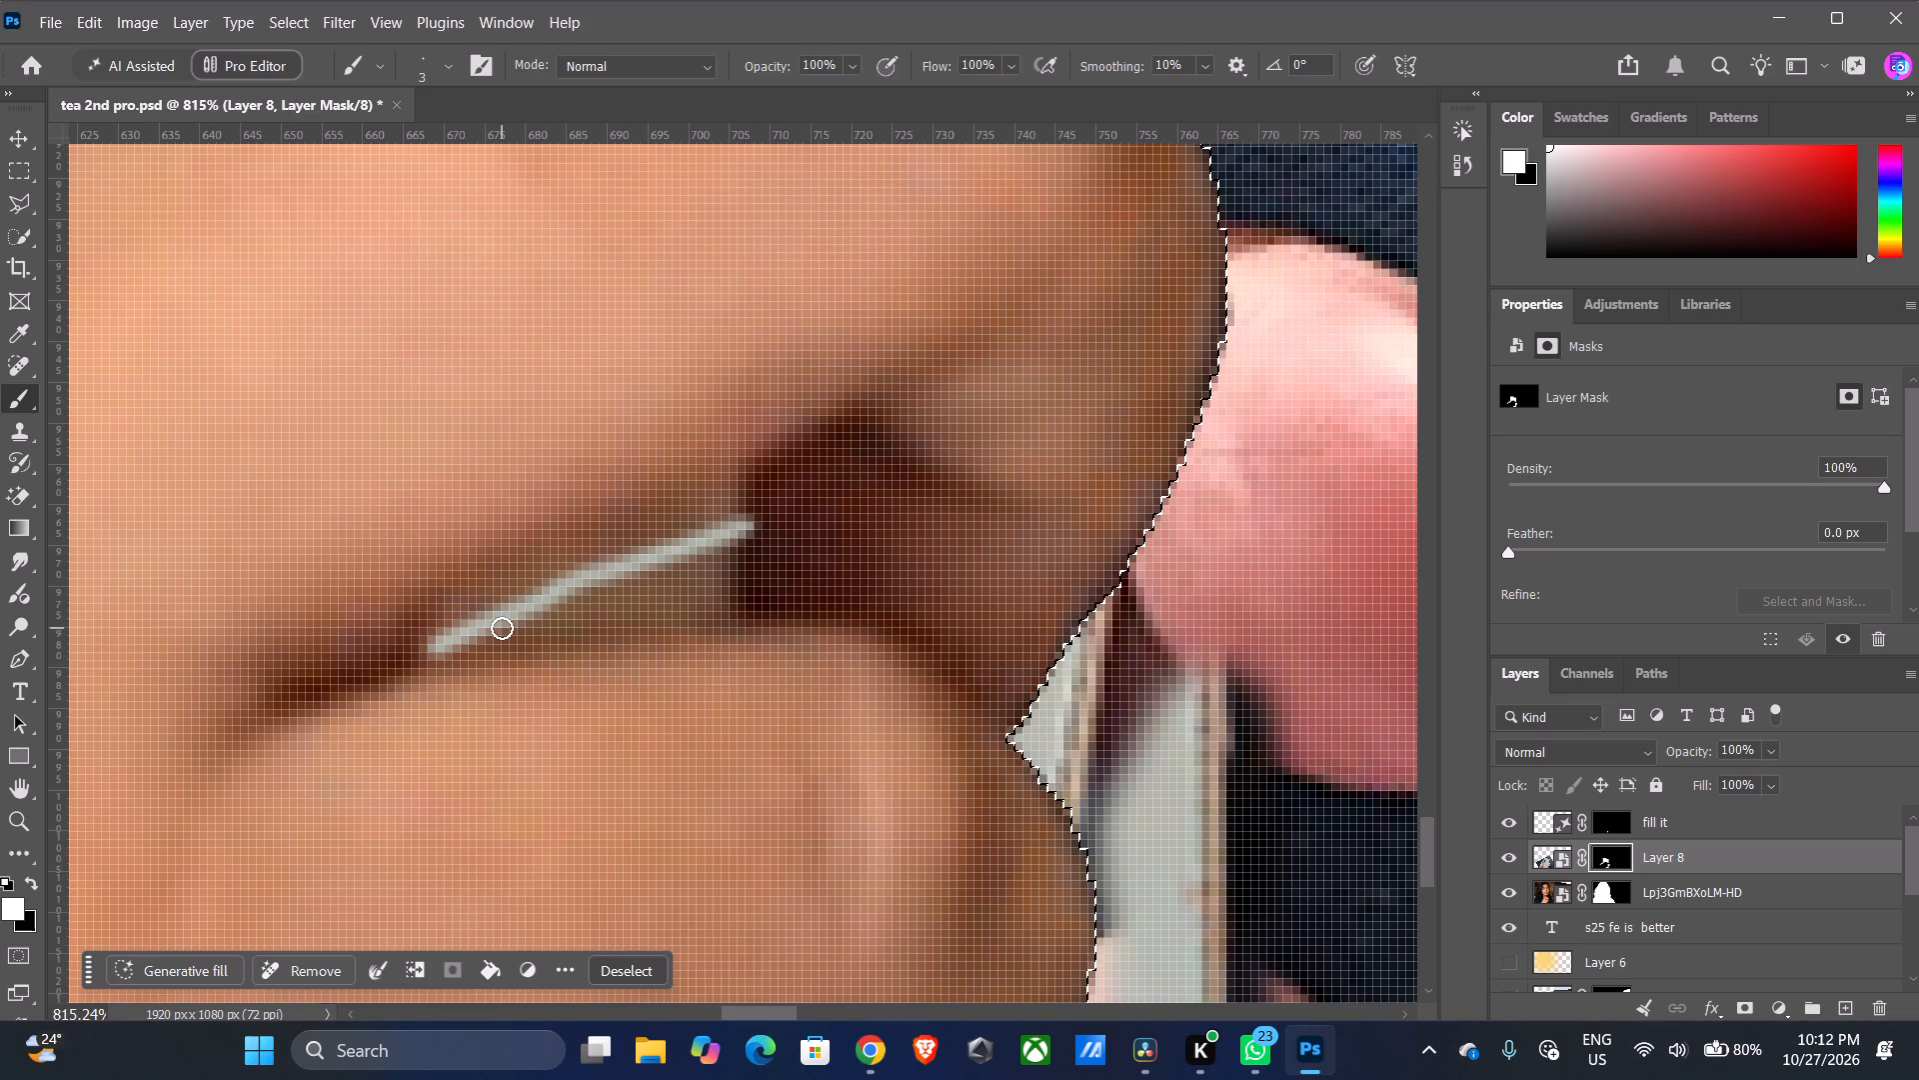
left_click_drag(429, 647, 444, 634)
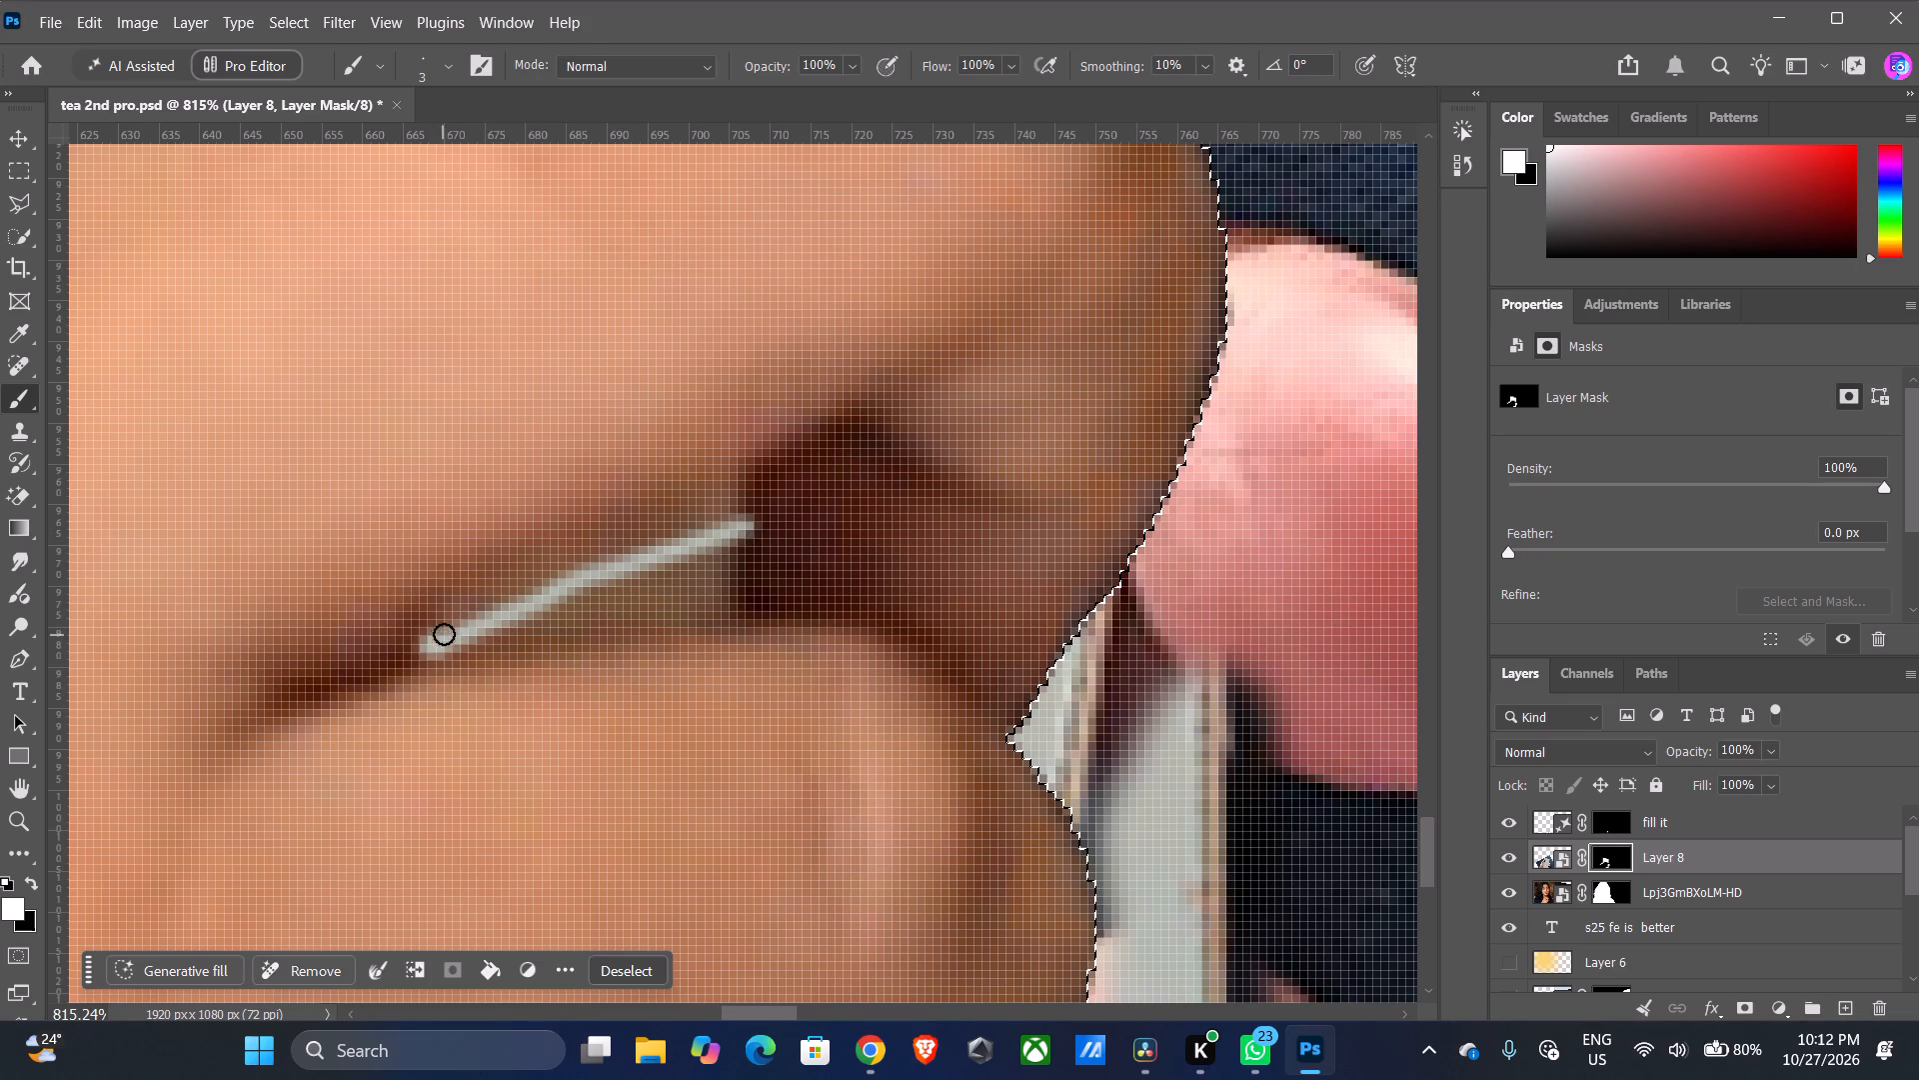
left_click_drag(444, 634, 535, 579)
left_click_drag(438, 654, 680, 632)
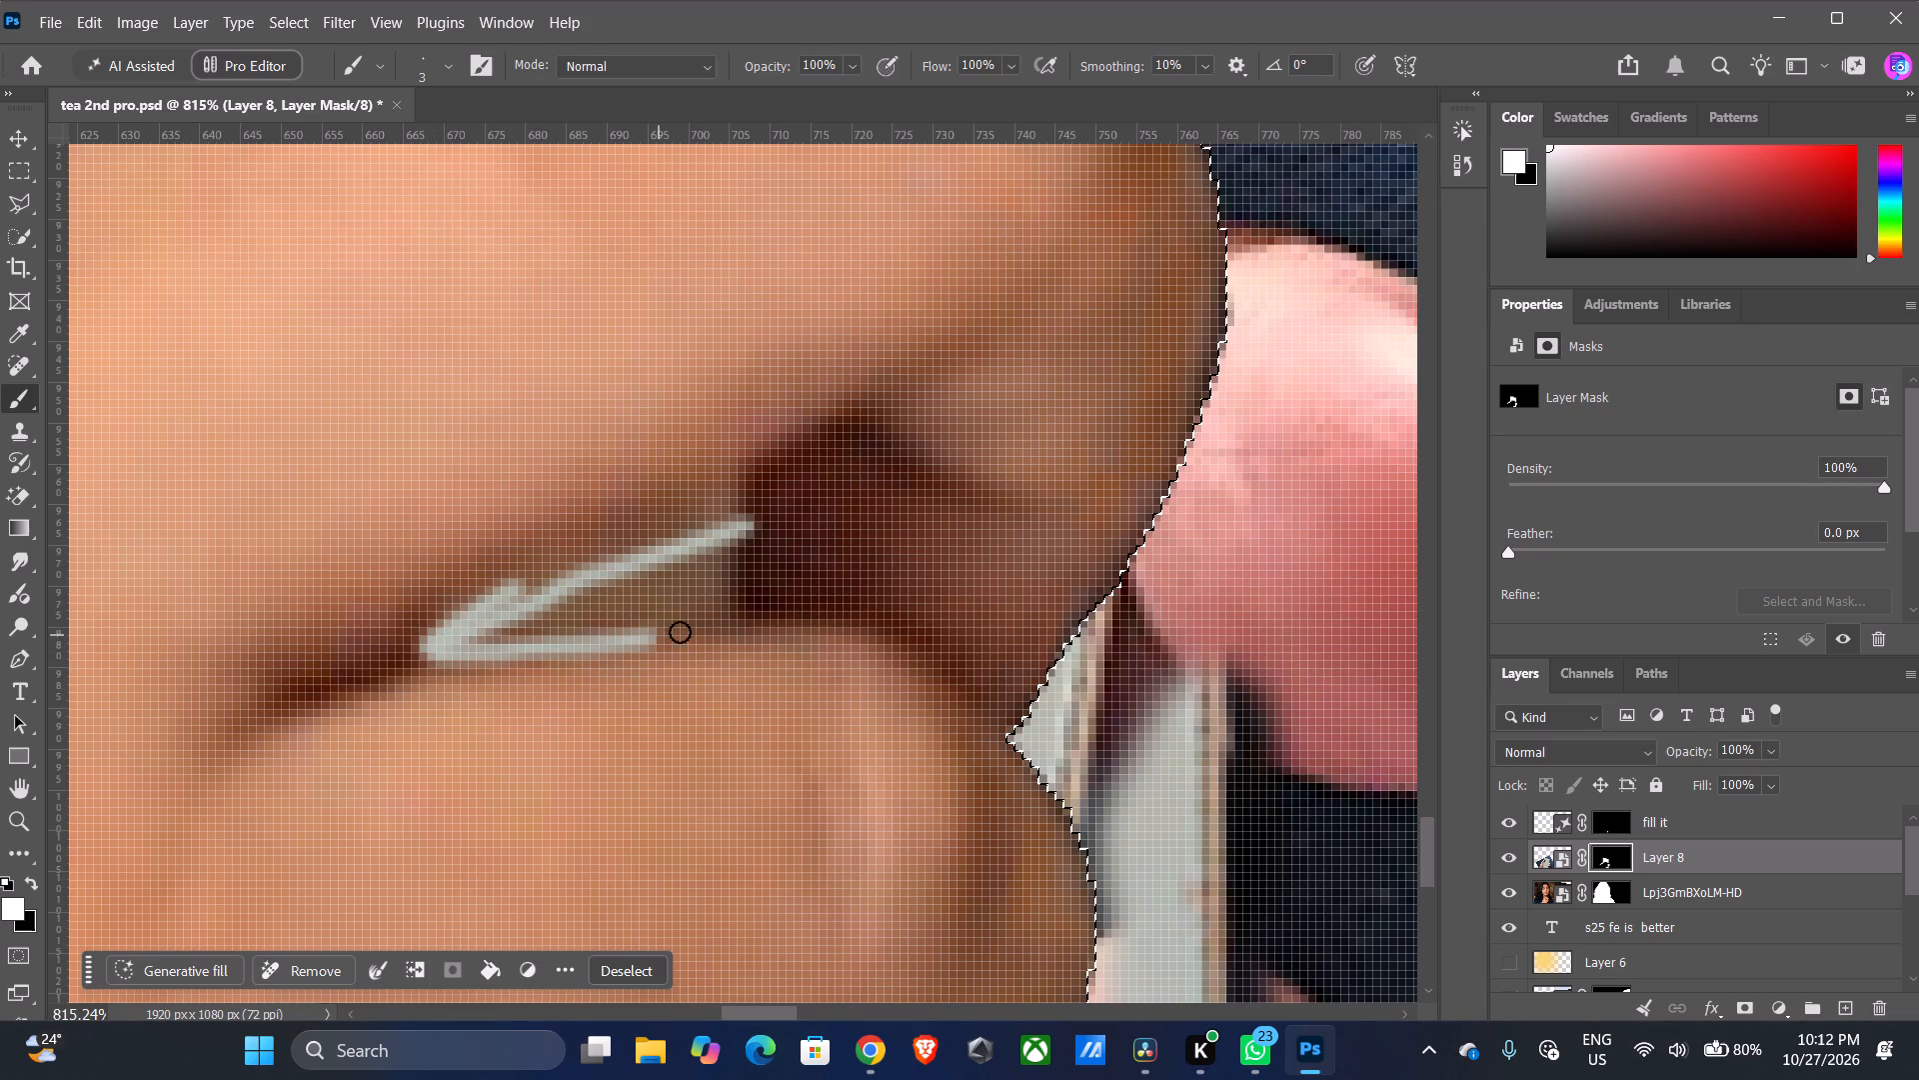
left_click_drag(680, 632, 755, 509)
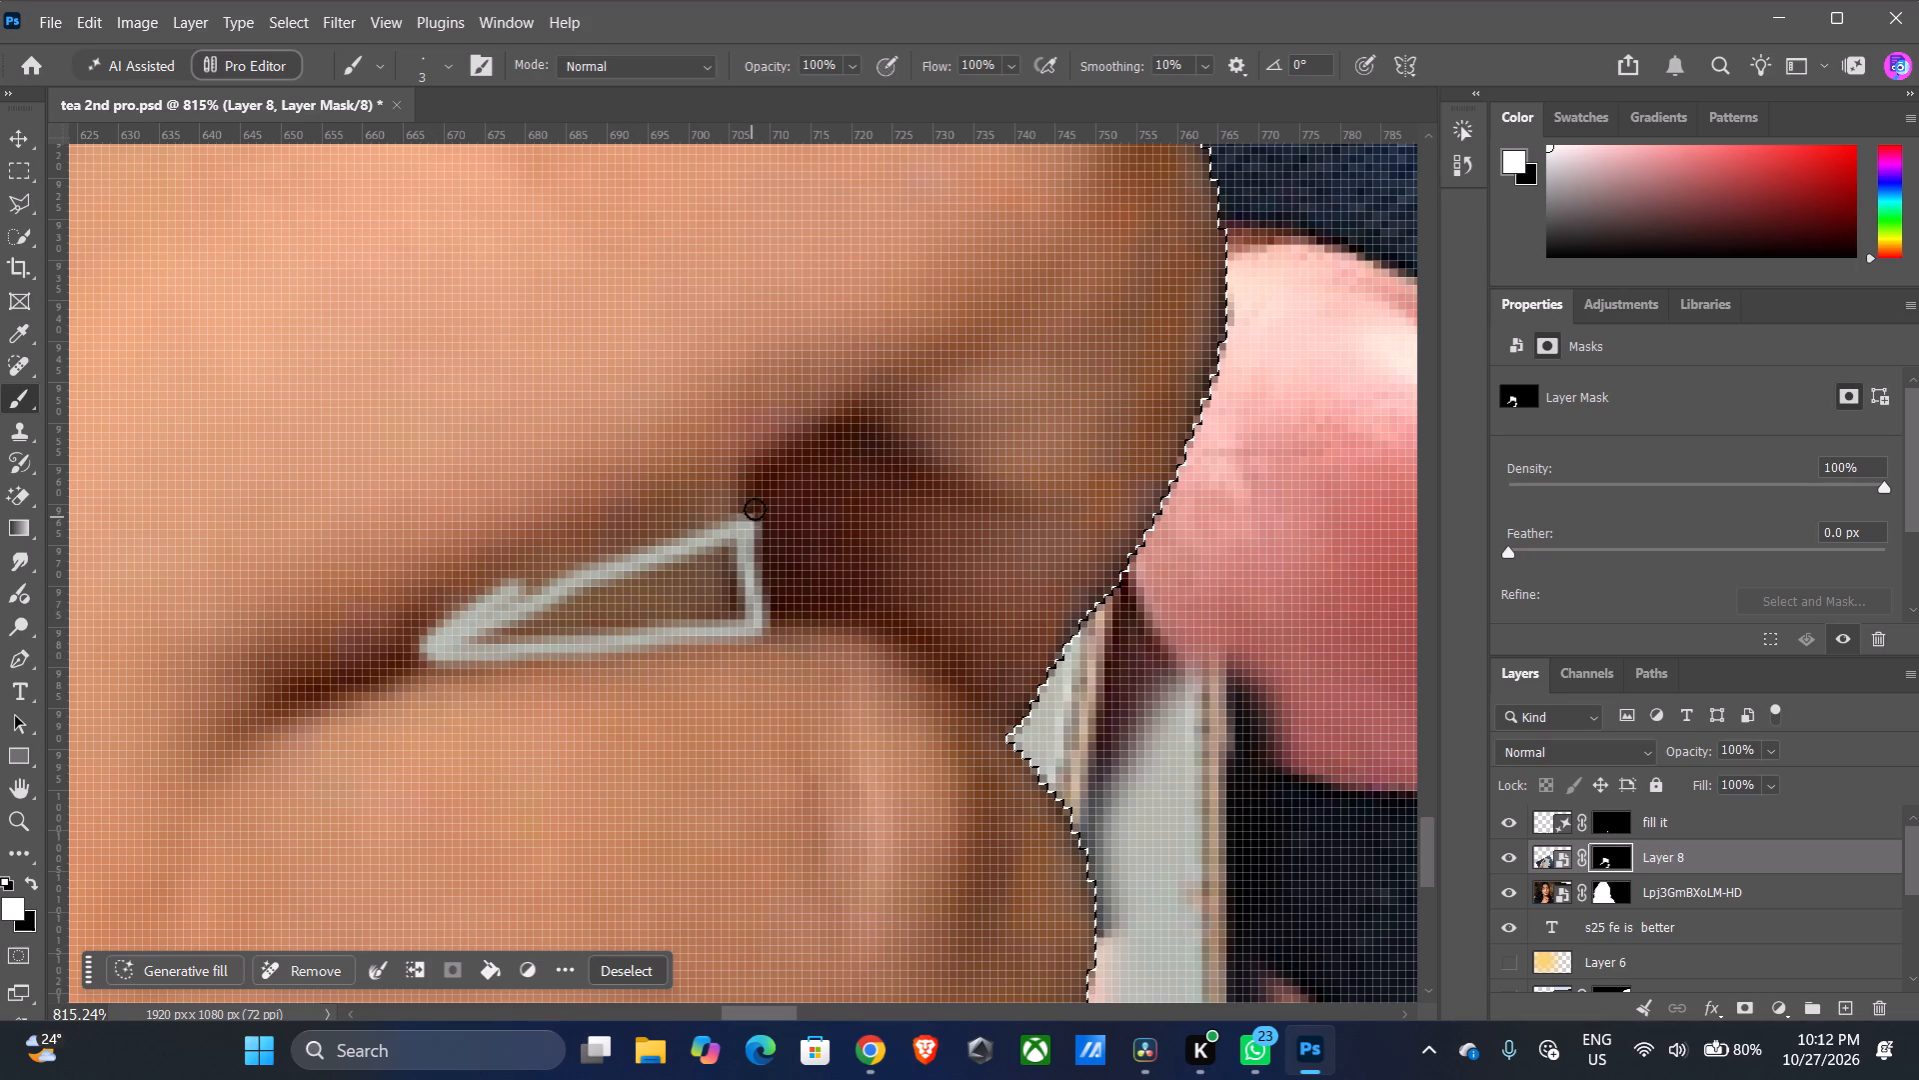
left_click_drag(755, 509, 624, 519)
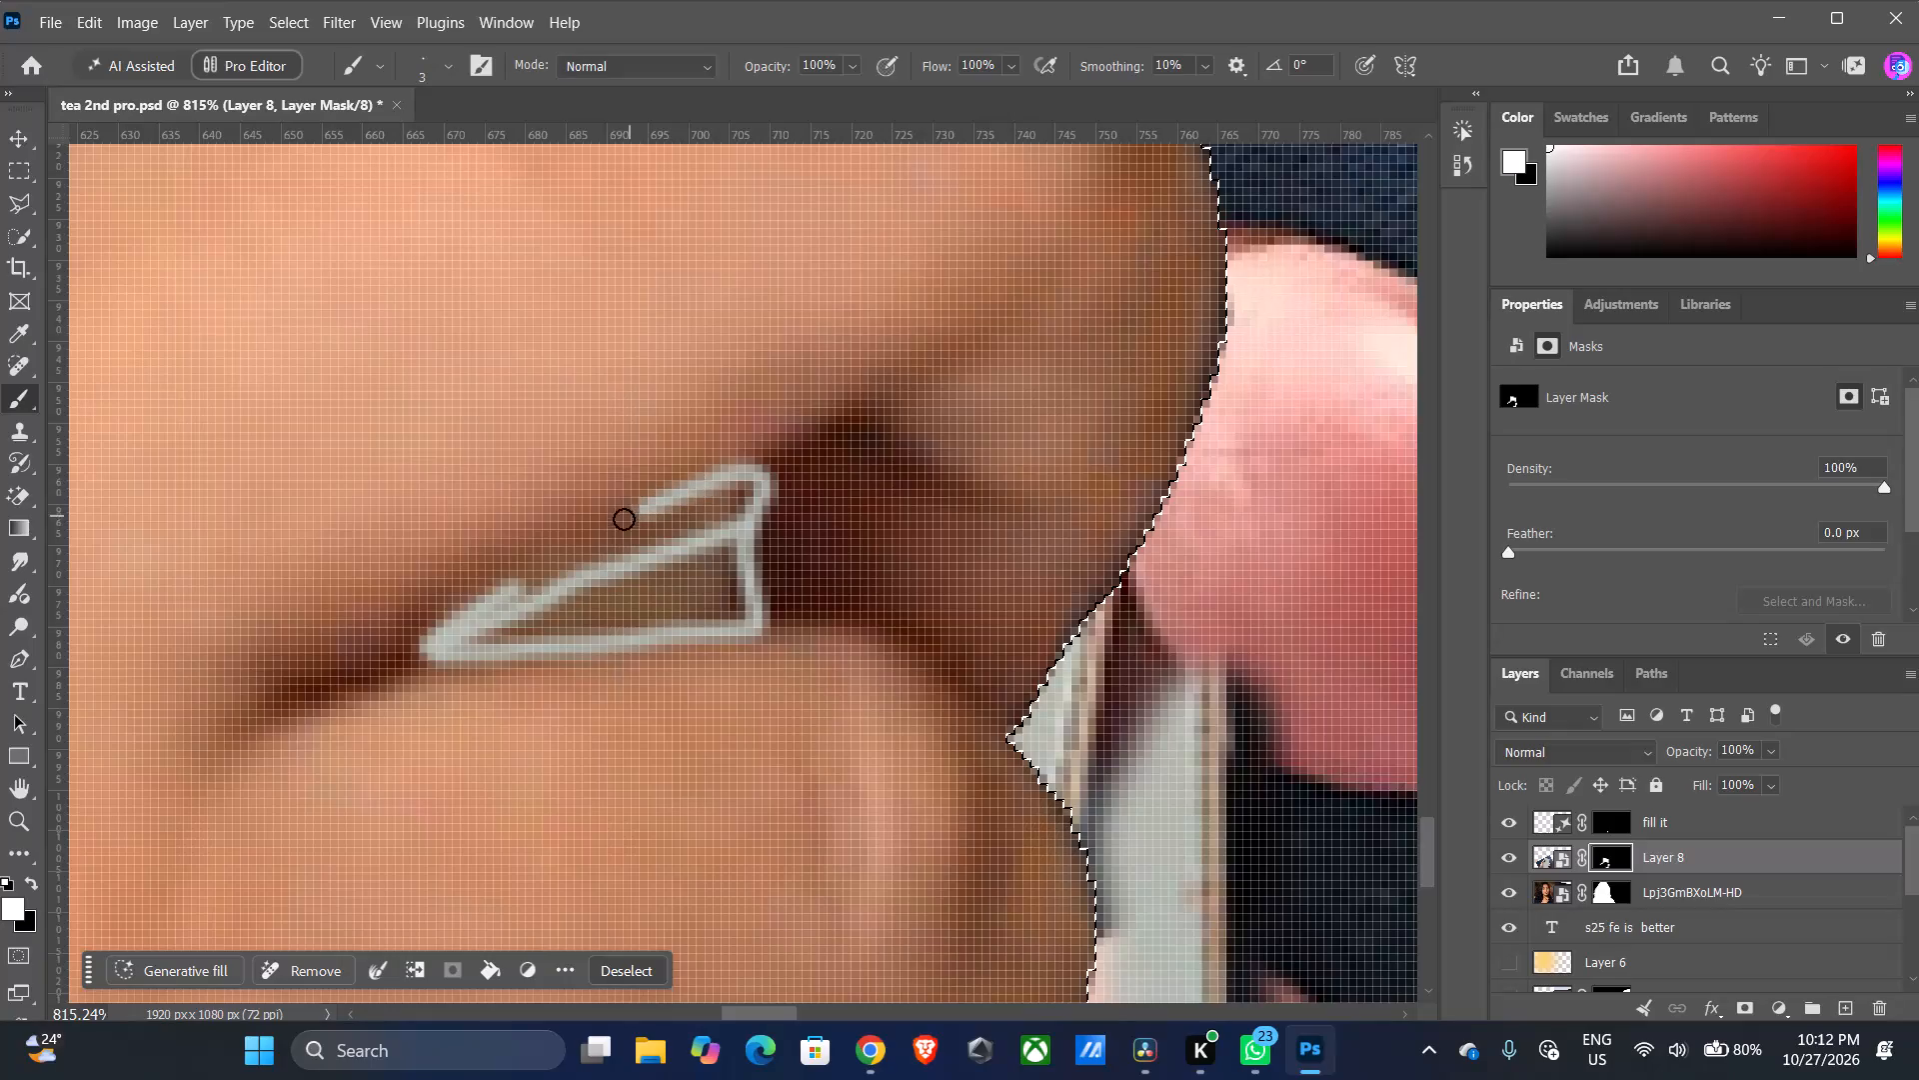
left_click_drag(624, 519, 414, 653)
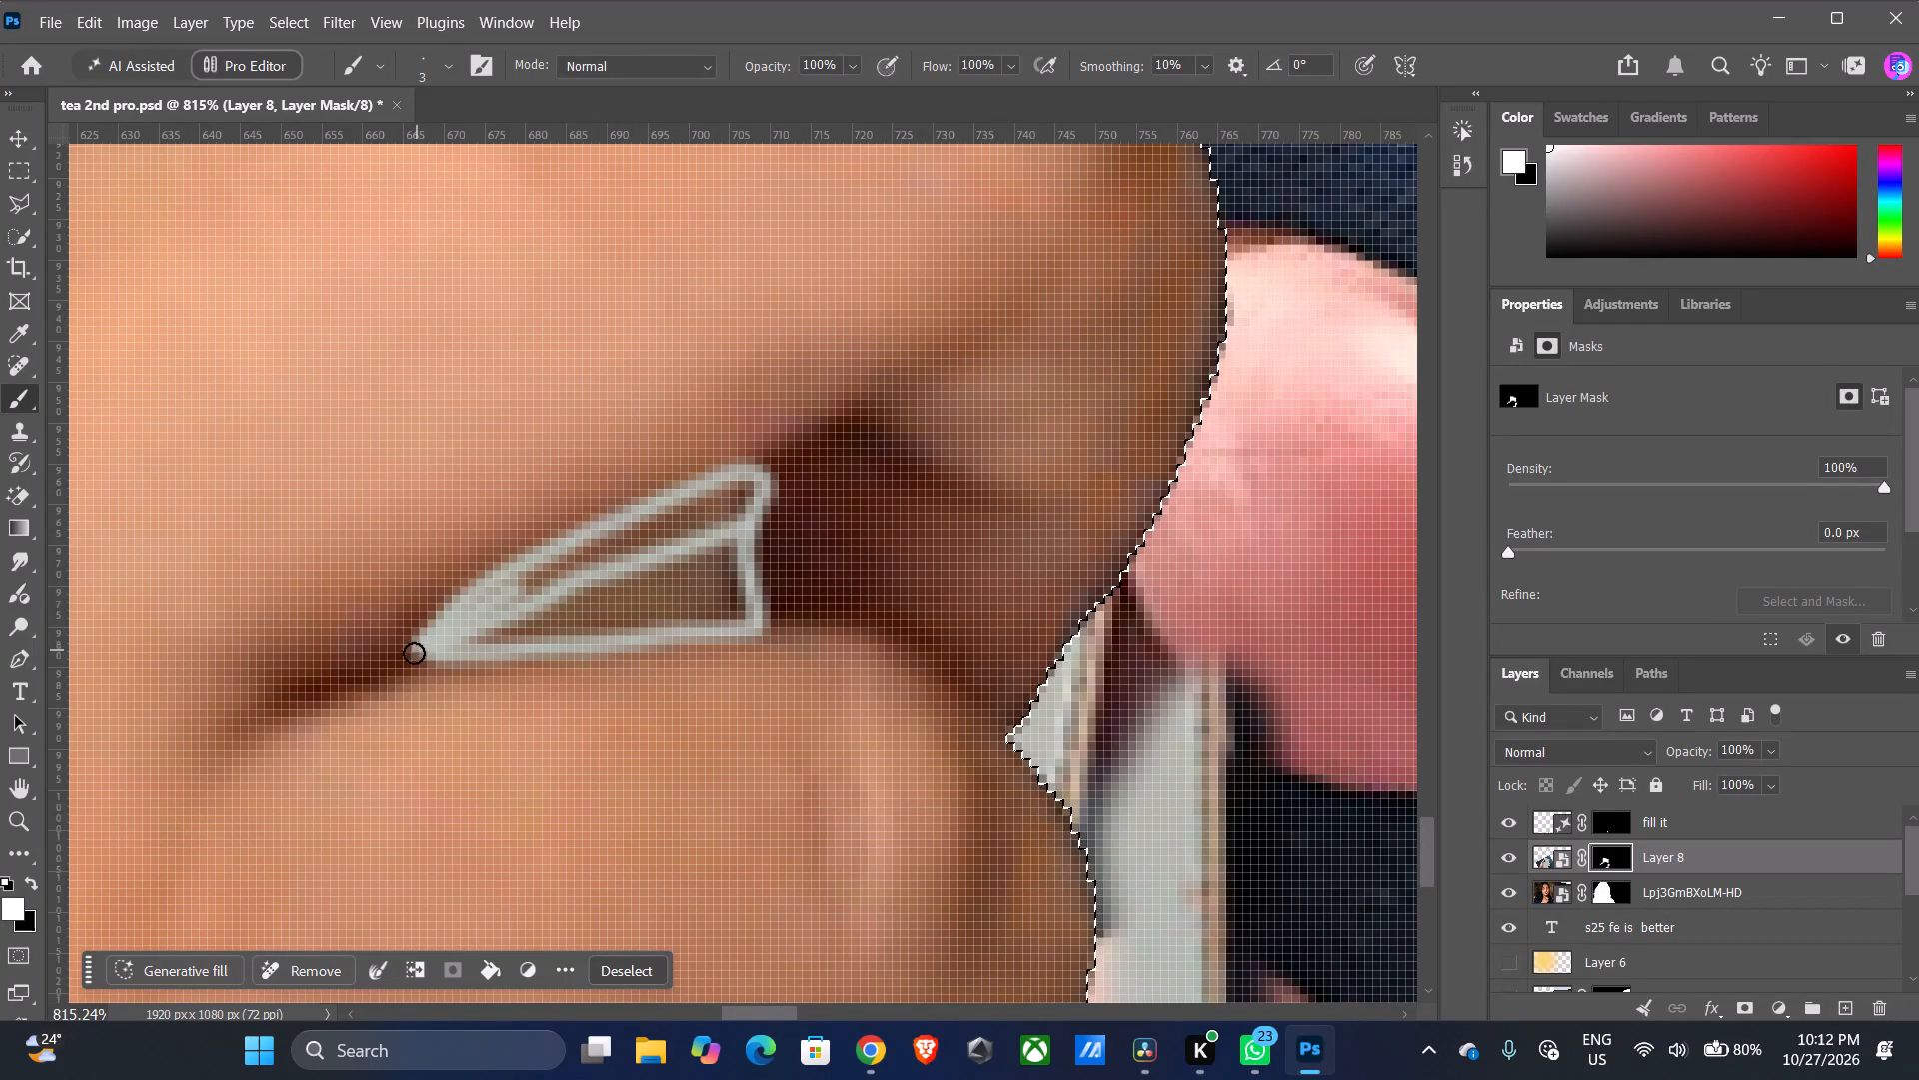
left_click_drag(414, 653, 409, 659)
Fill the outlined finger gap with white on Layer 8's mask using an 8 px brush to reveal the phone.
right_click_drag(577, 598, 607, 596, "alt")
left_click_drag(539, 603, 651, 549)
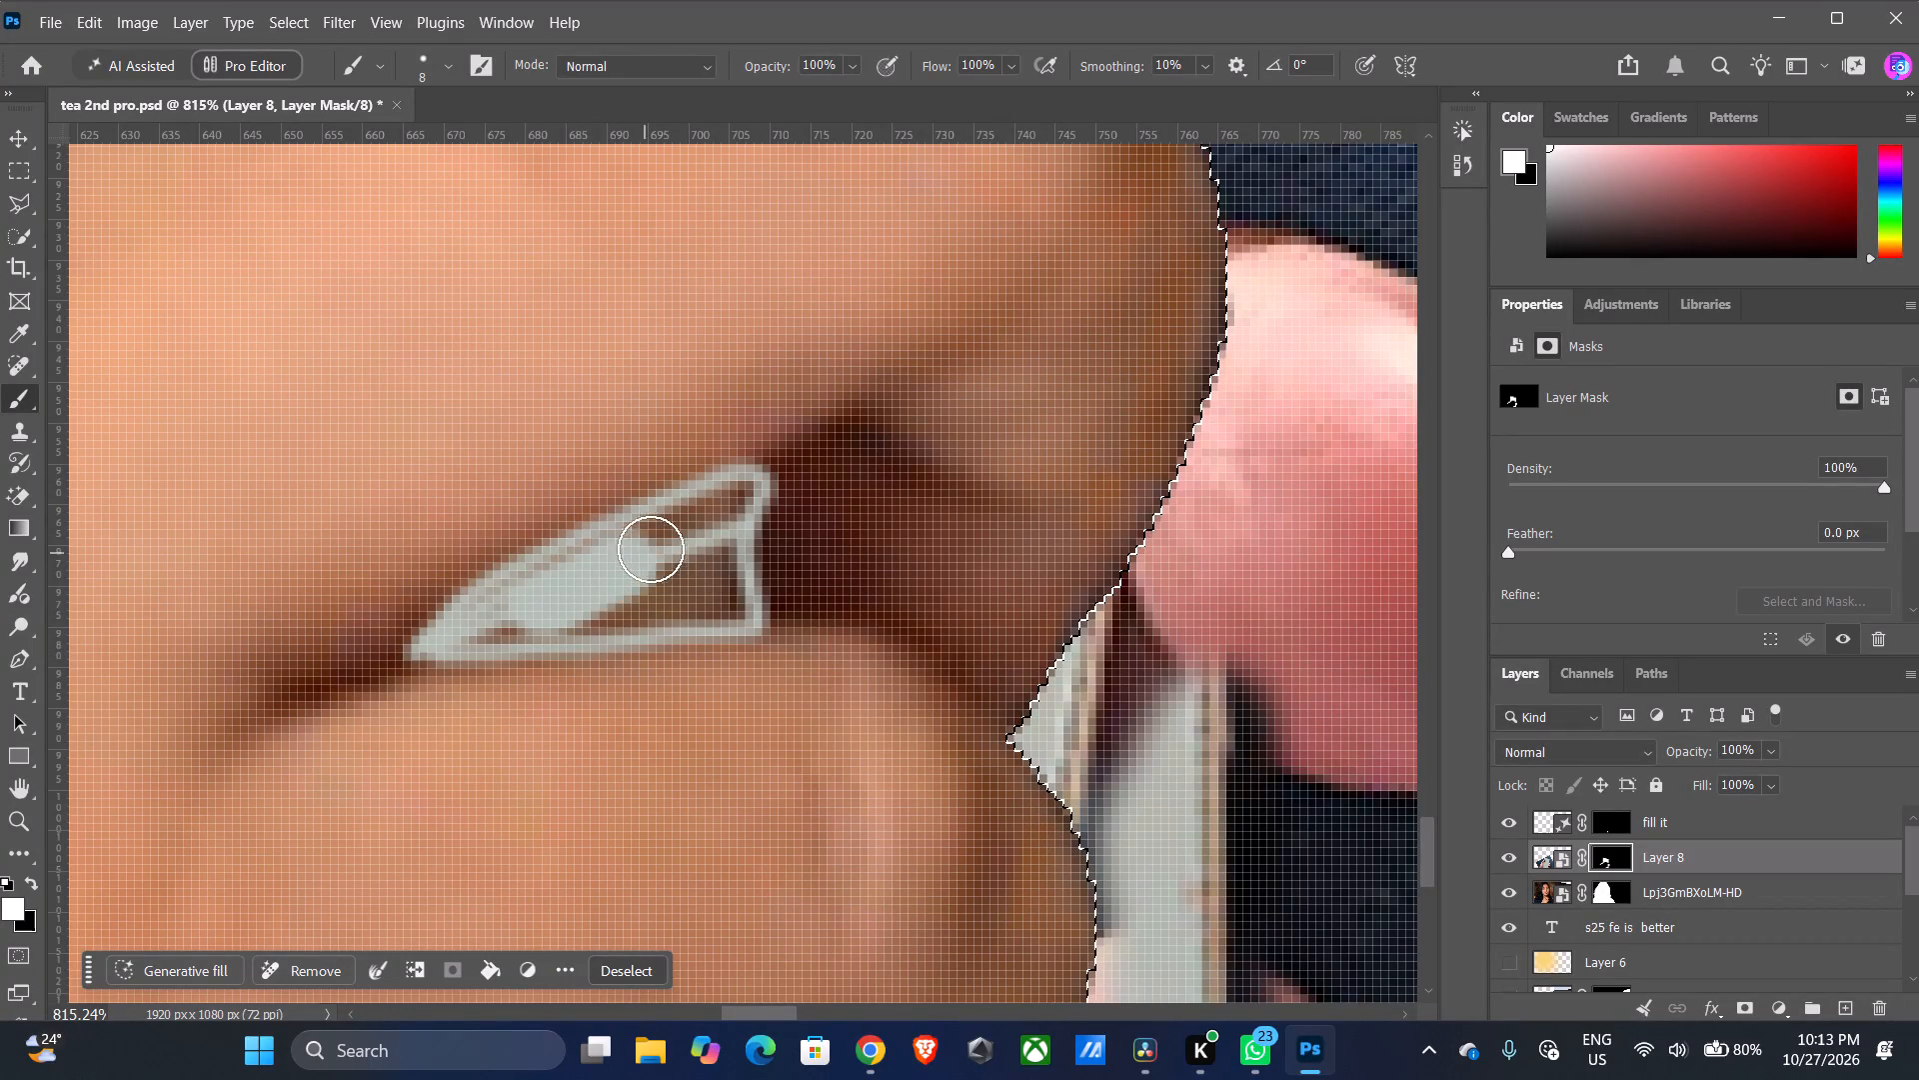
left_click_drag(651, 549, 713, 521)
left_click(722, 515)
left_click_drag(718, 541, 715, 576)
left_click(715, 585)
left_click(719, 591)
left_click_drag(670, 603, 628, 610)
left_click_drag(603, 605, 586, 609)
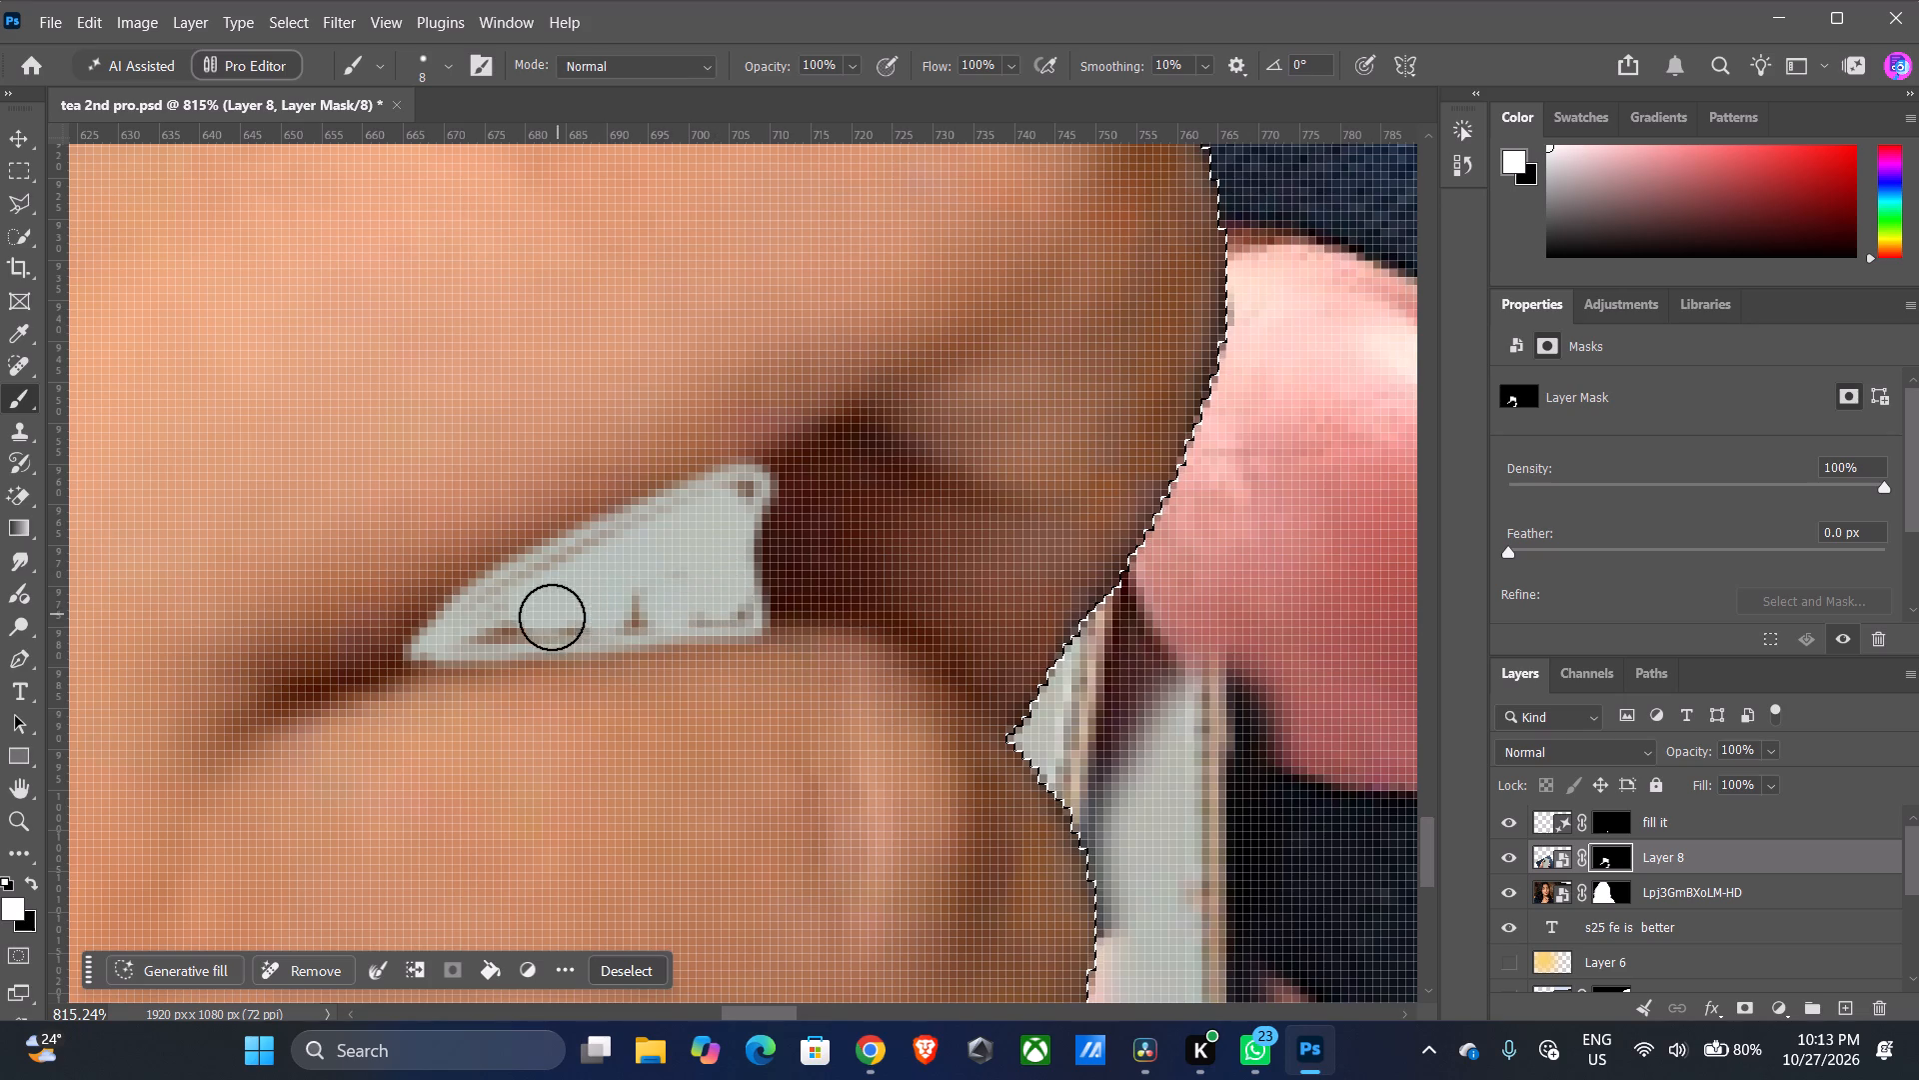
left_click(552, 617)
left_click(499, 626)
left_click_drag(575, 623, 607, 619)
left_click(617, 615)
left_click_drag(629, 609, 682, 606)
left_click(728, 605)
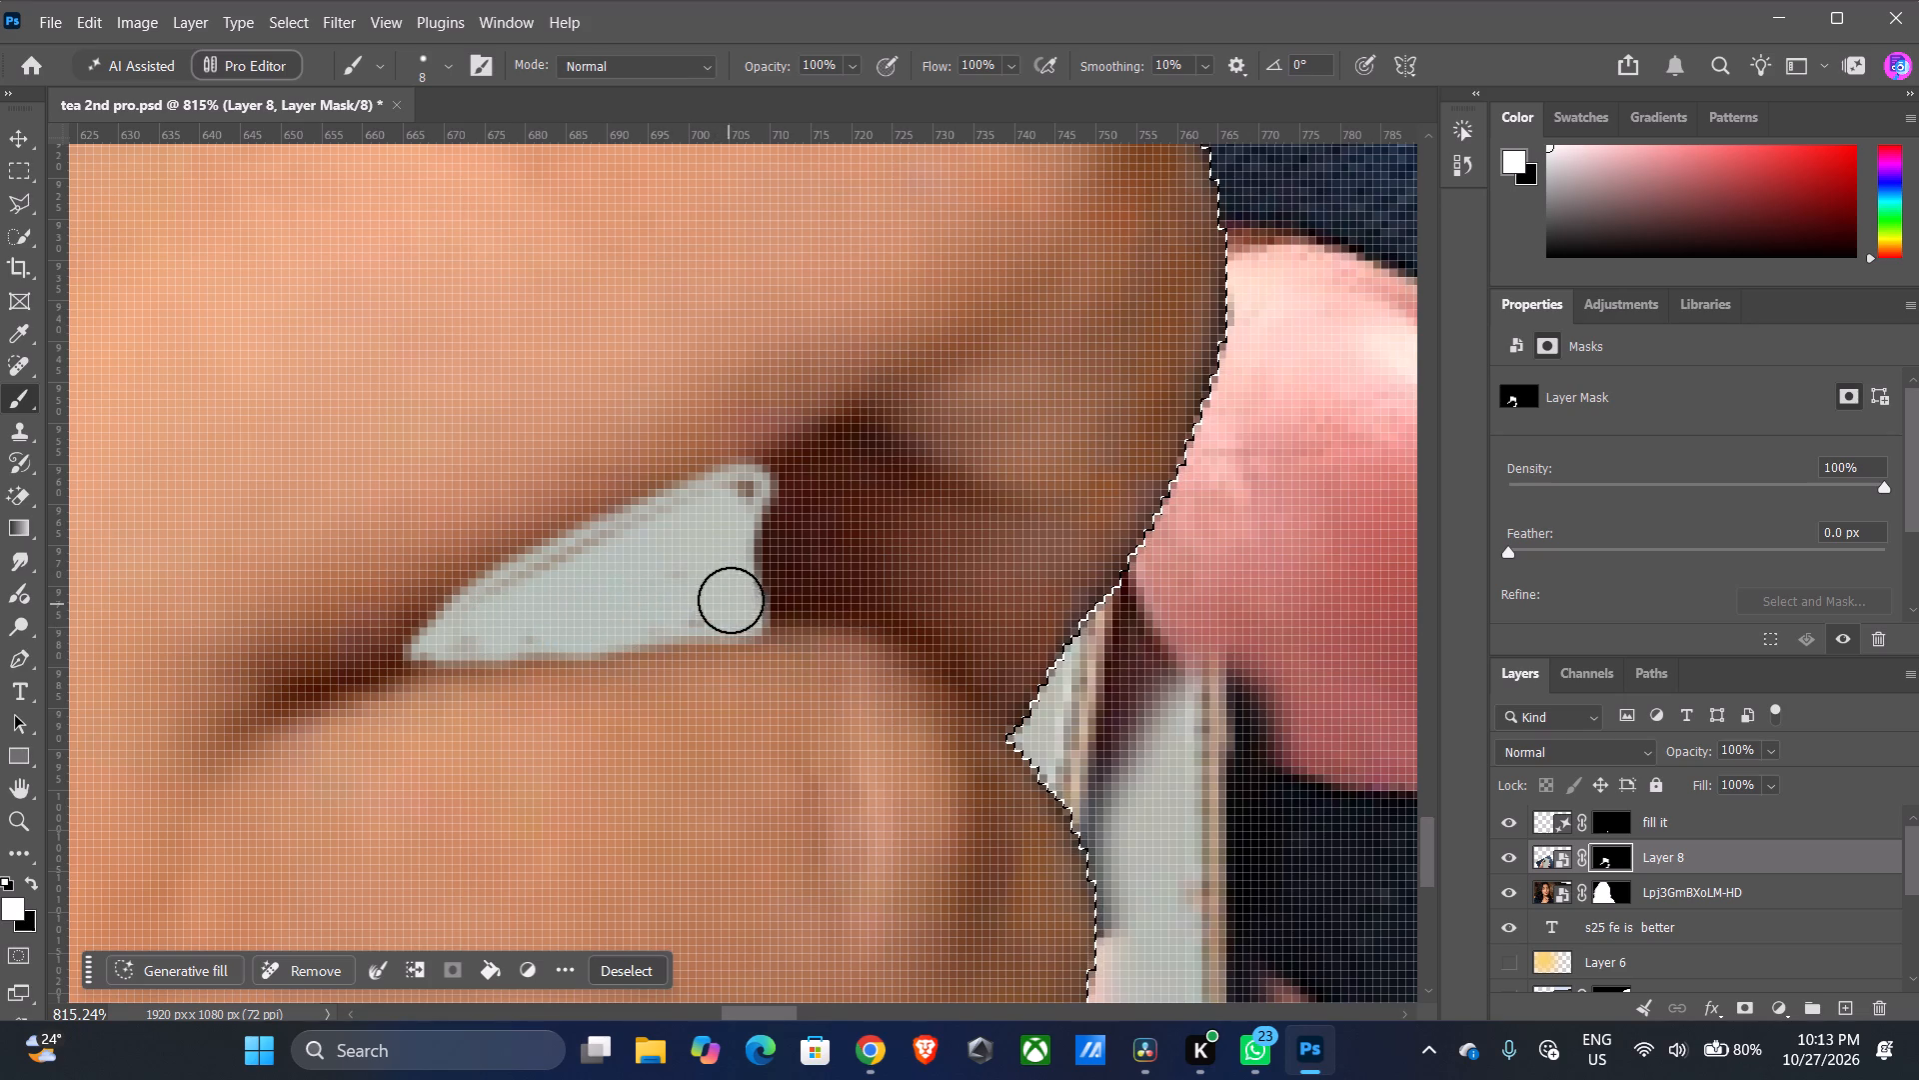
left_click(734, 564)
left_click(745, 512)
Paint white over the leftover streaks and specks inside the finger gap on Layer 8's mask, including its edge nearest the fingertips.
left_click_drag(647, 547, 637, 549)
left_click_drag(616, 556, 592, 571)
left_click_drag(577, 572, 531, 593)
left_click_drag(512, 609, 501, 616)
left_click(477, 630)
left_click(510, 626)
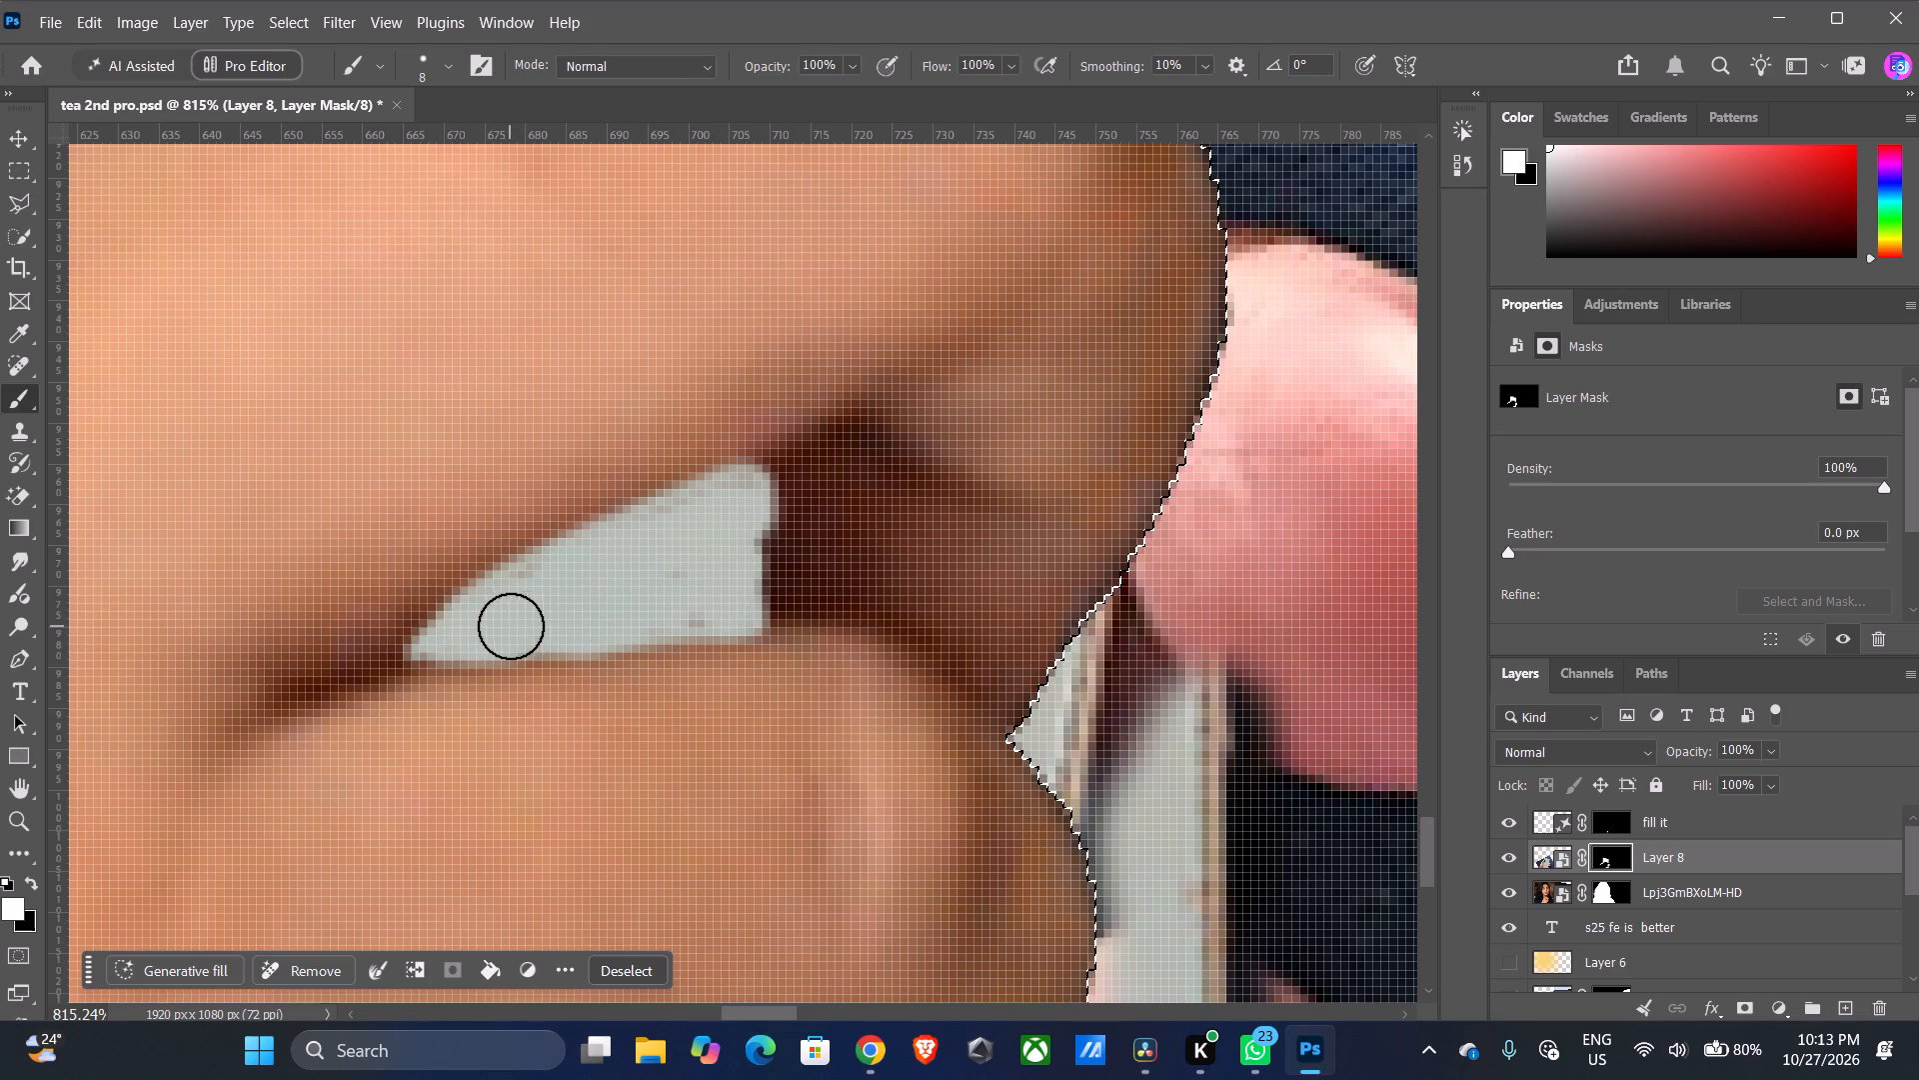
left_click_drag(534, 625, 587, 617)
left_click(685, 601)
left_click_drag(641, 587, 625, 589)
left_click(550, 589)
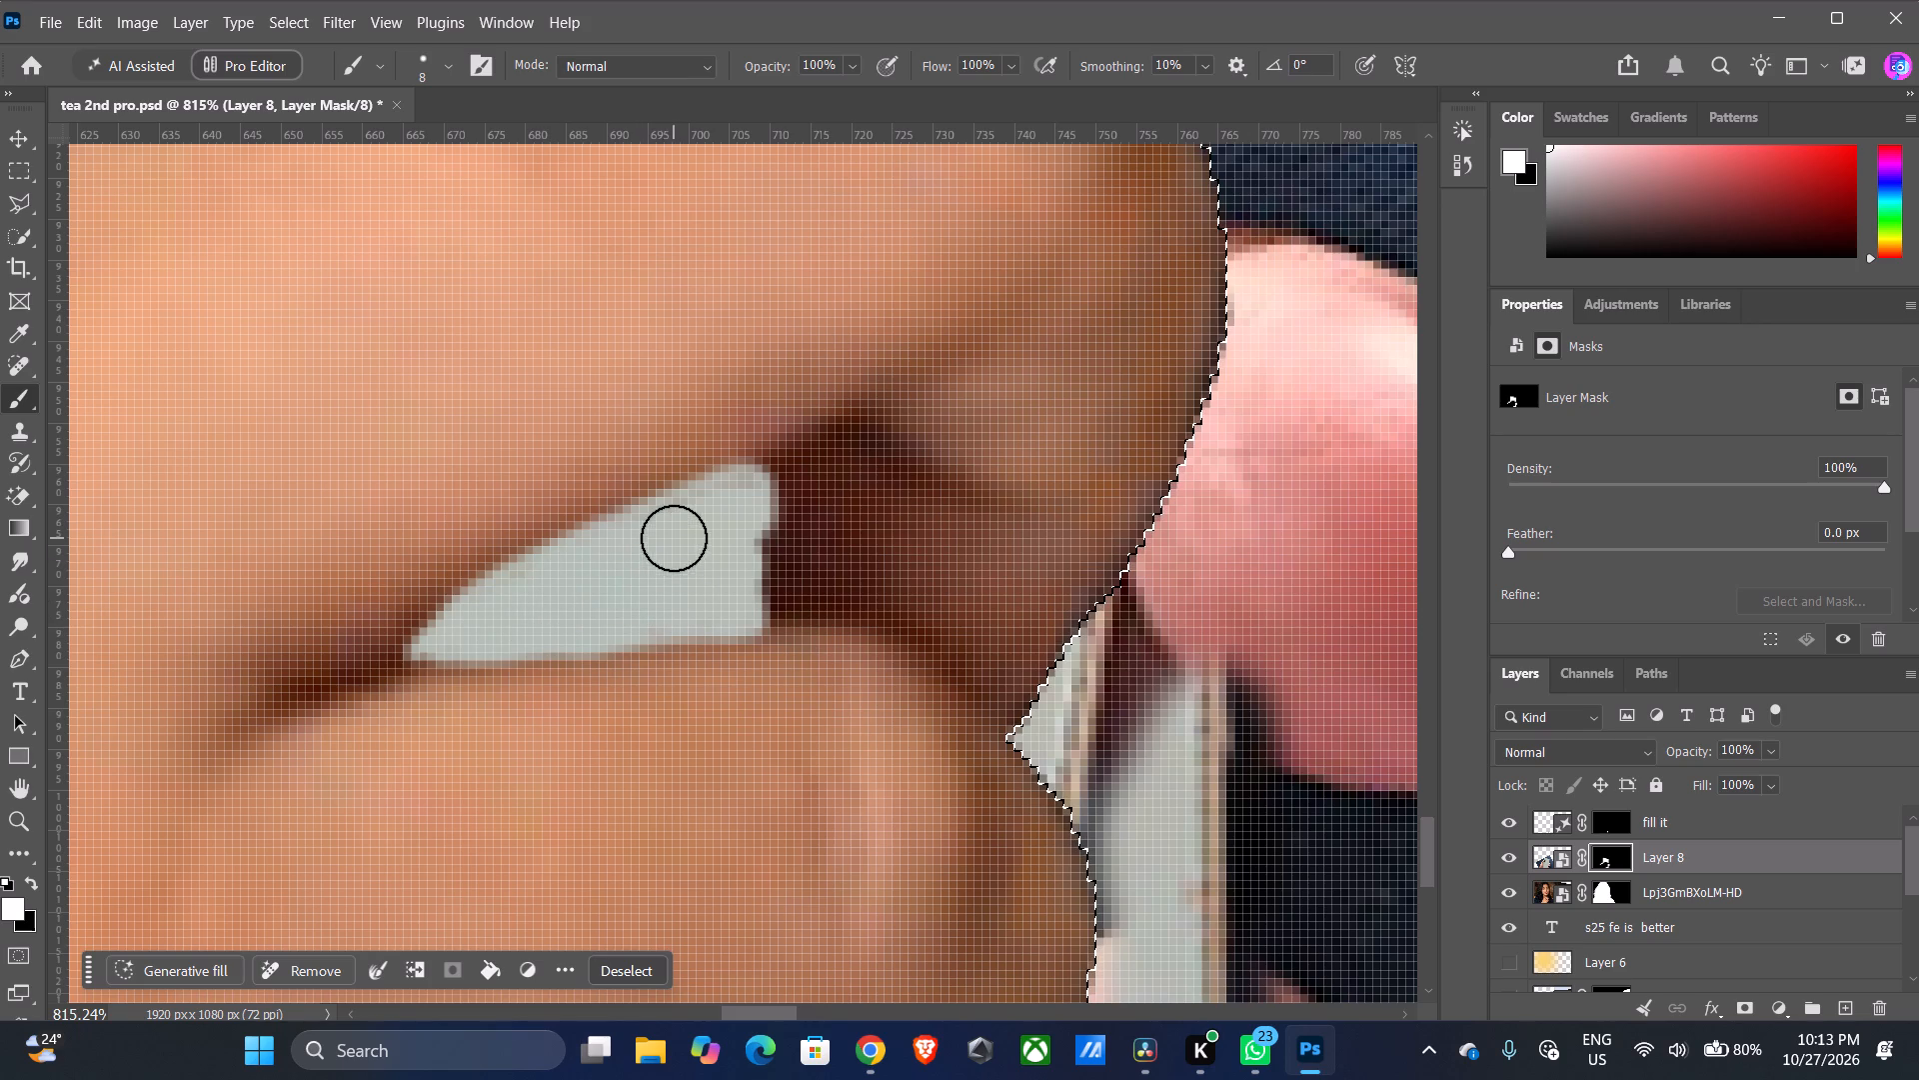
left_click(674, 538)
left_click(743, 541)
left_click(745, 571)
left_click(751, 585)
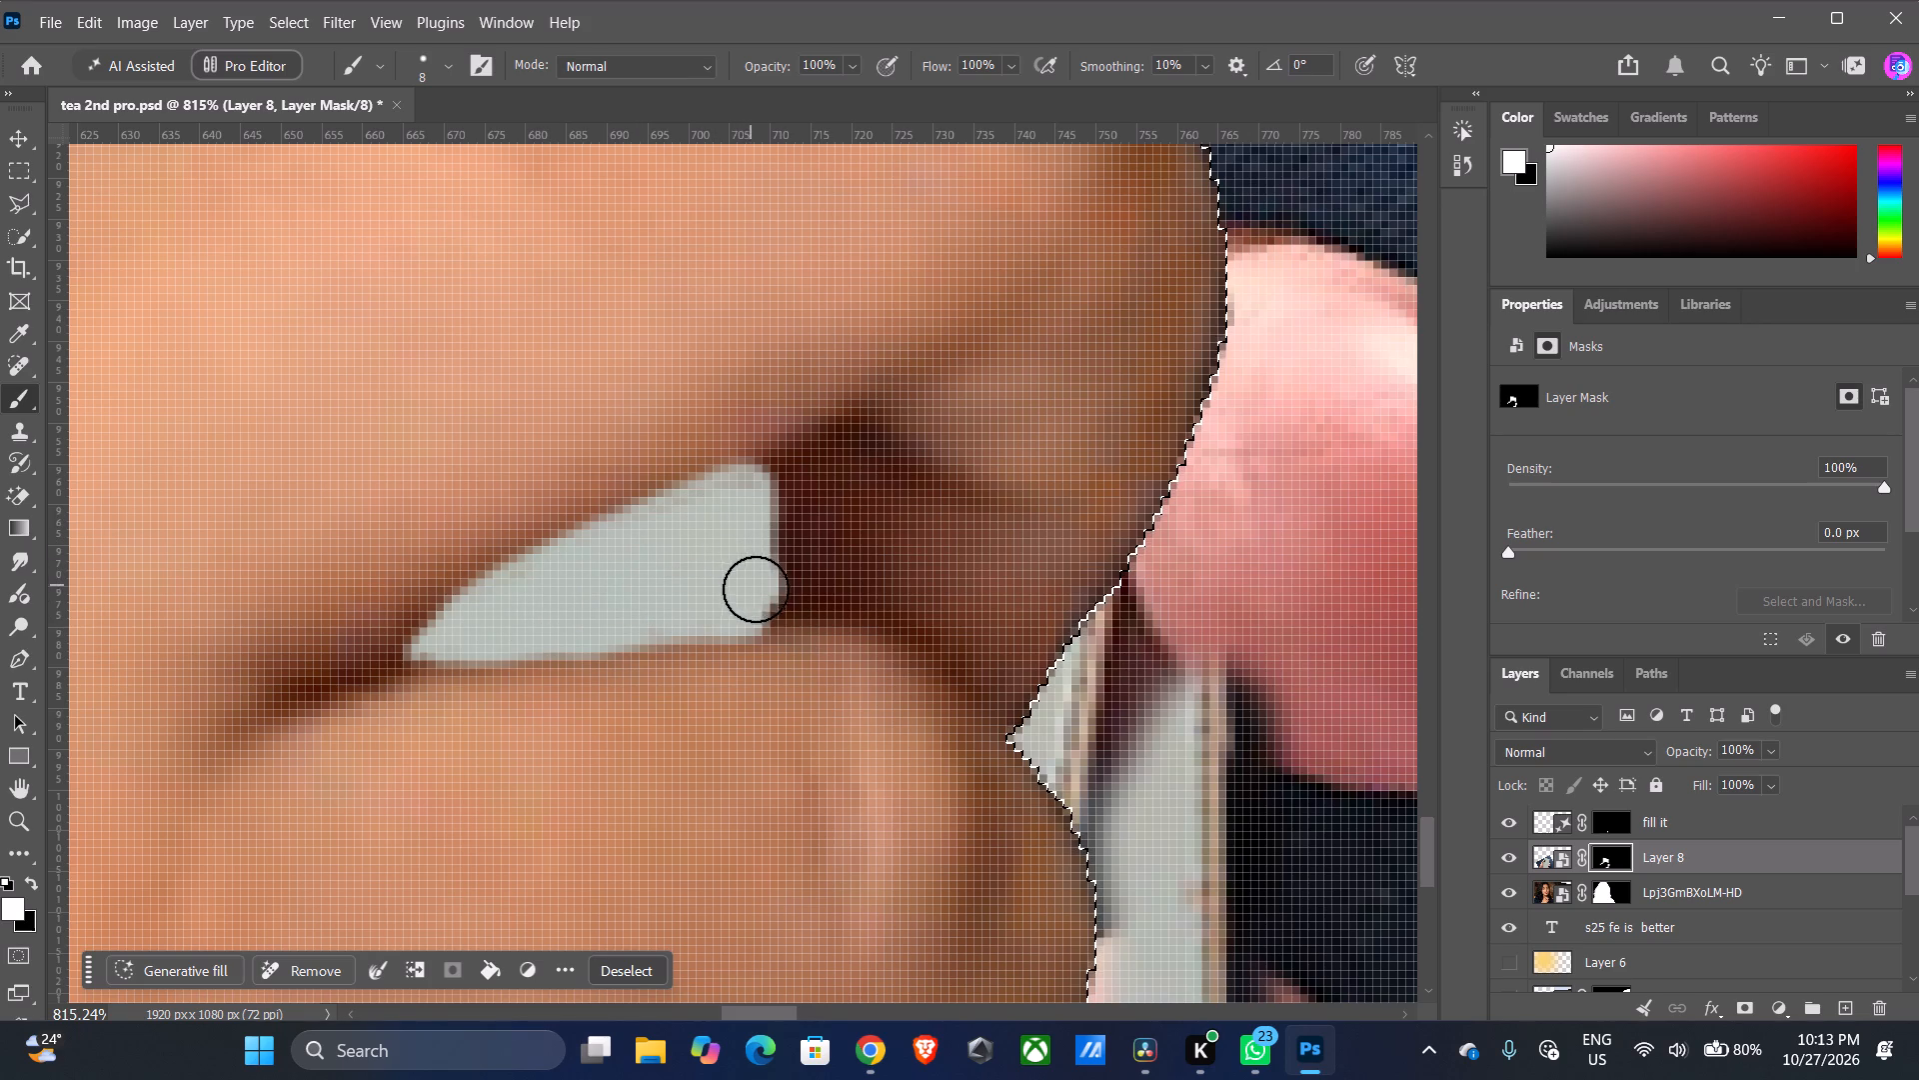
left_click(758, 591)
Refine the corners and edges of the finger gap in white on Layer 8's mask with a 2 px brush.
right_click_drag(743, 561, 697, 581, "alt")
left_click_drag(764, 542, 776, 626)
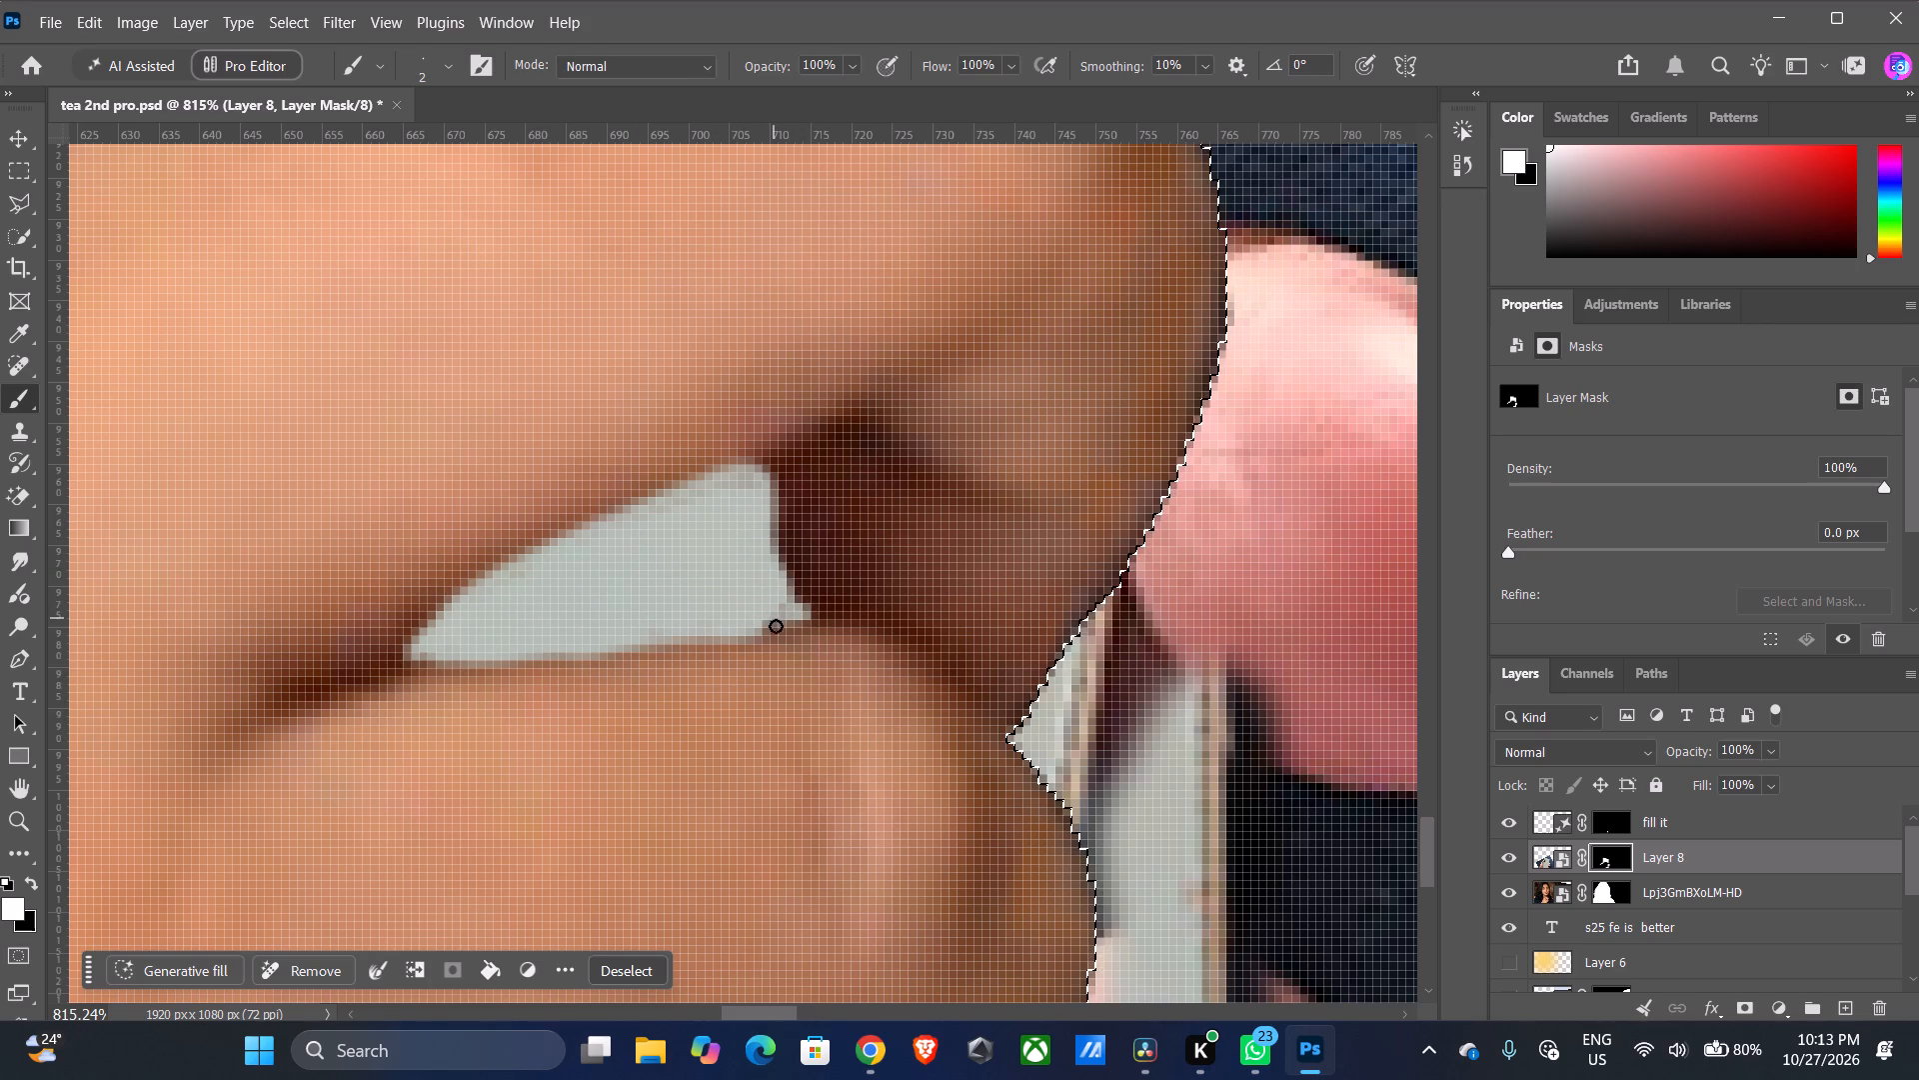
left_click_drag(776, 626, 790, 620)
left_click_drag(416, 647, 389, 674)
left_click_drag(389, 674, 762, 627)
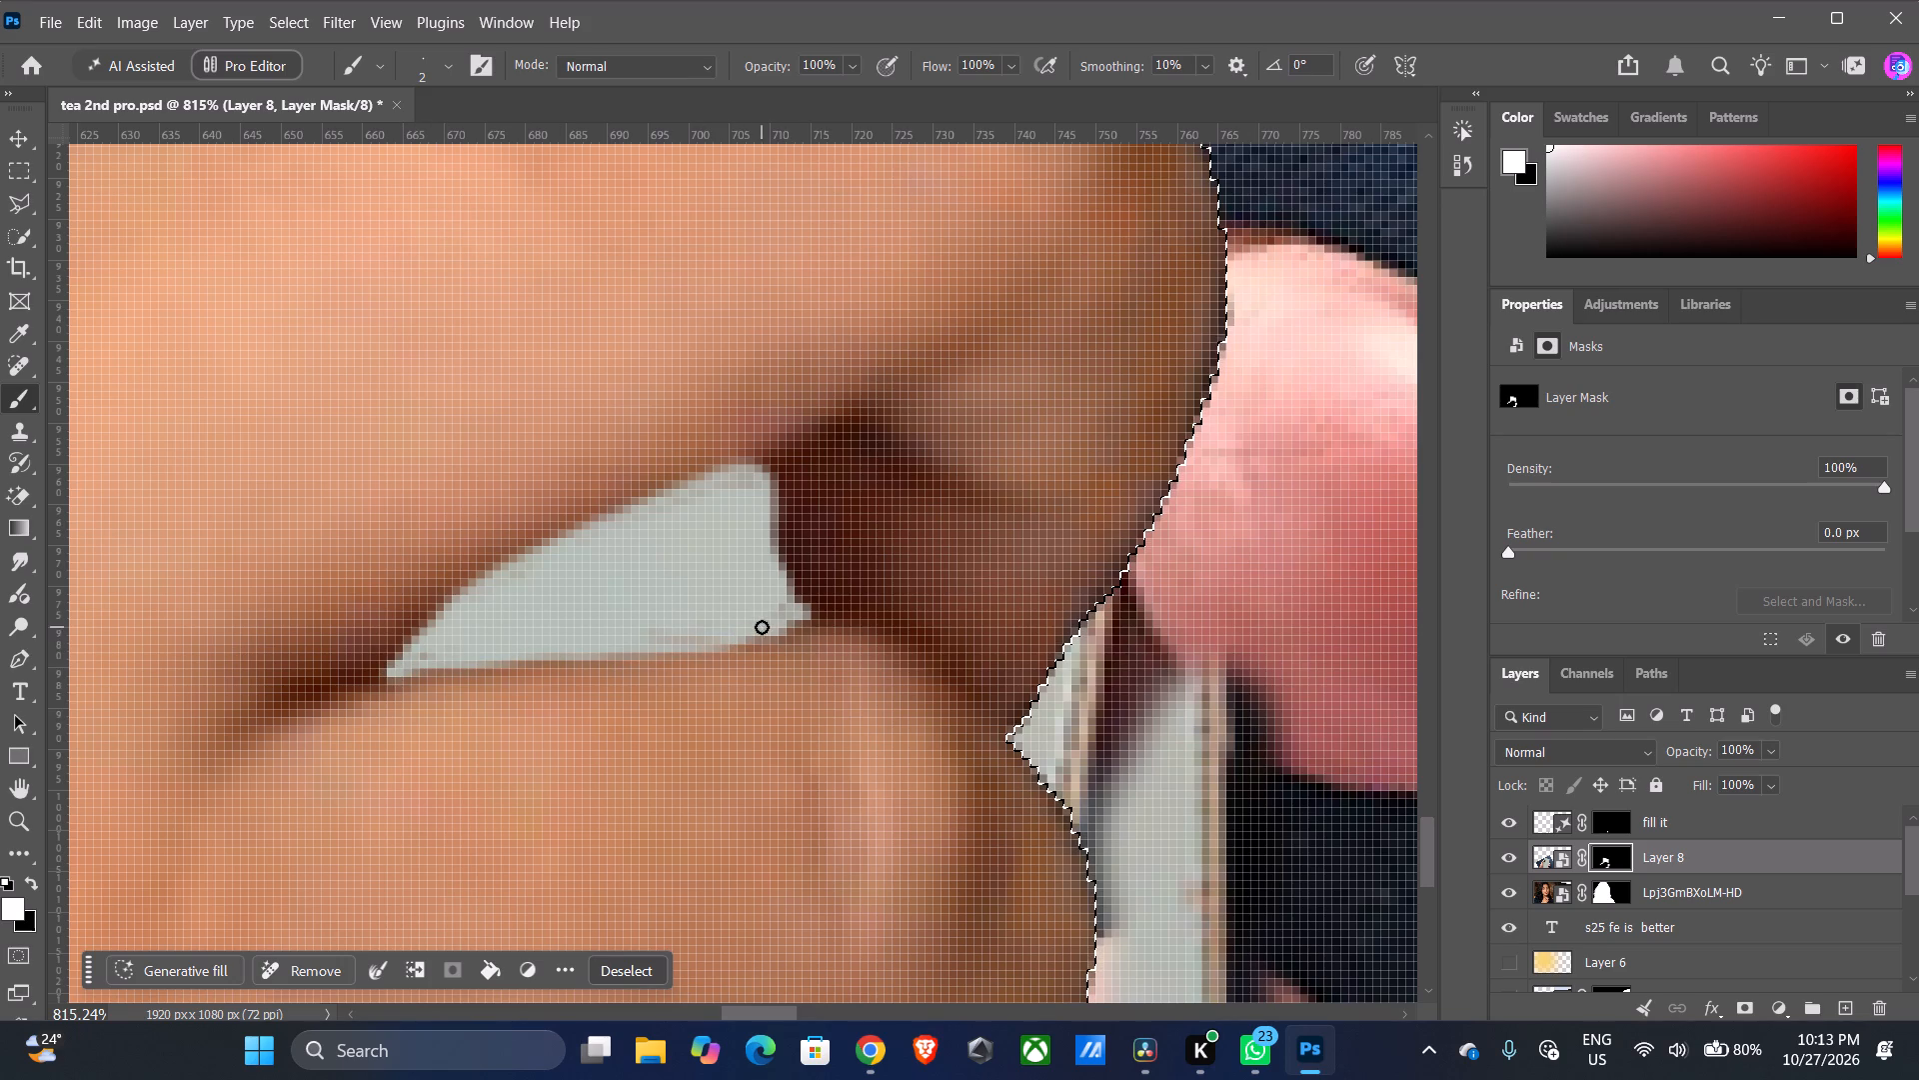
left_click_drag(762, 627, 778, 580)
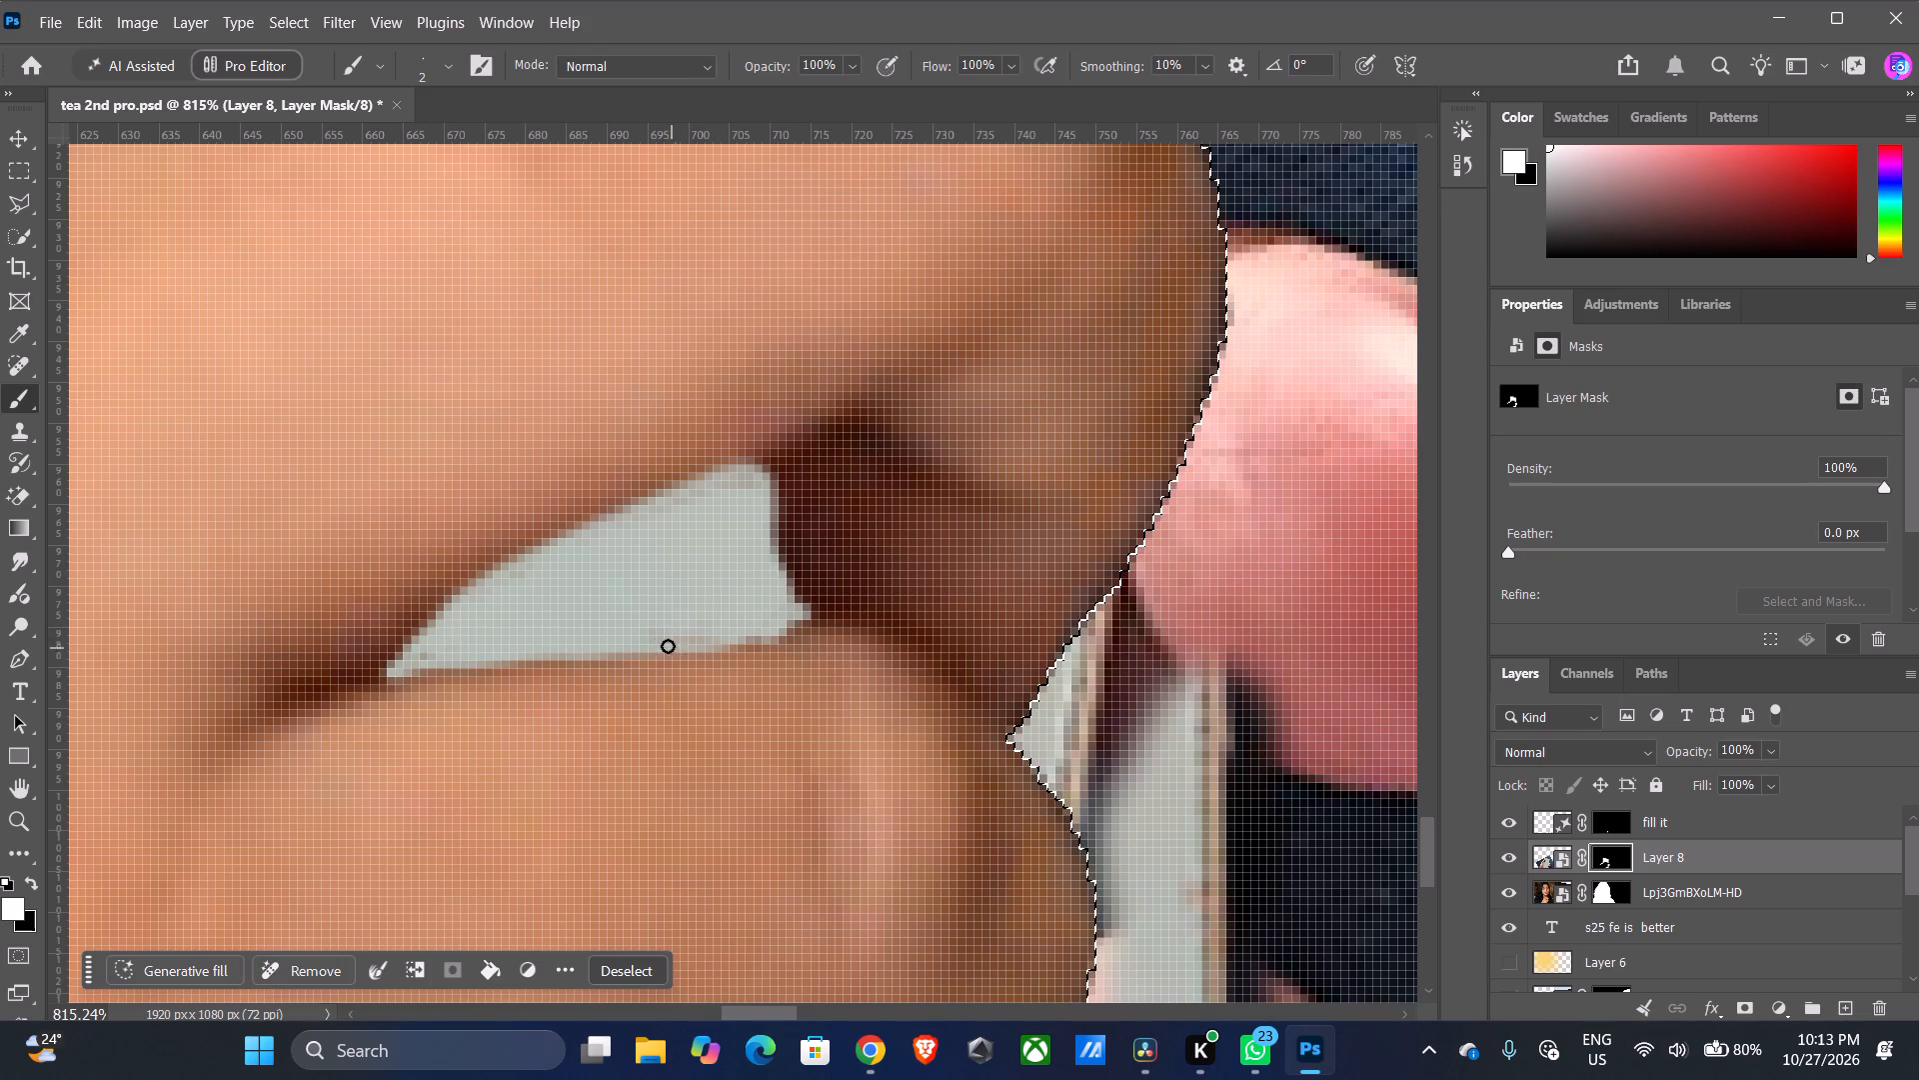
left_click_drag(630, 644, 716, 614)
left_click_drag(743, 486, 673, 500)
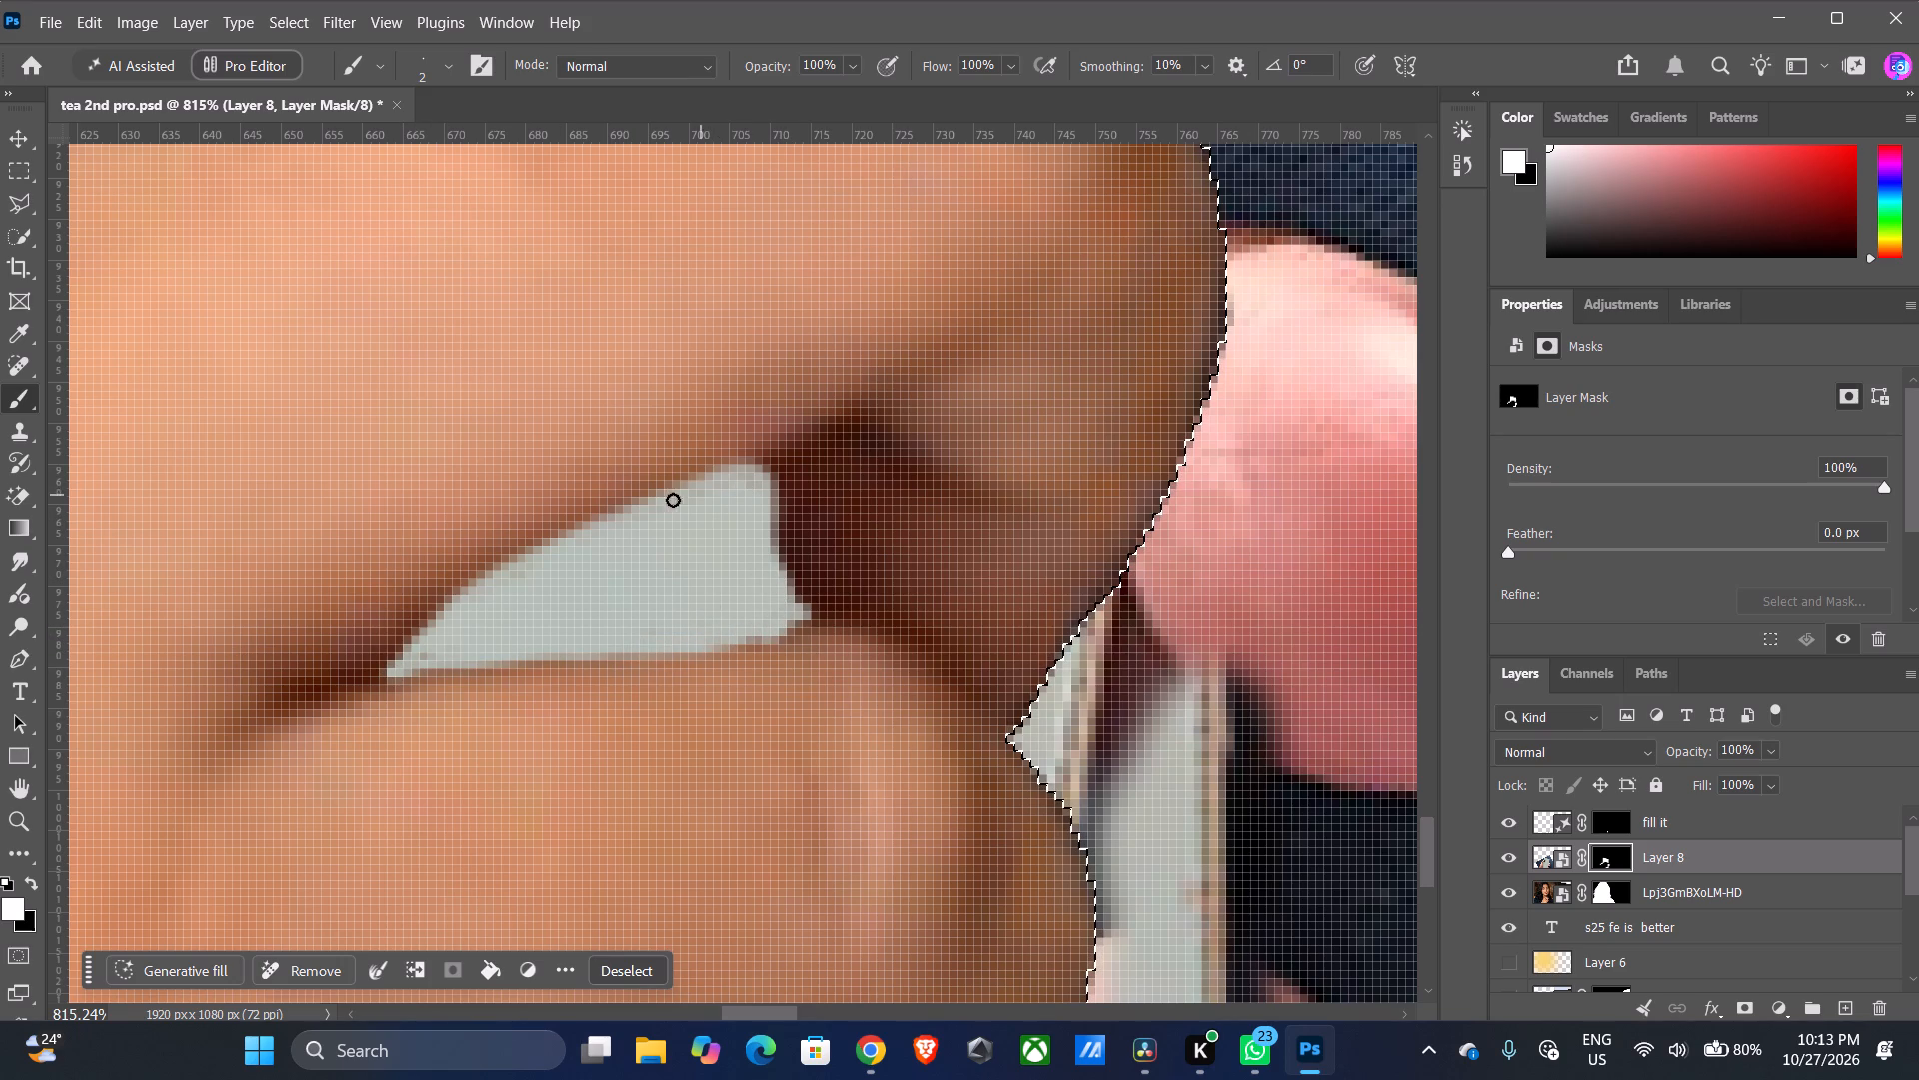
left_click_drag(673, 500, 492, 587)
left_click_drag(757, 510, 767, 575)
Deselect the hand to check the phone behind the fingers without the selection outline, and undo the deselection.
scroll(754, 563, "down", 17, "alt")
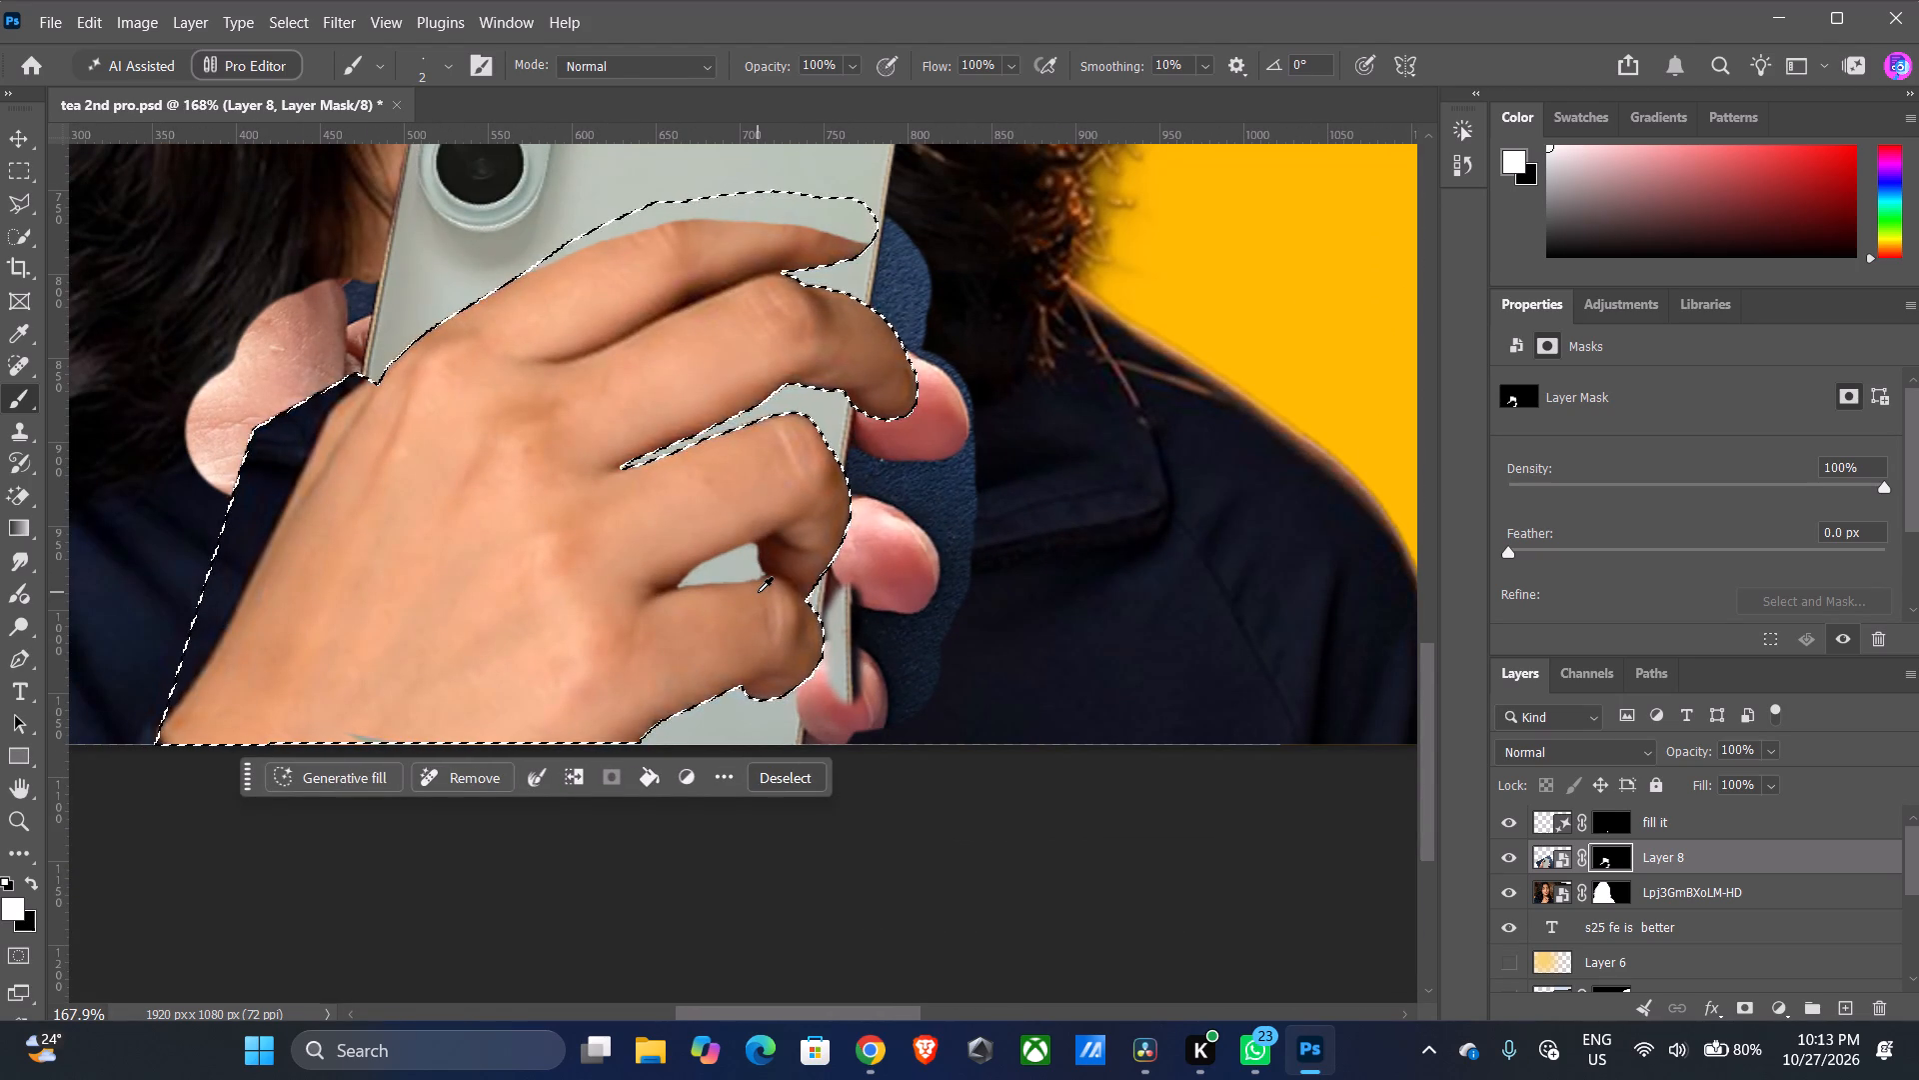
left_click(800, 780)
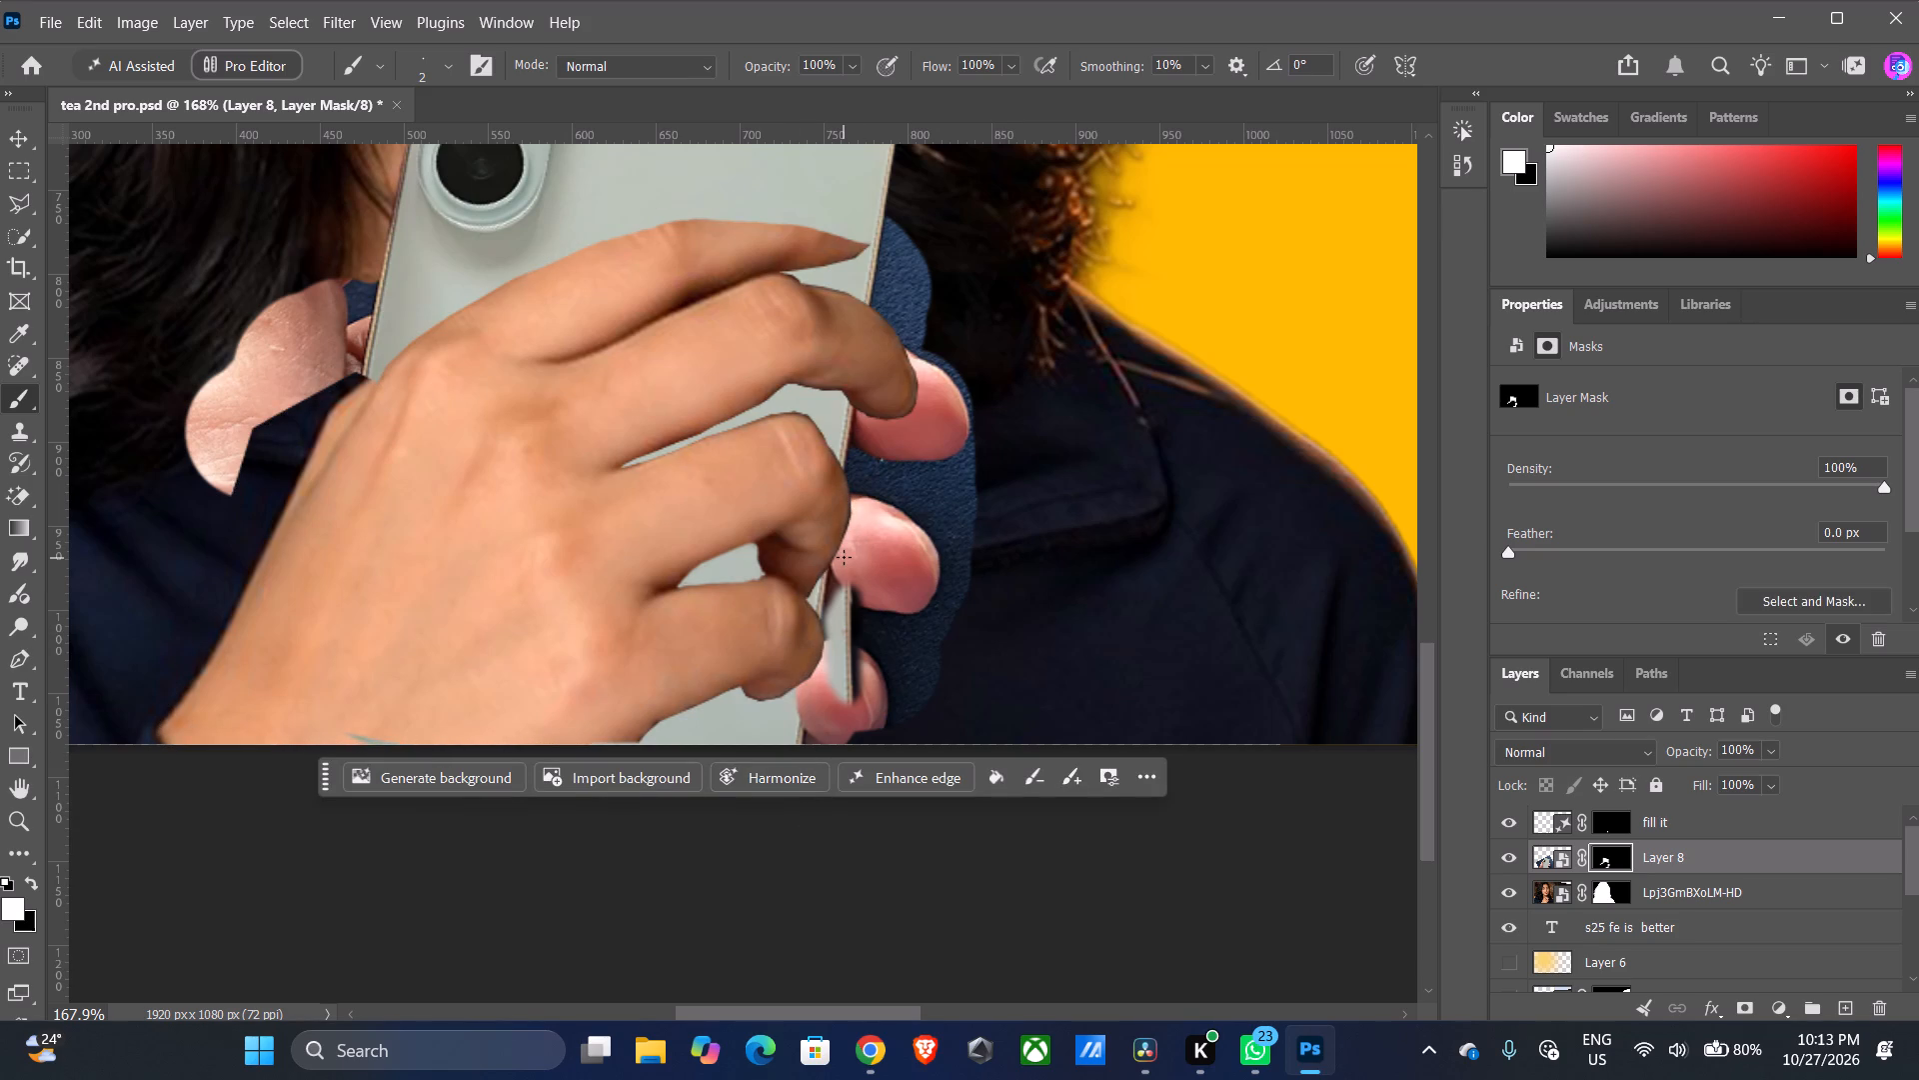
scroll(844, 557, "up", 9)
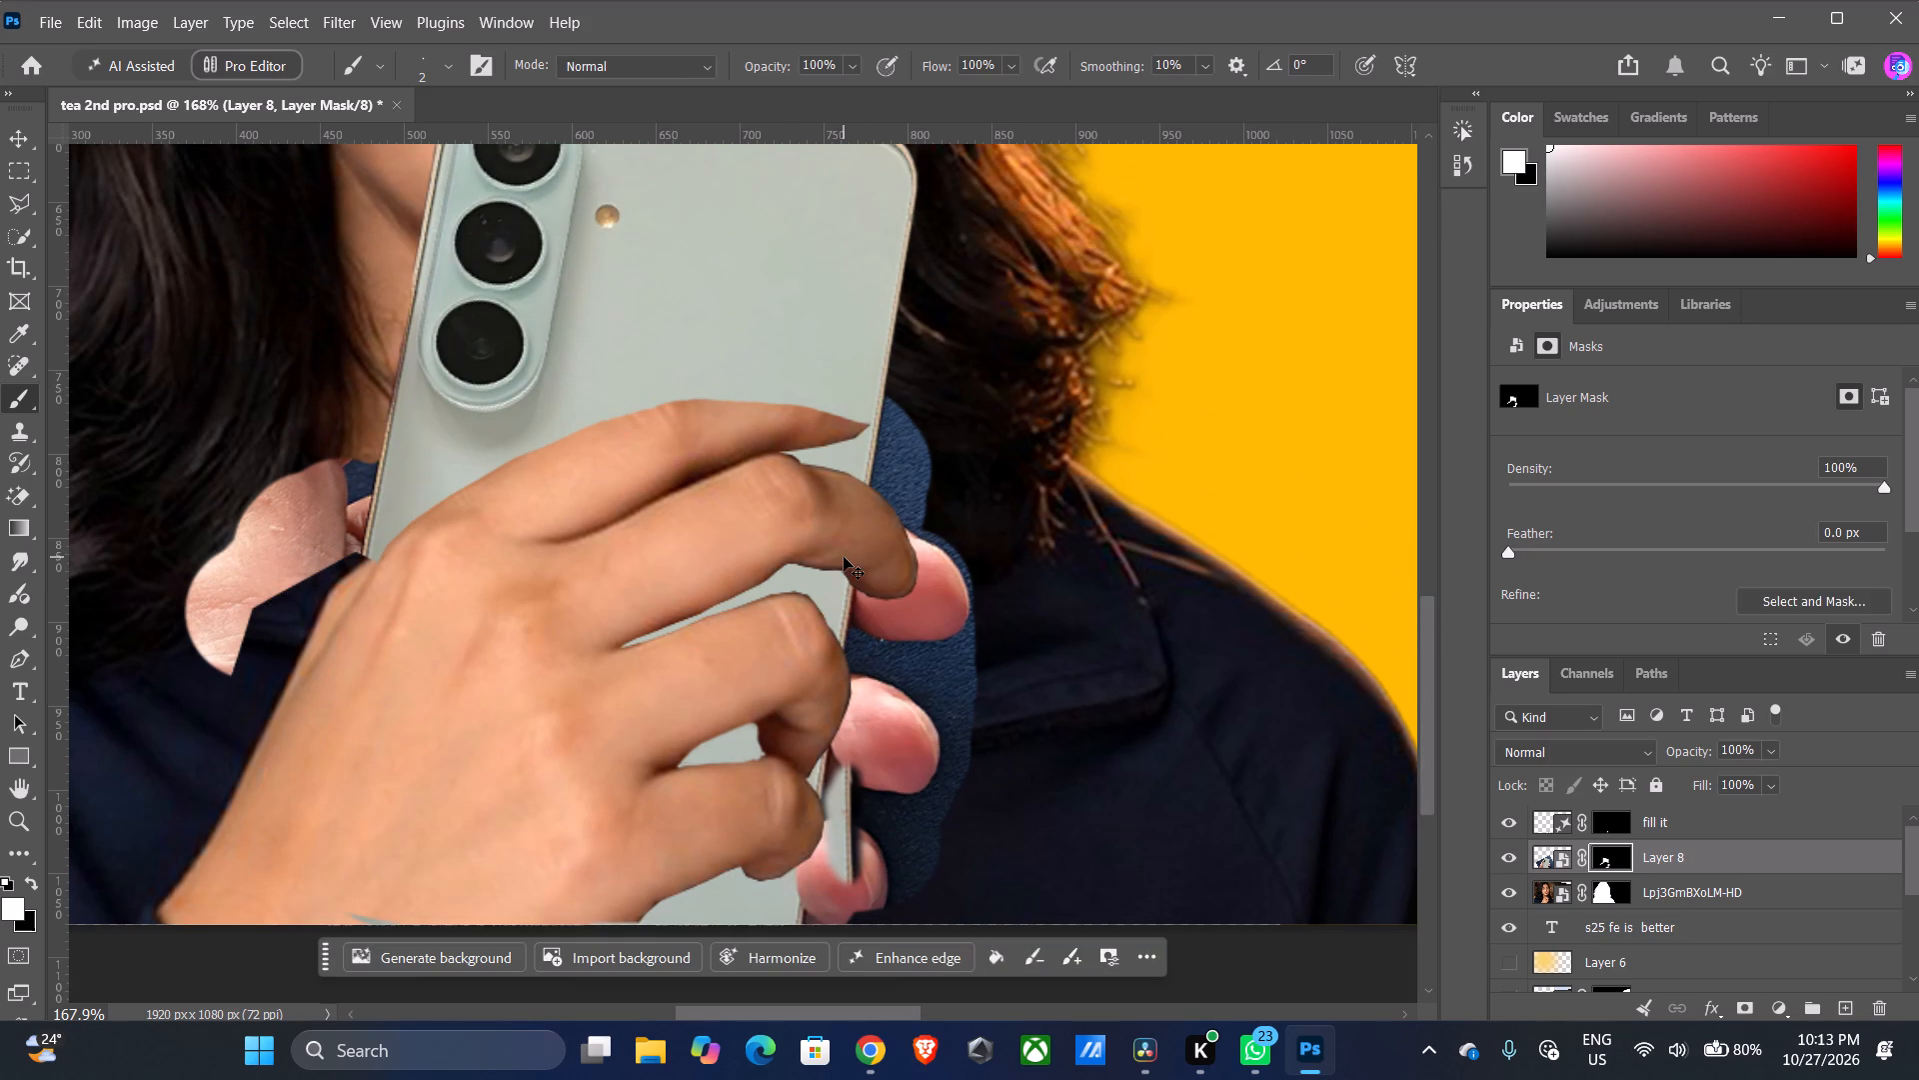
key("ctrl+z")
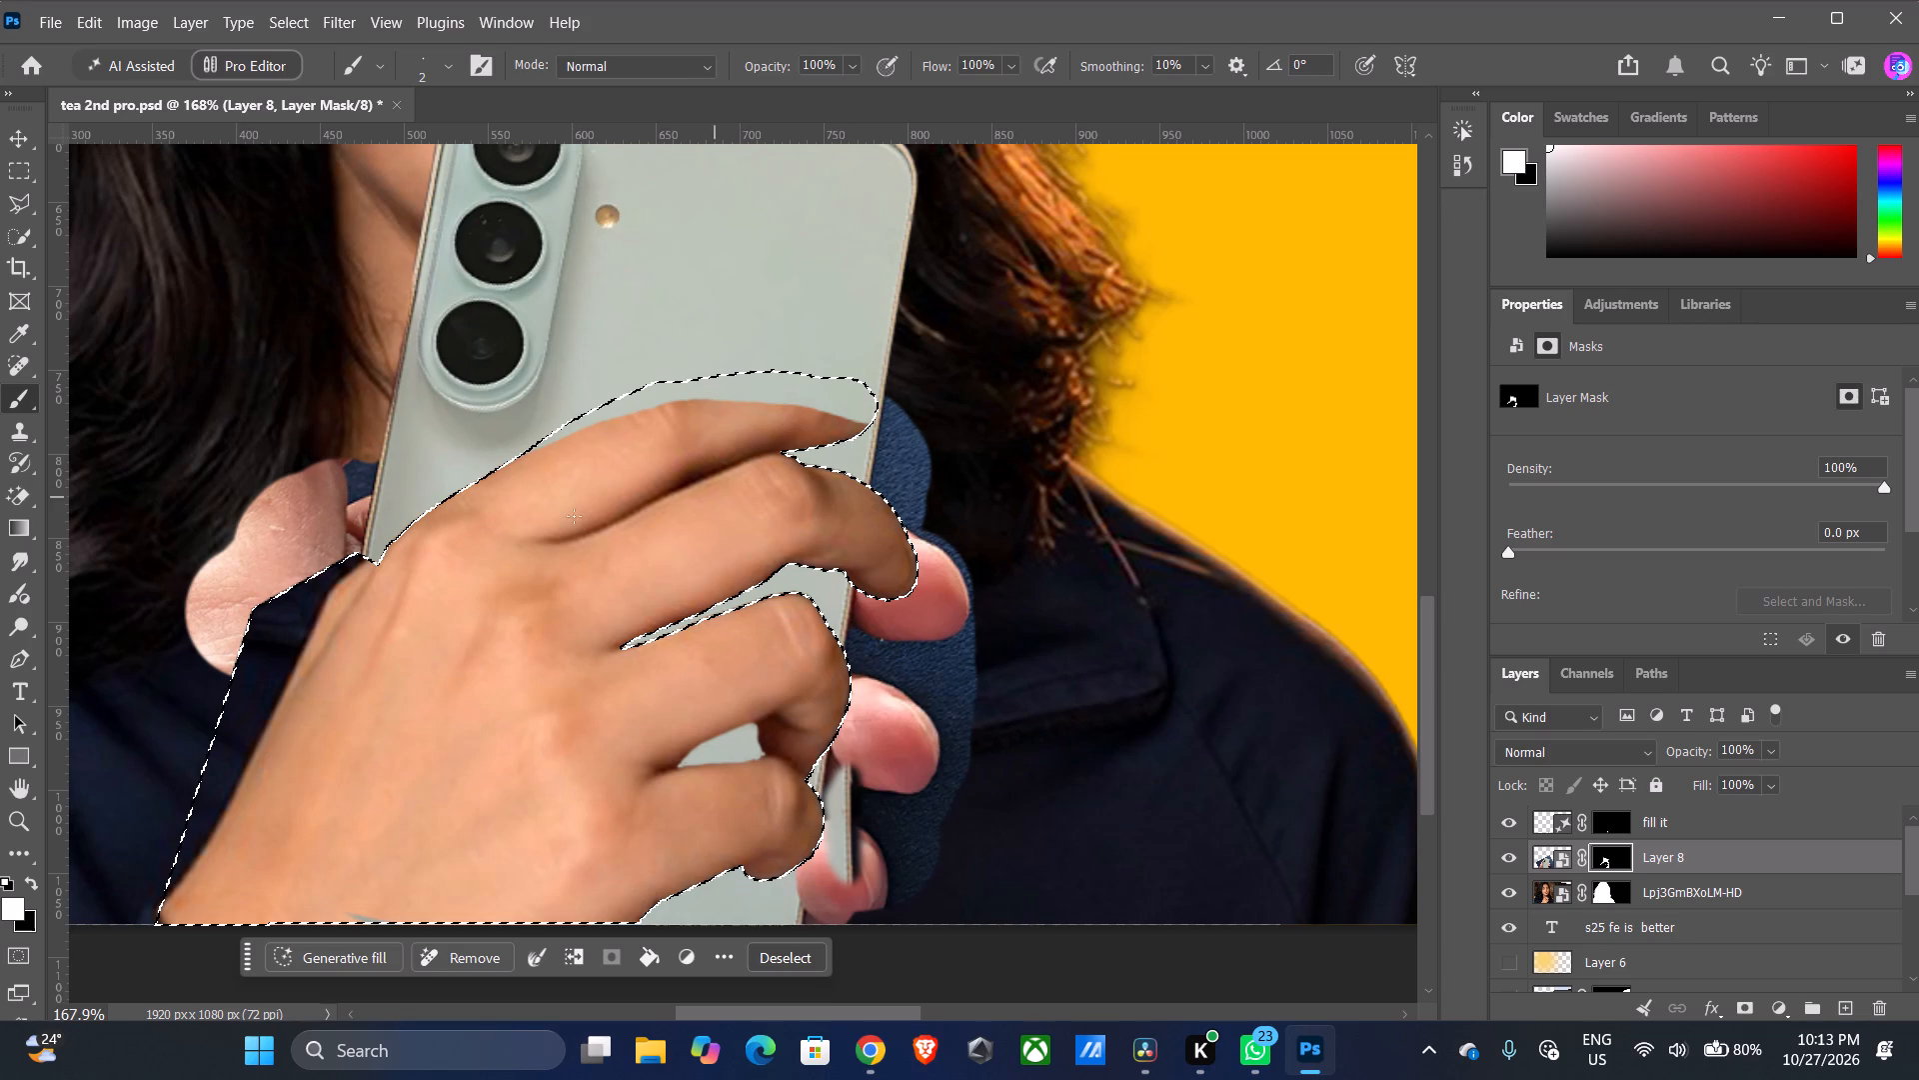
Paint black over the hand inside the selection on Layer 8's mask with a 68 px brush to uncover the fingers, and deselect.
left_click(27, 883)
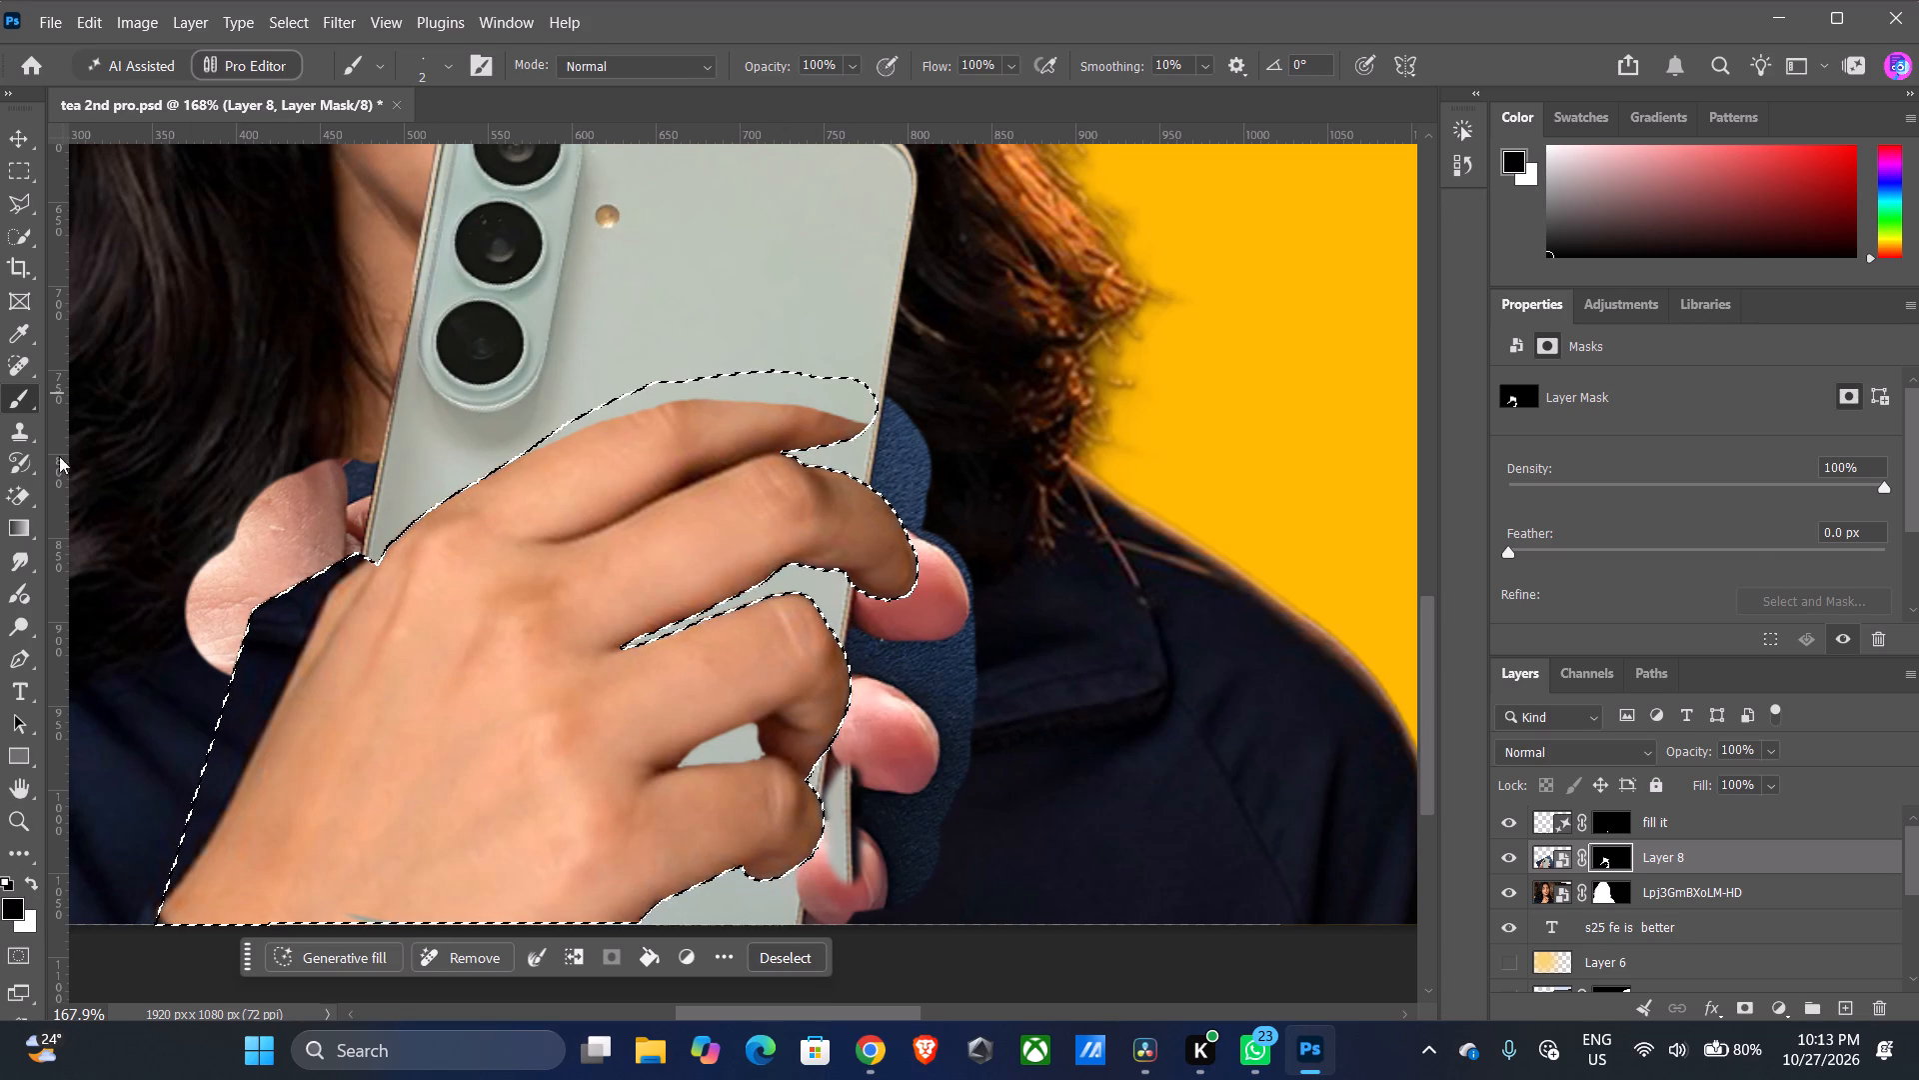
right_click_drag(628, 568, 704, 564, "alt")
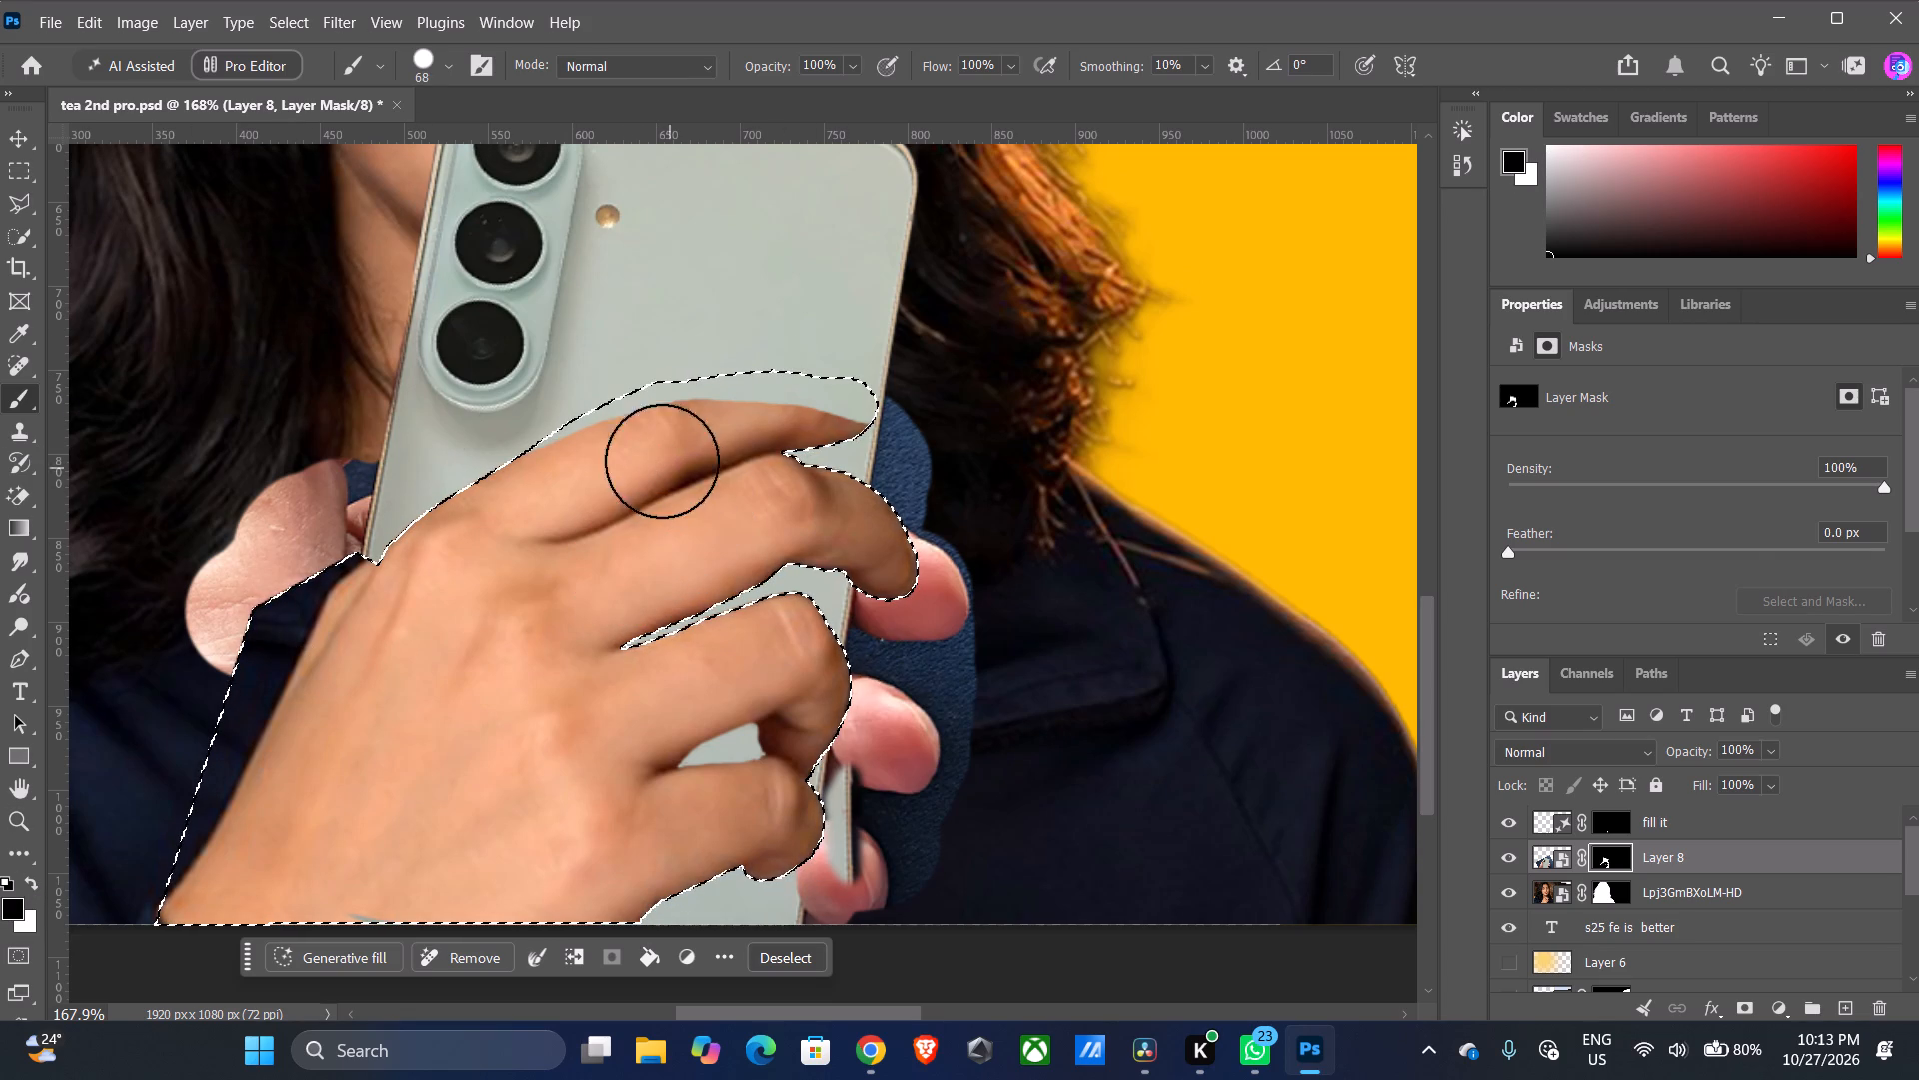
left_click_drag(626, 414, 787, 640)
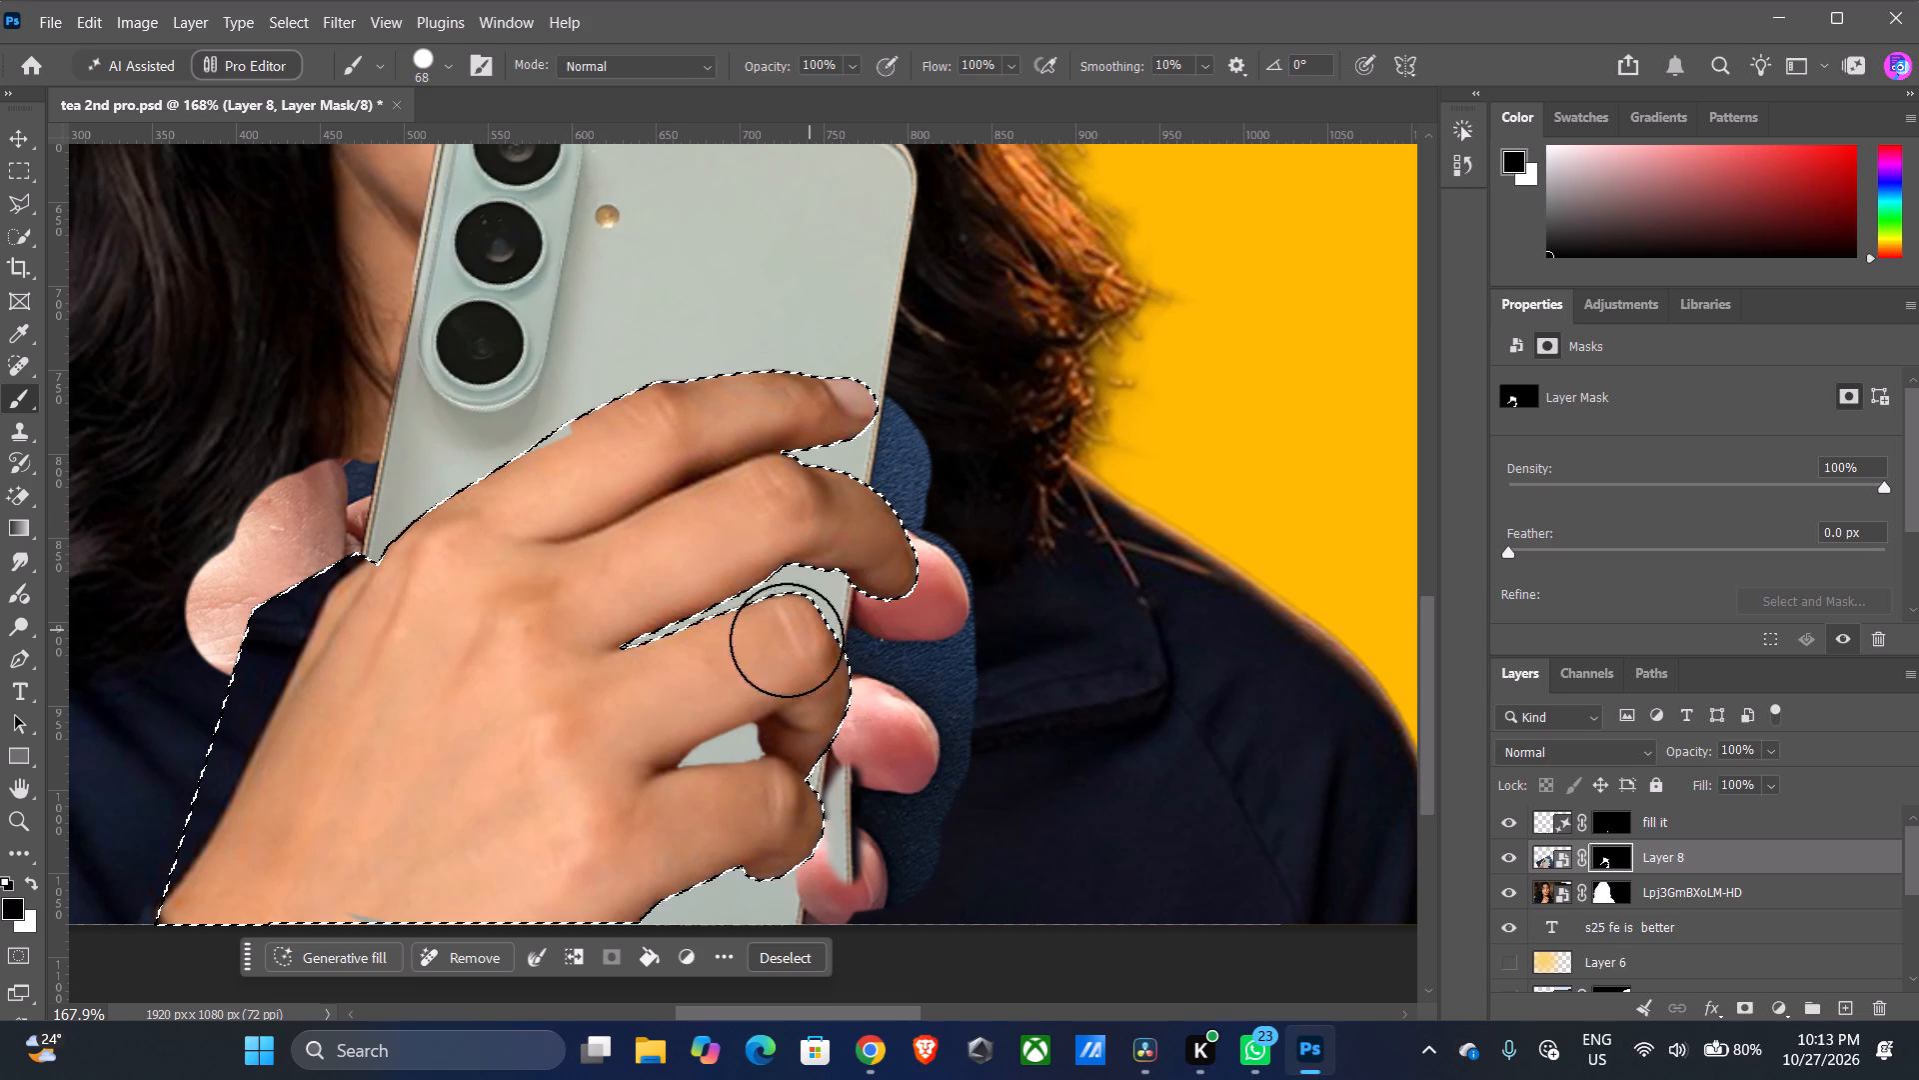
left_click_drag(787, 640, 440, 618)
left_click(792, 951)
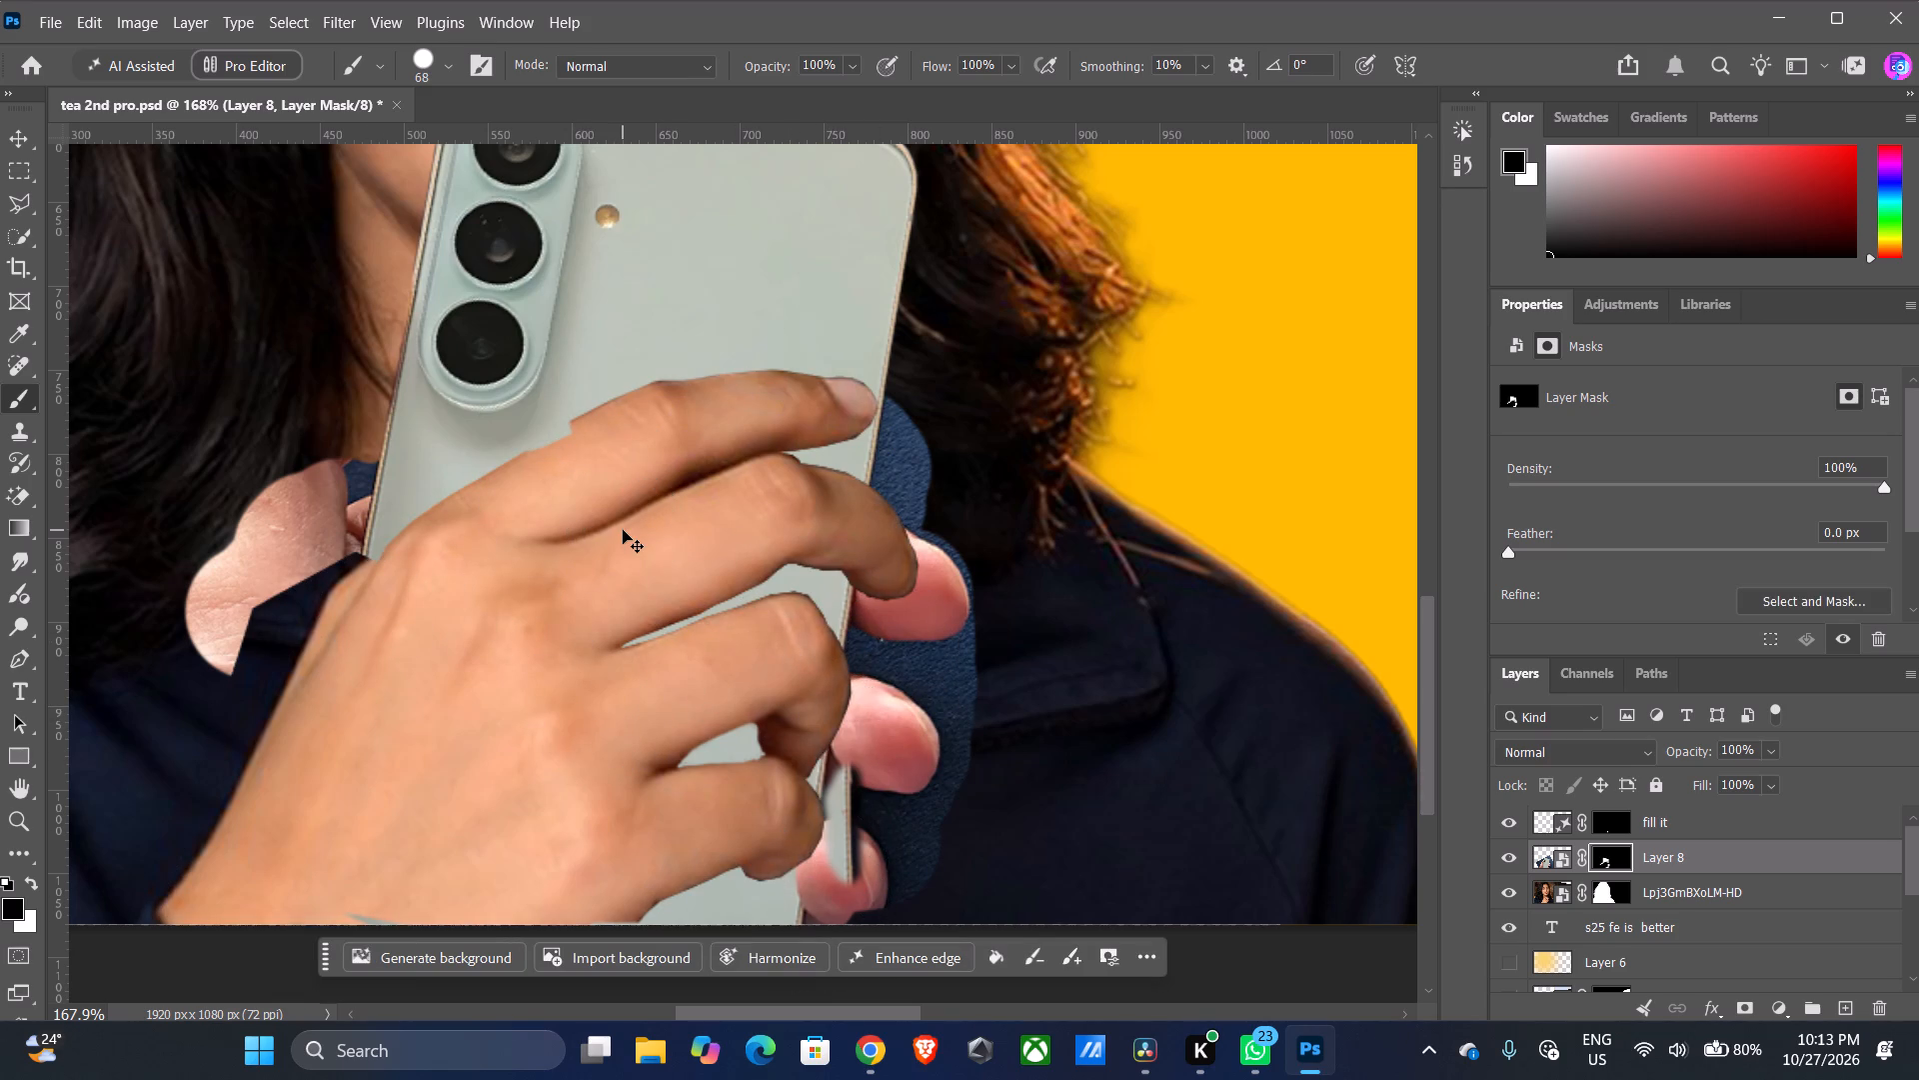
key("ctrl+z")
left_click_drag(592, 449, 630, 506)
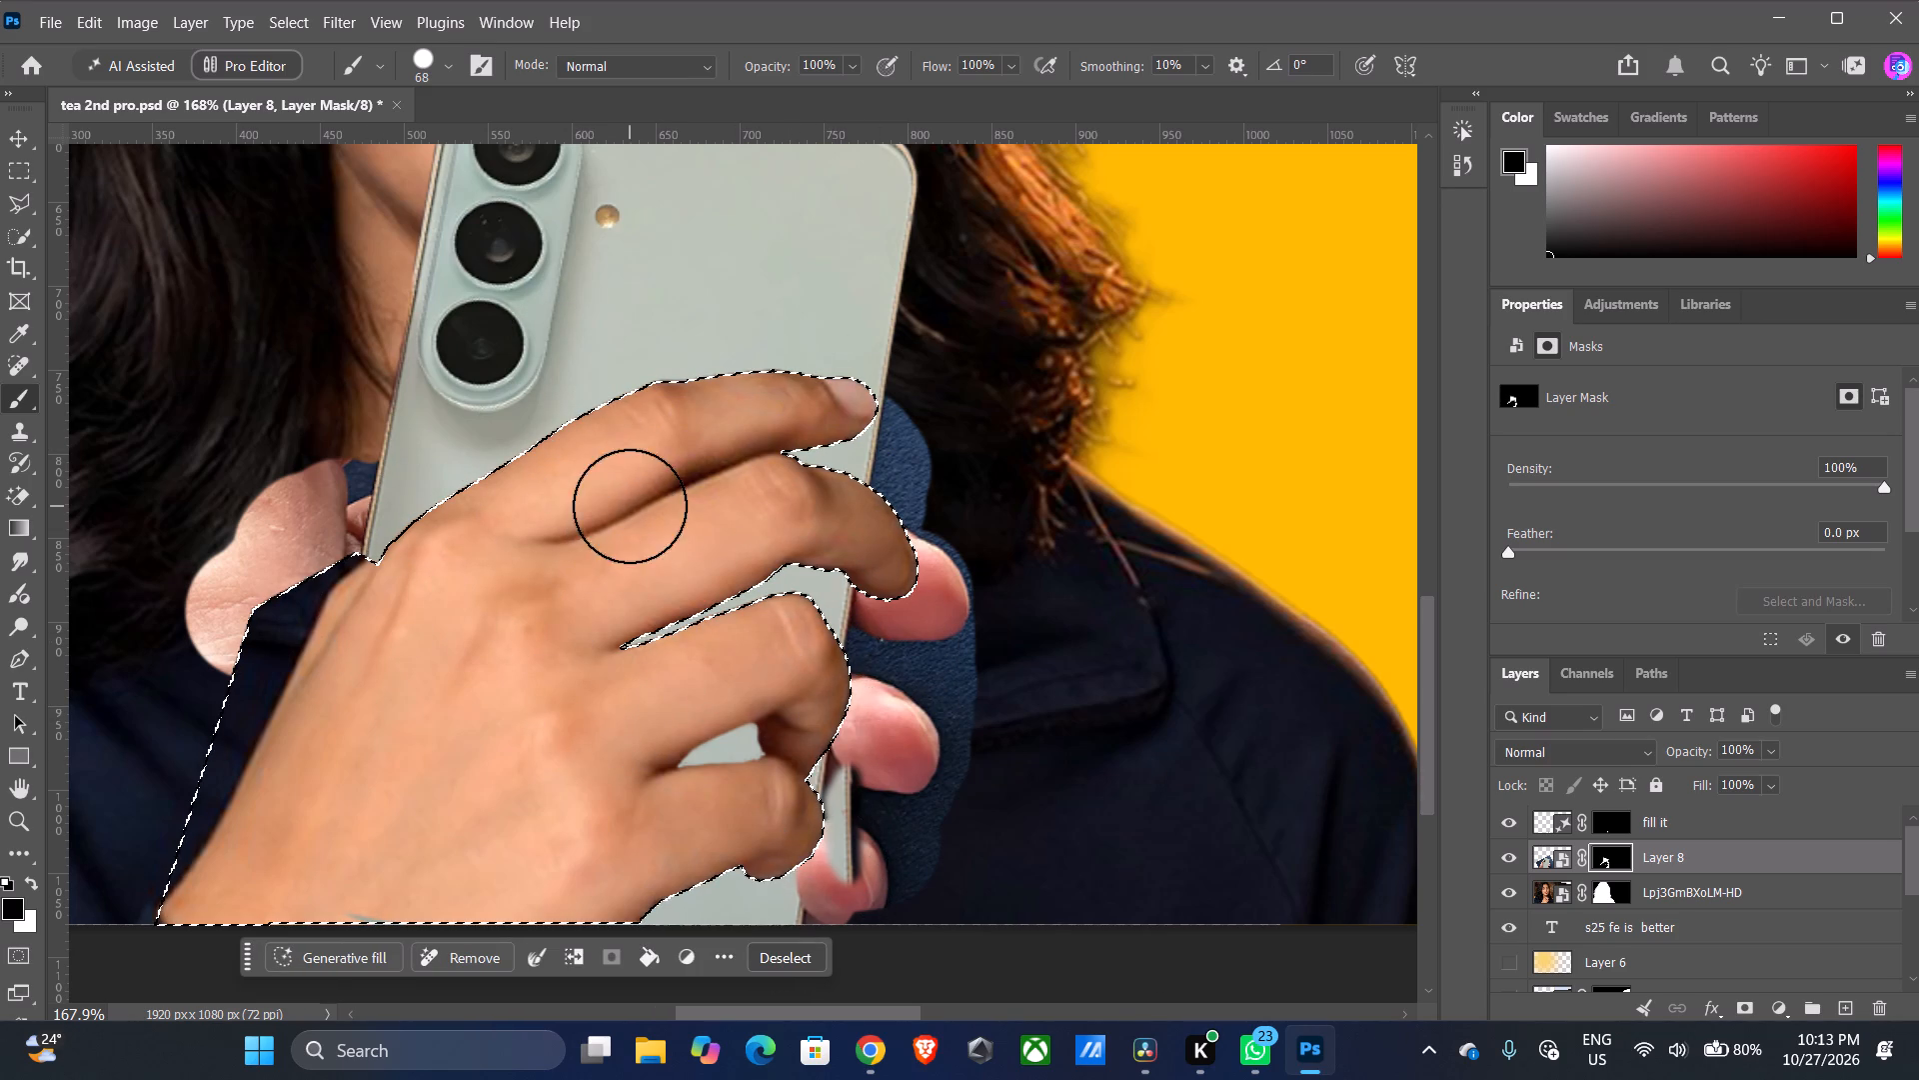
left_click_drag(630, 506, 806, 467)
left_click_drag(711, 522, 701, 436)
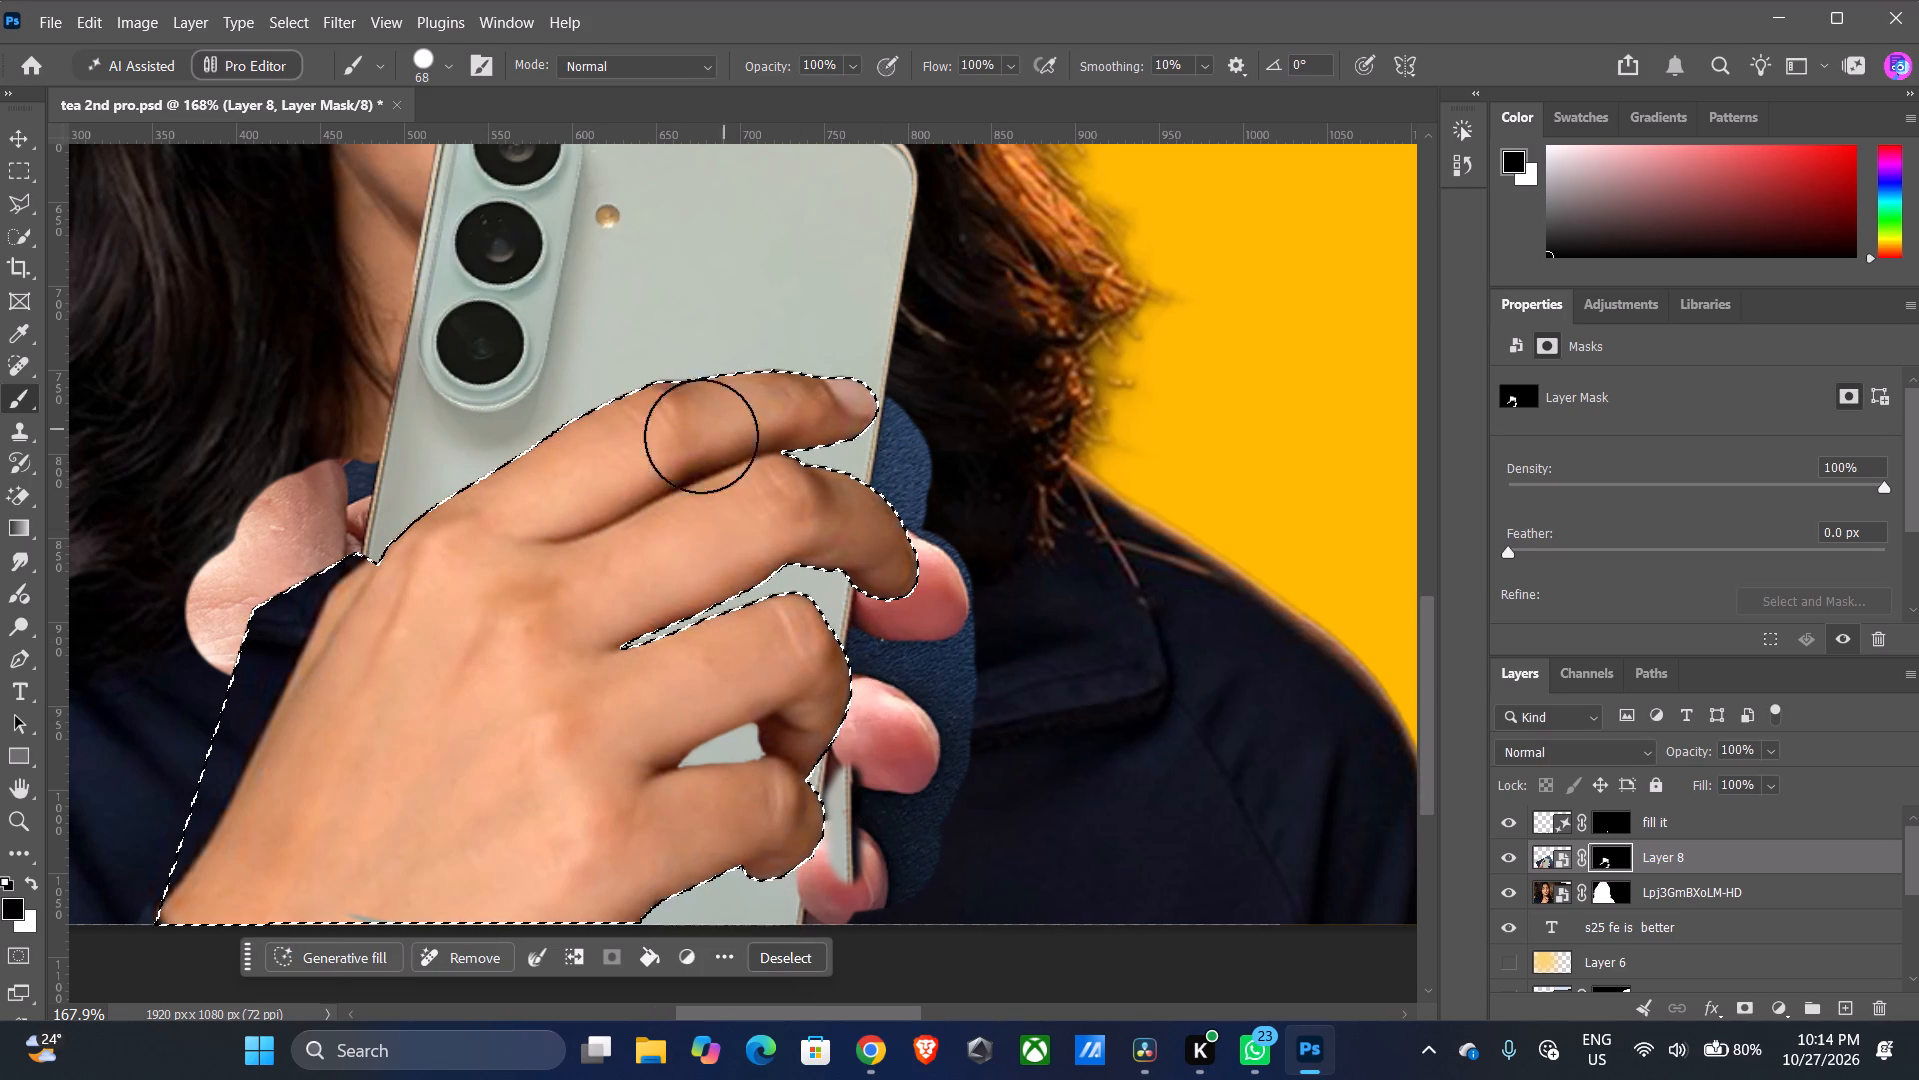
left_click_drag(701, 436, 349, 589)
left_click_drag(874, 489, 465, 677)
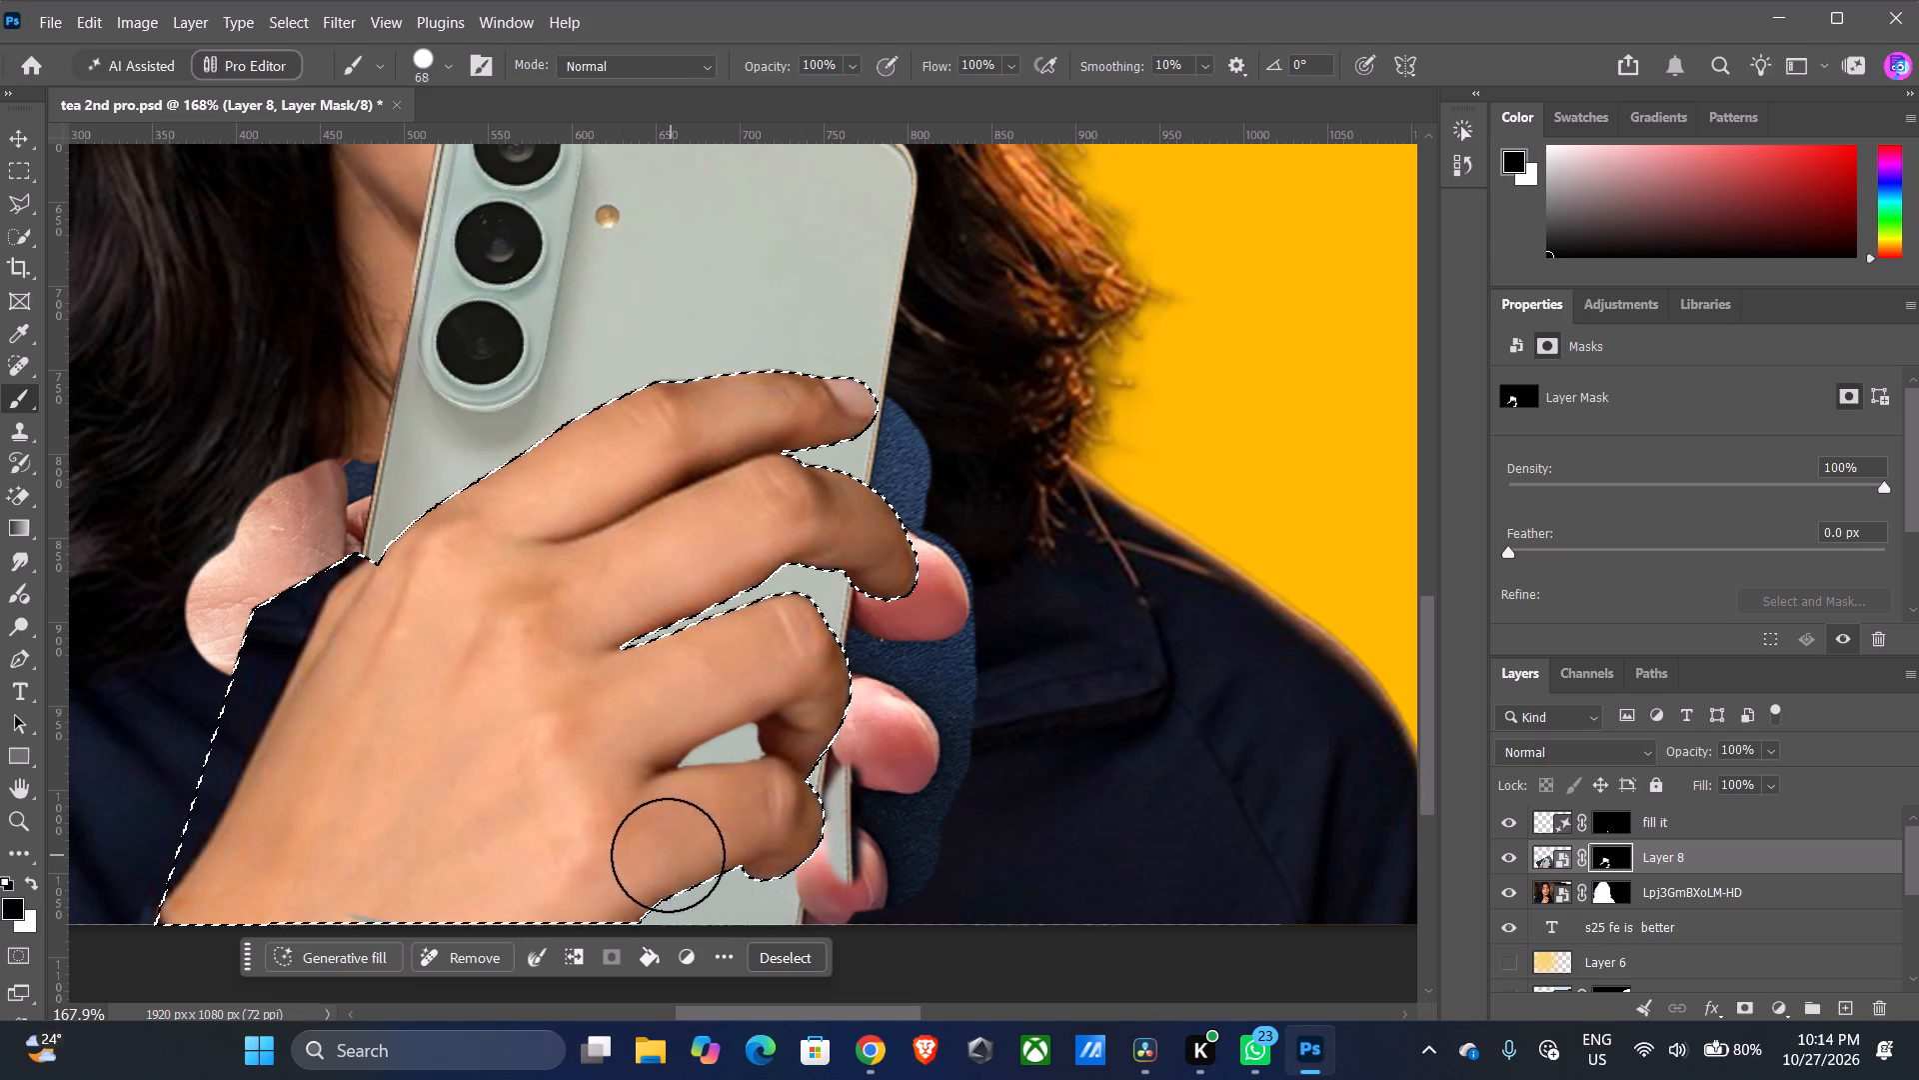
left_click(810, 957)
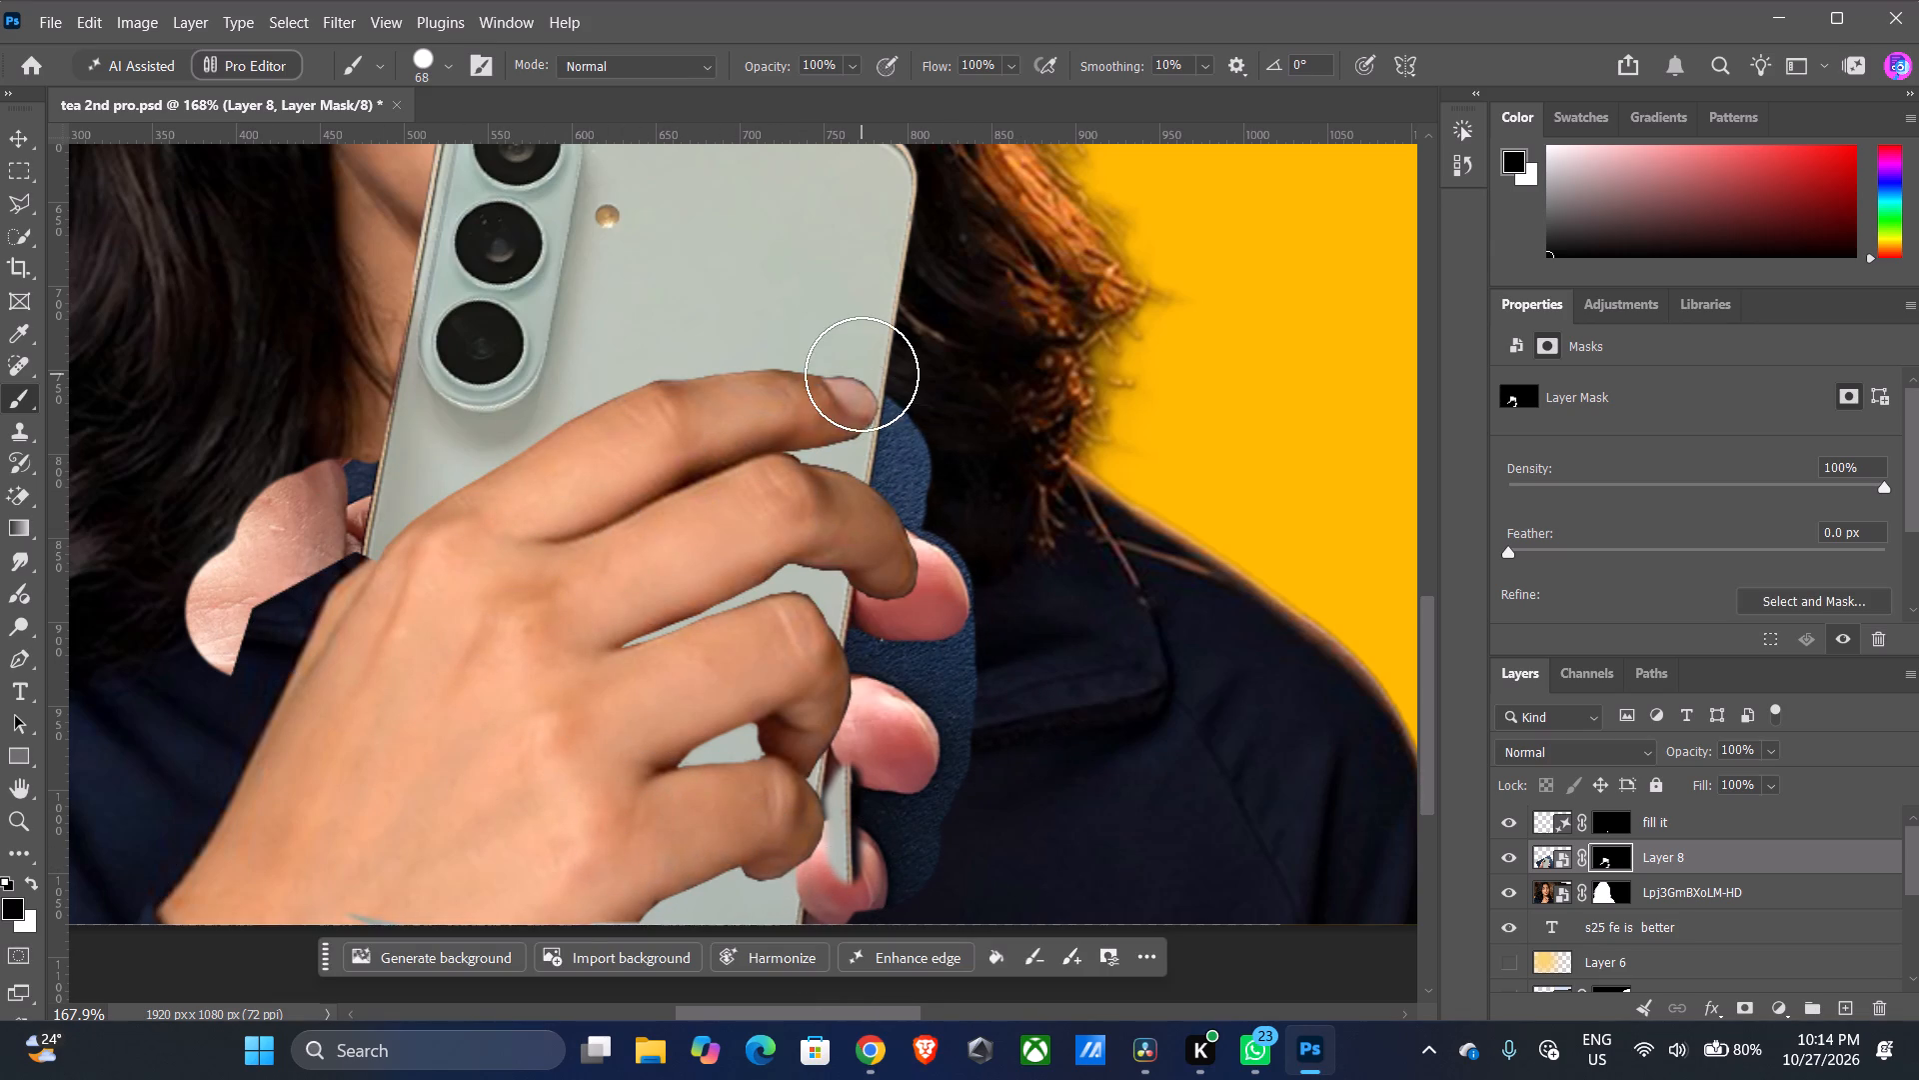
Examine the phone in the woman's hand up close and across the full canvas.
scroll(915, 345, "down", 10)
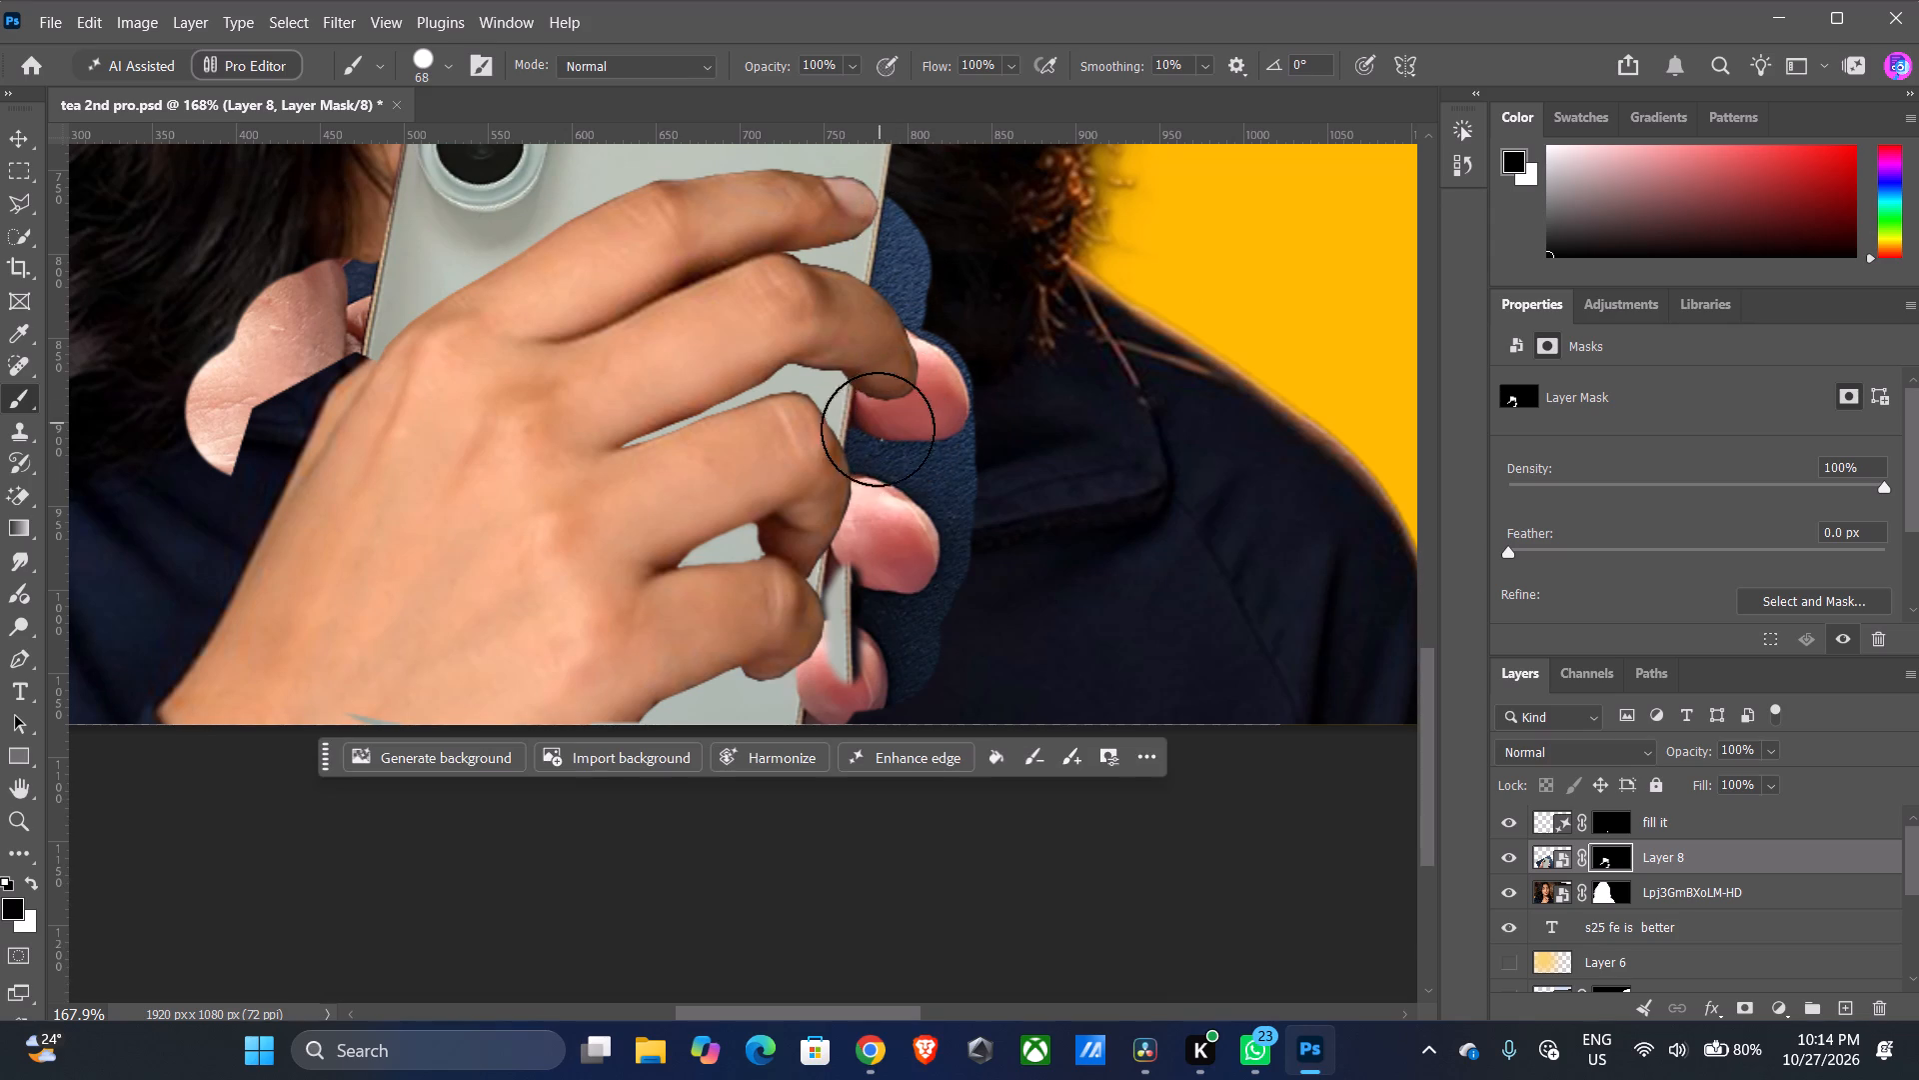
scroll(854, 444, "up", 15)
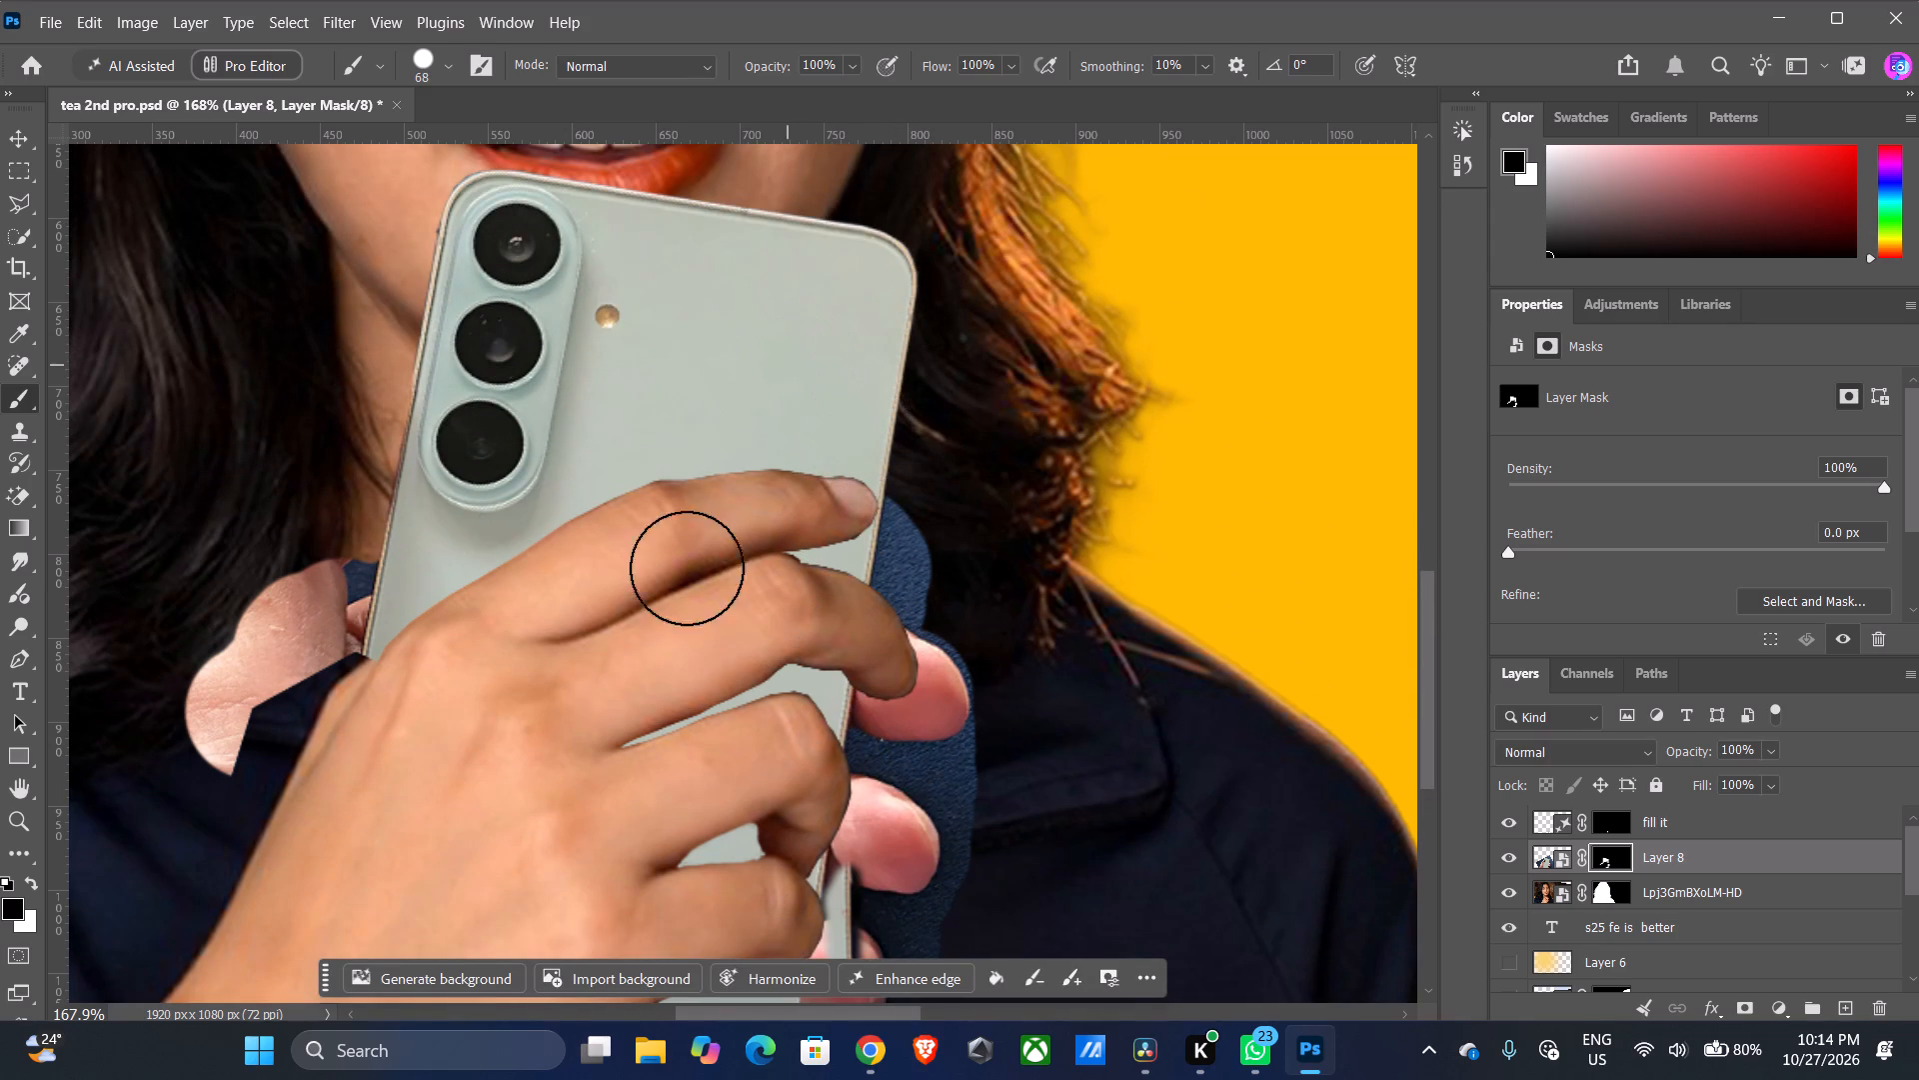
scroll(716, 648, "down", 7, "alt")
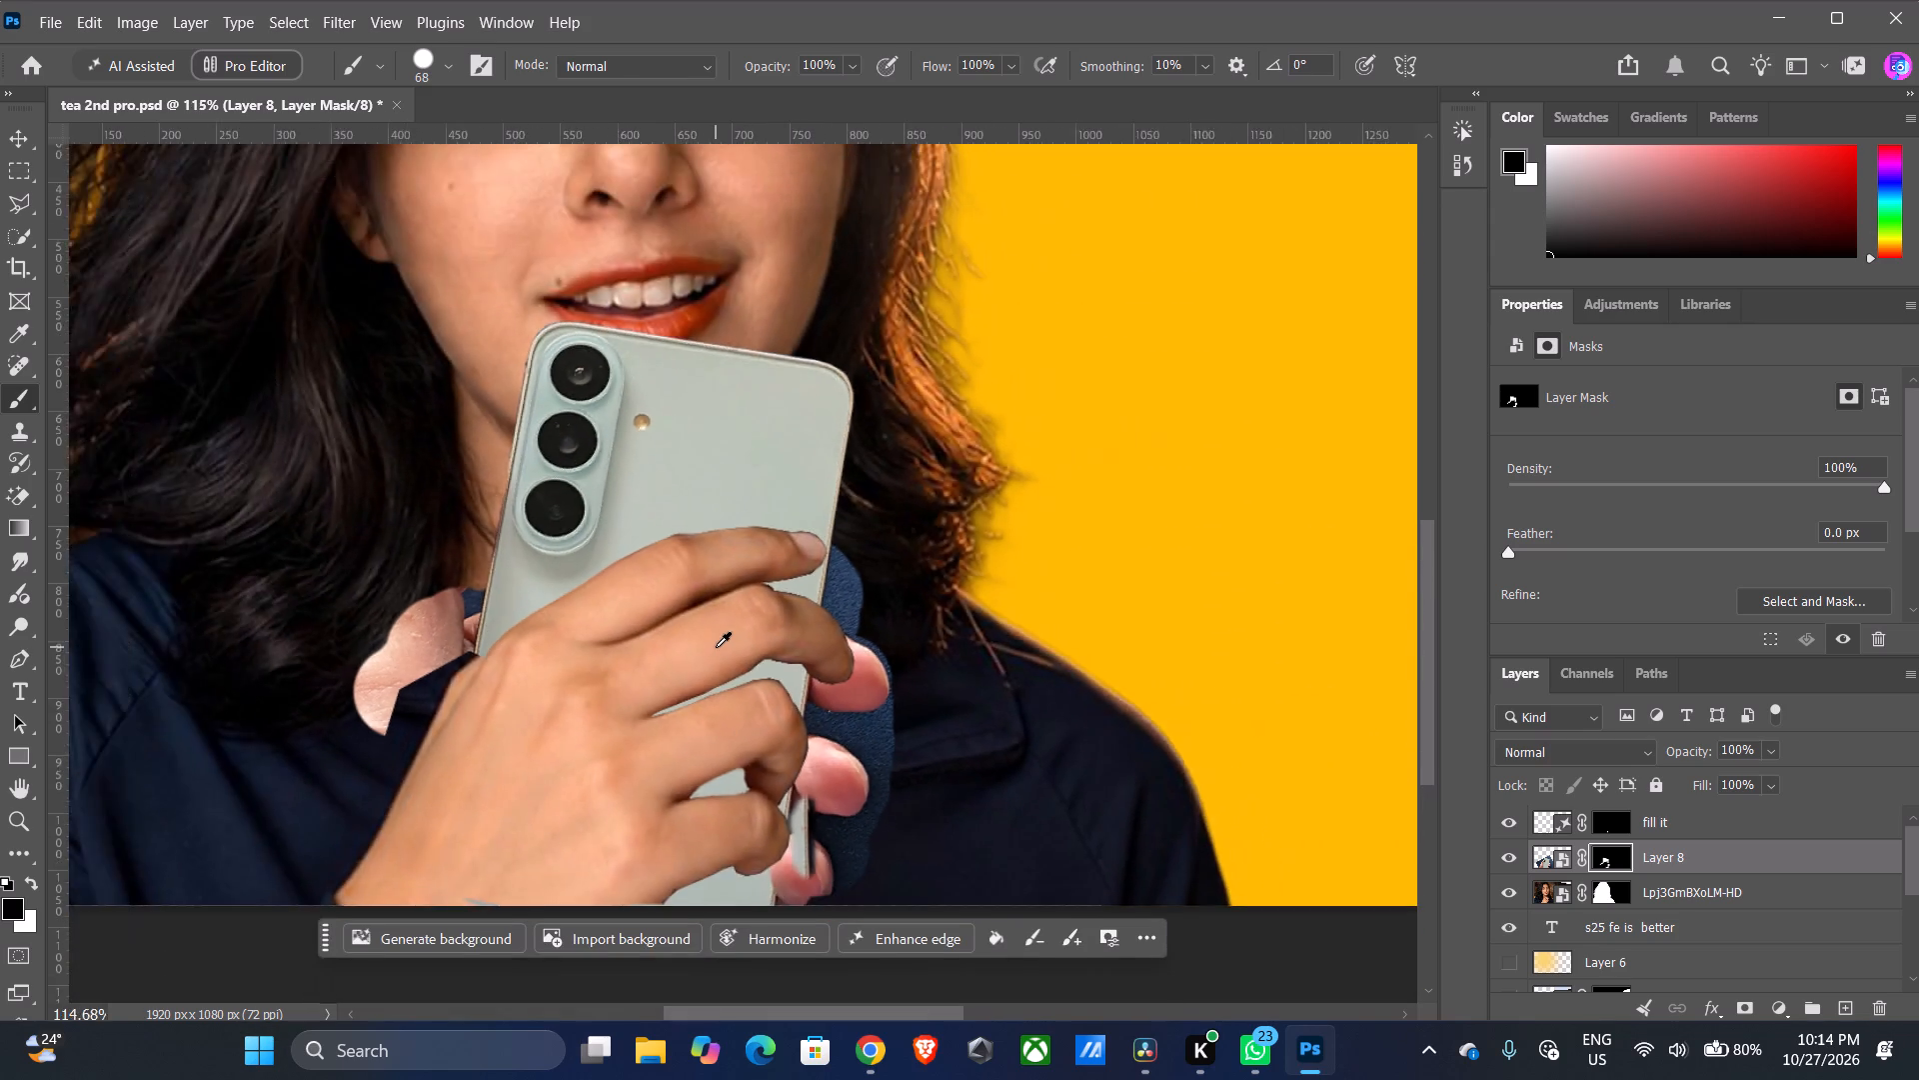
scroll(716, 647, "down", 3, "alt")
scroll(853, 708, "up", 1)
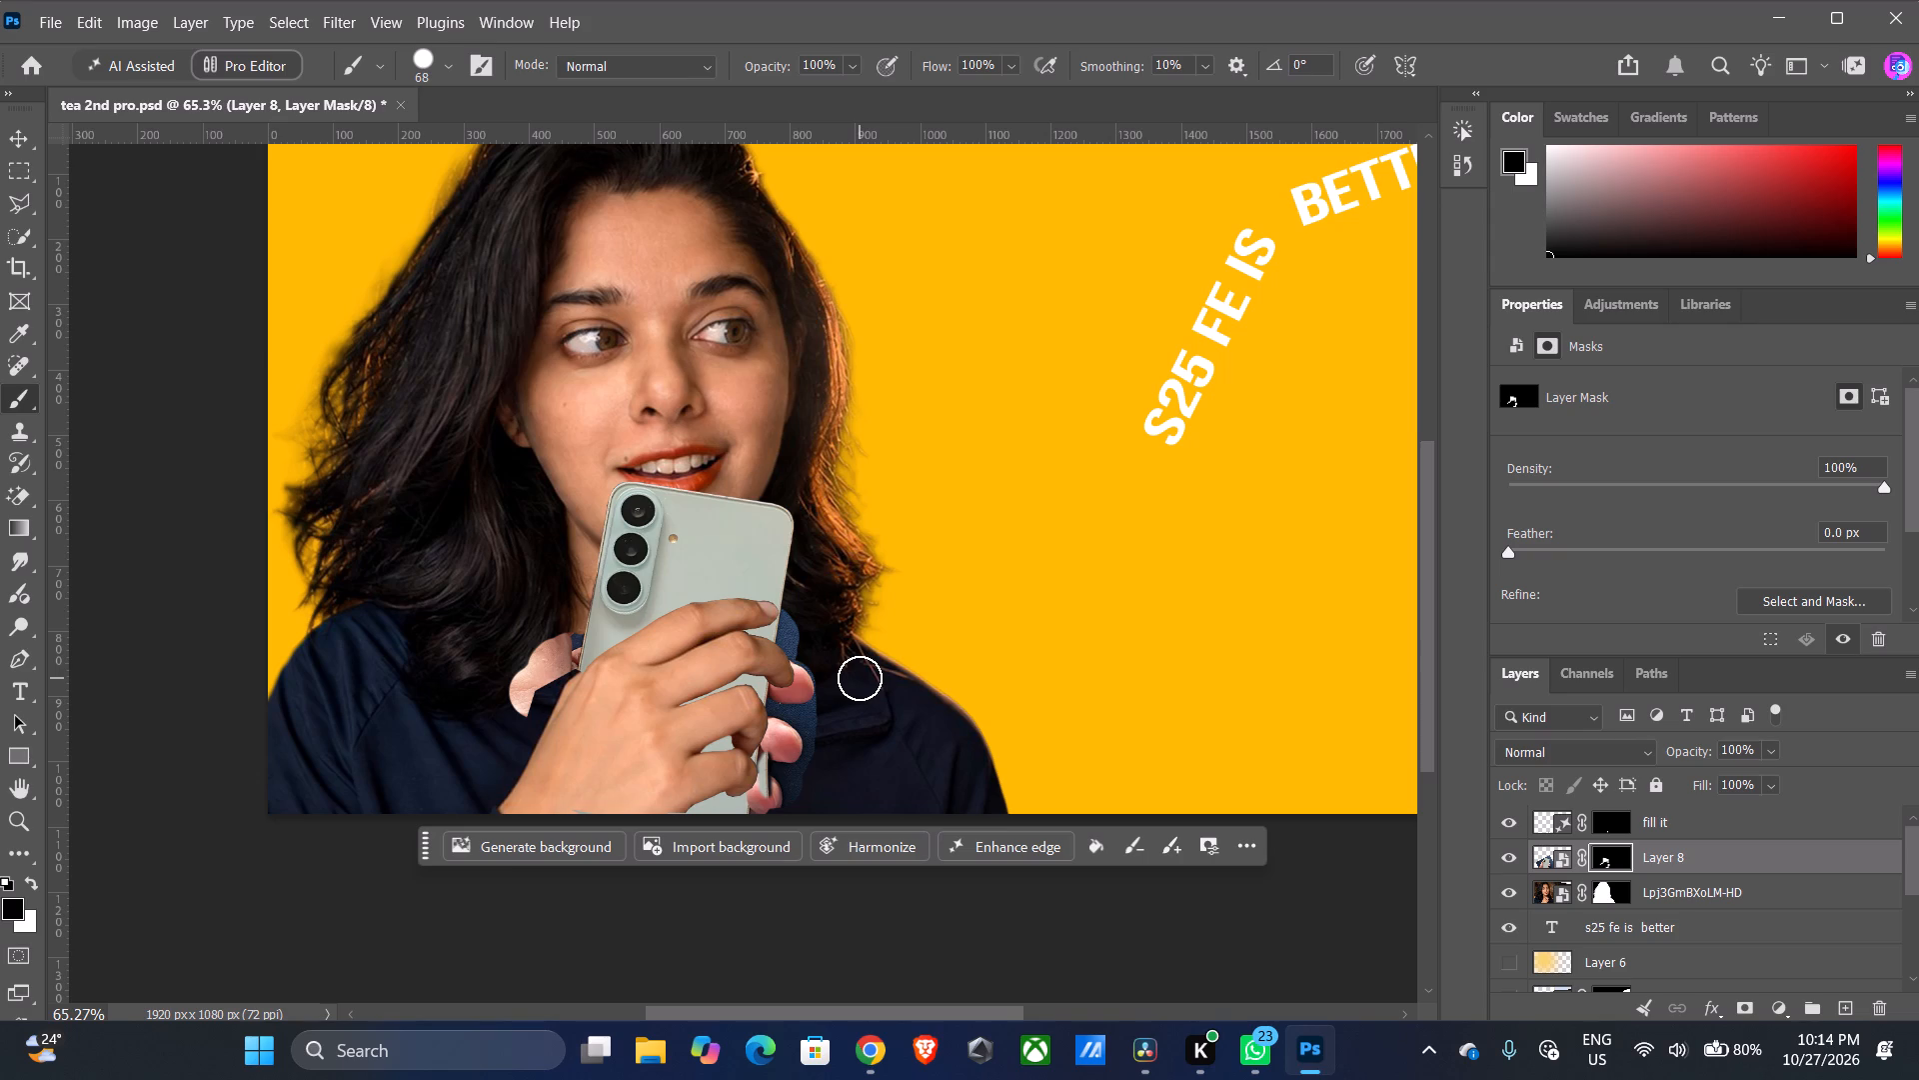
scroll(716, 567, "down", 5, "alt")
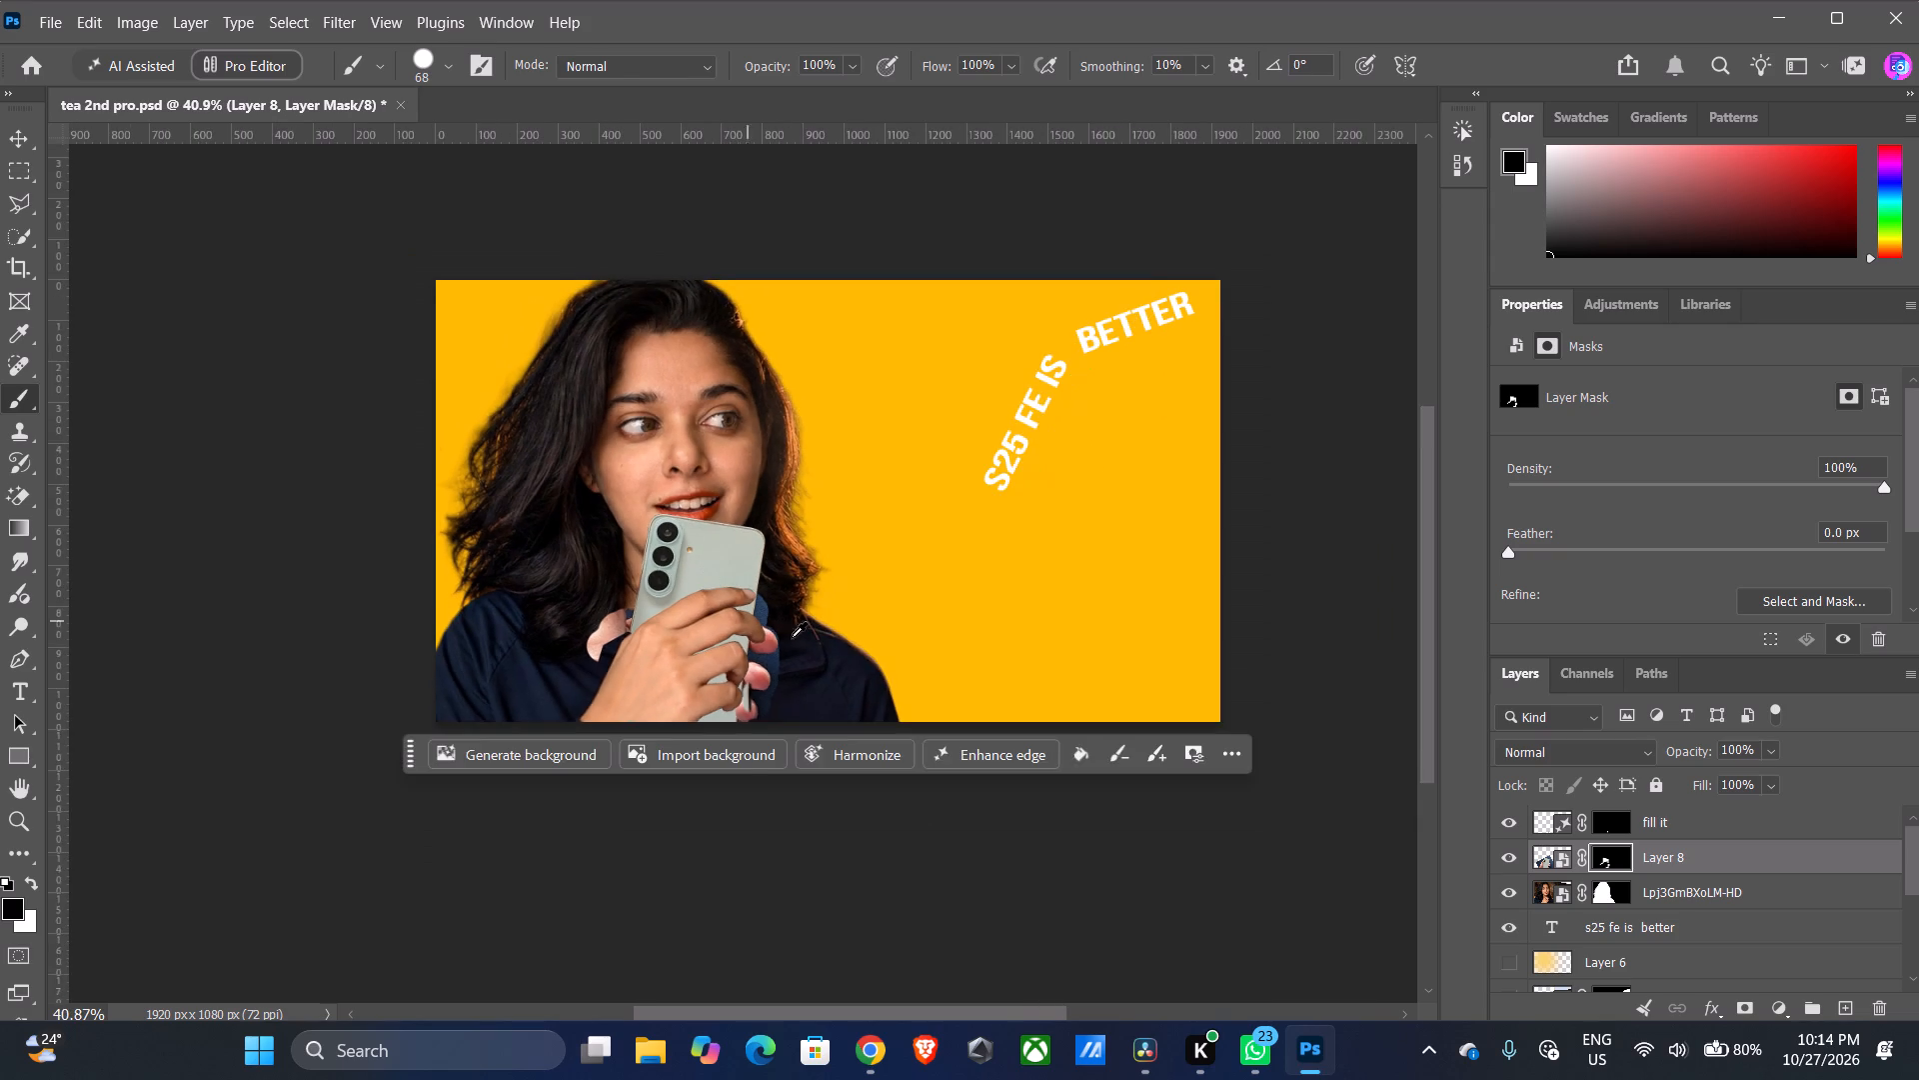
scroll(859, 632, "up", 5)
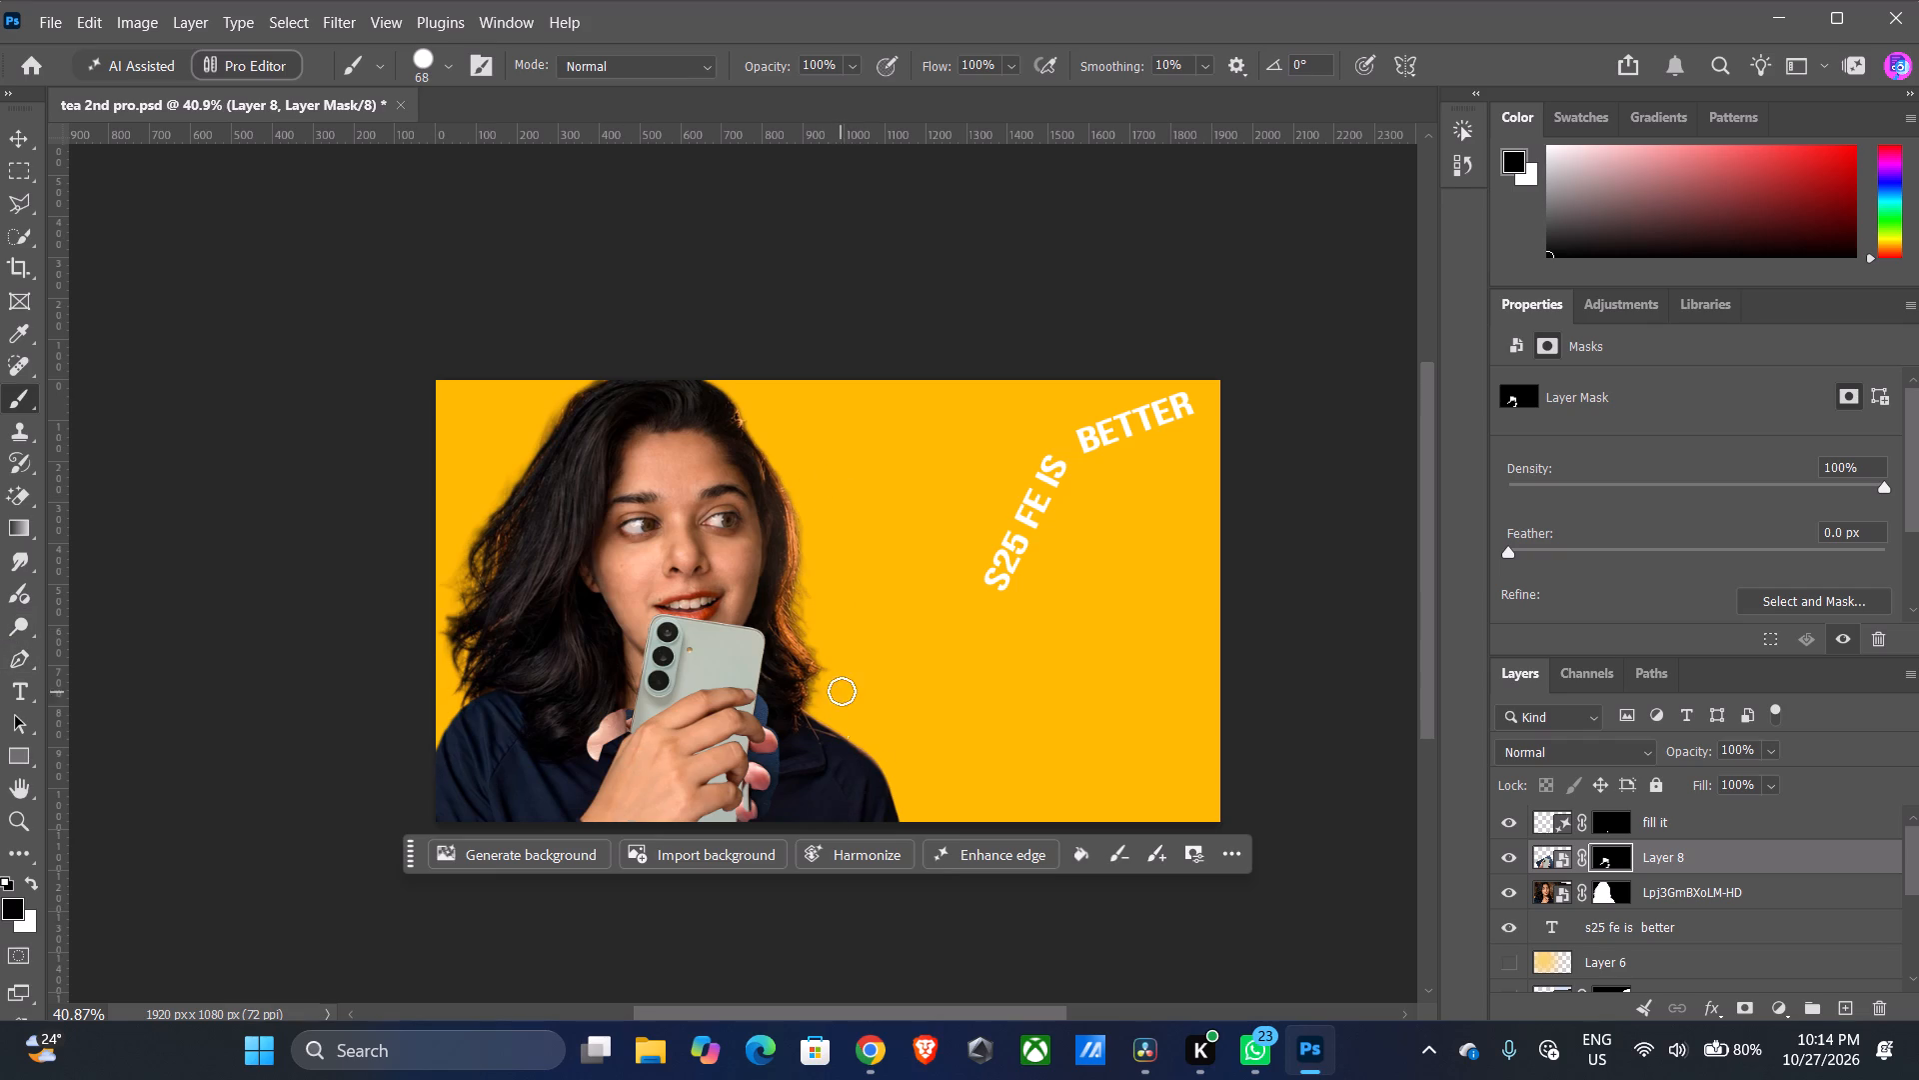
Delete Layer 8's layer mask.
left_click(1882, 1009)
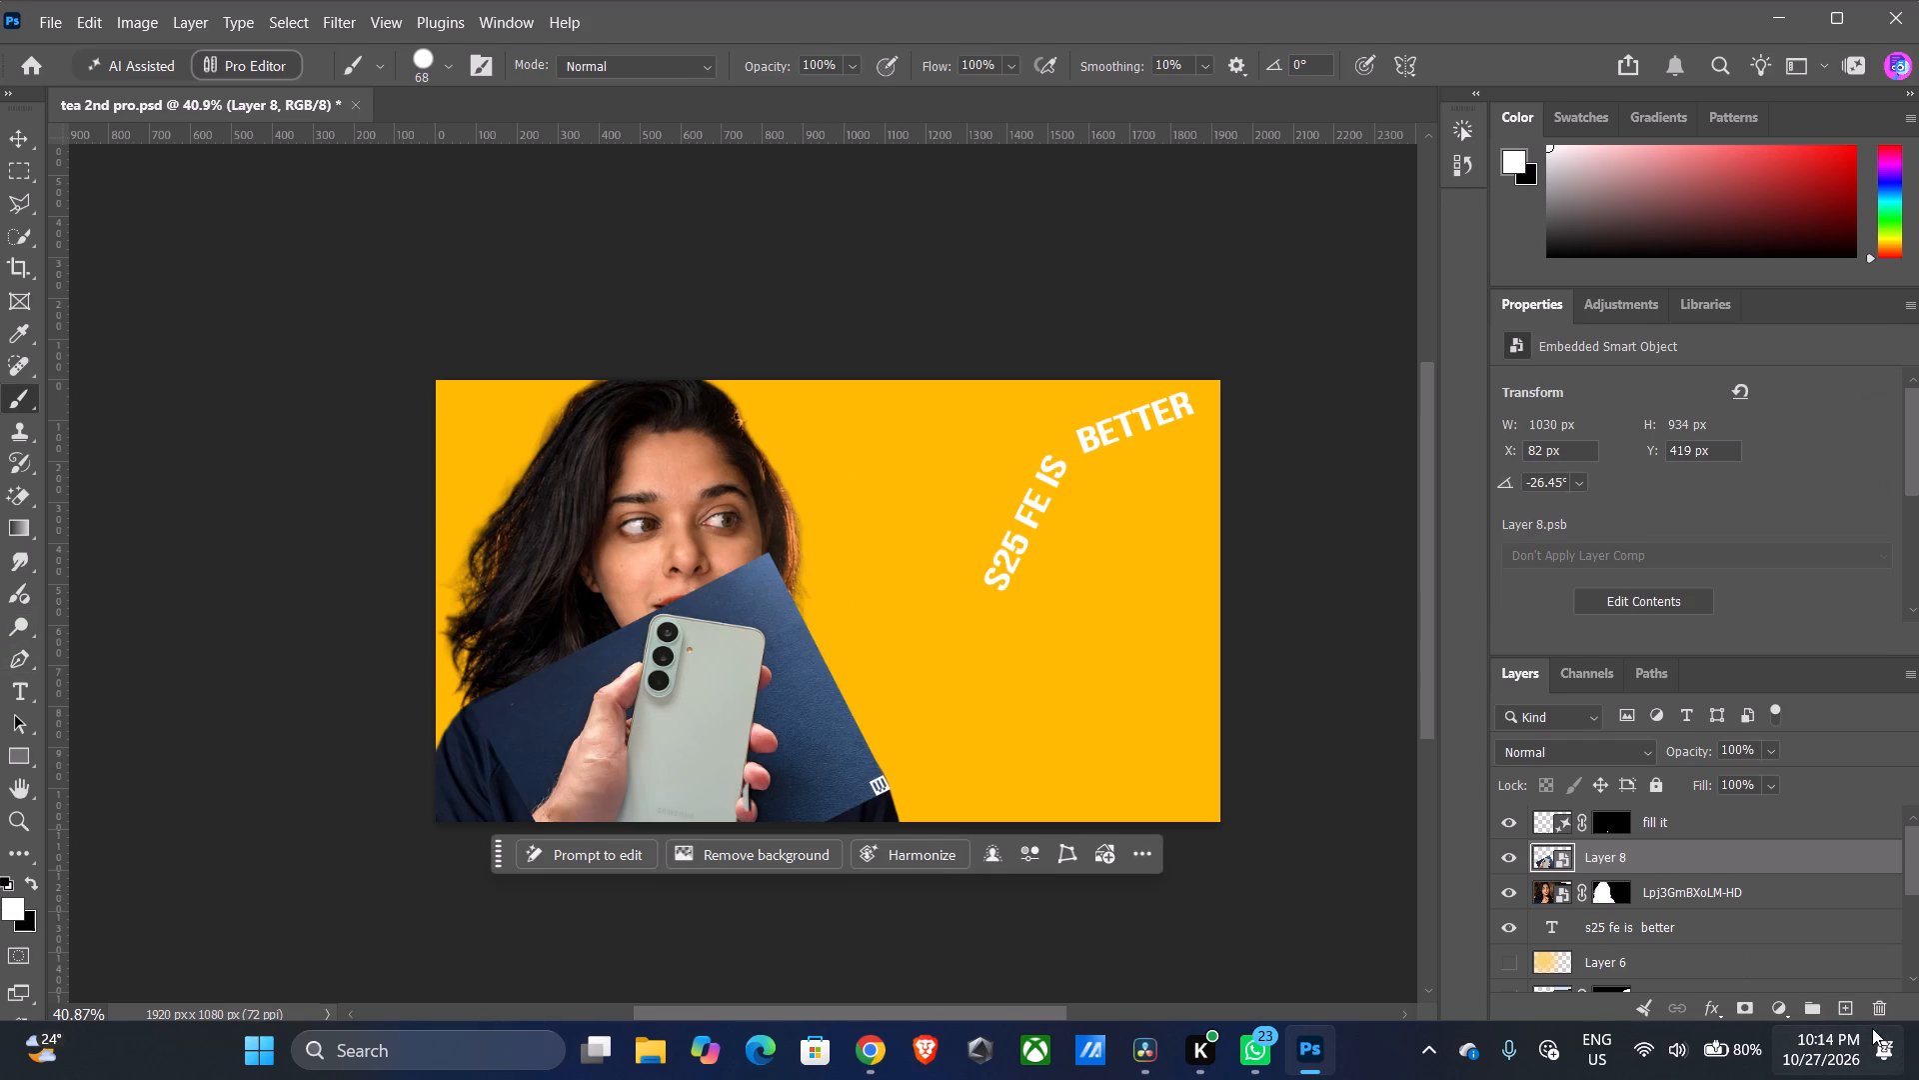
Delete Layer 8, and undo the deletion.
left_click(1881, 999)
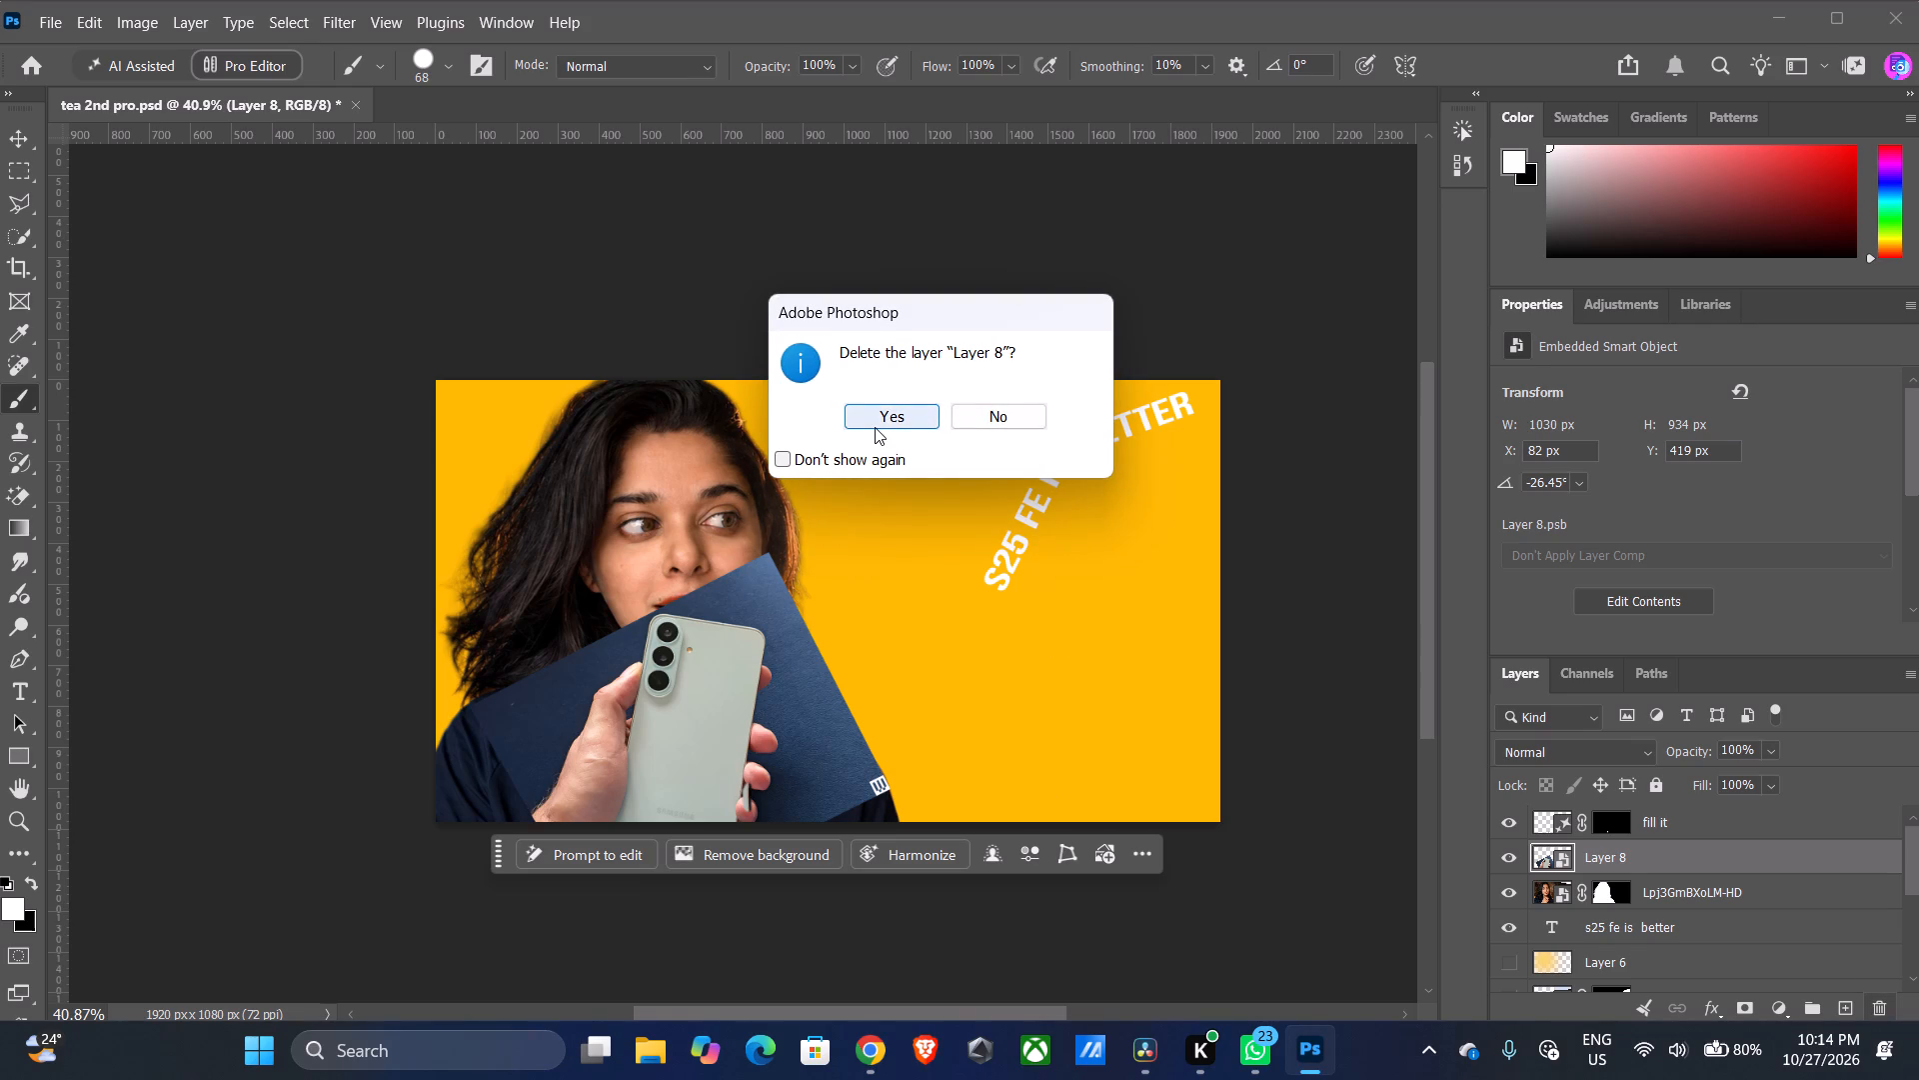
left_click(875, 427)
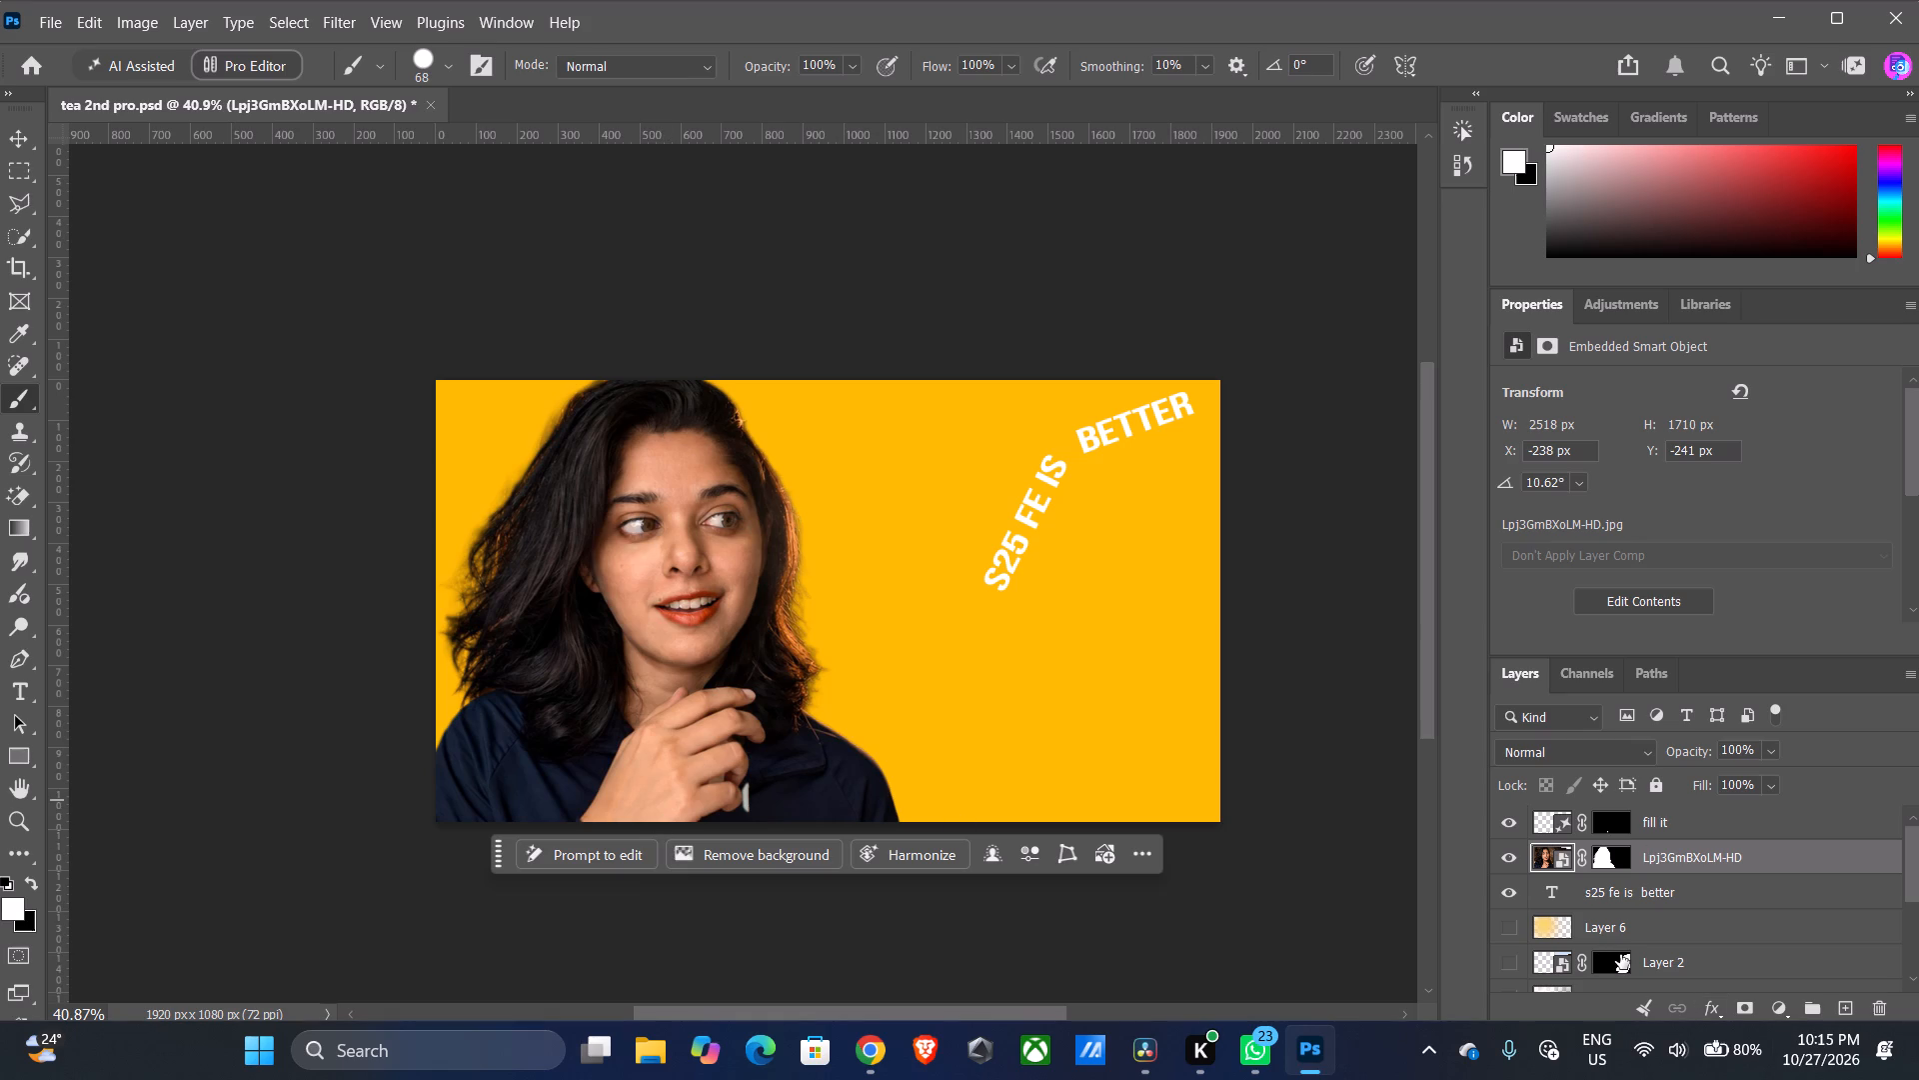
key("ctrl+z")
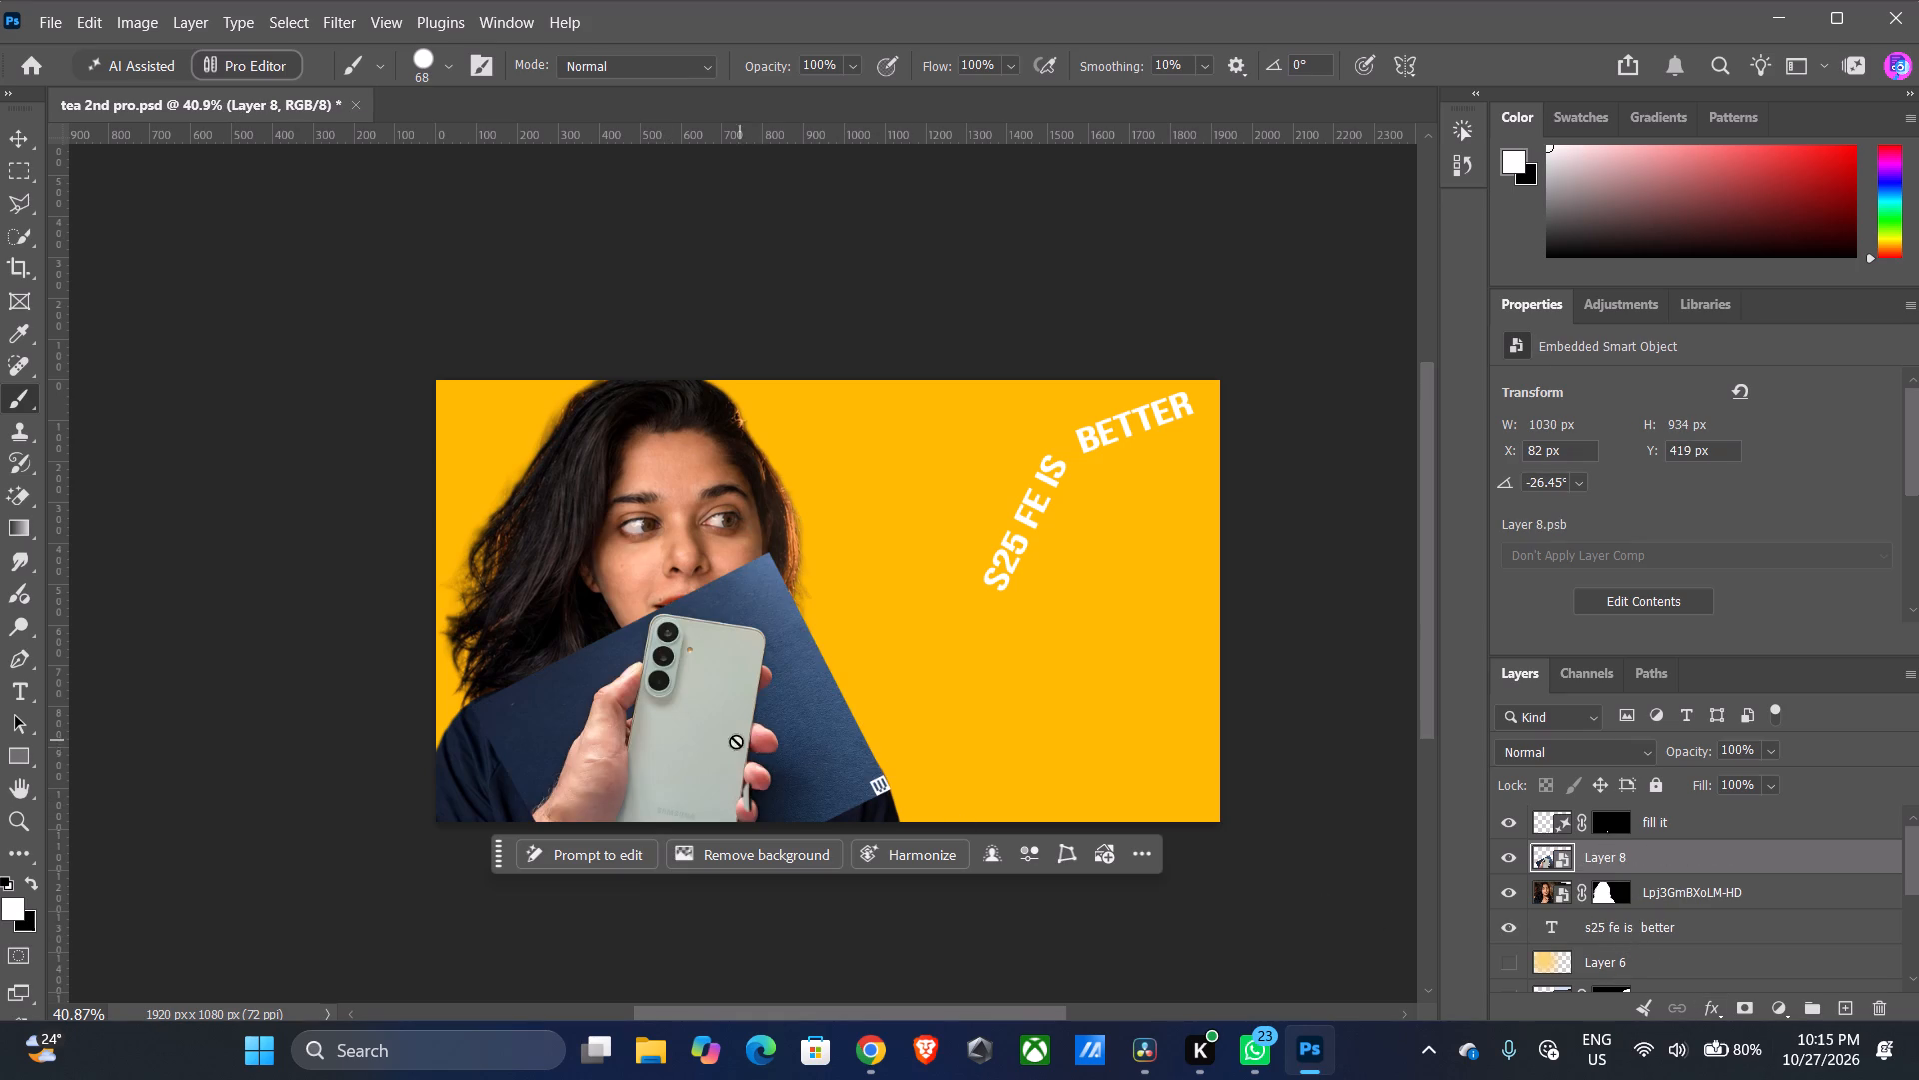
Generate a Firefly edit from Layer 8 with the prompt "remove bg of this phone and make her hold this".
left_click(613, 854)
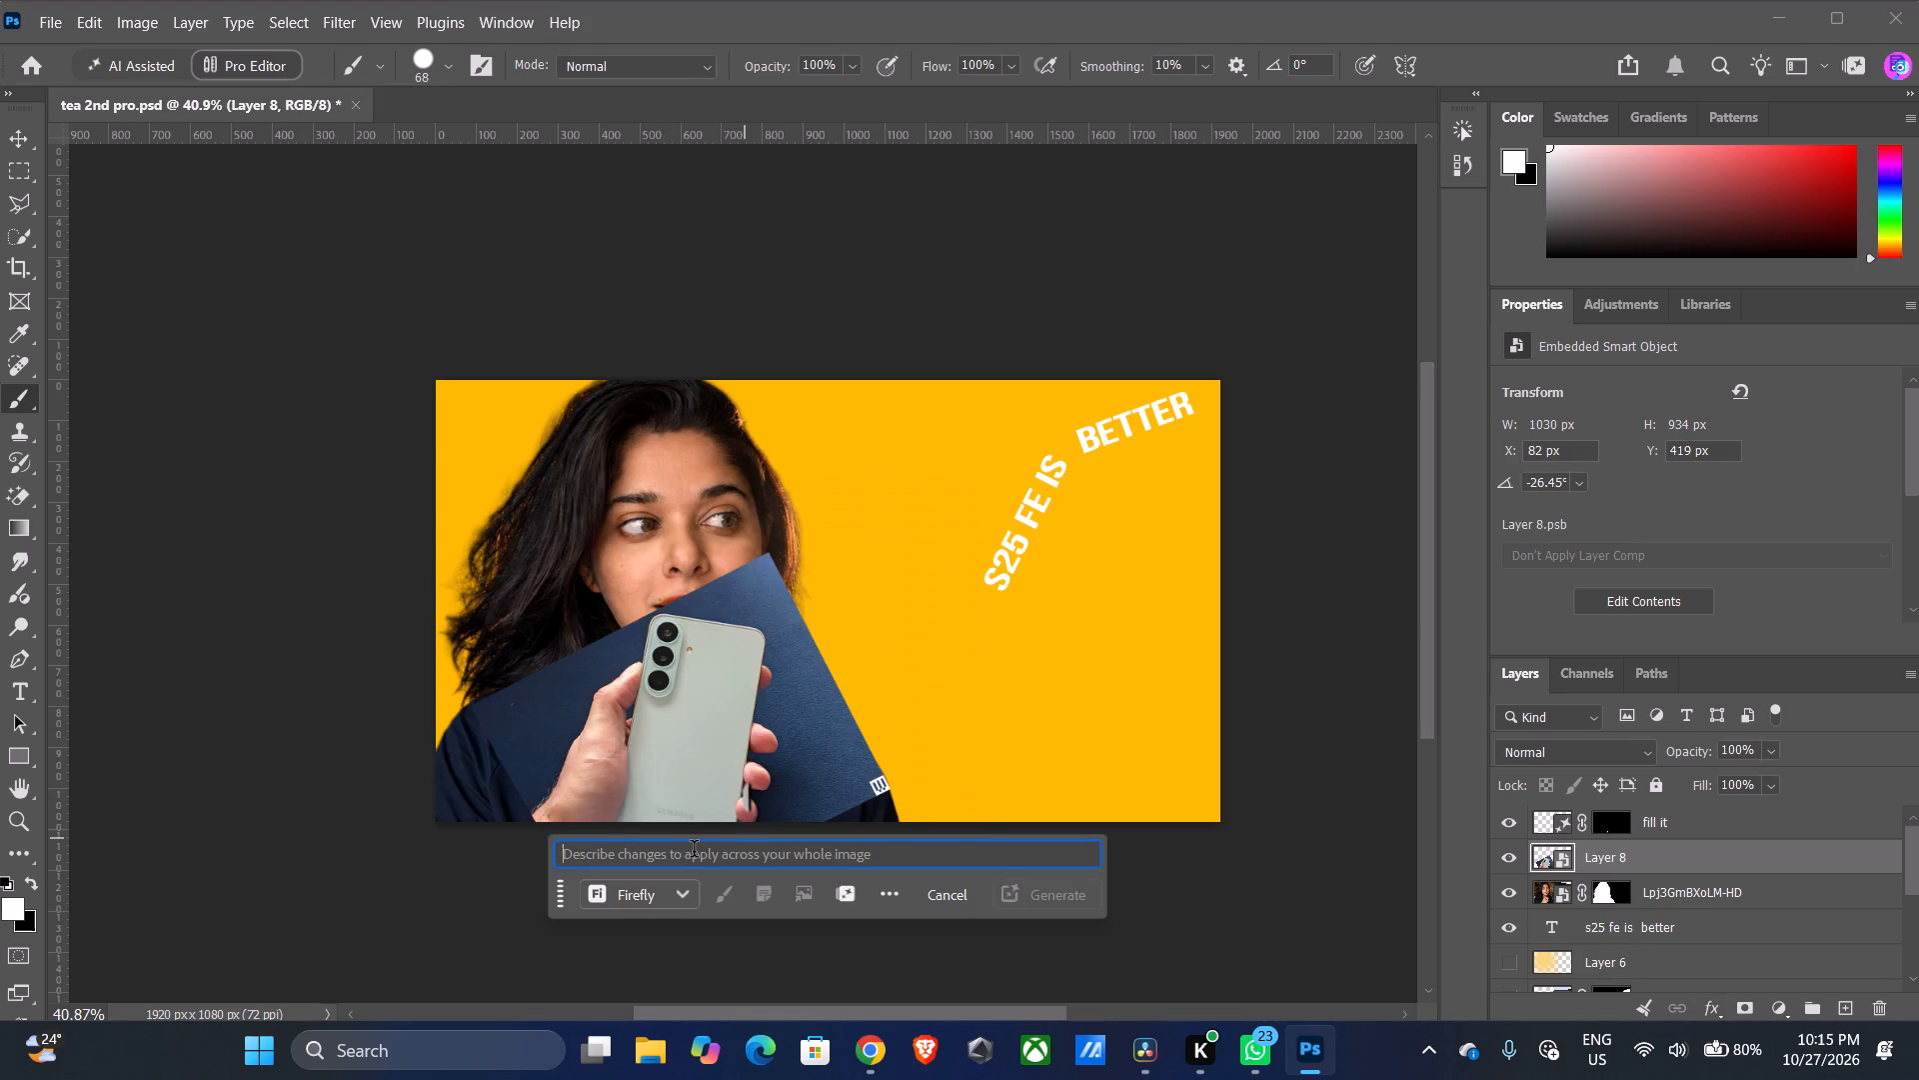
type("remove")
key("space")
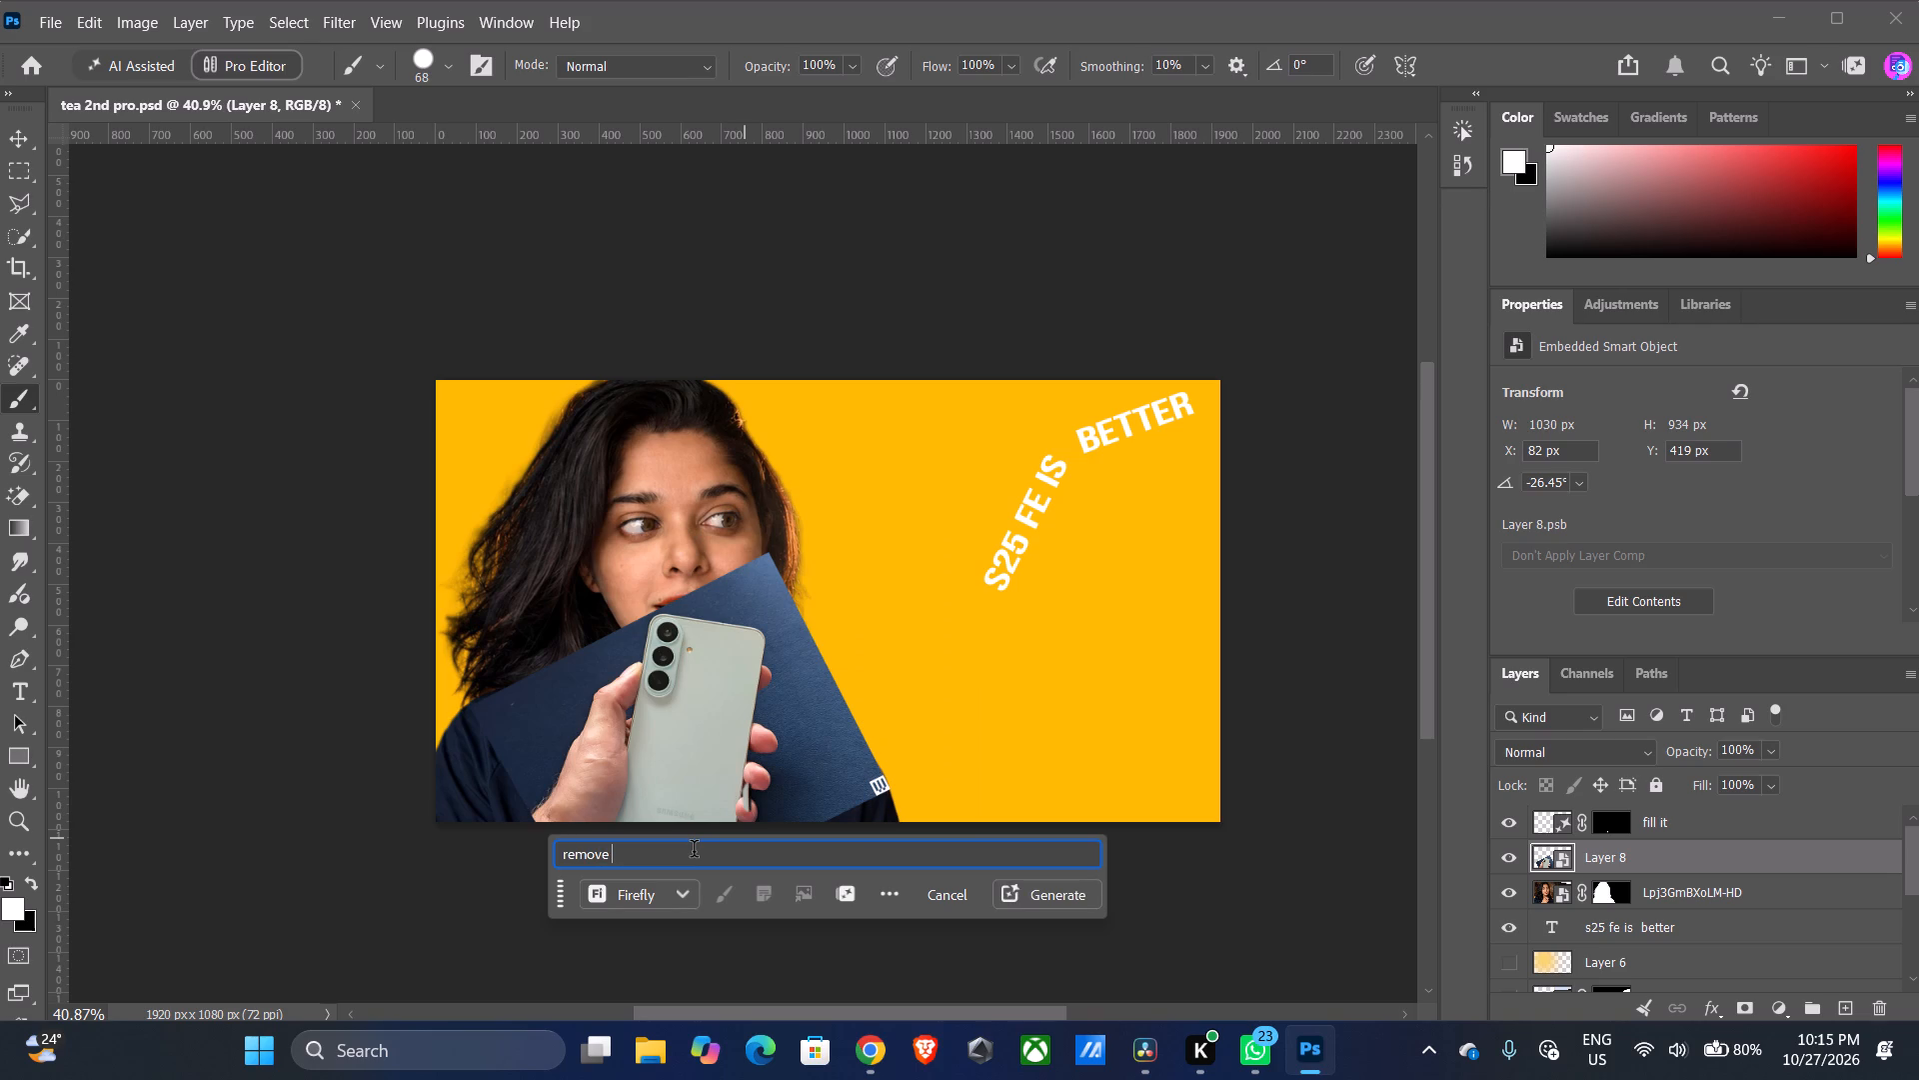
type("bg of this phone and make her")
key("space")
type("hold thi")
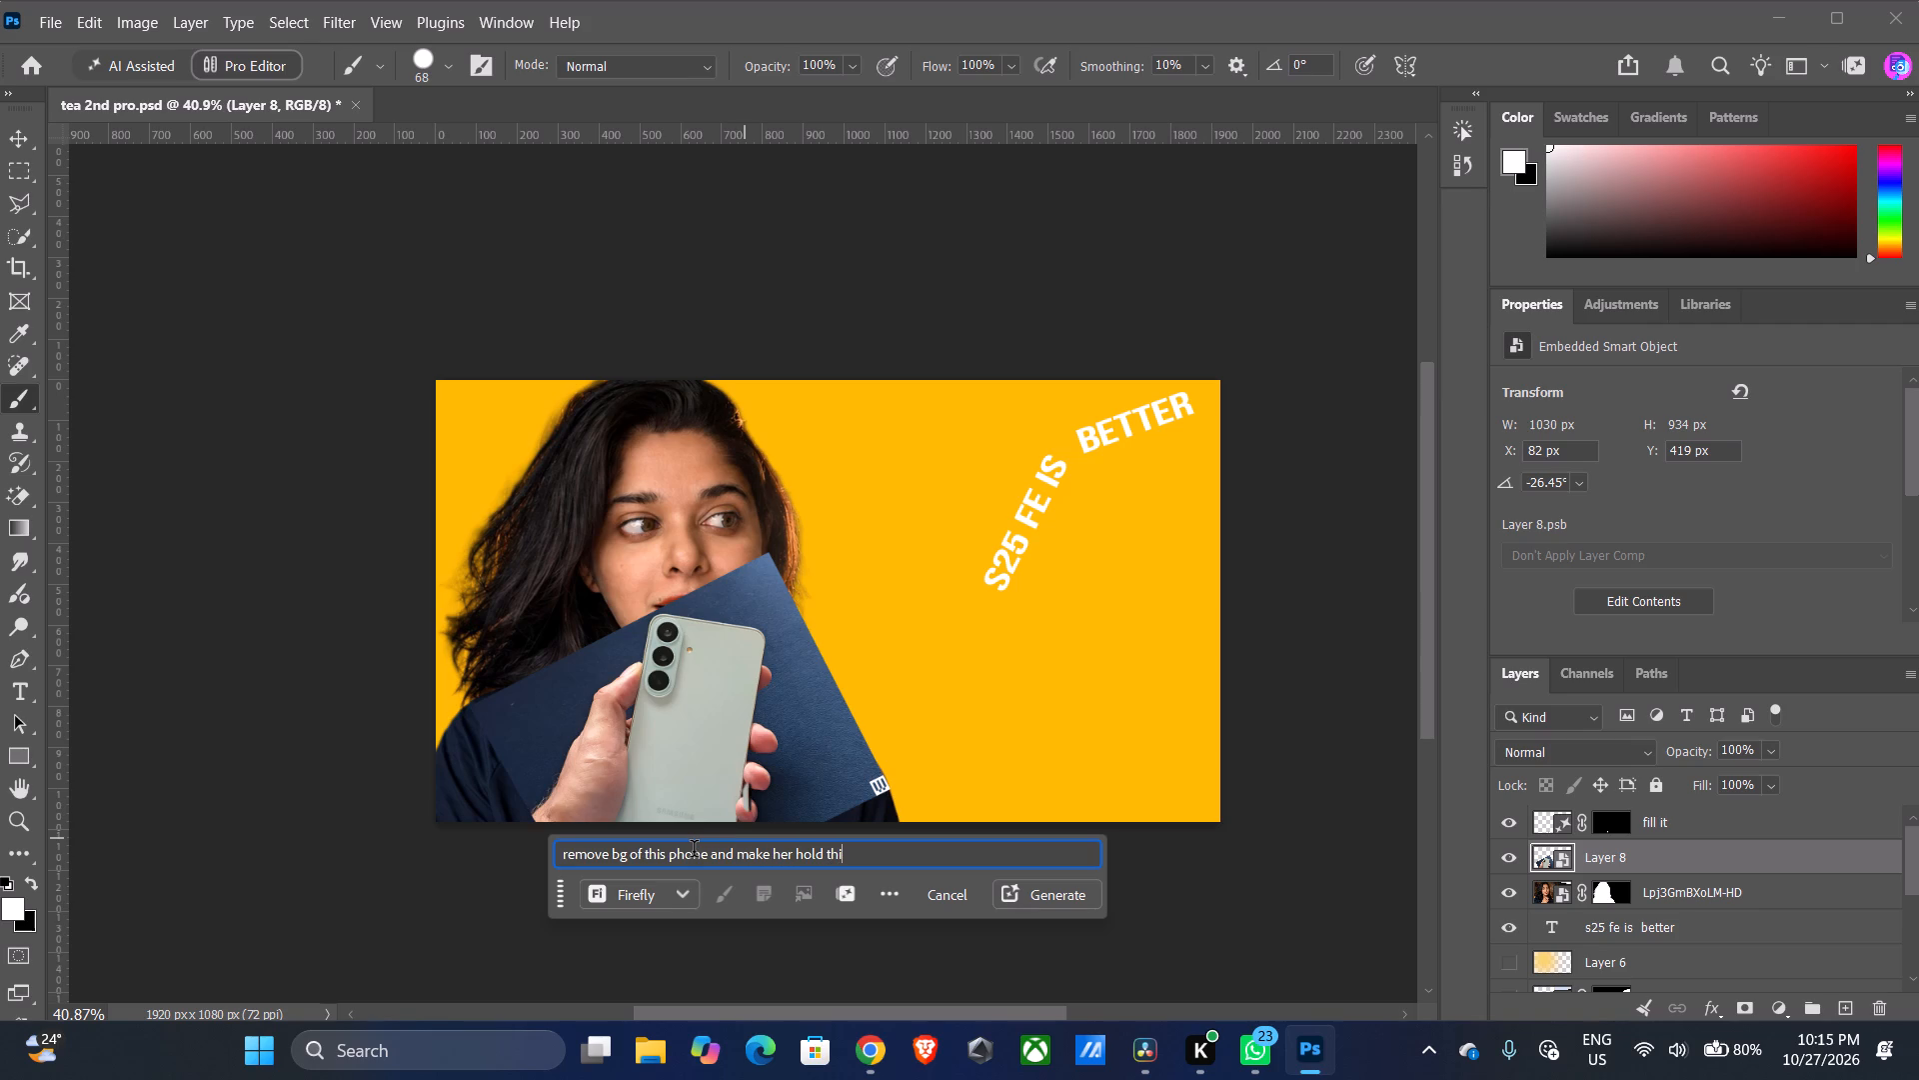
key("space")
key("BackSpace")
key("s")
key("Return")
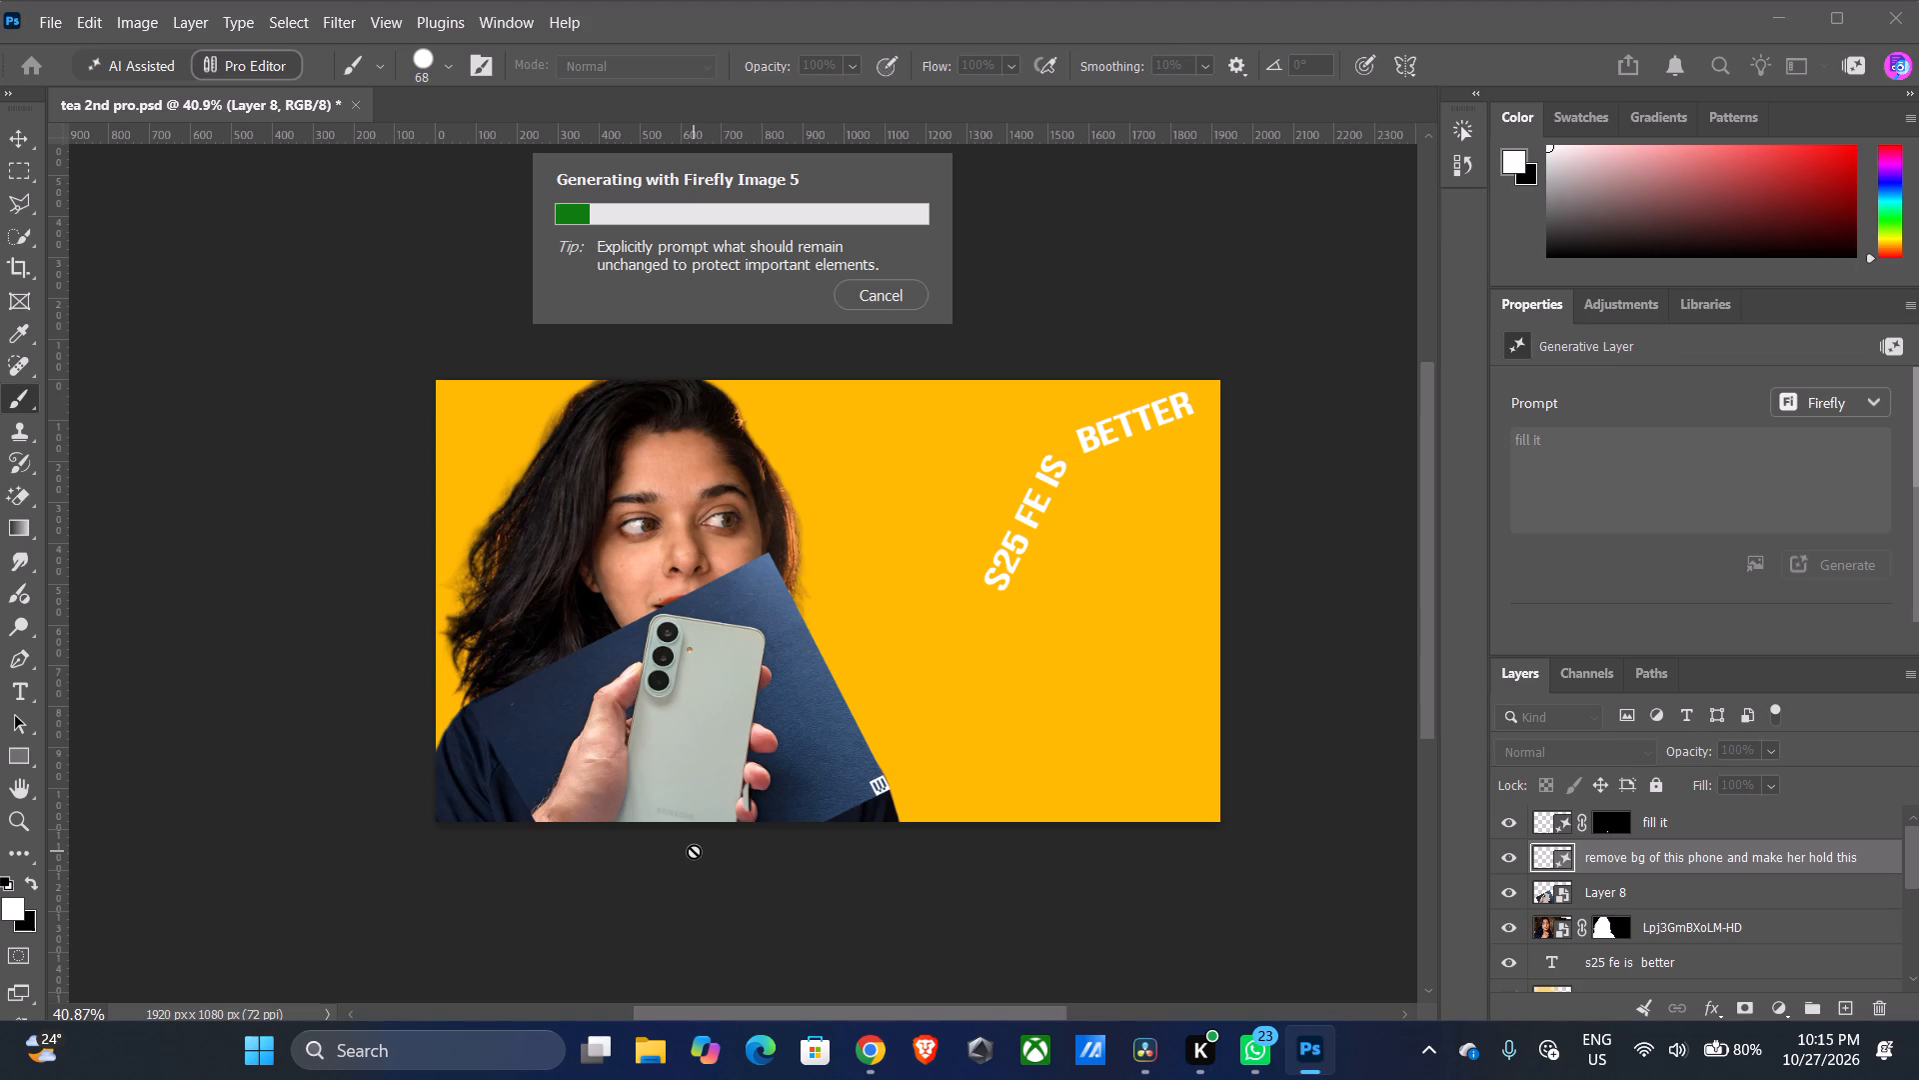
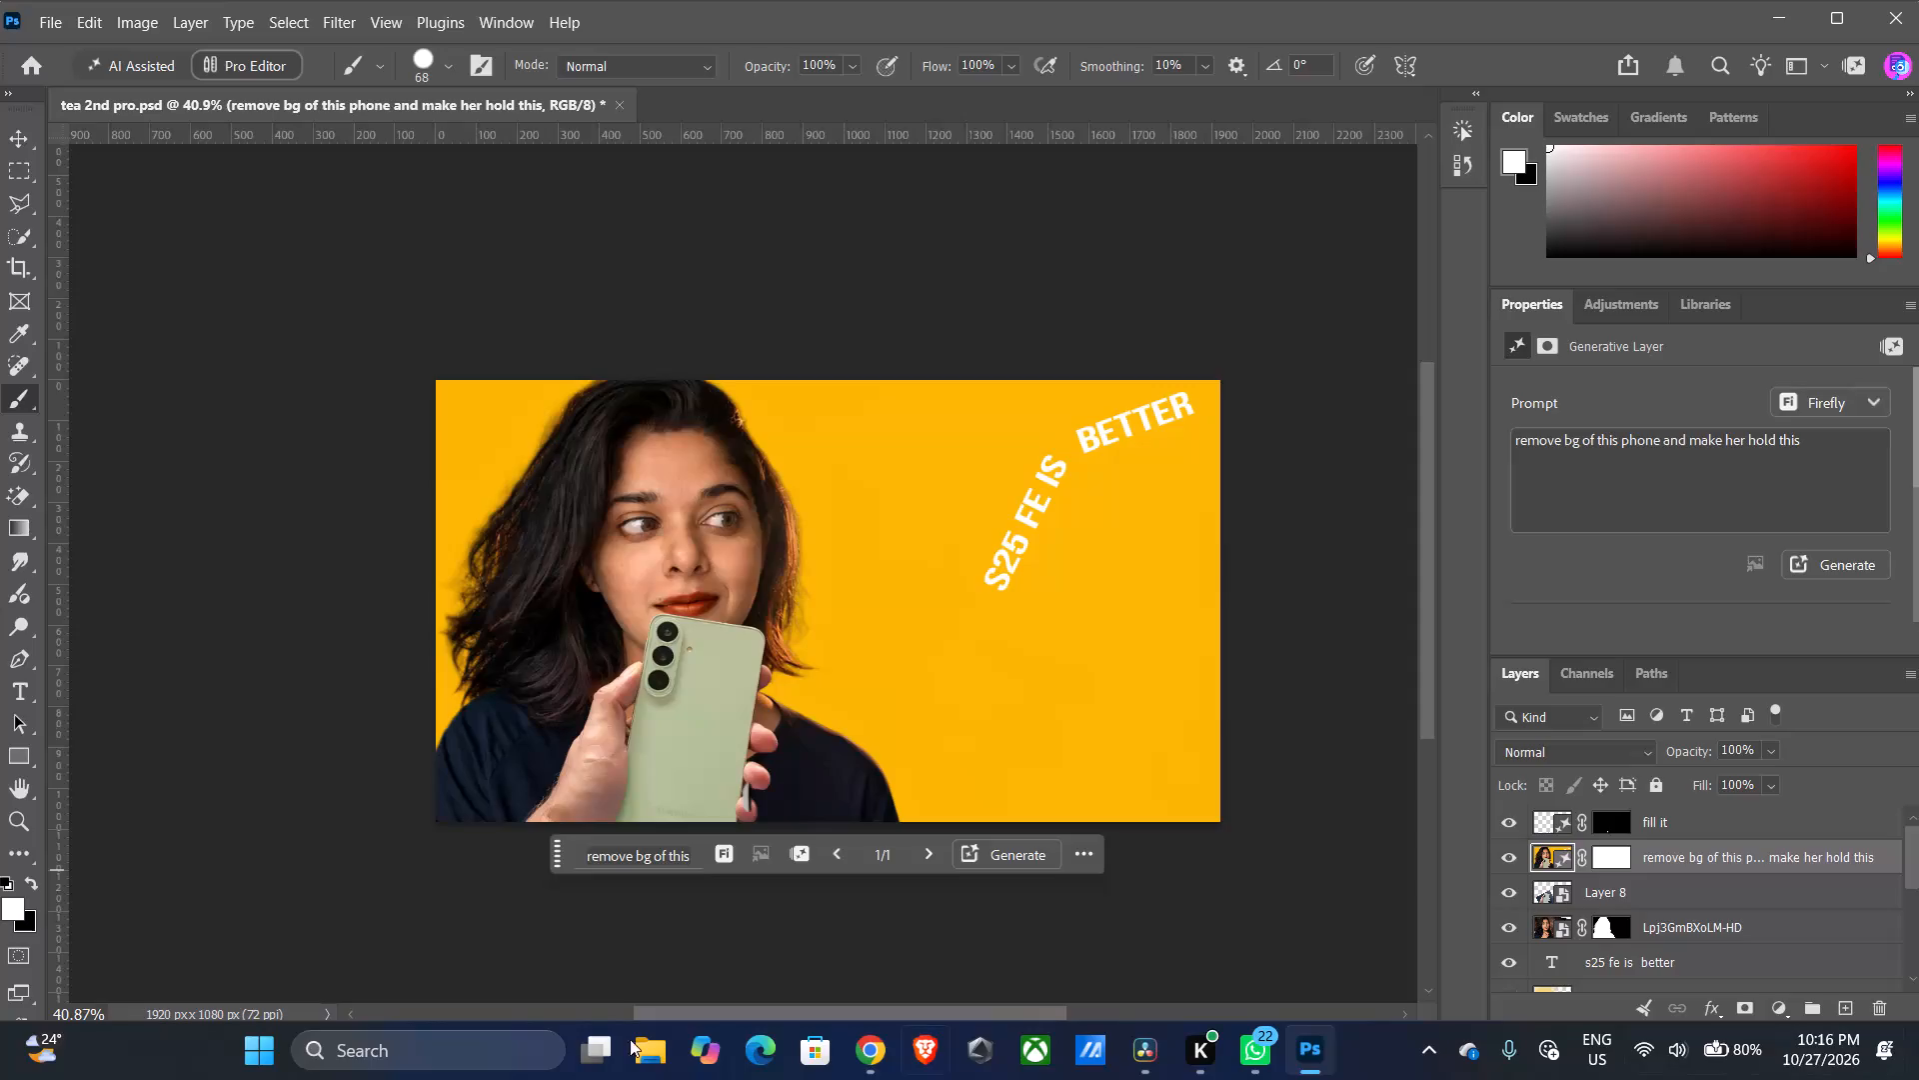
Compare the composition with and without the Firefly-generated layer above Layer 8.
left_click(1515, 850)
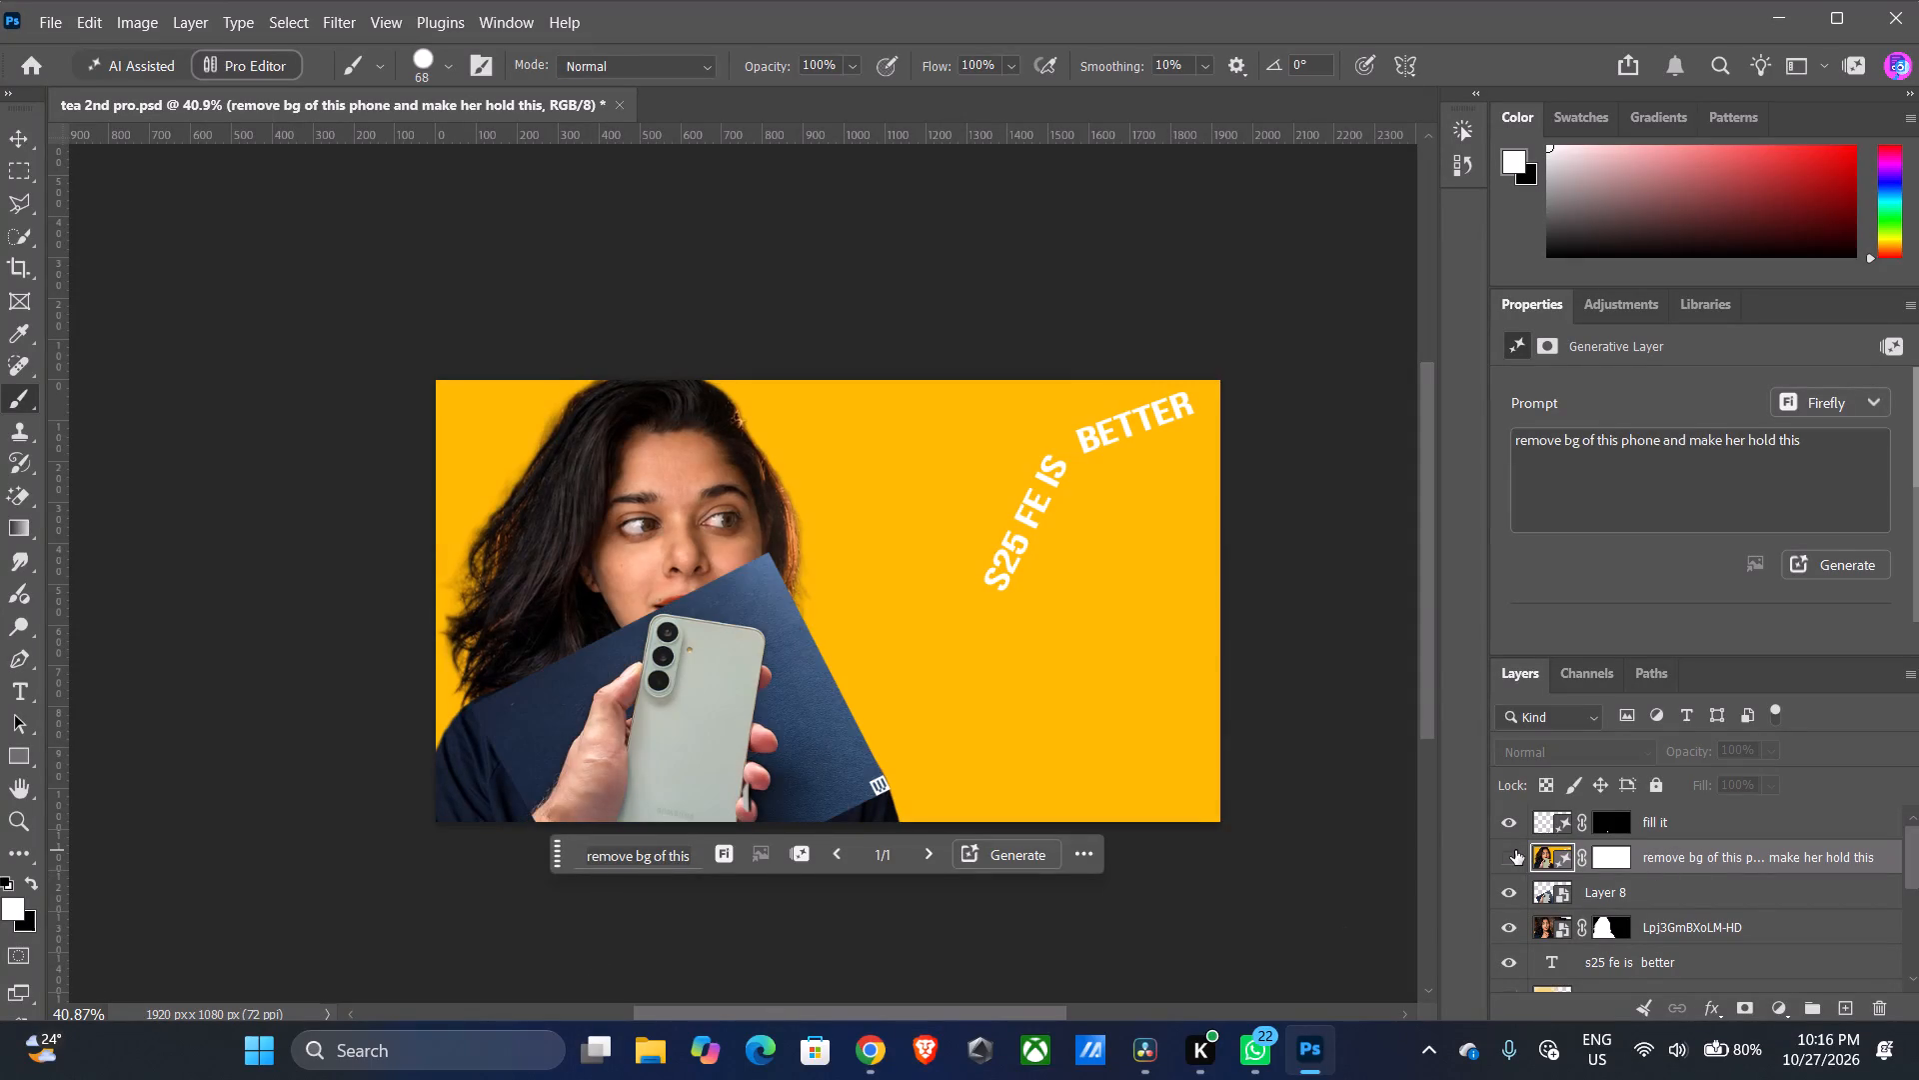
left_click(1515, 850)
left_click(1515, 849)
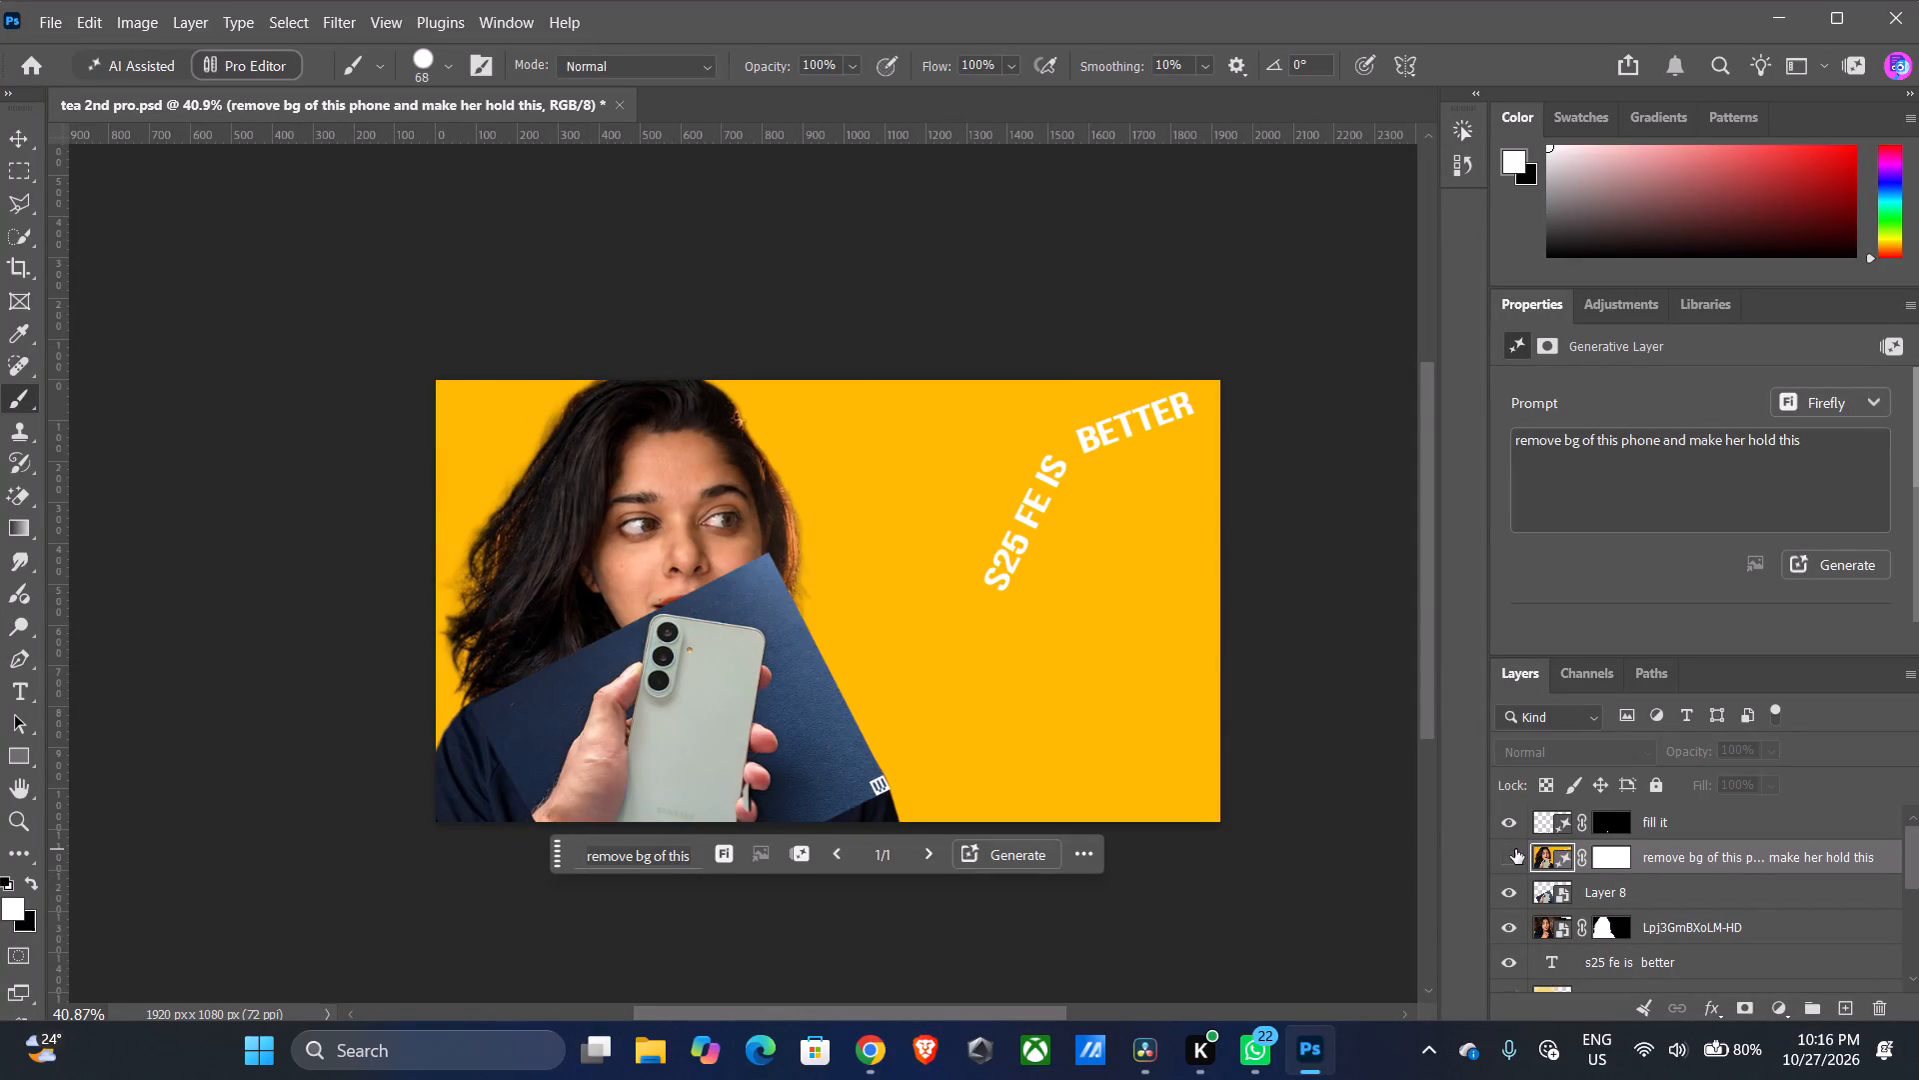
left_click(1515, 849)
left_click(1515, 849)
left_click(1515, 849)
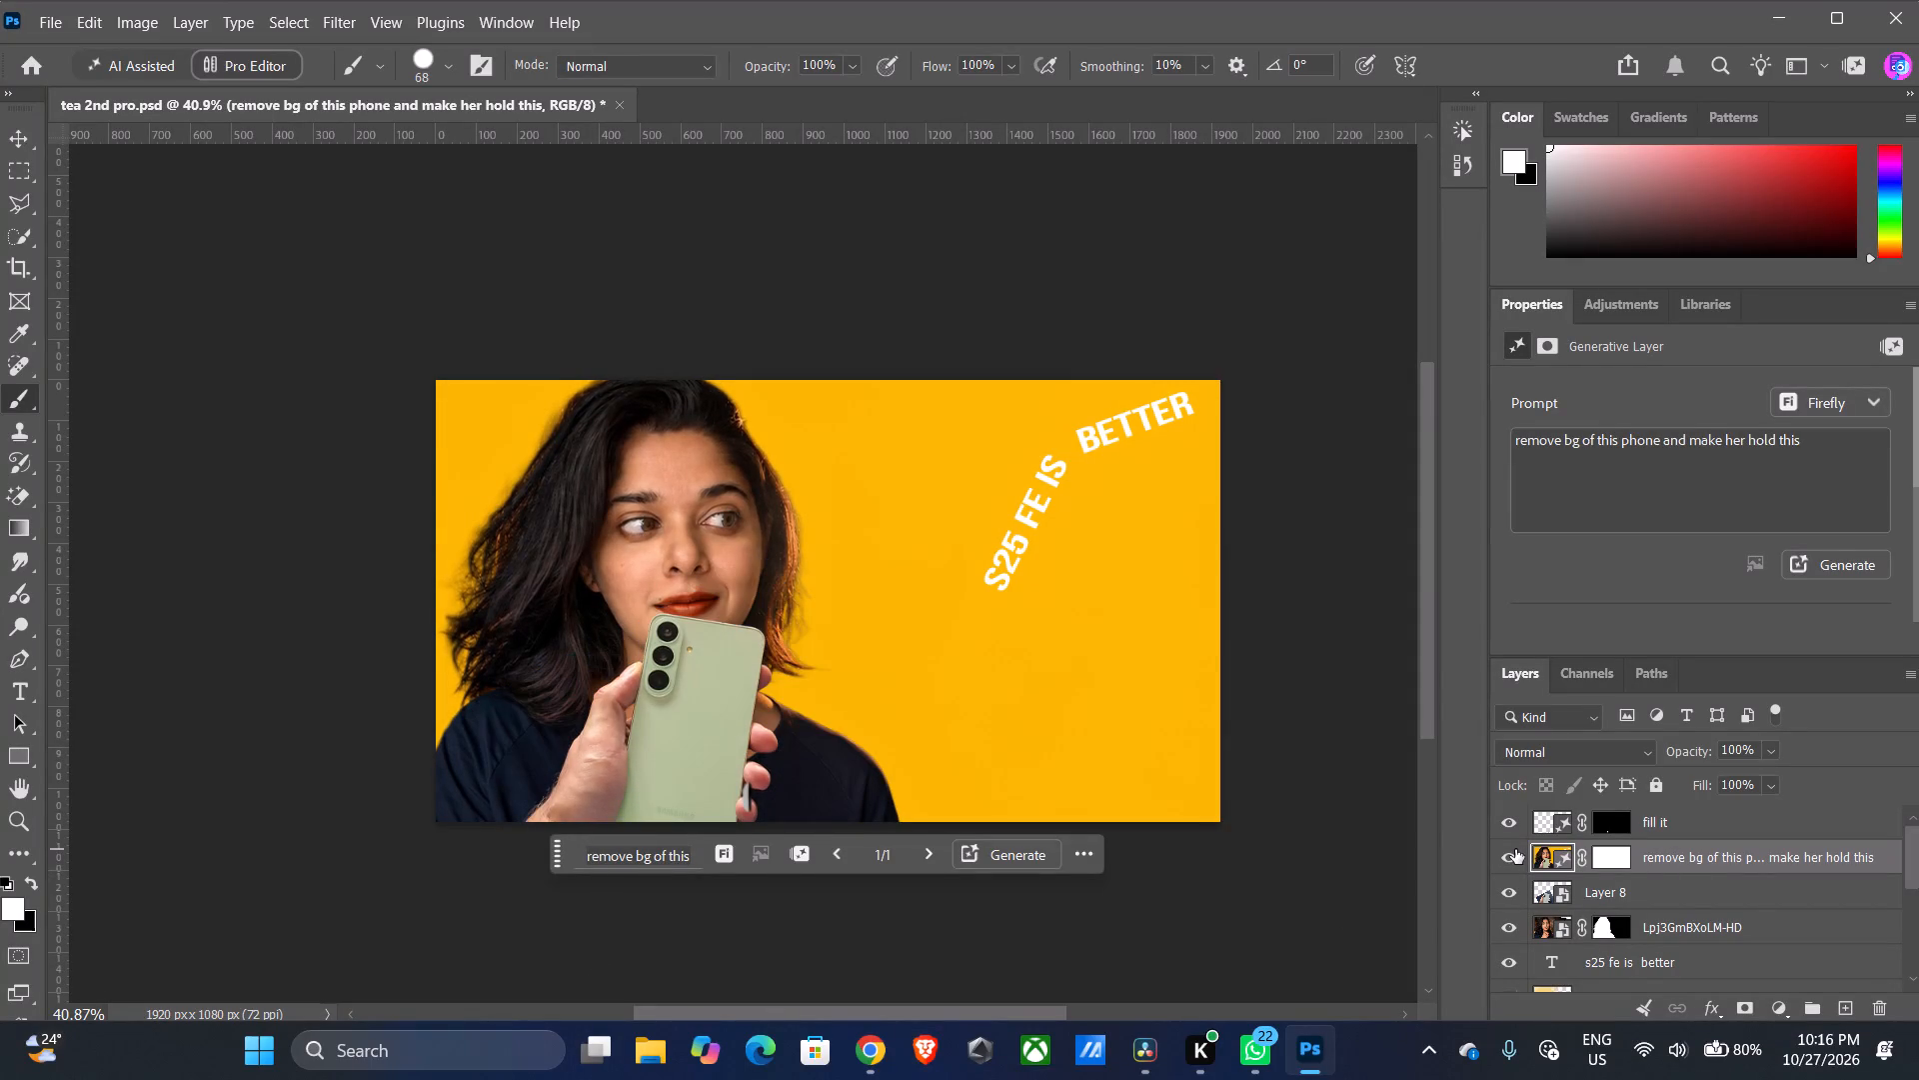
left_click(1515, 849)
left_click(1515, 849)
Undo the Firefly-generated edit and the deletion of Layer 8's layer mask.
key("ctrl+z")
key("ctrl+z")
key("ctrl+z")
key("ctrl+z")
key("ctrl+z")
key("ctrl+z")
key("ctrl+z")
key("ctrl+z")
key("ctrl+z")
key("ctrl+z")
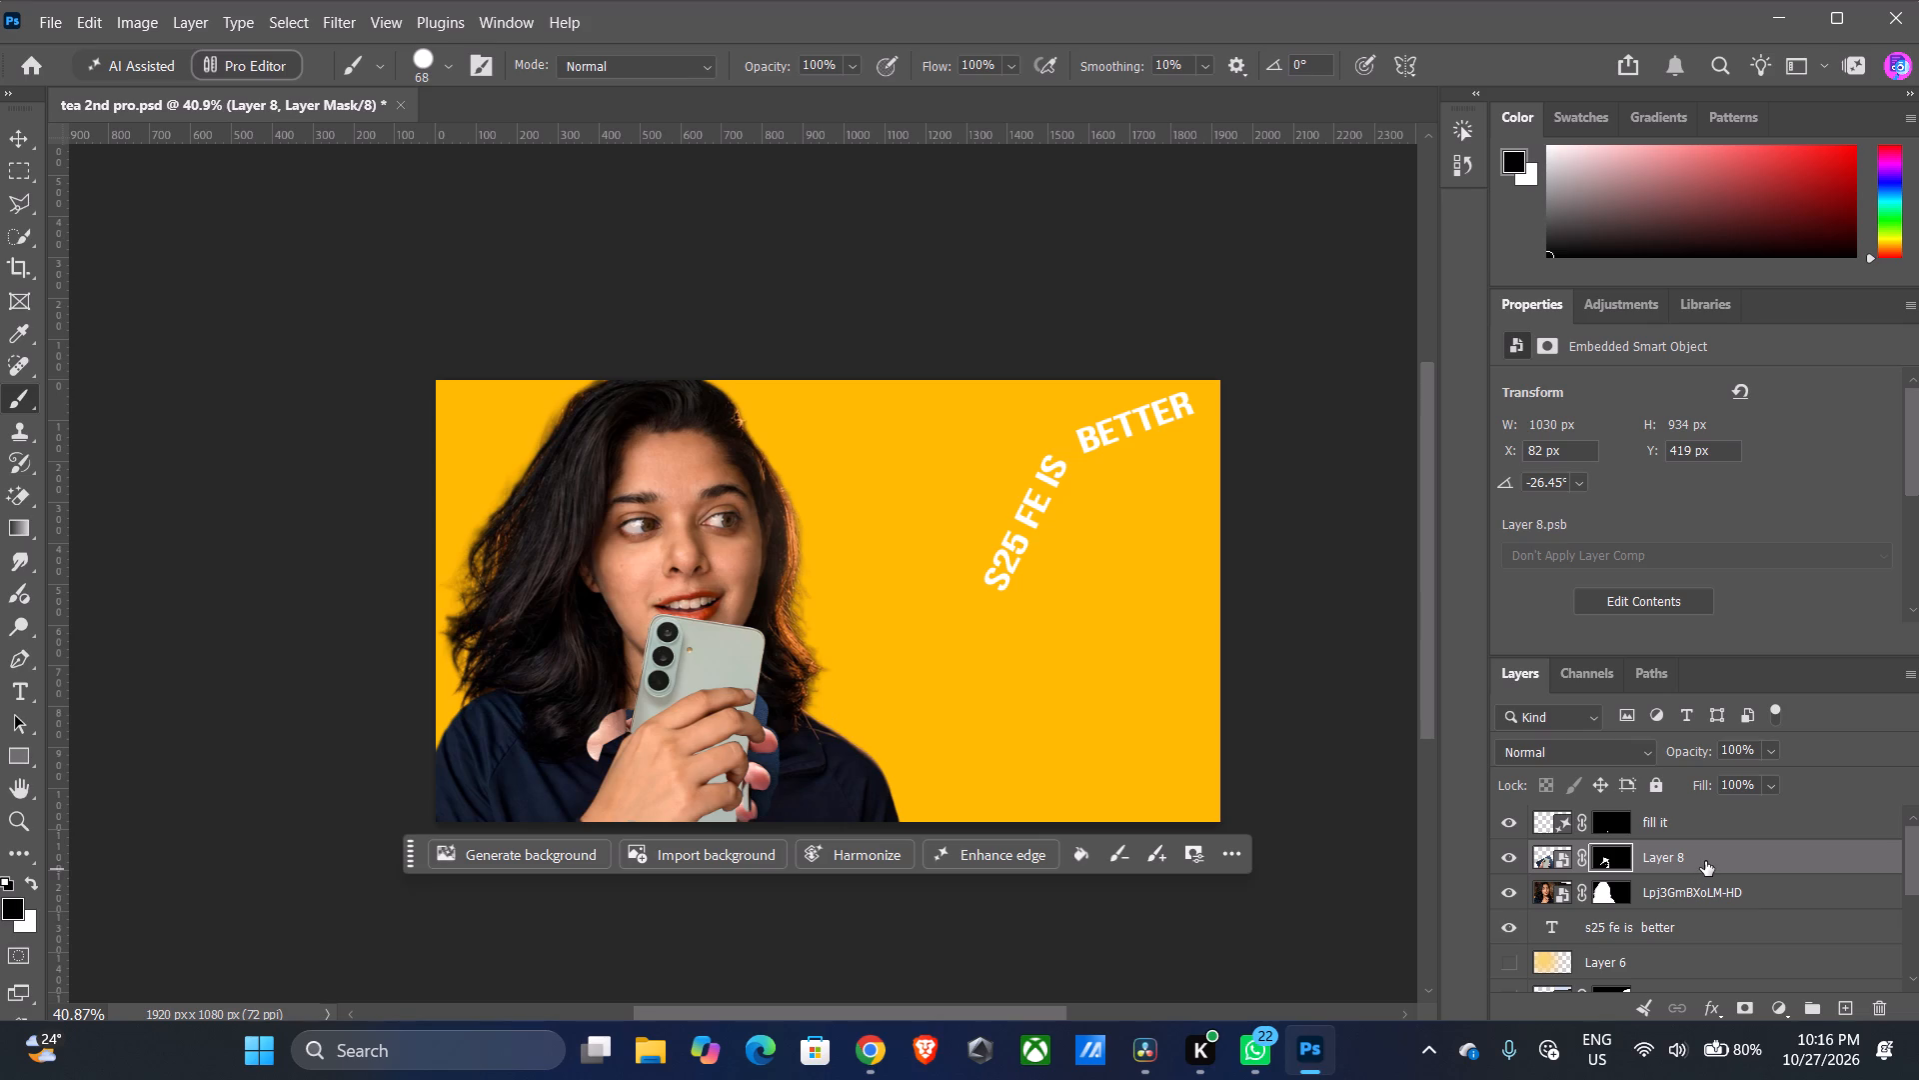
Undo the earlier edits on Layer 8's mask, back to the active selection around the hand over the phone.
key("ctrl+z")
key("ctrl+z")
key("ctrl+z")
key("ctrl+z")
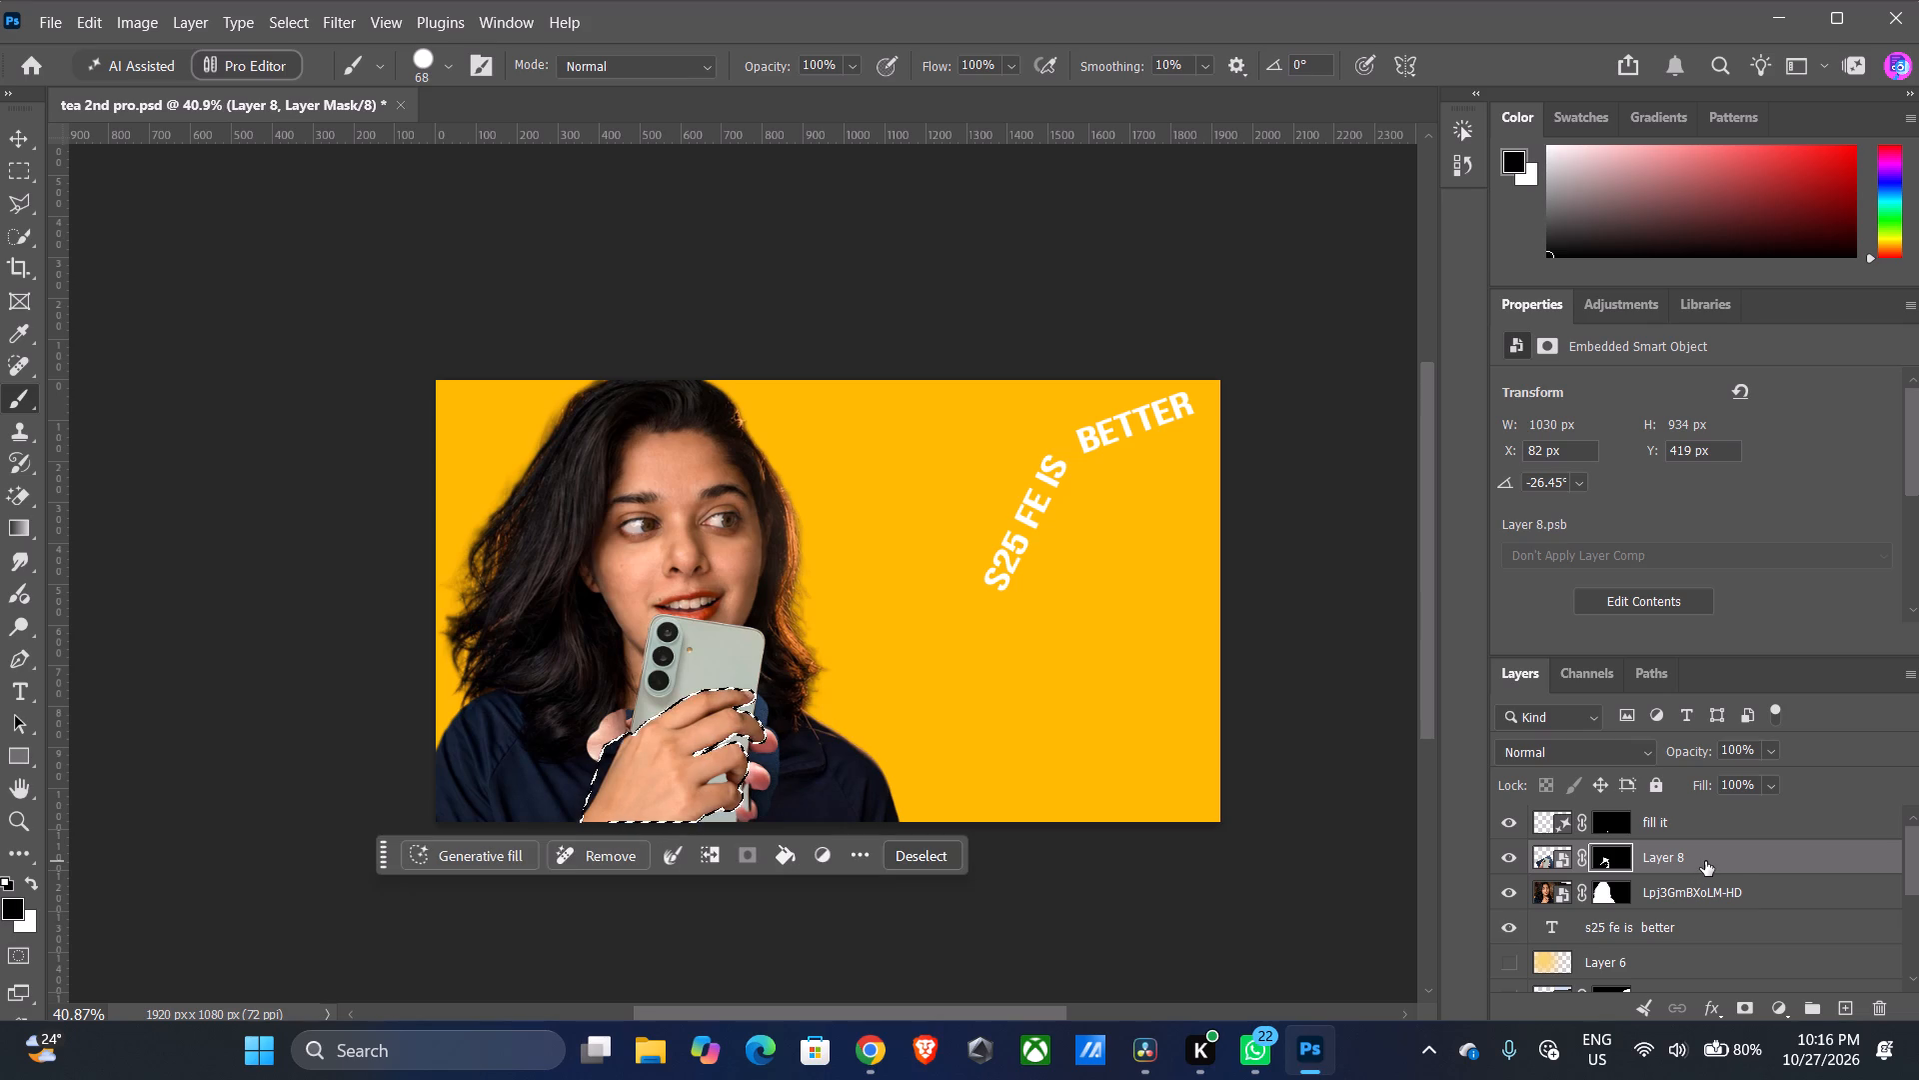
key("ctrl+z")
key("ctrl+z")
key("ctrl+z")
key("ctrl+z")
key("ctrl+z")
key("ctrl+z")
key("ctrl+z")
key("ctrl+z")
key("ctrl+z")
key("ctrl+z")
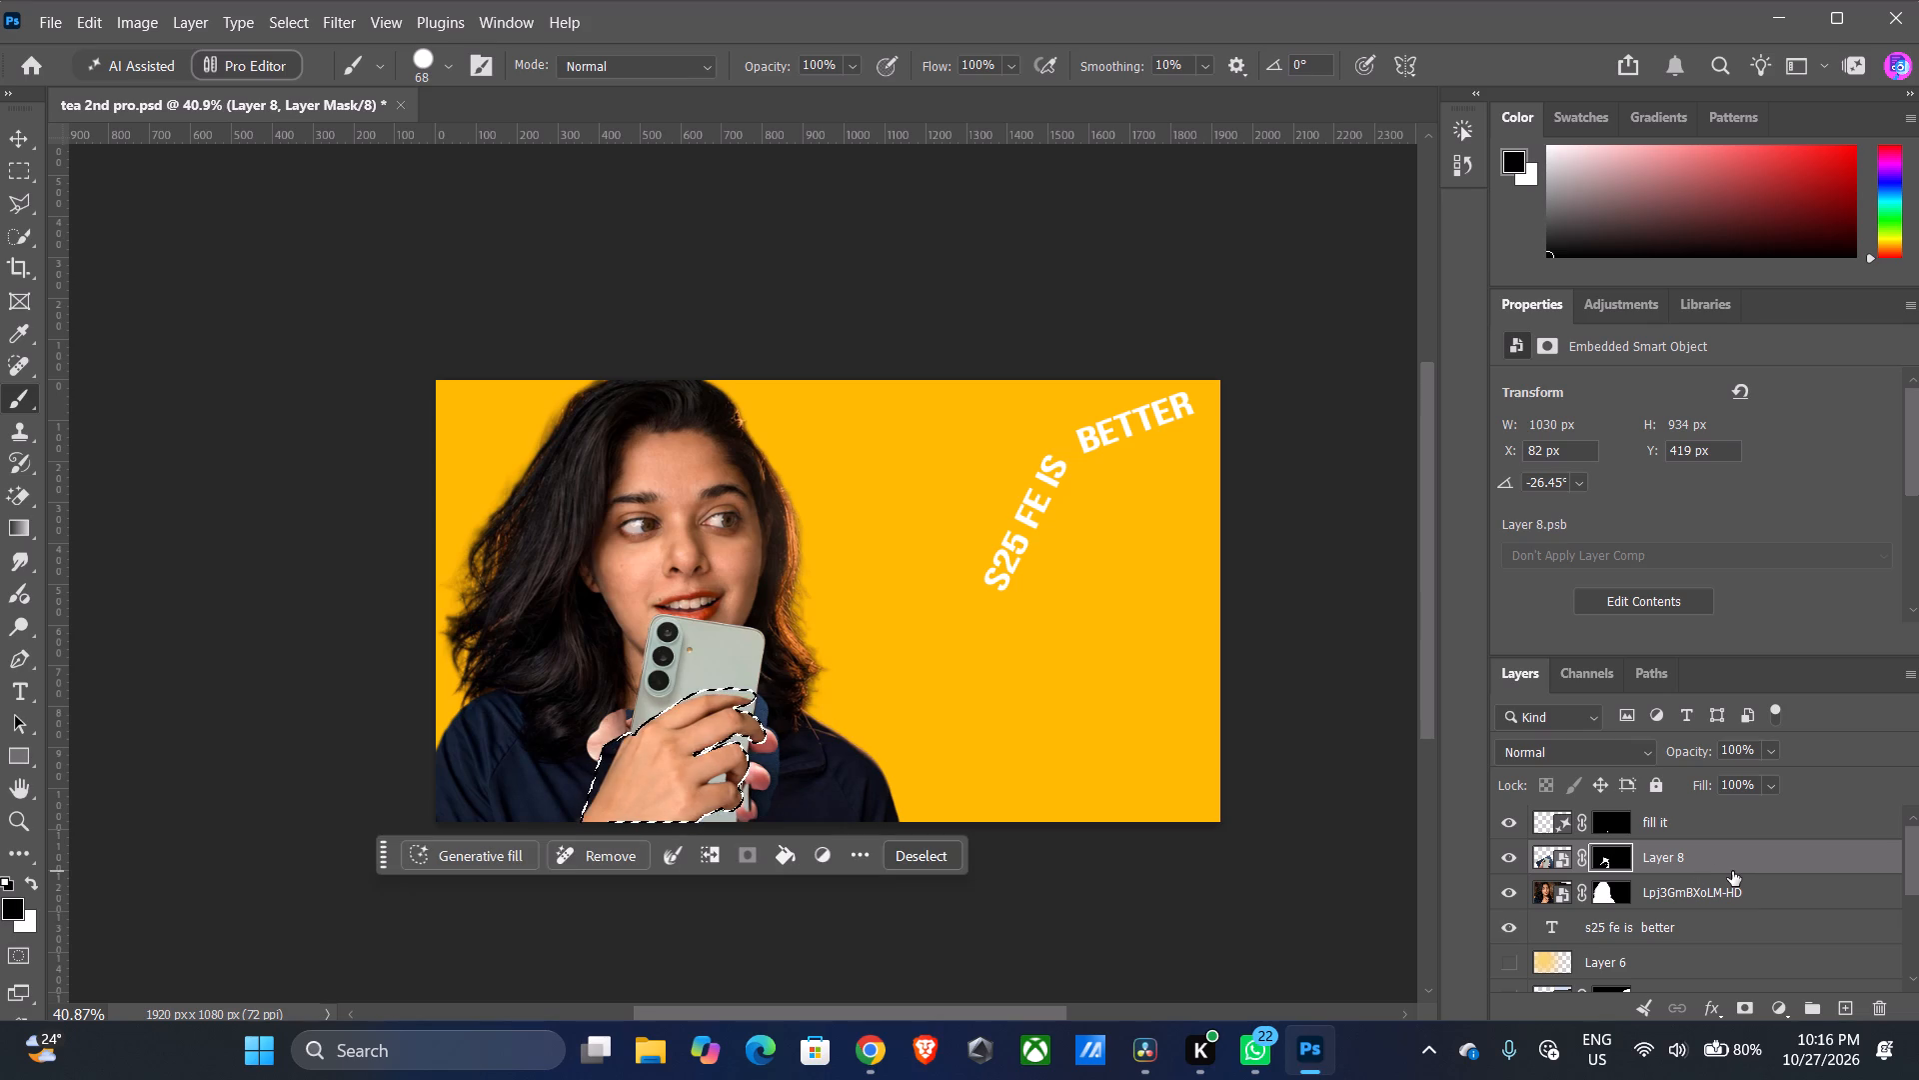
key("ctrl+z")
key("ctrl+z")
key("ctrl+z")
key("ctrl+z")
key("ctrl+z")
key("ctrl+z")
key("ctrl+z")
key("ctrl+z")
key("ctrl+z")
key("ctrl+z")
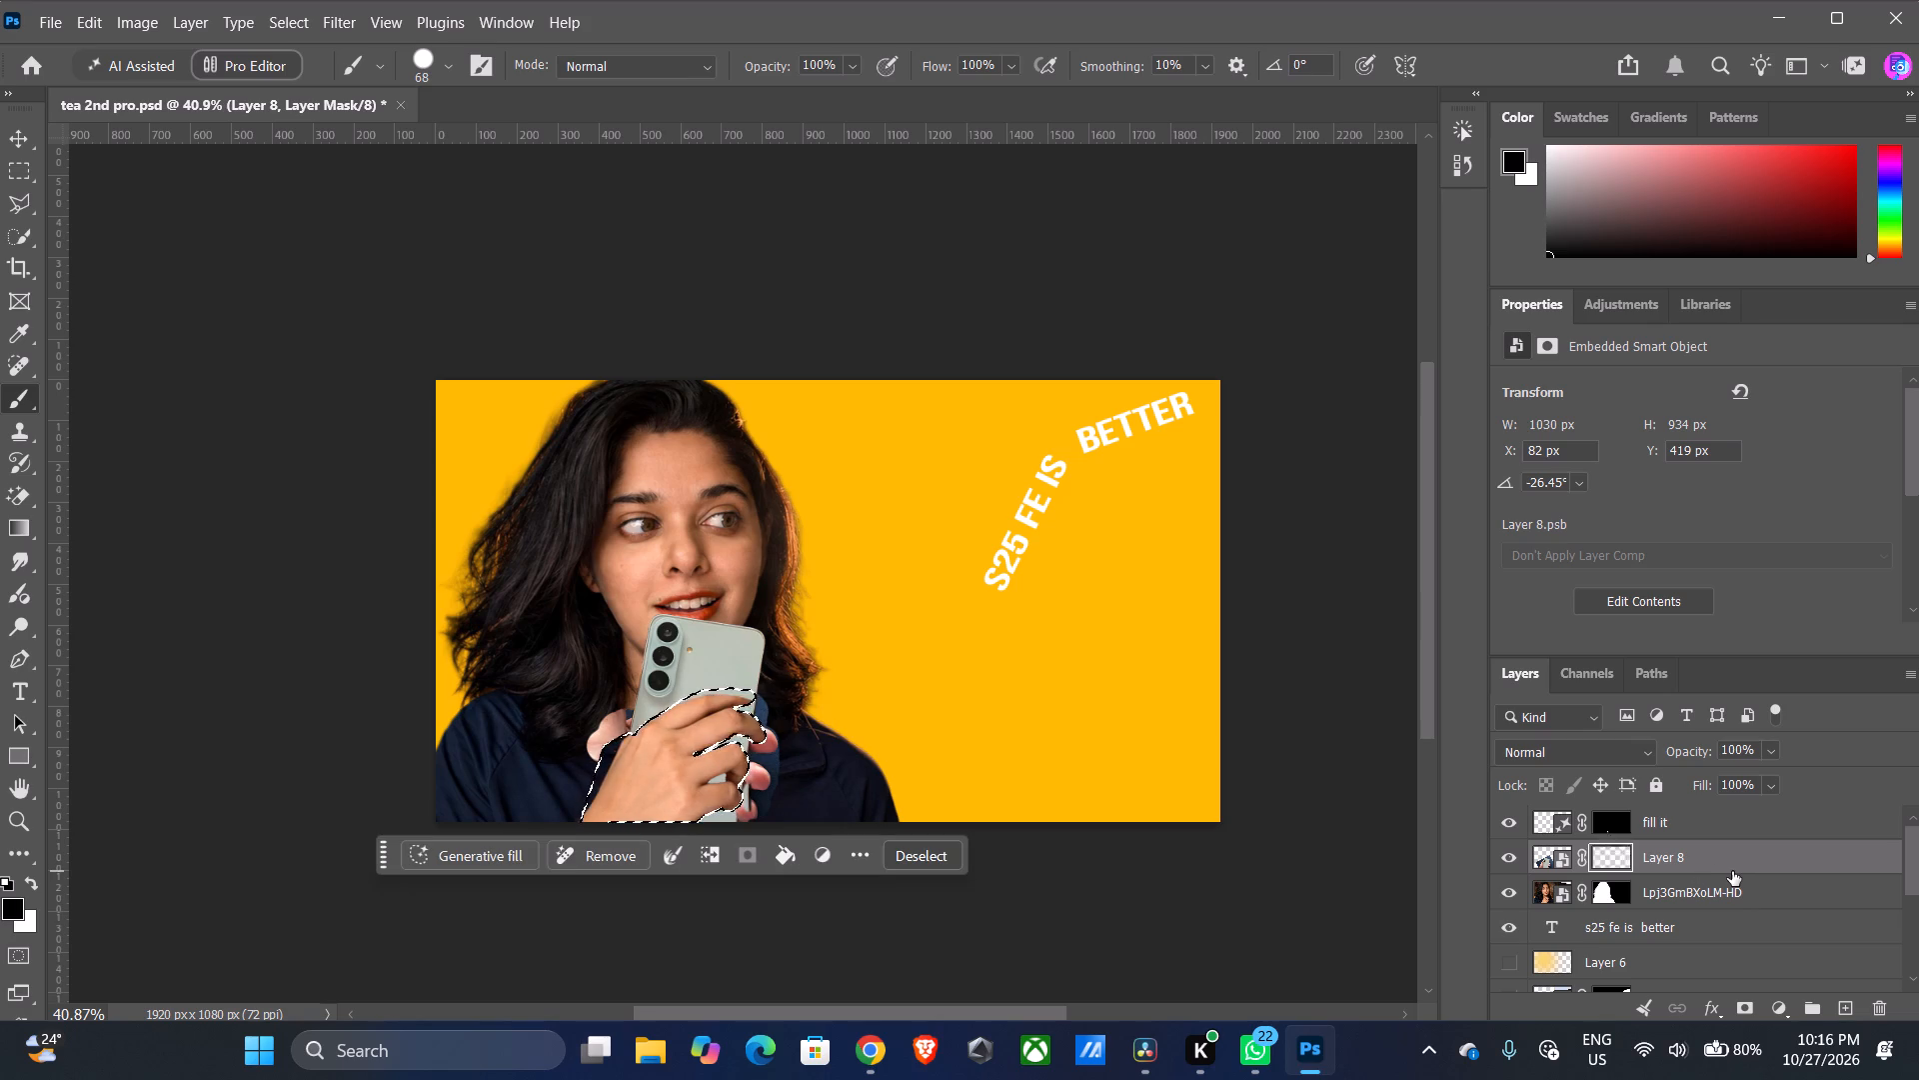
key("ctrl+z")
key("ctrl+z")
key("ctrl+z")
key("ctrl+z")
key("ctrl+z")
key("ctrl+z")
key("ctrl+z")
key("ctrl+z")
key("ctrl+z")
key("ctrl+z")
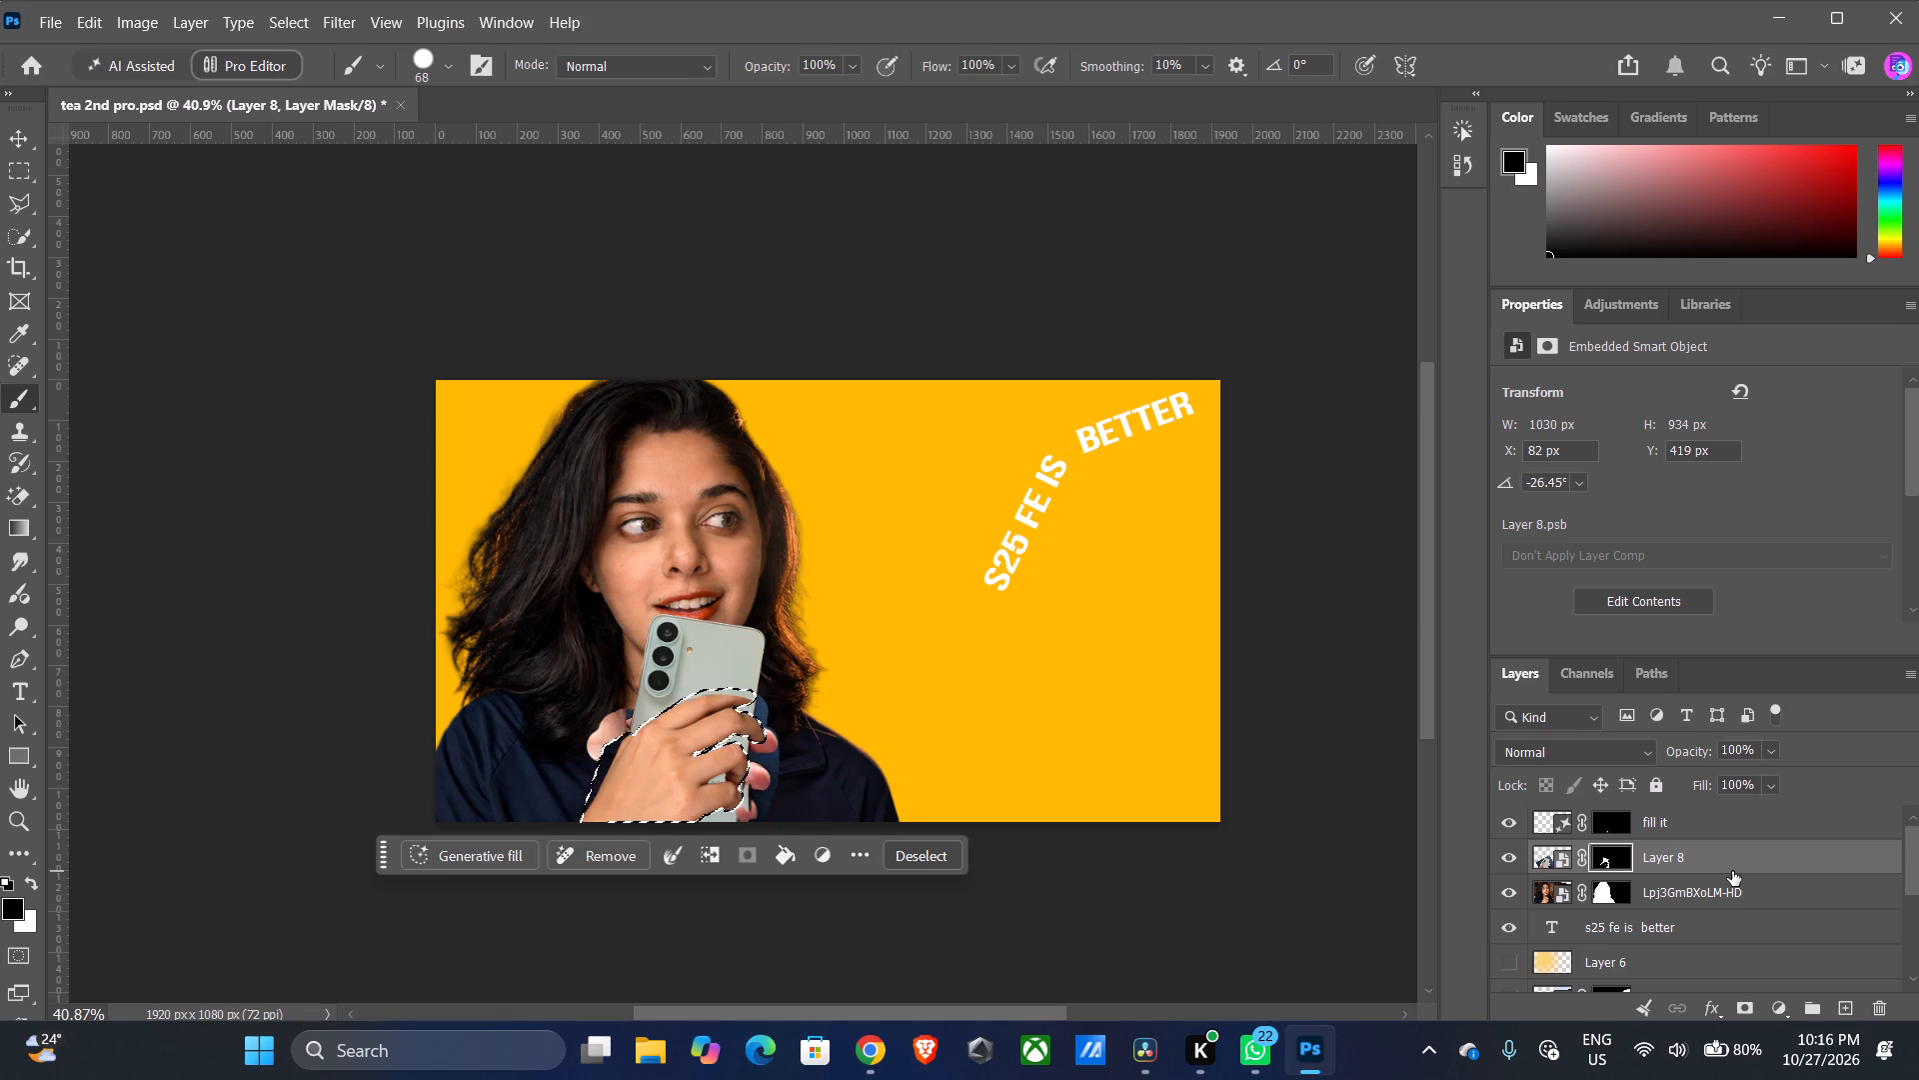
key("ctrl+z")
key("ctrl+z")
key("ctrl+z")
key("ctrl+z")
key("ctrl+z")
key("ctrl+z")
key("ctrl+z")
key("ctrl+z")
key("ctrl+z")
key("ctrl+z")
key("ctrl+z")
key("ctrl+z")
key("ctrl+z")
key("ctrl+z")
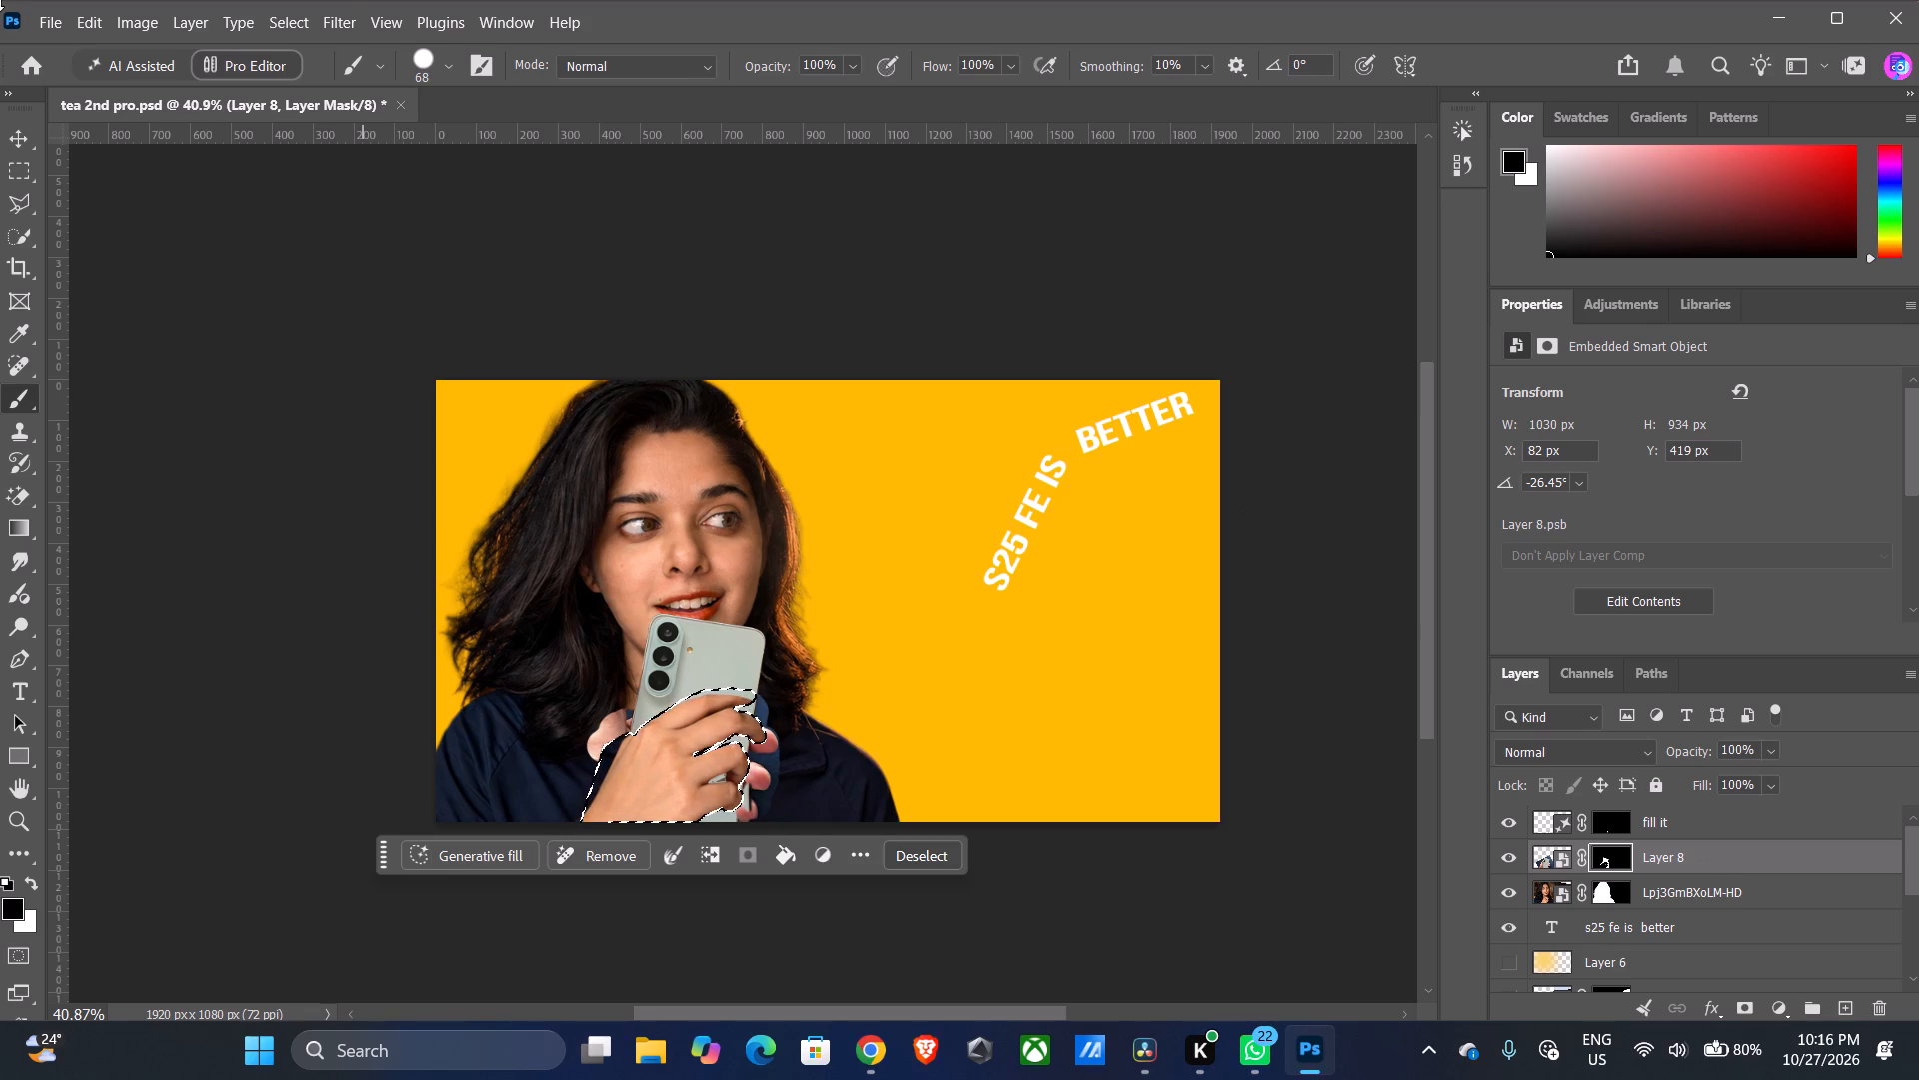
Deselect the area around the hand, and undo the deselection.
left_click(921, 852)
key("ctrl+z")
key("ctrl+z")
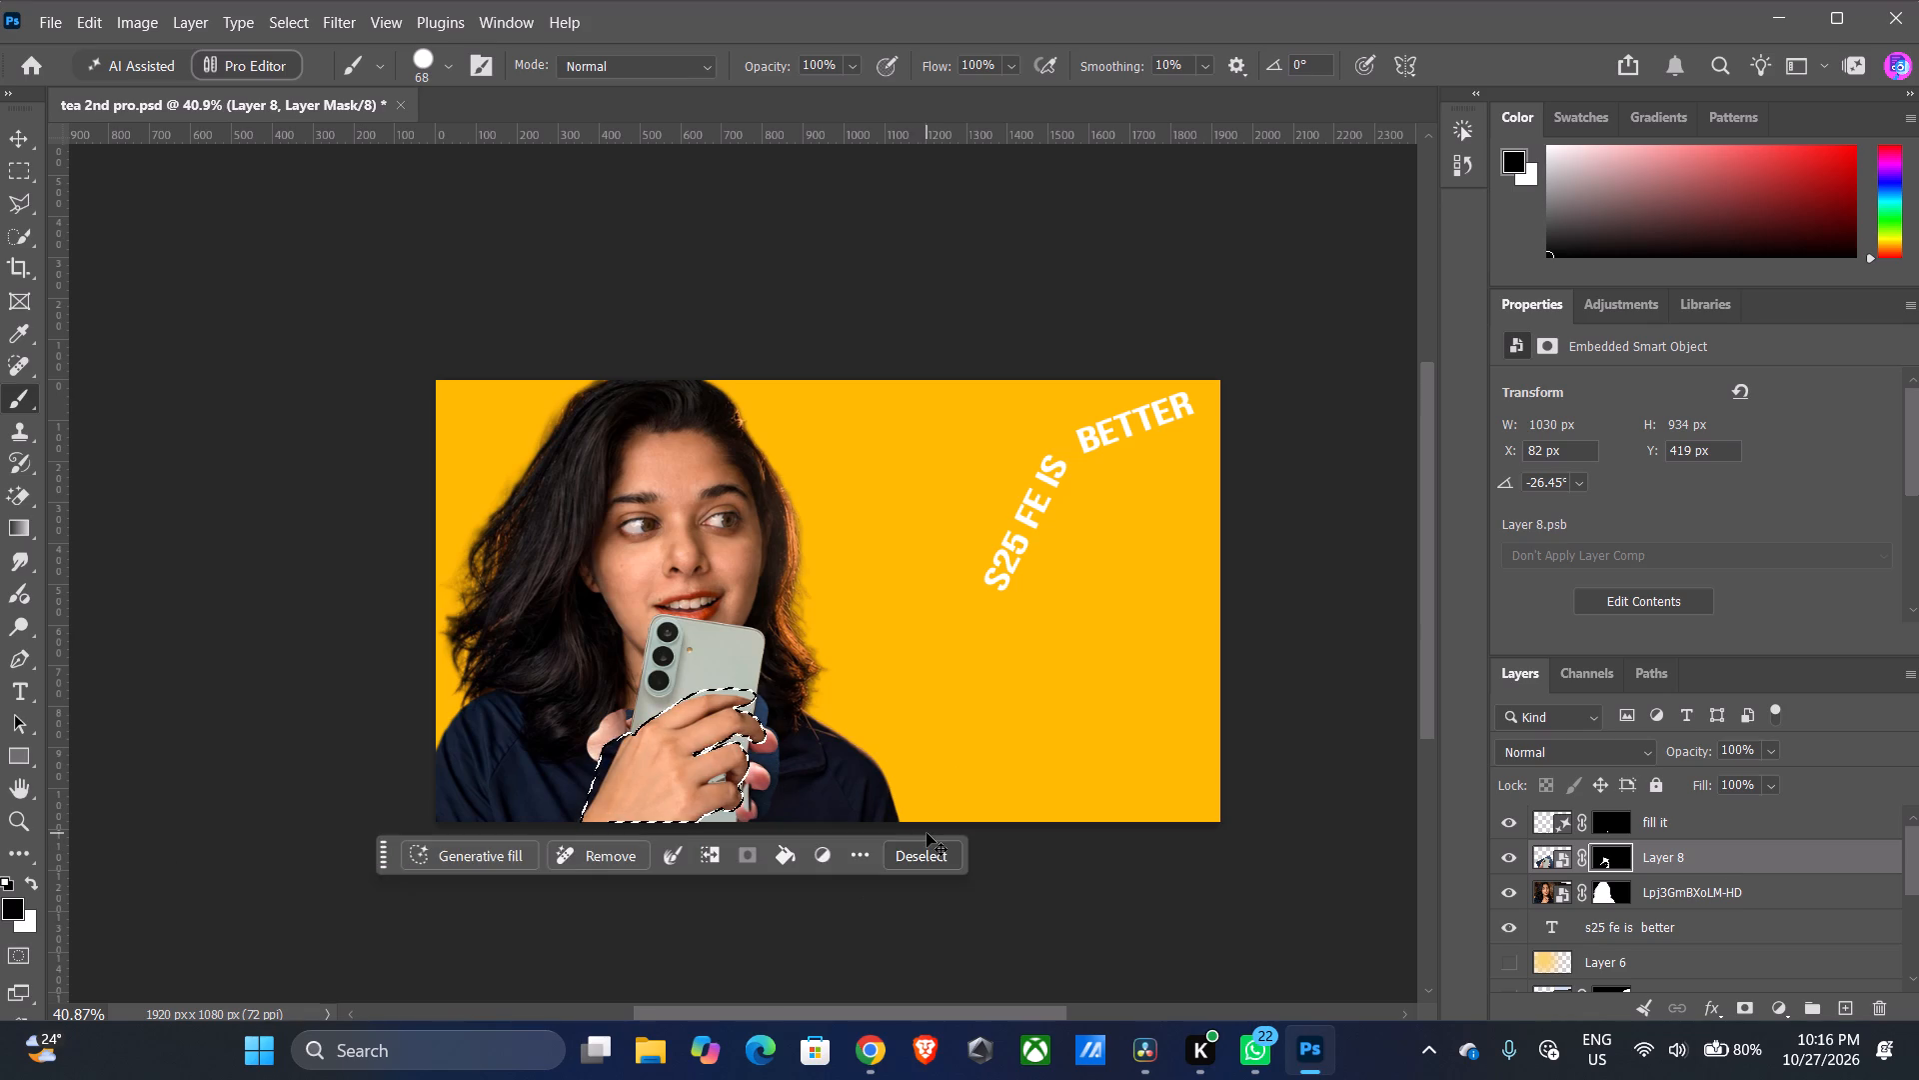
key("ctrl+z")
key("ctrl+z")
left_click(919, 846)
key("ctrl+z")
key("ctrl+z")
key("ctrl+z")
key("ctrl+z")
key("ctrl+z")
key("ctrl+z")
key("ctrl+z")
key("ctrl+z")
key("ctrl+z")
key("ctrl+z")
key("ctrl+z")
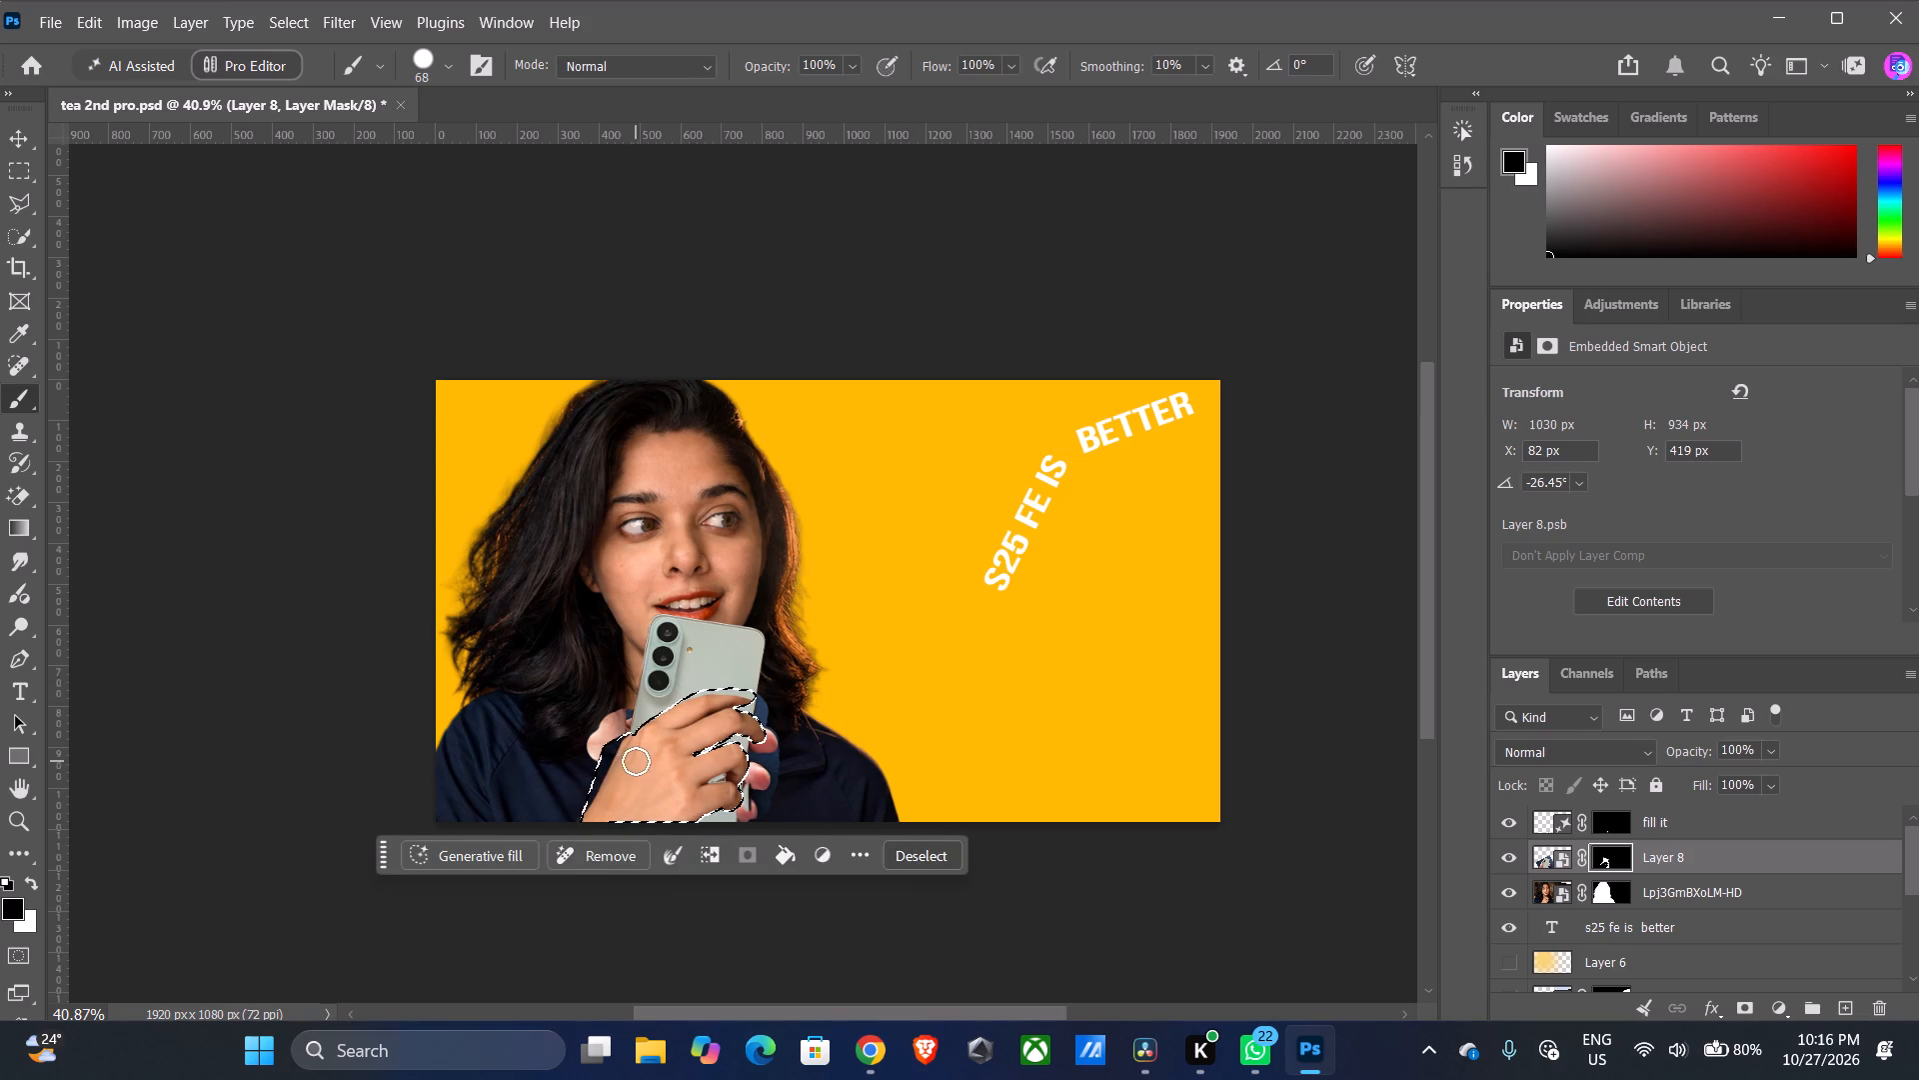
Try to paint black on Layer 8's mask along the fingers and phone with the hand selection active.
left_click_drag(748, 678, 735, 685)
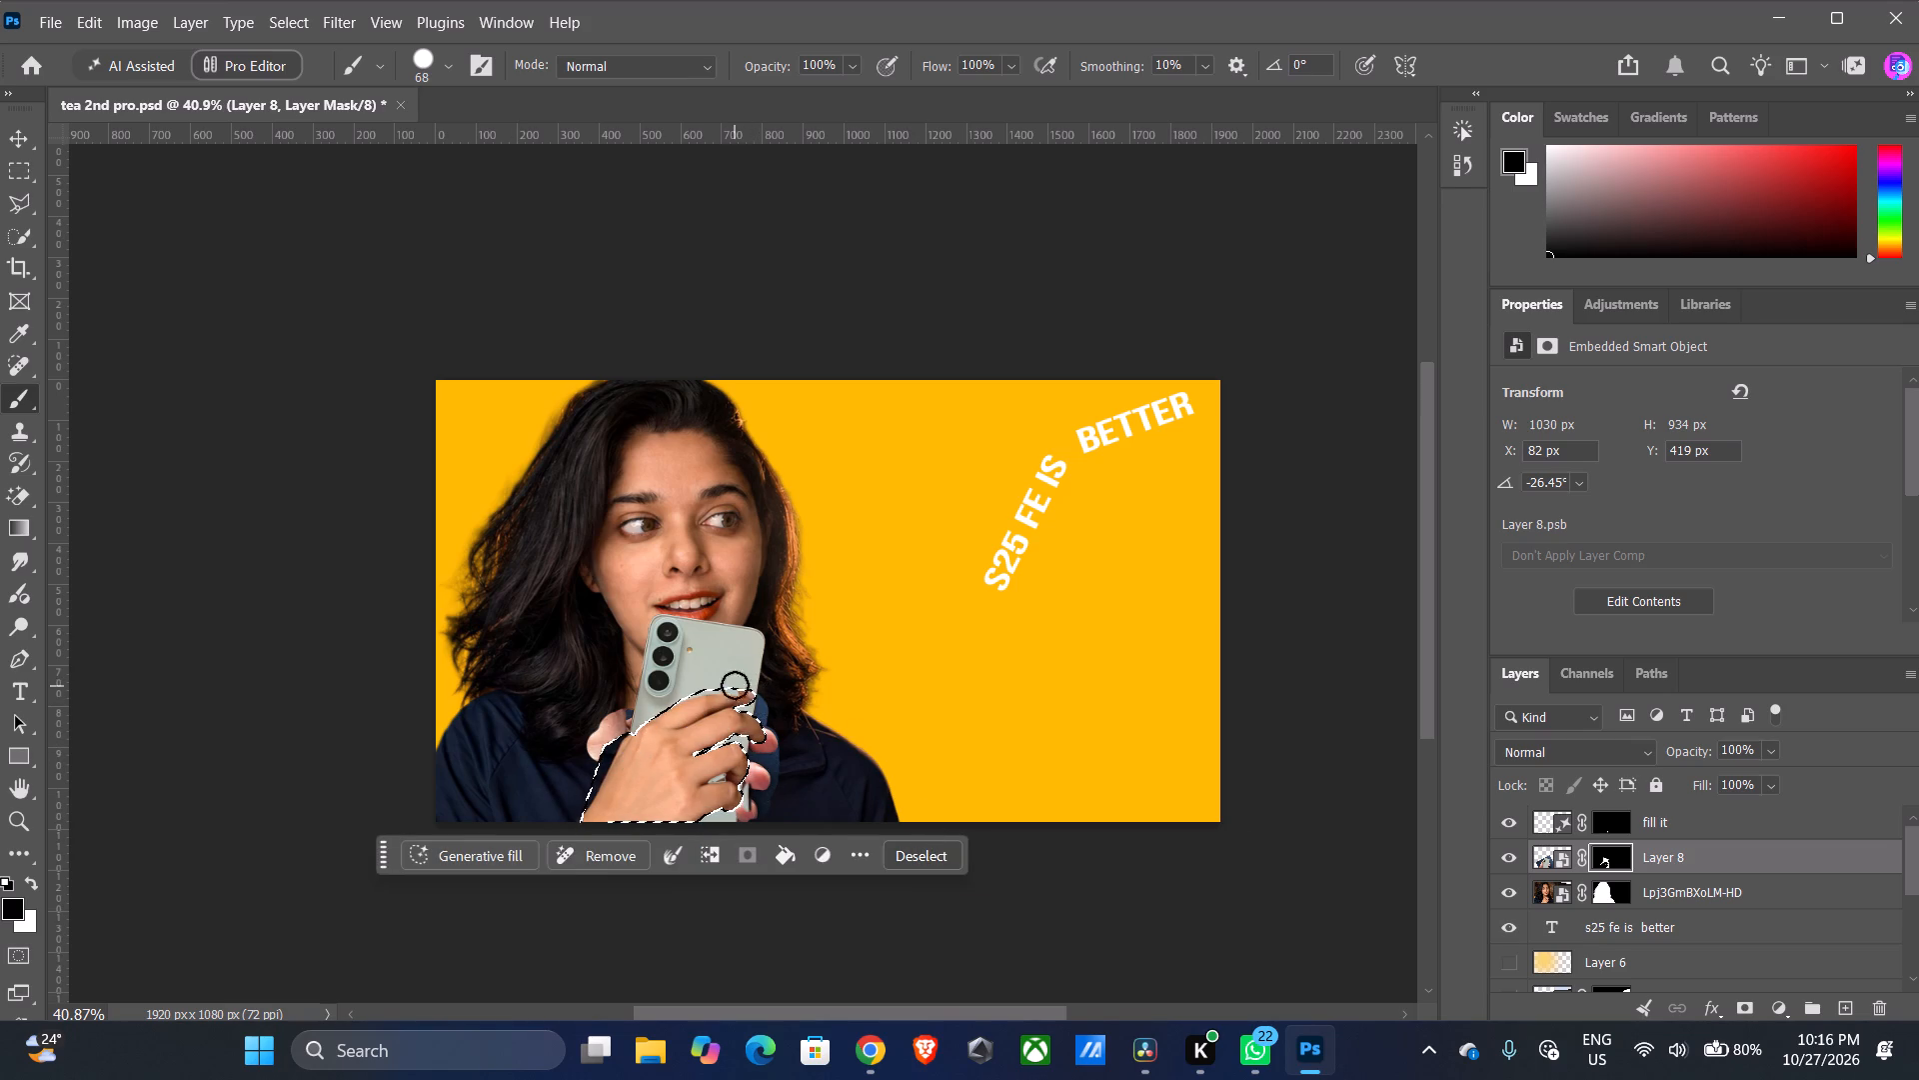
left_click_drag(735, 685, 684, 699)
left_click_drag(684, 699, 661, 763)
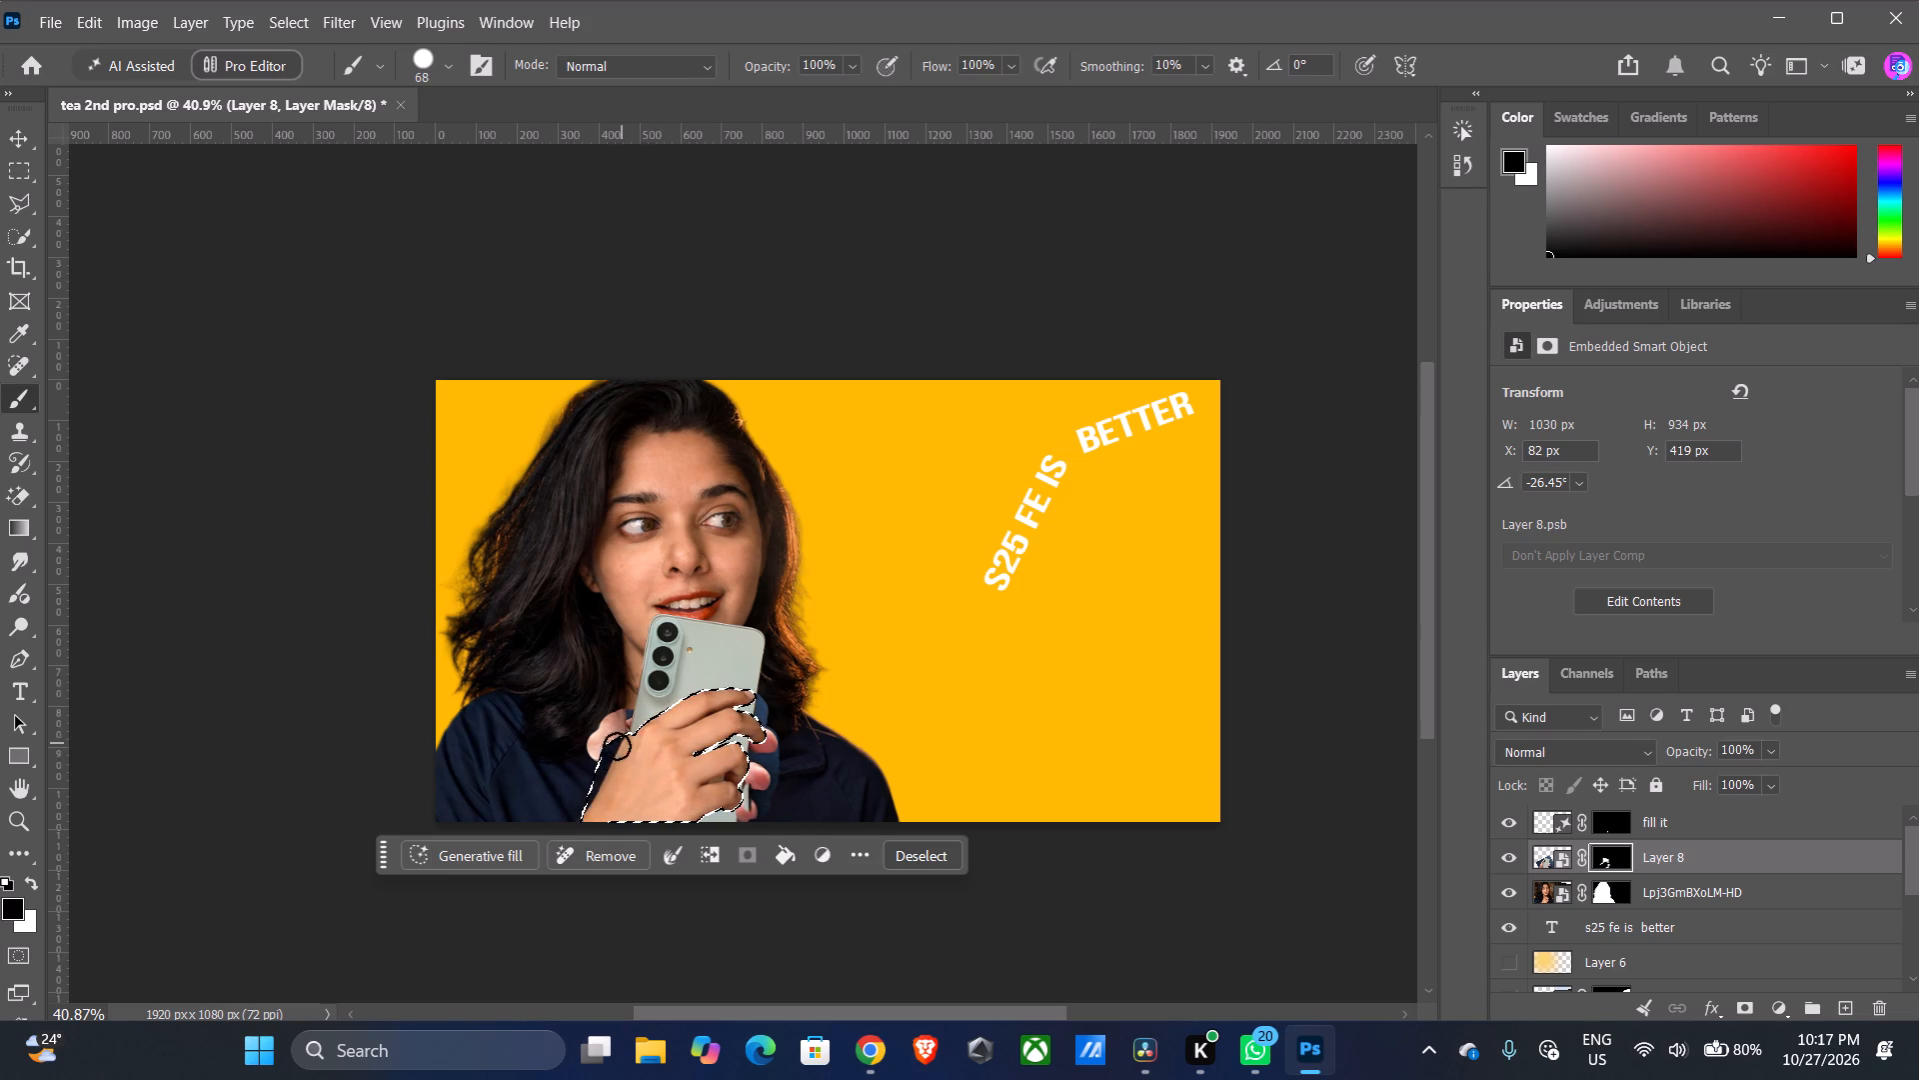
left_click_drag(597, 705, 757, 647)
Deselect the hand area and paint out the whole phone in black on Layer 8's mask.
left_click(935, 857)
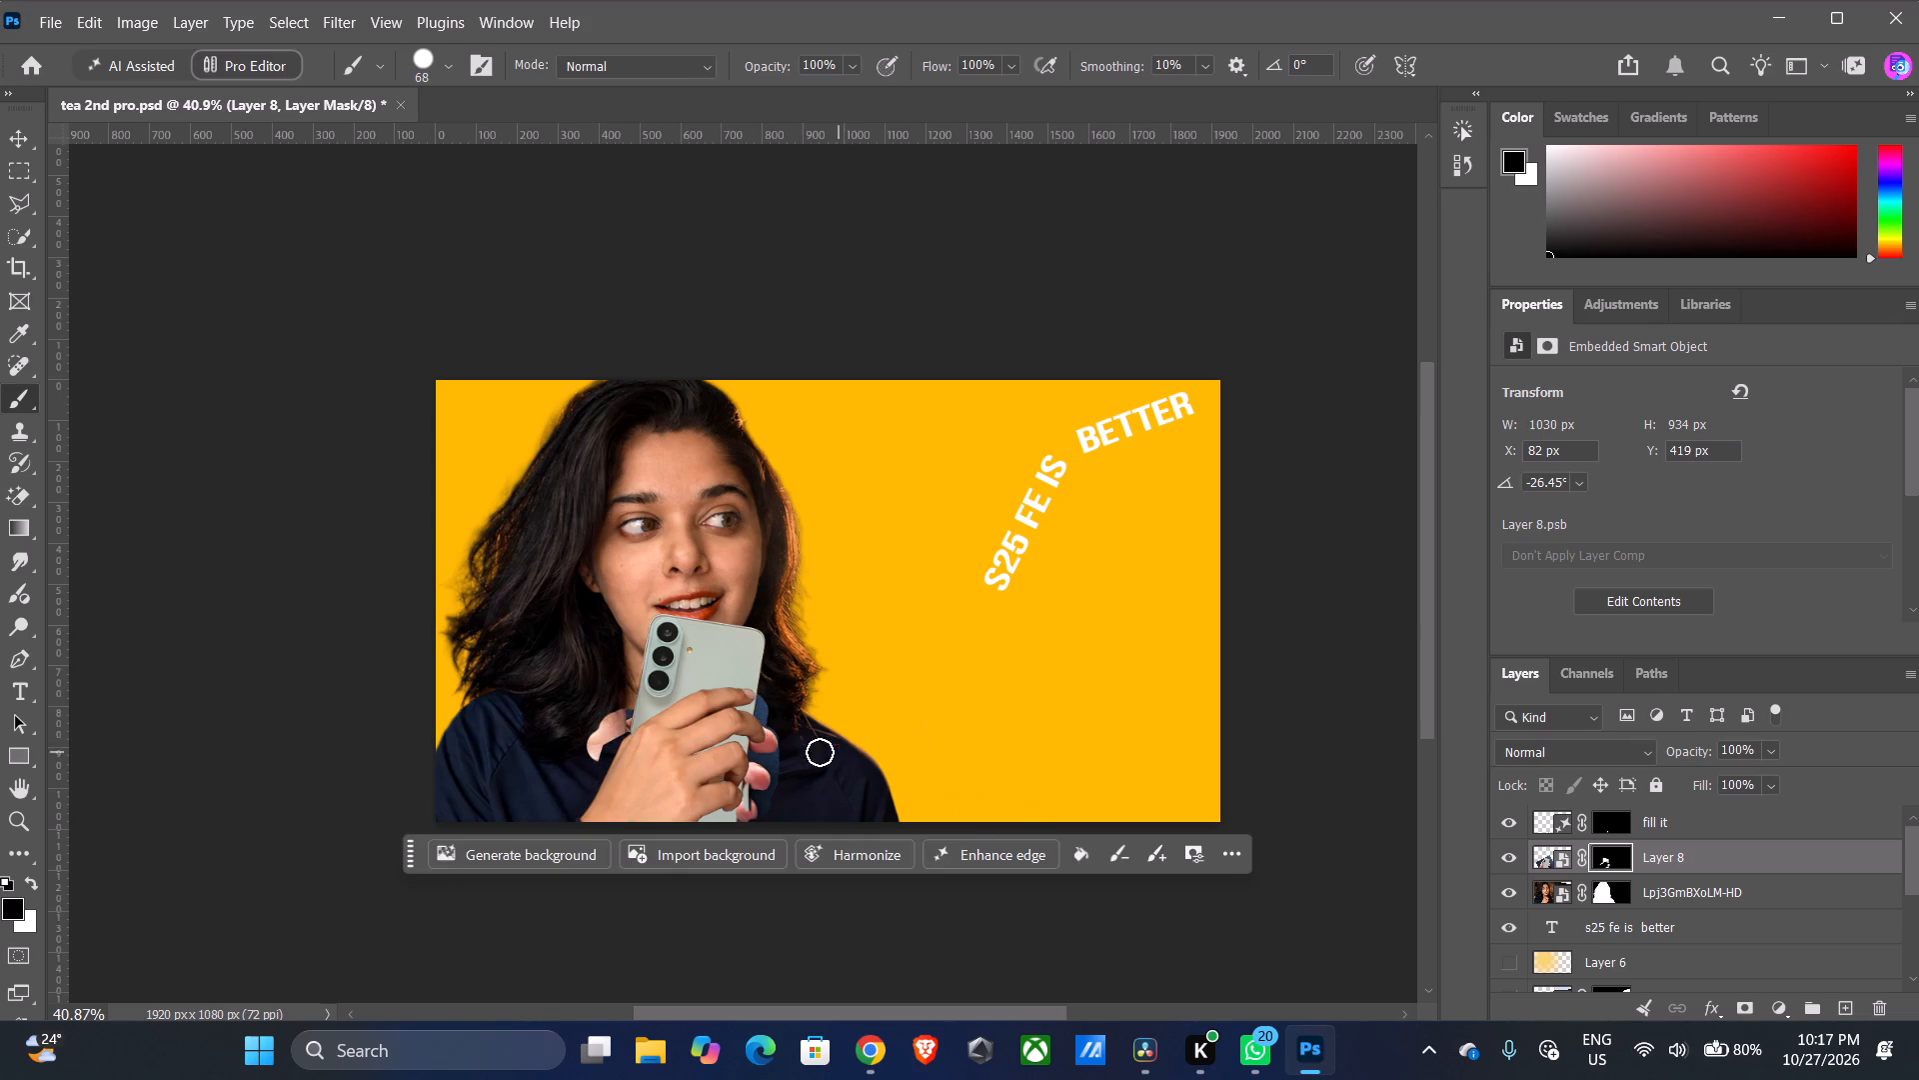
left_click_drag(720, 675, 851, 683)
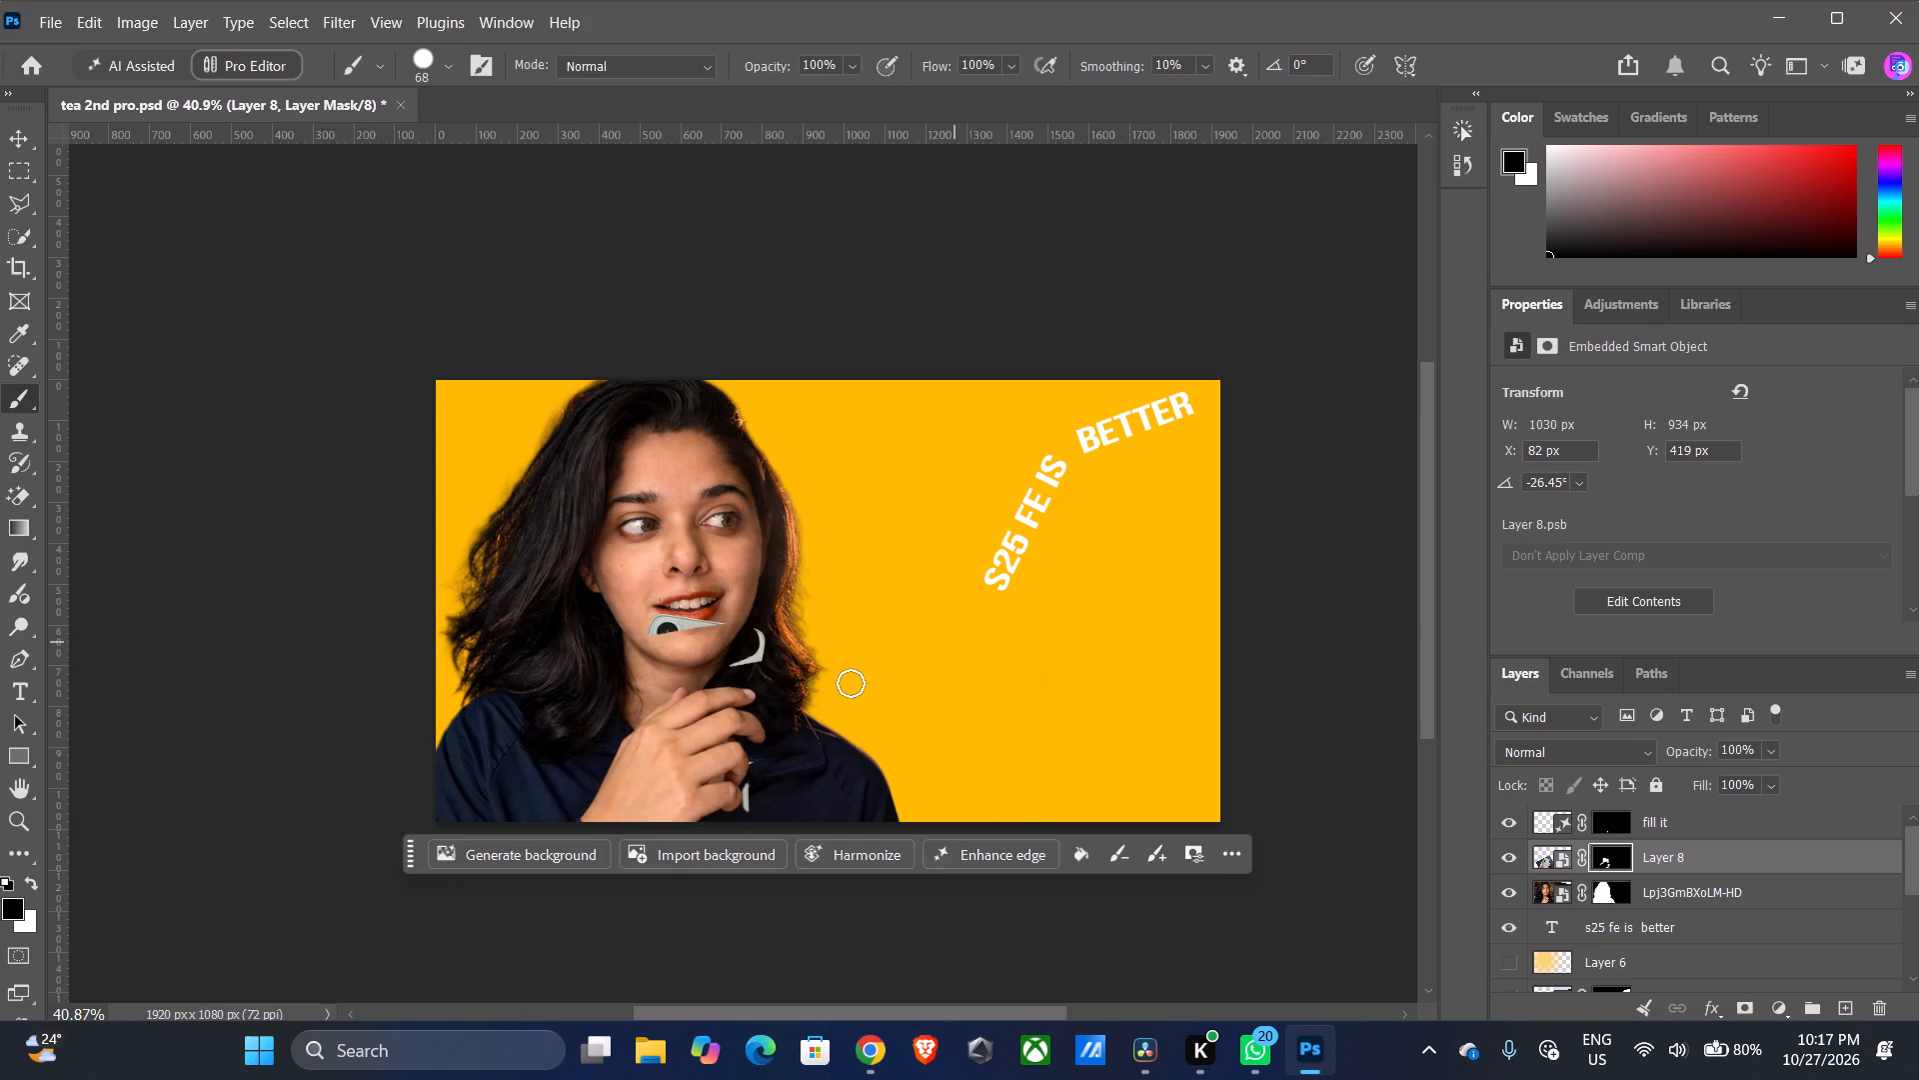
left_click_drag(851, 683, 742, 800)
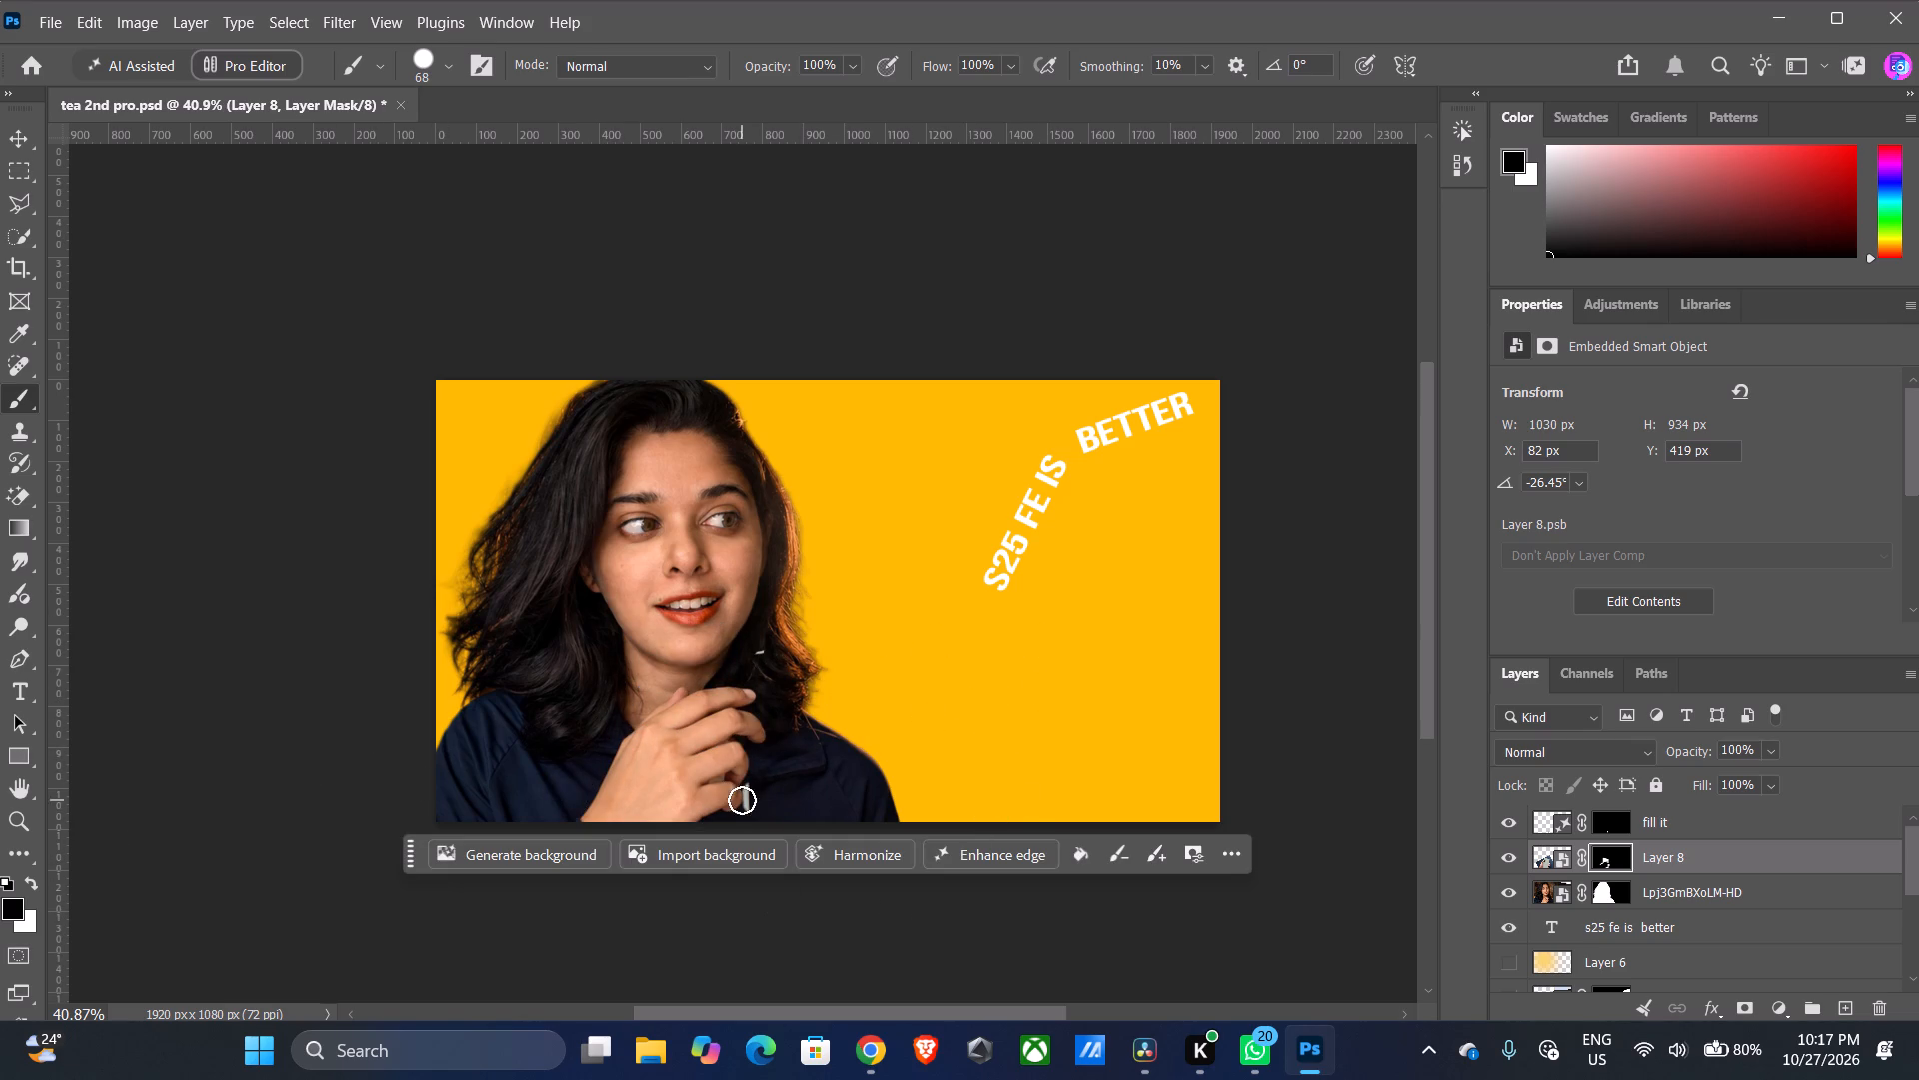
left_click_drag(742, 800, 752, 797)
left_click_drag(735, 799, 751, 691)
left_click_drag(746, 653, 779, 581)
left_click_drag(789, 553, 755, 597)
left_click_drag(755, 597, 632, 793)
left_click_drag(801, 796, 766, 714)
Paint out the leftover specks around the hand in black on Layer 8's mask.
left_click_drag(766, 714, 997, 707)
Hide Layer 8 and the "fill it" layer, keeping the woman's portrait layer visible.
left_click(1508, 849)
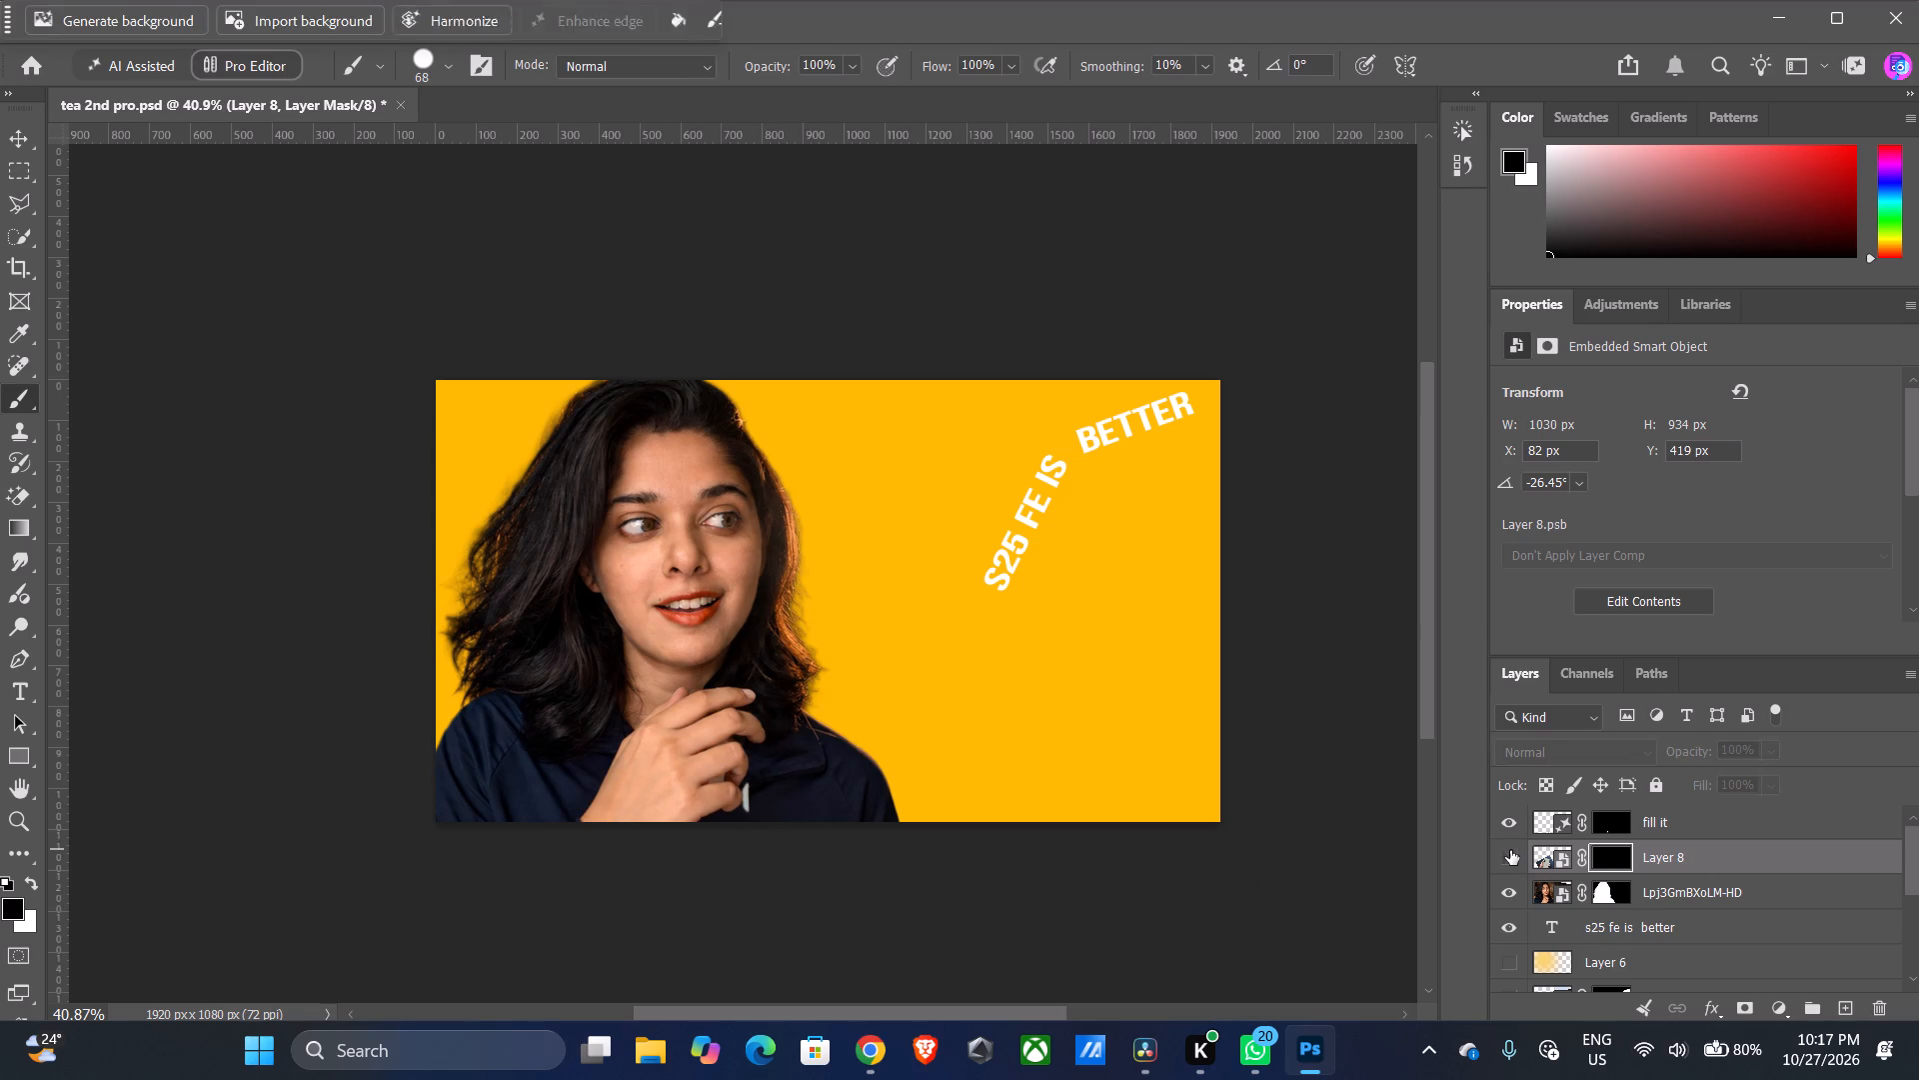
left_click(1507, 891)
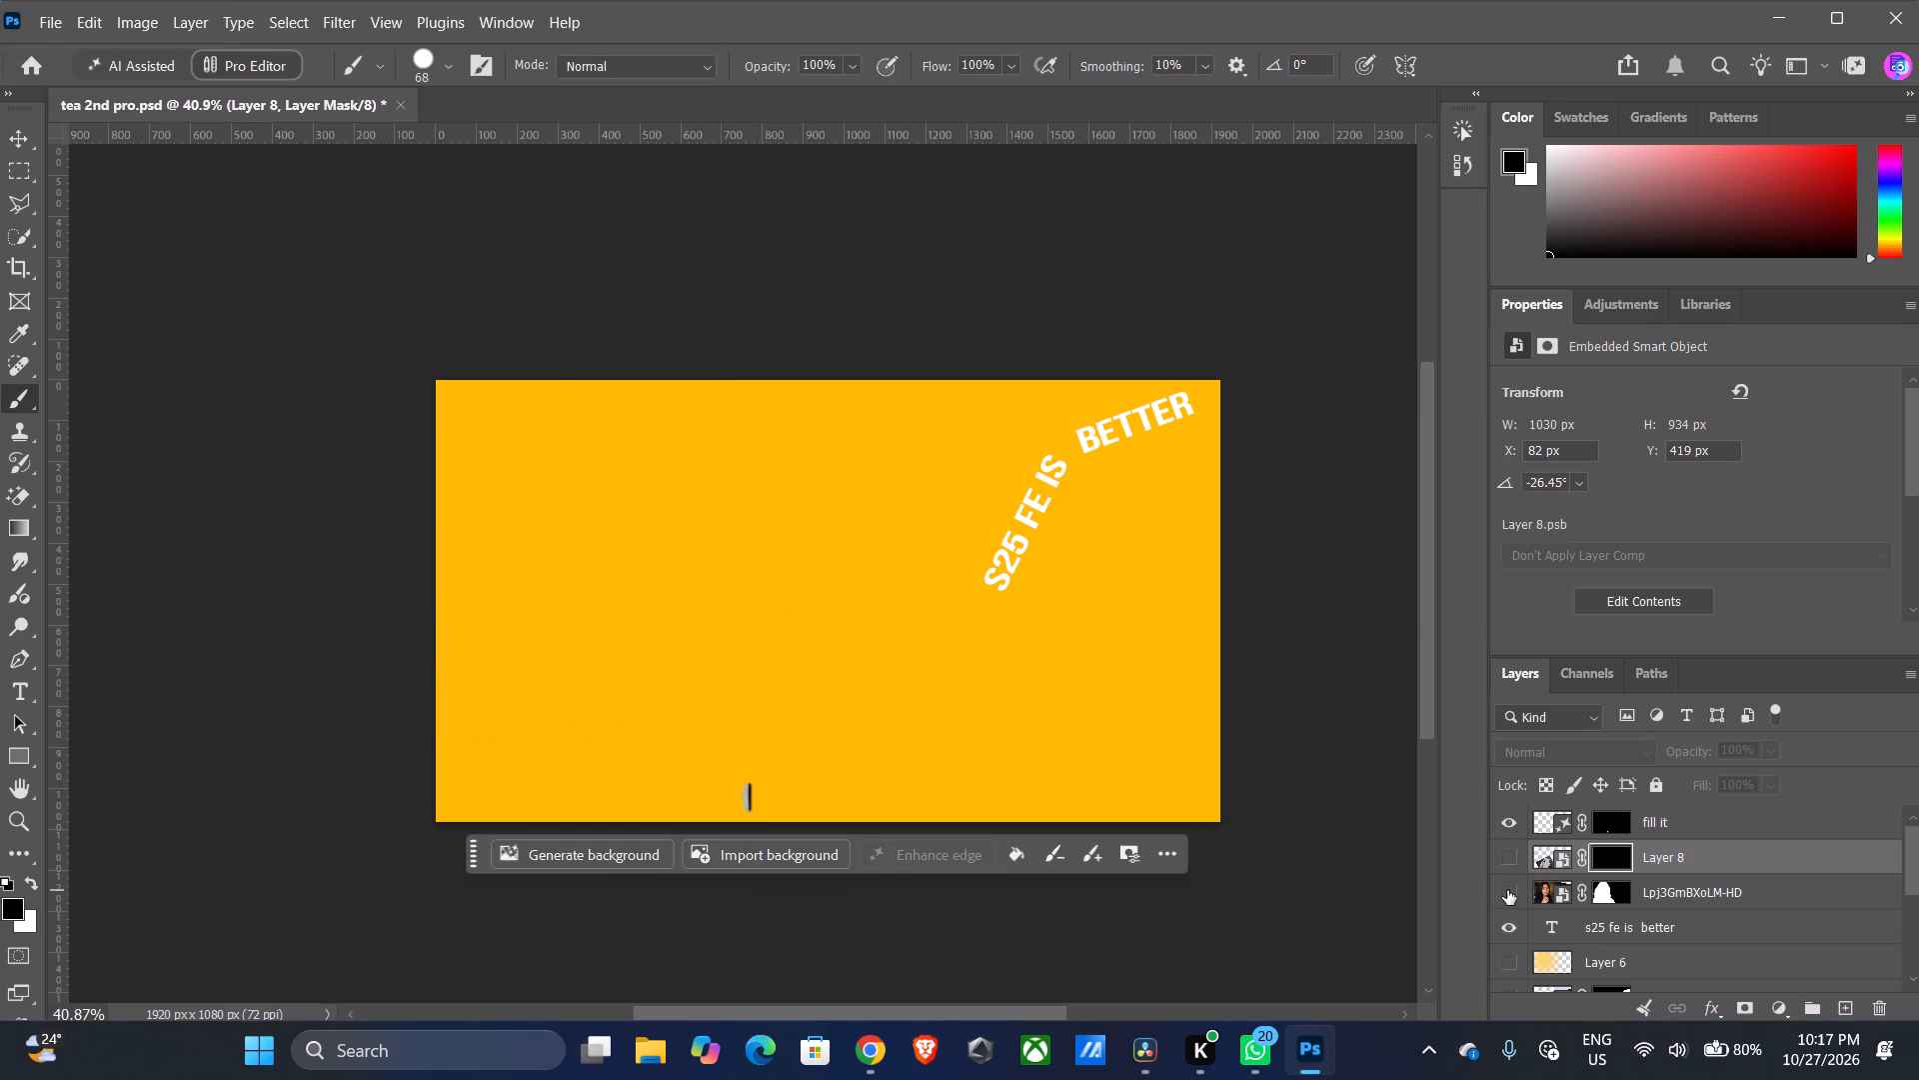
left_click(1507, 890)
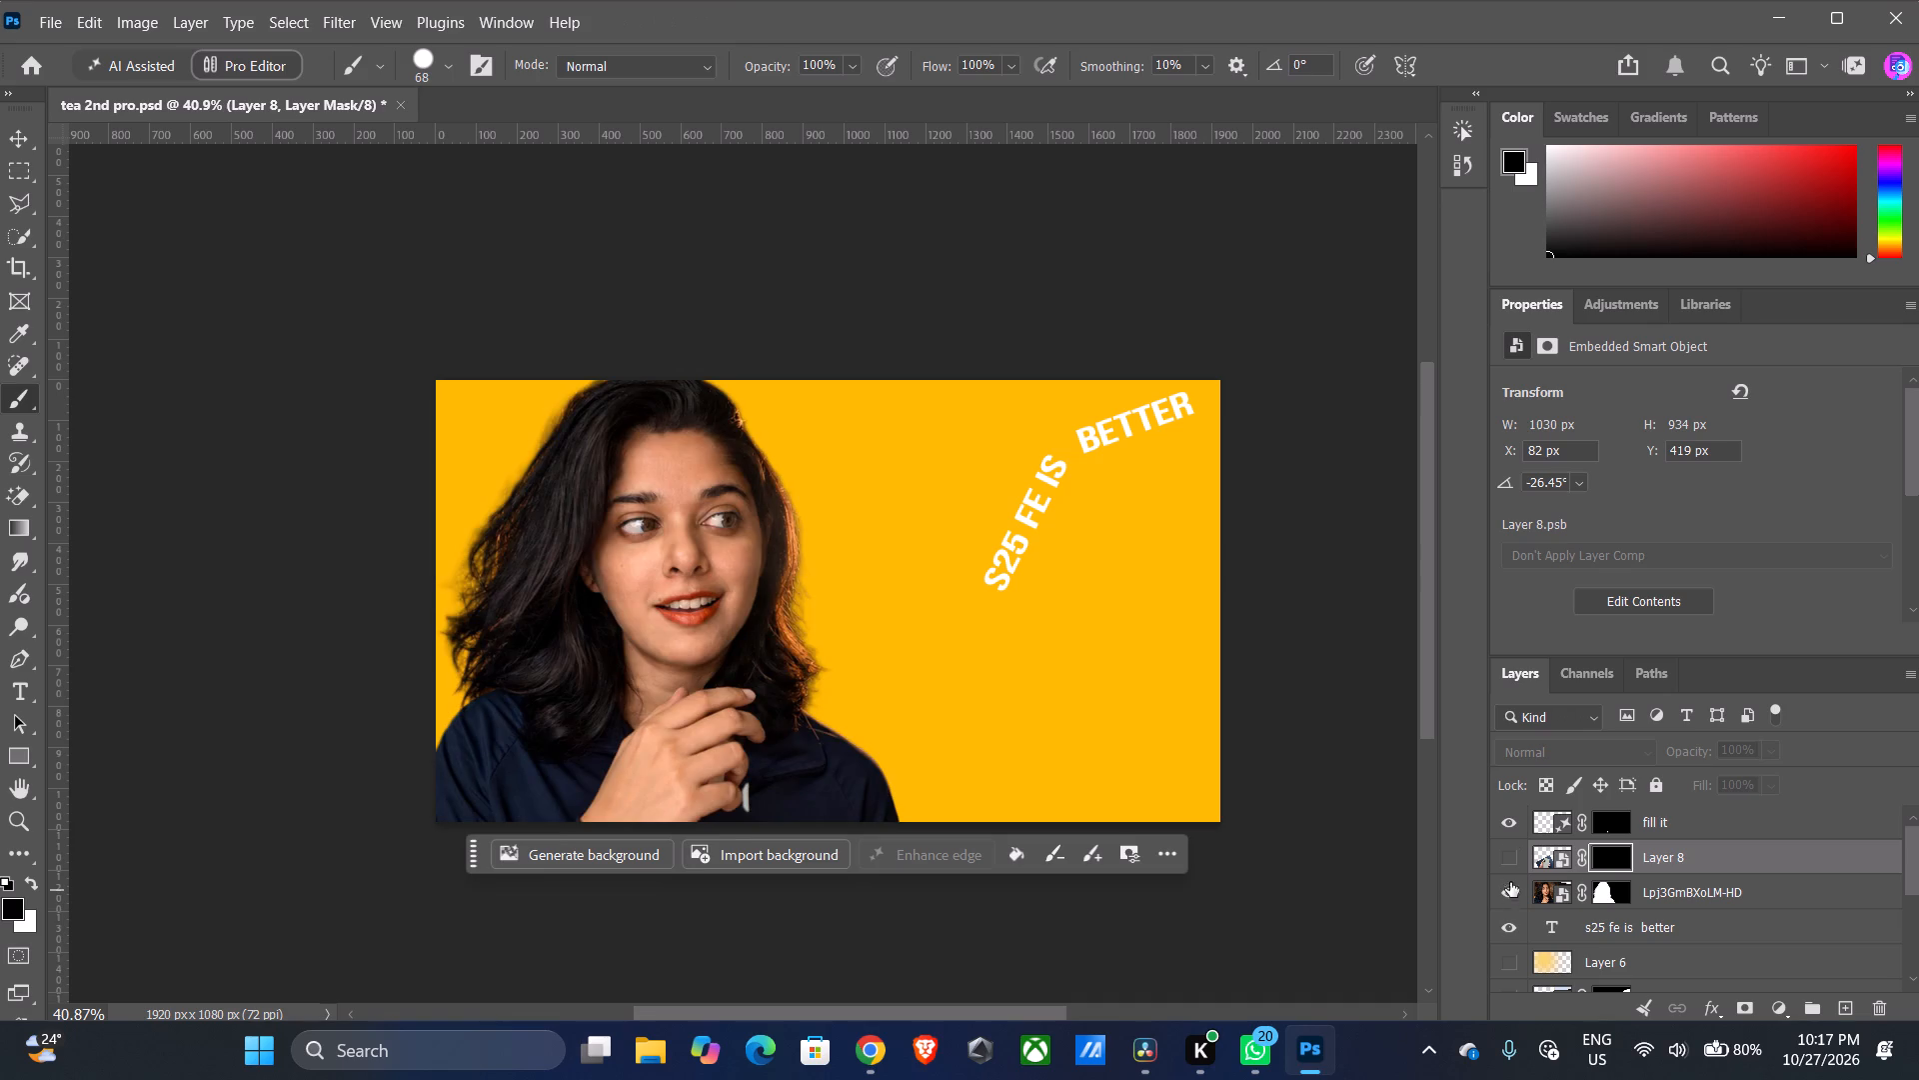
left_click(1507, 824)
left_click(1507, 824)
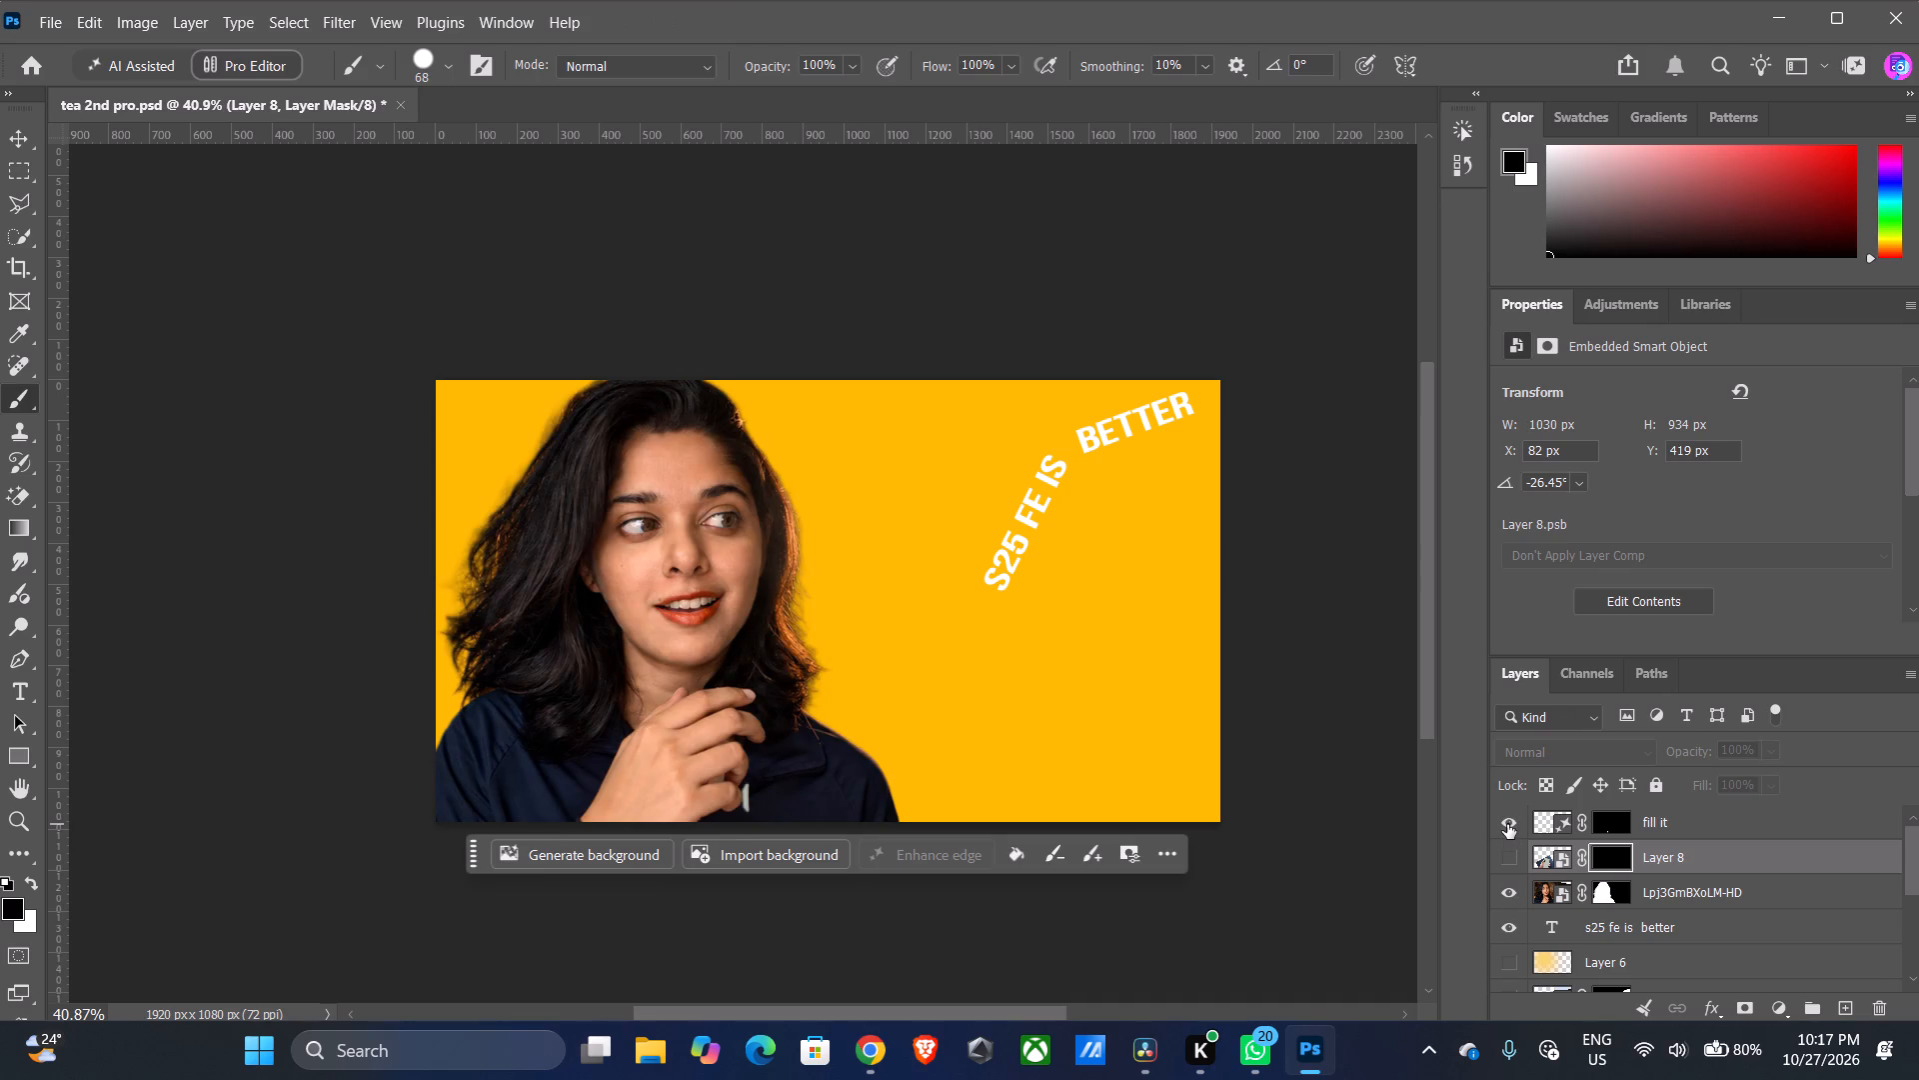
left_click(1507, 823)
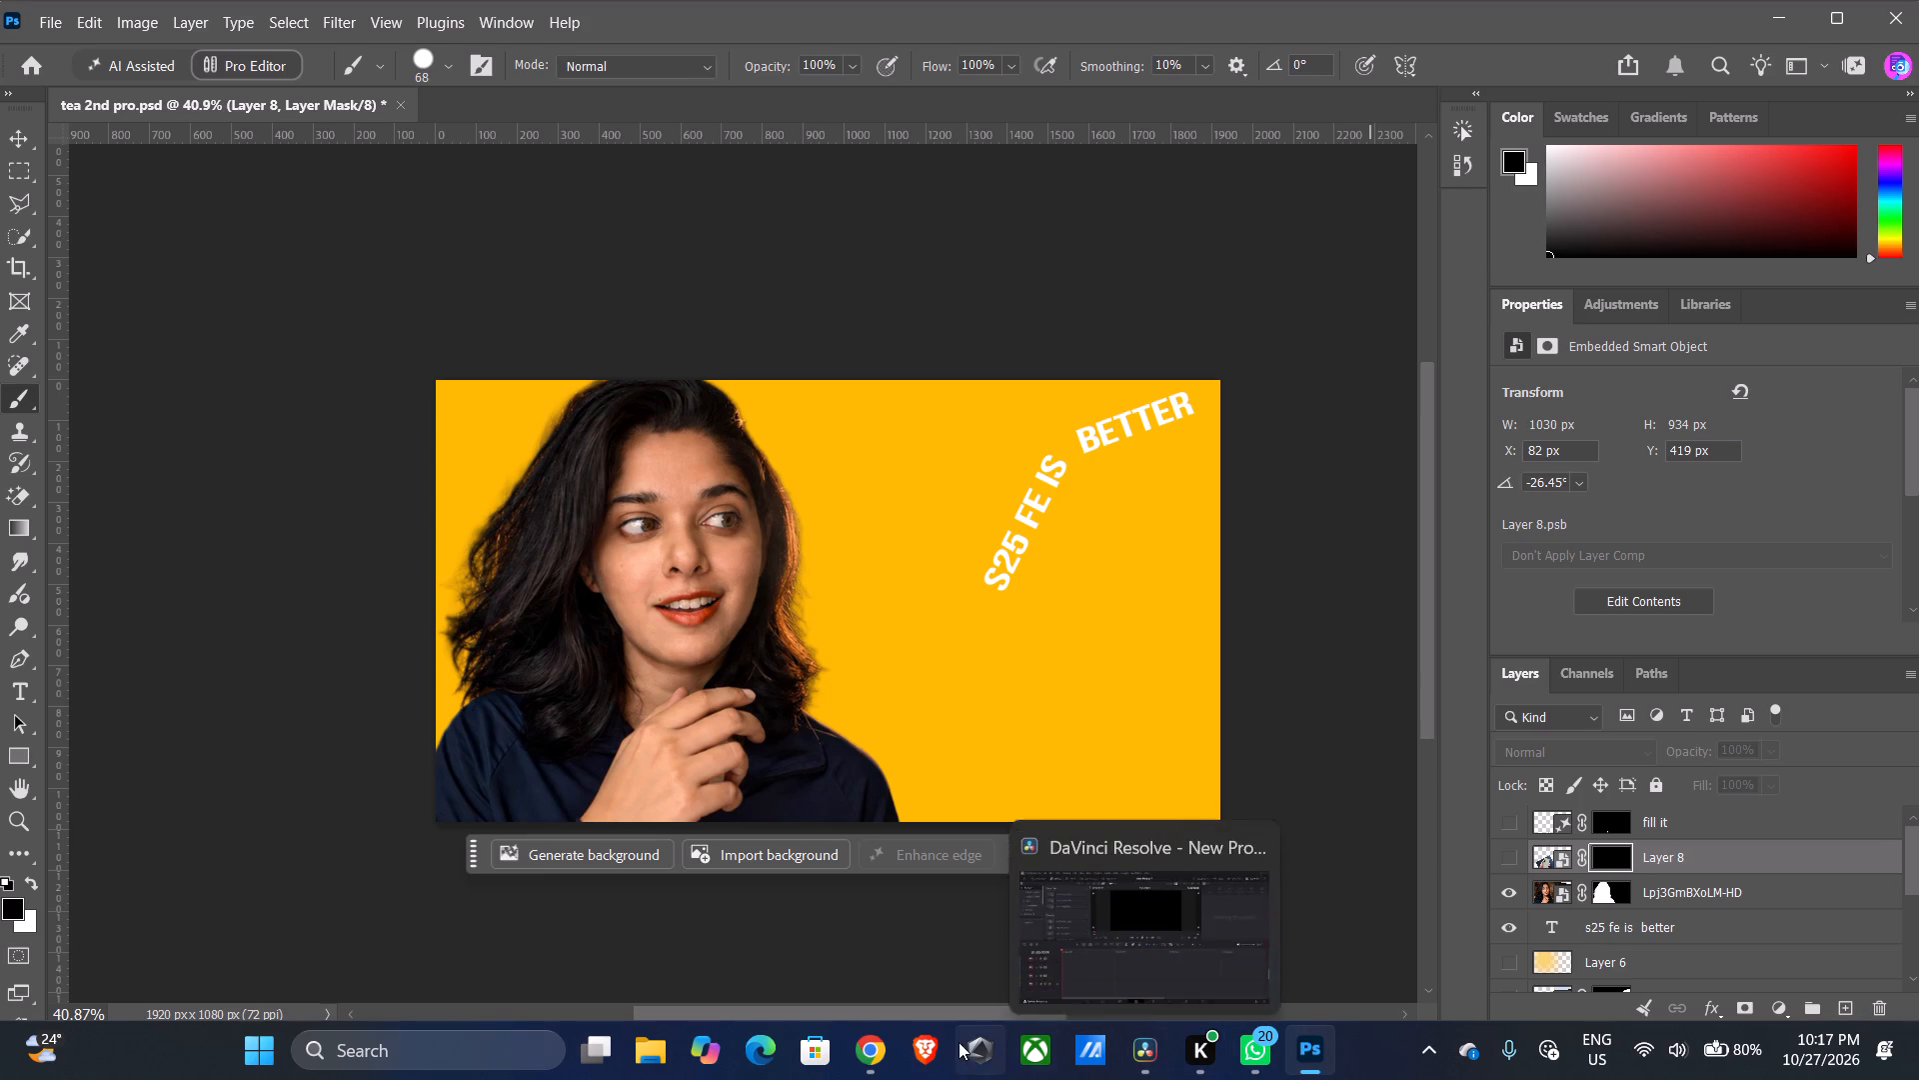